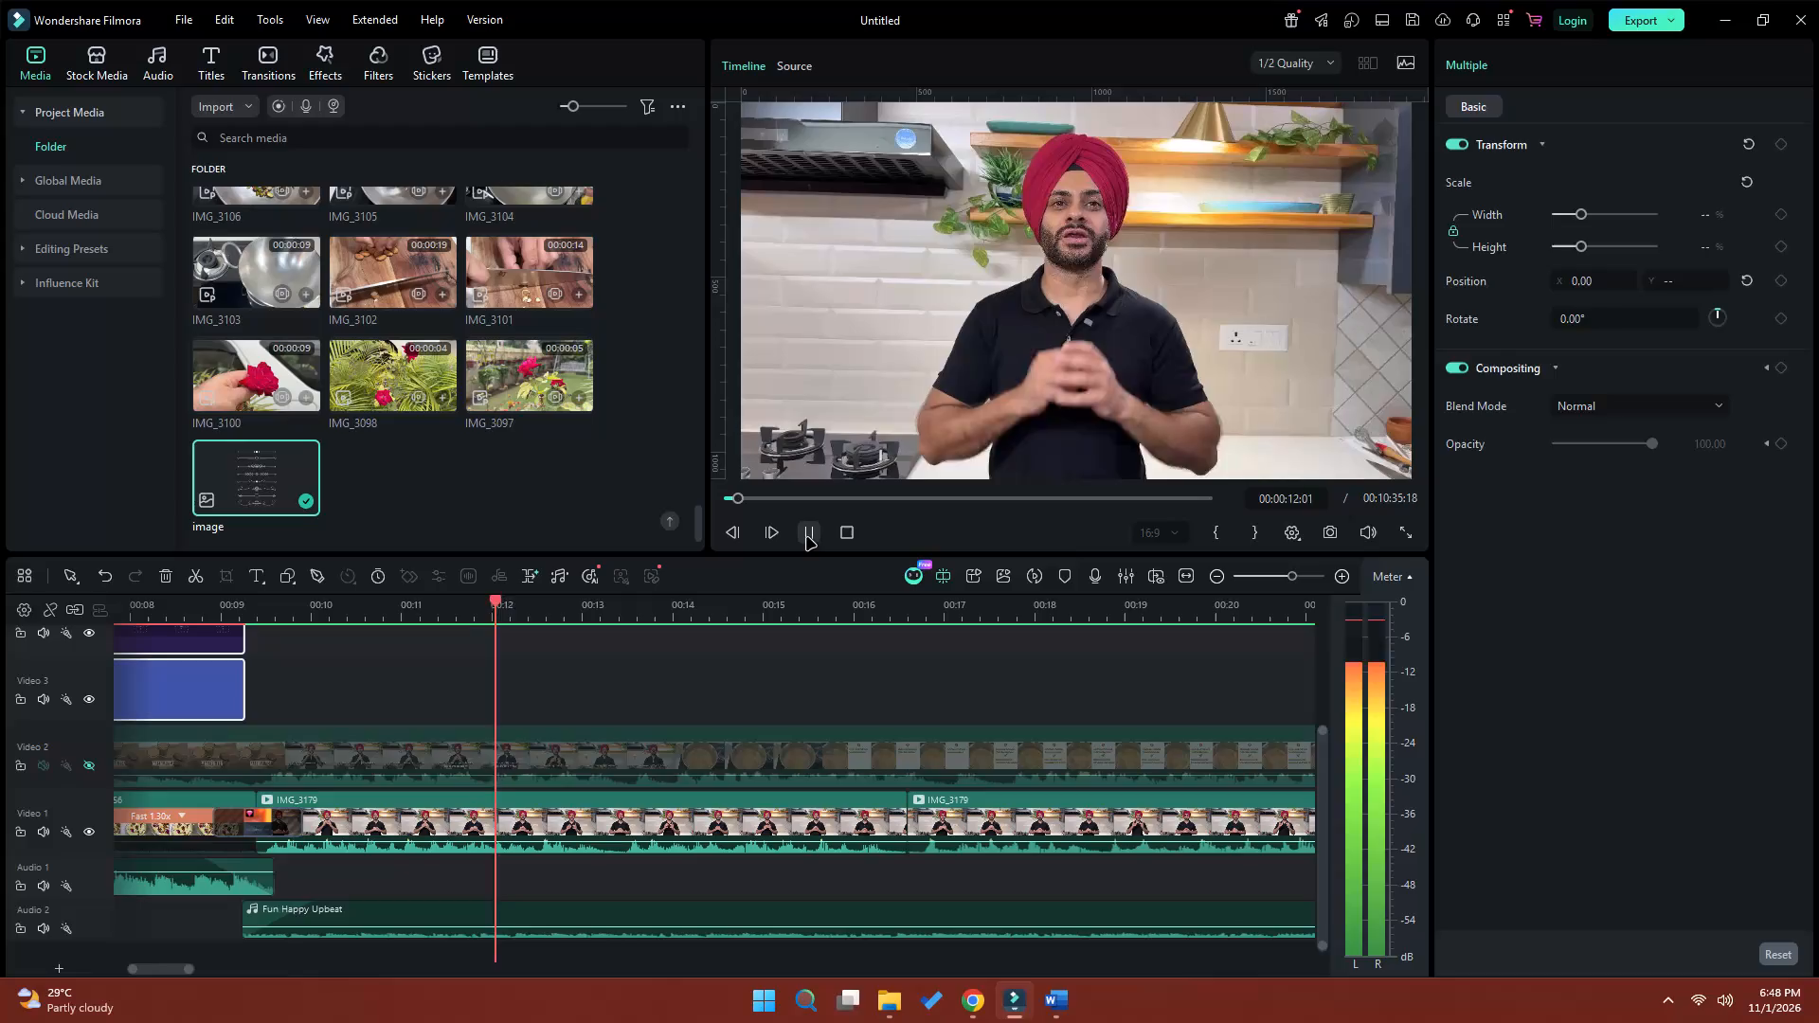
# Pause playback at 00:00:13:11, add a Default Title on Video 3 right after the existing title clip, and trim its end to the playhead.
pyautogui.click(807, 538)
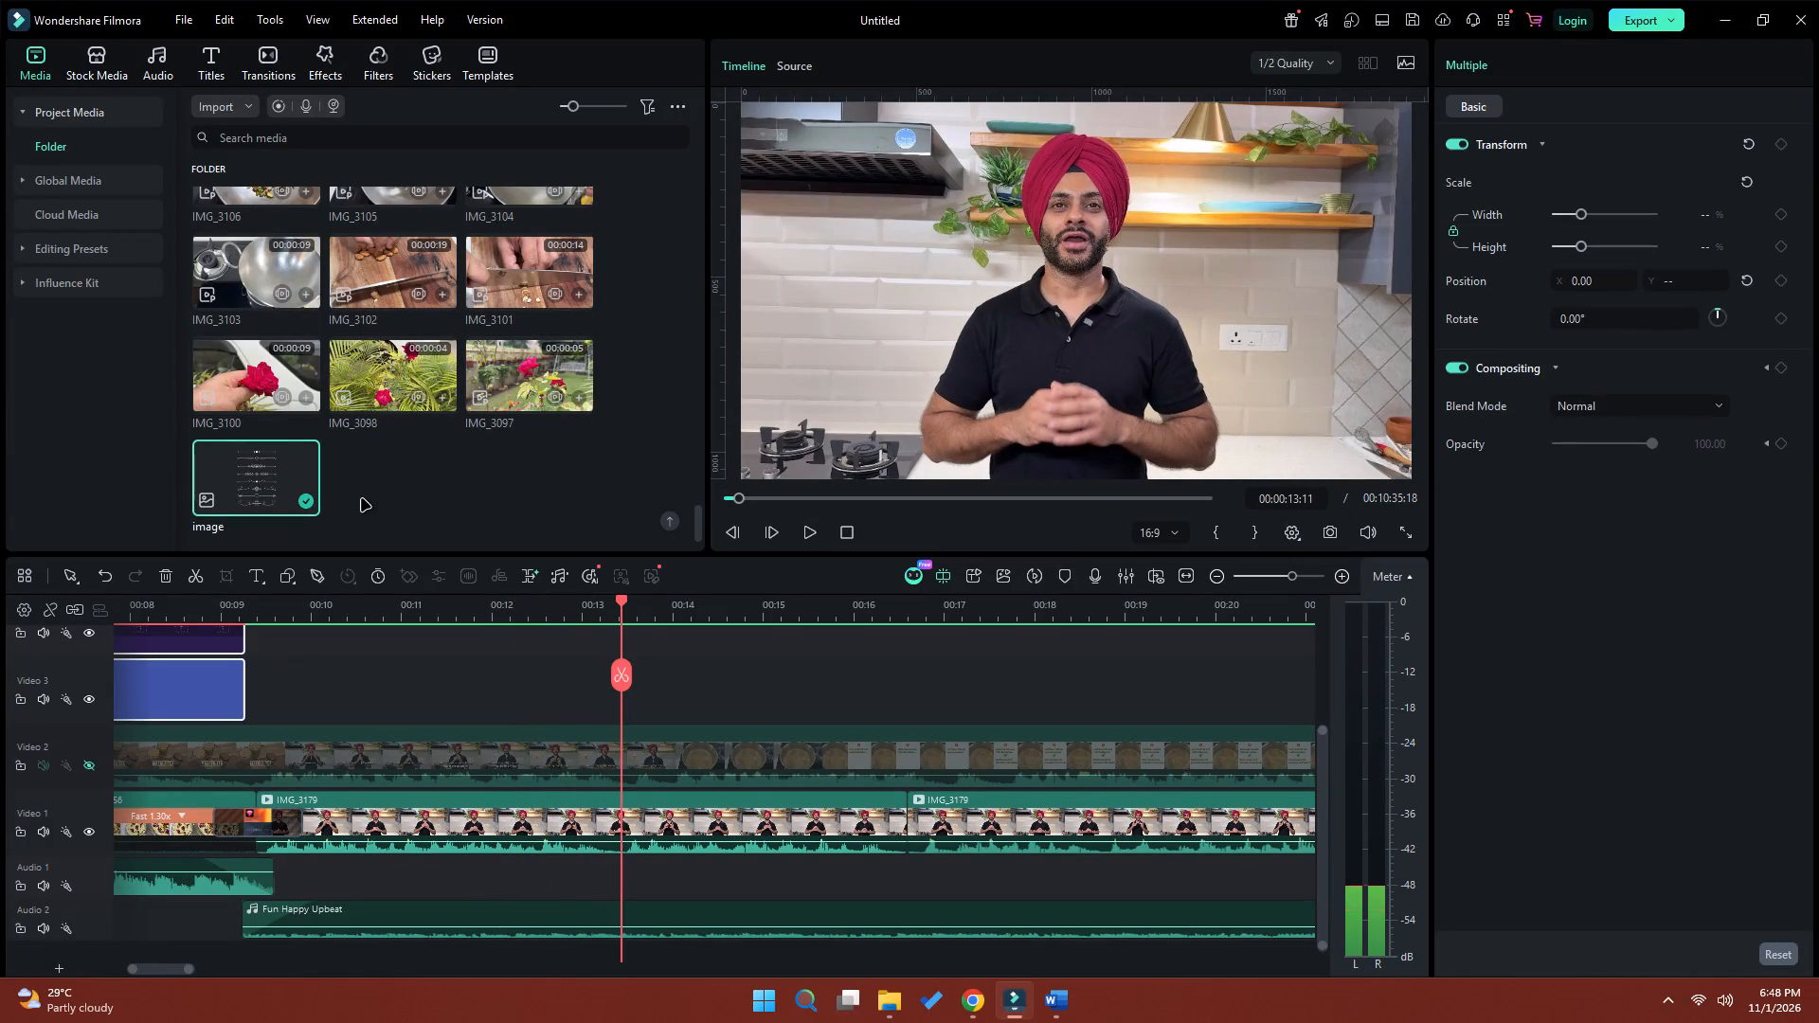
pyautogui.click(213, 58)
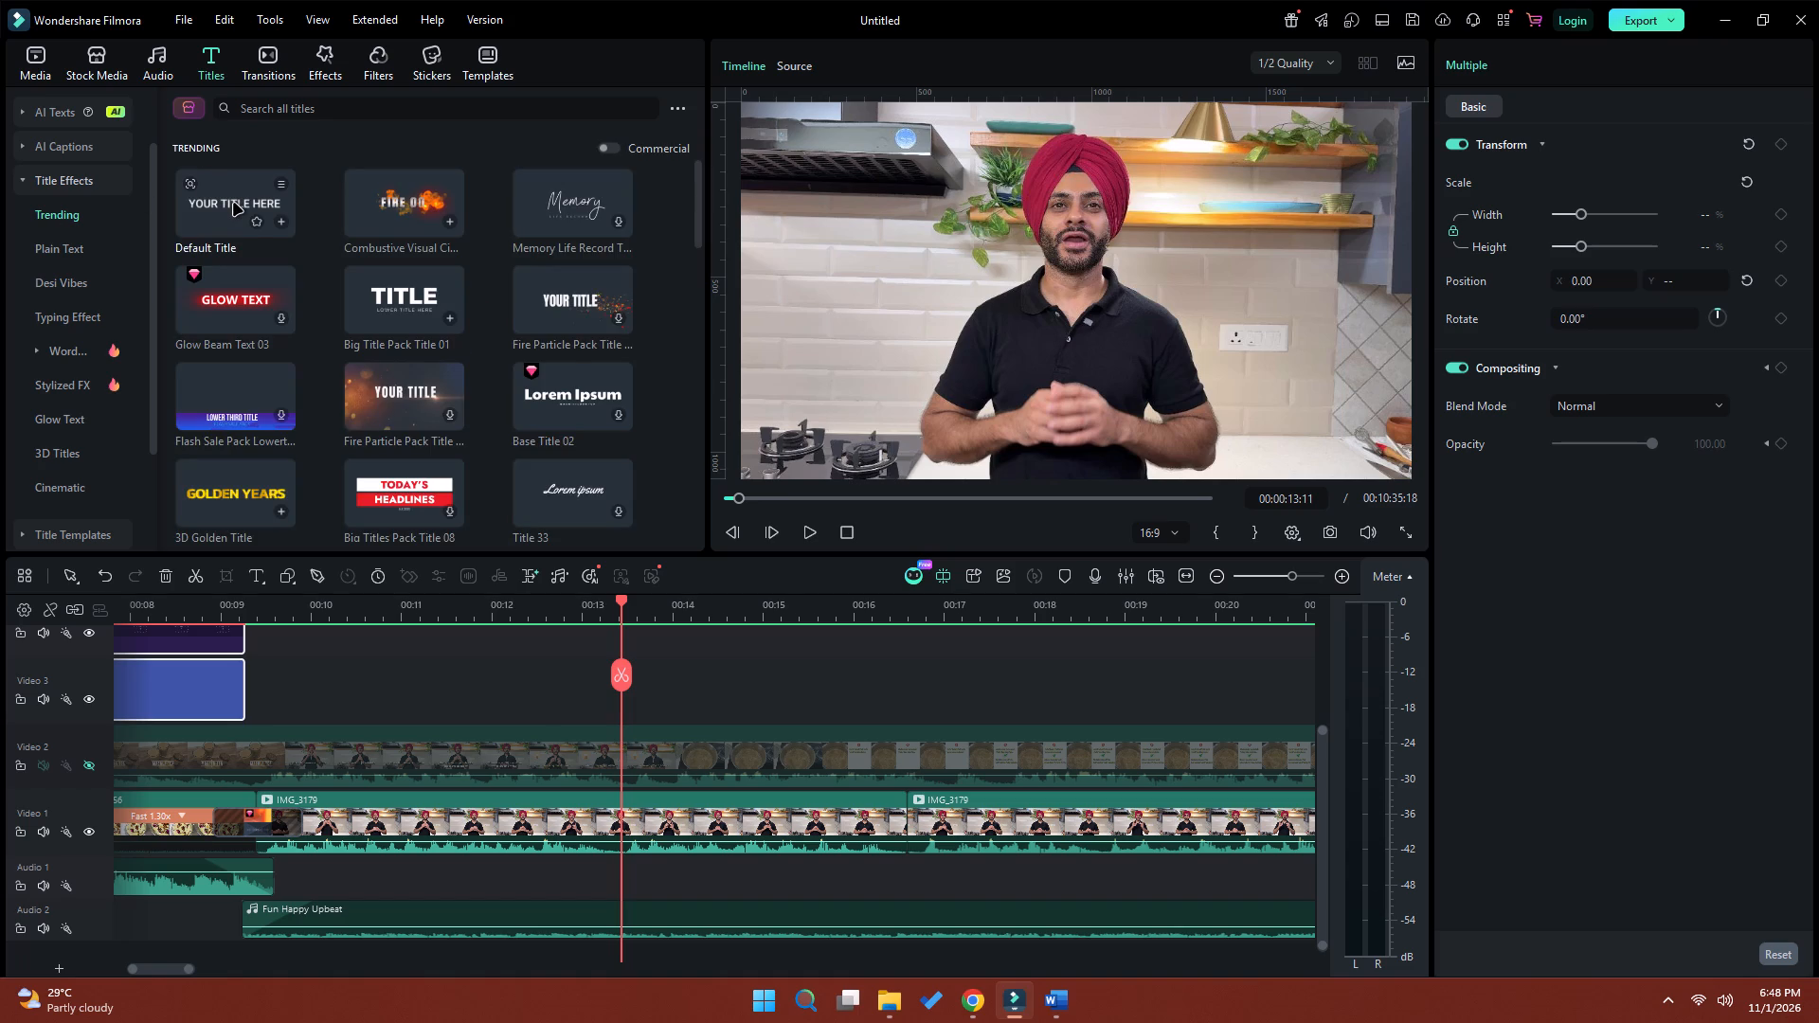
pyautogui.moveTo(221, 204); pyautogui.dragTo(365, 401)
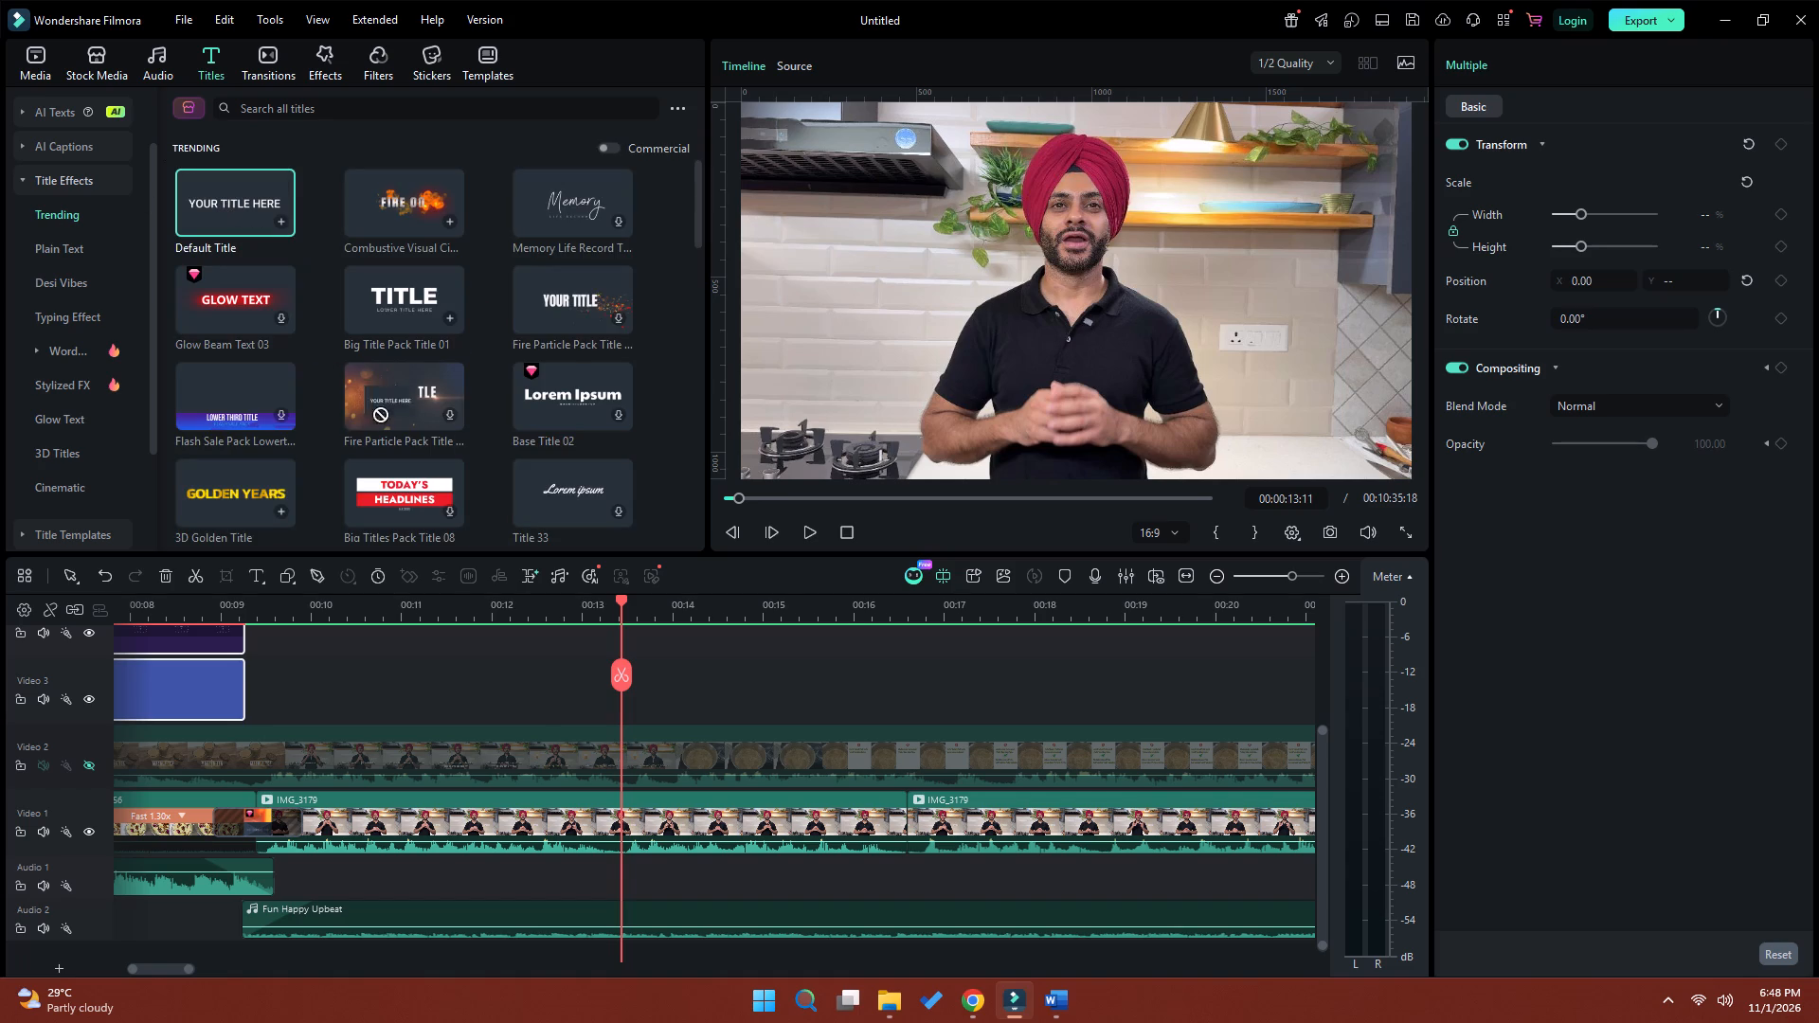
pyautogui.moveTo(365, 401); pyautogui.dragTo(248, 713)
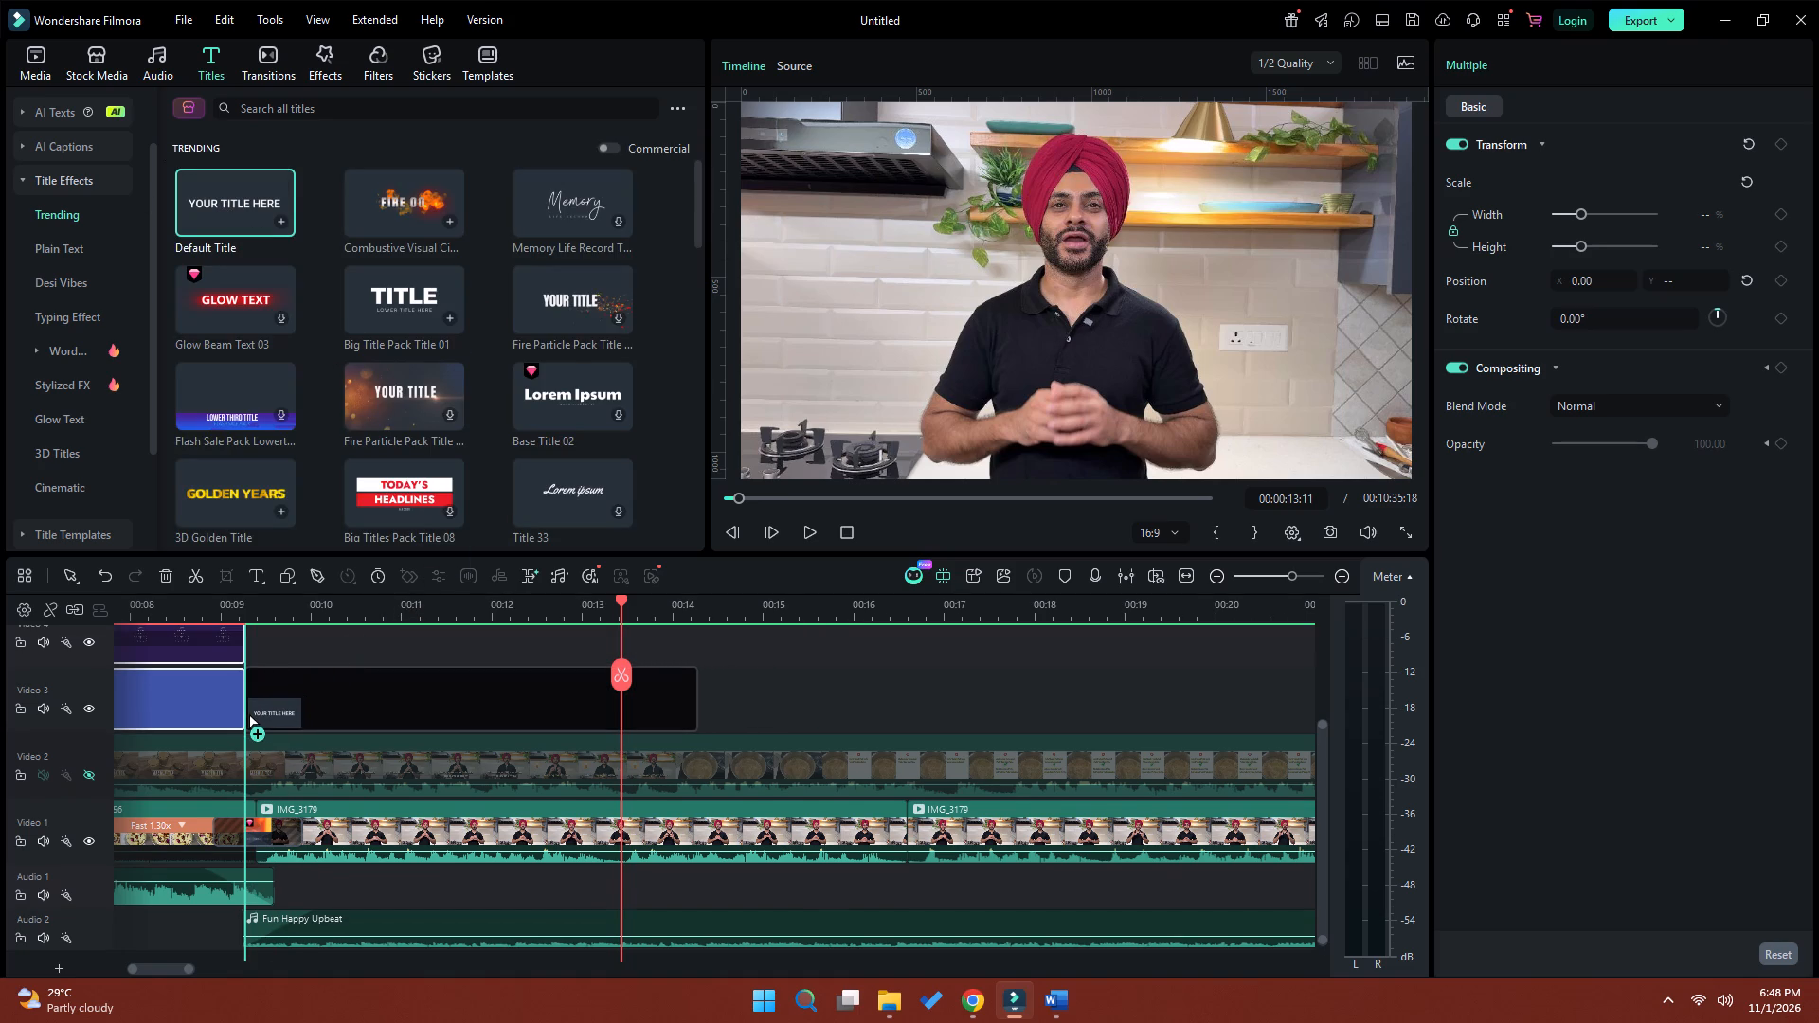
pyautogui.moveTo(248, 713); pyautogui.dragTo(248, 714)
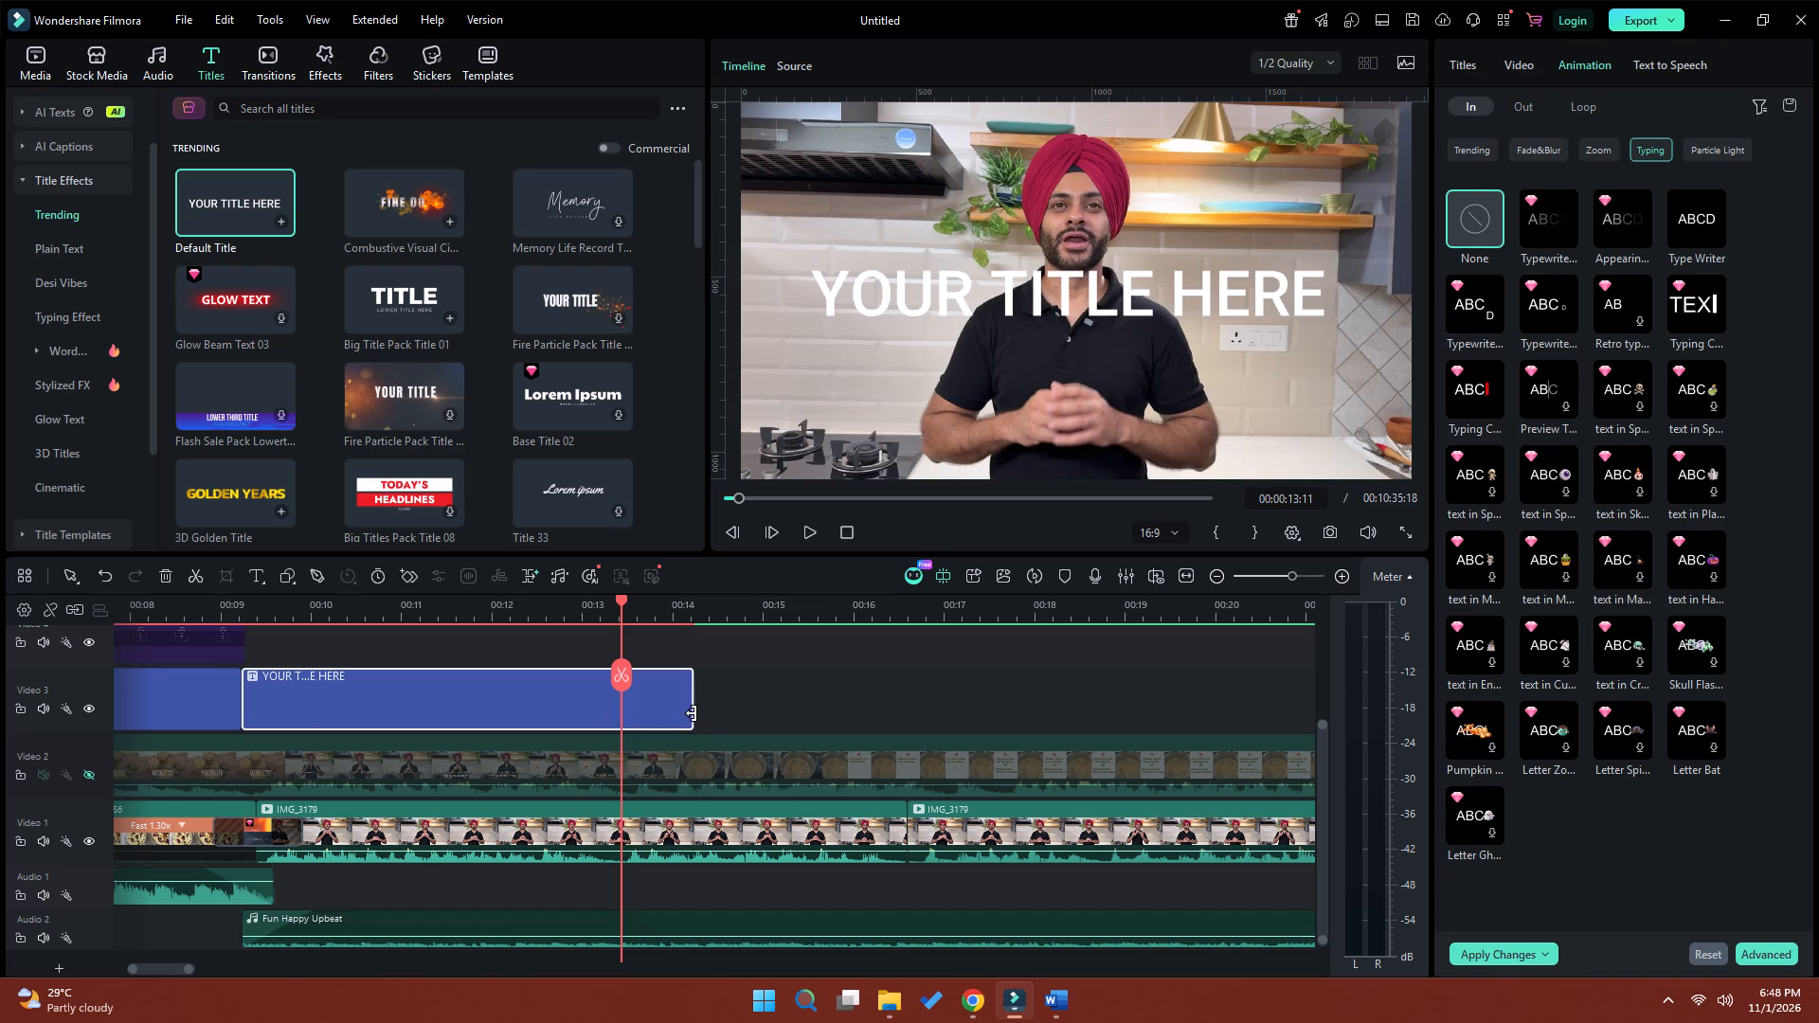
pyautogui.moveTo(690, 709); pyautogui.dragTo(621, 720)
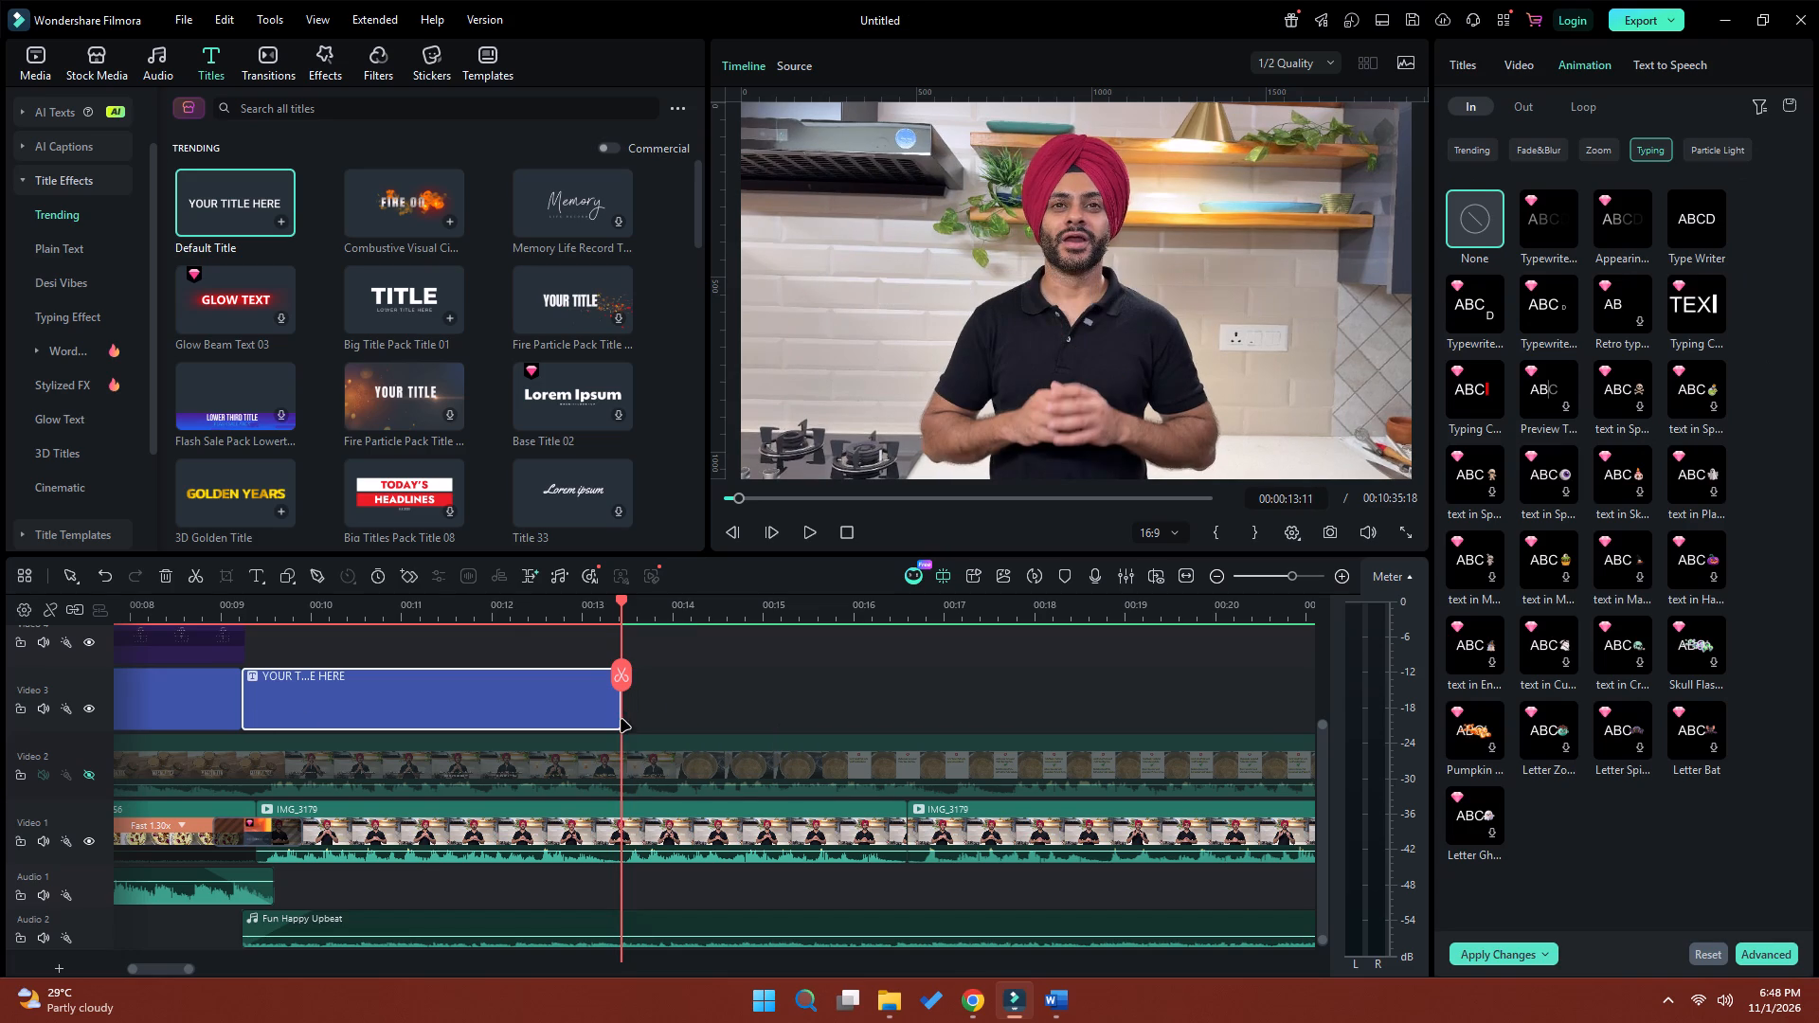
# Make the Video 2 reference track visible and play it from about 00:00:09:09 to review its caption.
pyautogui.click(451, 605)
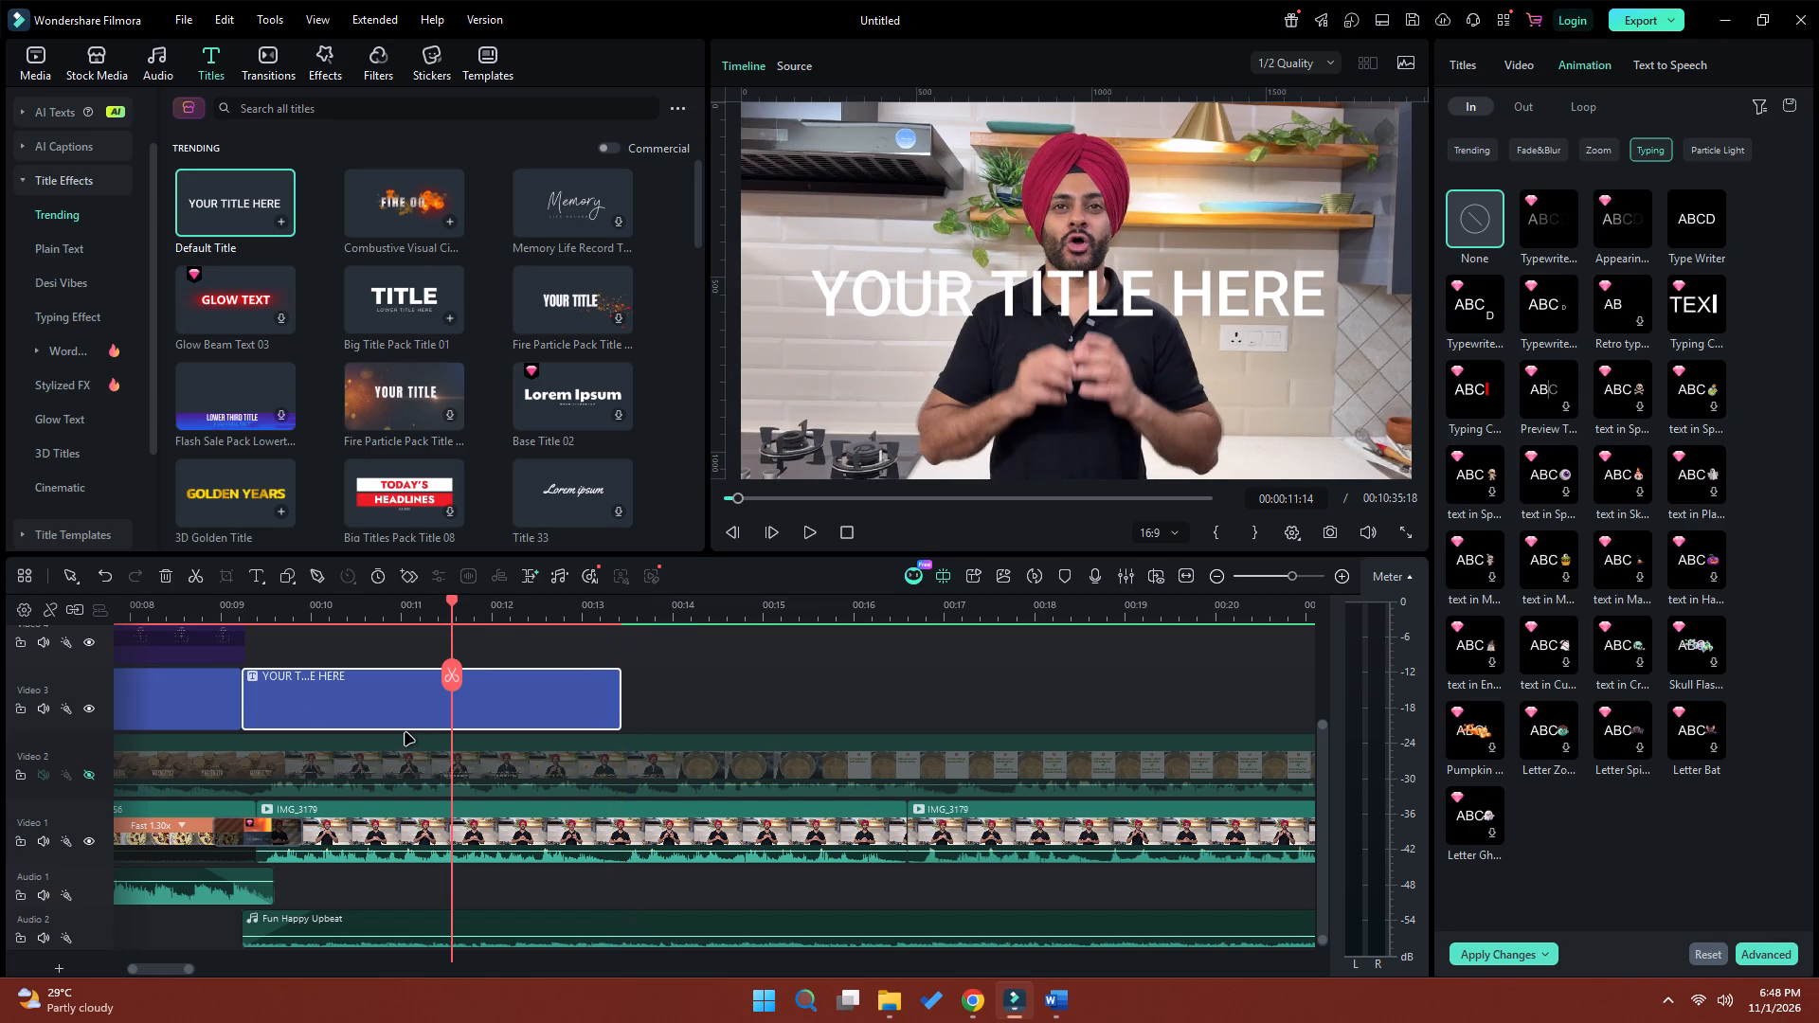
pyautogui.click(88, 707)
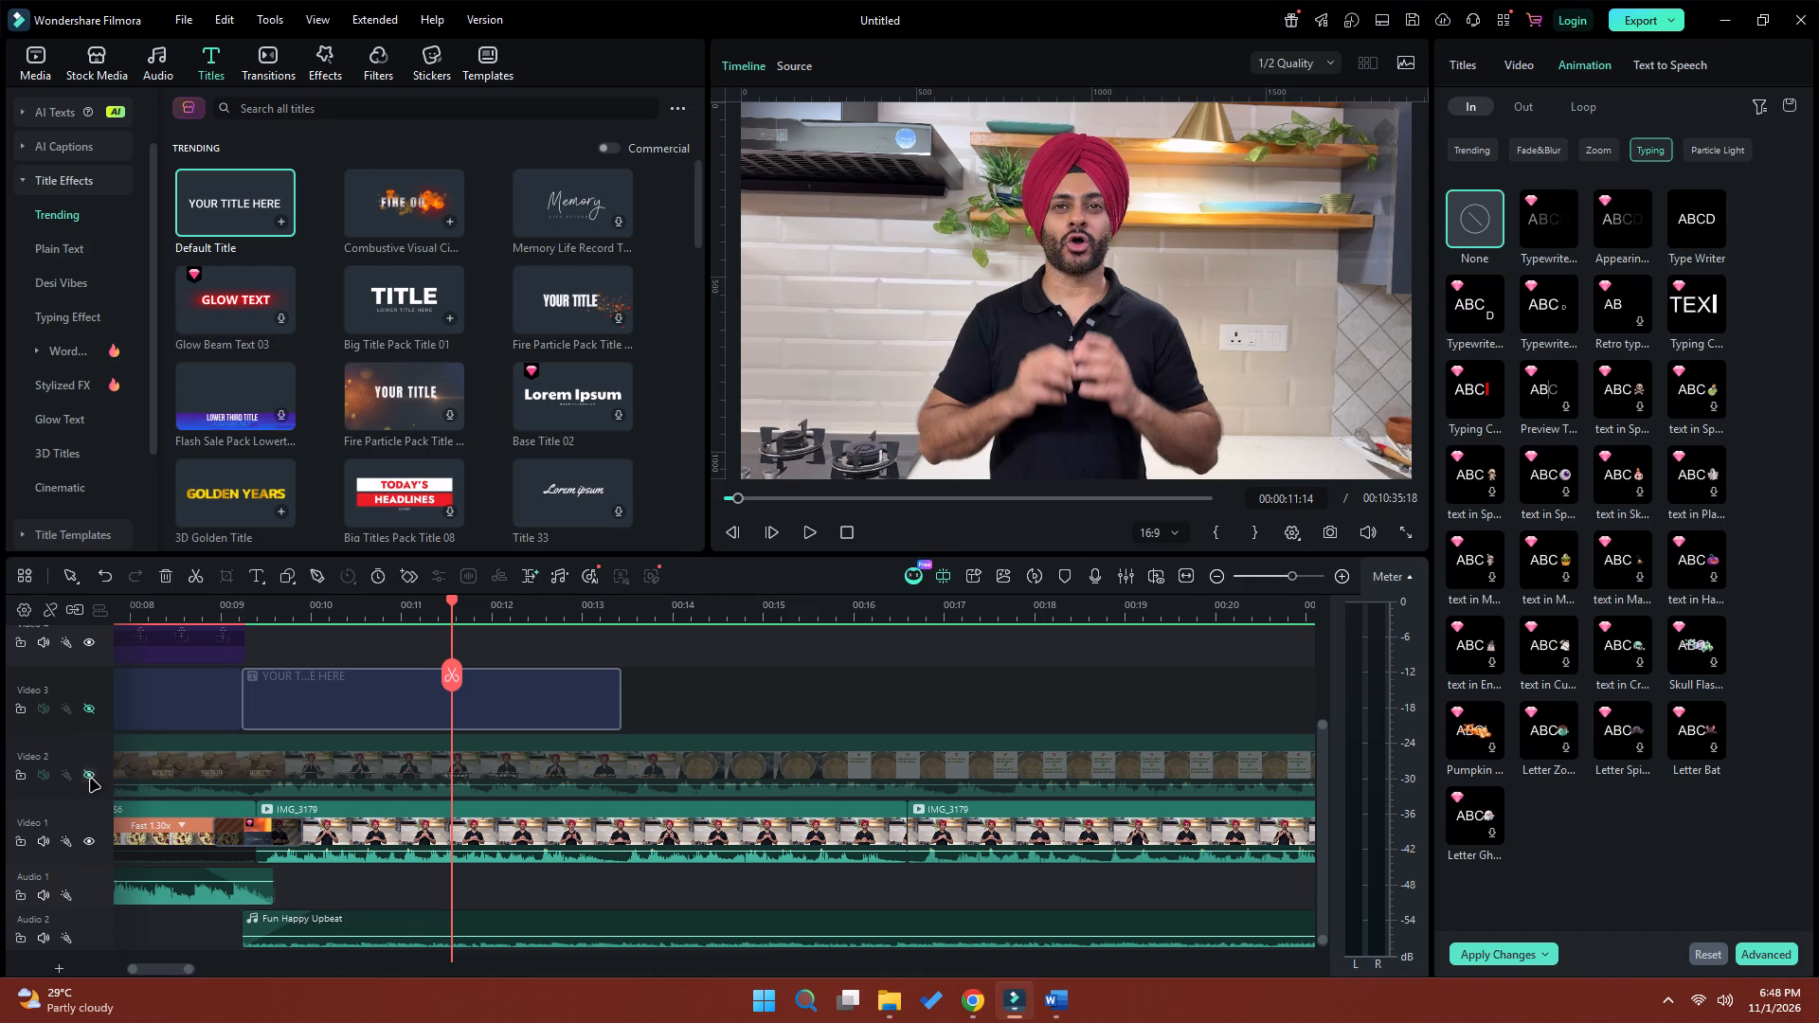
pyautogui.click(91, 709)
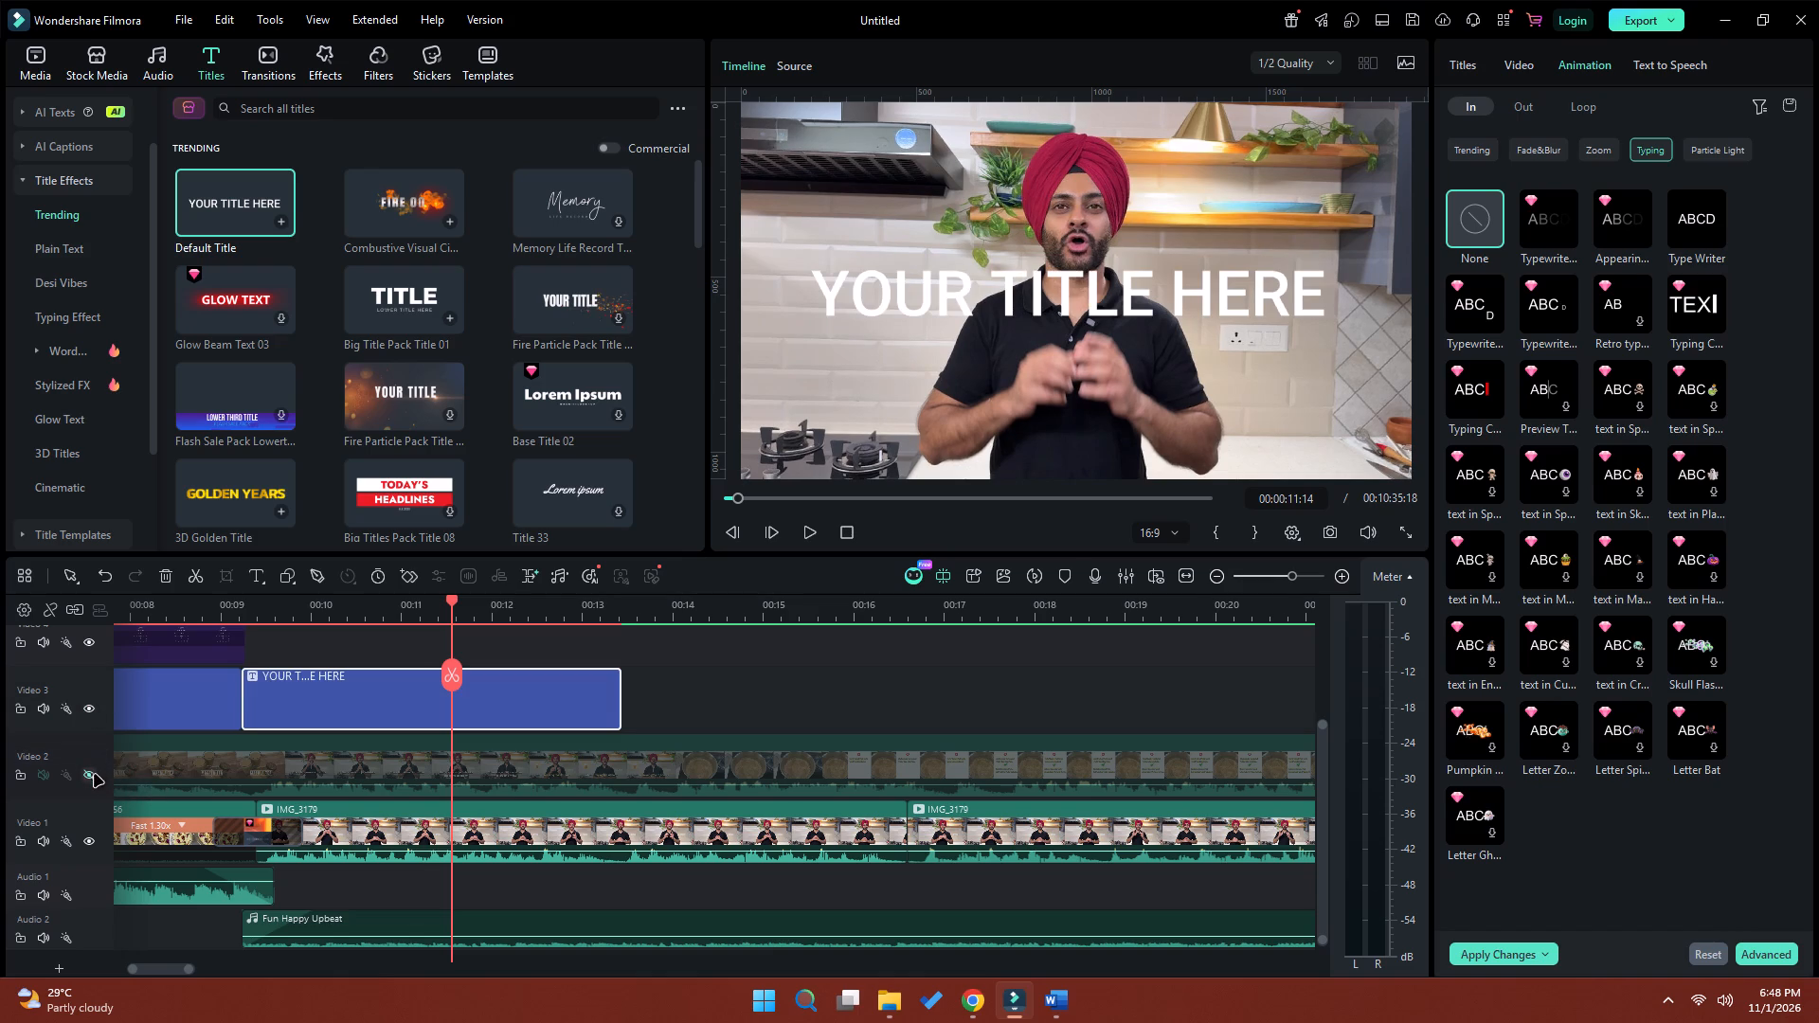
pyautogui.click(90, 777)
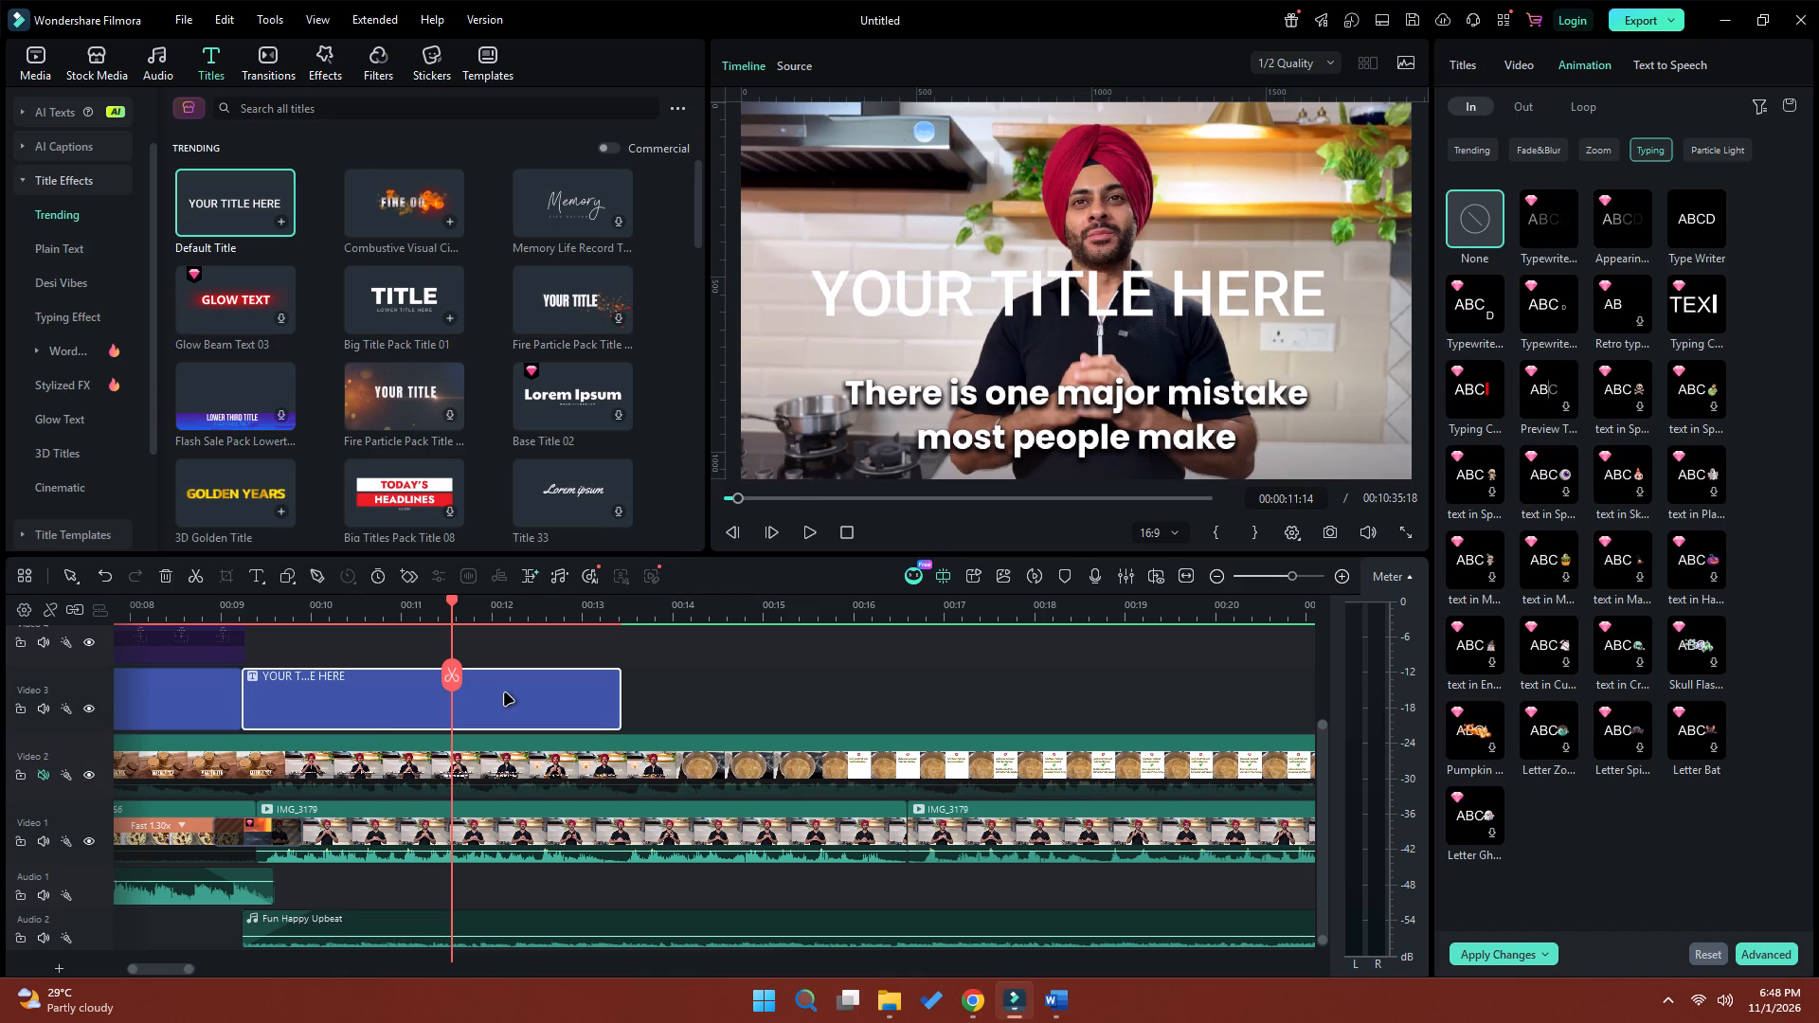
pyautogui.click(1468, 68)
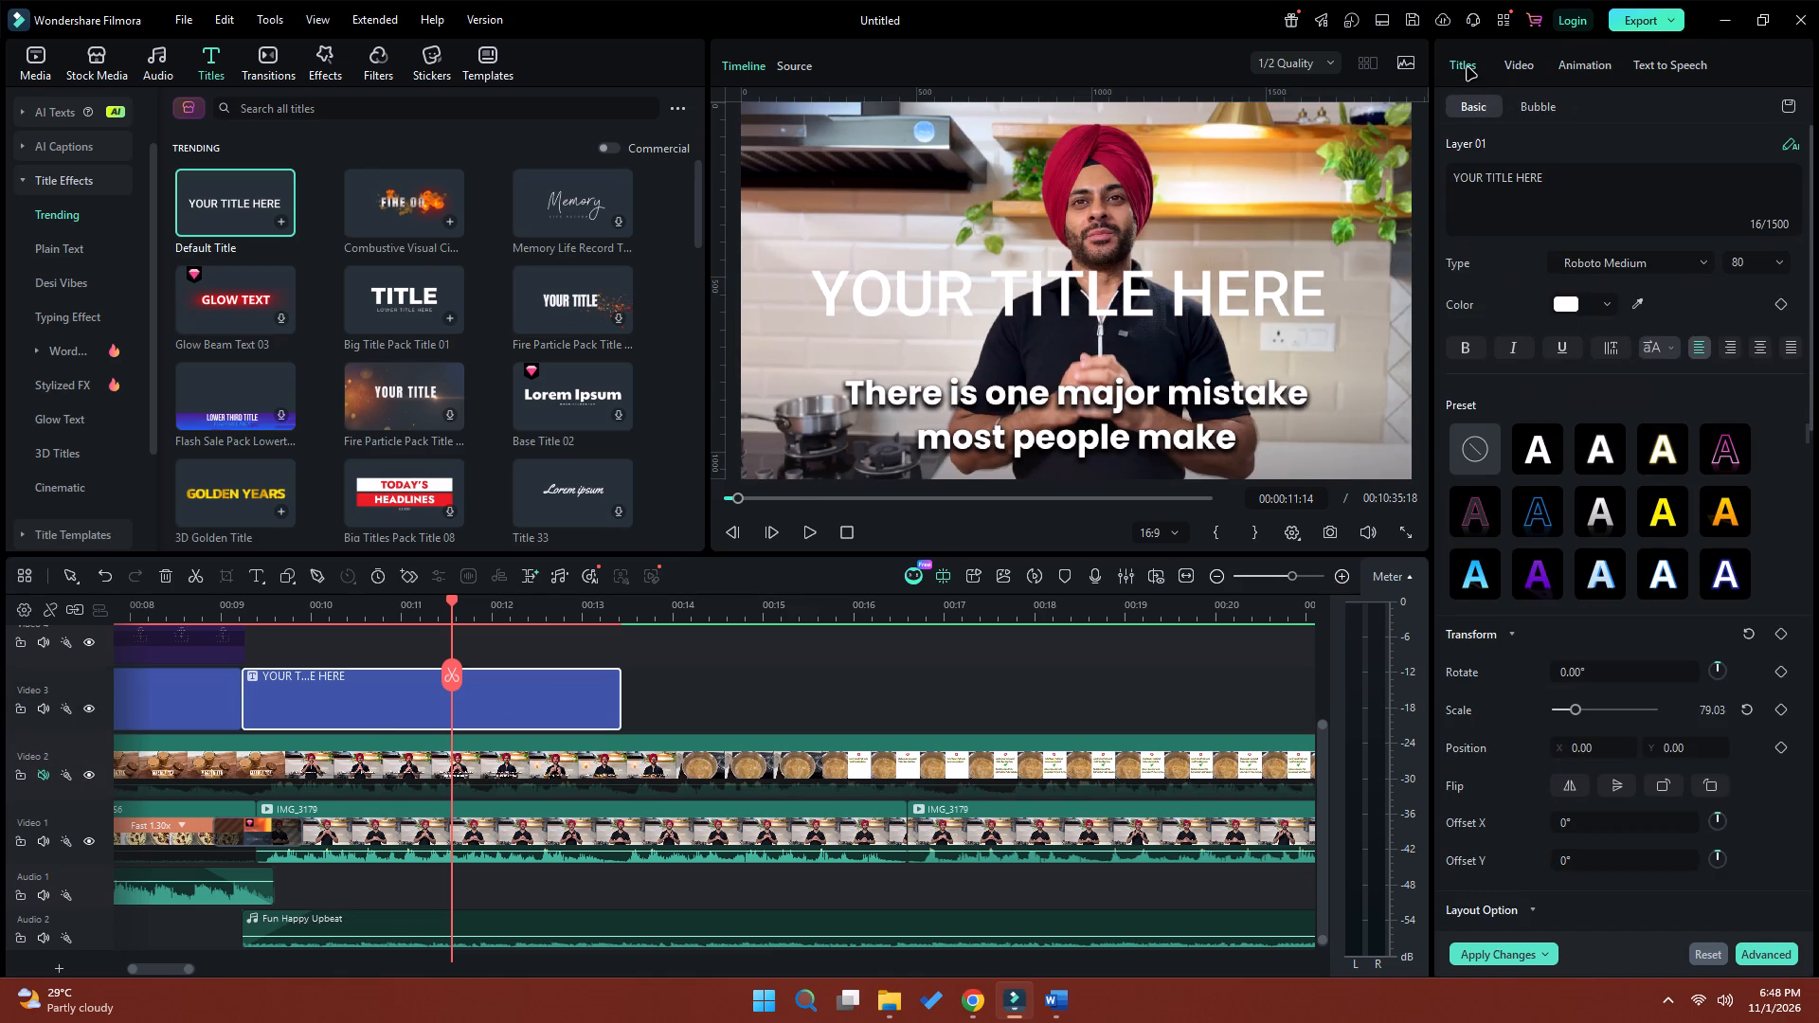
pyautogui.click(269, 607)
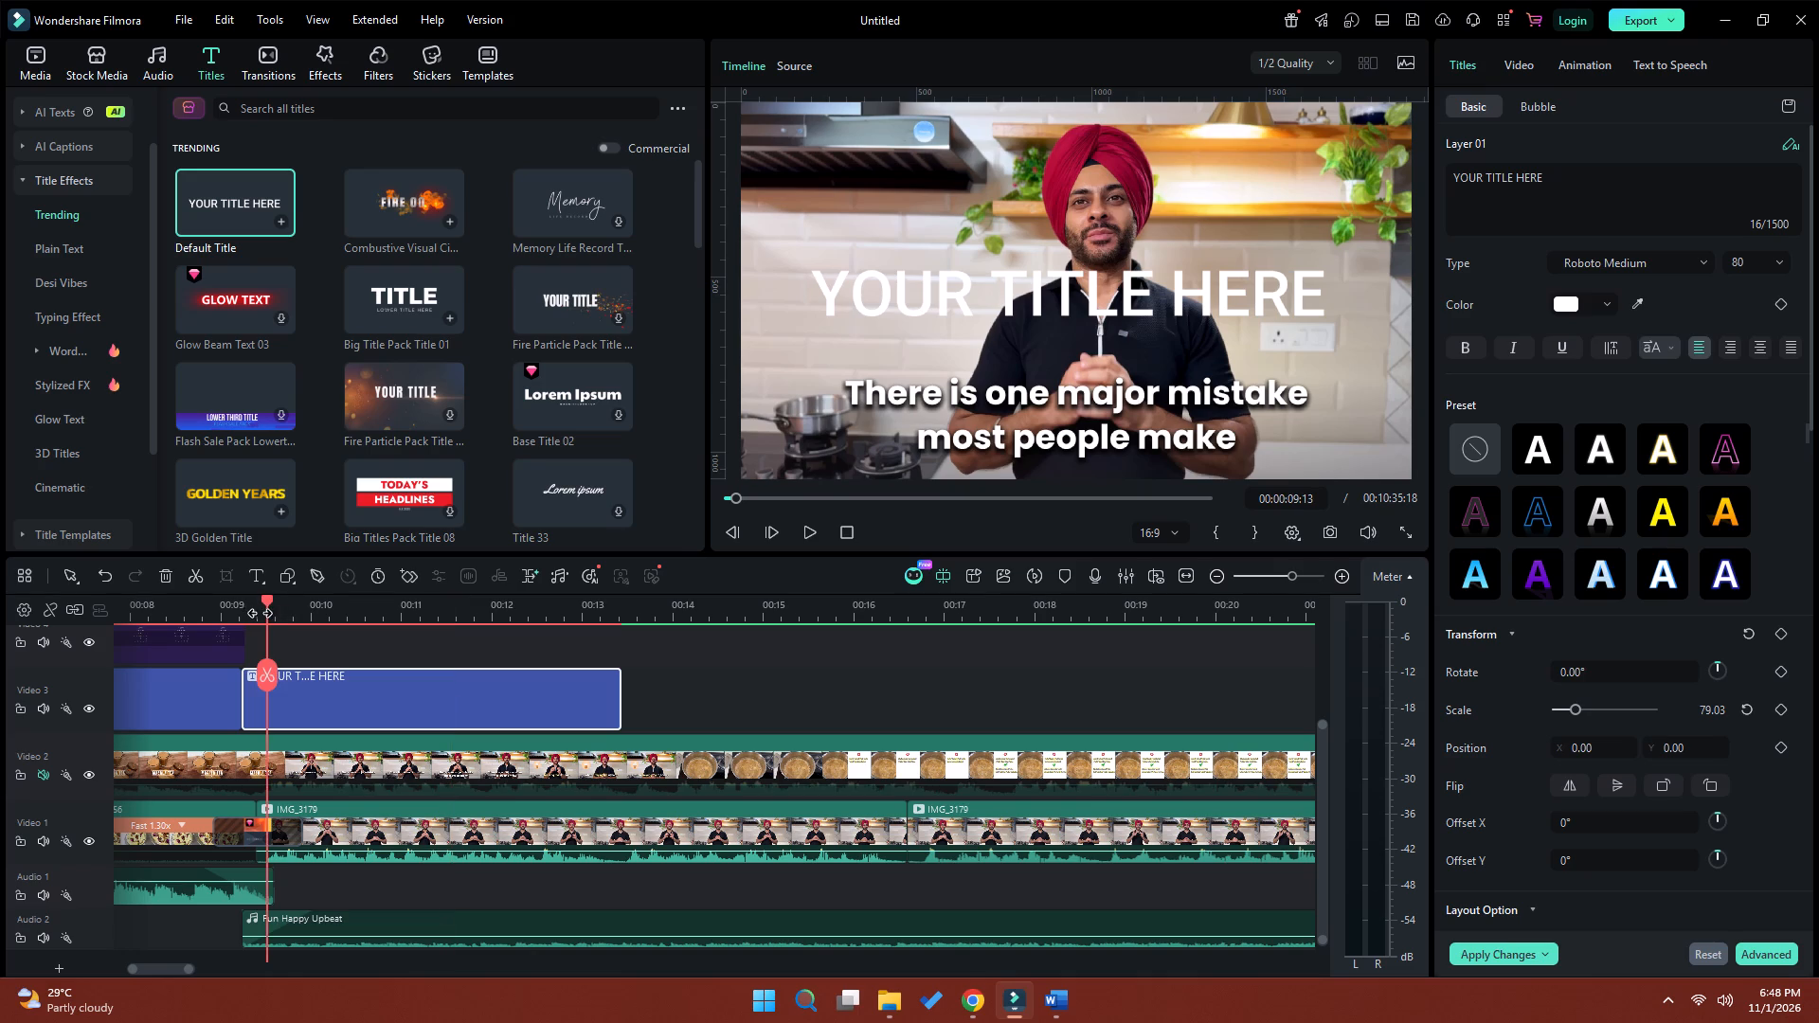
pyautogui.click(253, 619)
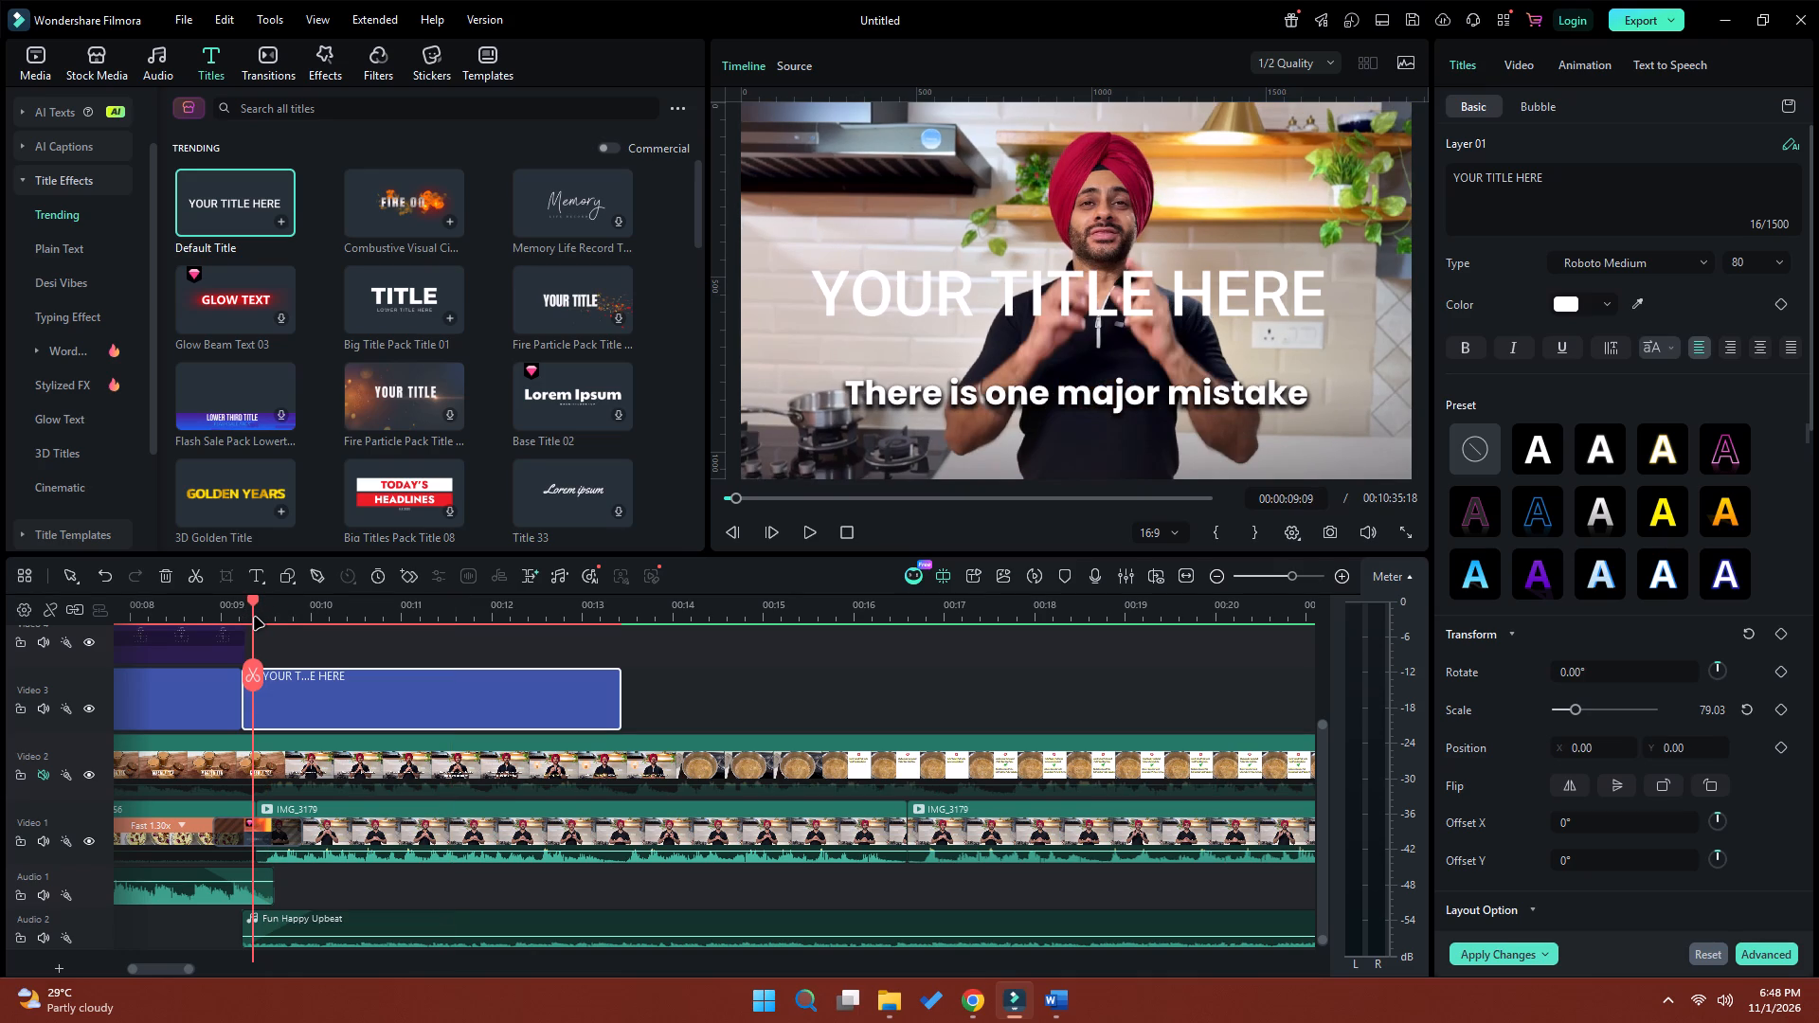
pyautogui.press('space')
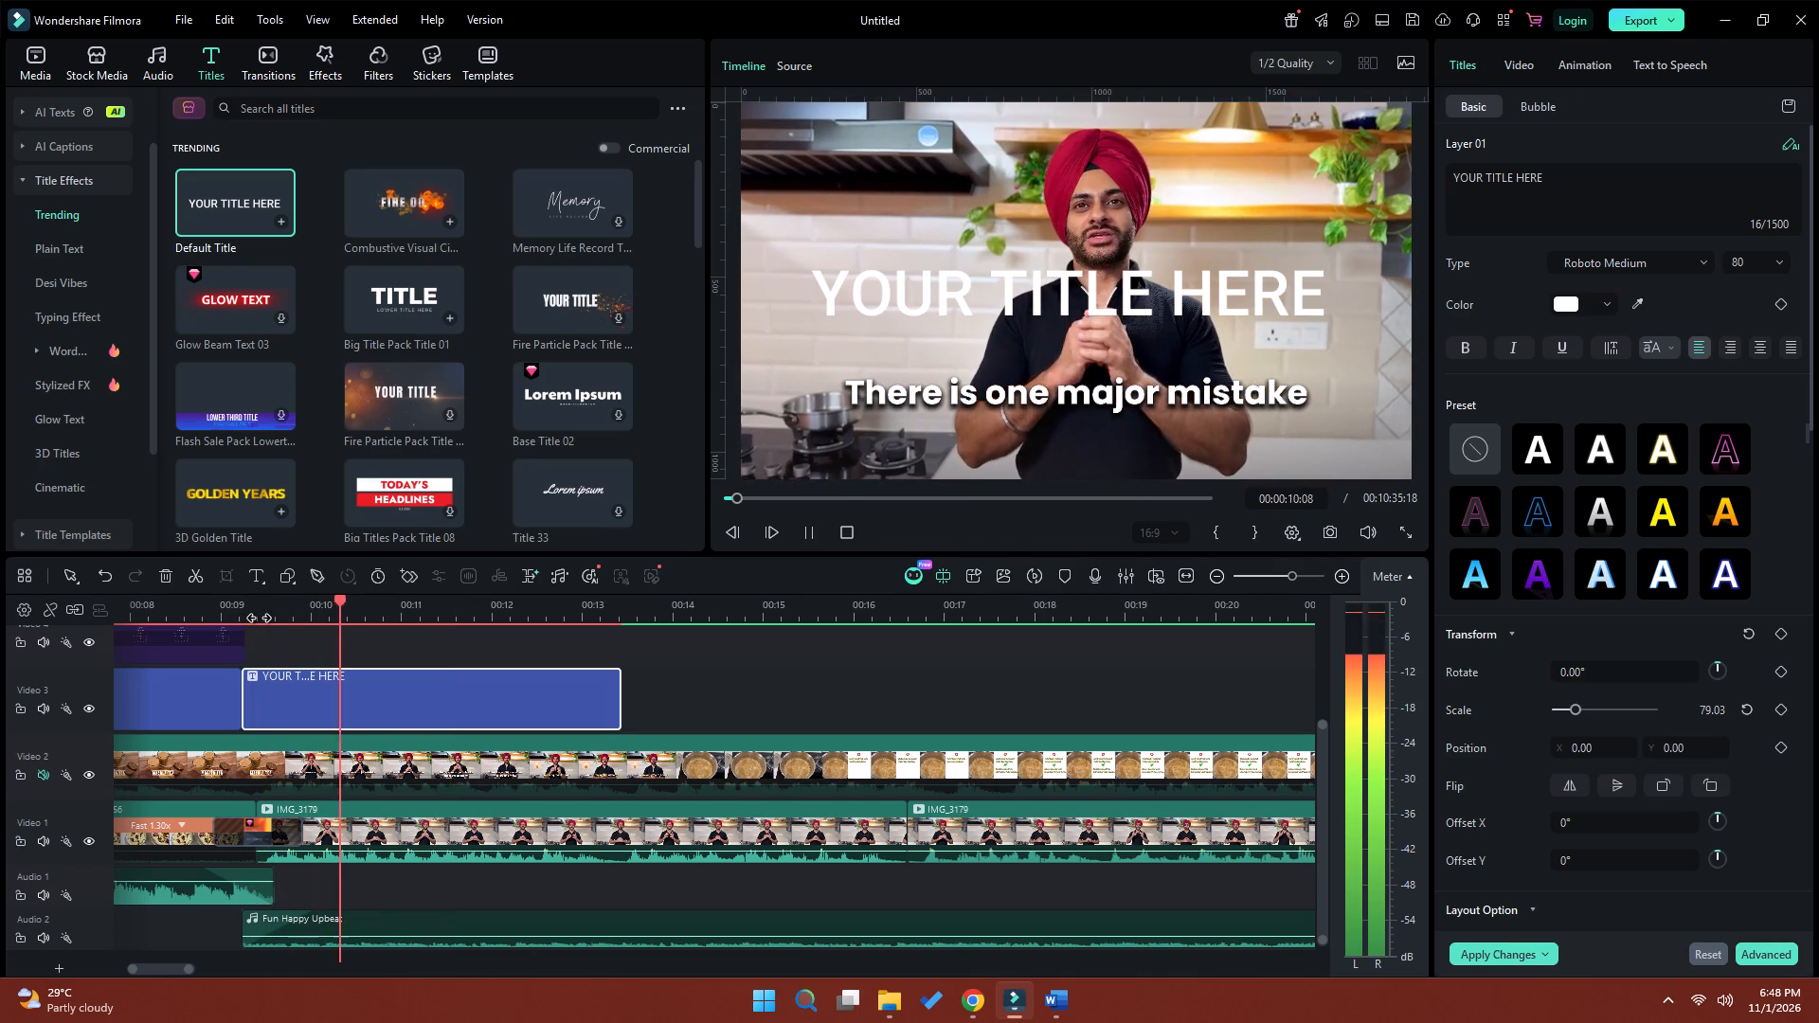
pyautogui.press('space')
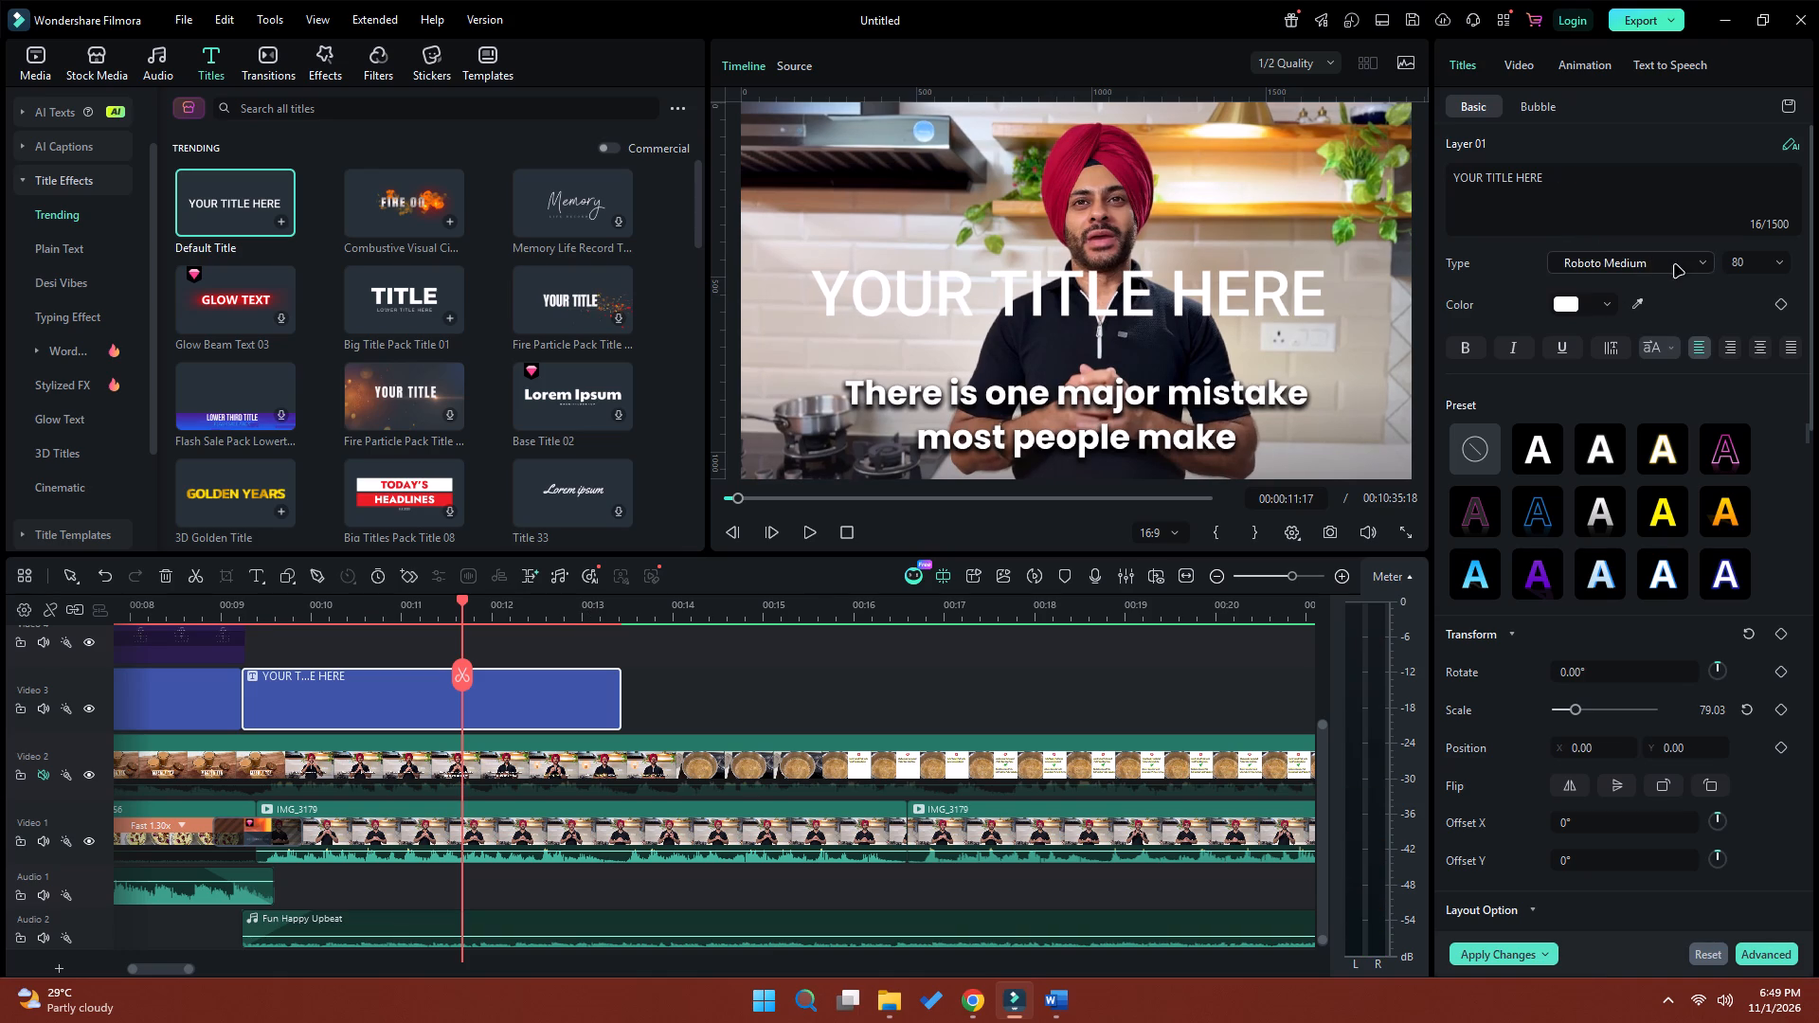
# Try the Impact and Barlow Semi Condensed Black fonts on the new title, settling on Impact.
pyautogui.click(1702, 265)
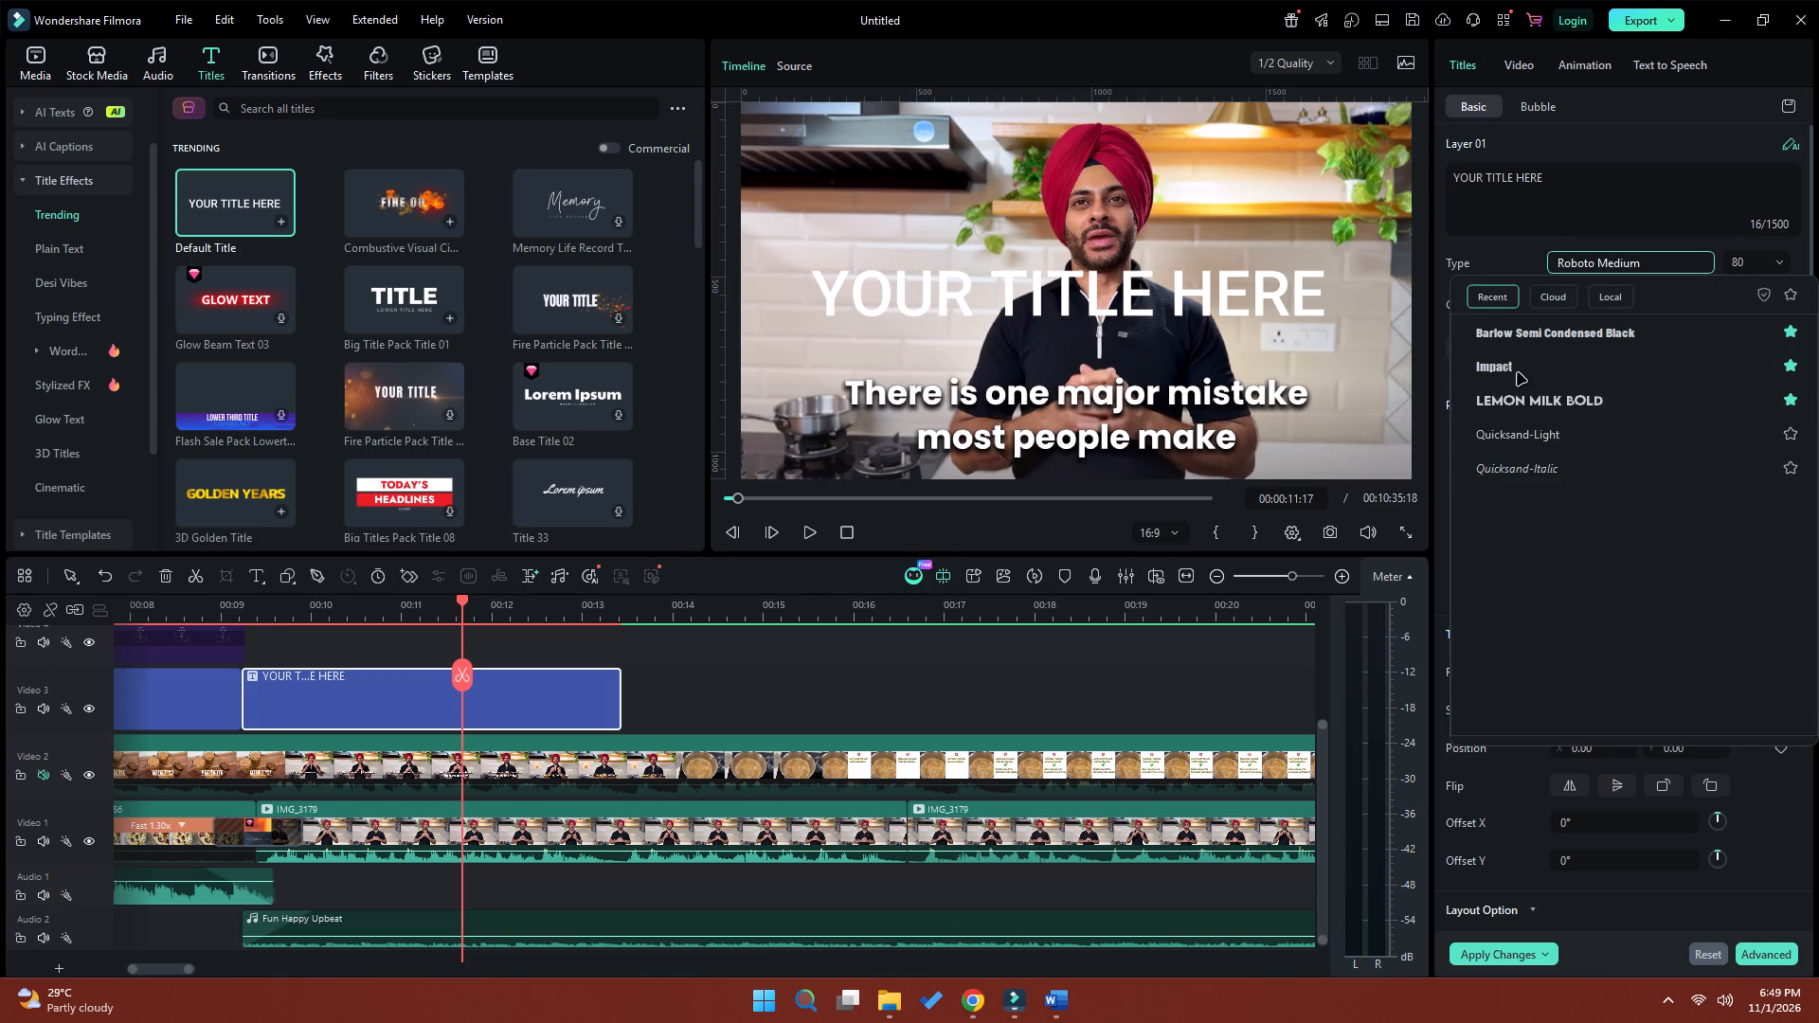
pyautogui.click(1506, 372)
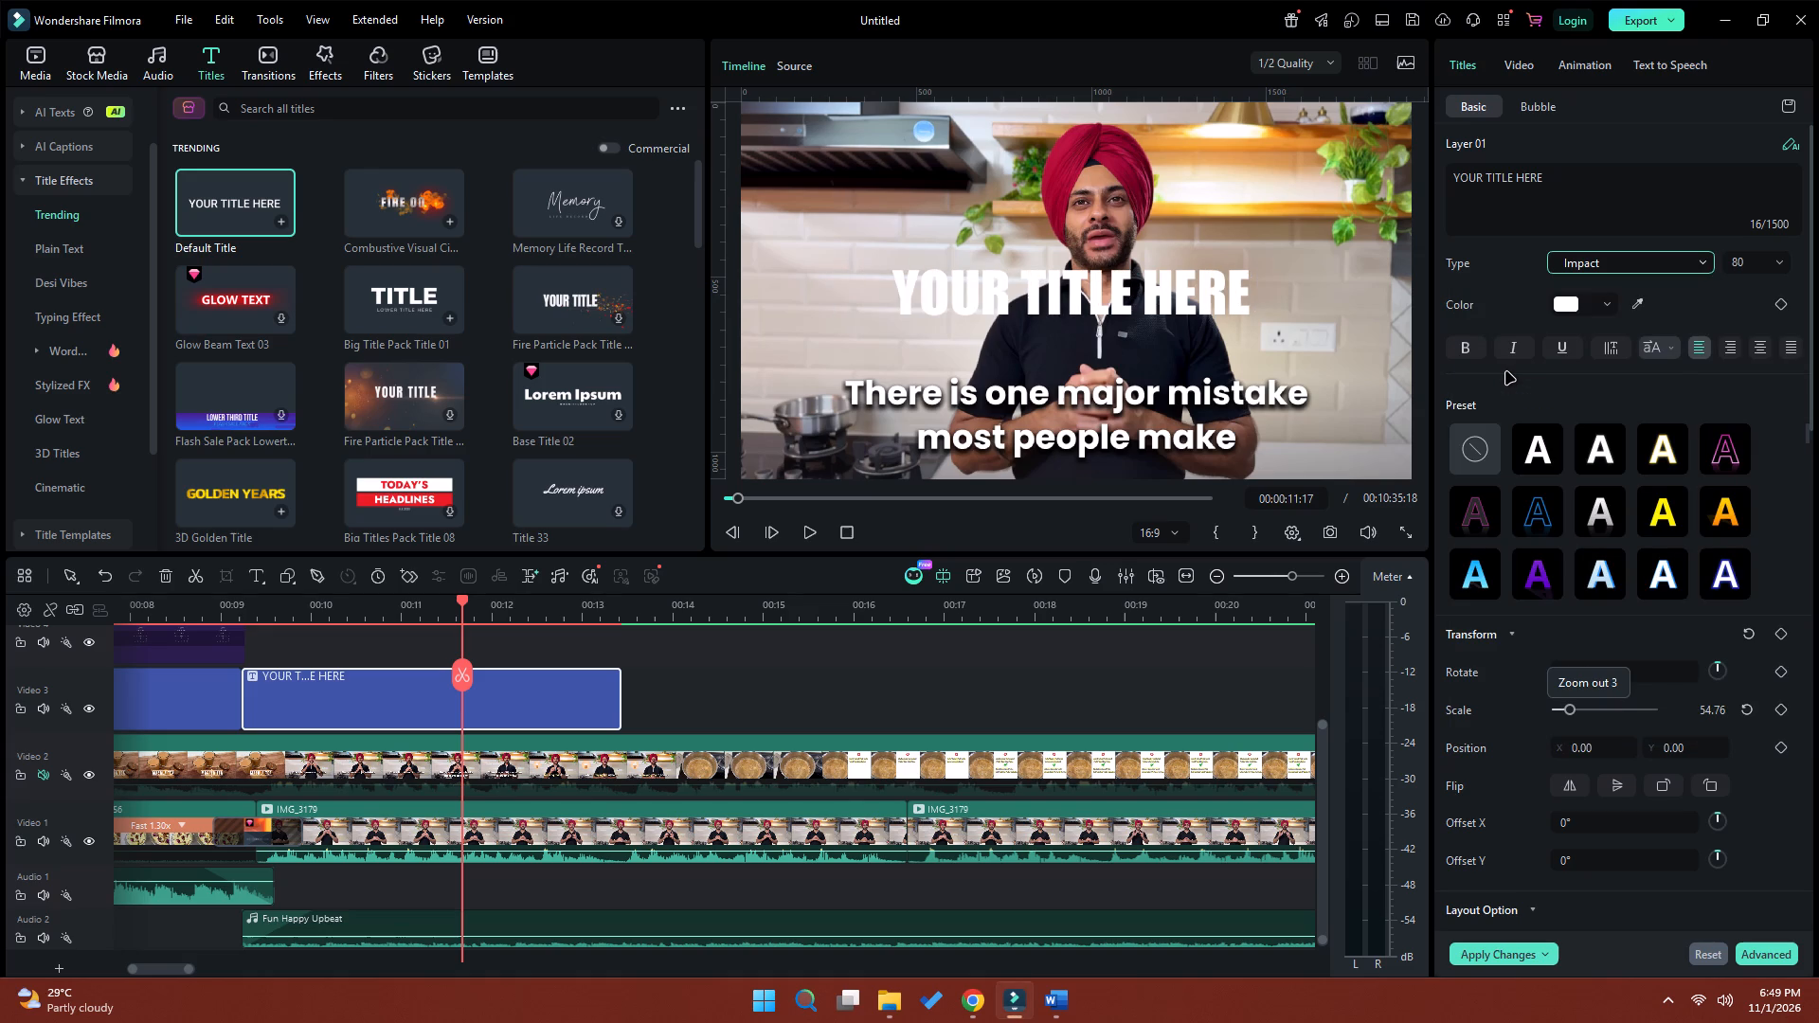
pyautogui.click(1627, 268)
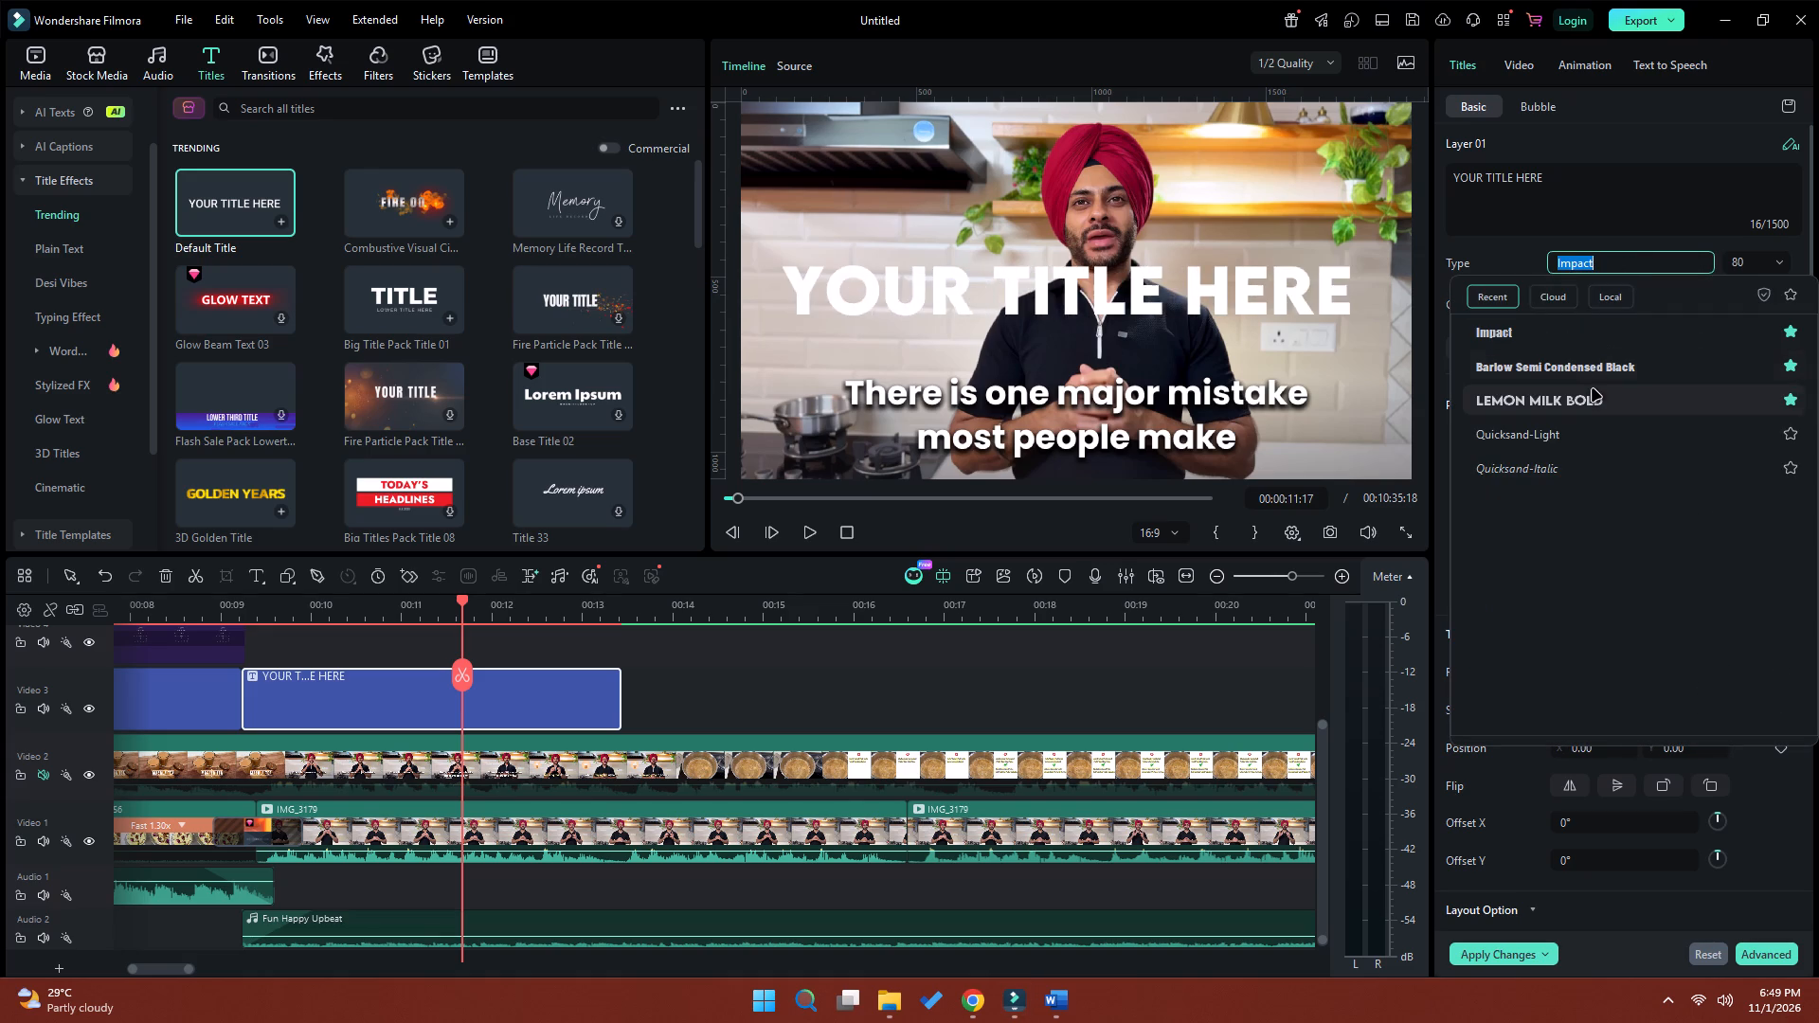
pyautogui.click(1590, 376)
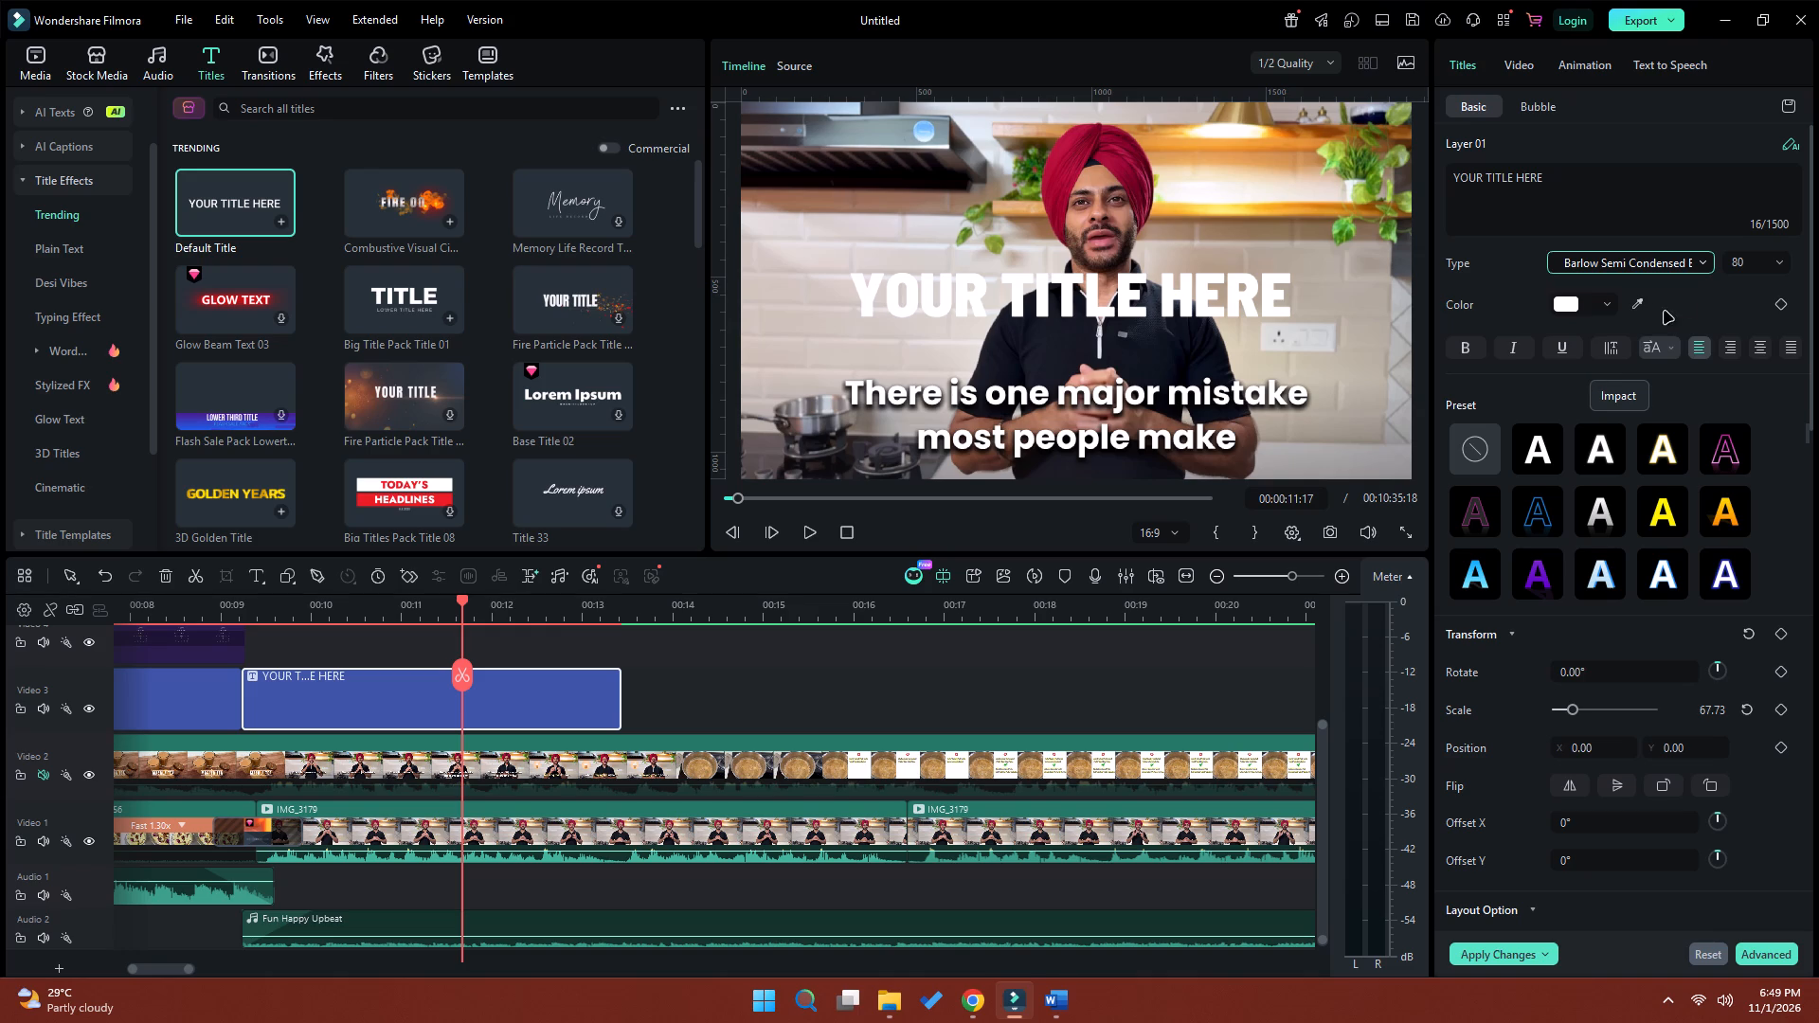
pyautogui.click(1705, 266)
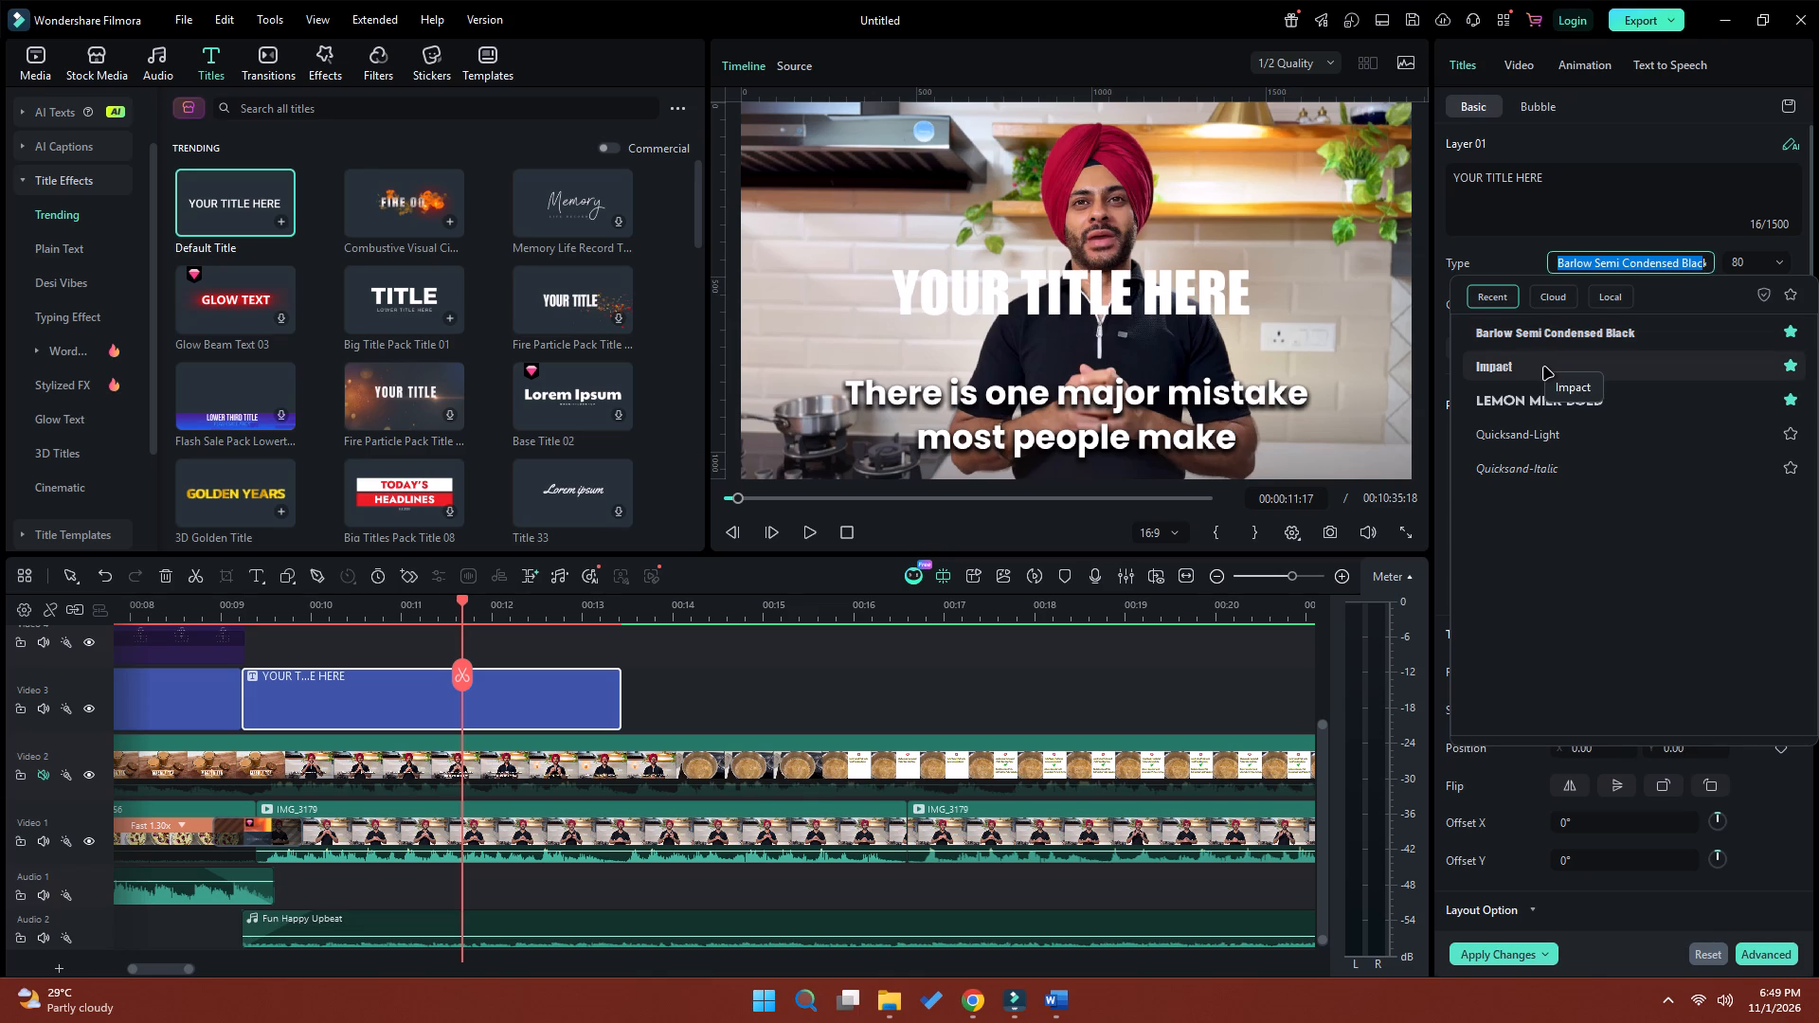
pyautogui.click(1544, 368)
# Replace the new title's placeholder text with "There is".
pyautogui.moveTo(1552, 184); pyautogui.dragTo(1528, 181)
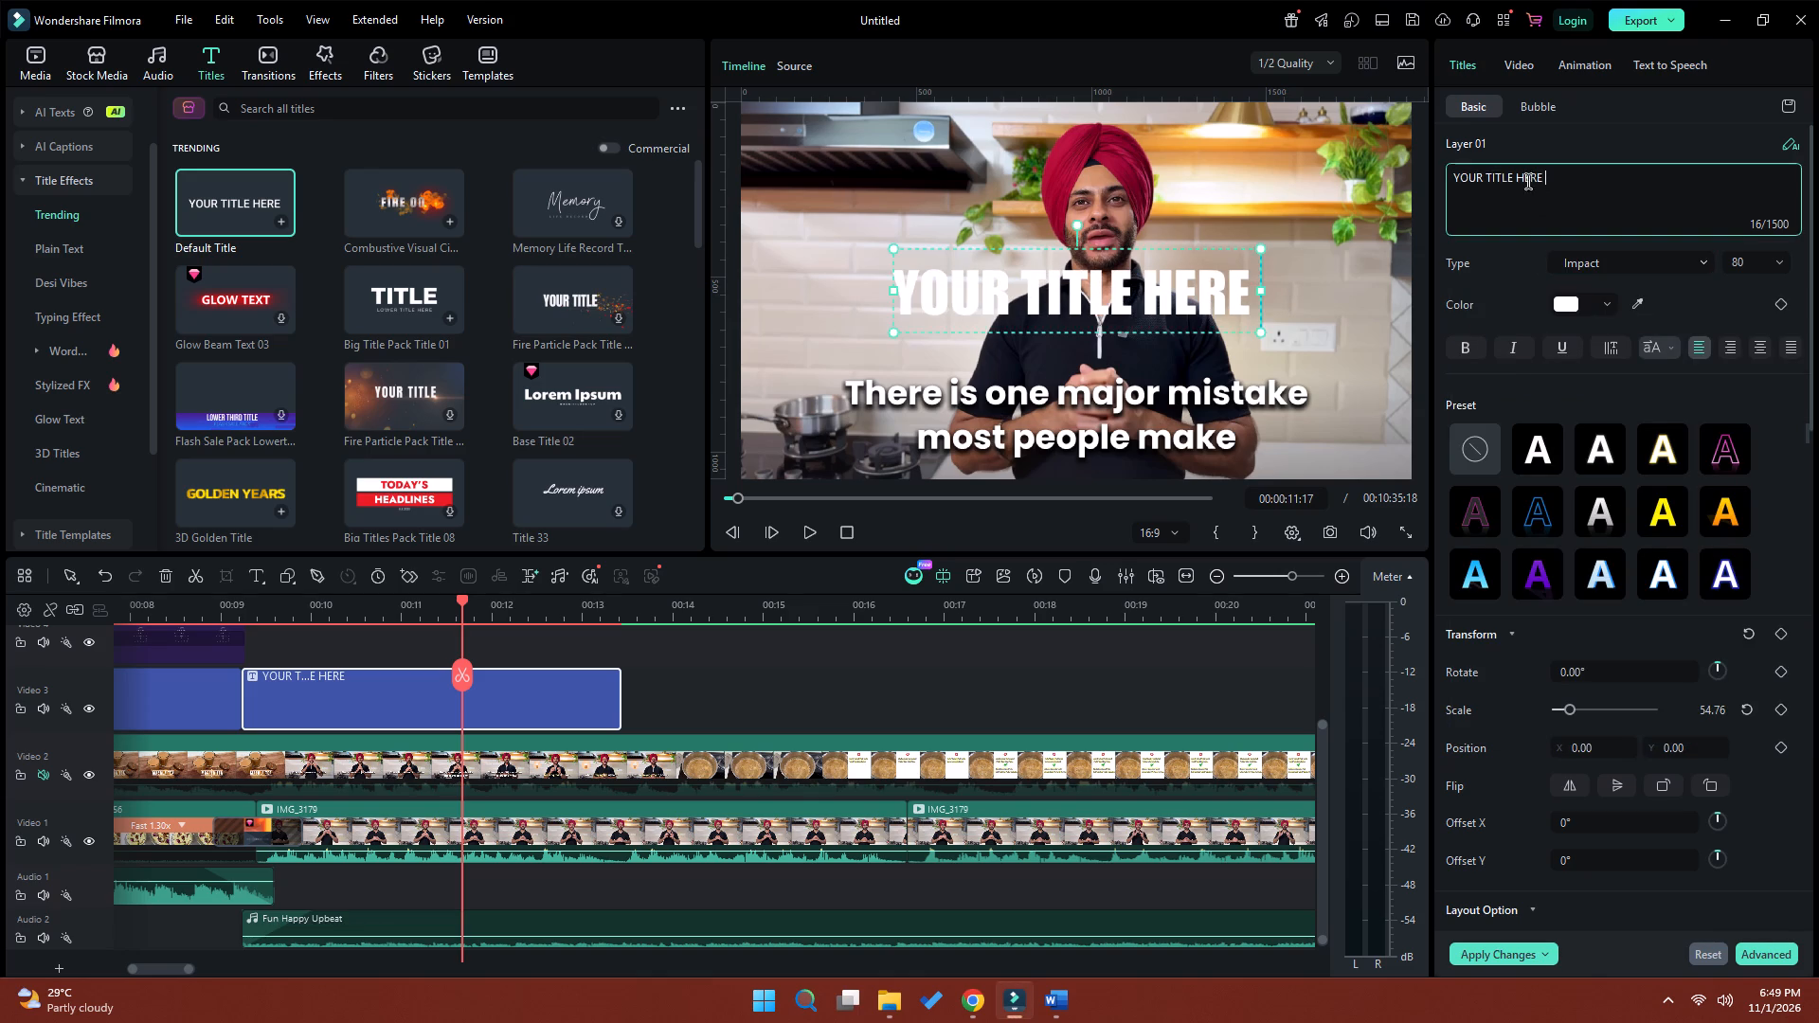
pyautogui.moveTo(1528, 181); pyautogui.dragTo(1413, 179)
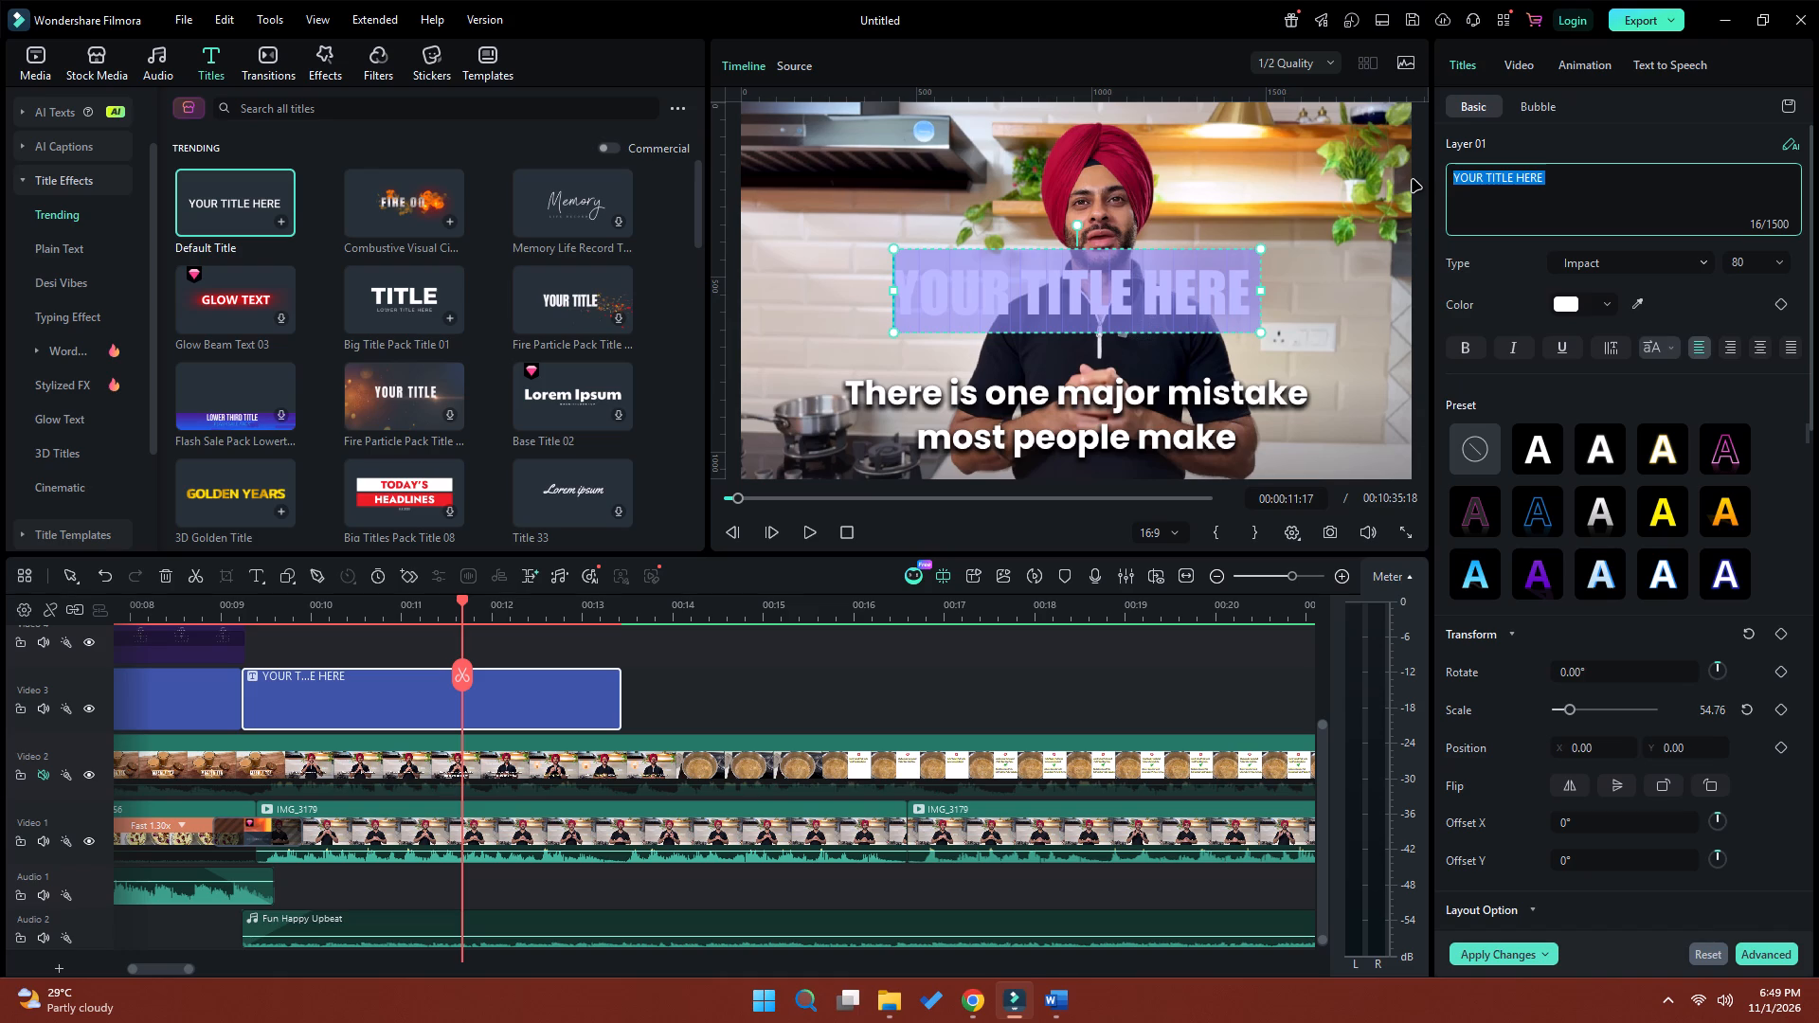
pyautogui.write('There')
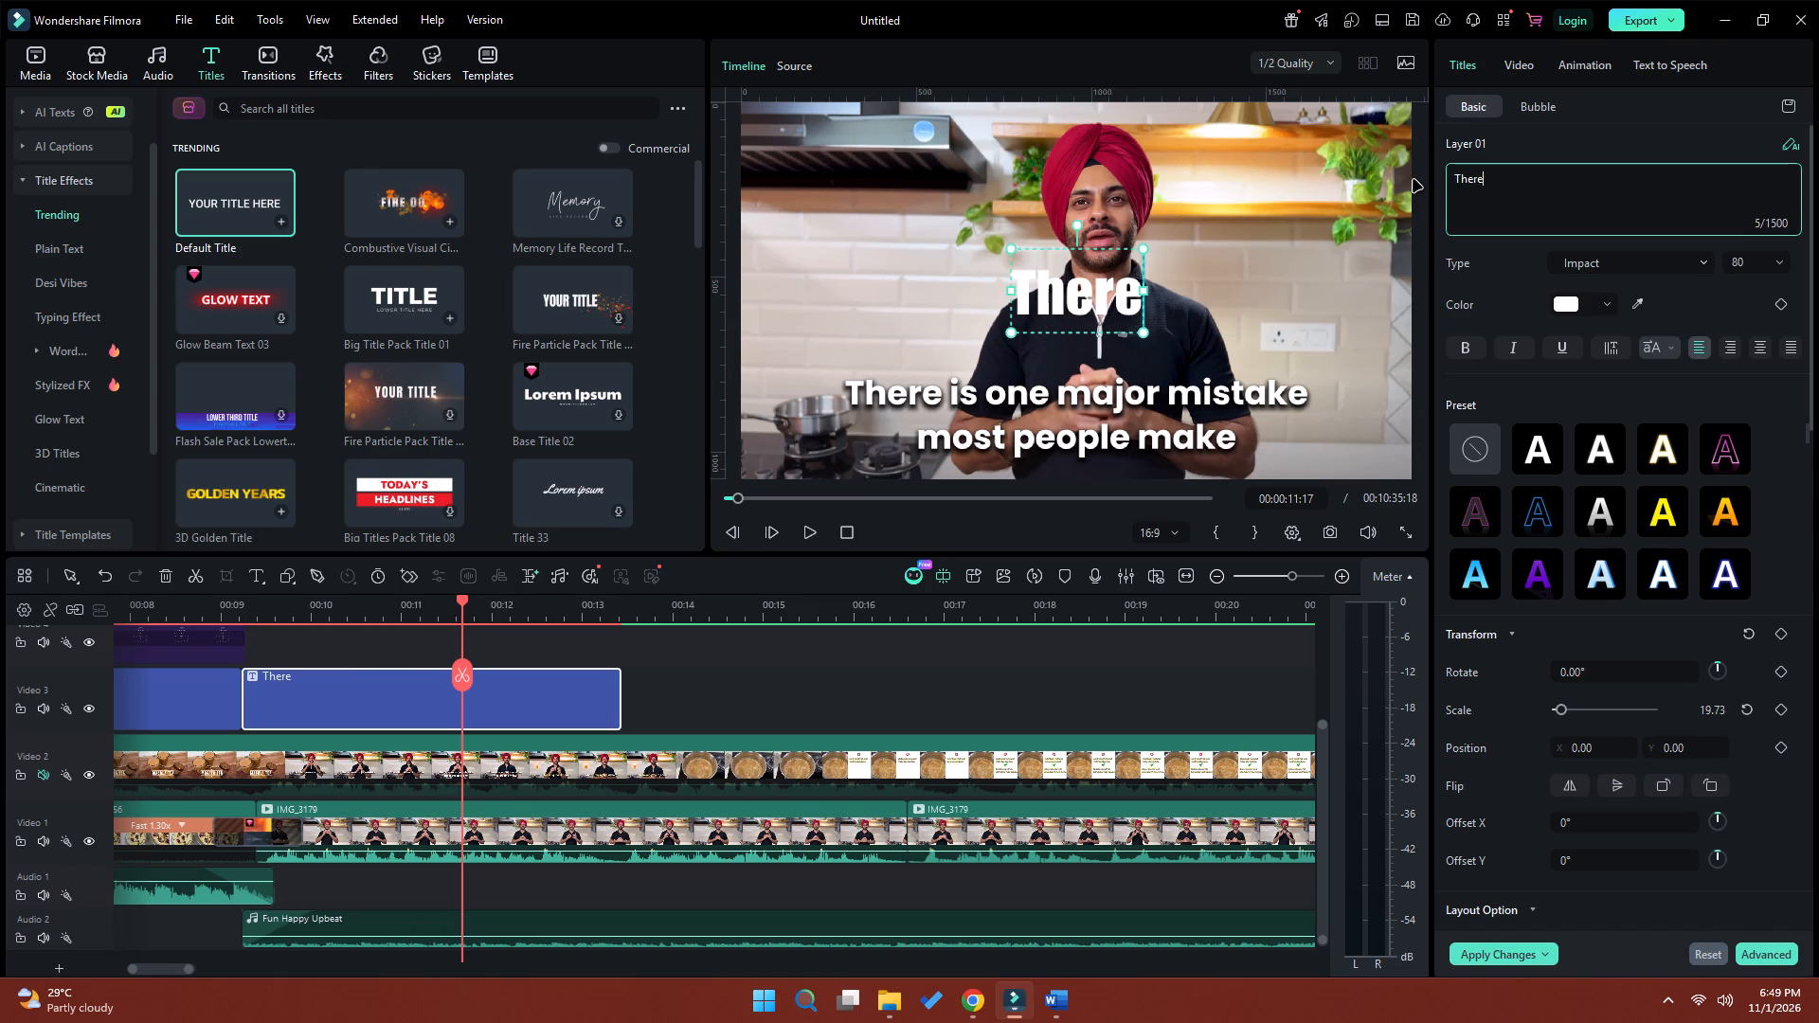
pyautogui.press('space')
pyautogui.press('i')
pyautogui.press('s')
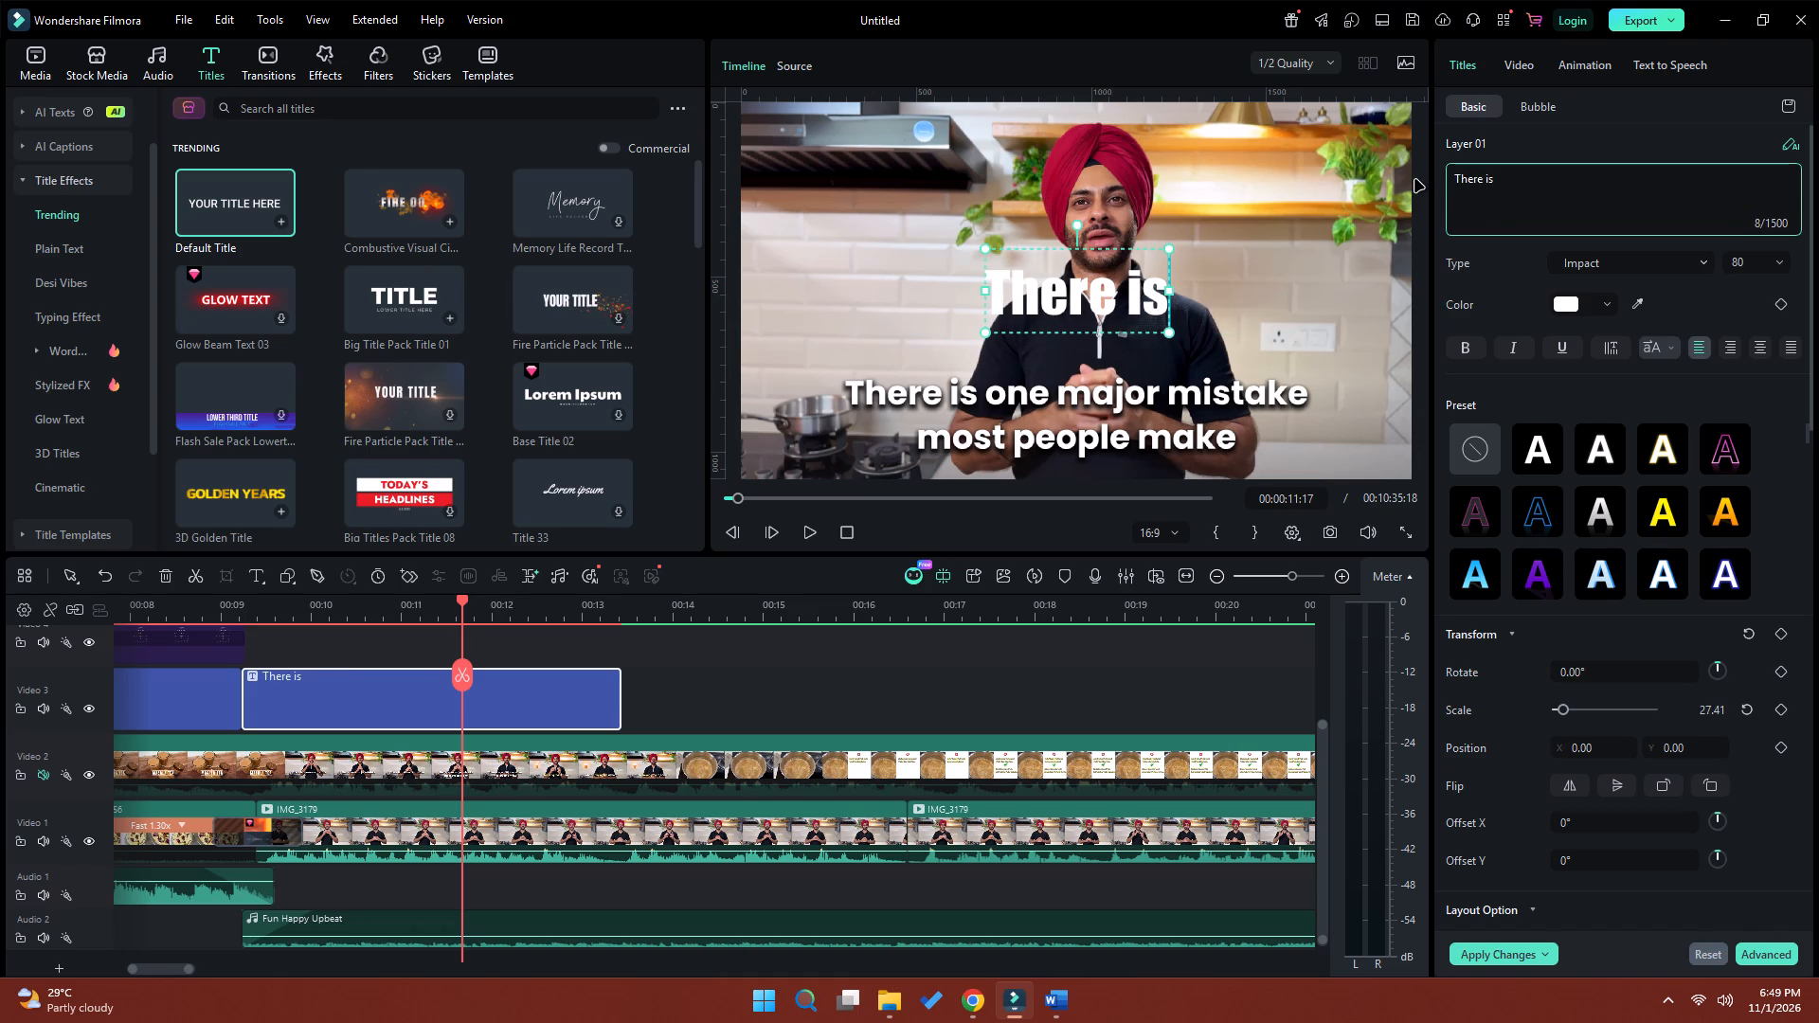
# Set the "There is" title's font to Barlow Semi Condensed Bold from the local Barlow fonts.
pyautogui.click(1620, 261)
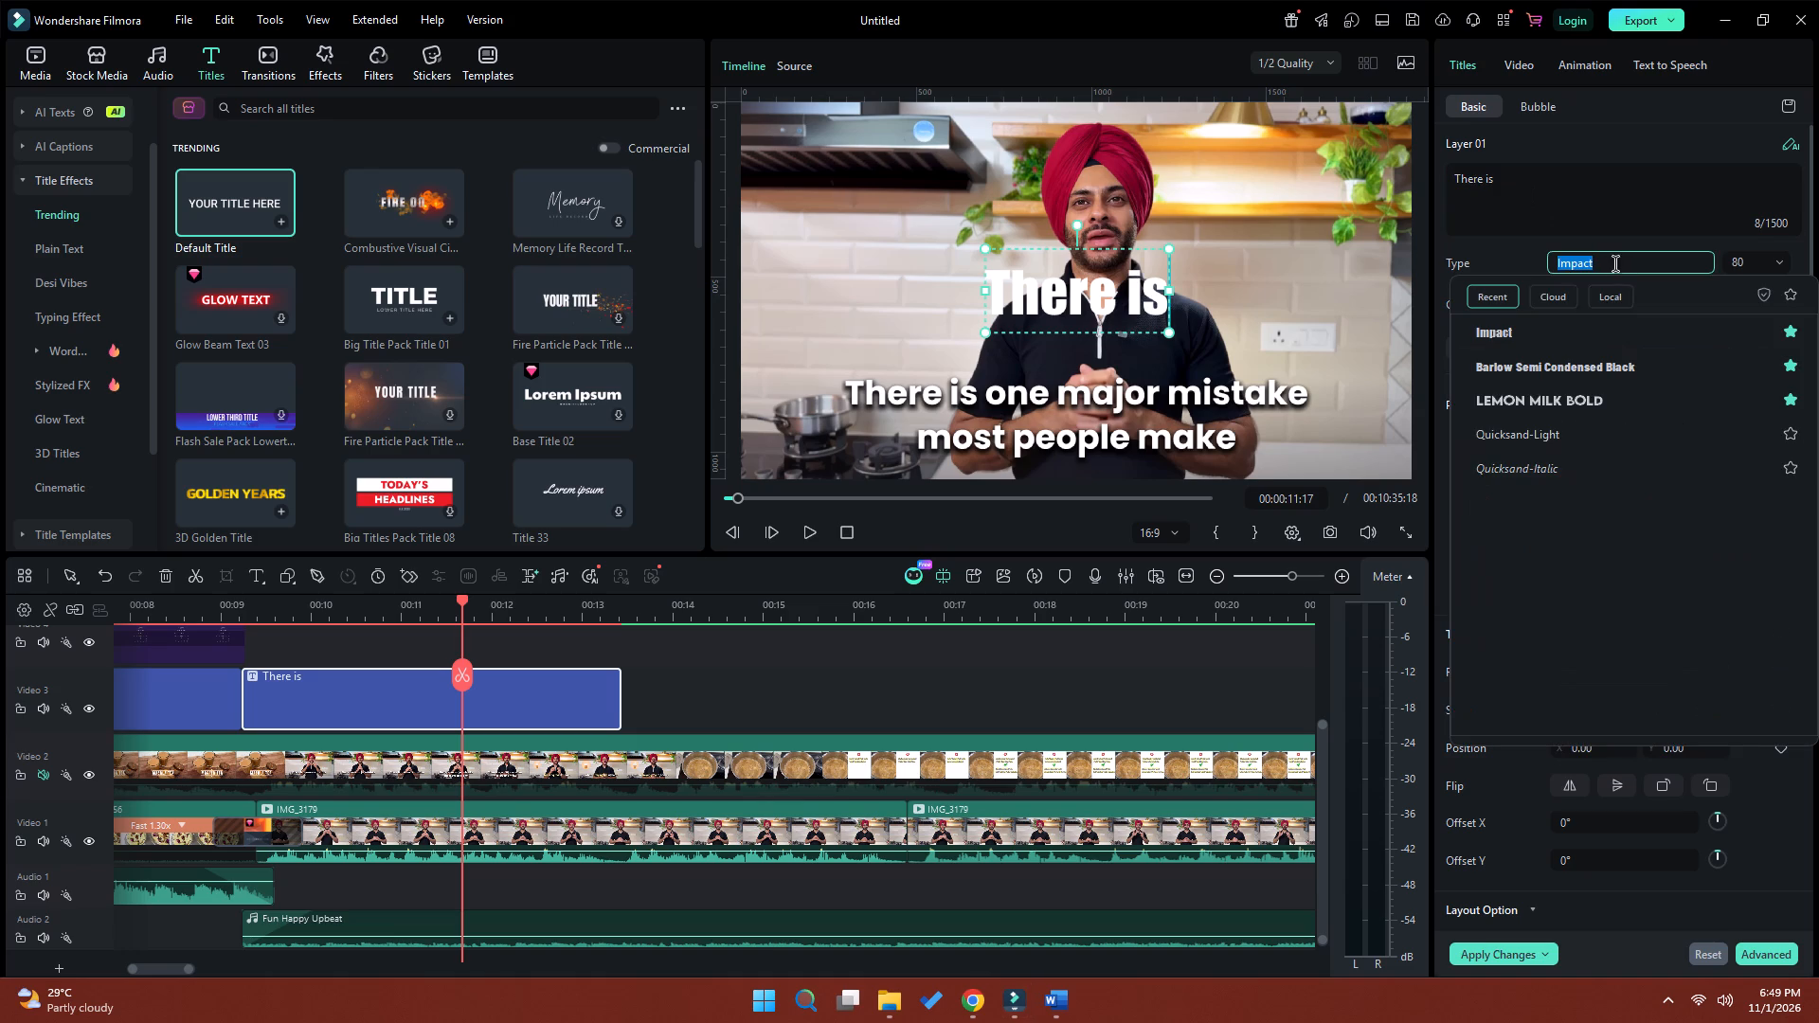
pyautogui.click(1564, 364)
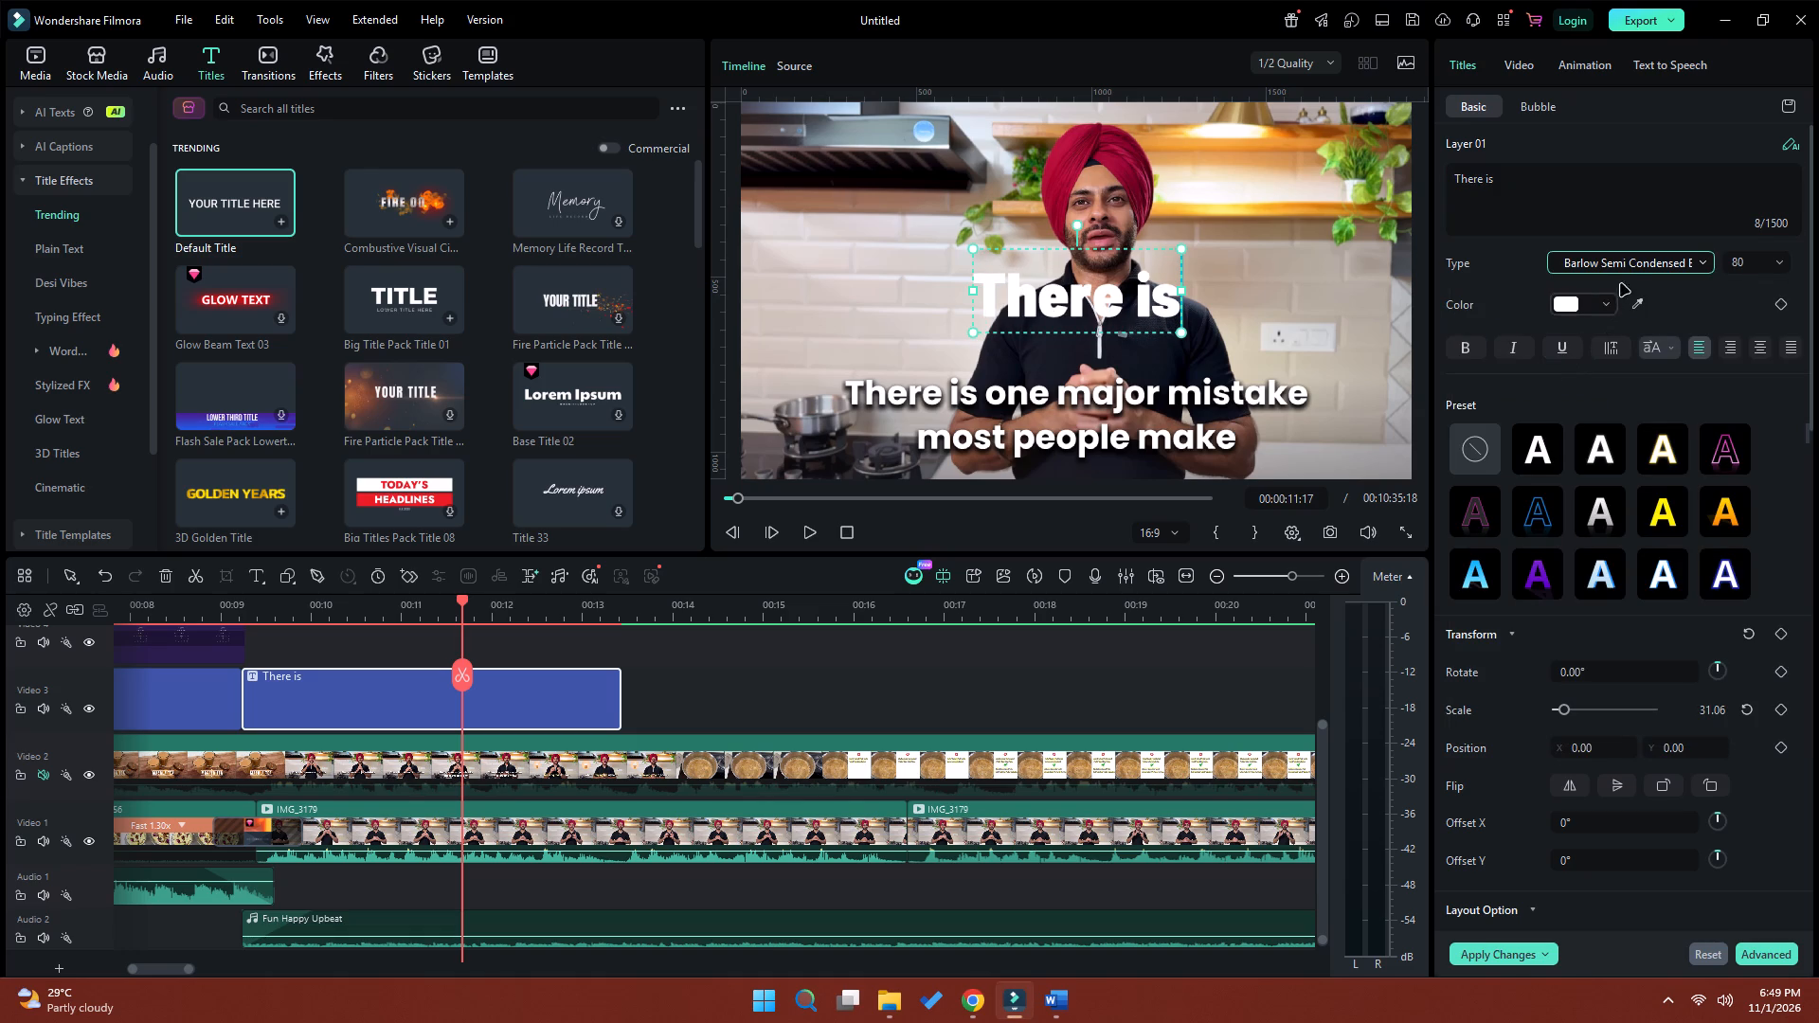
pyautogui.click(1704, 265)
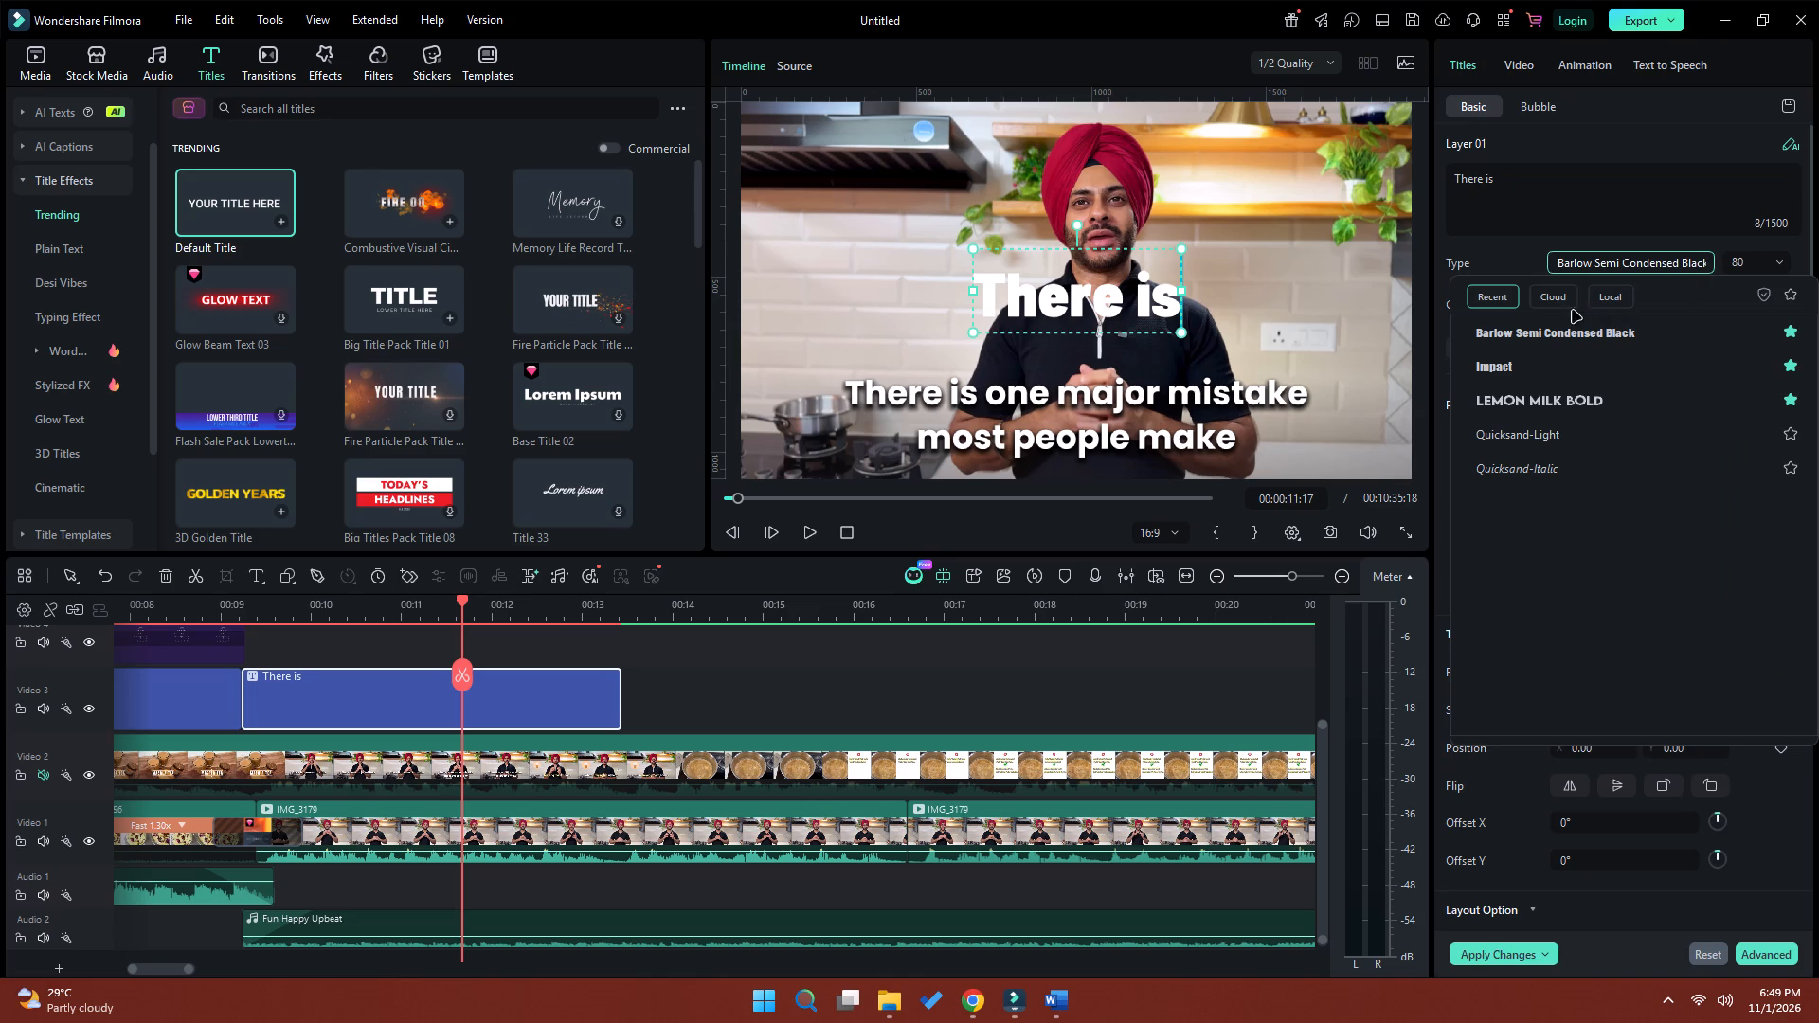
pyautogui.click(1610, 301)
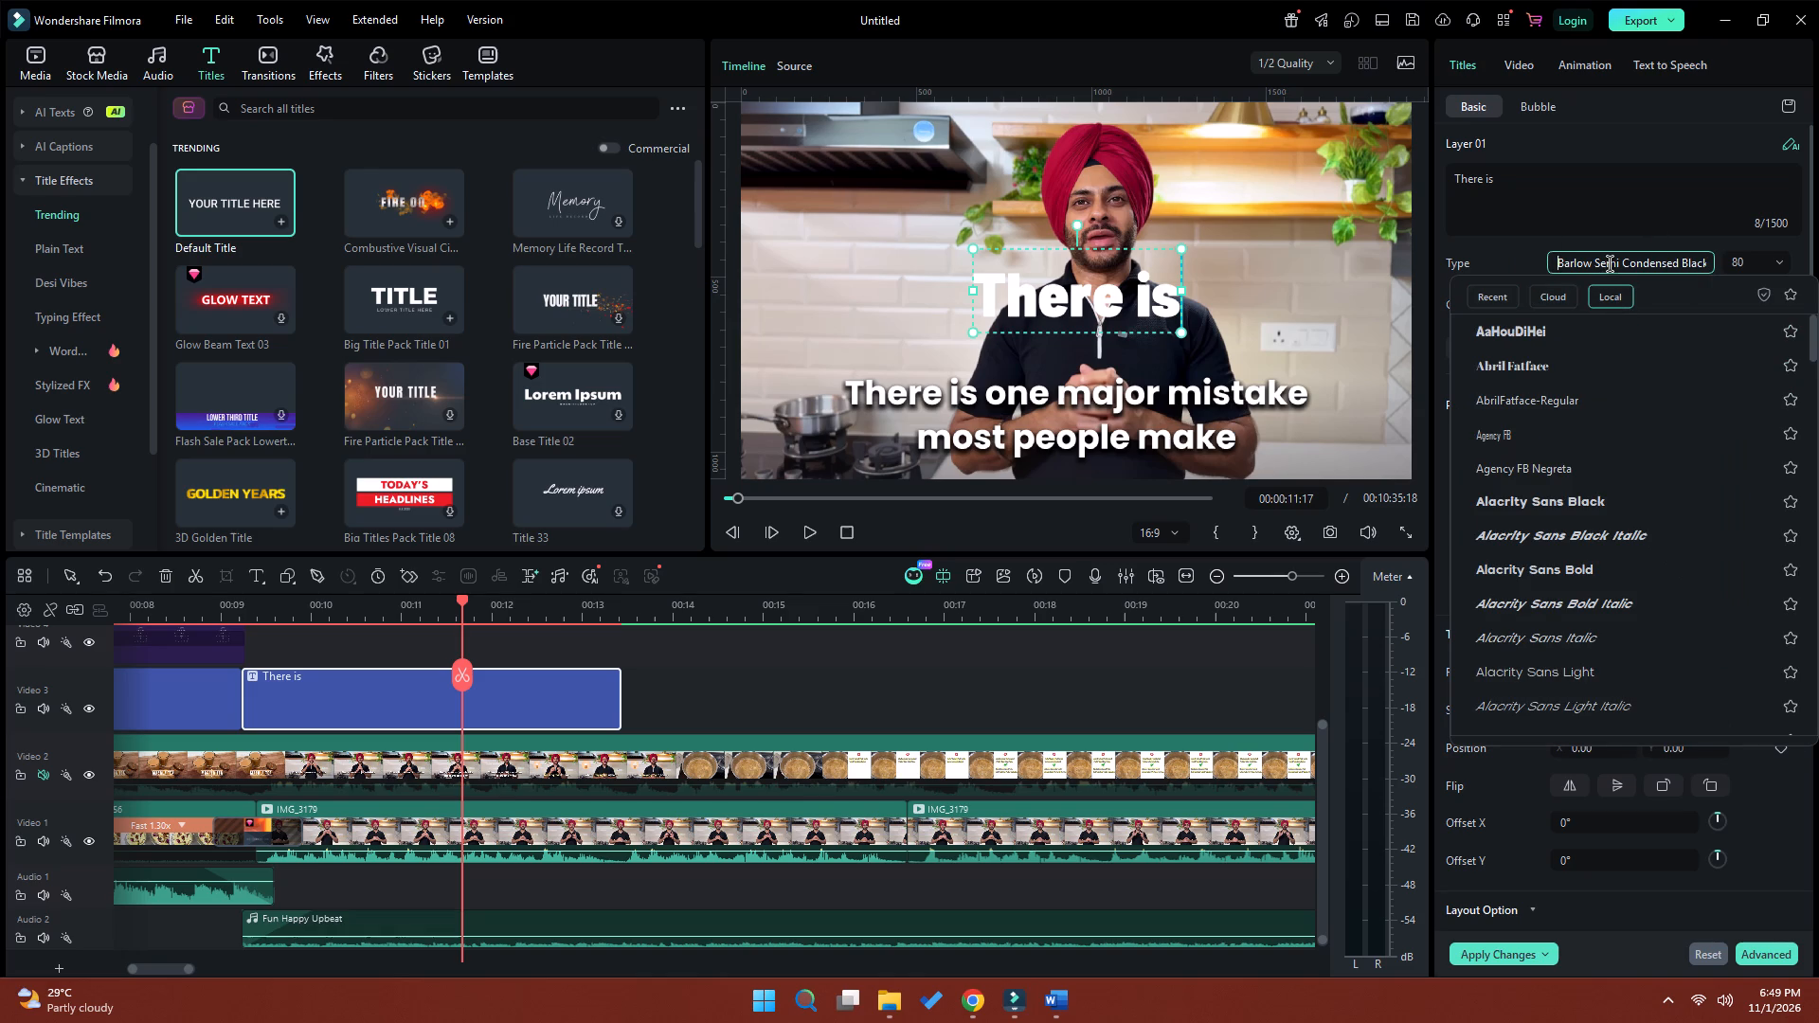
pyautogui.moveTo(1595, 263); pyautogui.dragTo(1739, 258)
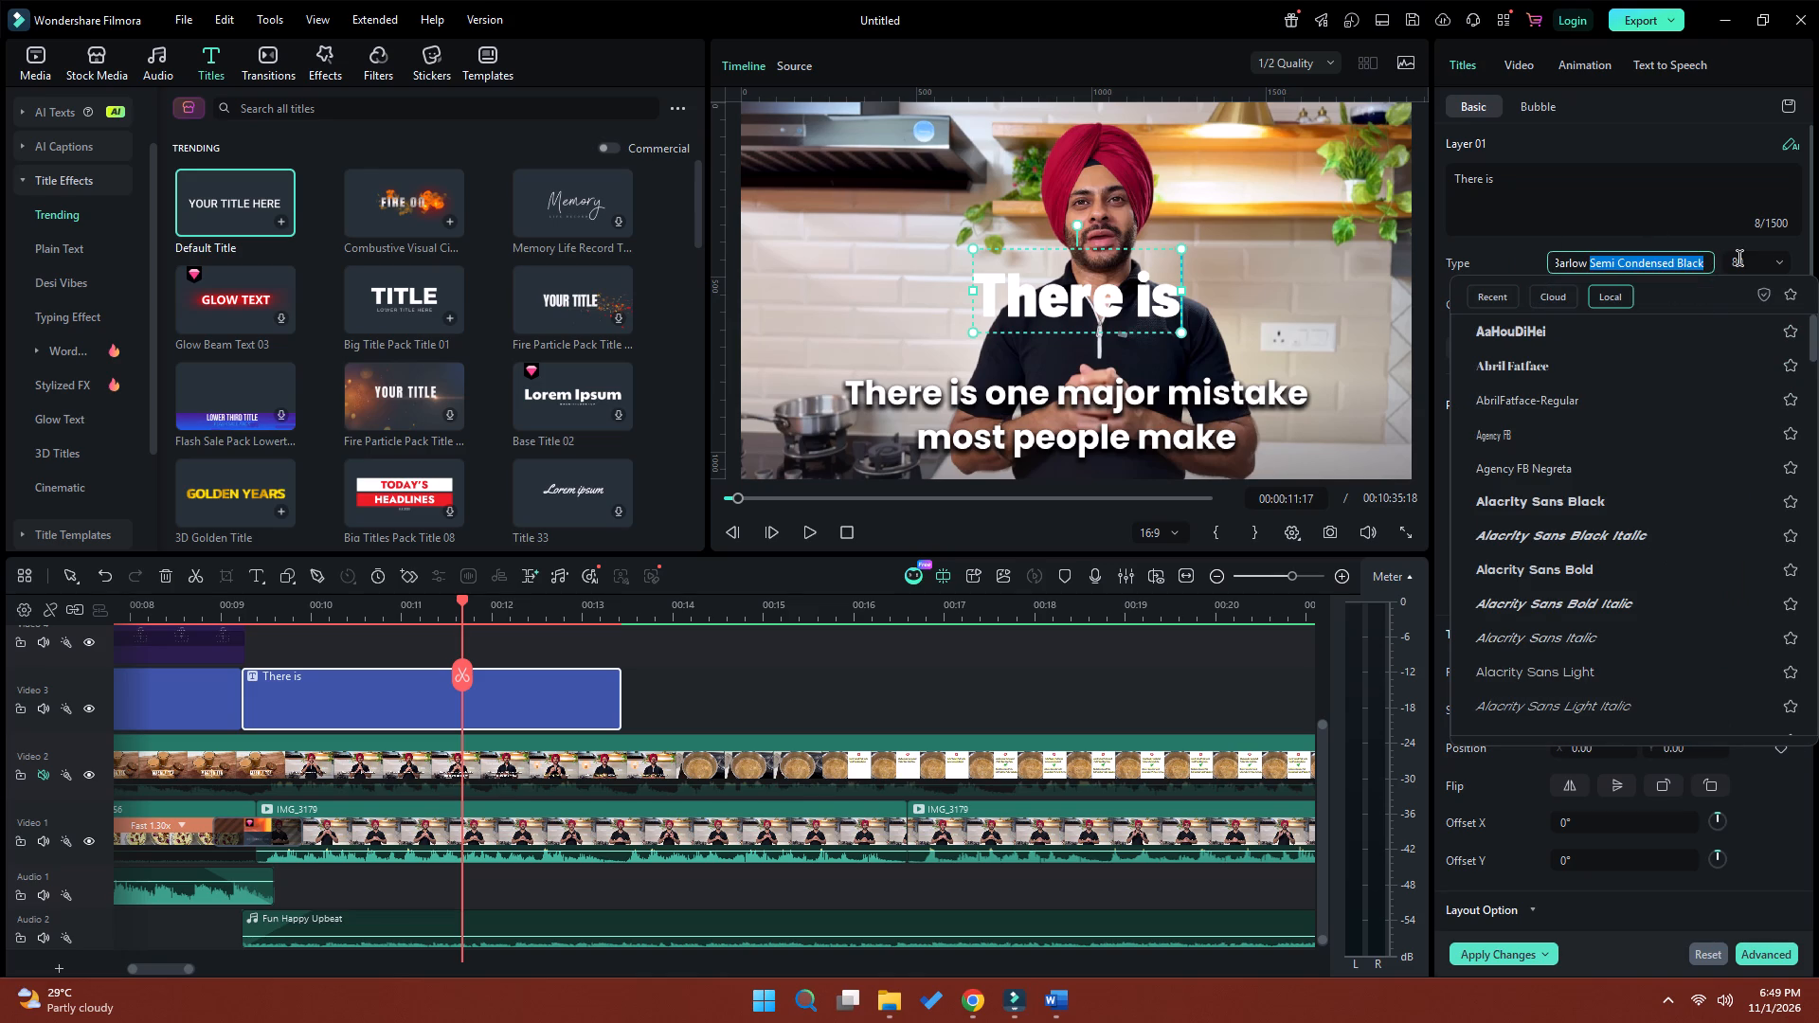
pyautogui.press('BackSpace')
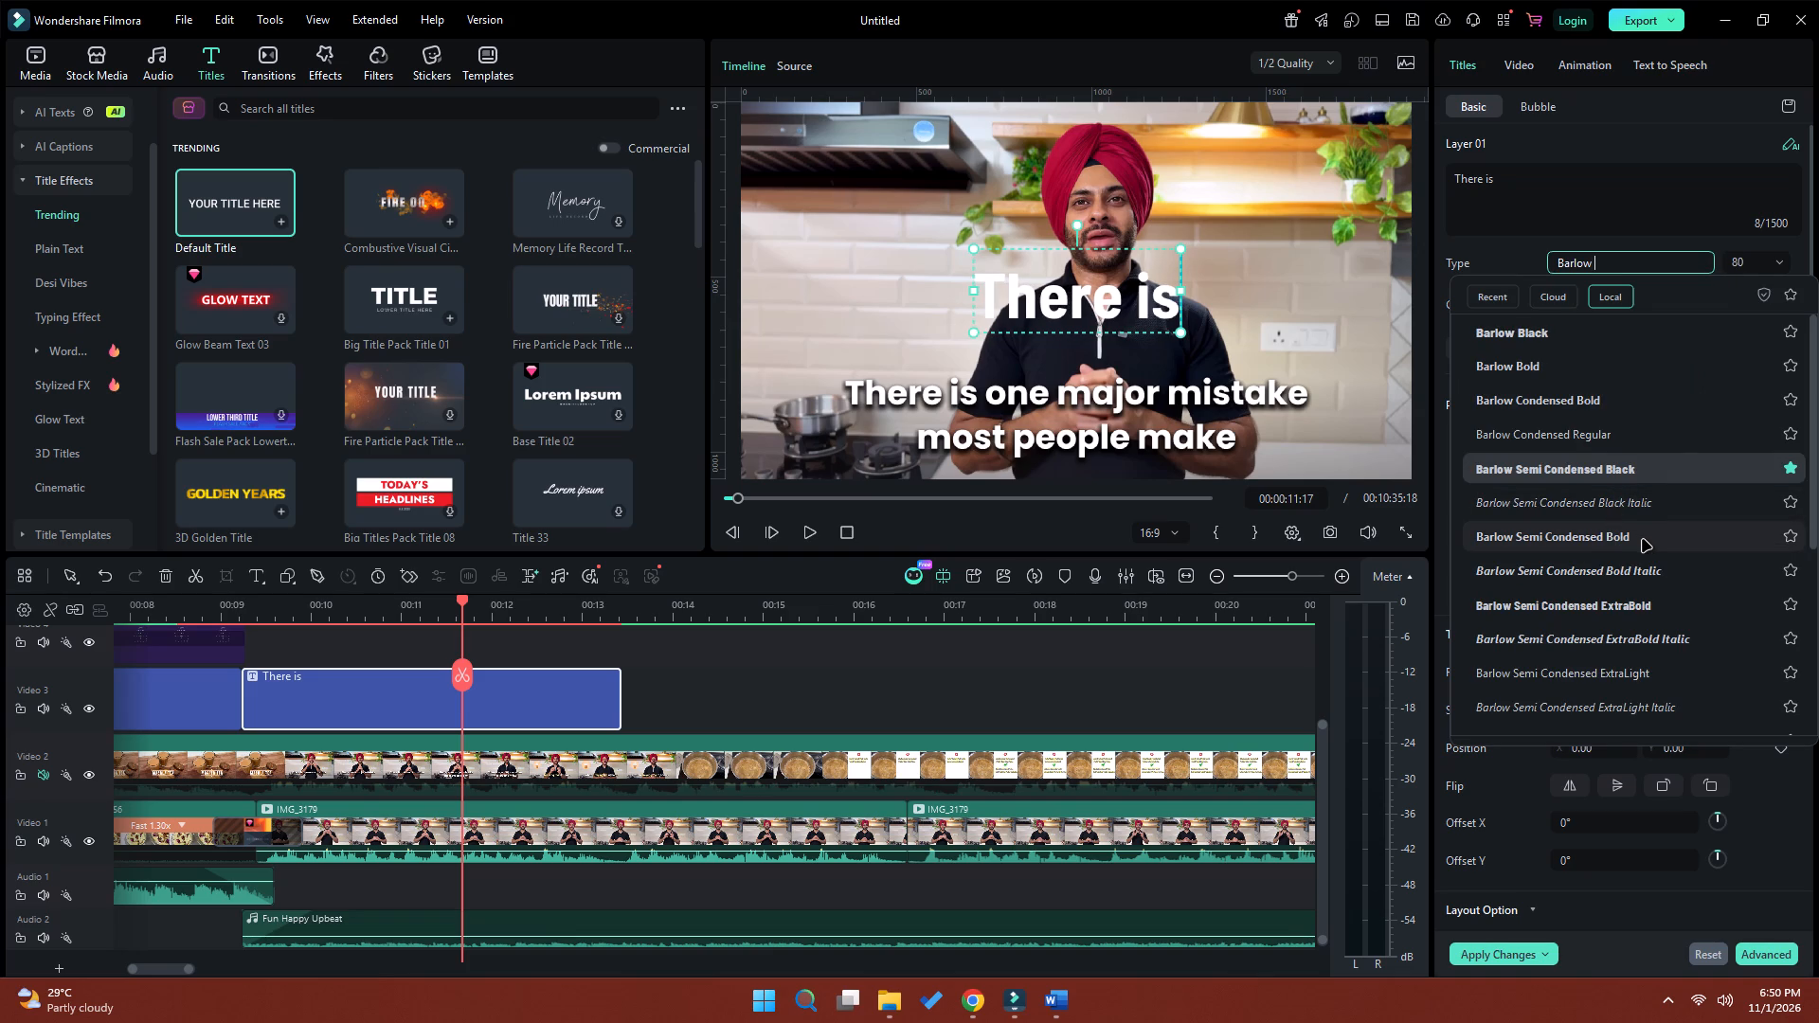
pyautogui.click(1643, 540)
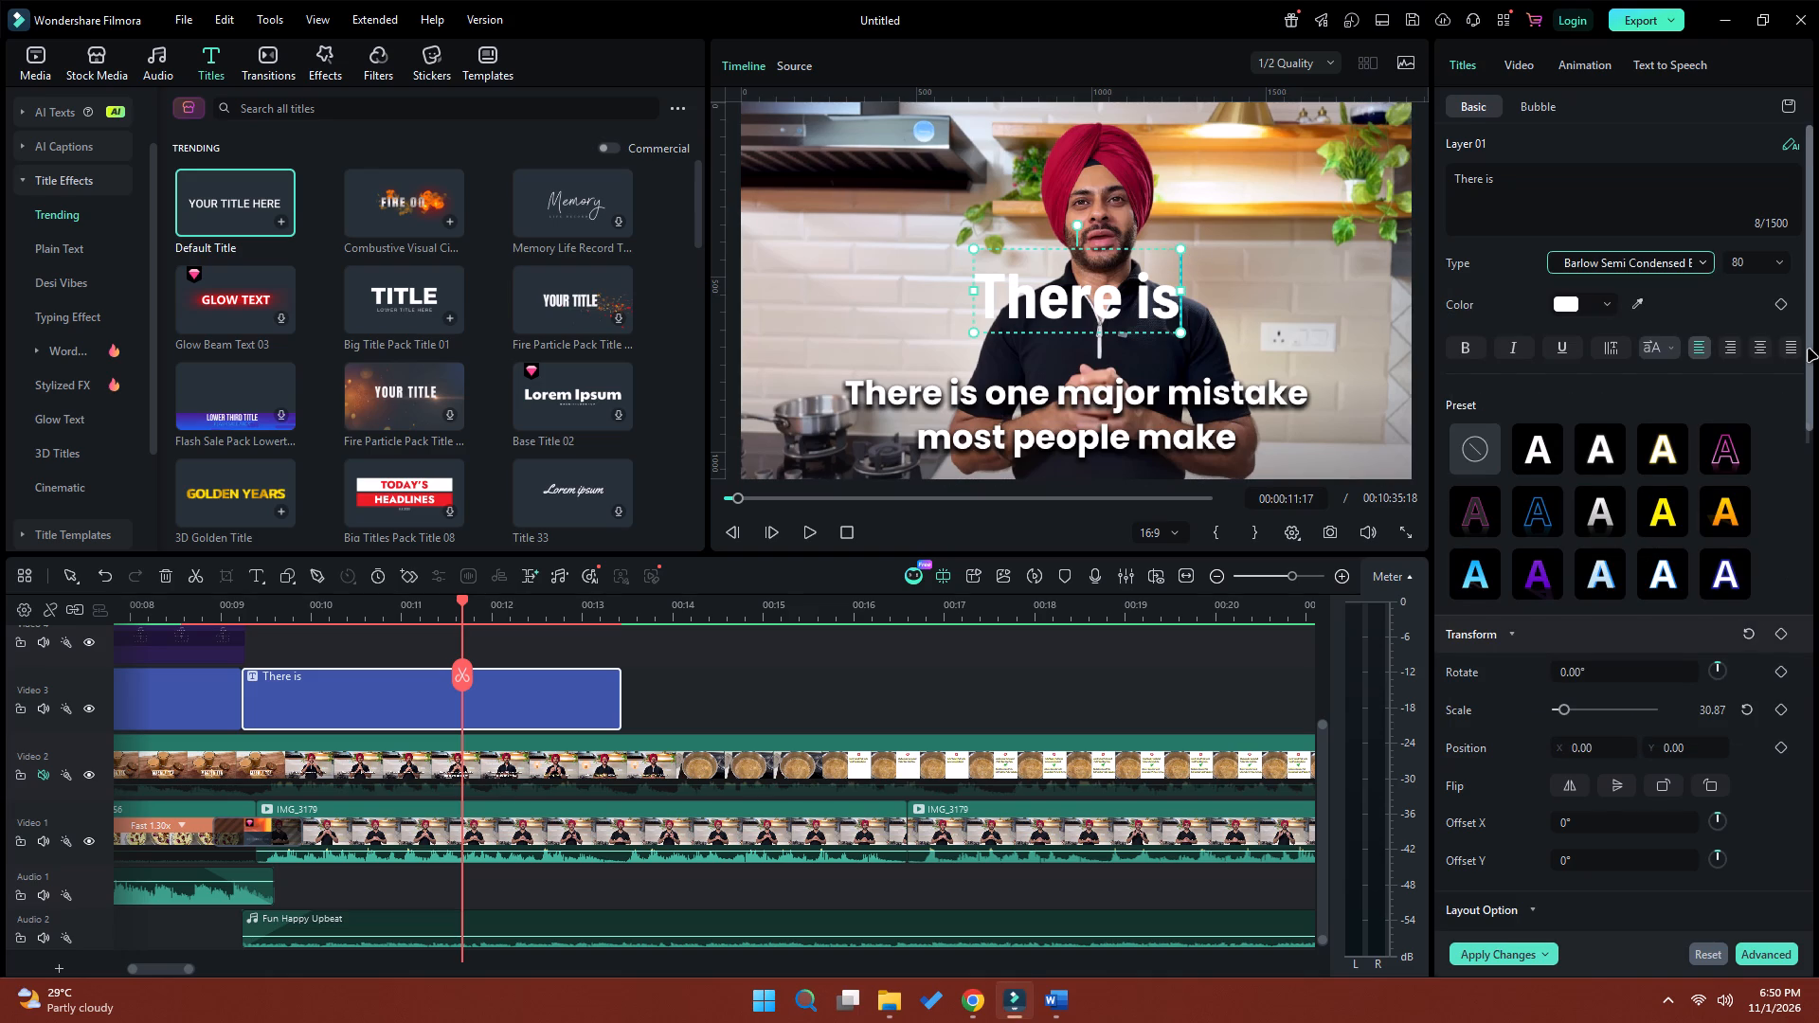
# Enable the shadow effect on the "There is" title.
pyautogui.moveTo(1809, 349); pyautogui.dragTo(1818, 665)
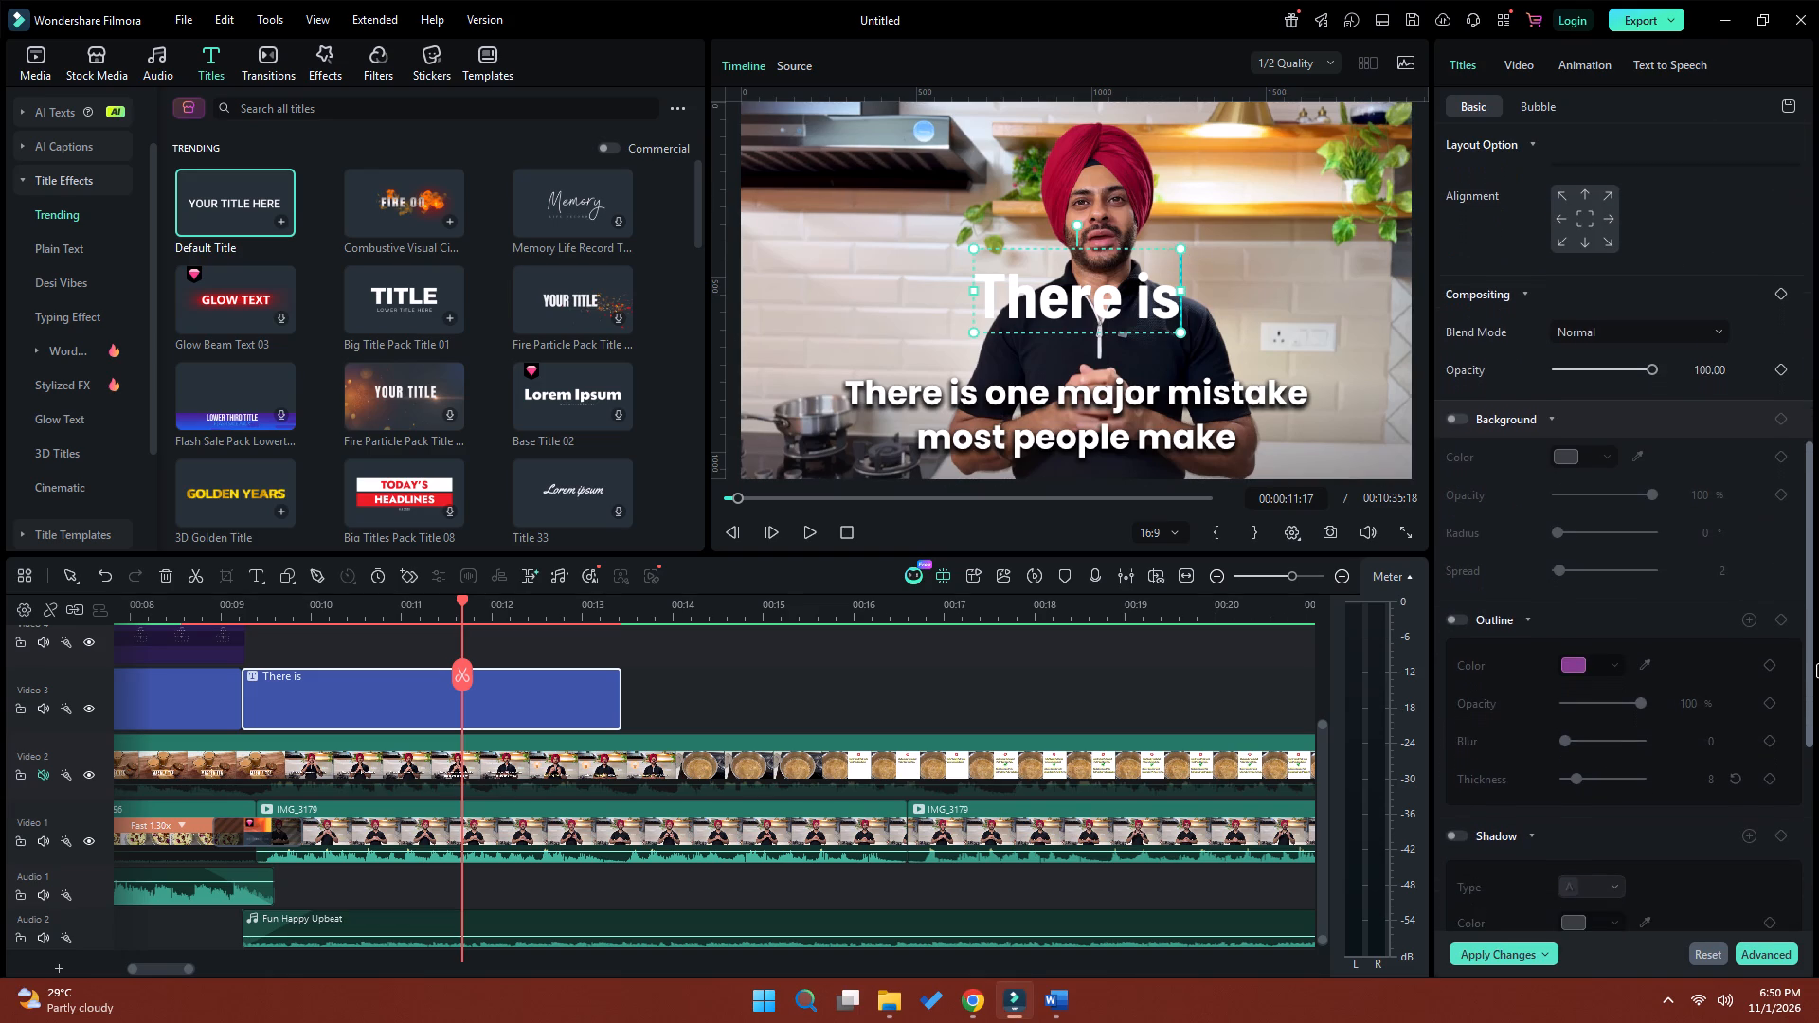
pyautogui.moveTo(1818, 665); pyautogui.dragTo(1818, 730)
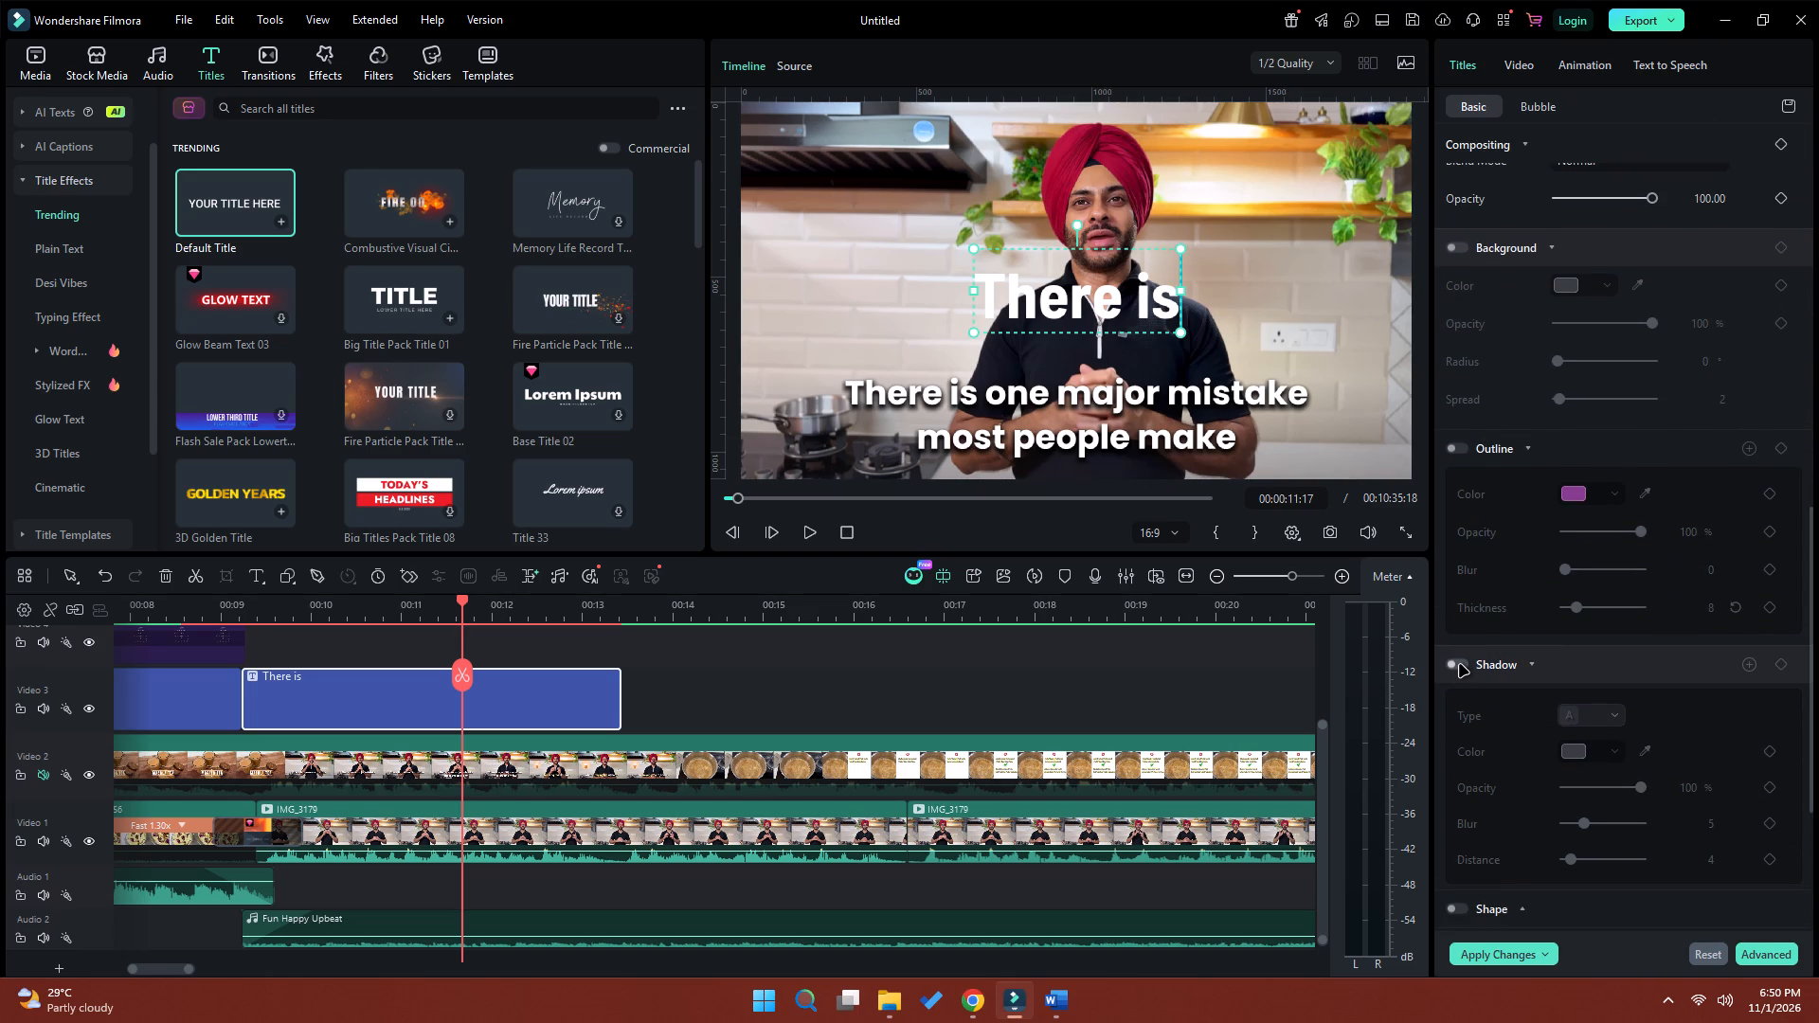
pyautogui.click(1460, 664)
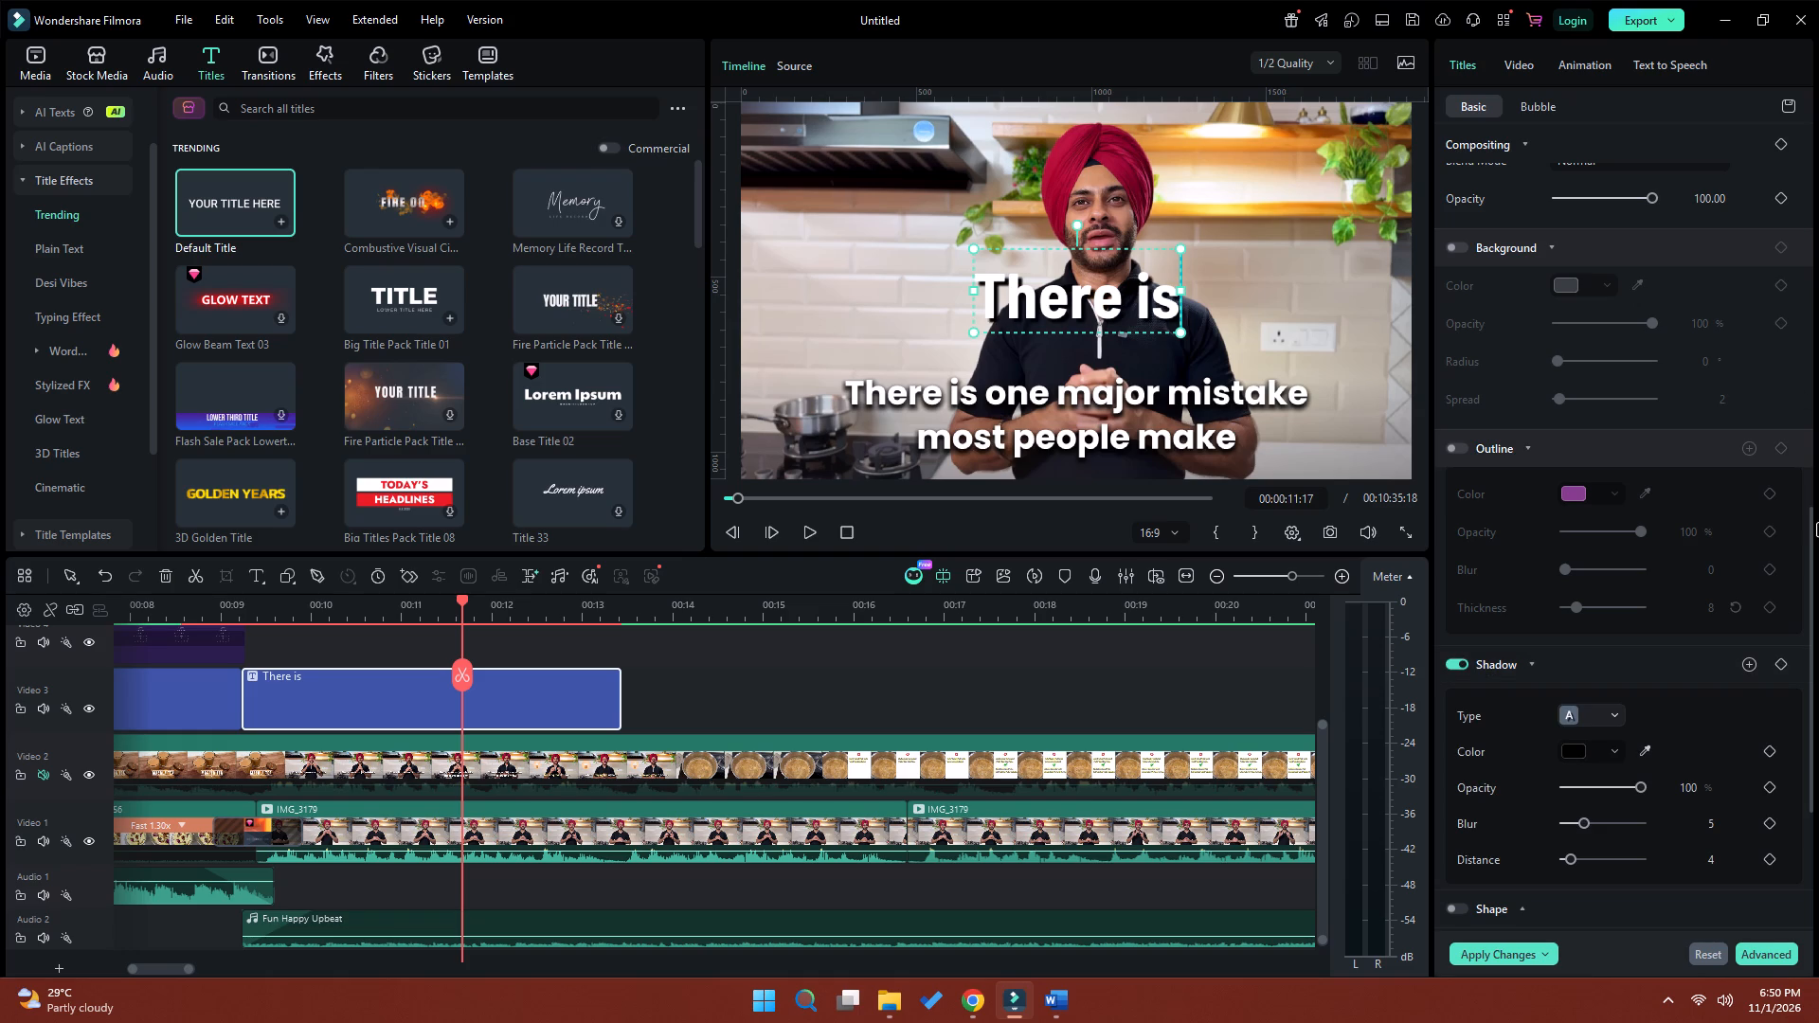
pyautogui.moveTo(1808, 526); pyautogui.dragTo(1818, 156)
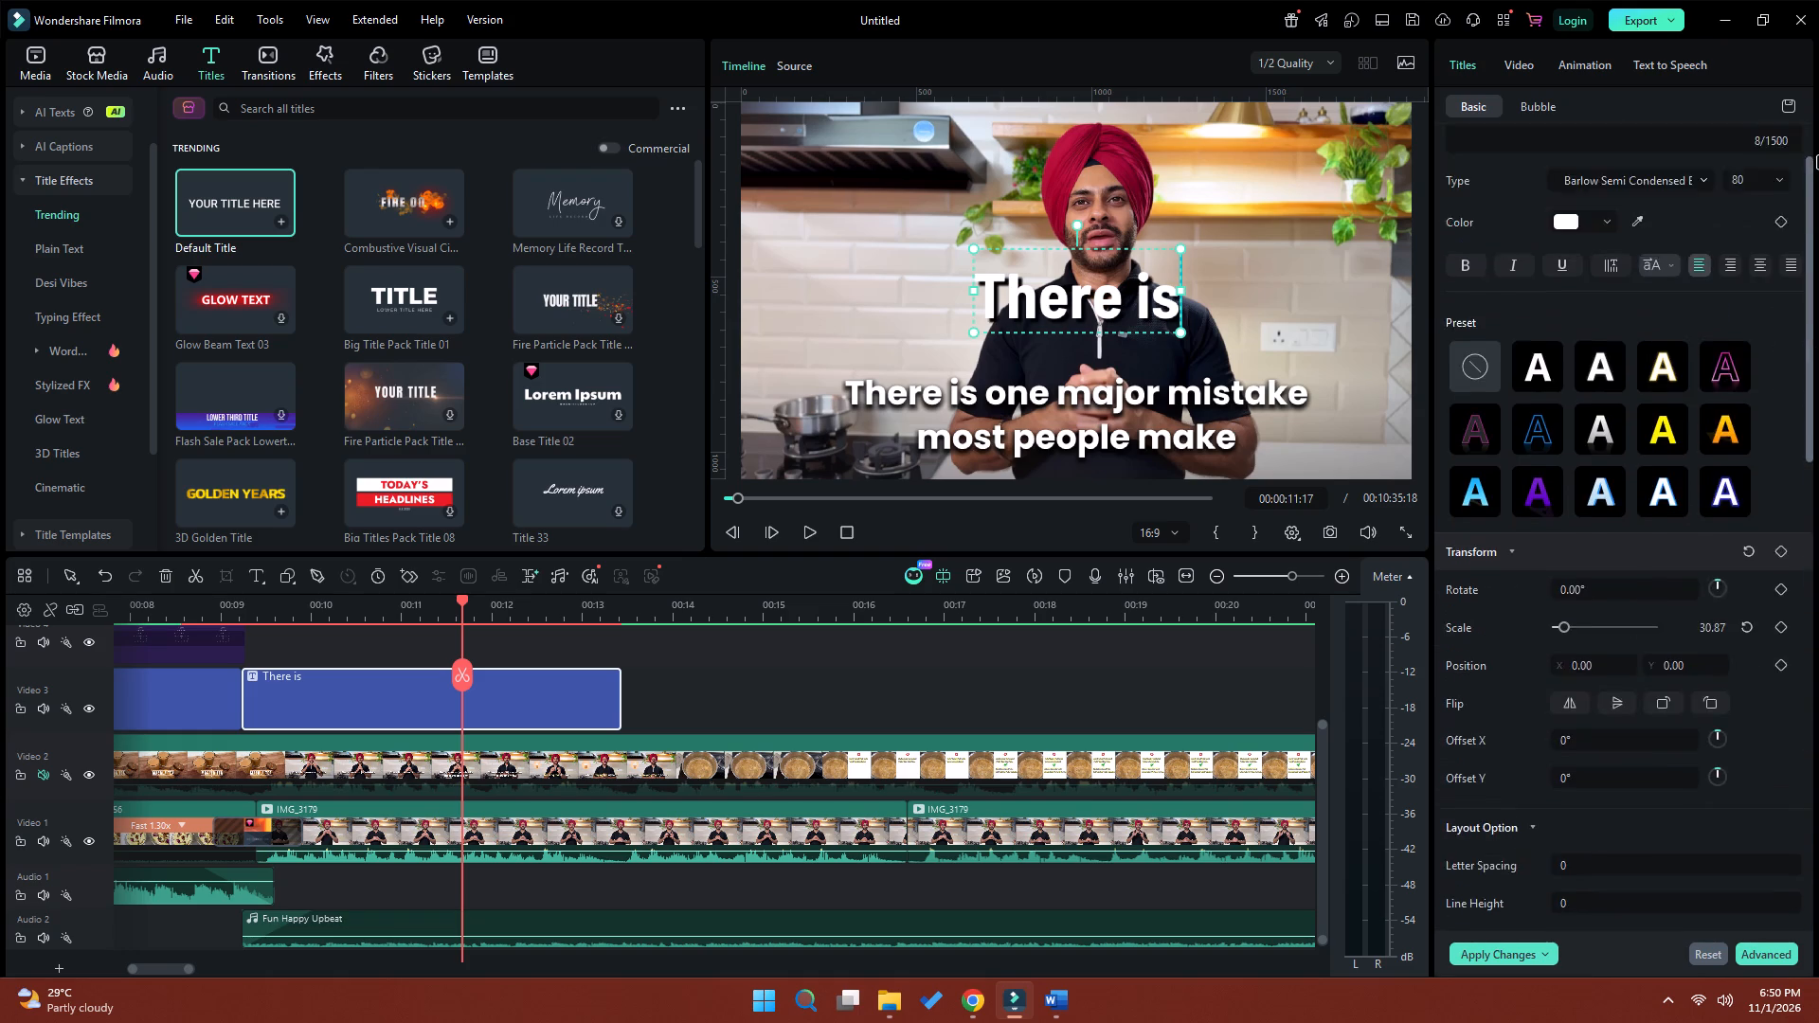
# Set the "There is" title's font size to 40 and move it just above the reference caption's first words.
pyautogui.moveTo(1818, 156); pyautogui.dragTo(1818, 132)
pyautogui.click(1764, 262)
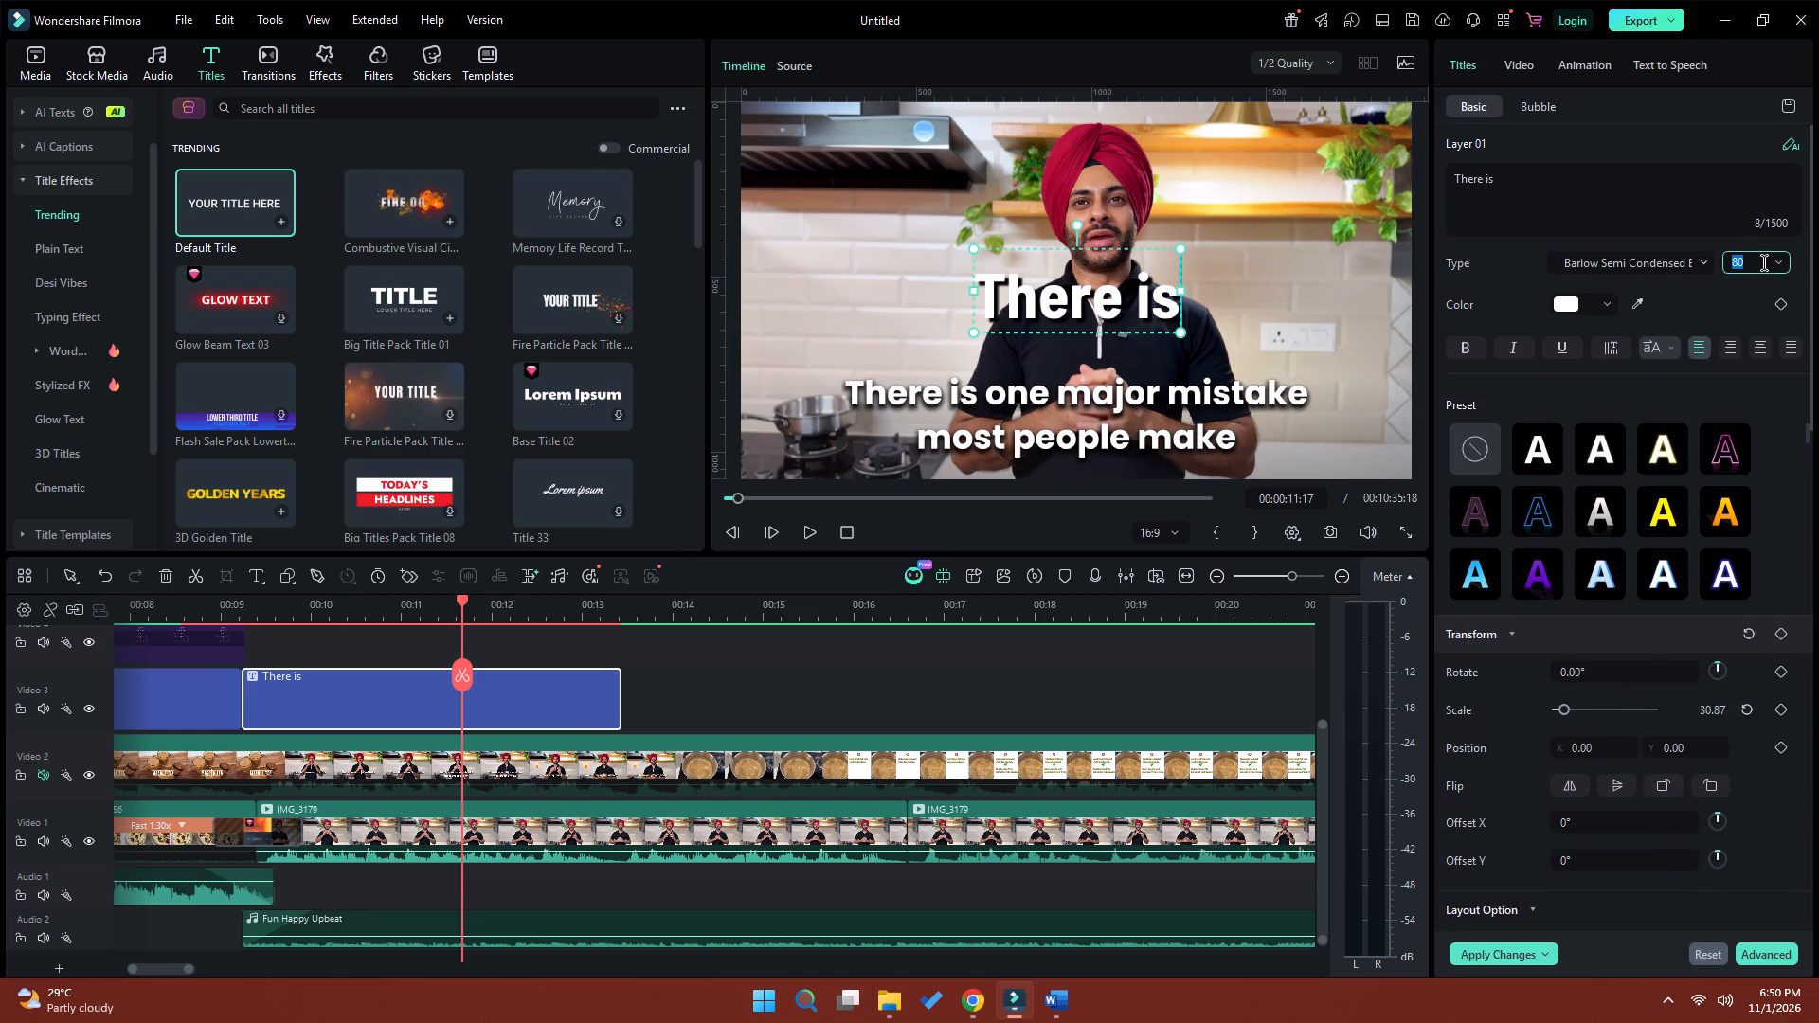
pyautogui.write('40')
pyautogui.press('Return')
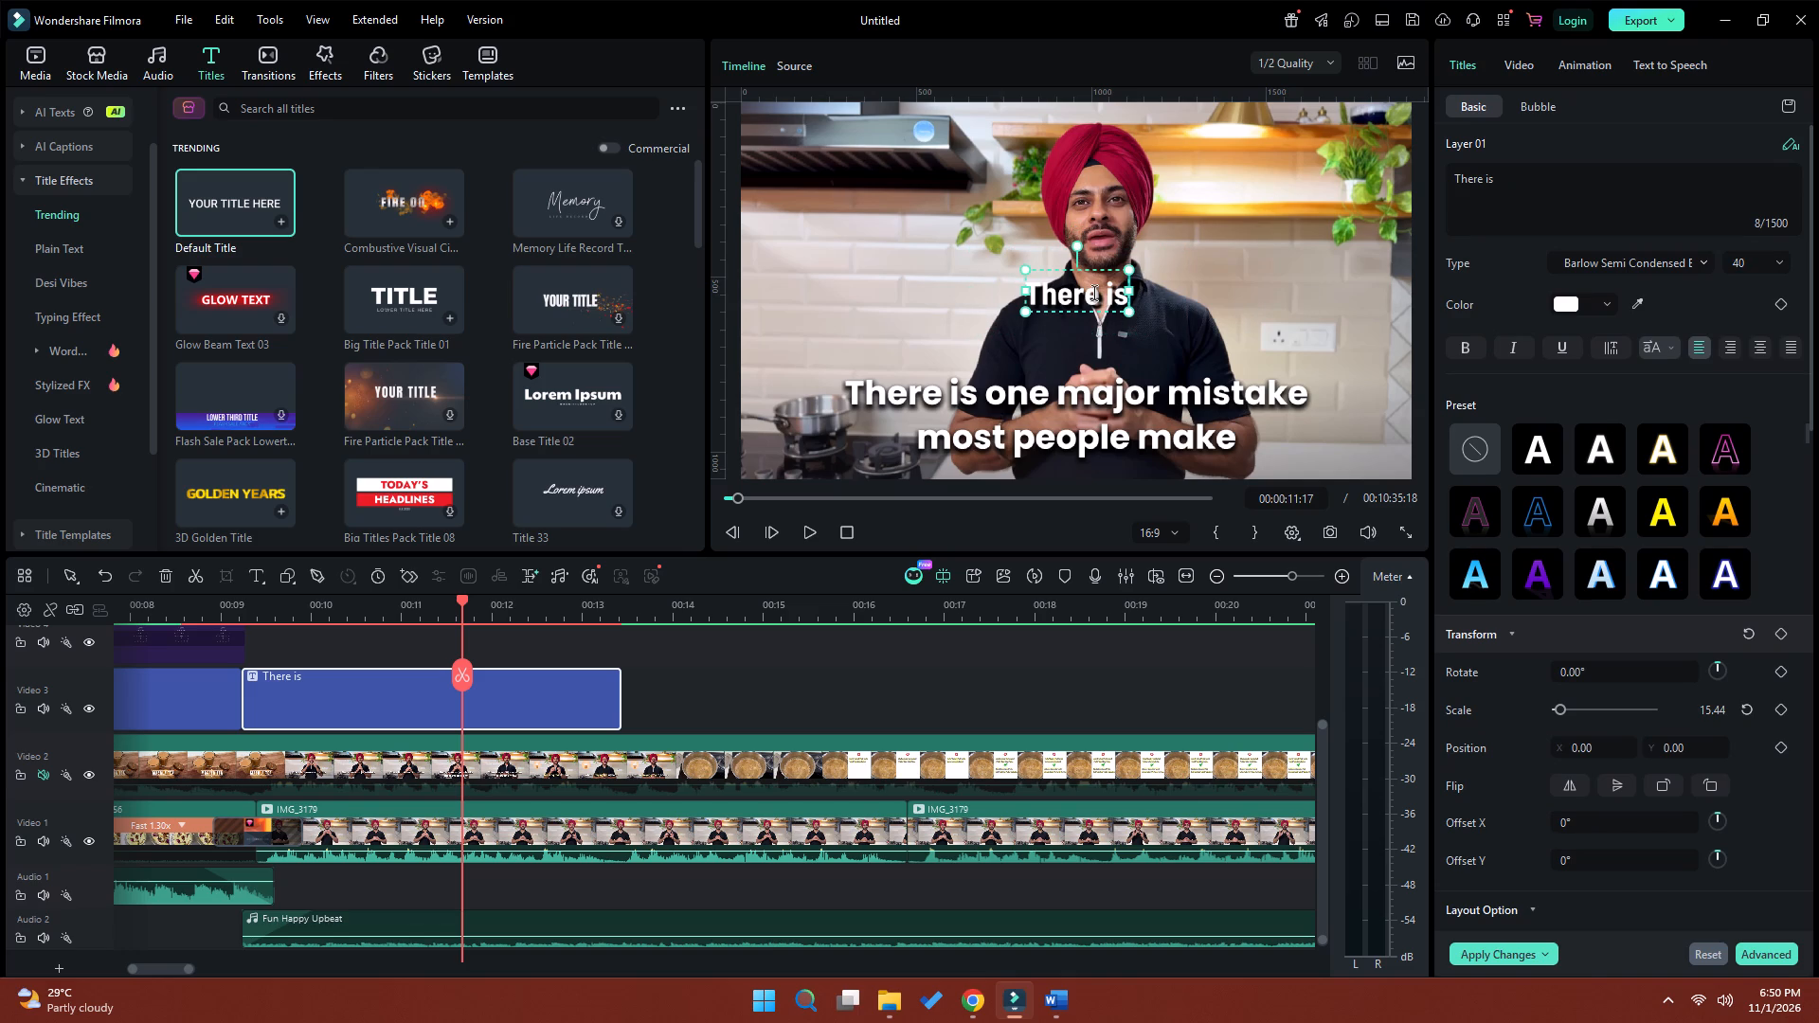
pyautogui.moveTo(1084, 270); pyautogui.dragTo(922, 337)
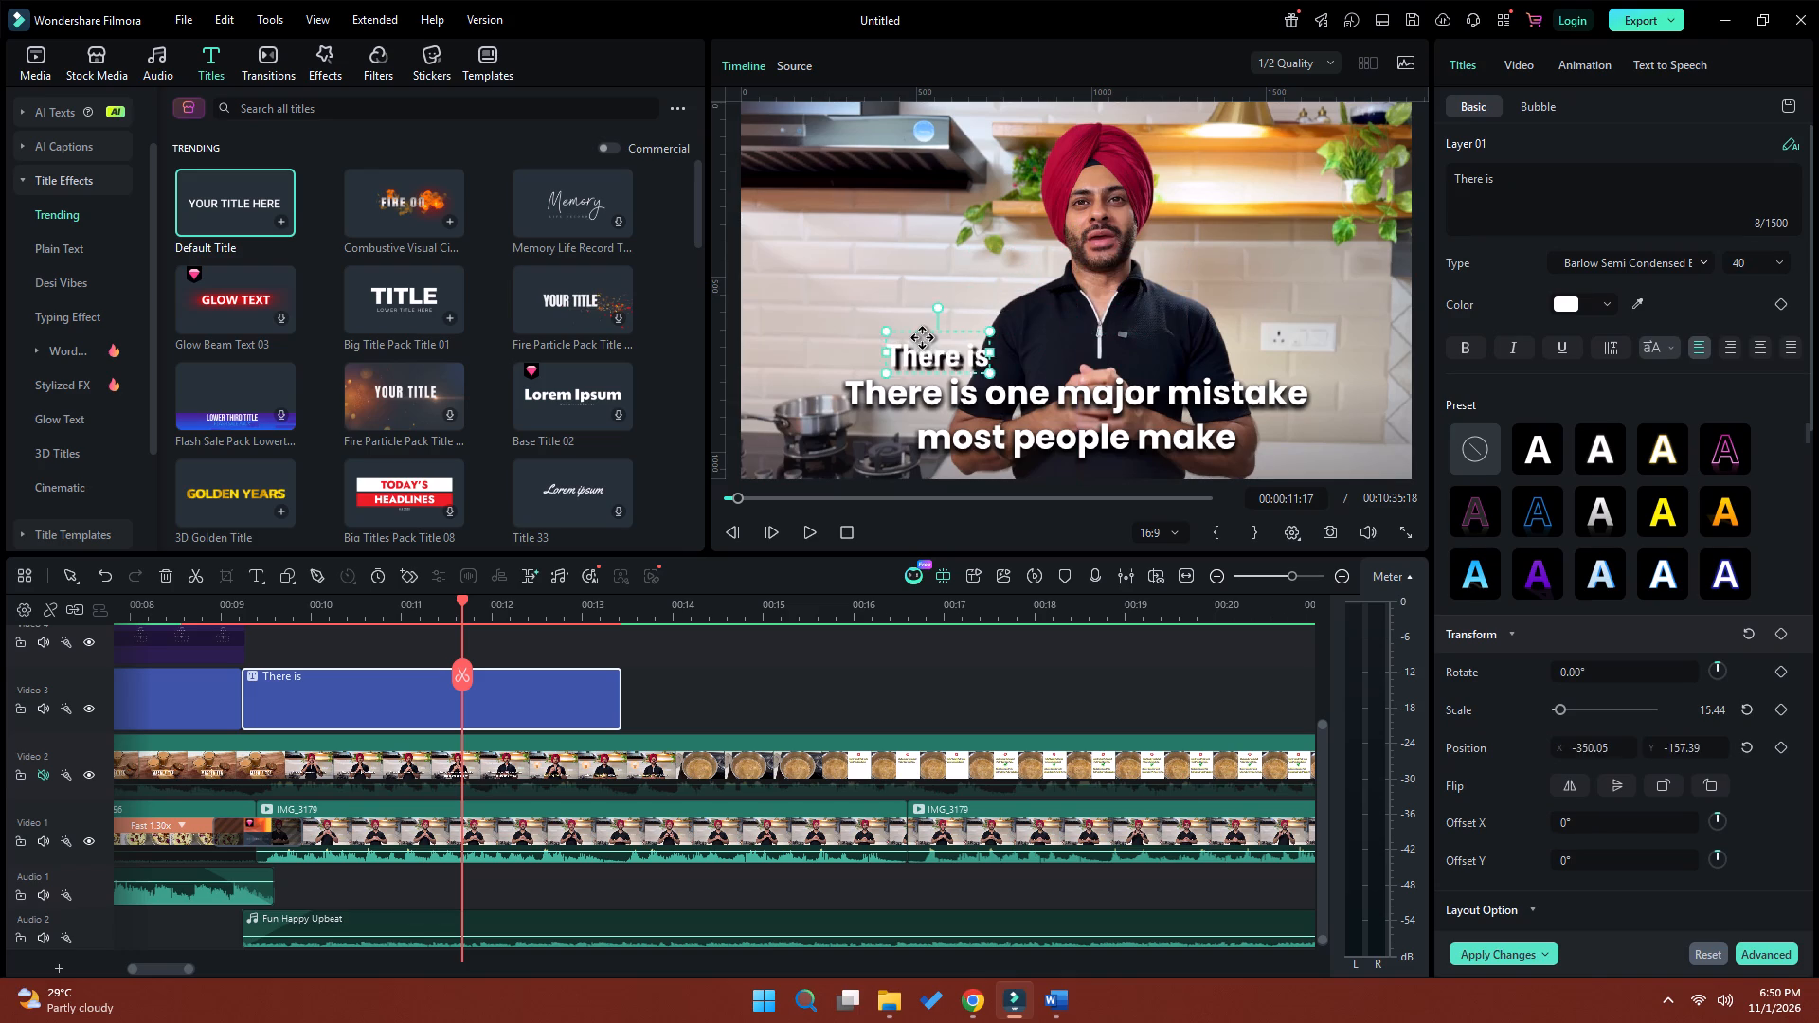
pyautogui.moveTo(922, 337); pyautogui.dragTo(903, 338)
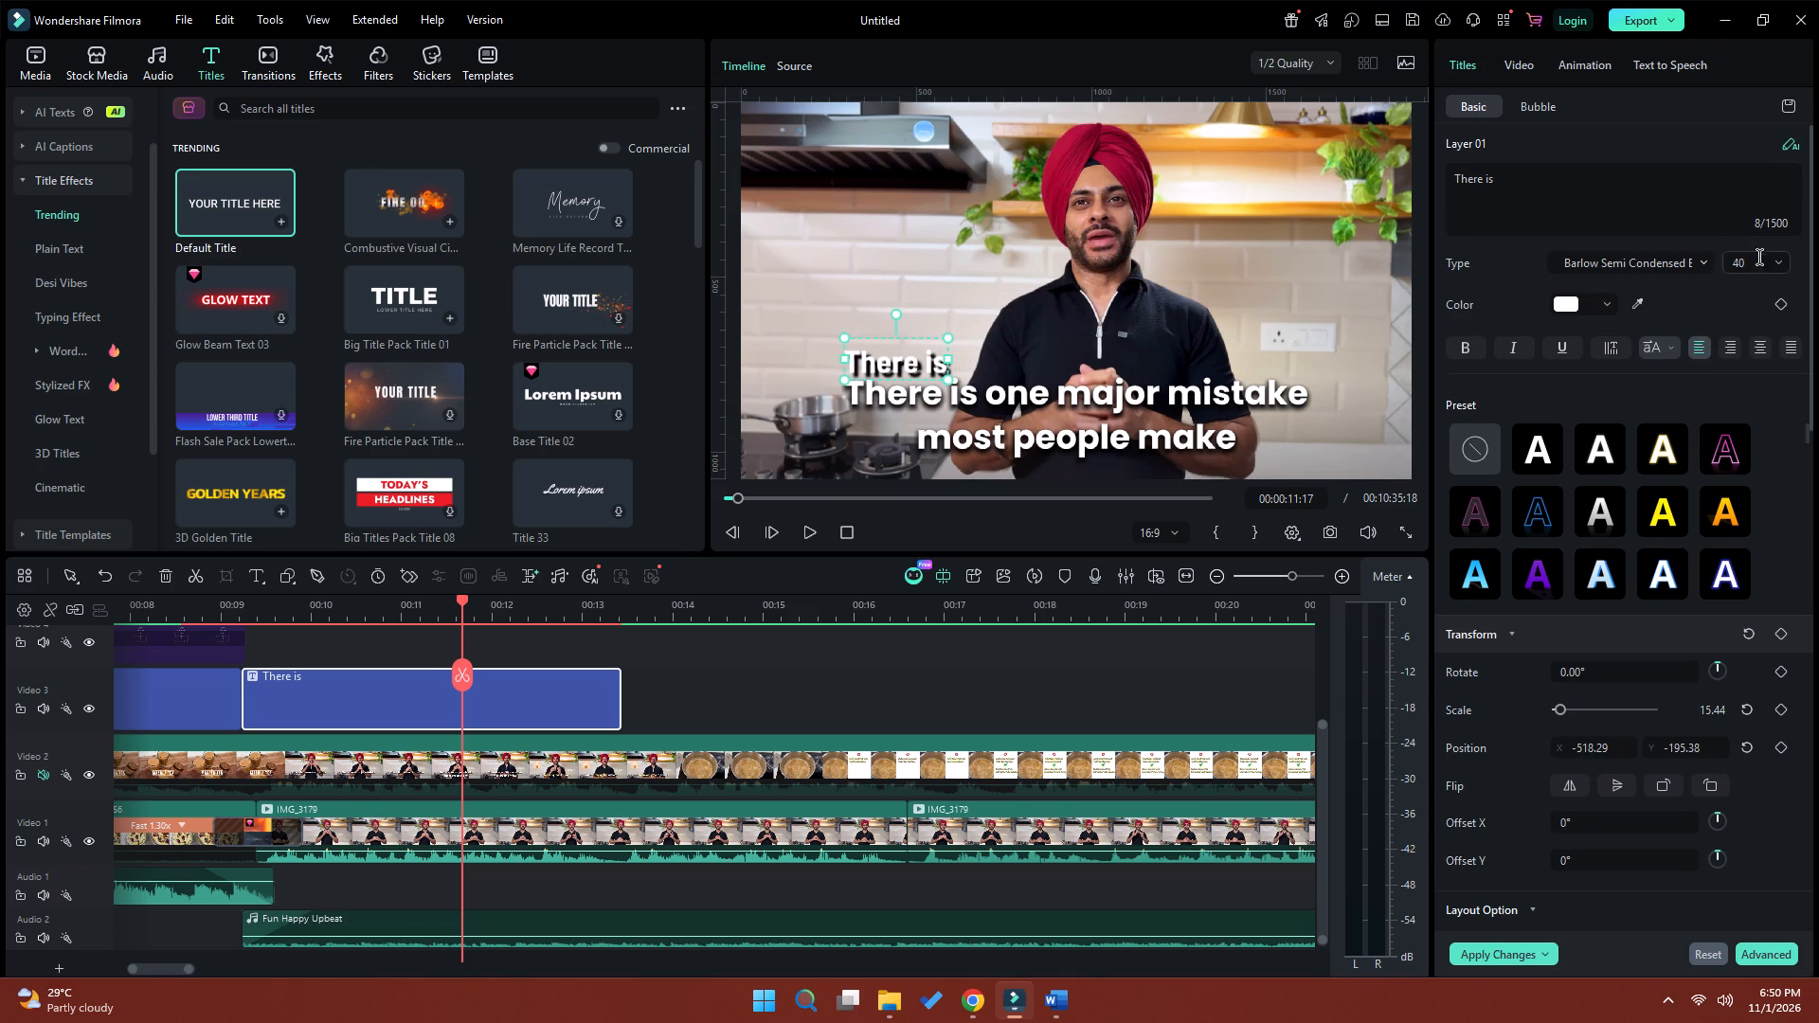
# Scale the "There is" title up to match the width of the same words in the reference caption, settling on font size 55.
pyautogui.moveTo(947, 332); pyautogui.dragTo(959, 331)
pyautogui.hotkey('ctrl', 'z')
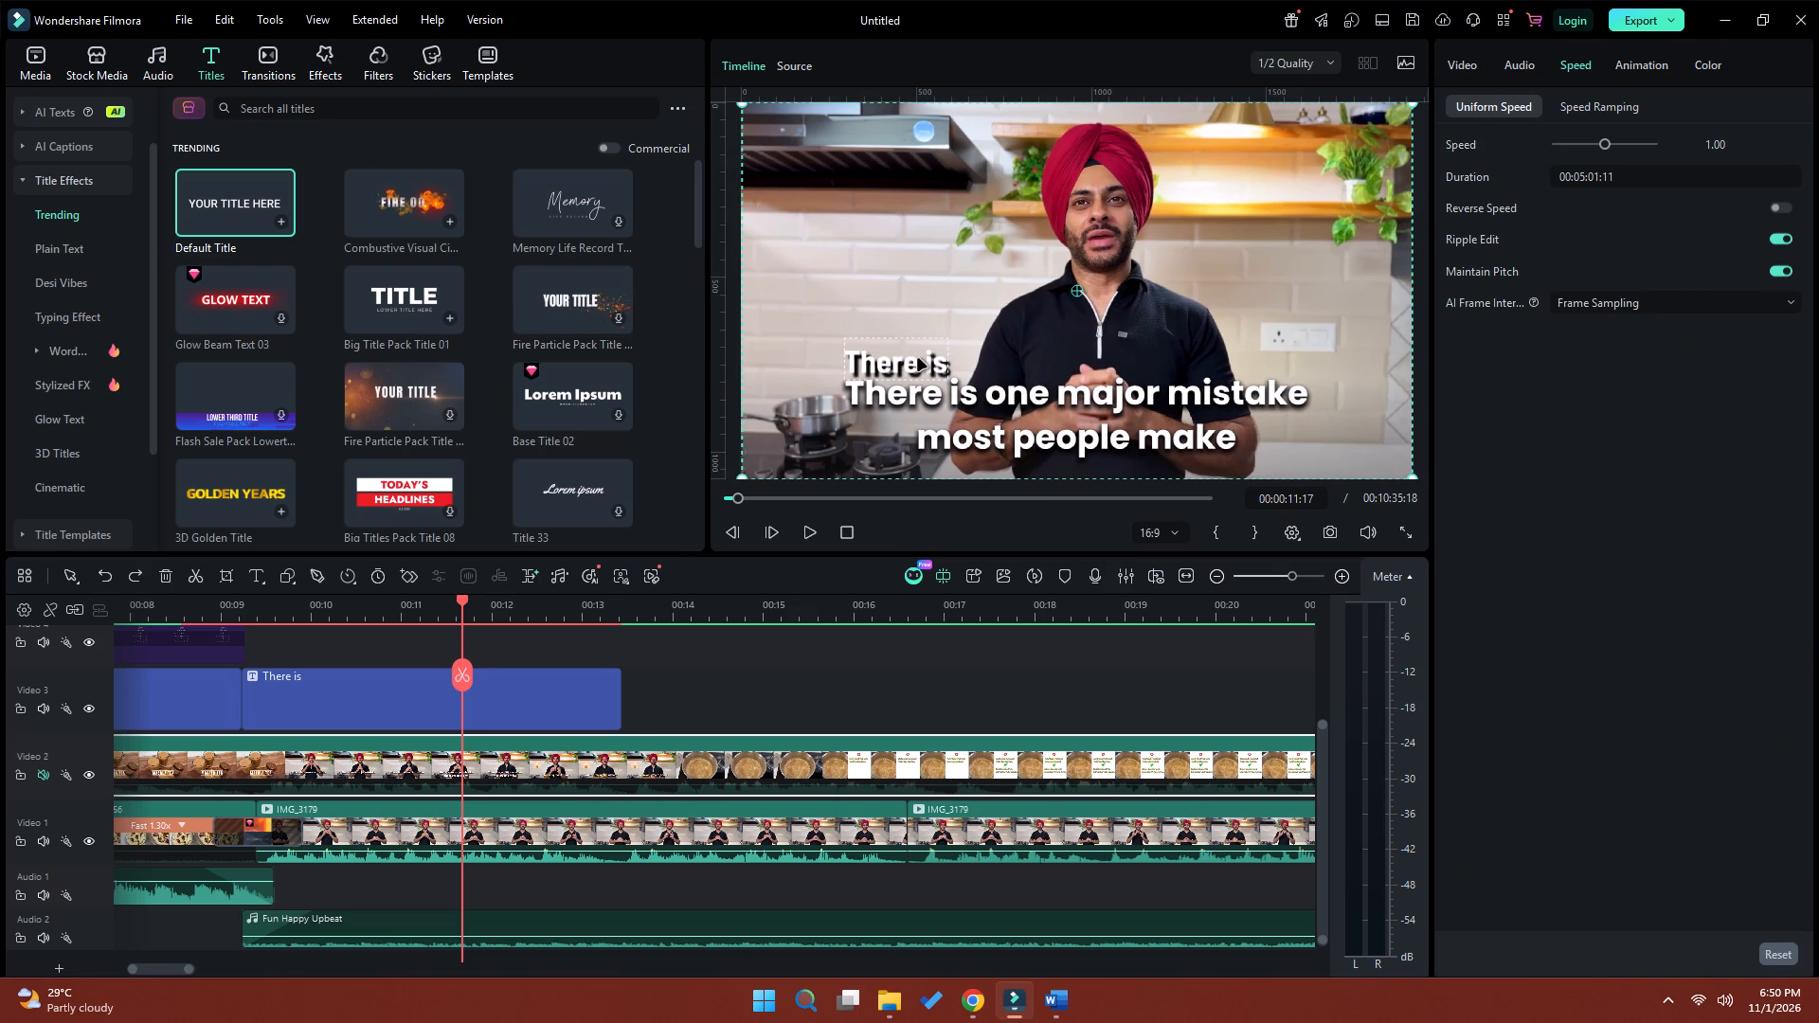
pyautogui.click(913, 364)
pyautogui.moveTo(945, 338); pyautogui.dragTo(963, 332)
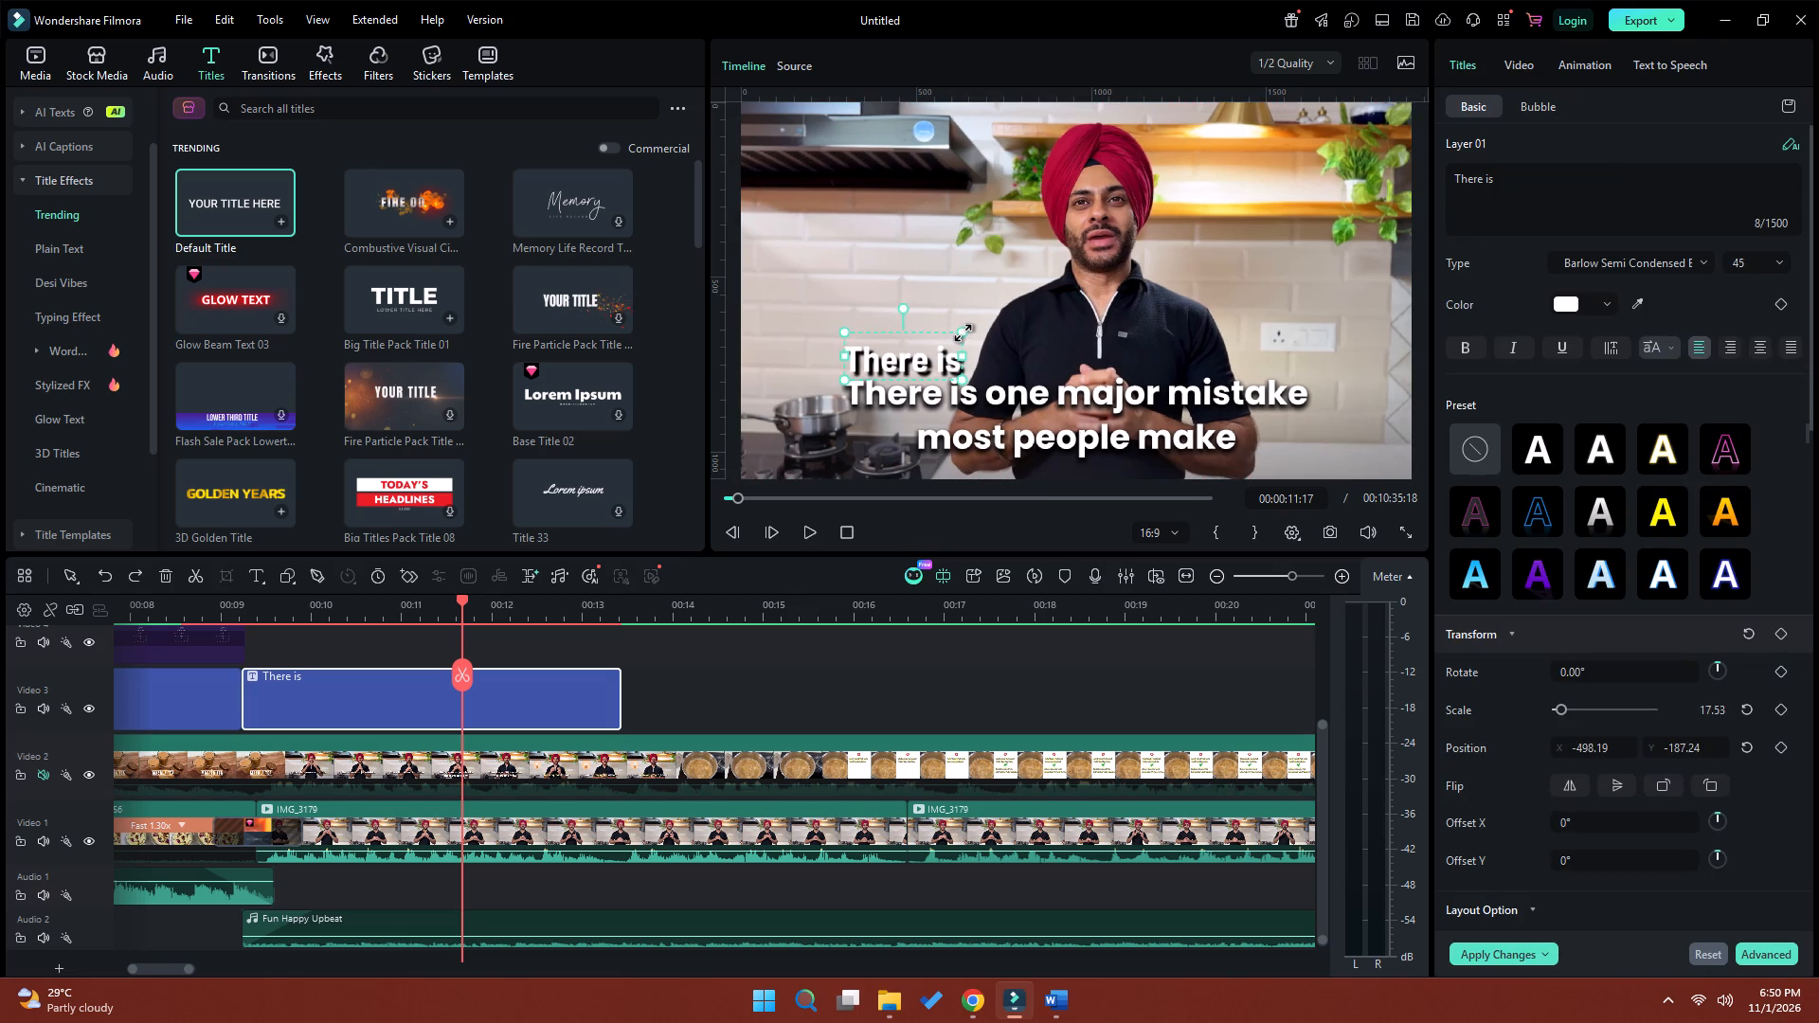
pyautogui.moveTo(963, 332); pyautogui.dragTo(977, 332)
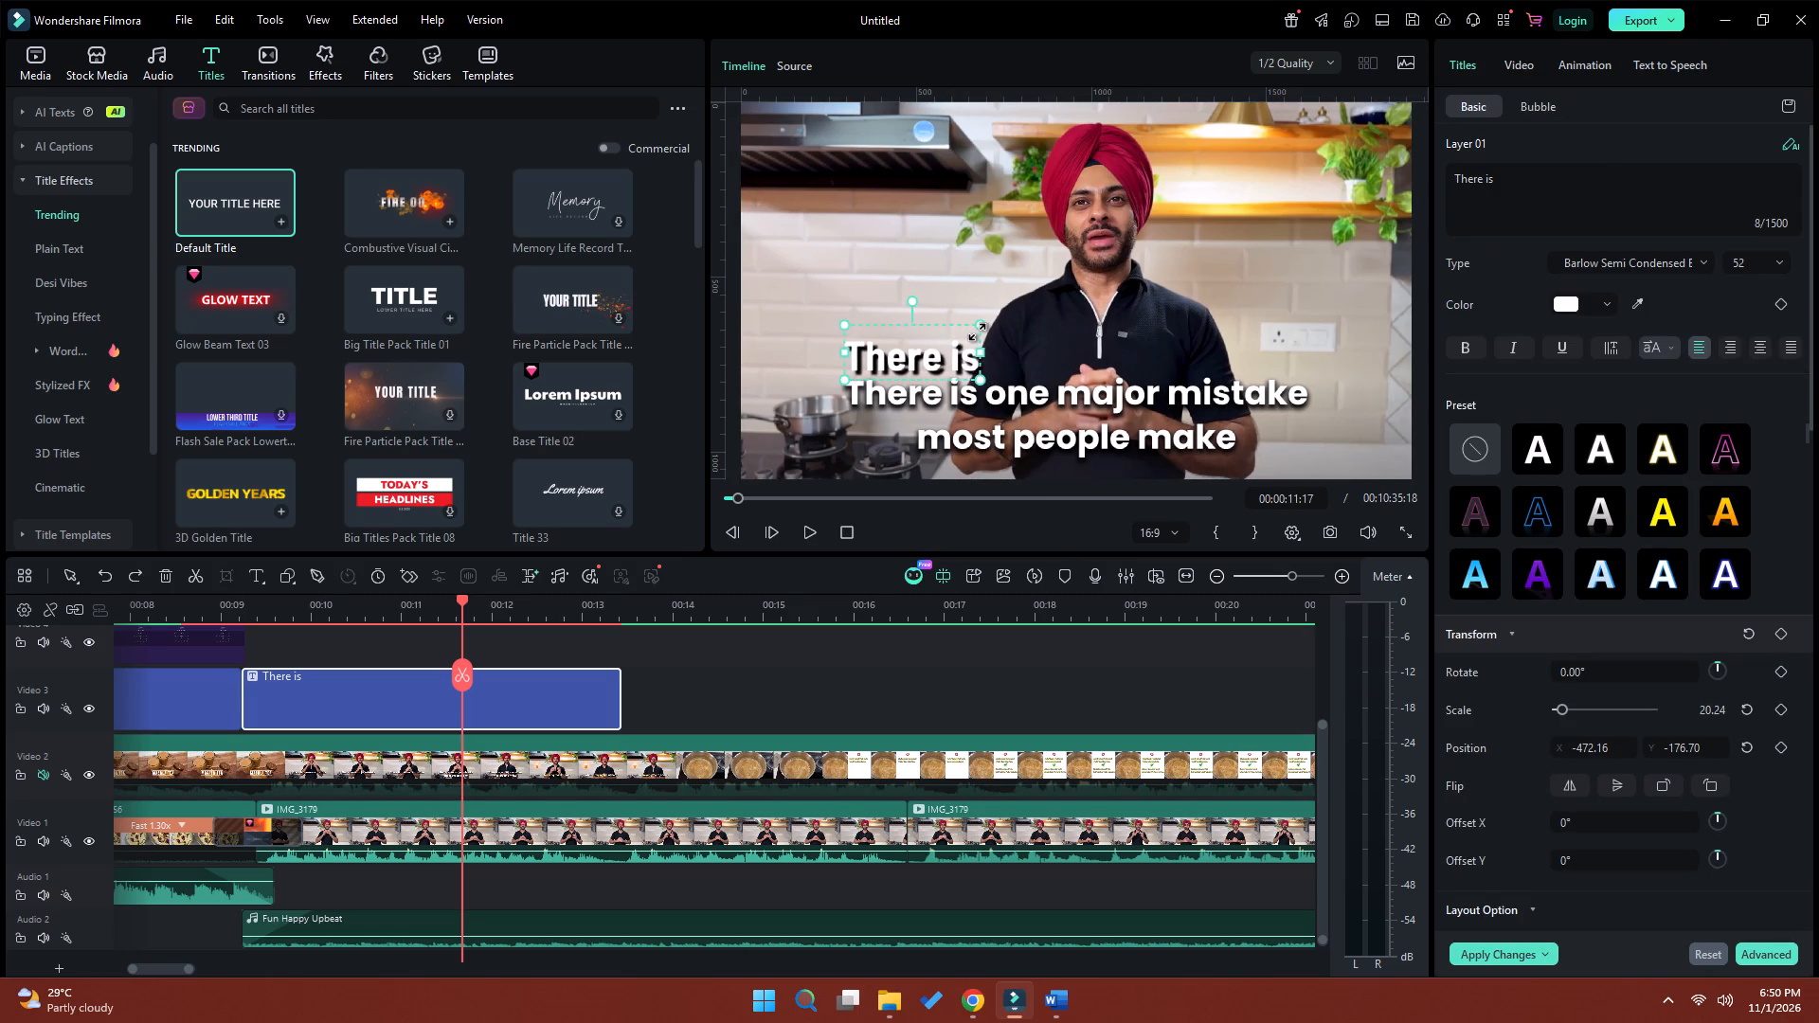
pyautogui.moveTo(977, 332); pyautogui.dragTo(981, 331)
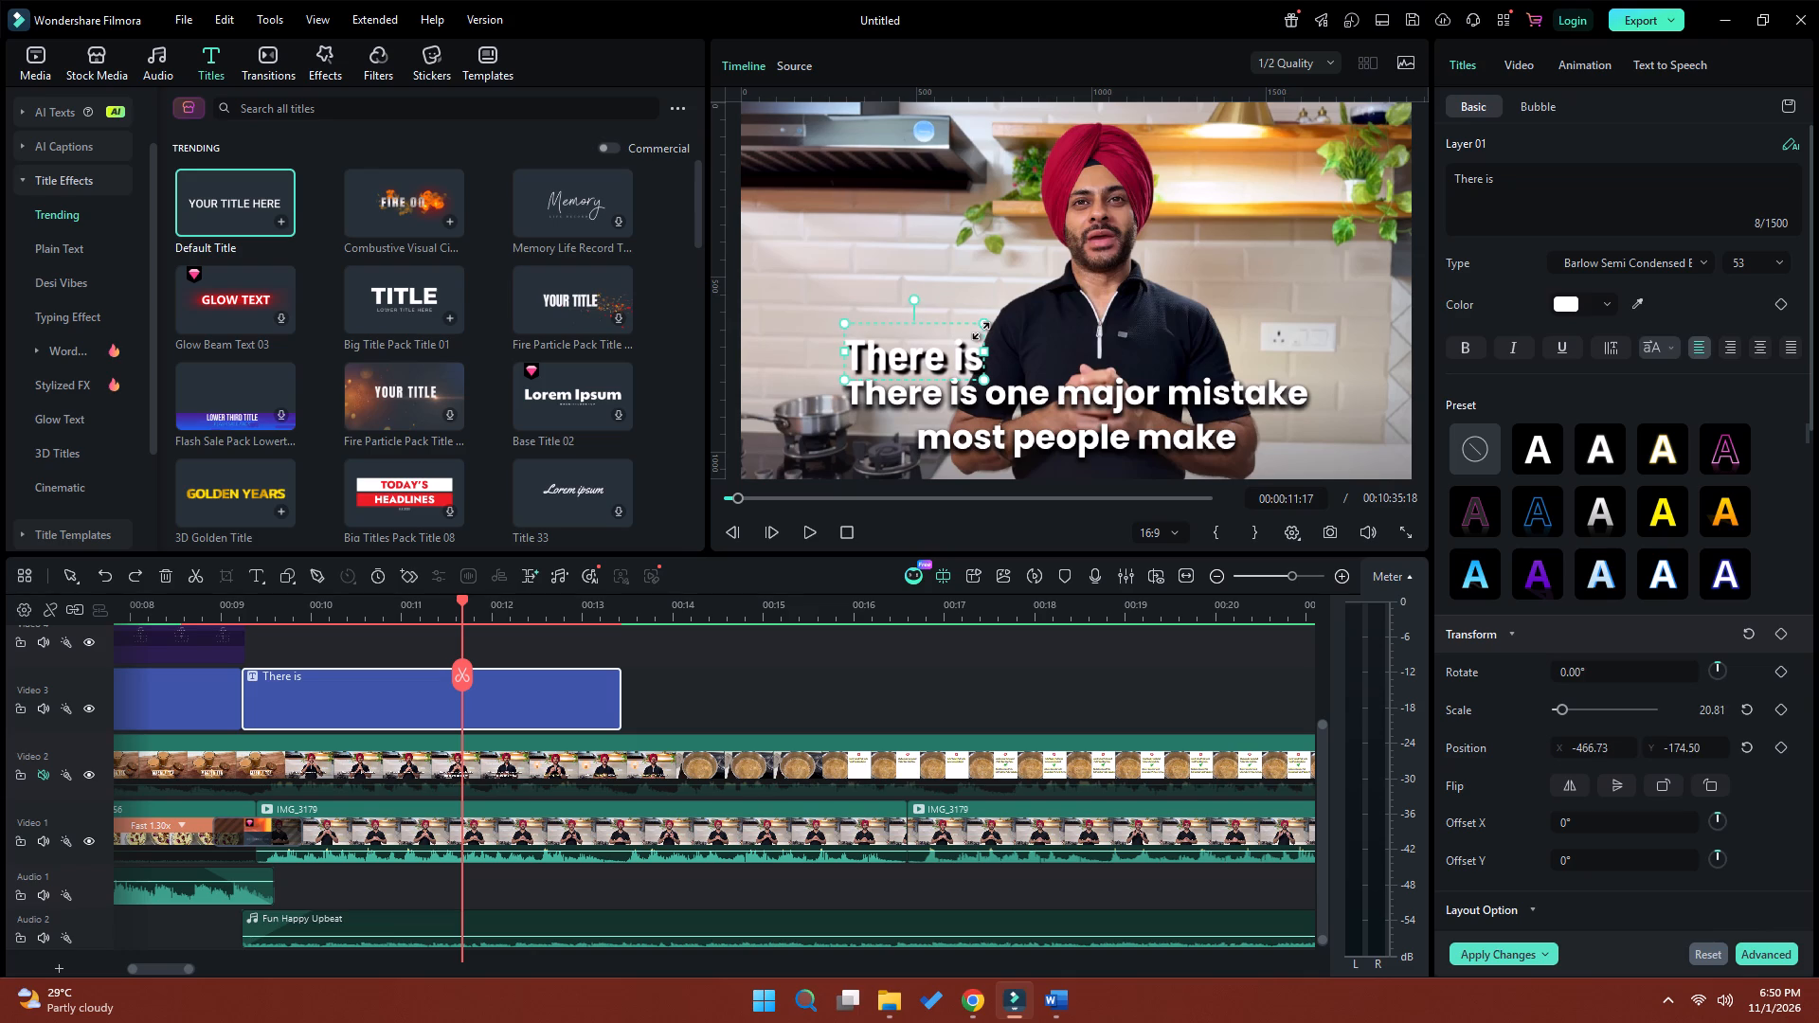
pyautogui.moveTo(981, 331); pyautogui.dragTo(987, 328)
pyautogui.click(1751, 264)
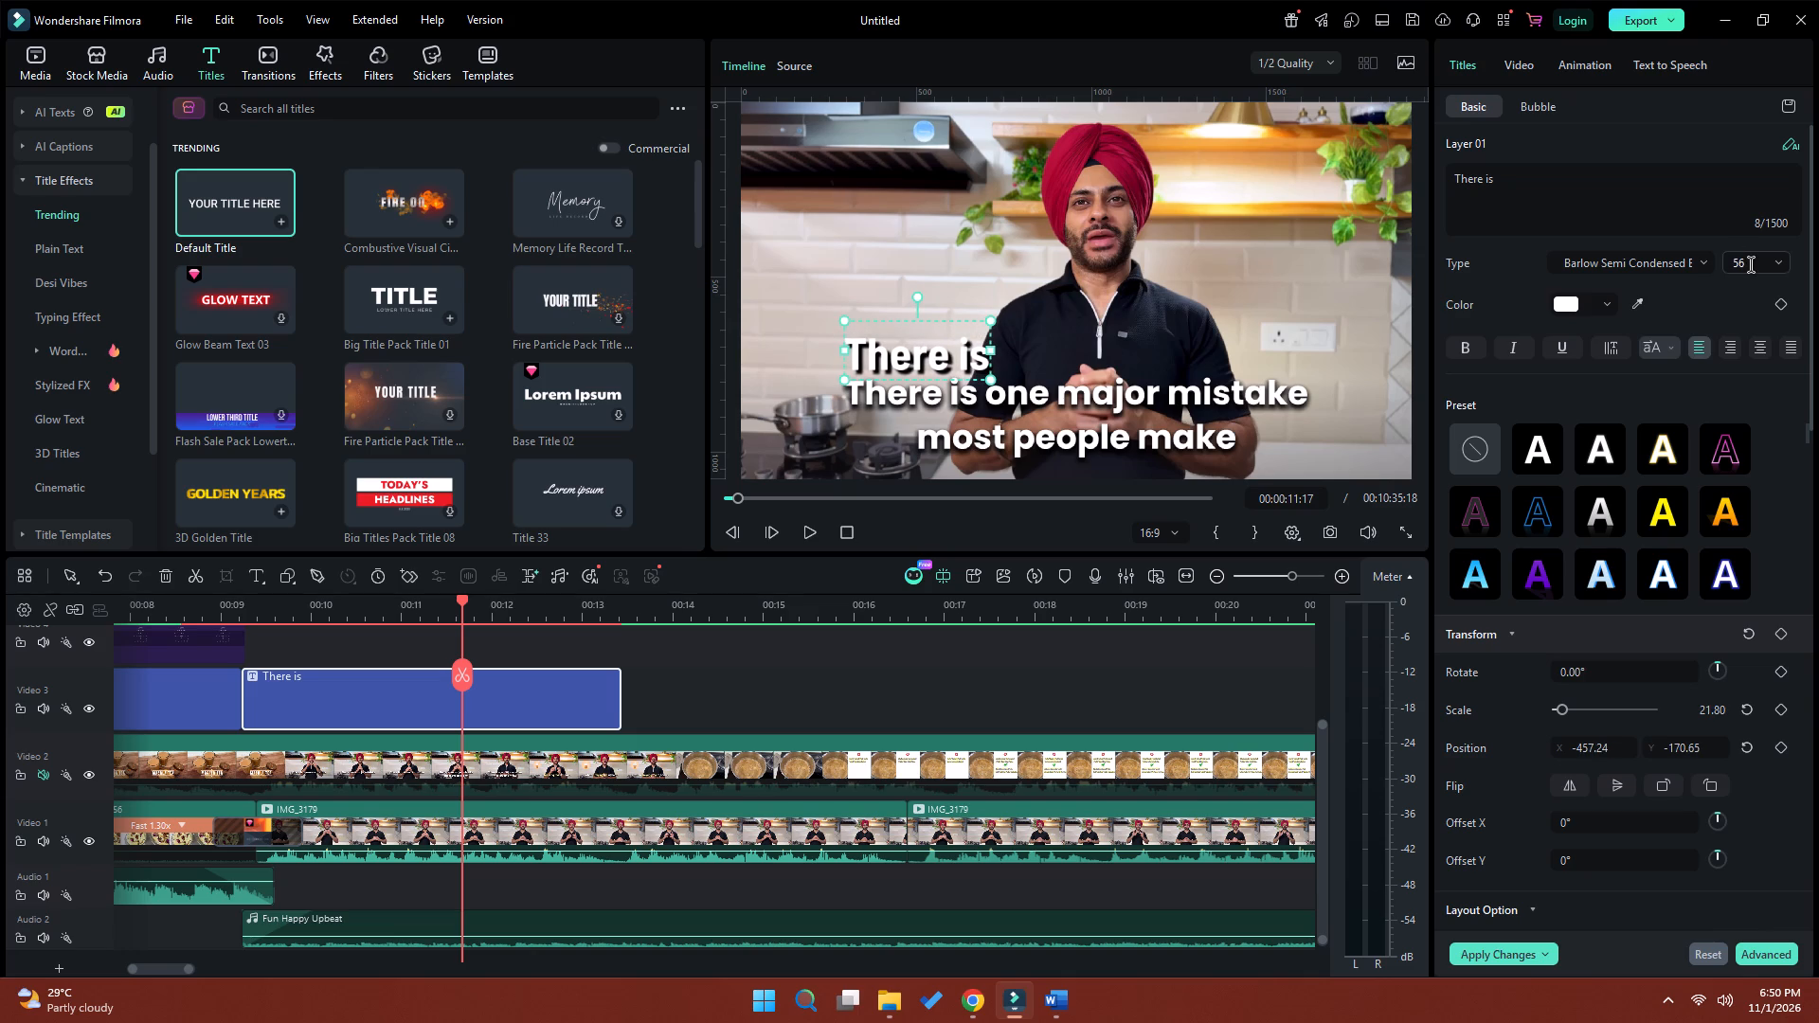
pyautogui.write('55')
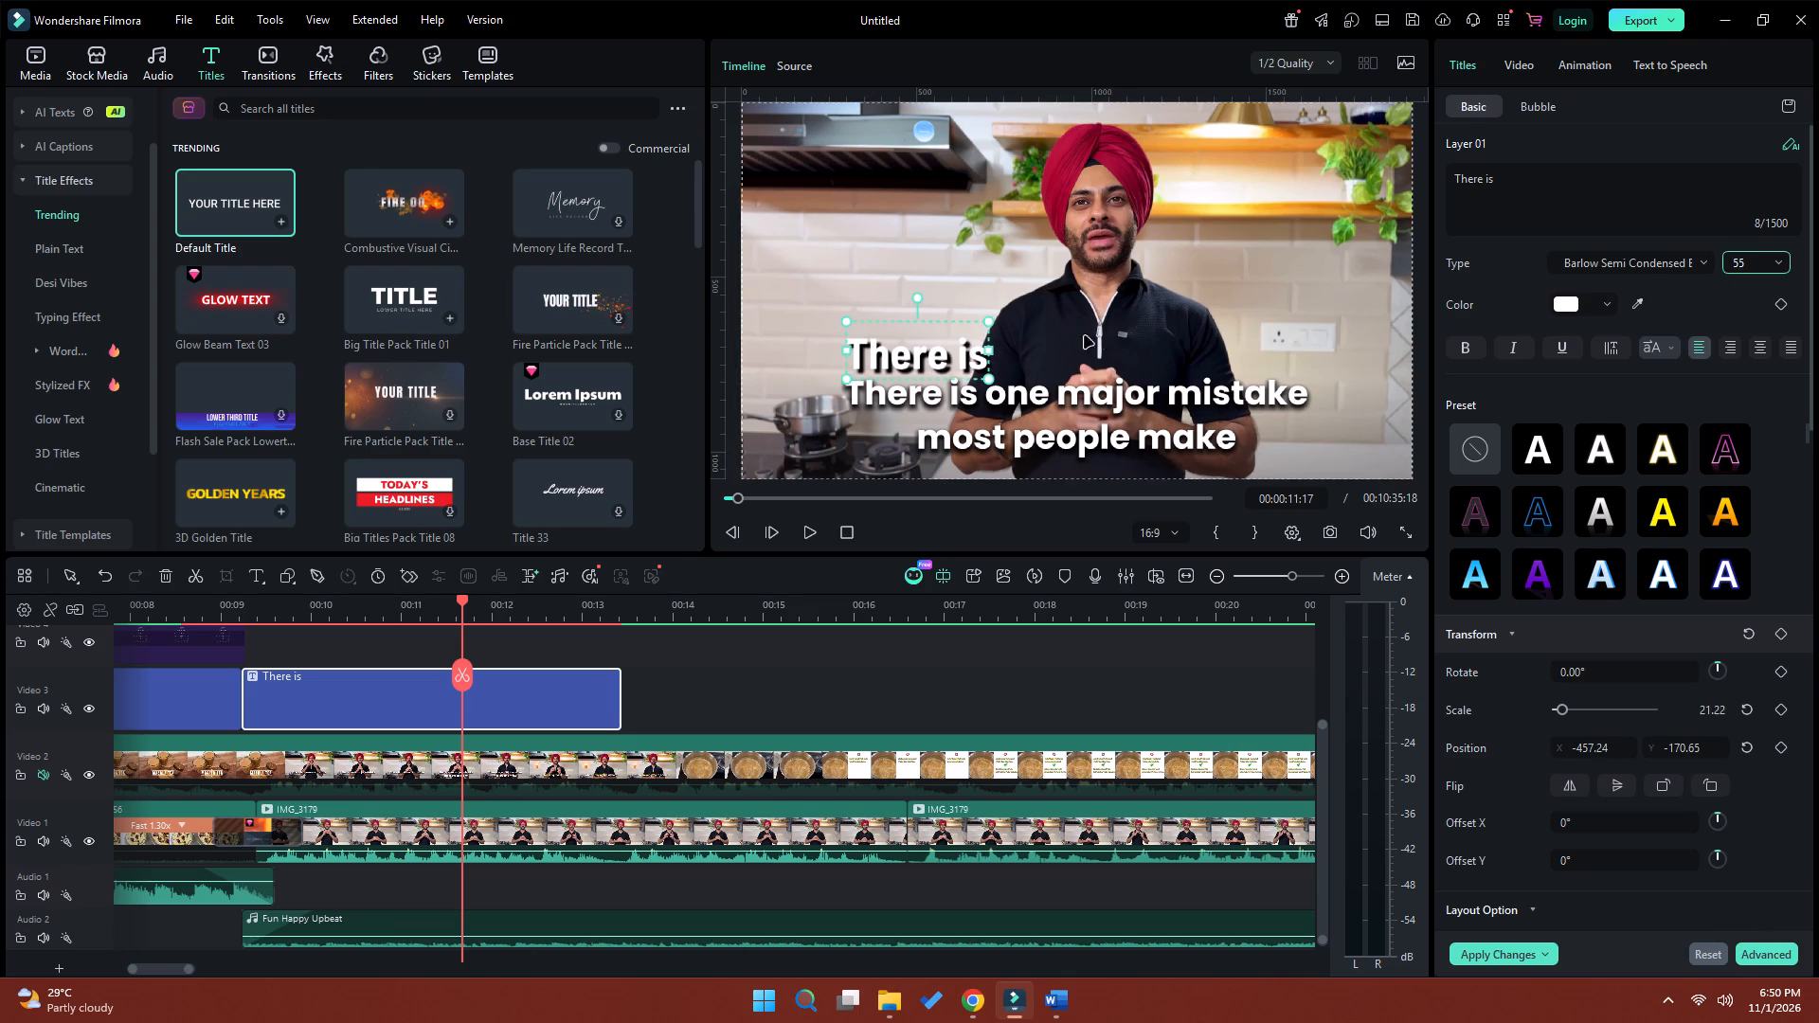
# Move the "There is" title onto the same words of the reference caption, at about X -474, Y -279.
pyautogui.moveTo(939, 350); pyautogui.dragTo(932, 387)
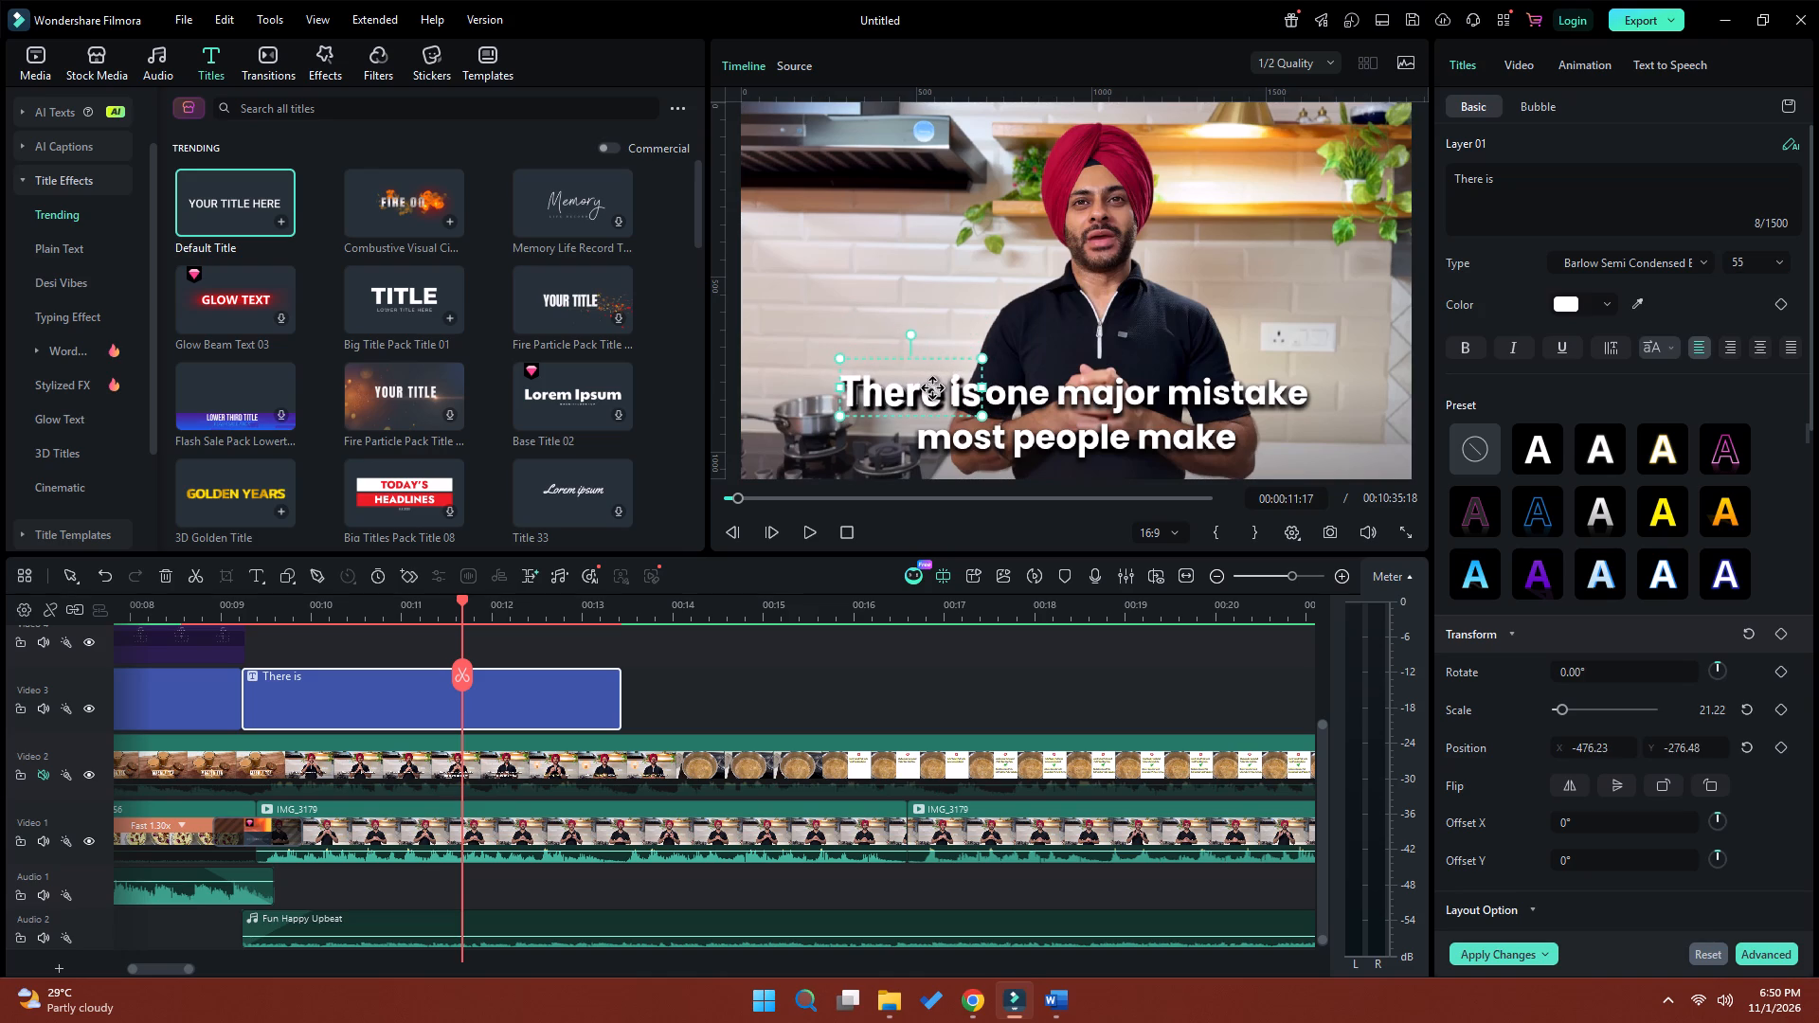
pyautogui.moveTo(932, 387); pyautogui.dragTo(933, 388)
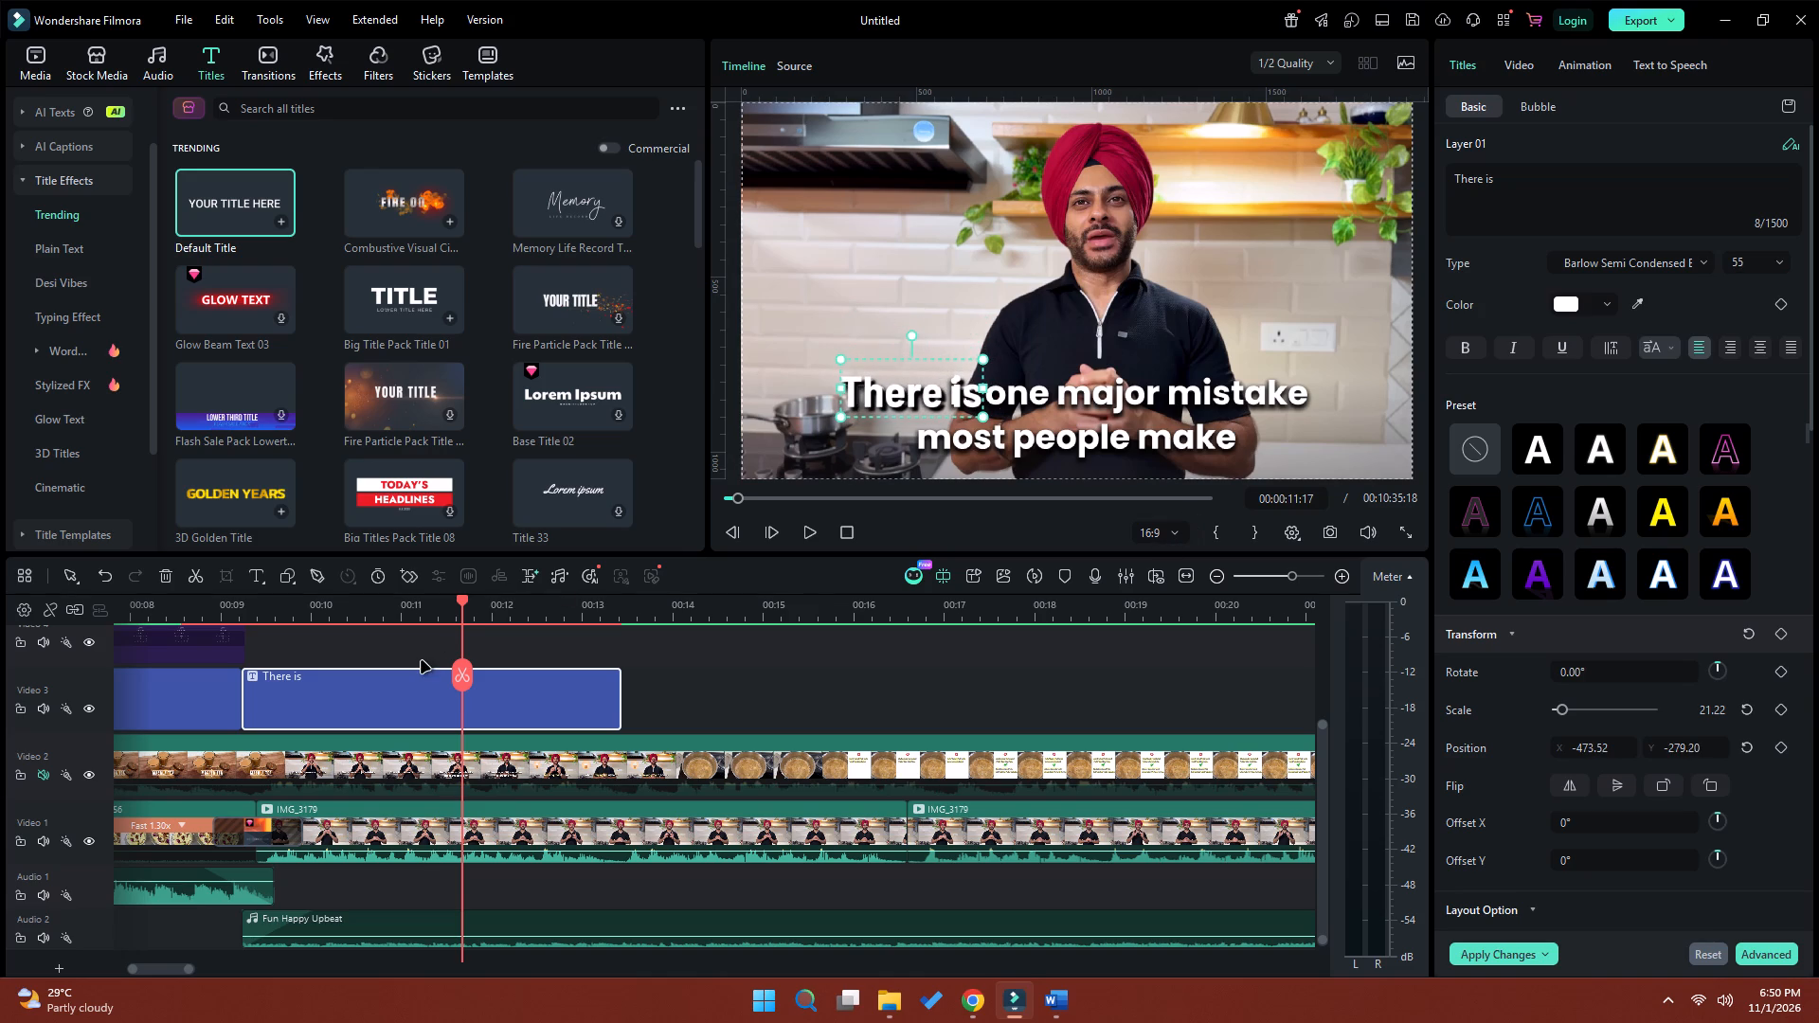
# In the kheer october 2026 script in Chrome, copy "No matter how many fancy pastries or modern desserts come and go".
pyautogui.click(256, 615)
pyautogui.click(1061, 1009)
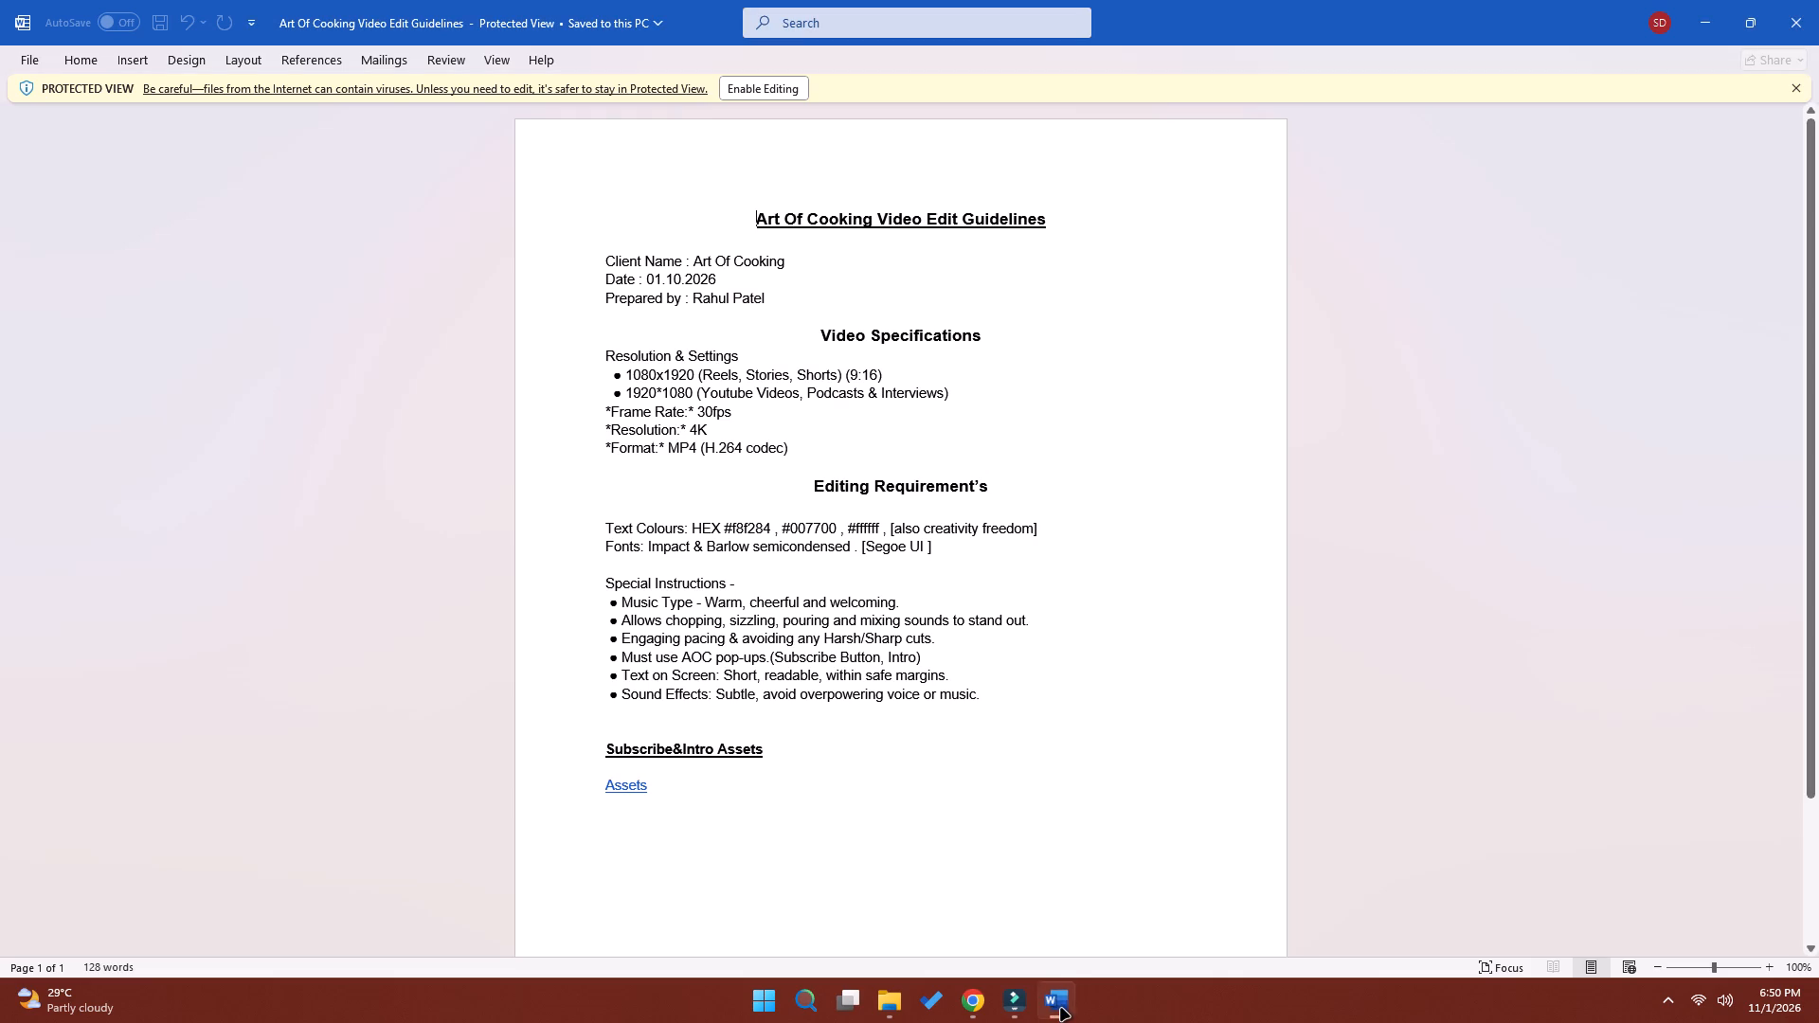
pyautogui.click(971, 1009)
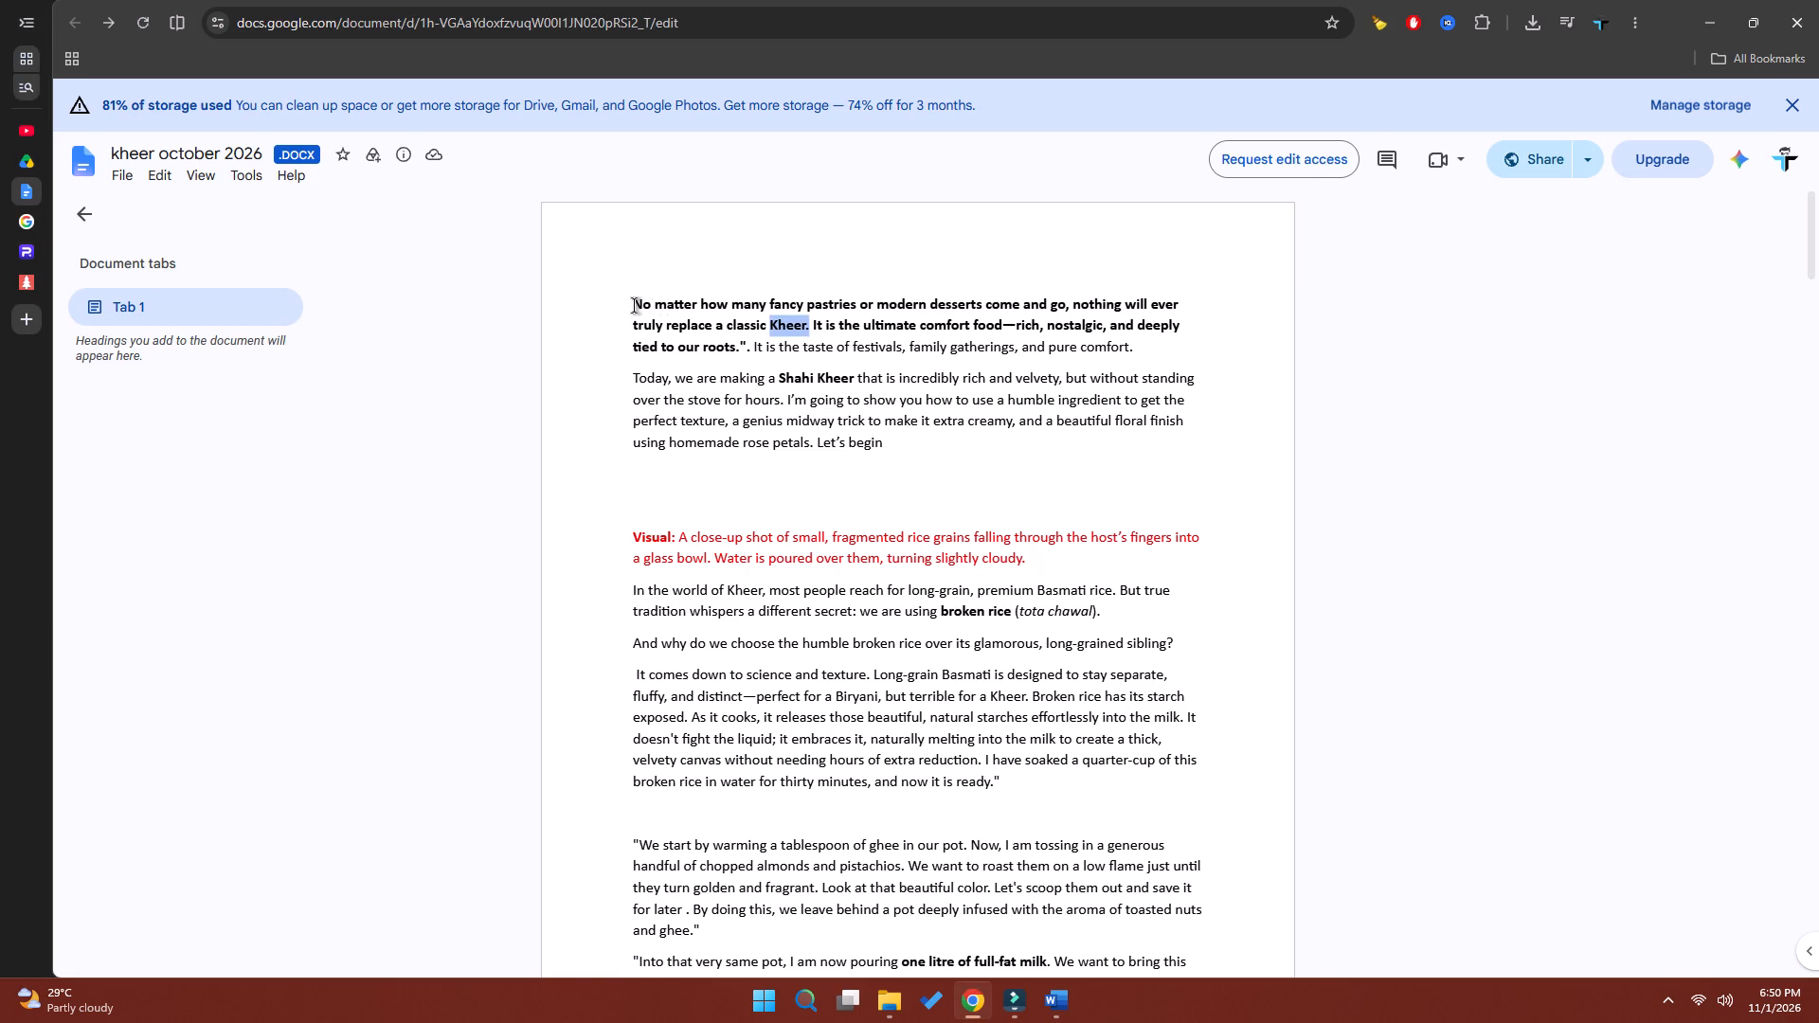
pyautogui.moveTo(634, 305); pyautogui.dragTo(1064, 307)
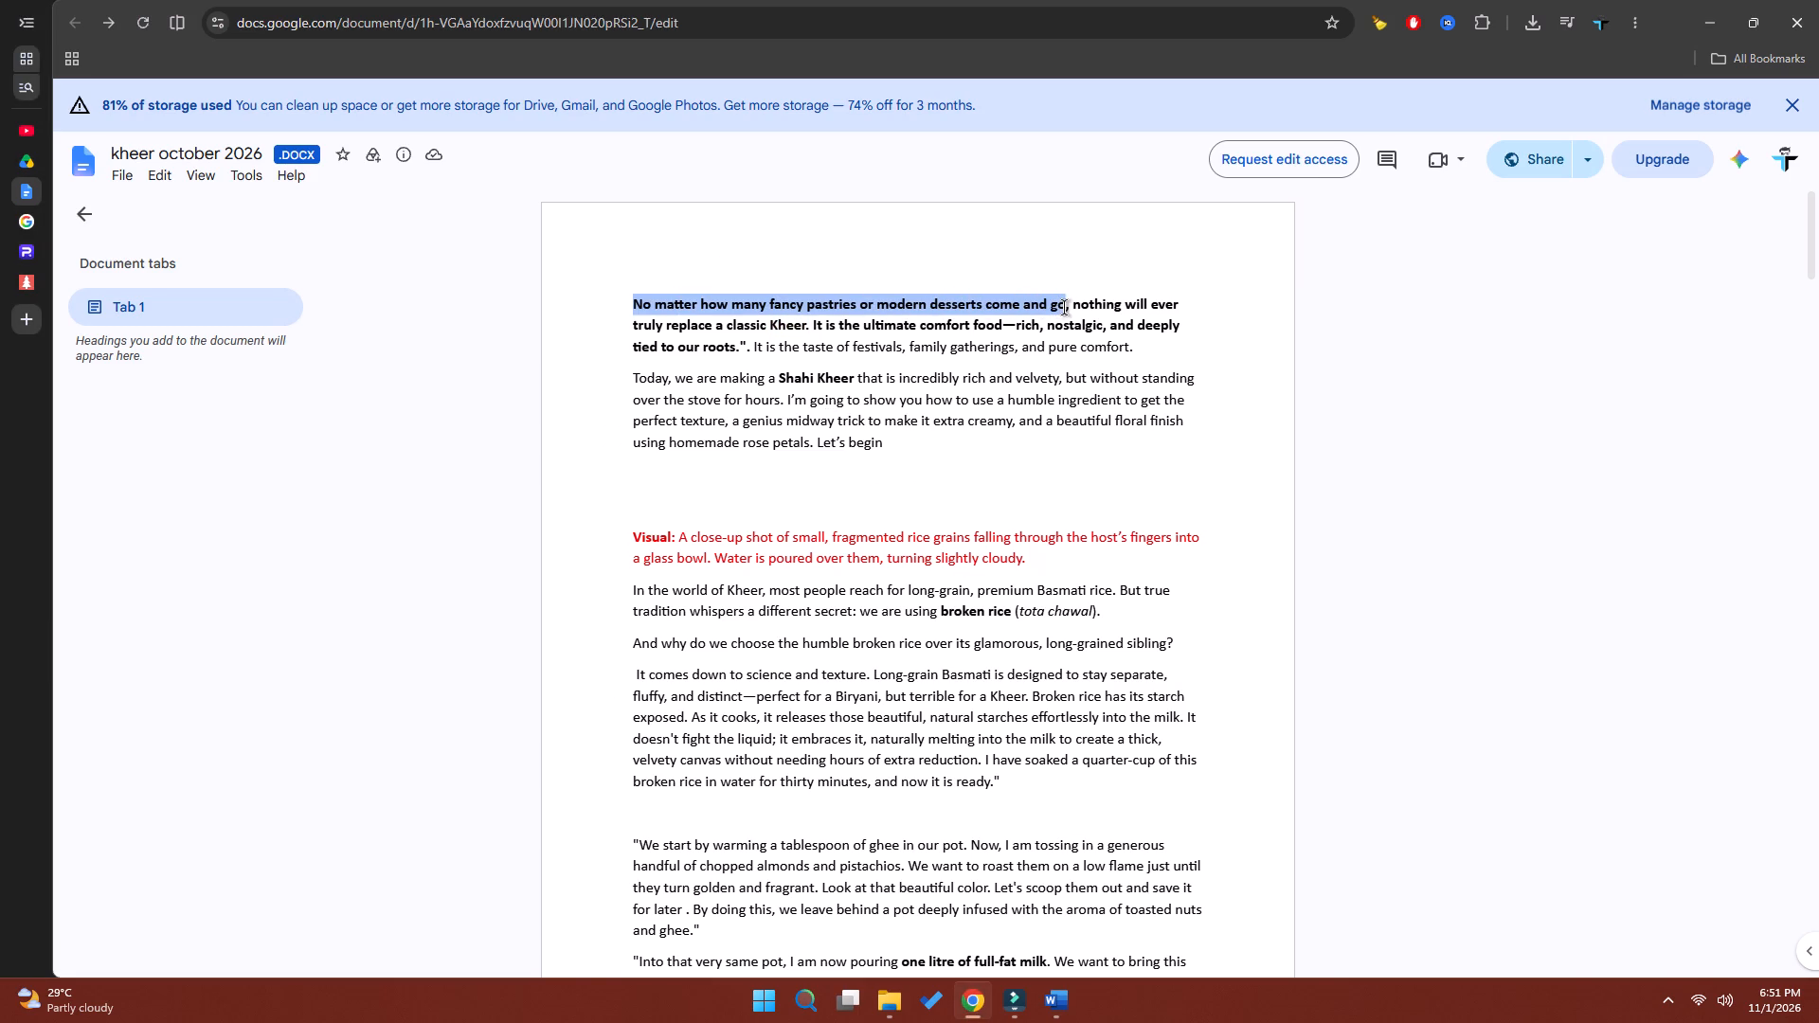
pyautogui.moveTo(1064, 307); pyautogui.dragTo(1065, 307)
pyautogui.hotkey('ctrl', 'c')
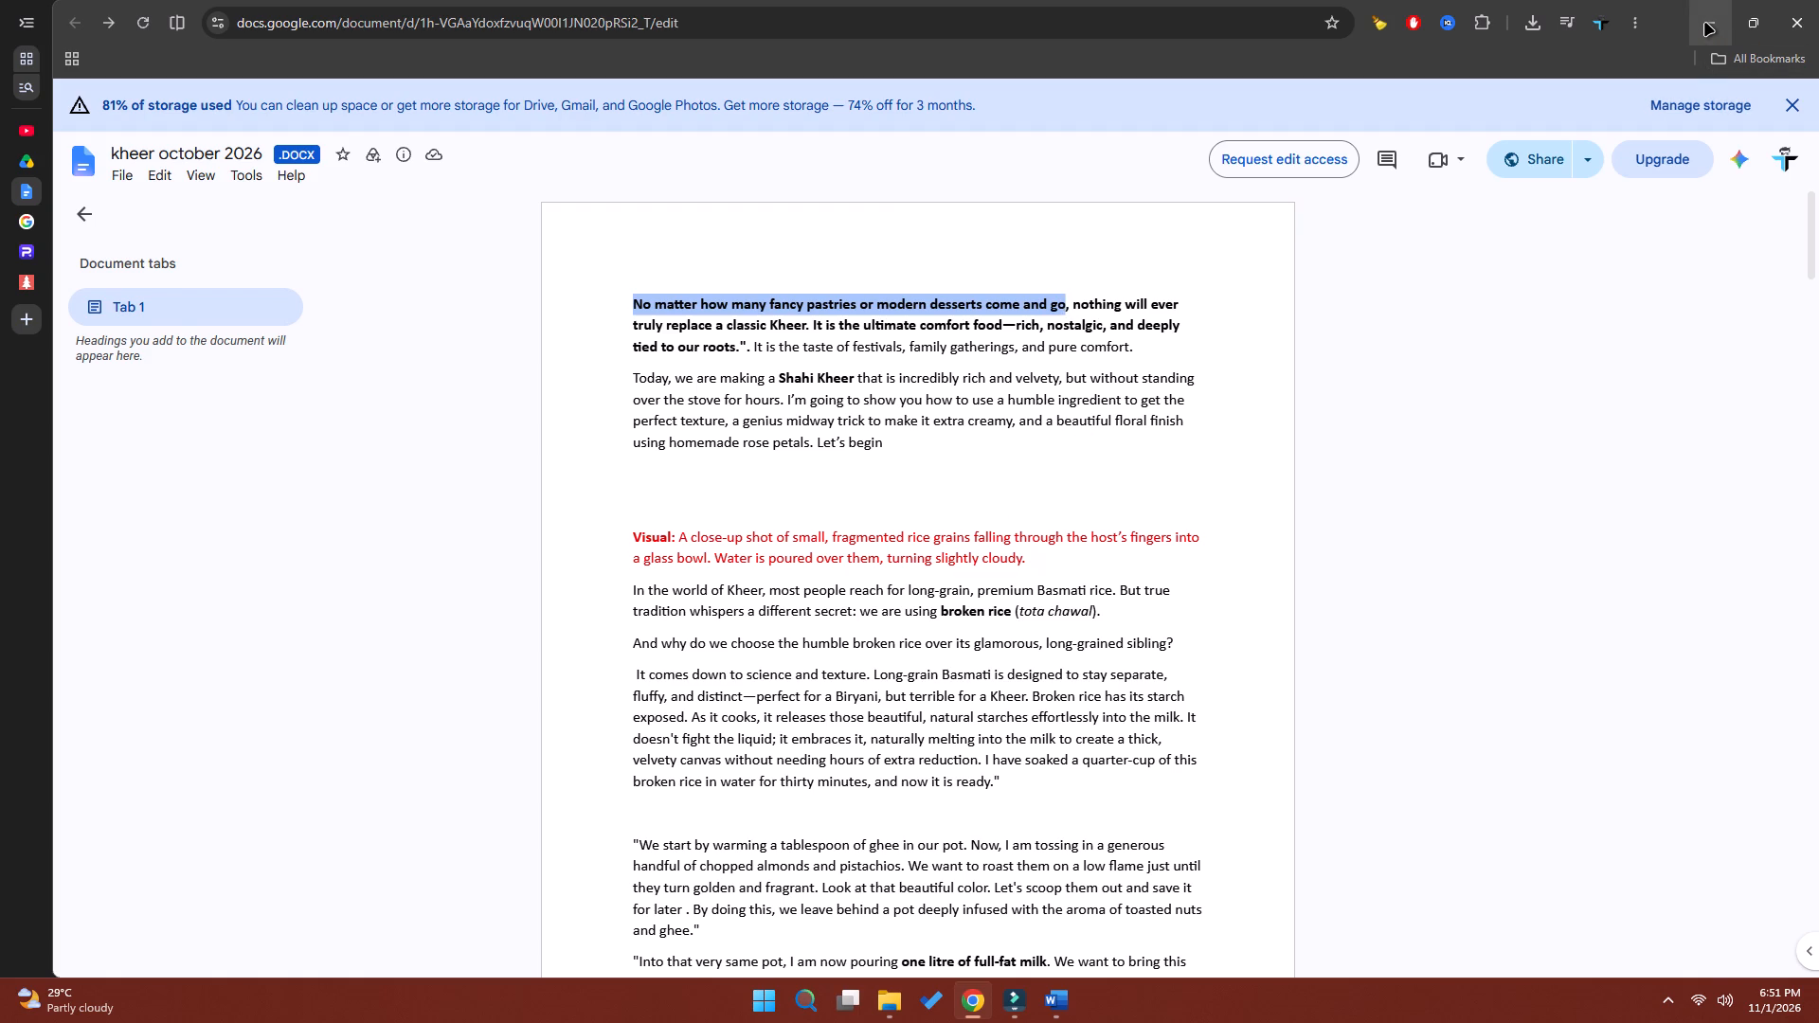
# Back in Filmora, replace the "There is" title's text with the copied script line.
pyautogui.click(1705, 24)
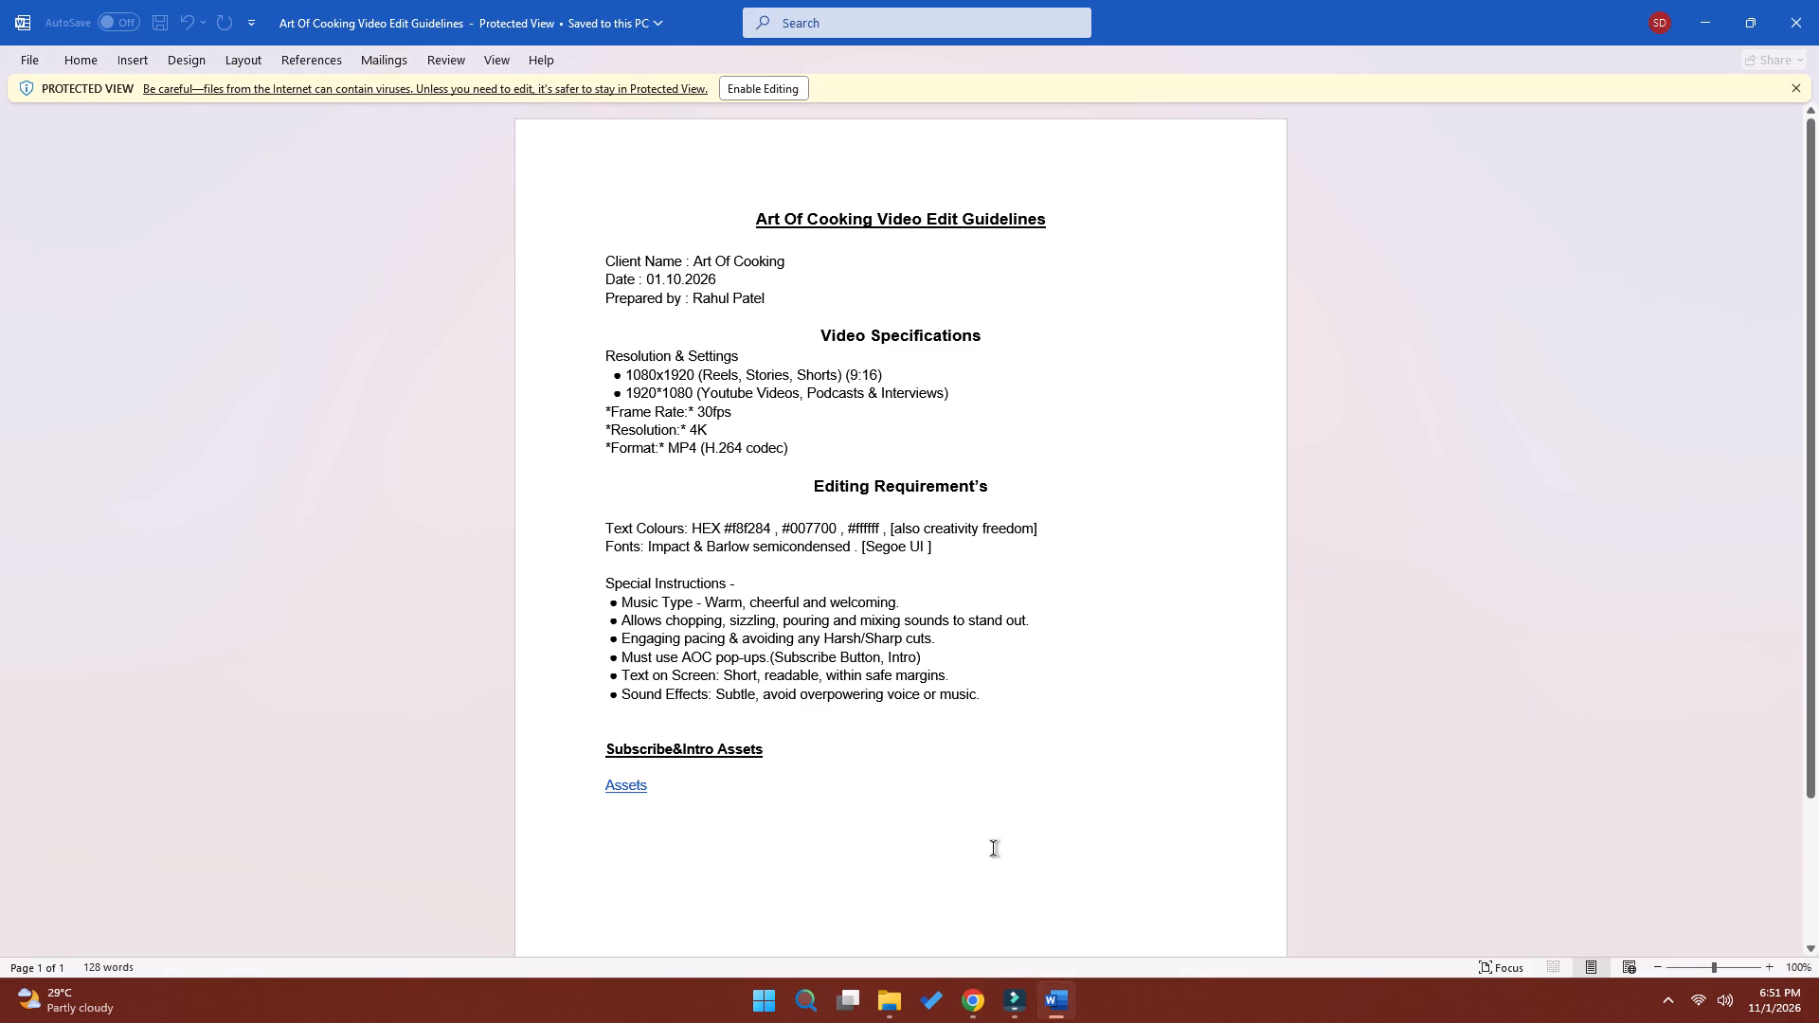
pyautogui.click(1013, 1000)
pyautogui.click(436, 701)
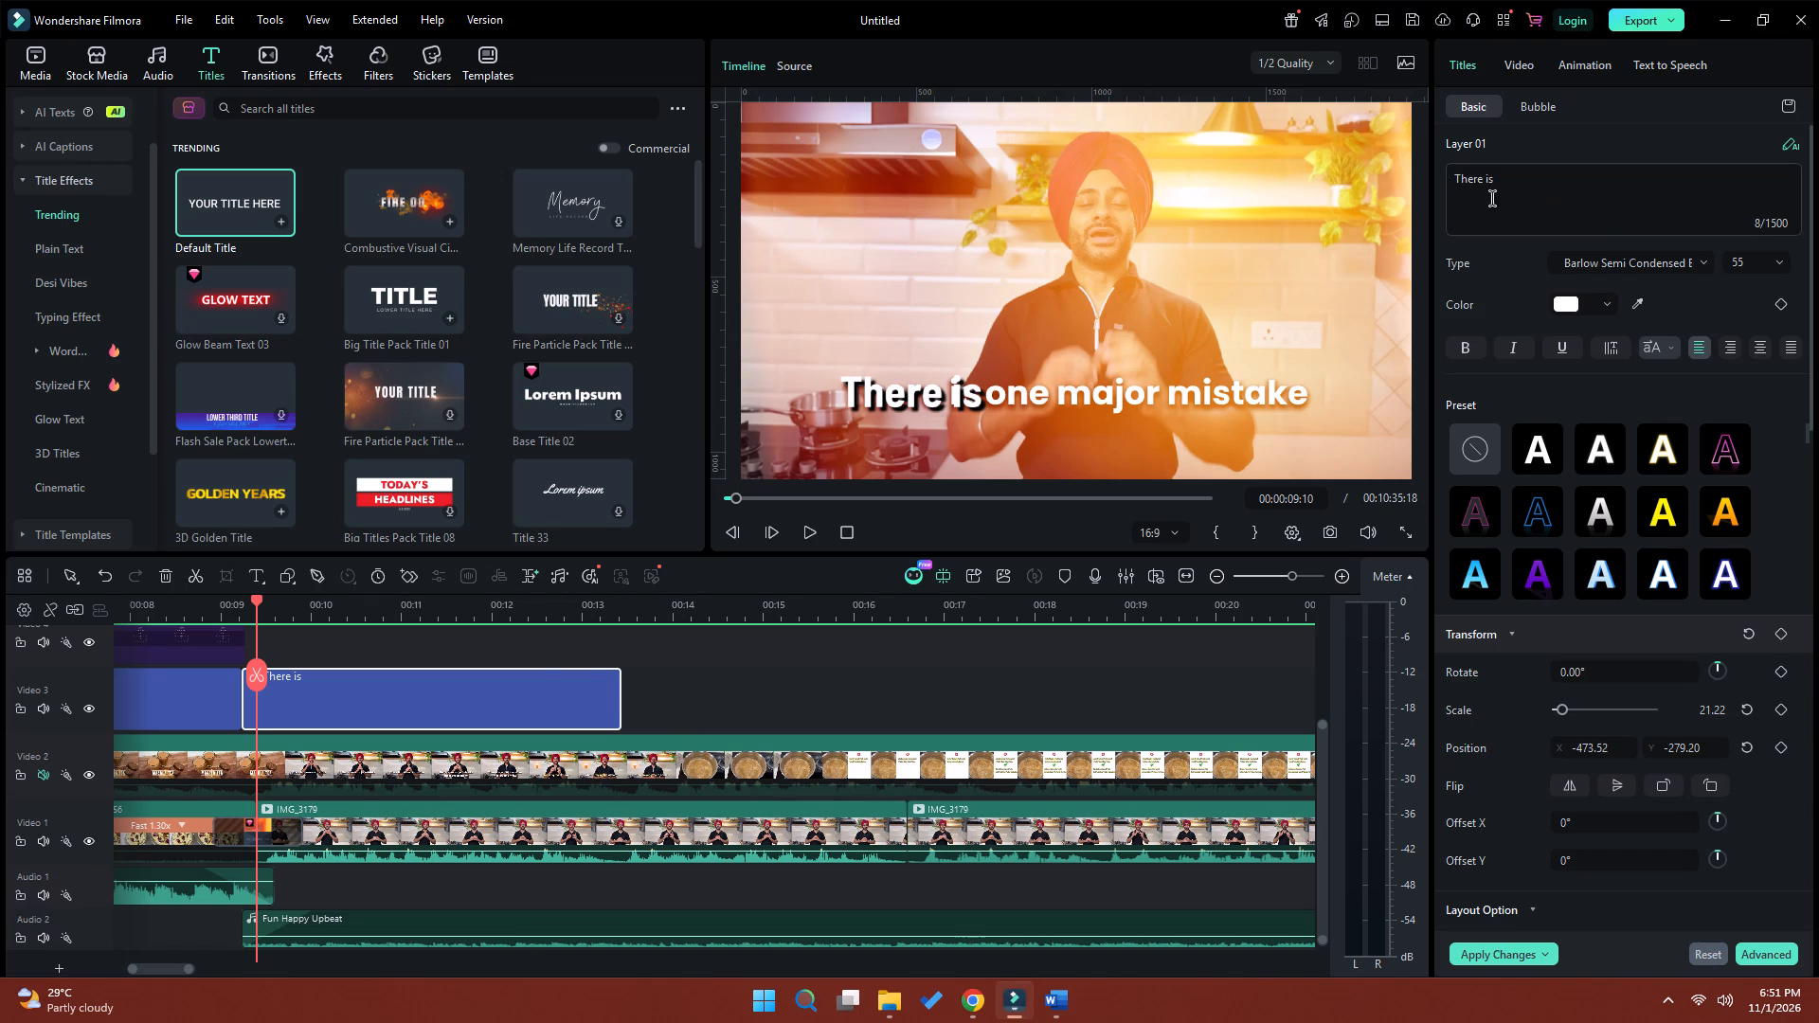
pyautogui.moveTo(1510, 185); pyautogui.dragTo(1450, 183)
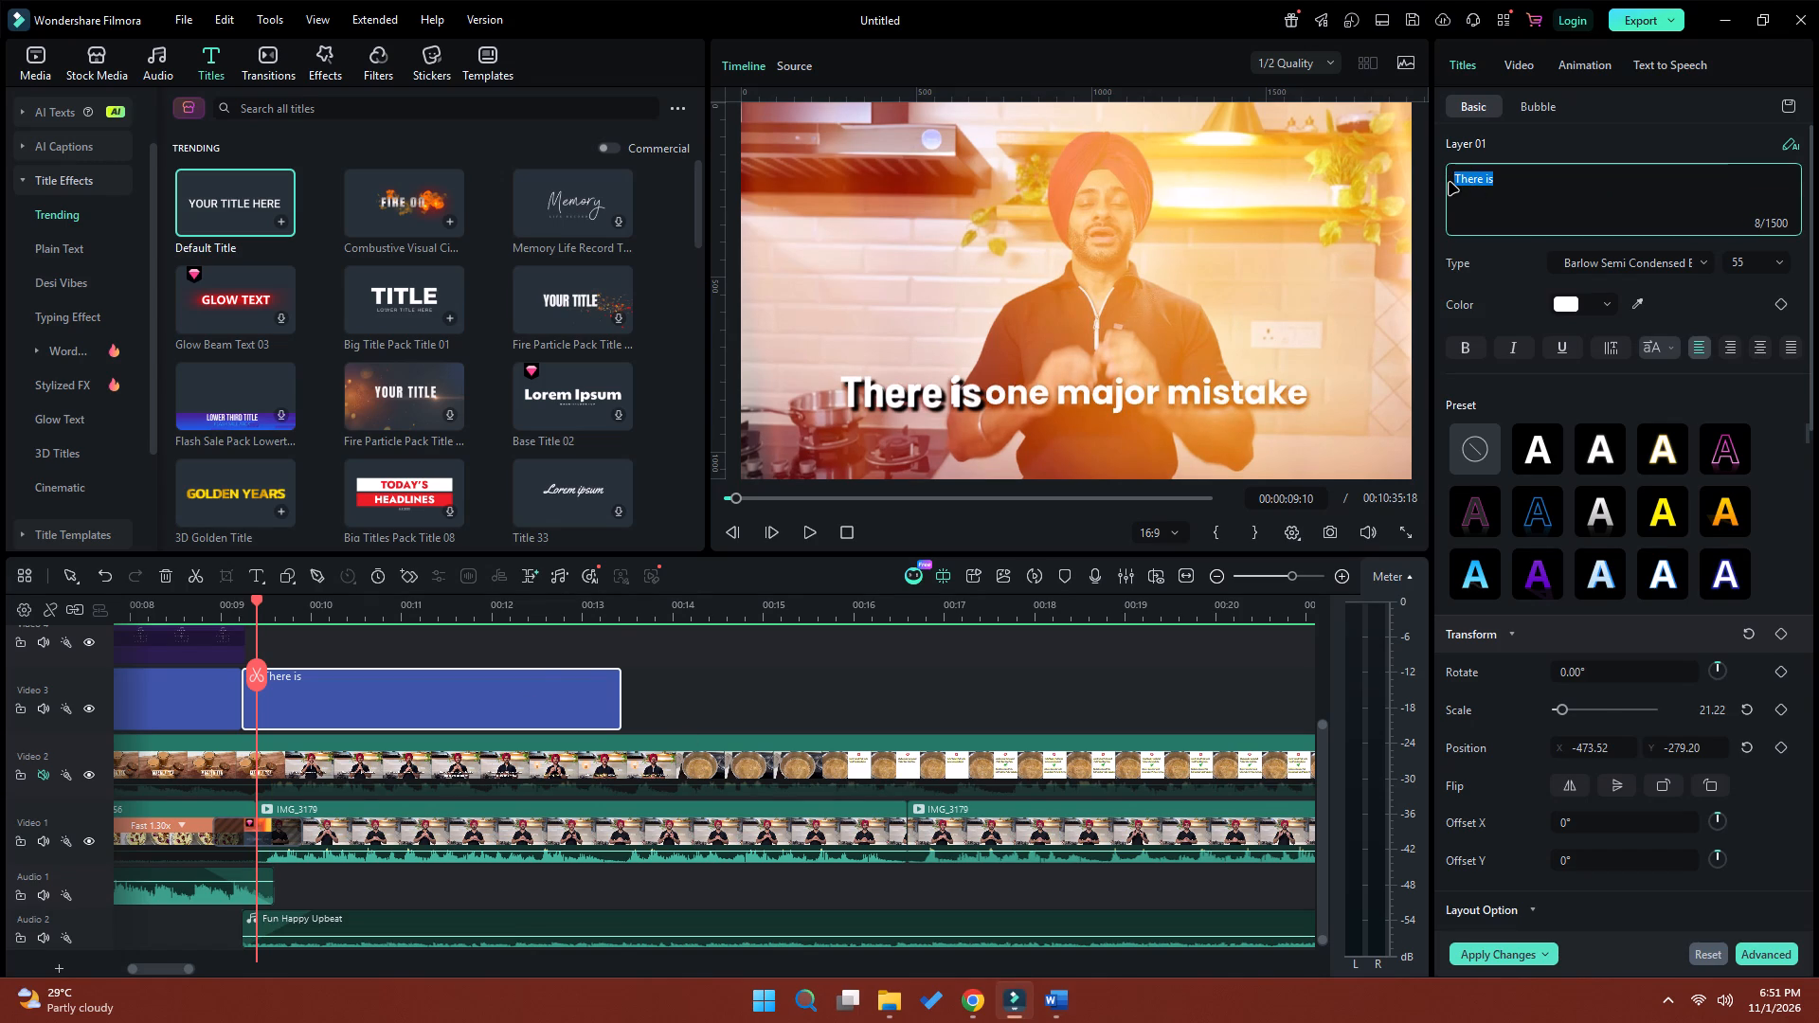
pyautogui.hotkey('ctrl', 'v')
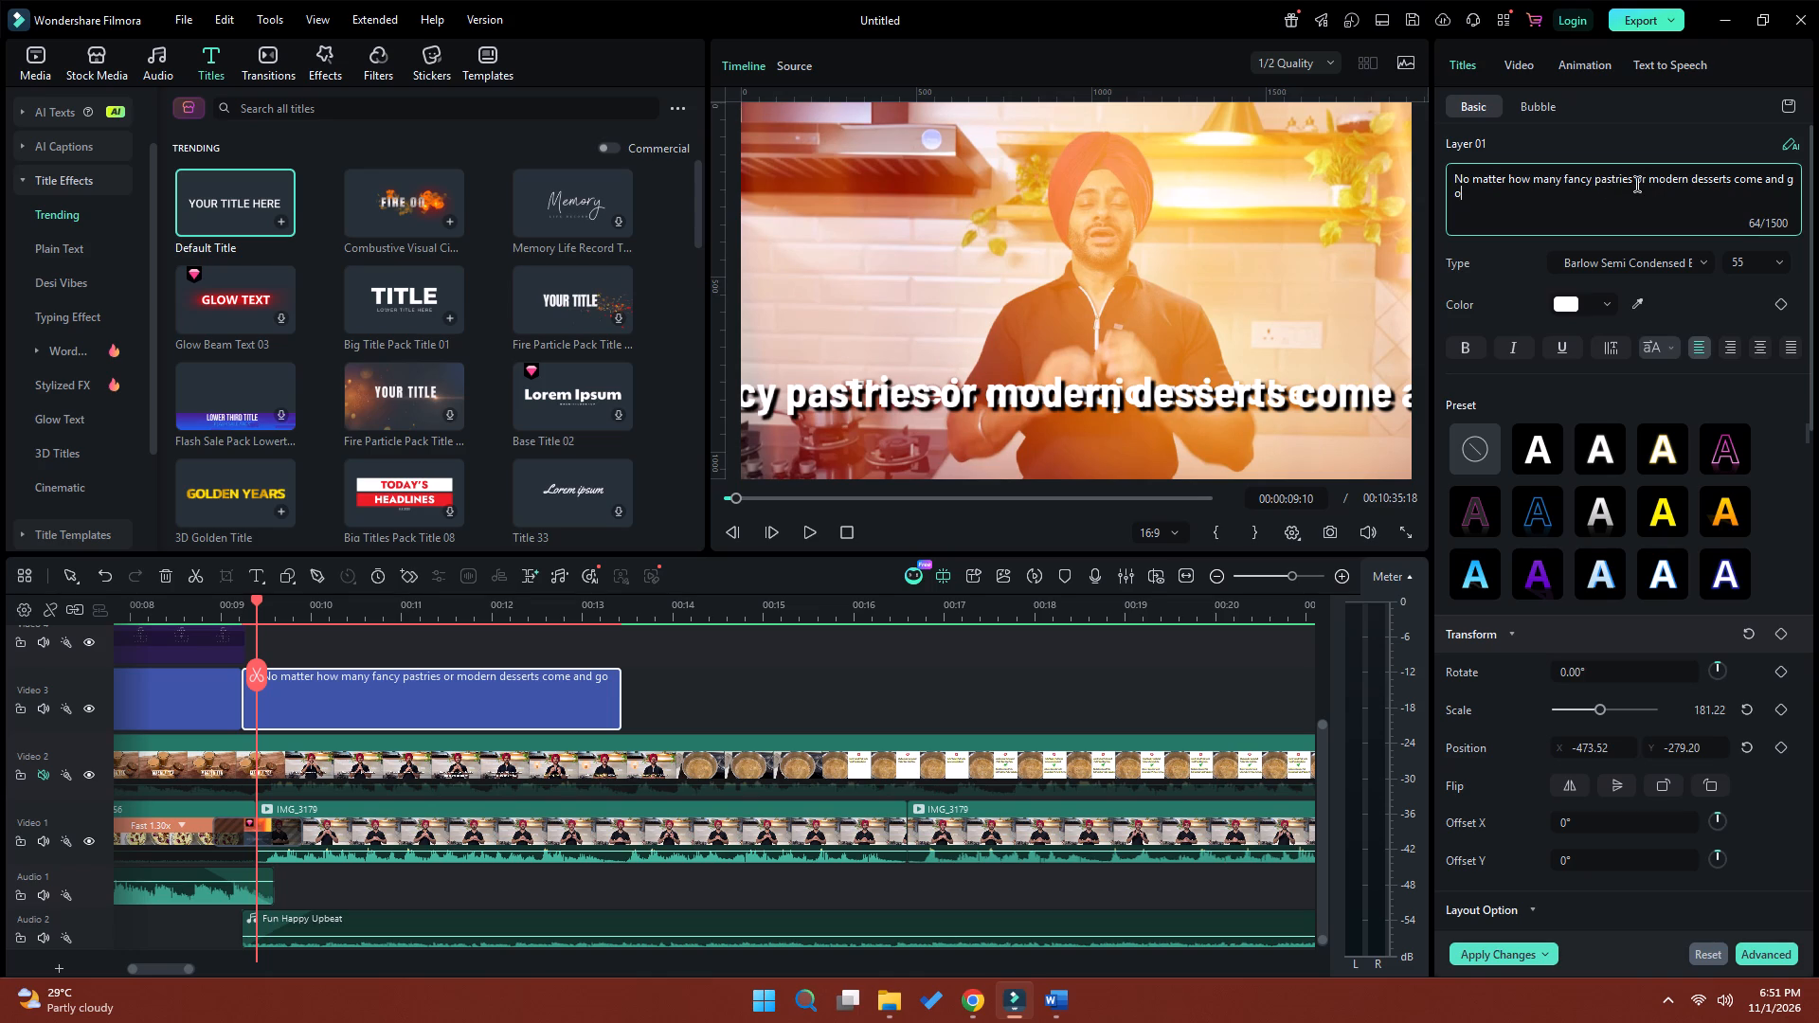
# Cut "or modern desserts come and go" and the trailing space from the title, keeping "No matter how many fancy pastries".
pyautogui.moveTo(1637, 183); pyautogui.dragTo(1664, 215)
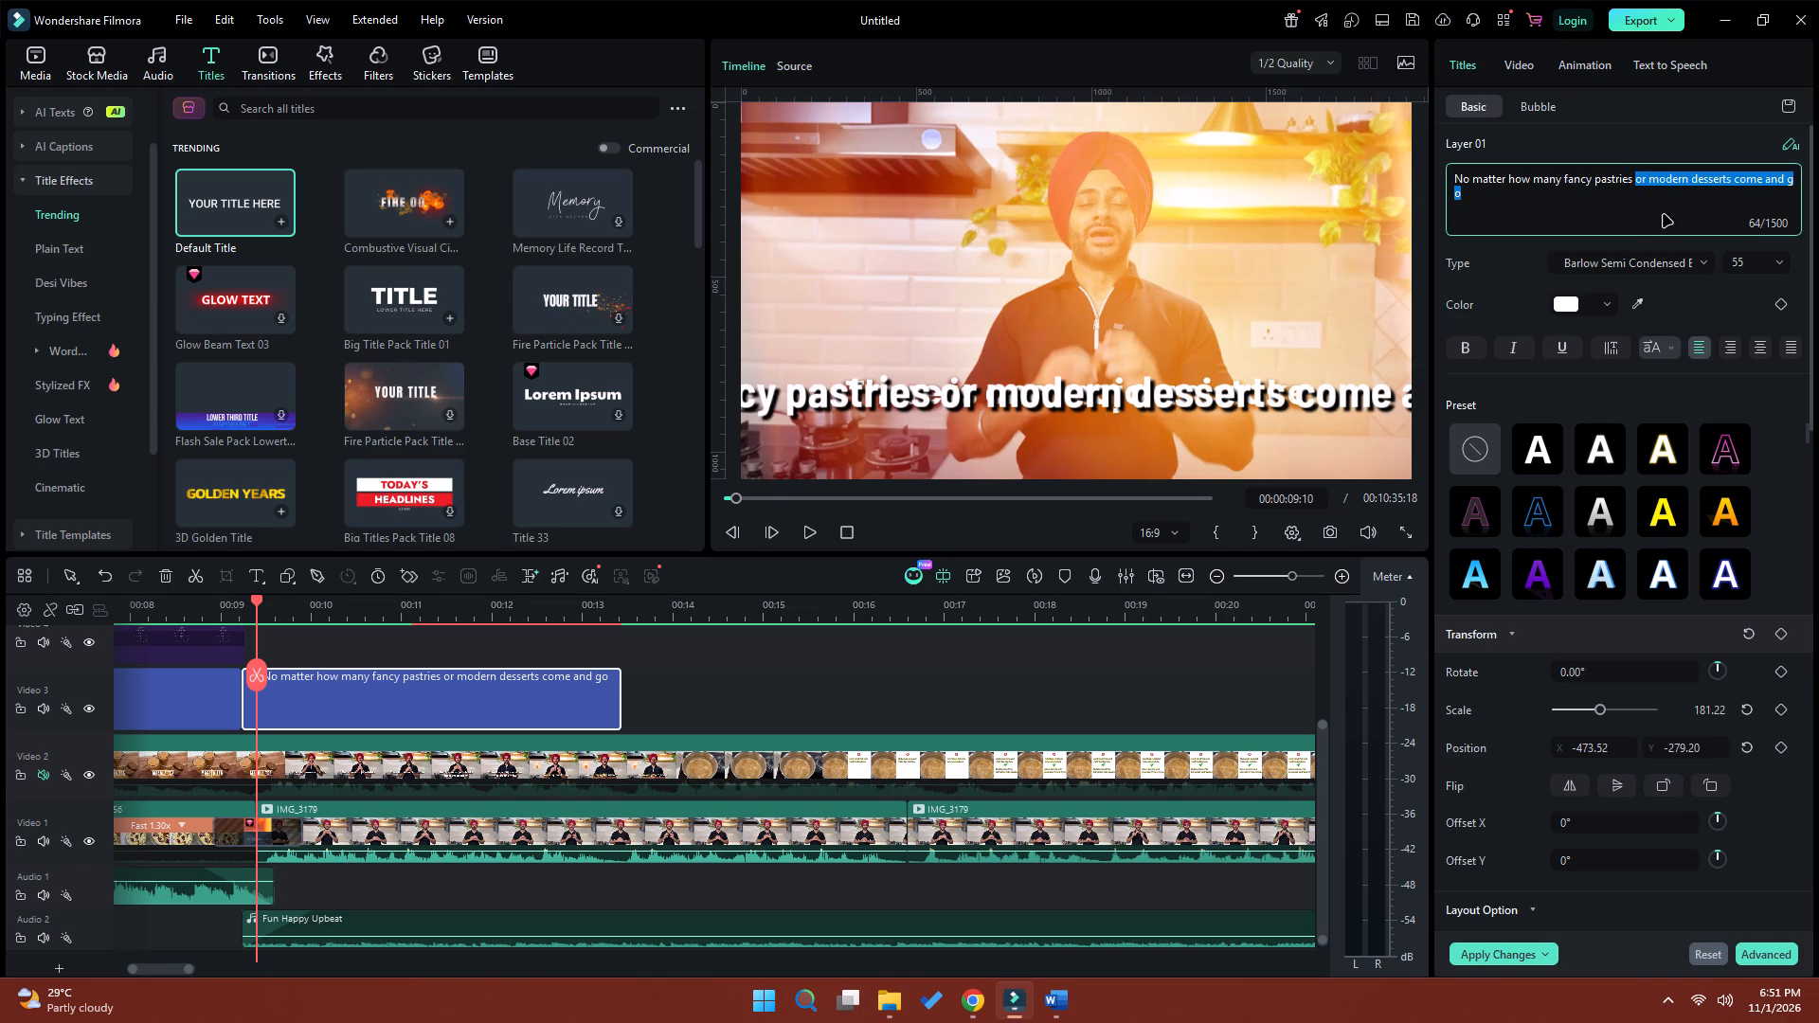
pyautogui.hotkey('ctrl', 'x')
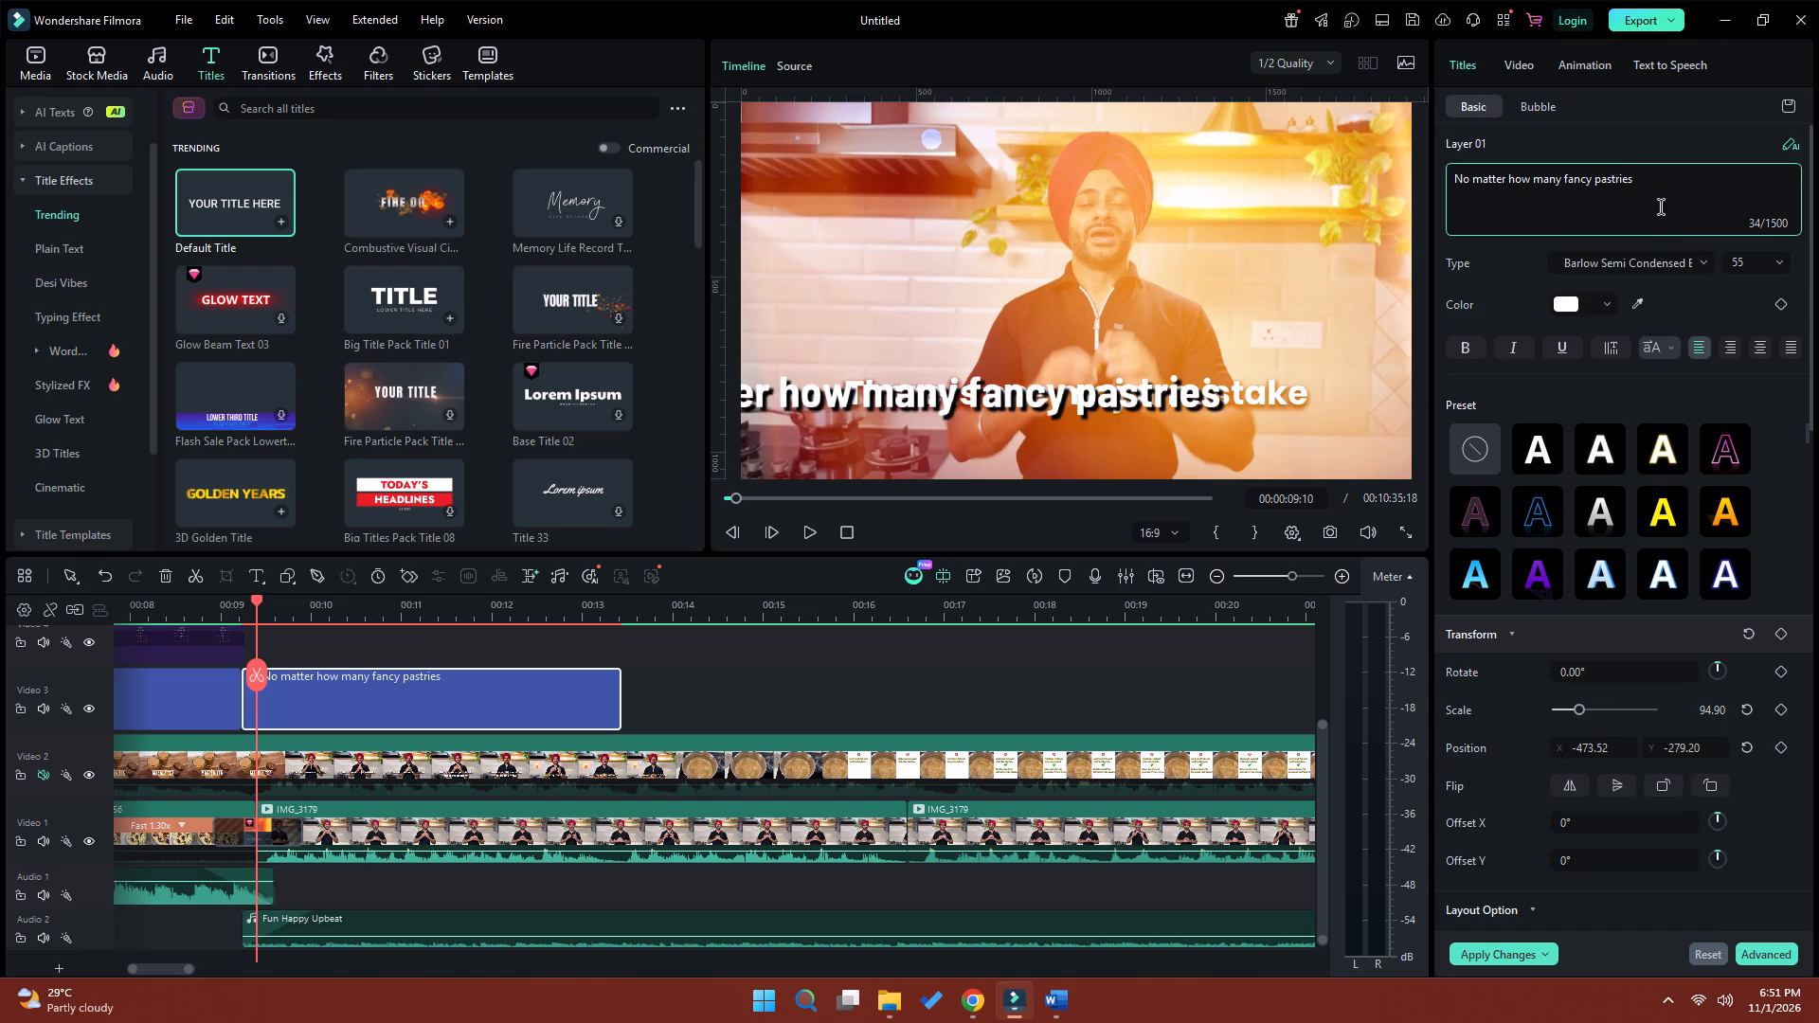
pyautogui.press('BackSpace')
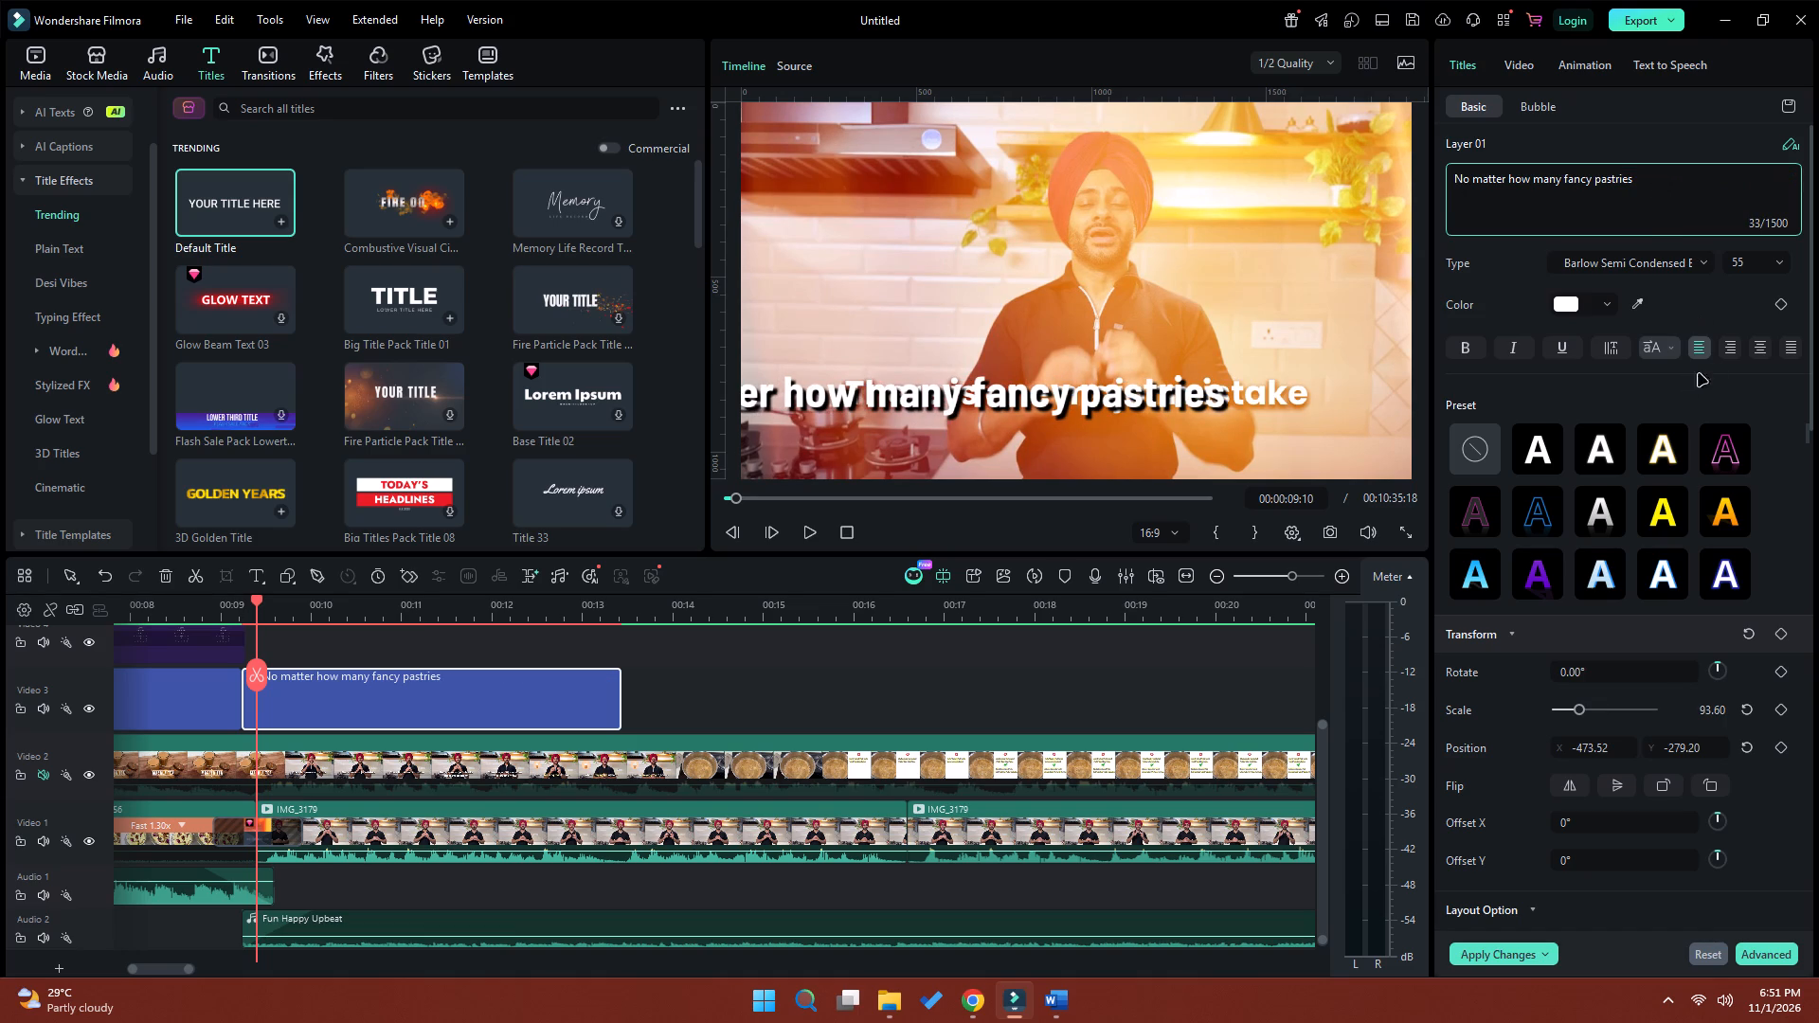
# Change the title's text alignment and place it horizontally centred over the reference caption's first line, at about X 0, Y -276.
pyautogui.click(1757, 351)
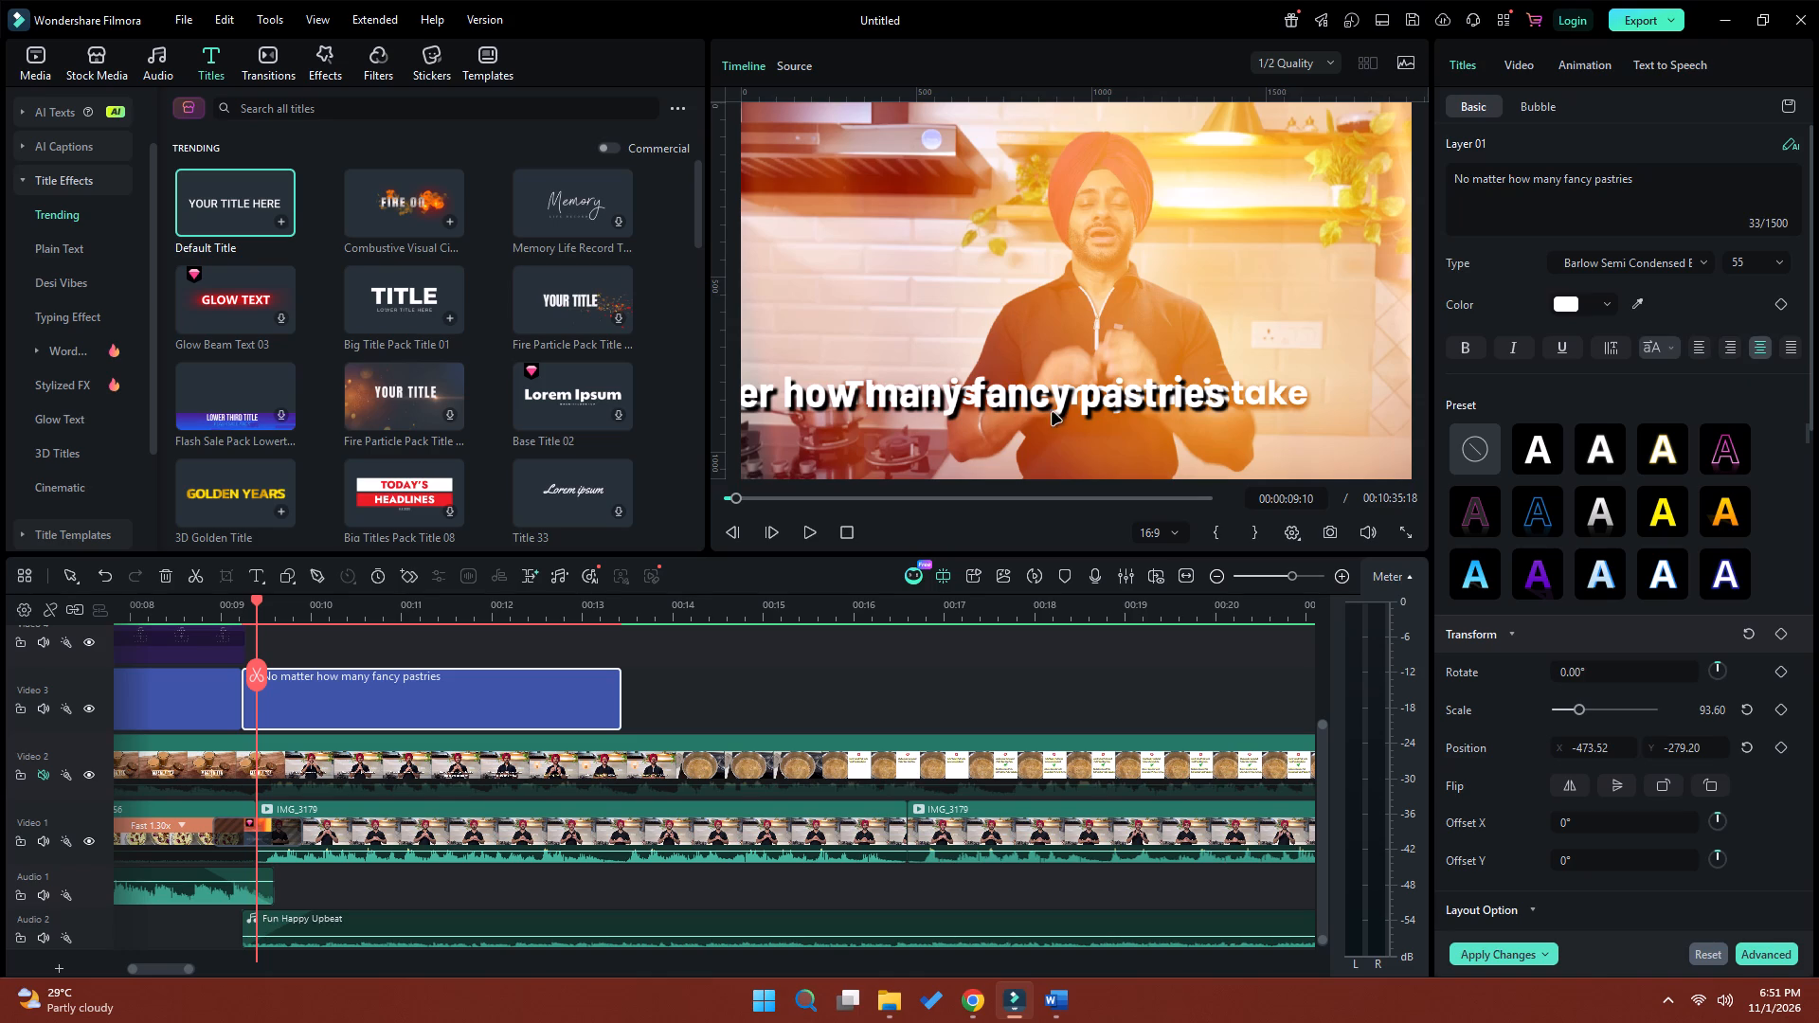
pyautogui.click(907, 397)
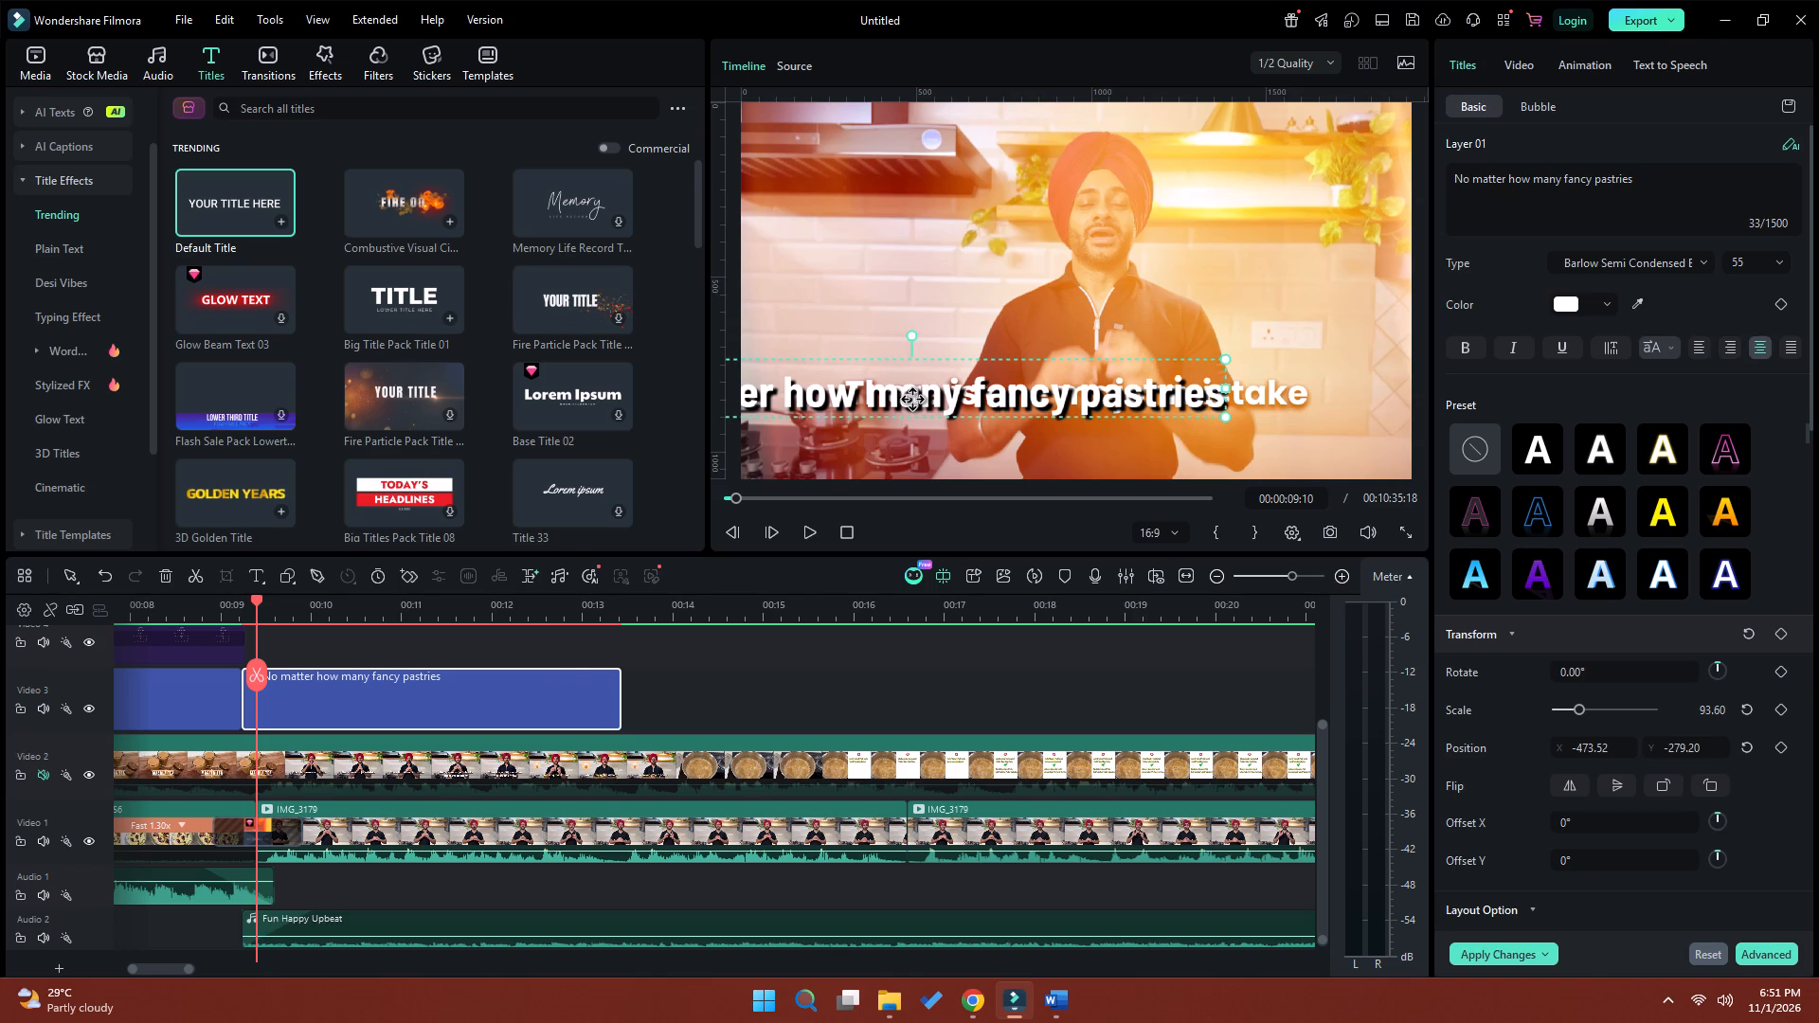
pyautogui.moveTo(893, 400); pyautogui.dragTo(979, 402)
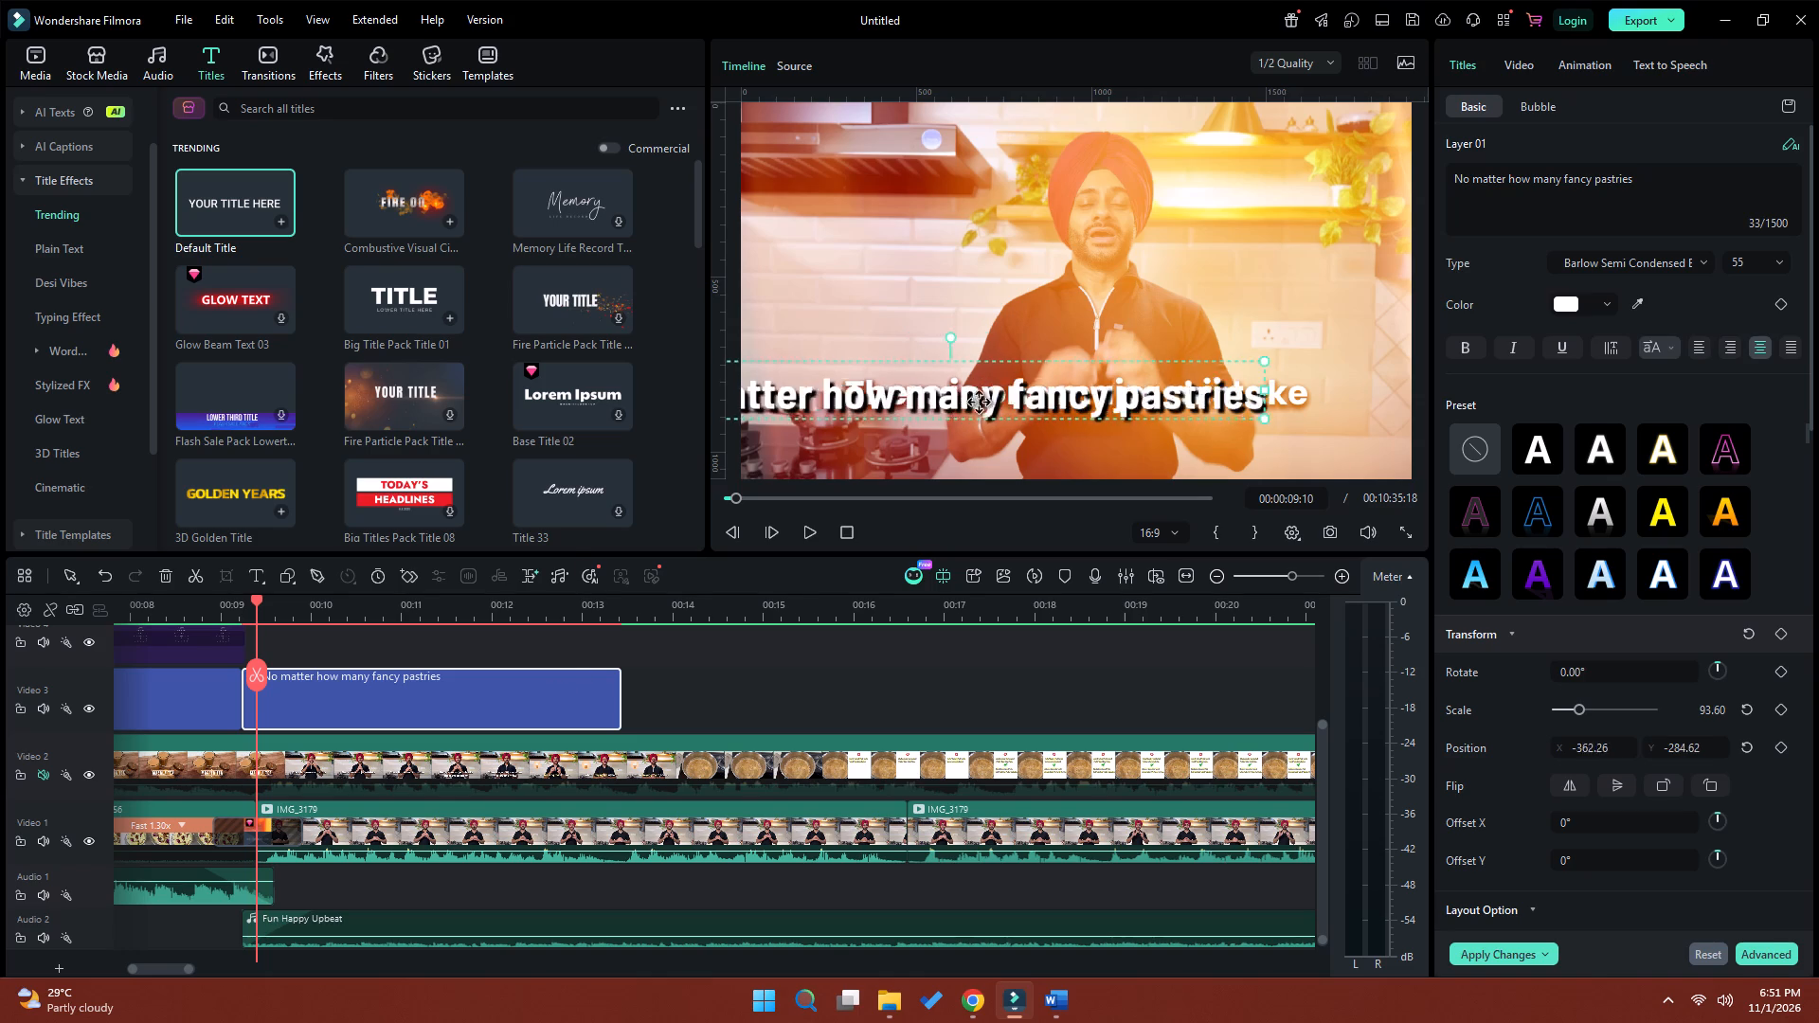
pyautogui.moveTo(979, 402); pyautogui.dragTo(1054, 398)
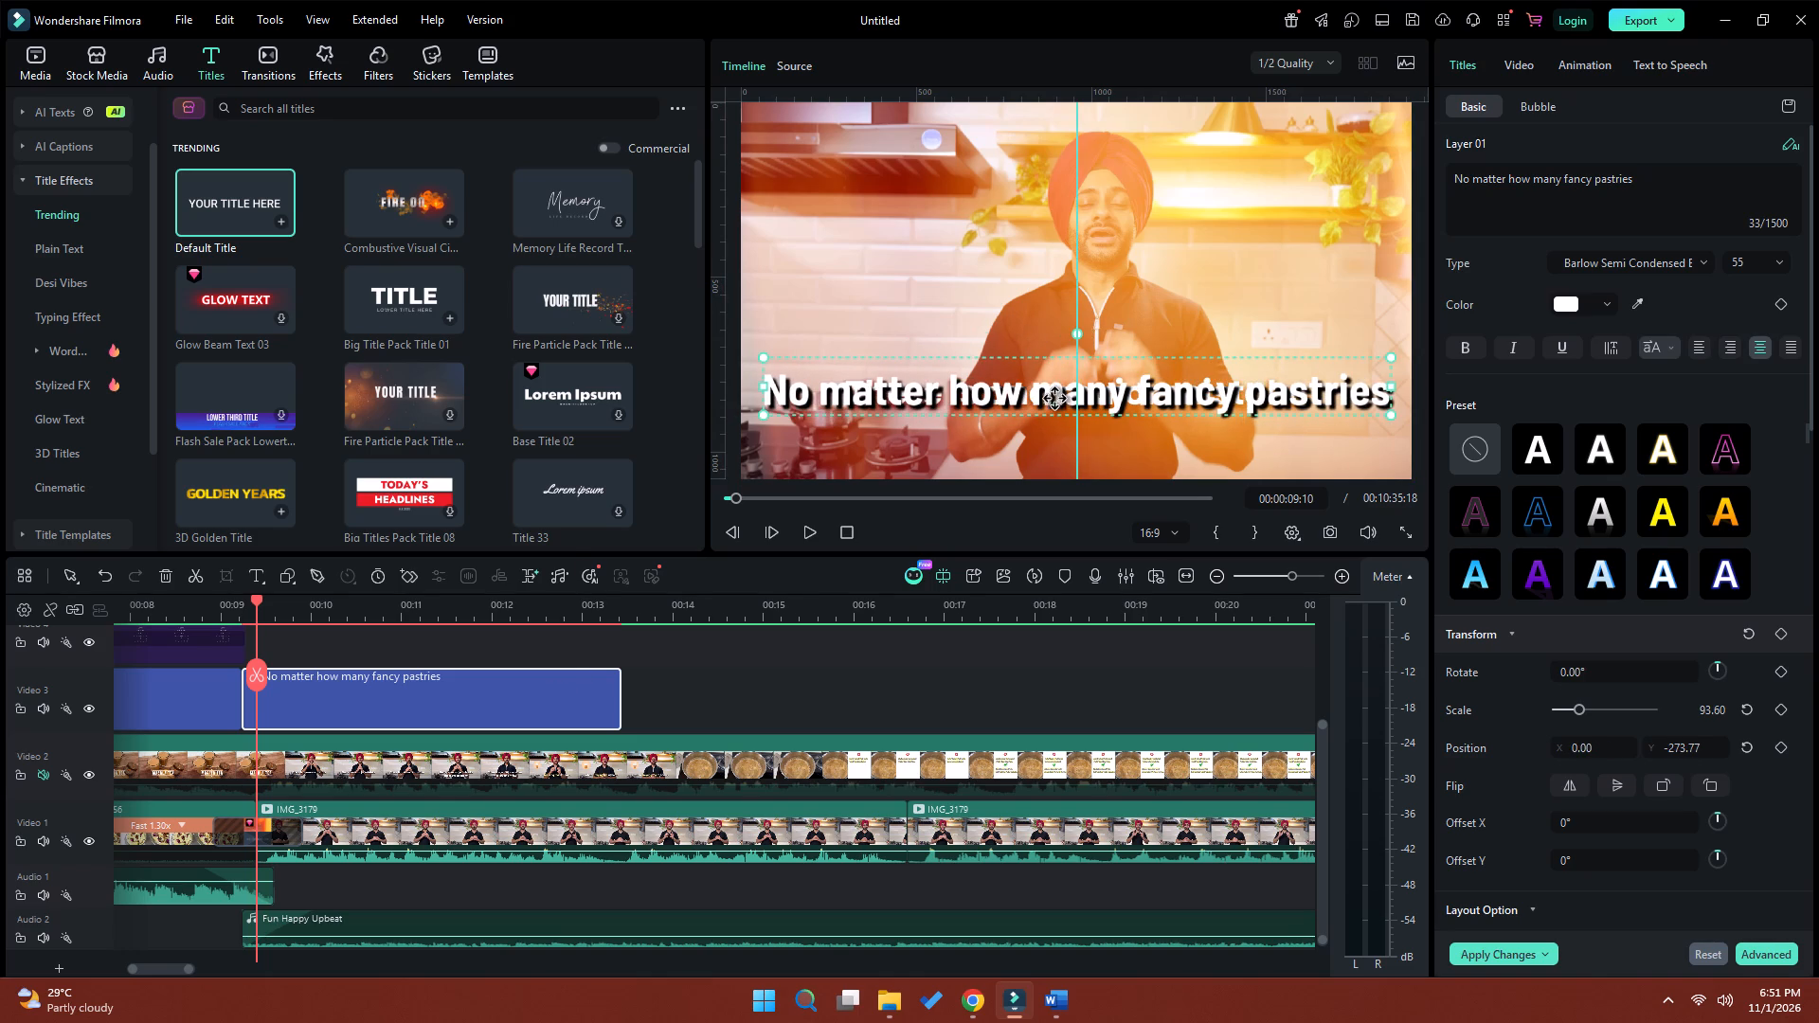
pyautogui.moveTo(1054, 398); pyautogui.dragTo(1051, 399)
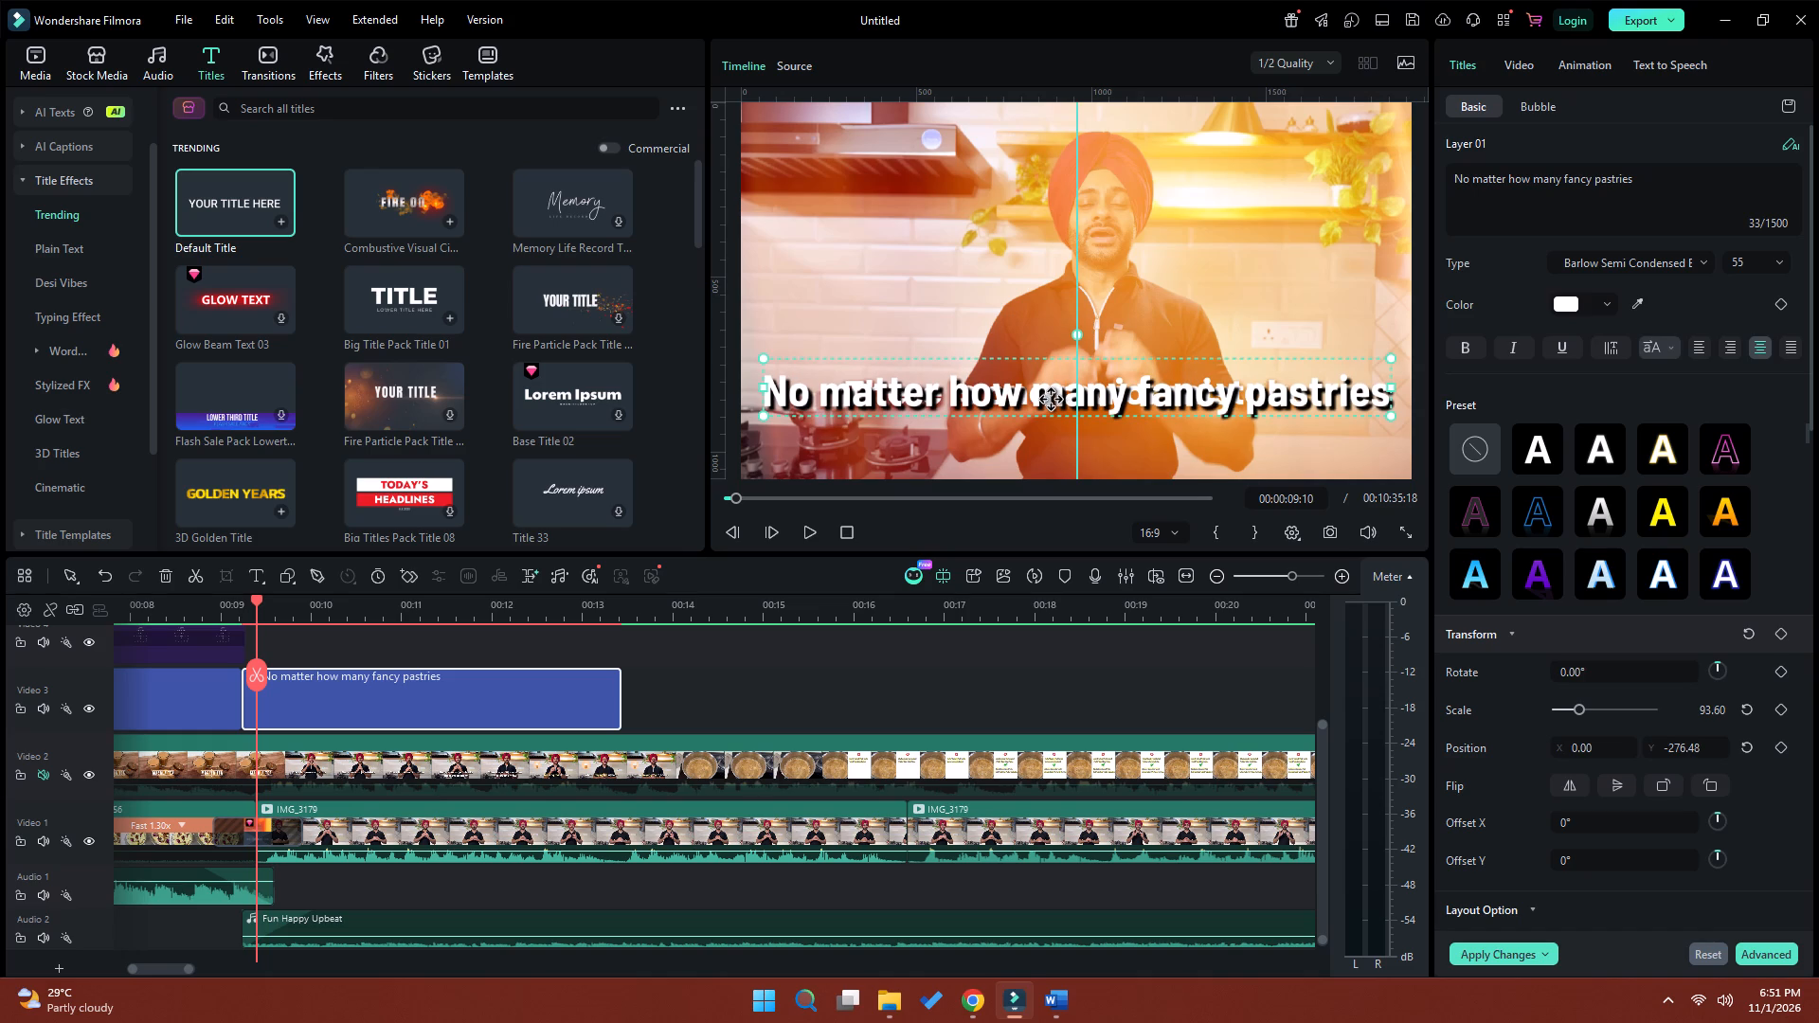
pyautogui.click(1051, 399)
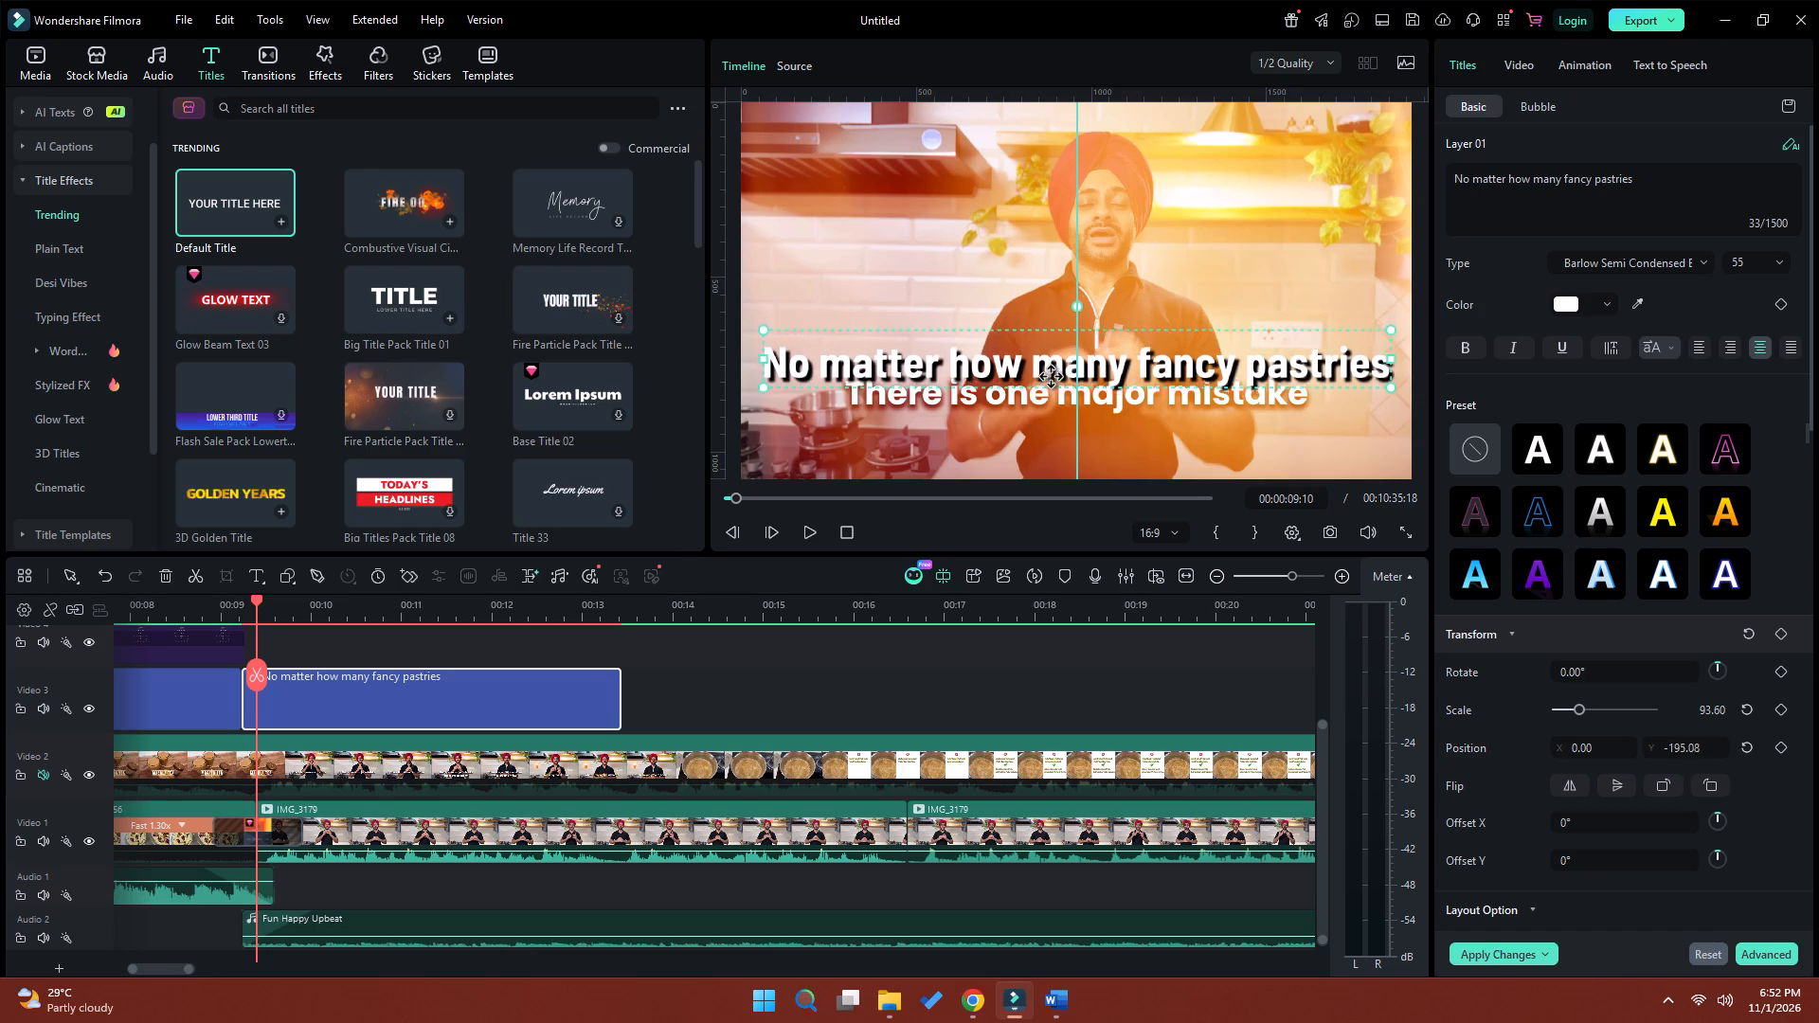
pyautogui.click(390, 618)
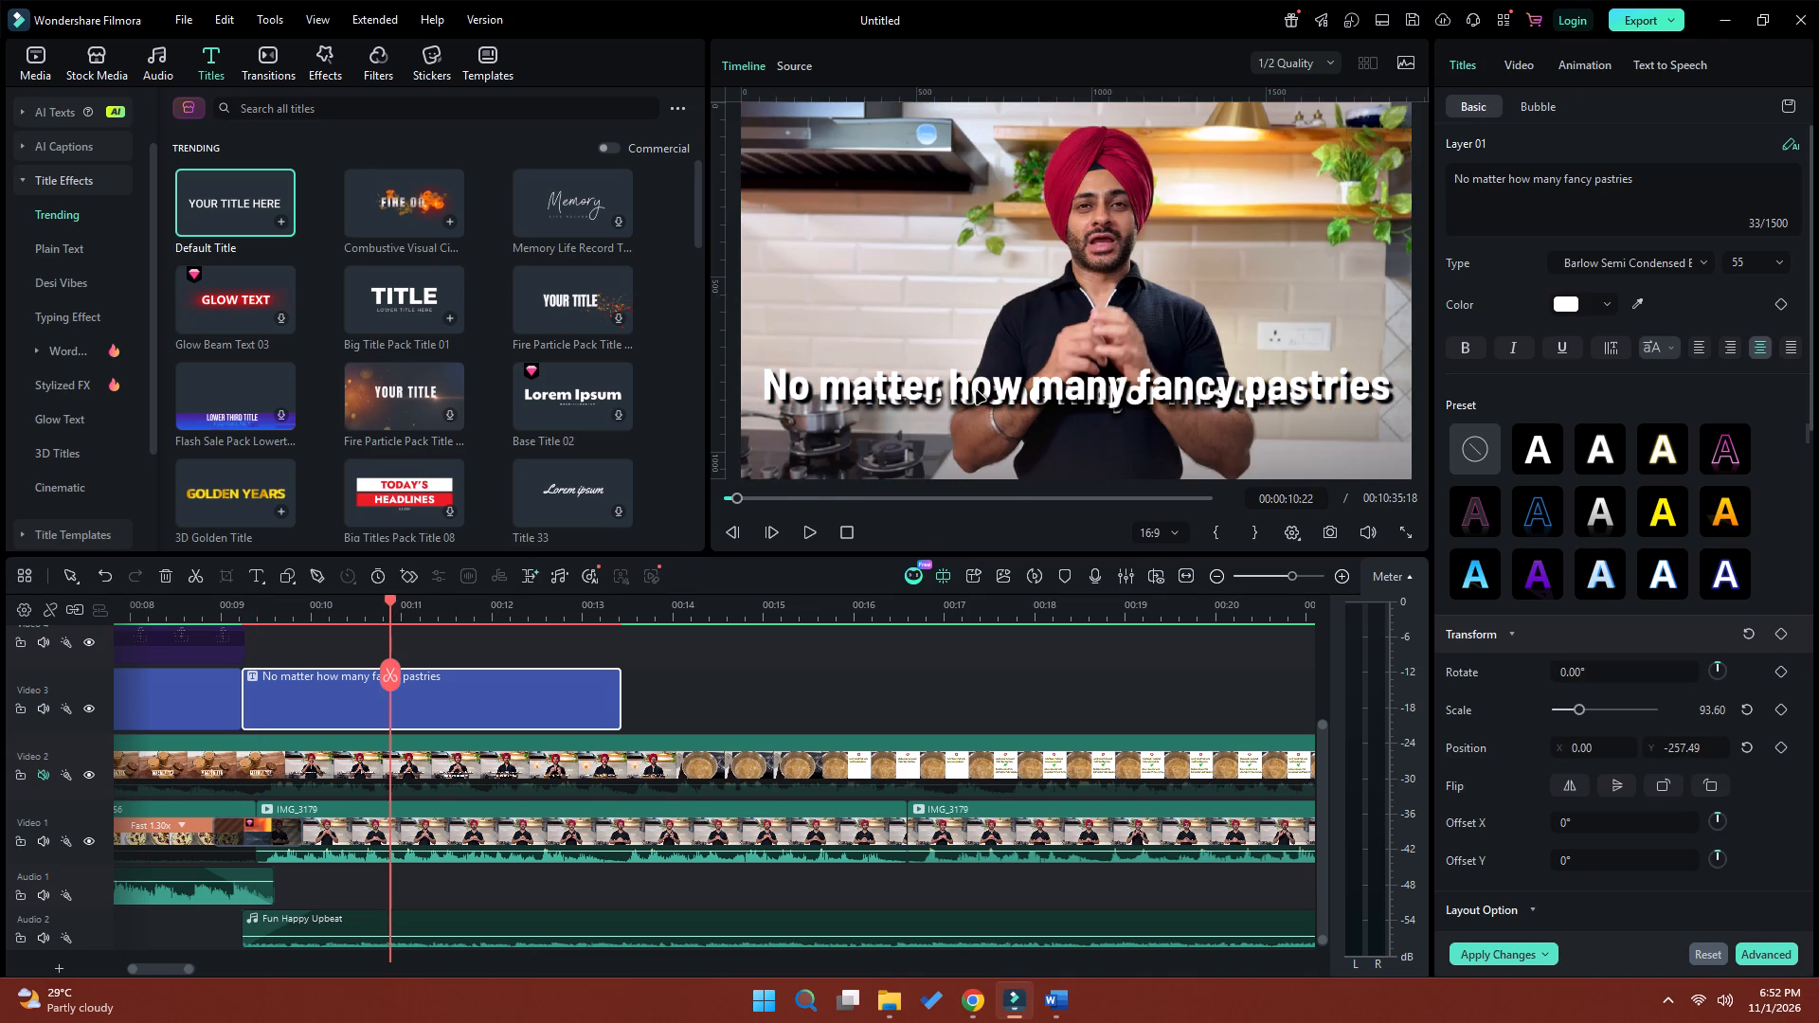
pyautogui.click(977, 392)
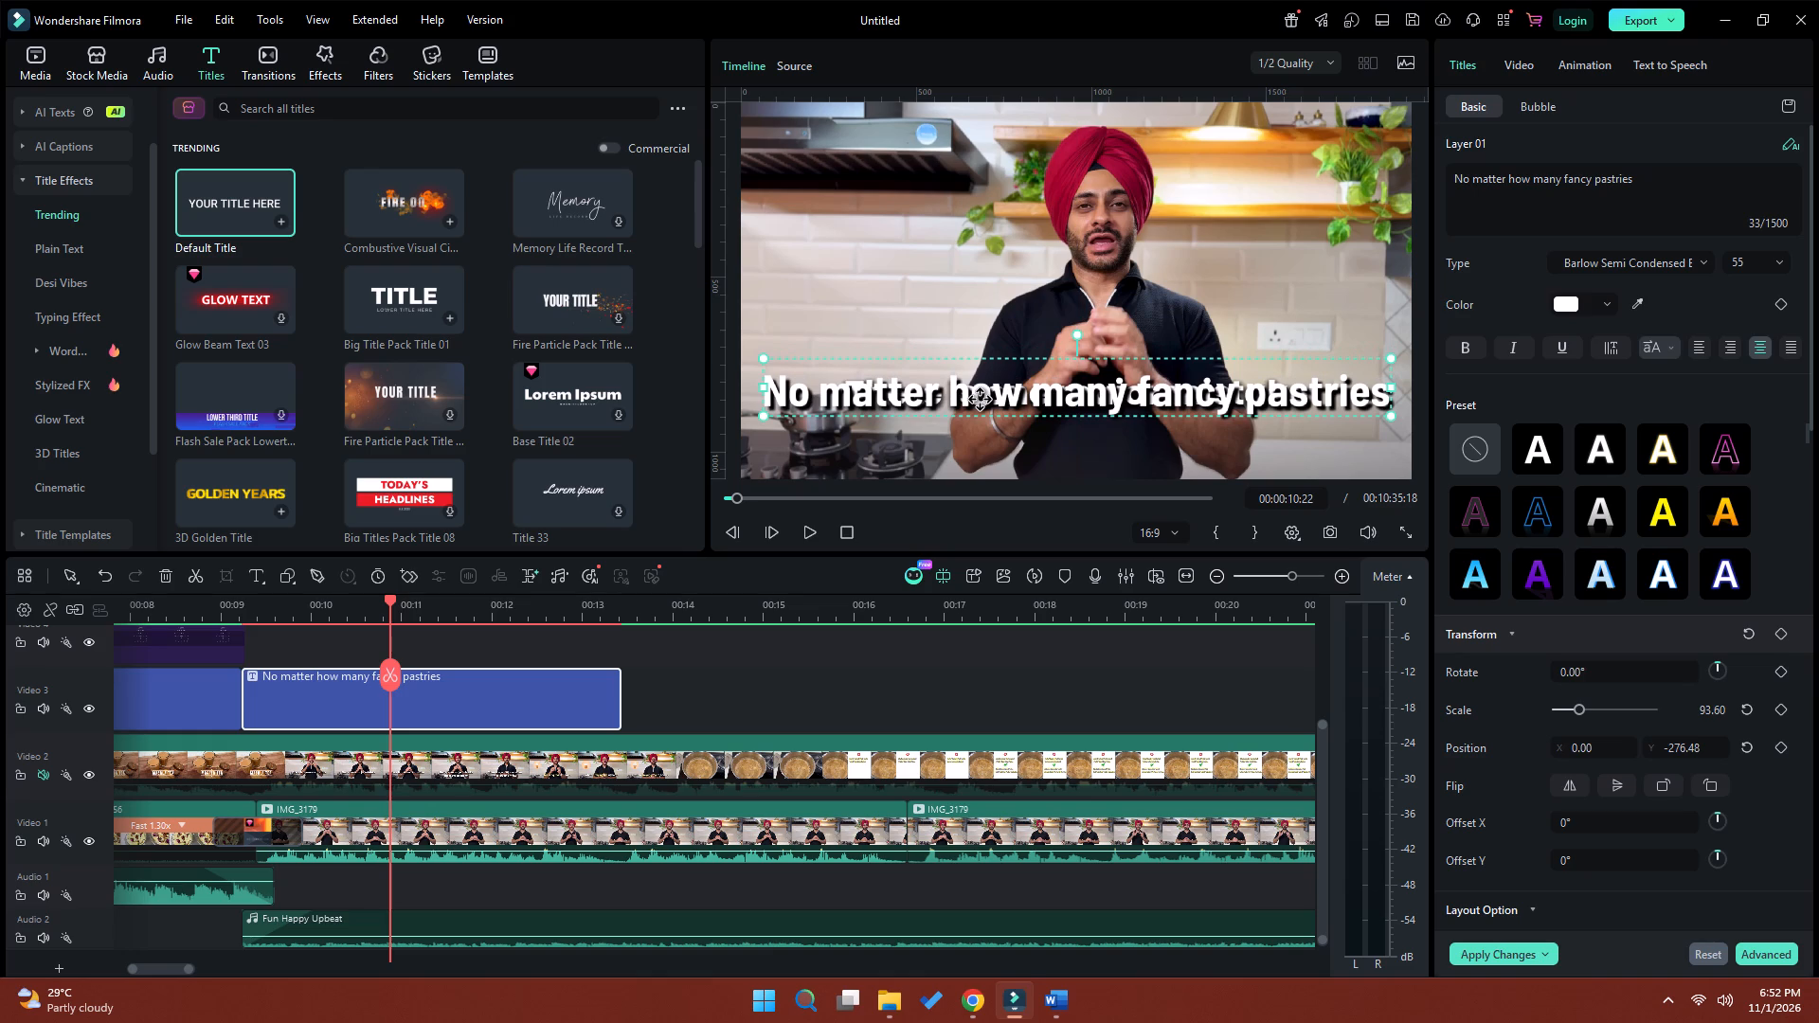
# Set the "No matter how many fancy pastries" title's font size to 50.
pyautogui.click(1766, 262)
pyautogui.write('50')
pyautogui.press('Return')
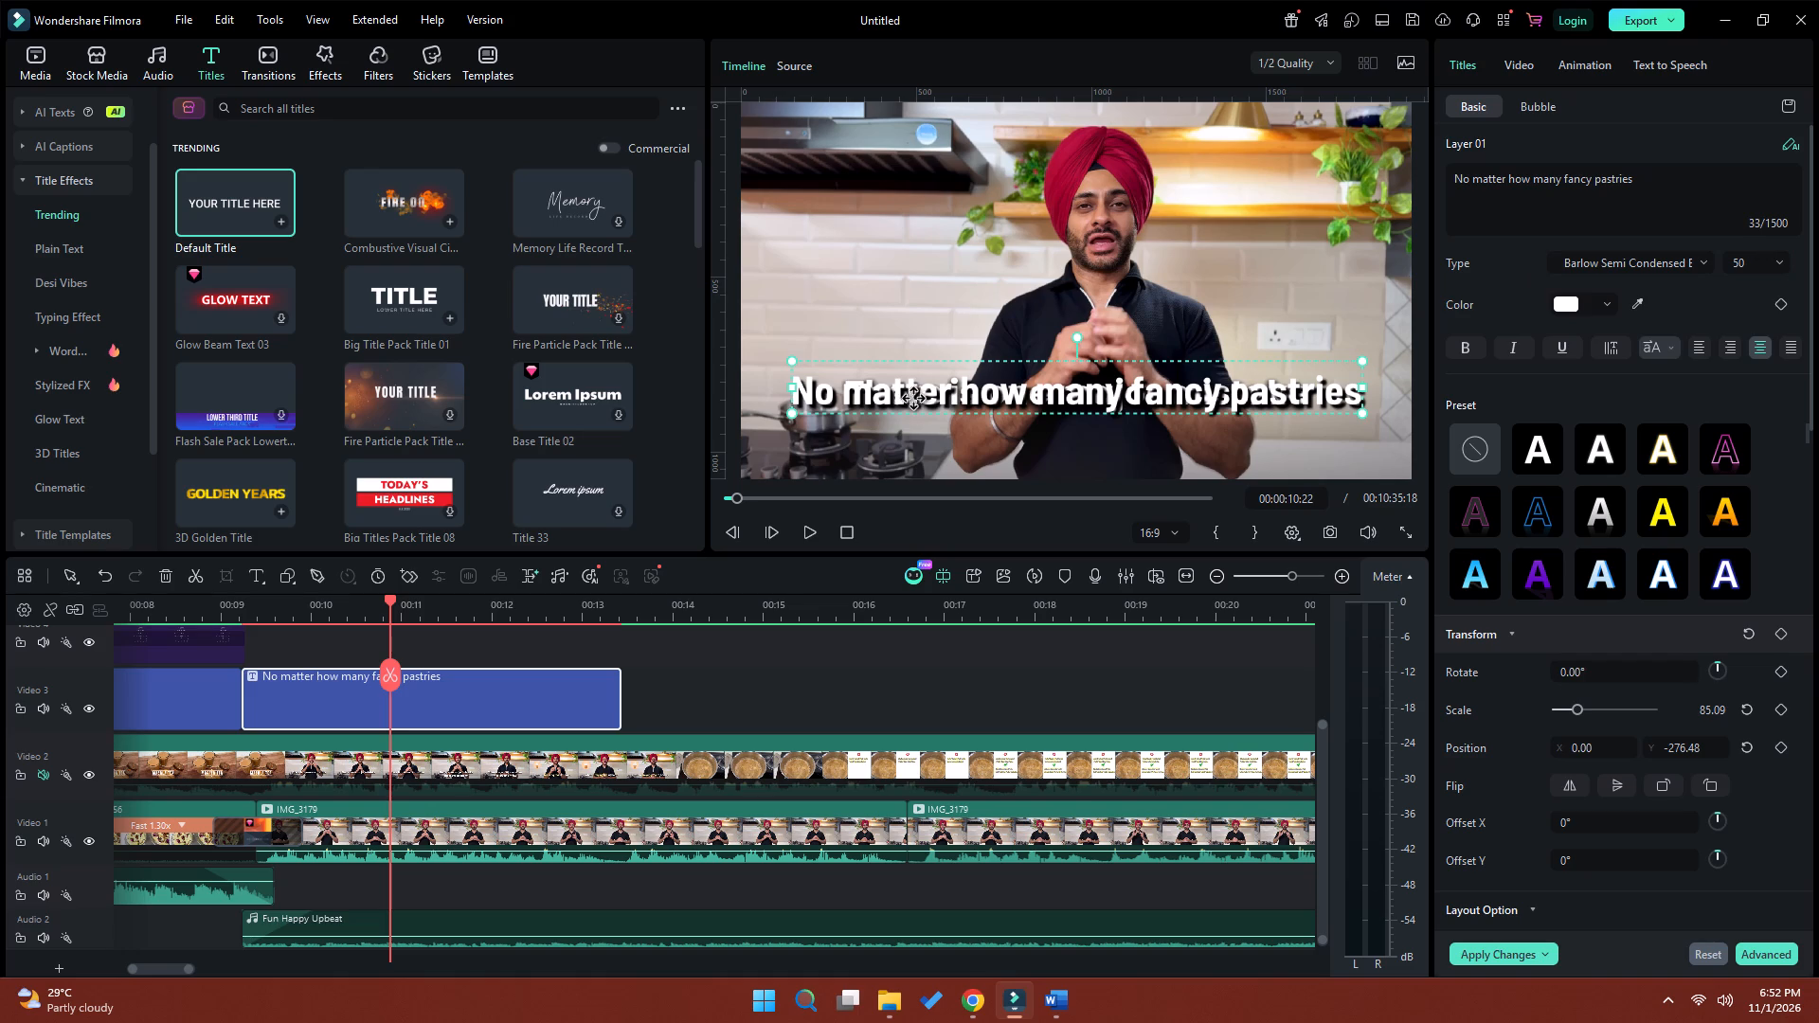
# Split the "No matter how many fancy pastries" title at 00:00:11:20 and move its second piece up to the Video 4 track, overlapping the first.
pyautogui.click(1069, 393)
pyautogui.click(472, 617)
pyautogui.click(505, 708)
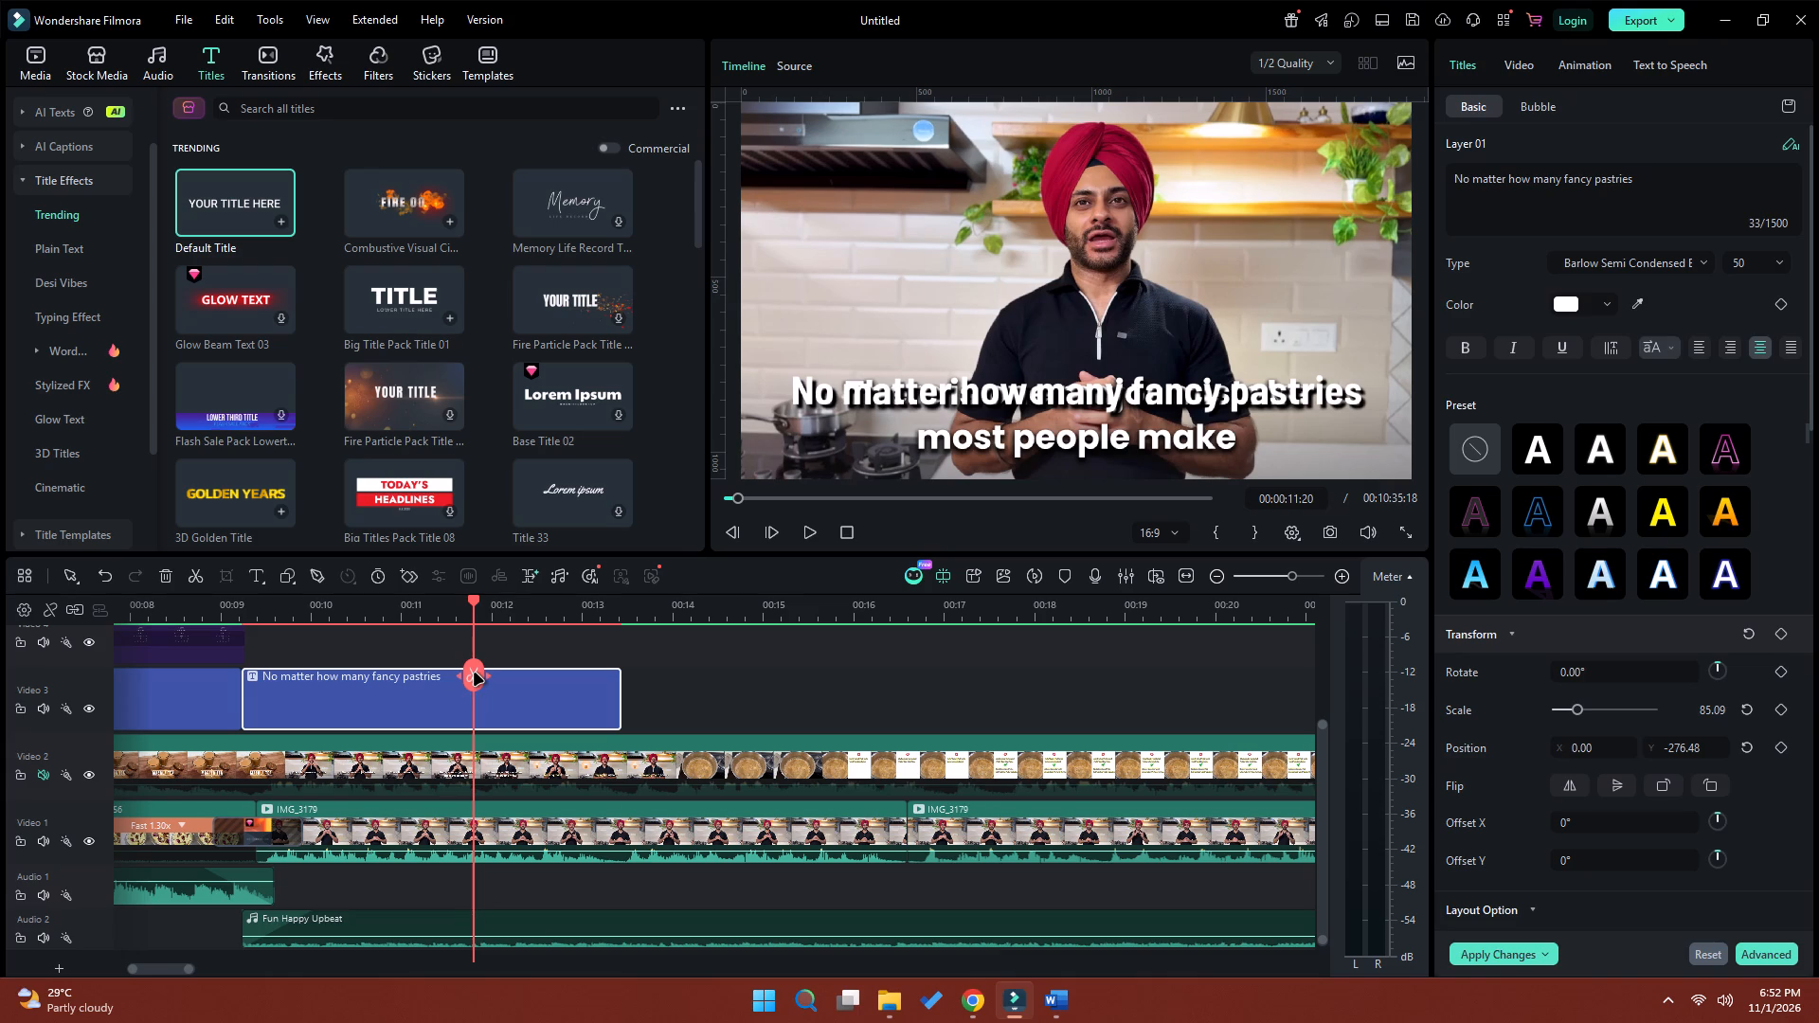
pyautogui.click(475, 673)
pyautogui.moveTo(531, 698); pyautogui.dragTo(337, 651)
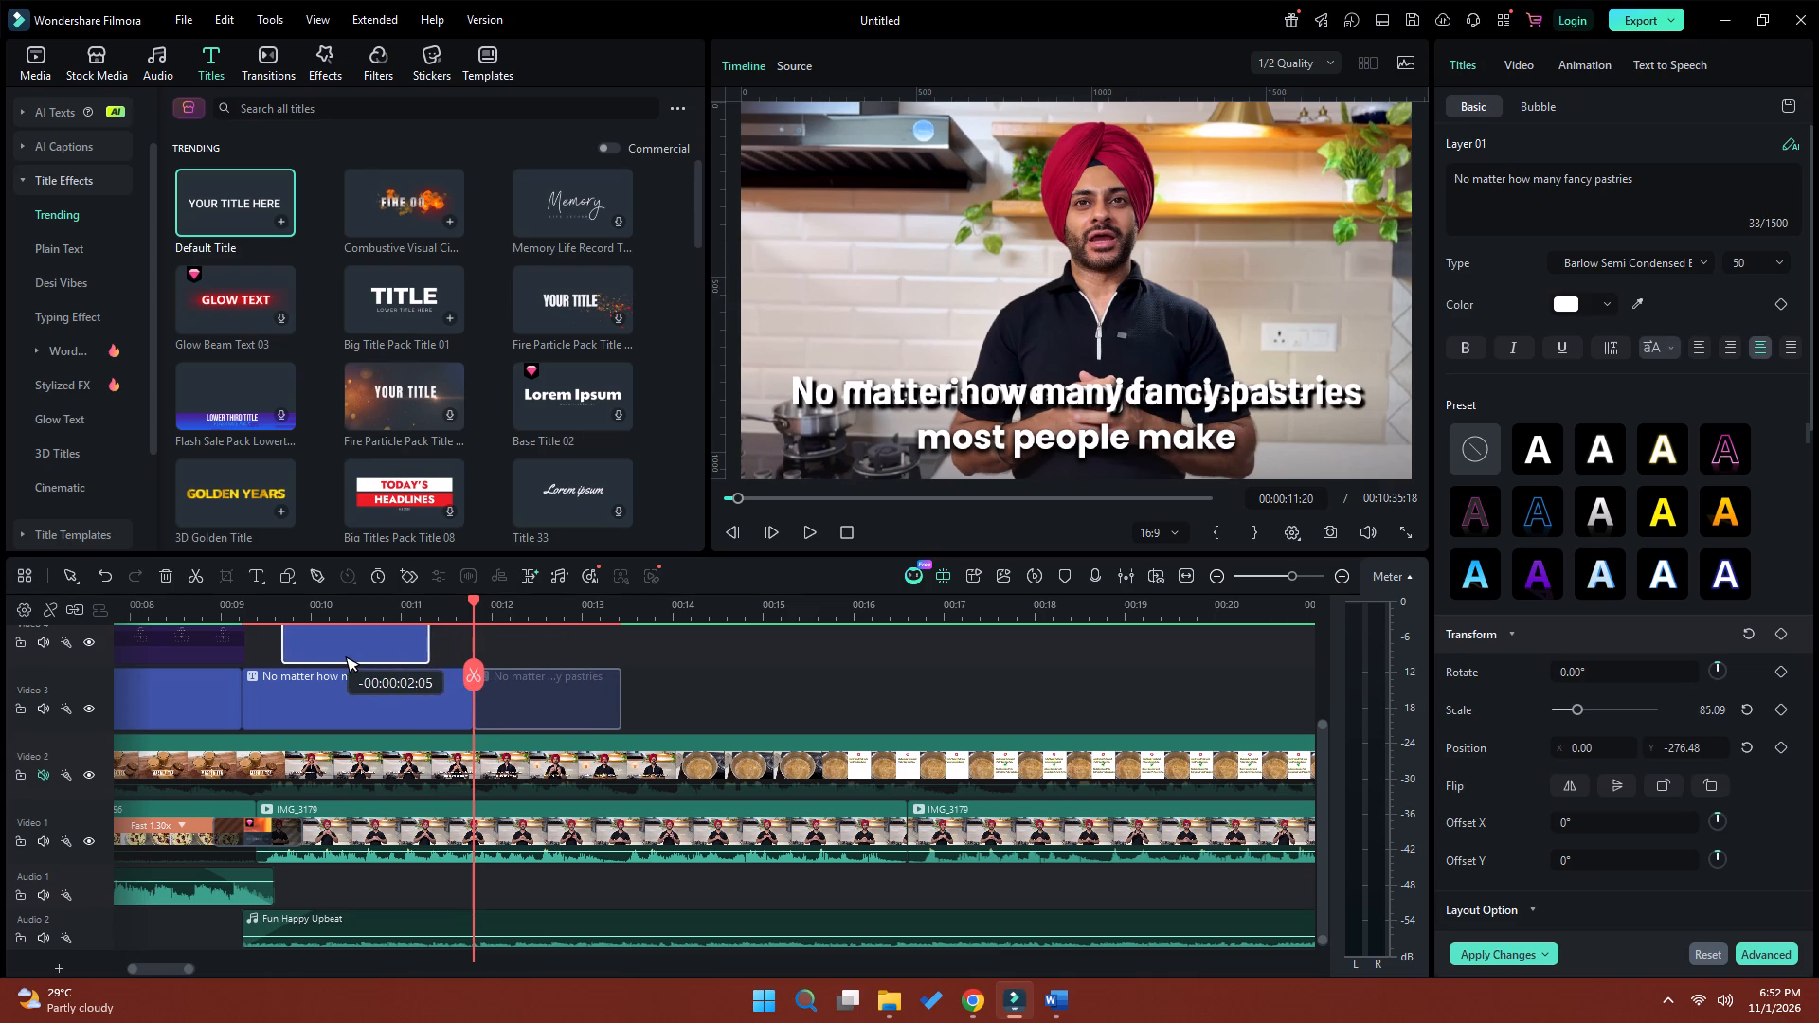
pyautogui.moveTo(337, 651); pyautogui.dragTo(397, 655)
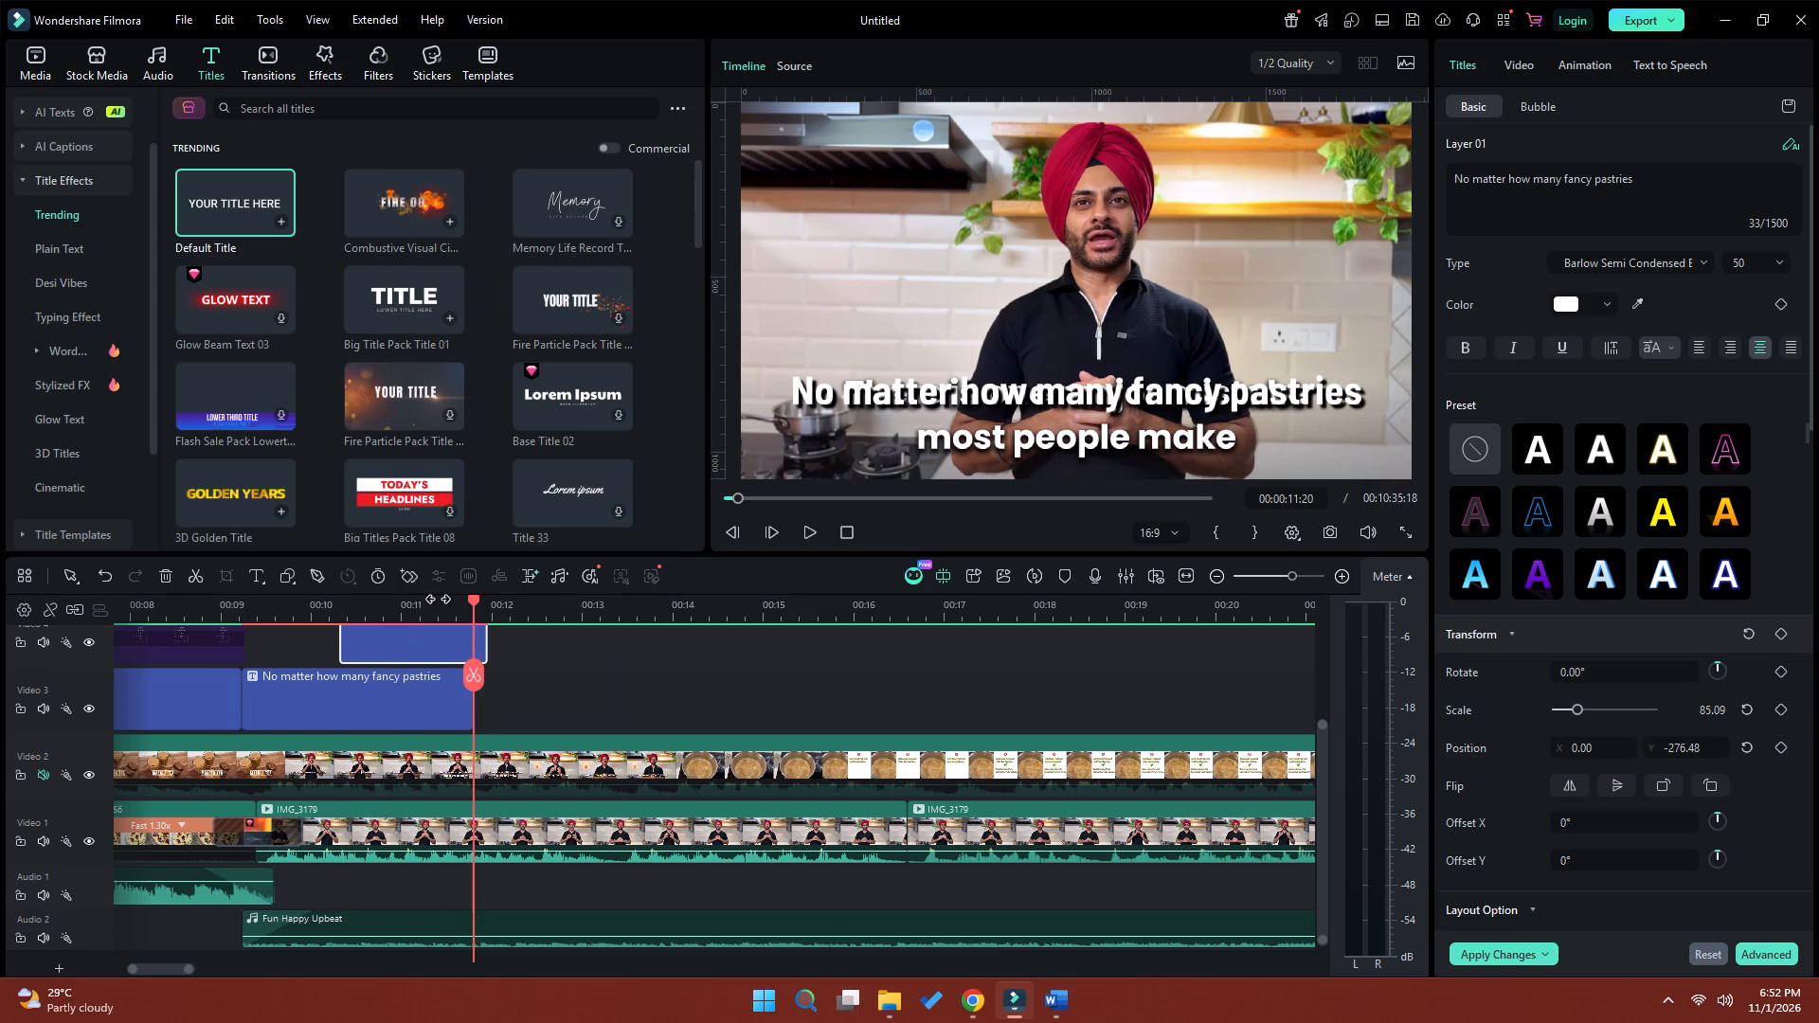
# Replace the Video 4 title piece's text with the cut script phrase "or modern desserts come and go".
pyautogui.click(438, 599)
pyautogui.click(469, 645)
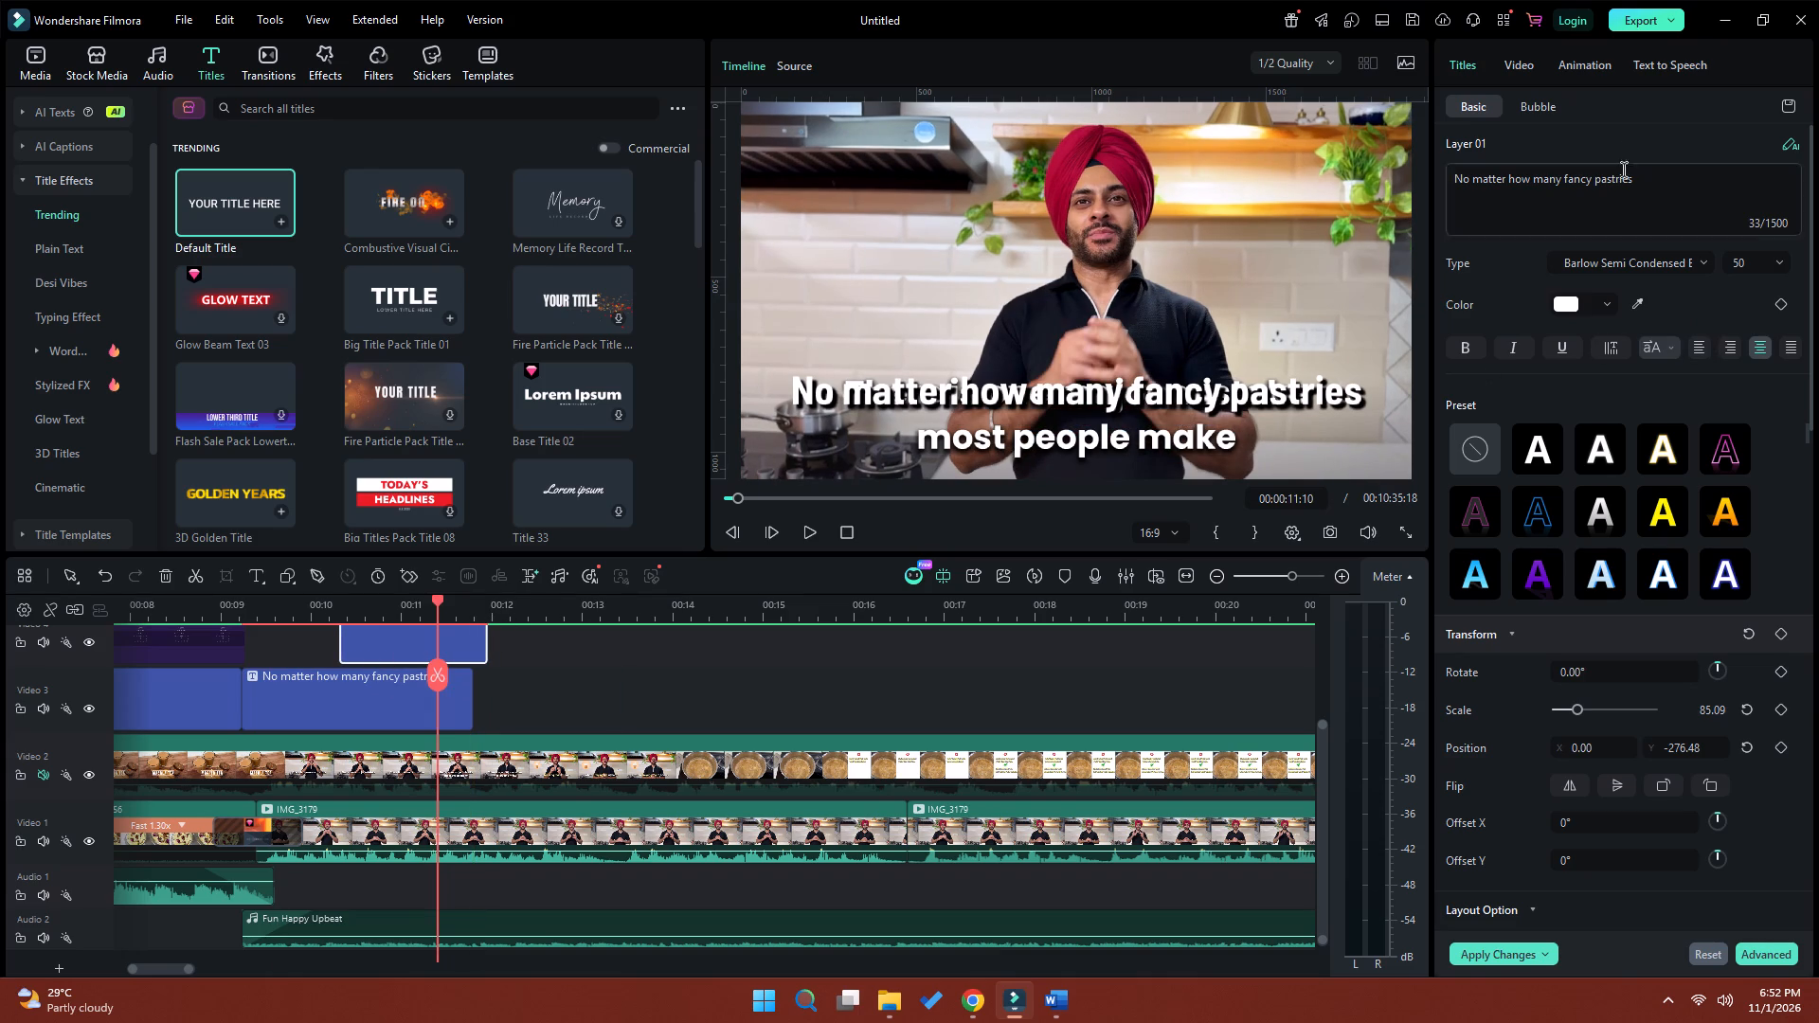
pyautogui.moveTo(1648, 187); pyautogui.dragTo(1432, 184)
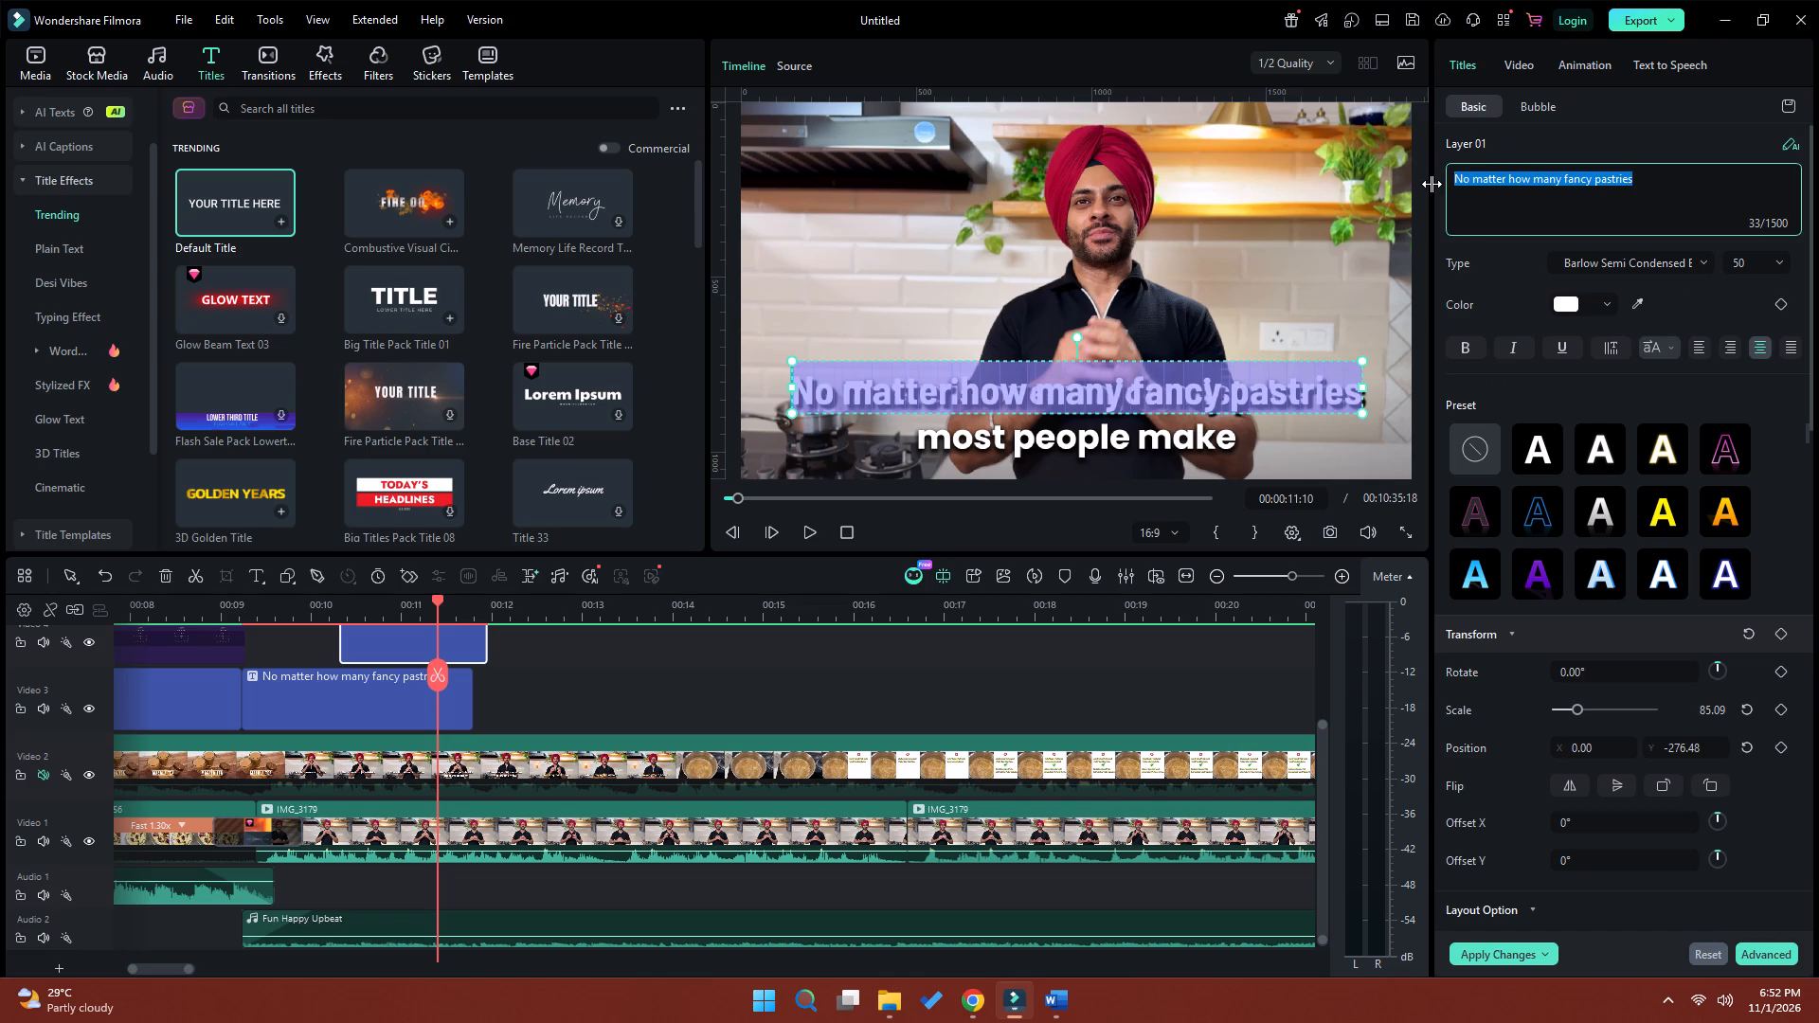
pyautogui.hotkey('ctrl', 'v')
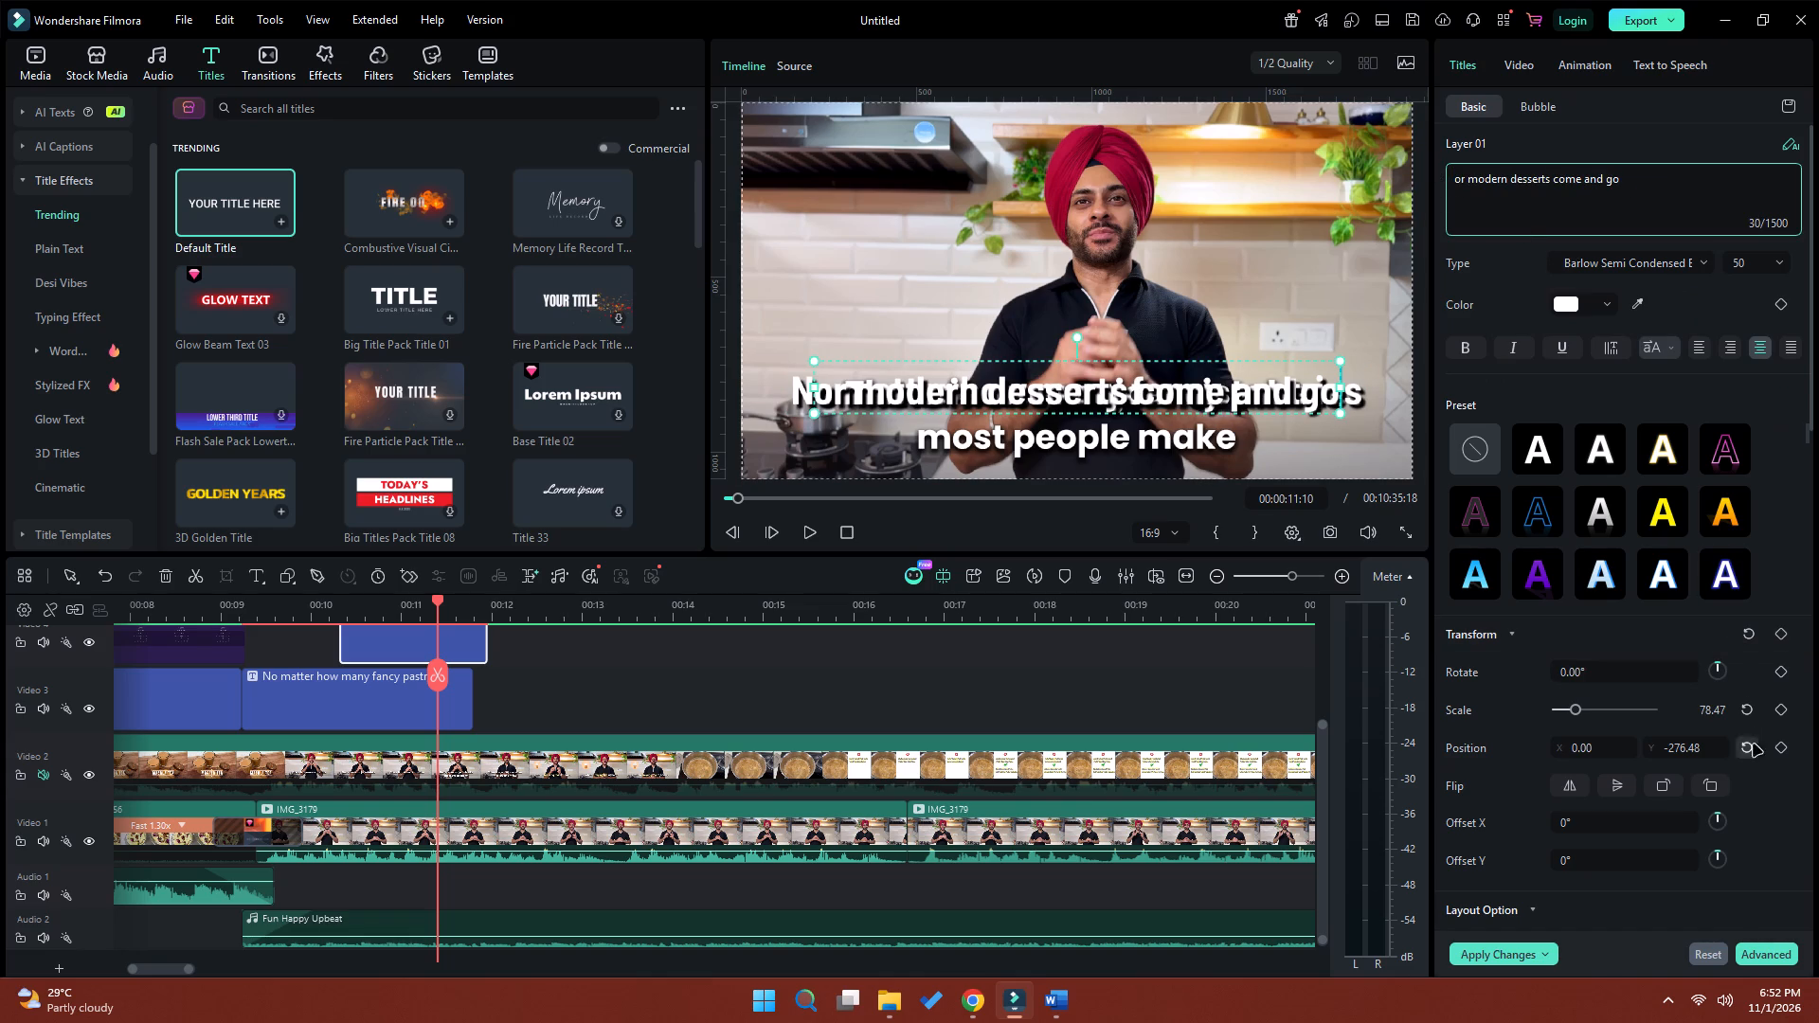
# Lower the "or modern desserts come and go" title to Y -400.48 so it forms the caption's second line.
pyautogui.click(1684, 747)
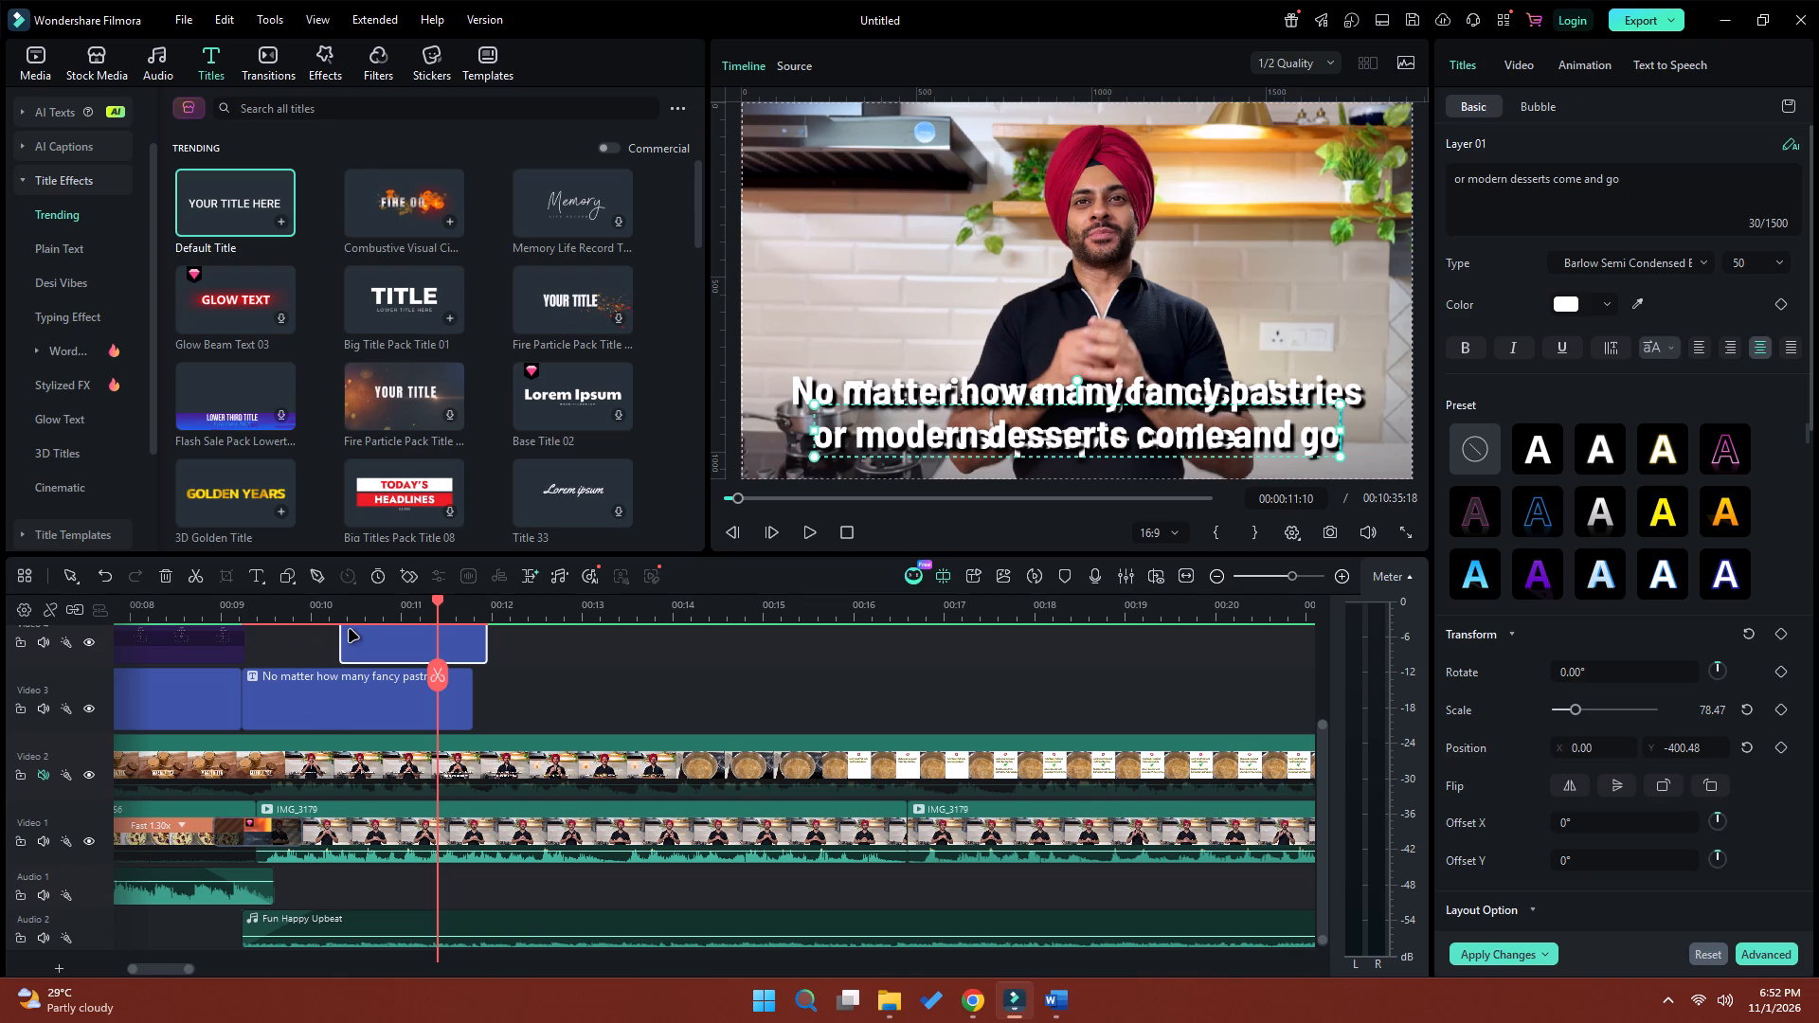
# Play the speech to find where "or modern desserts come and go" begins and move that title to start at 00:00:11:11.
pyautogui.click(259, 613)
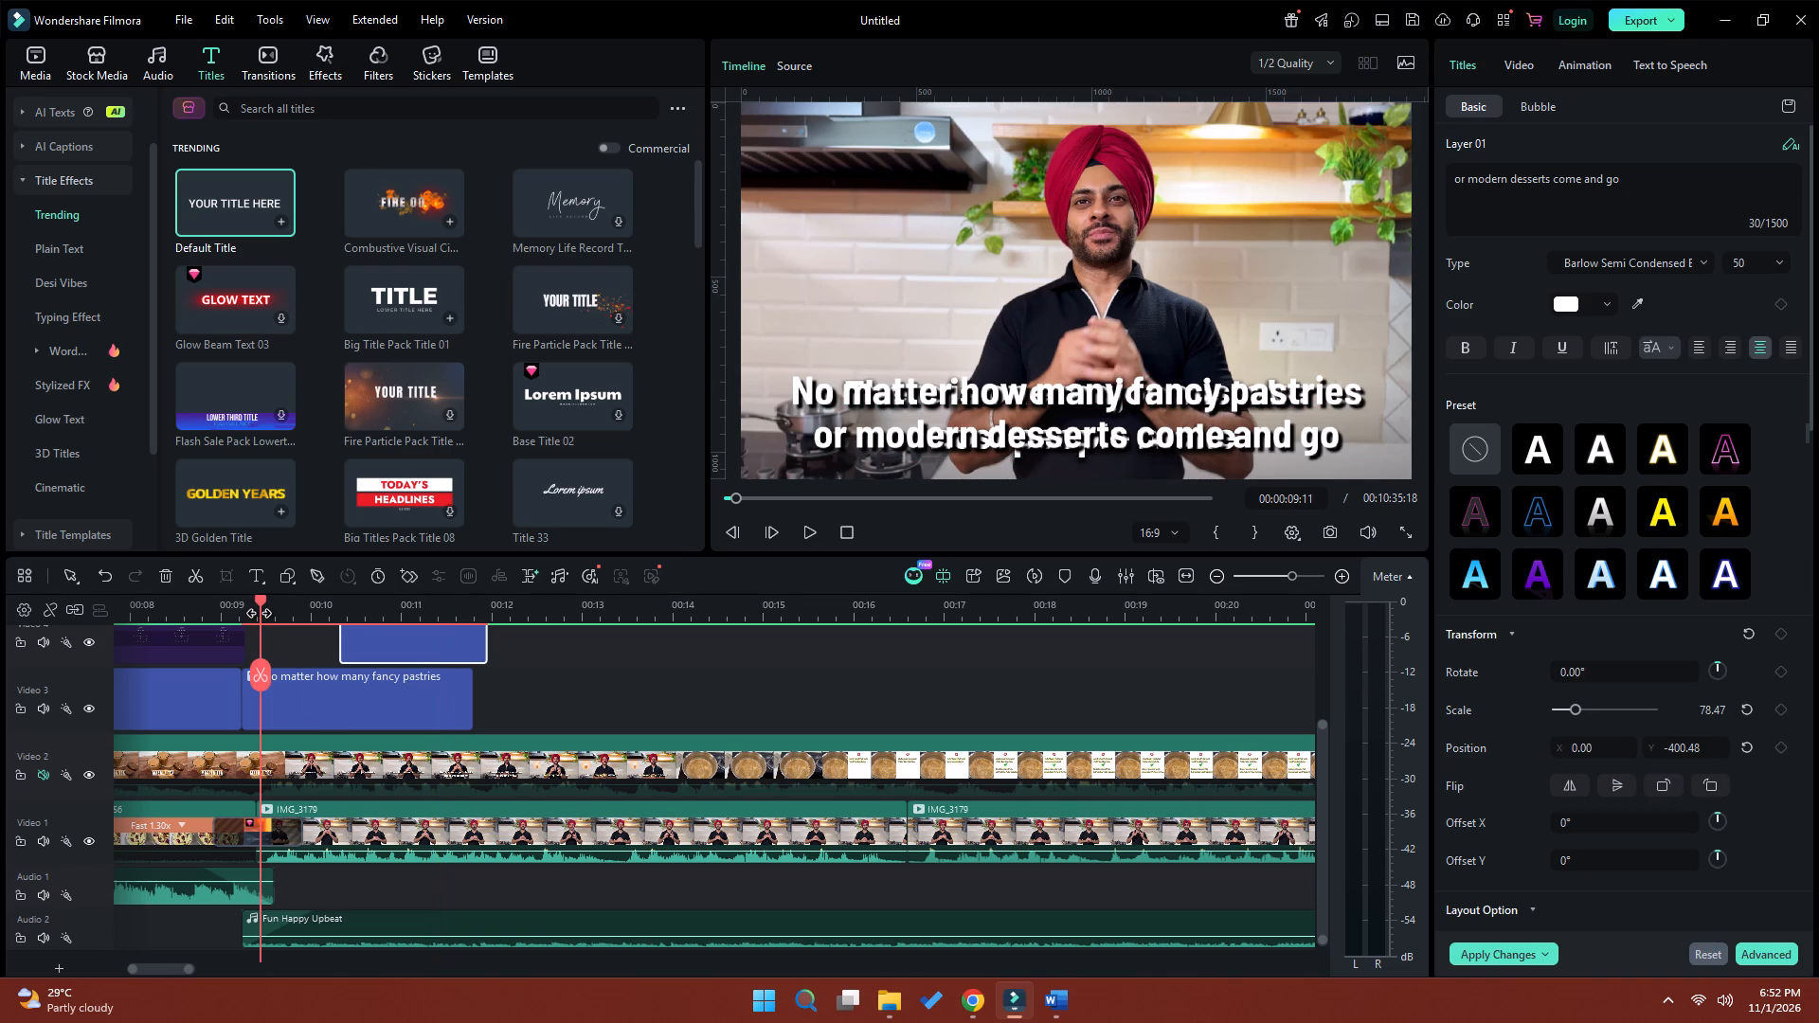
pyautogui.press('space')
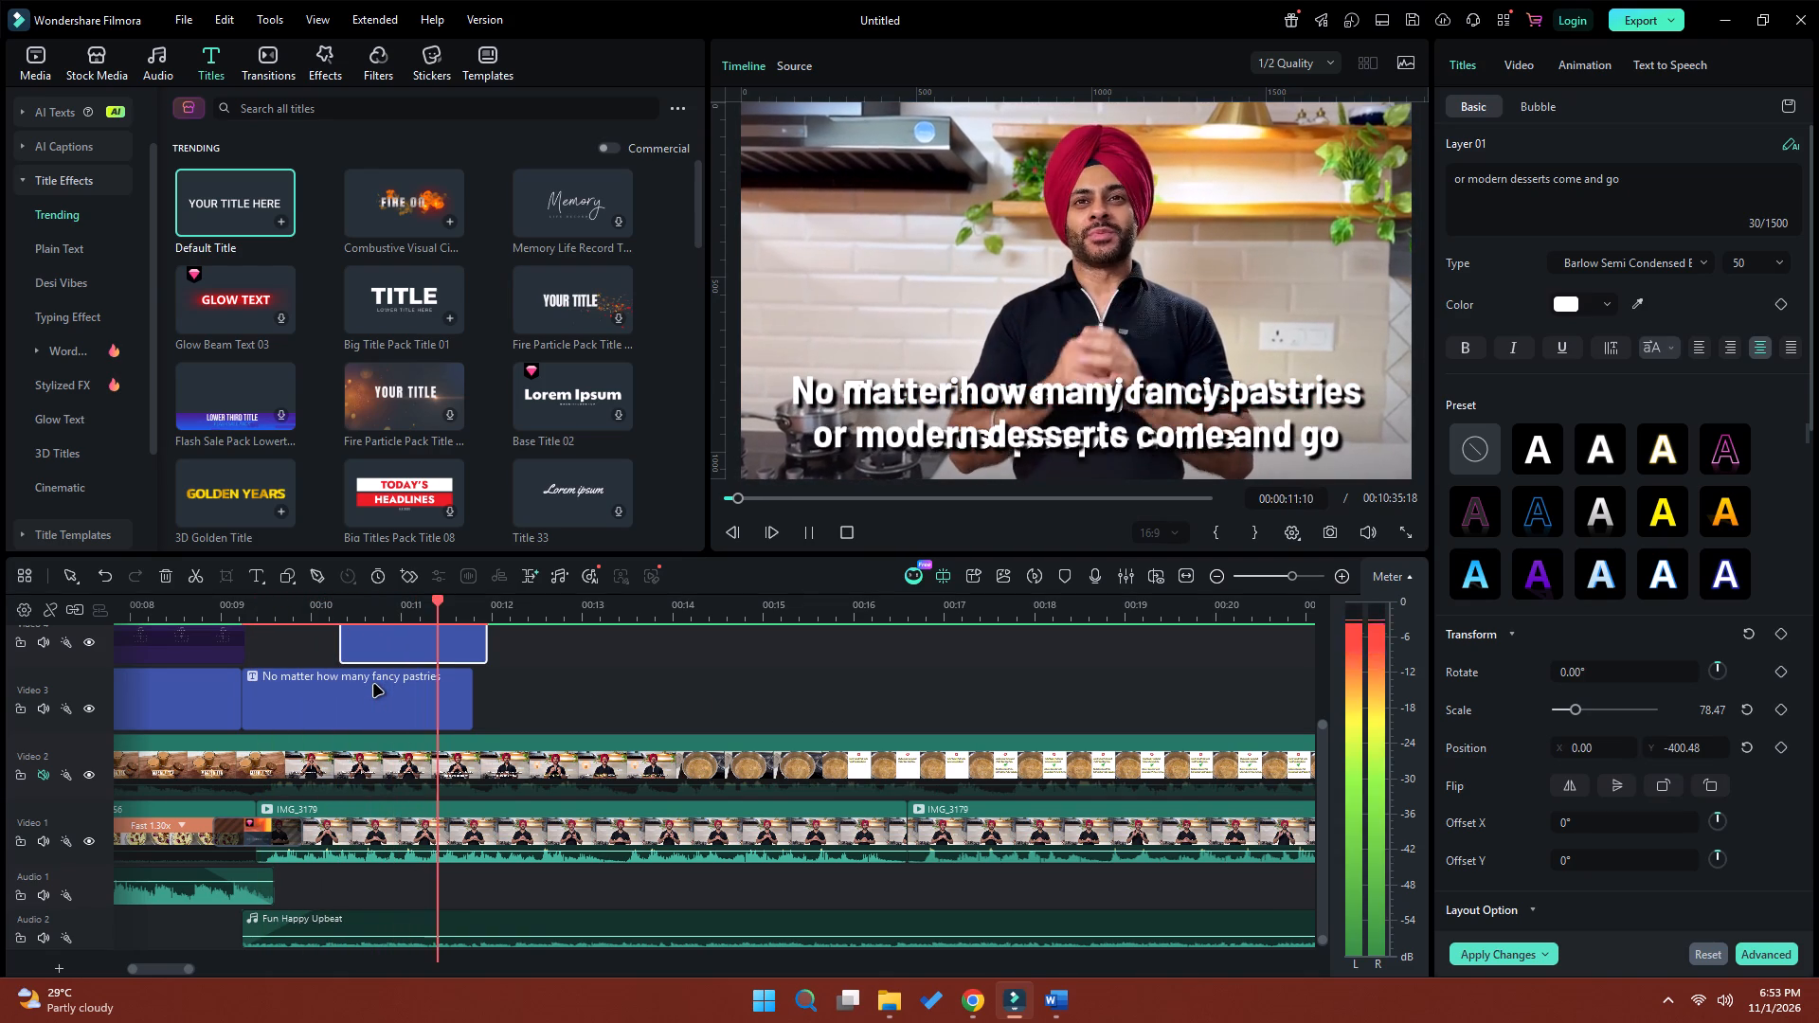
pyautogui.press('space')
pyautogui.click(449, 609)
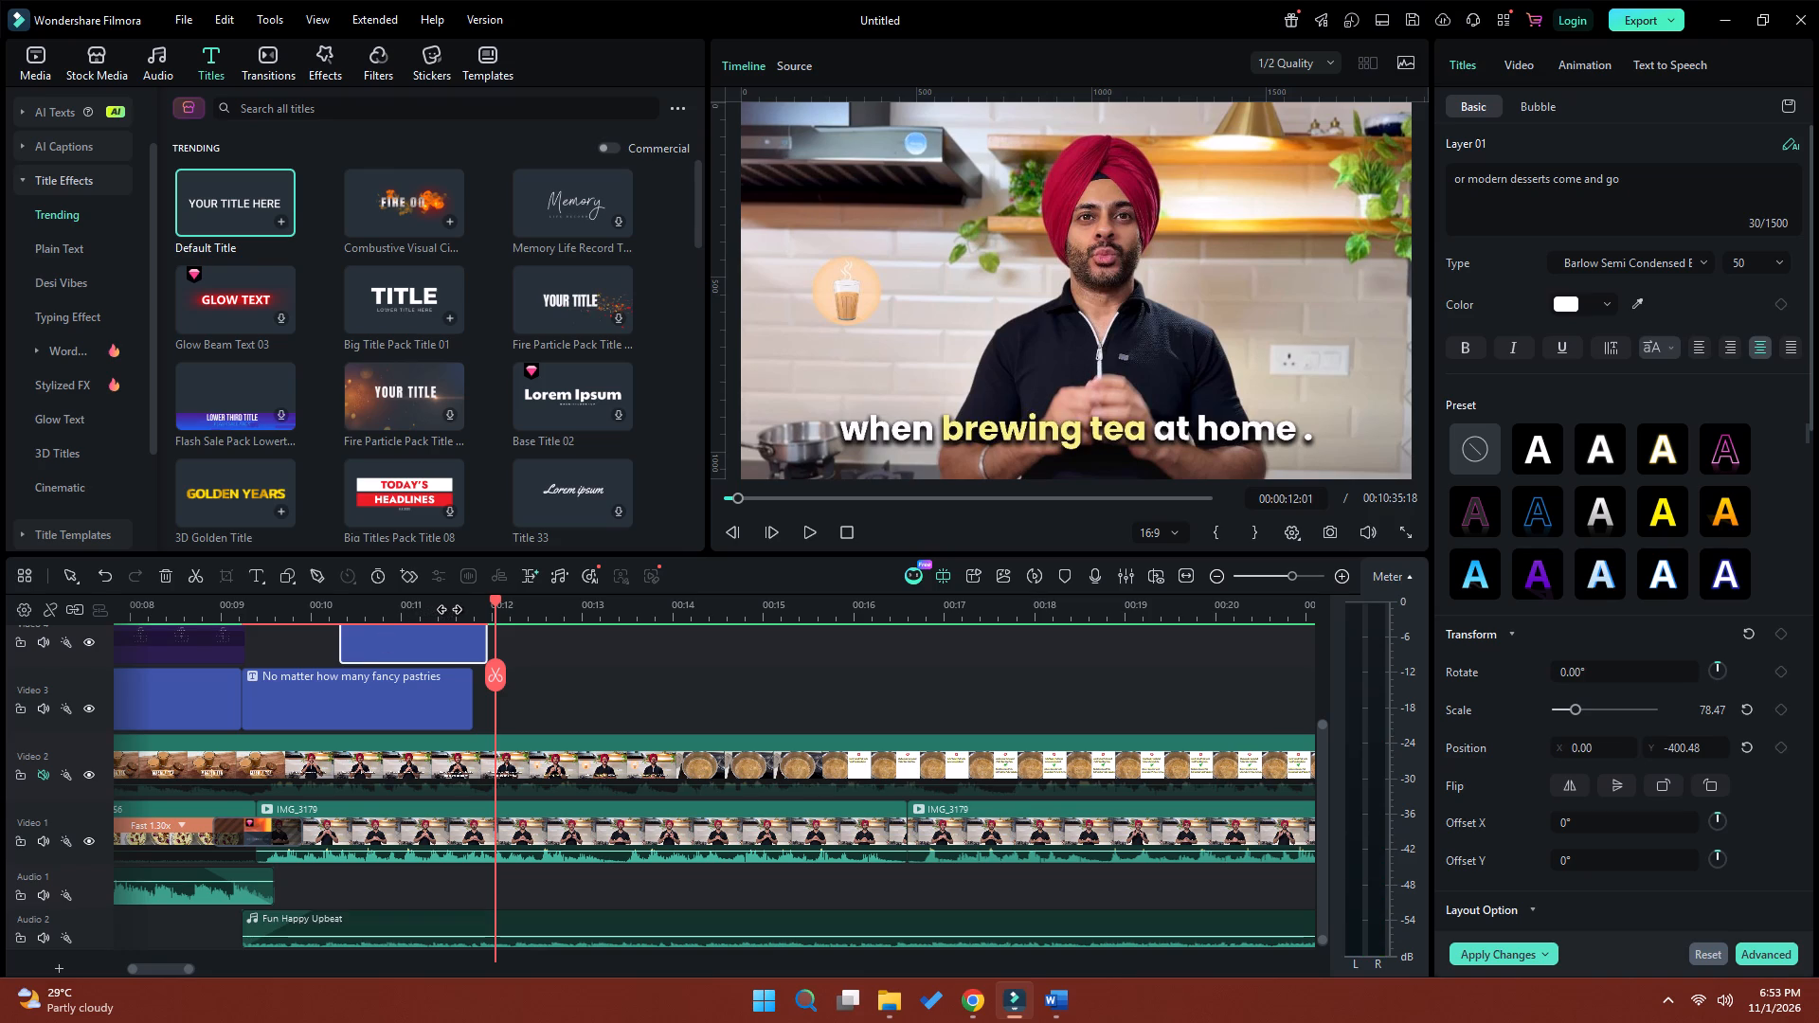
pyautogui.moveTo(445, 602); pyautogui.dragTo(424, 612)
pyautogui.press('space')
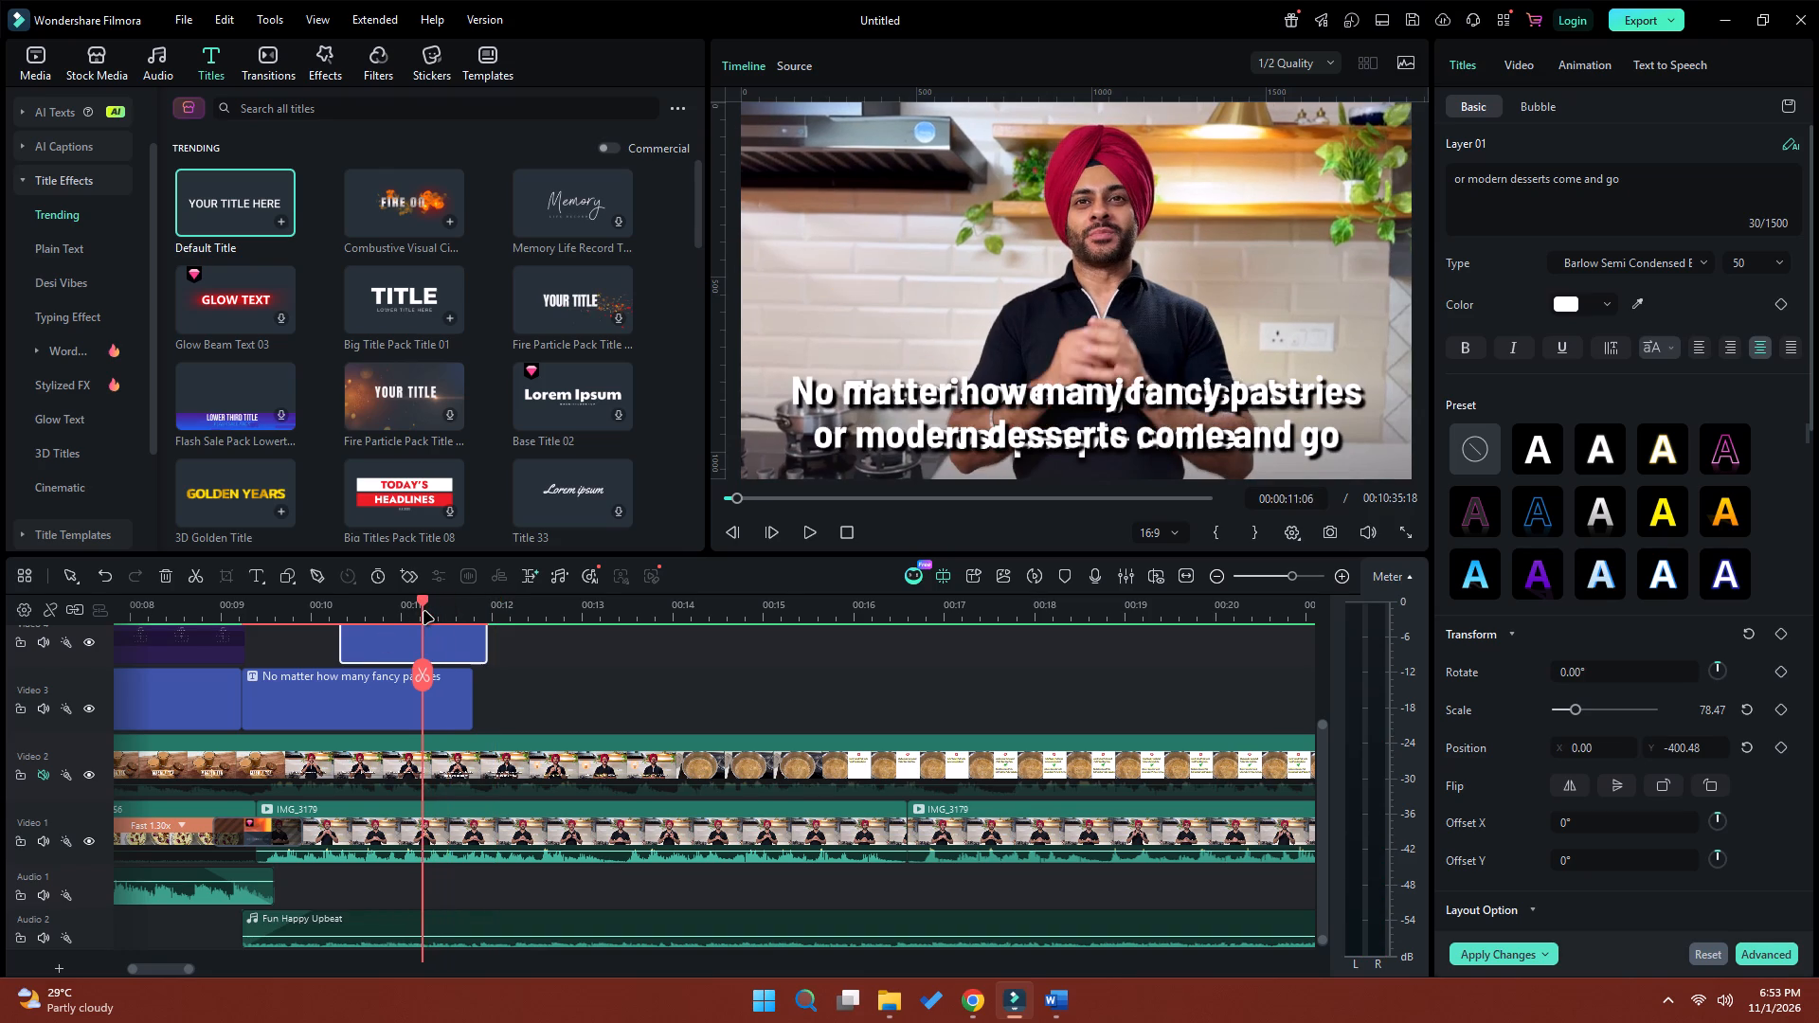
pyautogui.press('space')
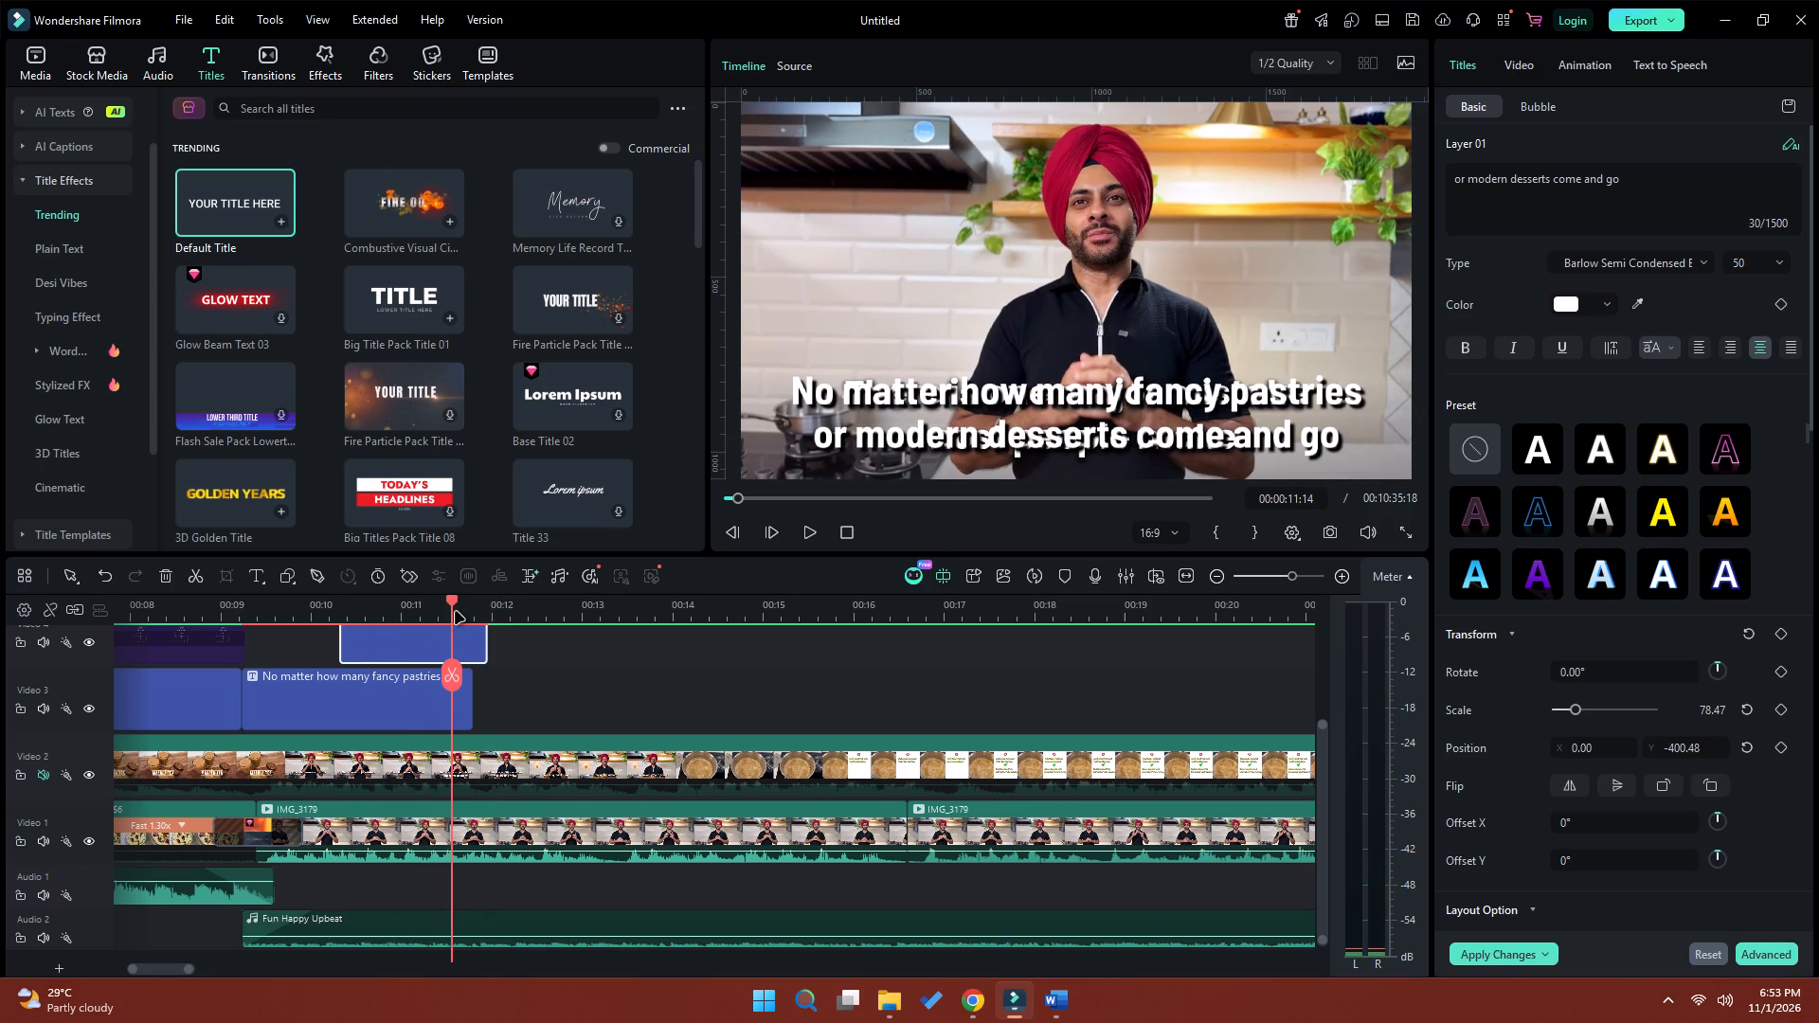
pyautogui.press('space')
pyautogui.press('space')
pyautogui.moveTo(467, 601); pyautogui.dragTo(448, 607)
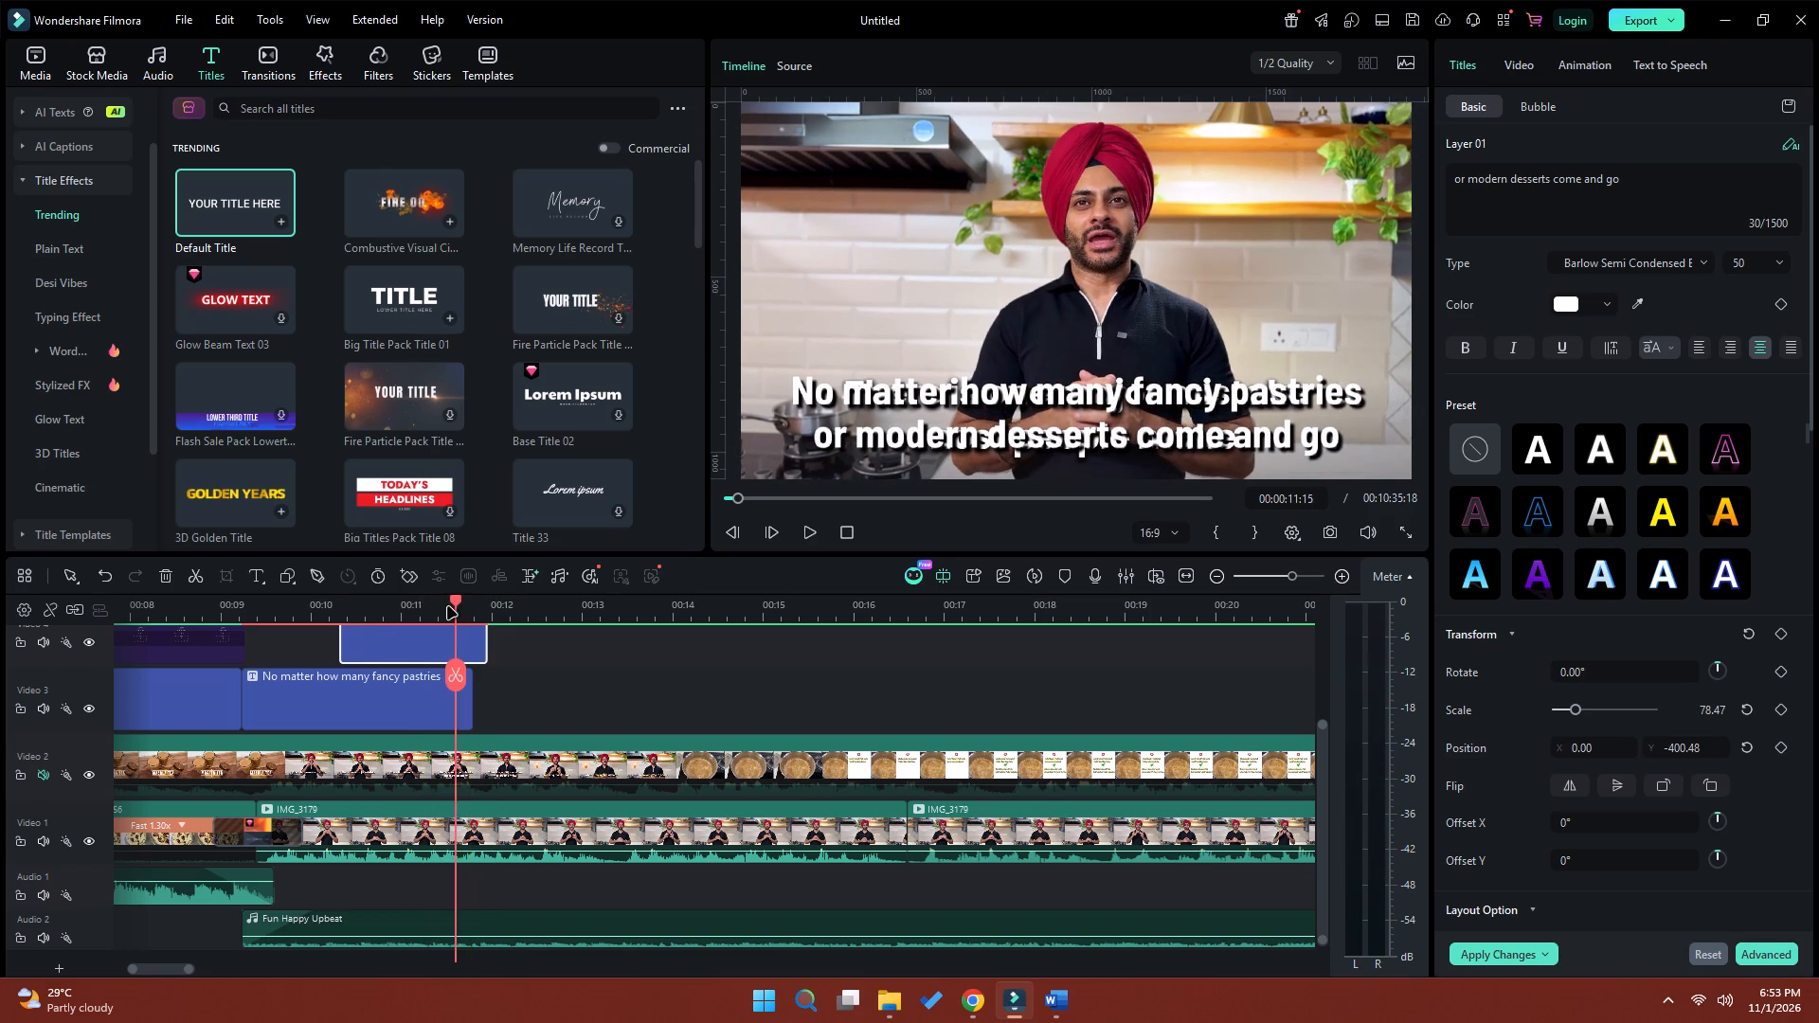
pyautogui.moveTo(448, 607); pyautogui.dragTo(441, 611)
pyautogui.moveTo(461, 653); pyautogui.dragTo(566, 639)
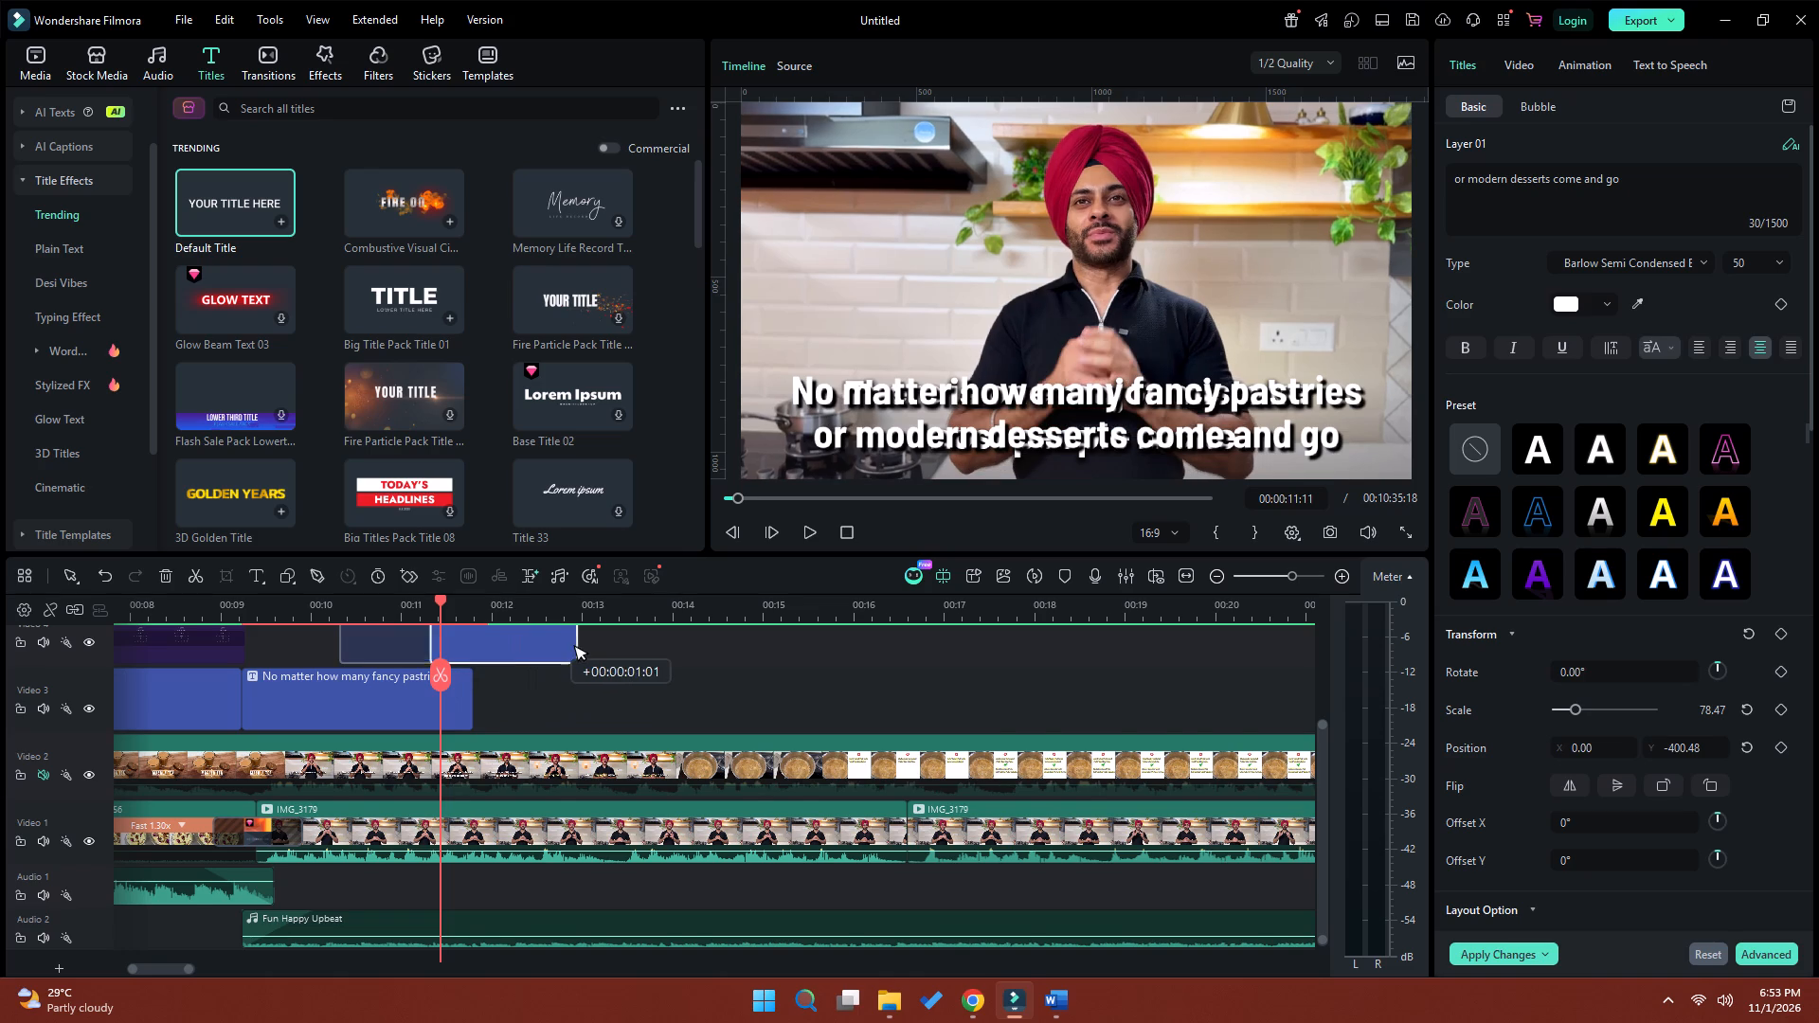
pyautogui.moveTo(566, 639); pyautogui.dragTo(565, 639)
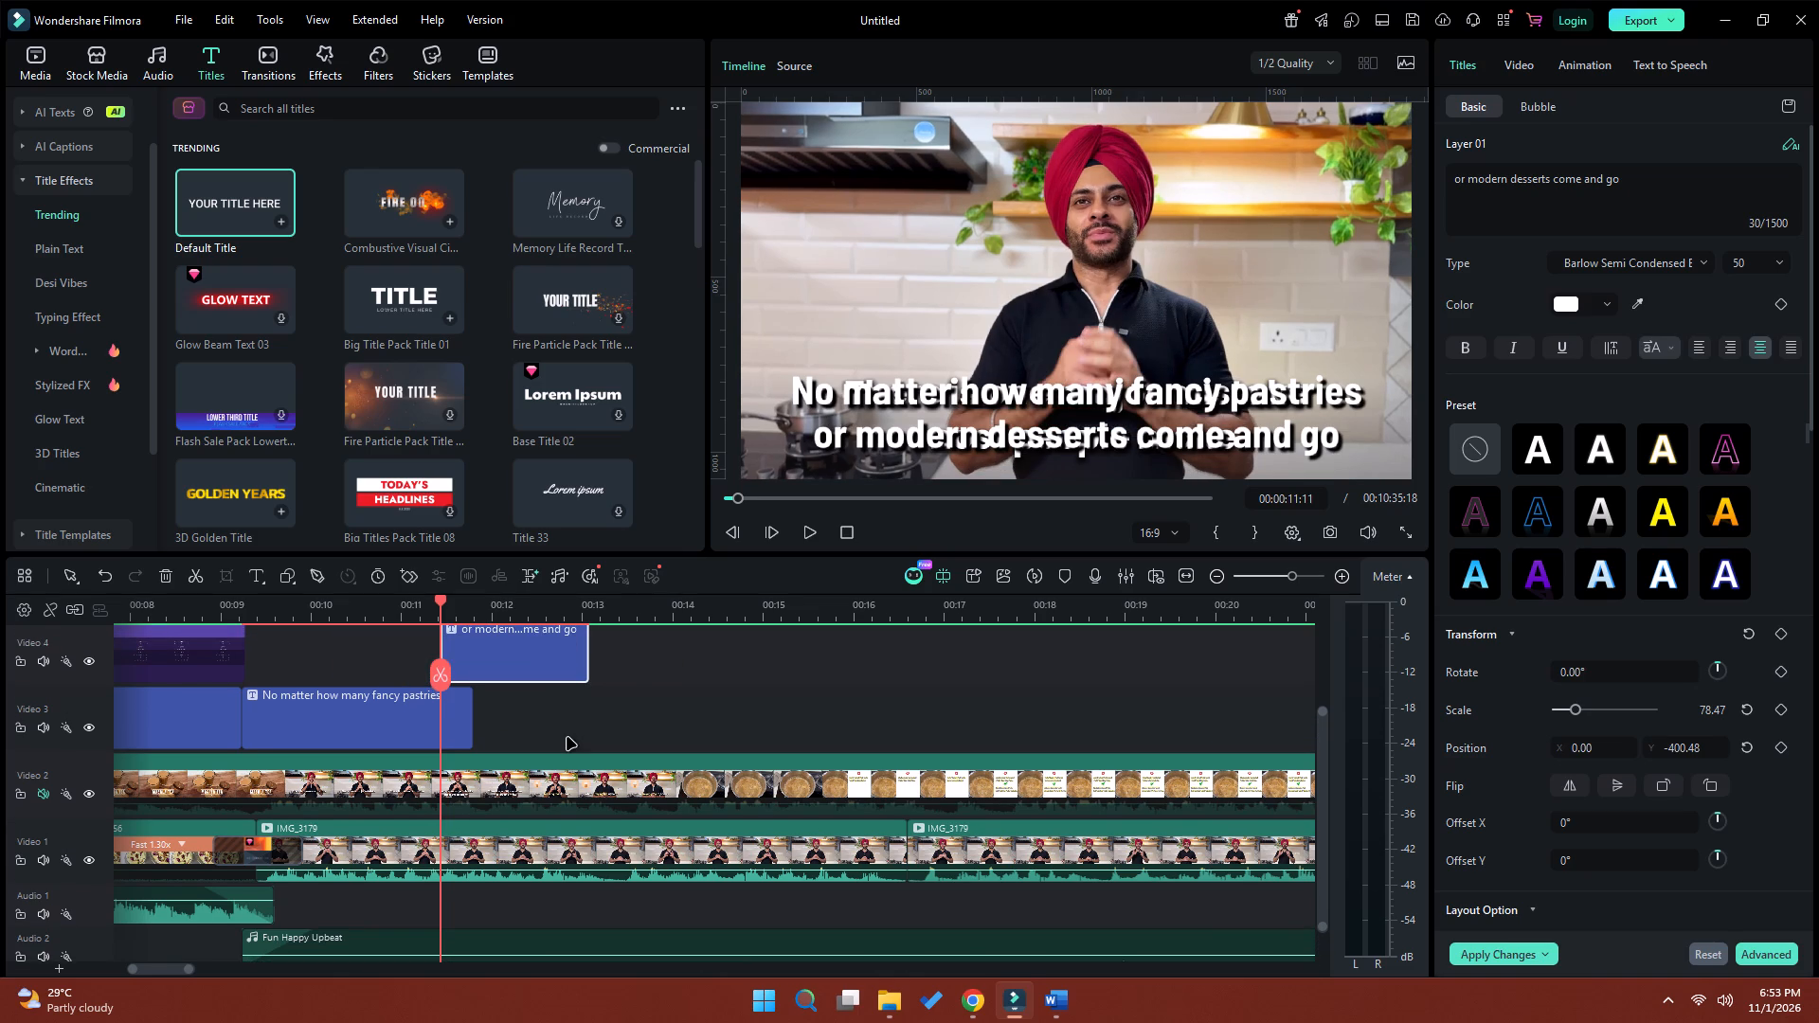
# Extend the "No matter how many fancy pastries" title to end together with the second-line title on Video 4.
pyautogui.click(456, 739)
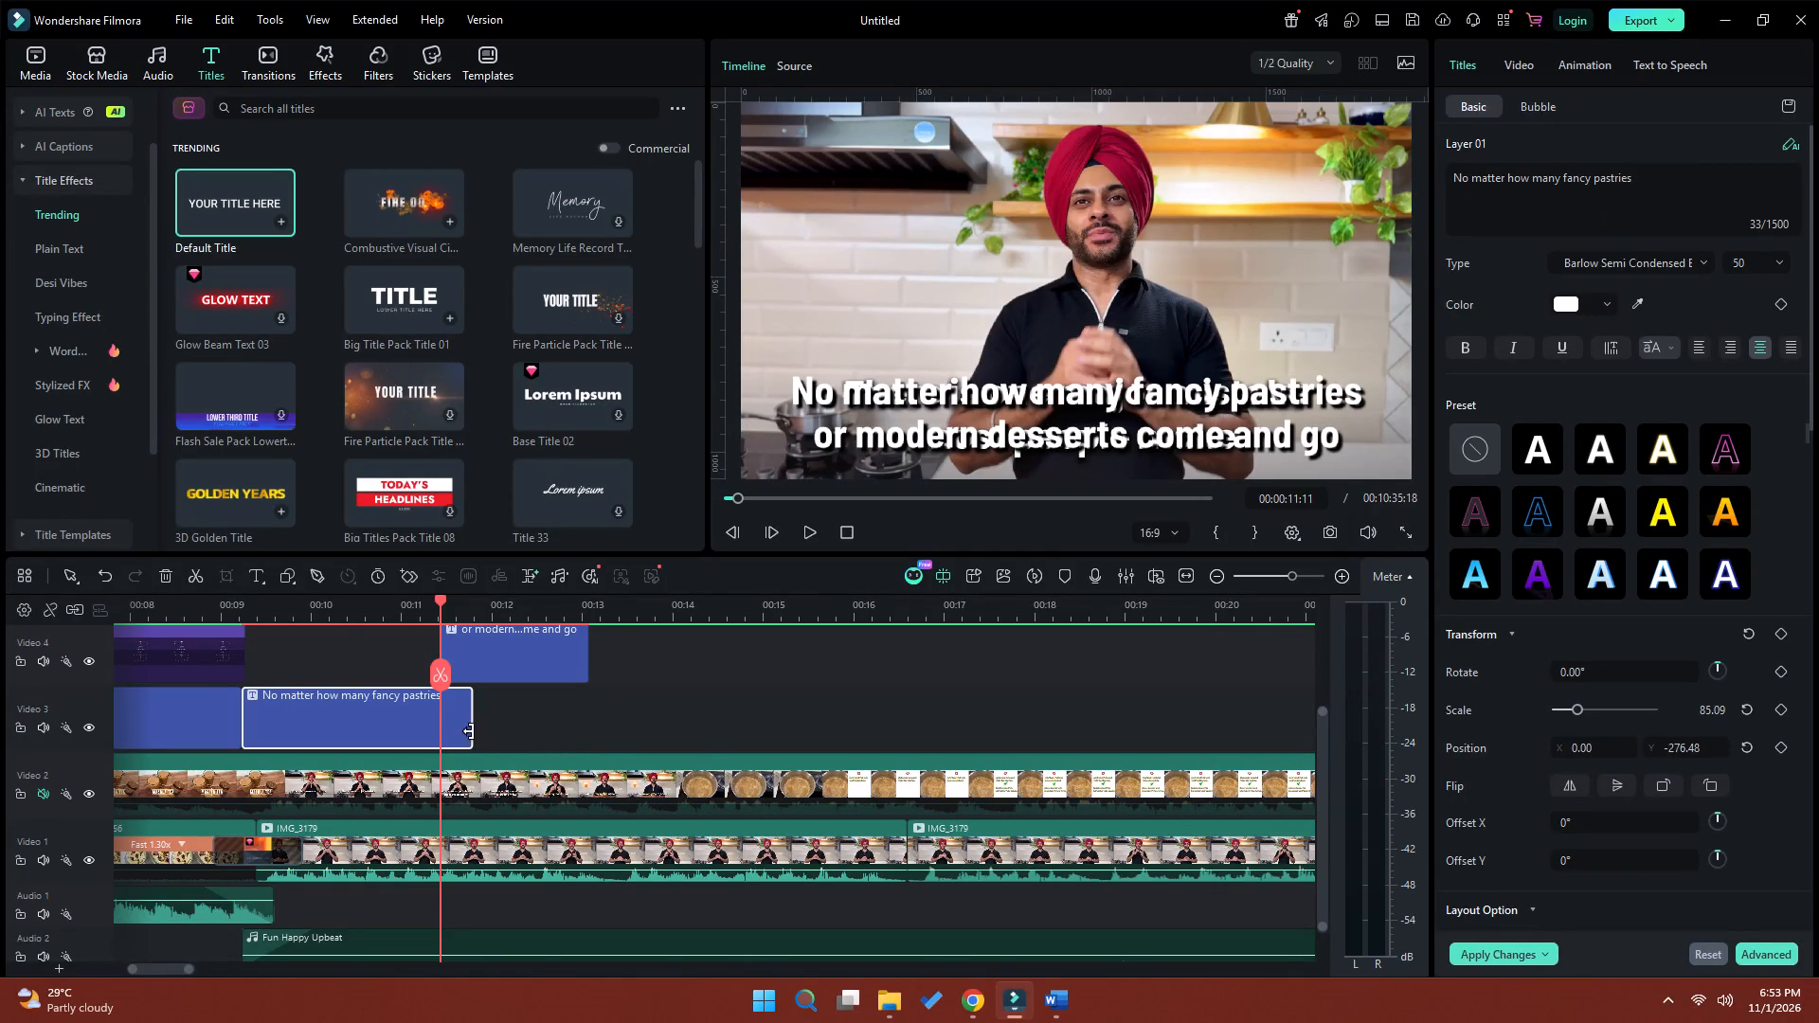
pyautogui.moveTo(471, 730); pyautogui.dragTo(584, 724)
# Find the end of the spoken line in playback and extend both caption titles together to end at 00:00:13:08.
pyautogui.press('space')
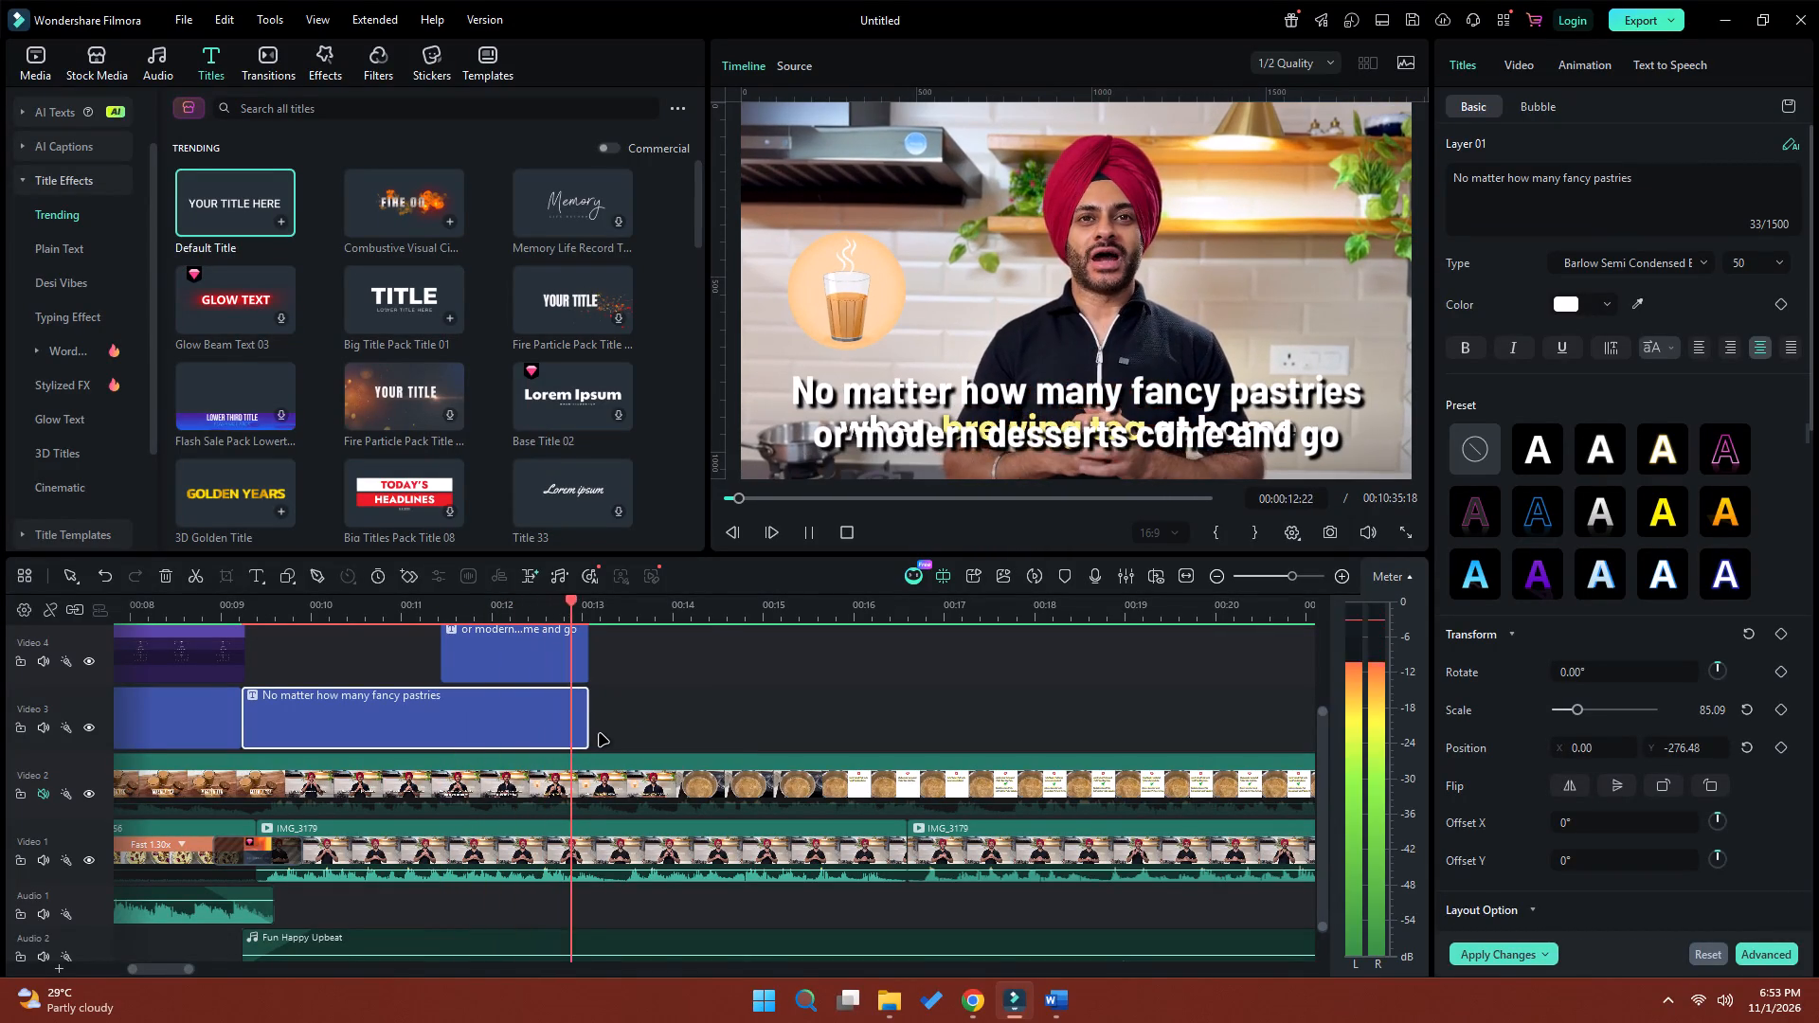
pyautogui.press('space')
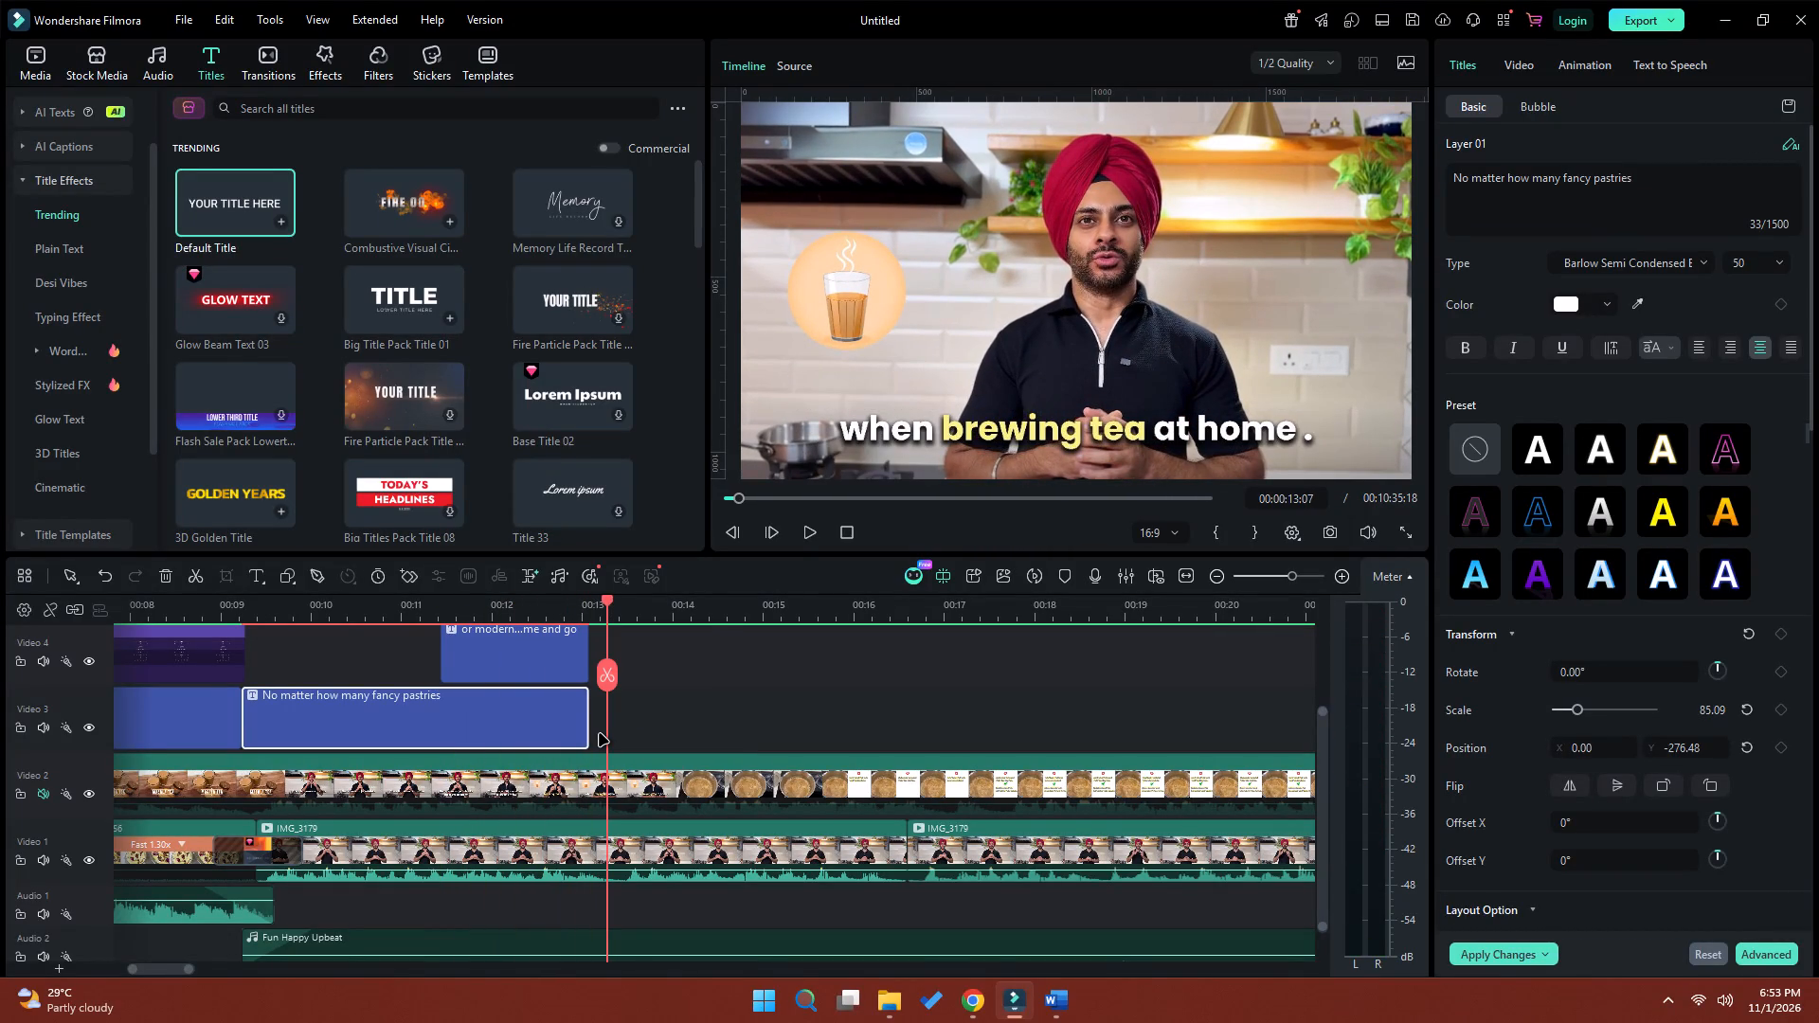
pyautogui.press('space')
pyautogui.press('space')
pyautogui.moveTo(628, 600); pyautogui.dragTo(627, 600)
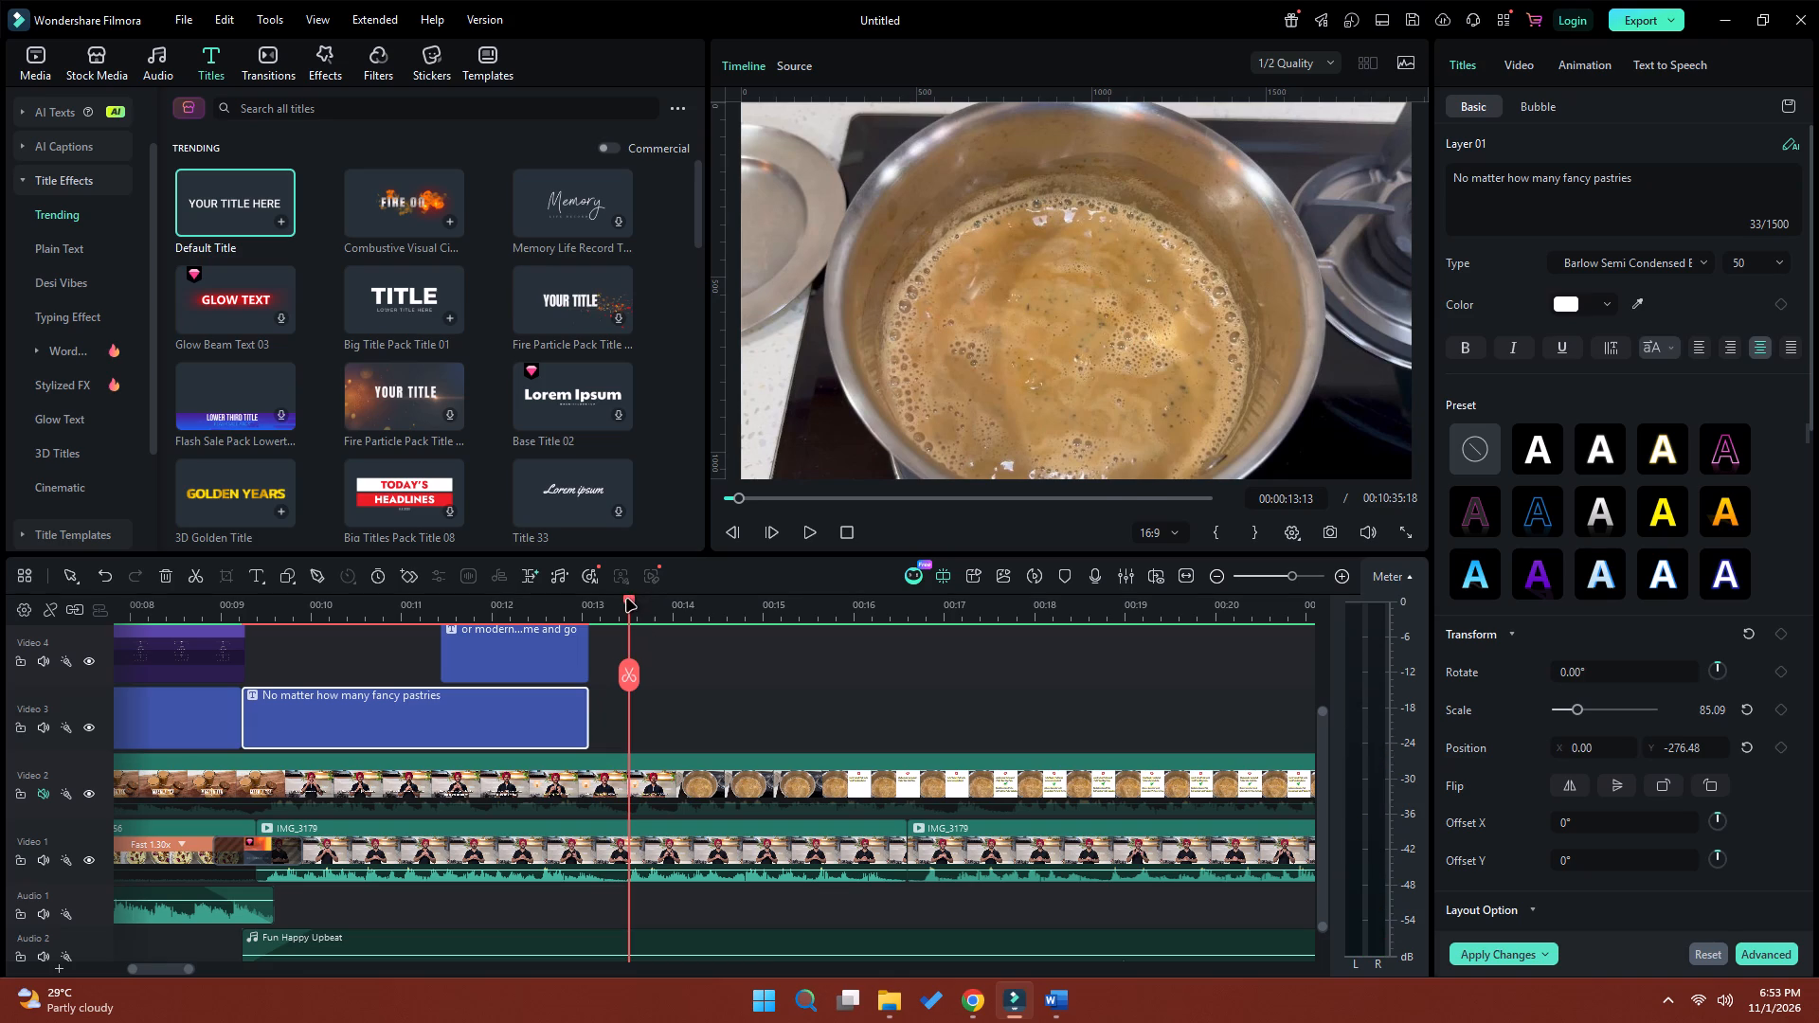
pyautogui.moveTo(627, 600); pyautogui.dragTo(608, 605)
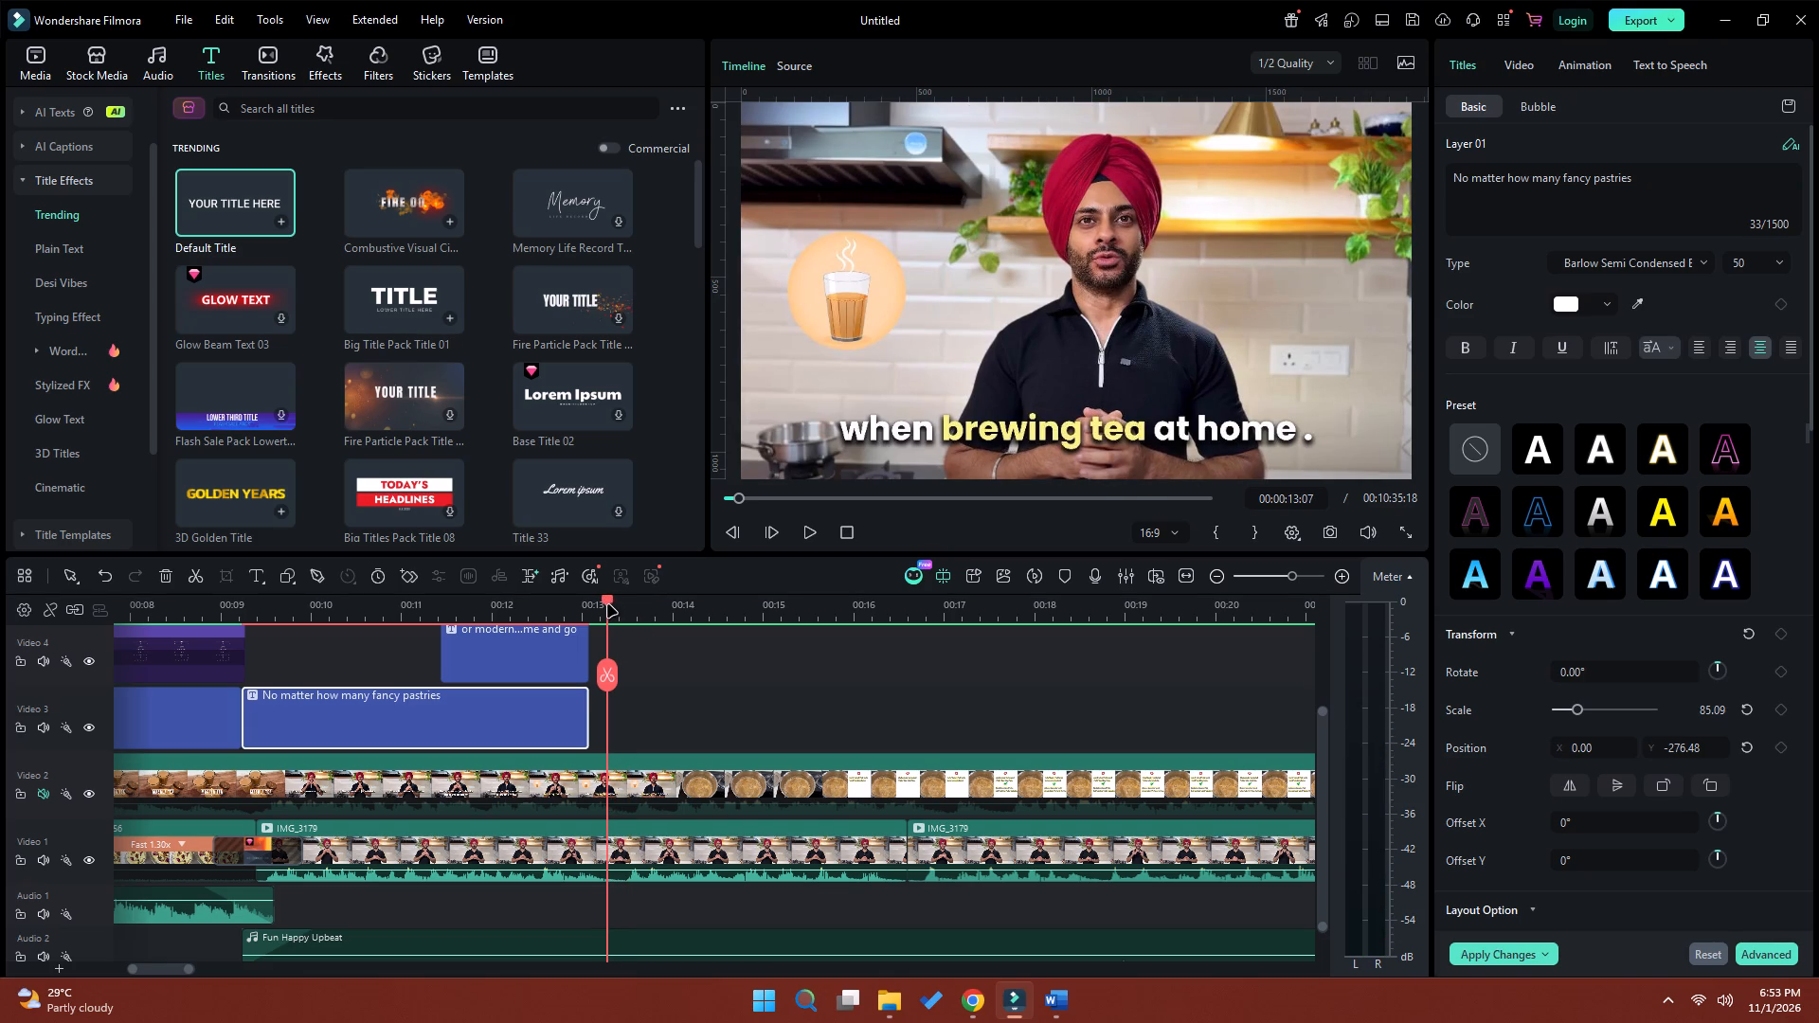
pyautogui.moveTo(608, 605); pyautogui.dragTo(611, 606)
pyautogui.moveTo(590, 641); pyautogui.dragTo(576, 694)
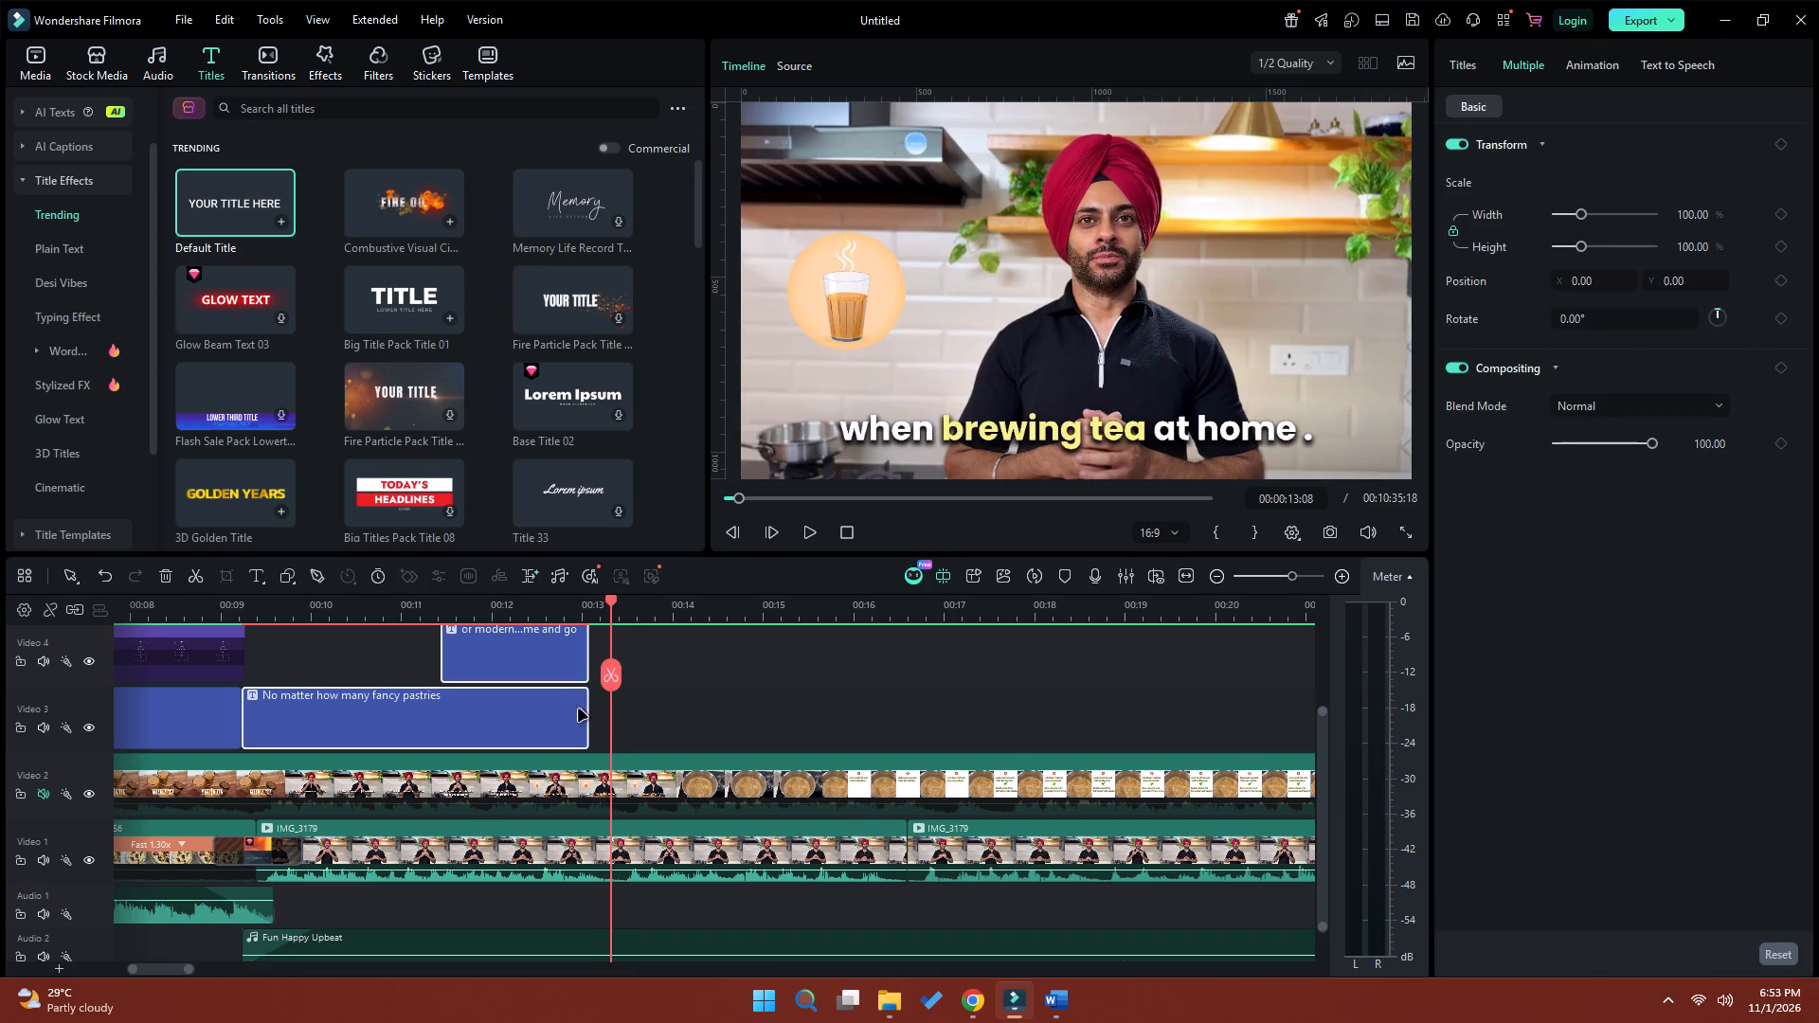
pyautogui.moveTo(587, 718); pyautogui.dragTo(603, 718)
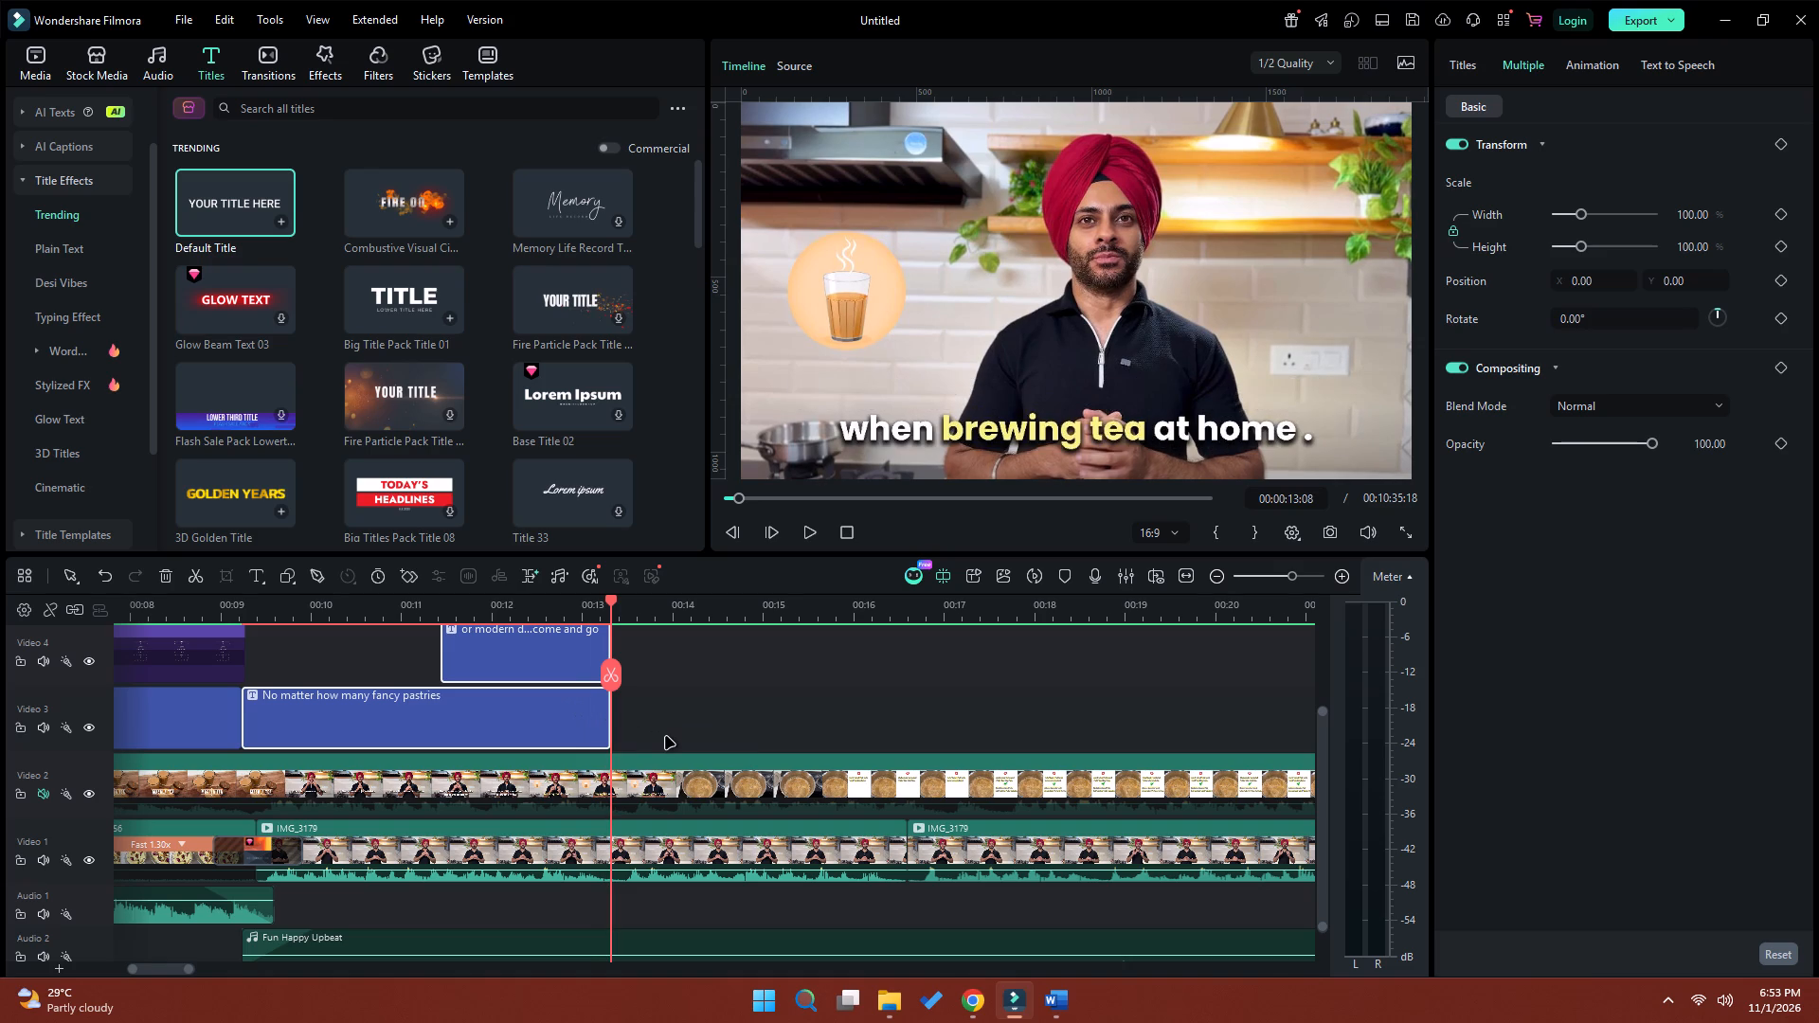
# Play on past the two-line caption and scrub back through it to check its timing against the speech.
pyautogui.press('space')
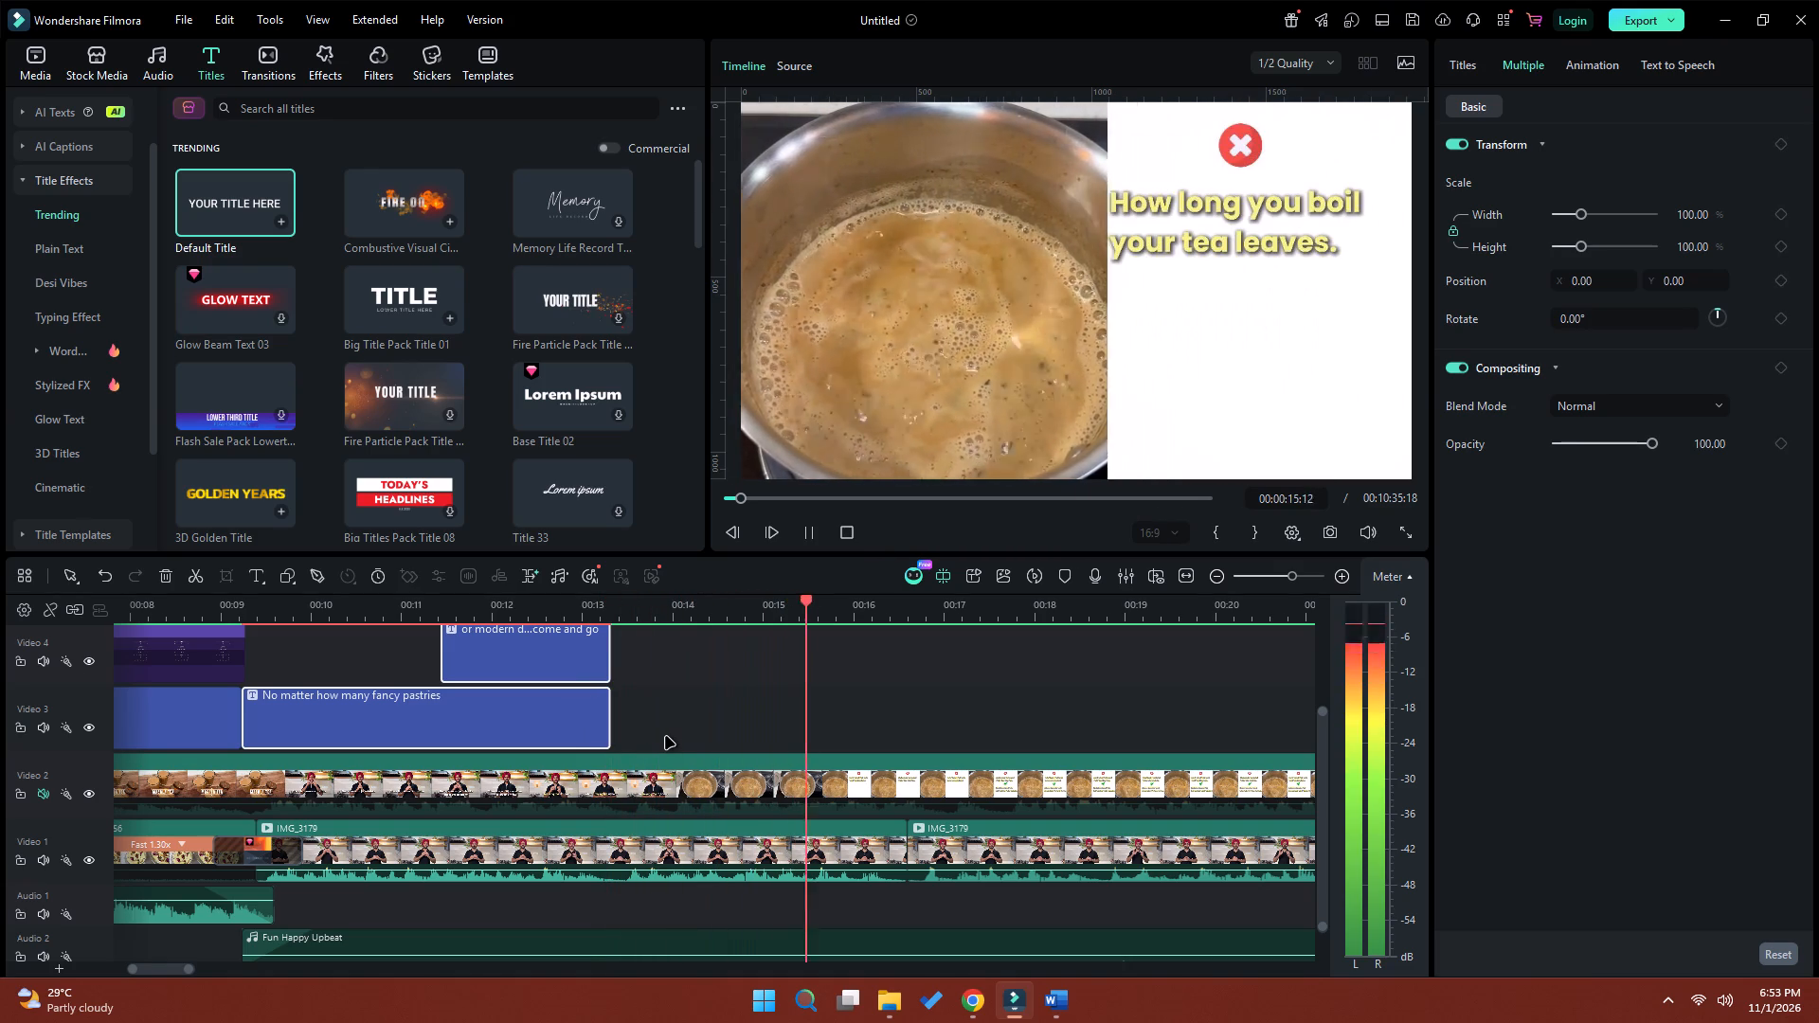
pyautogui.press('space')
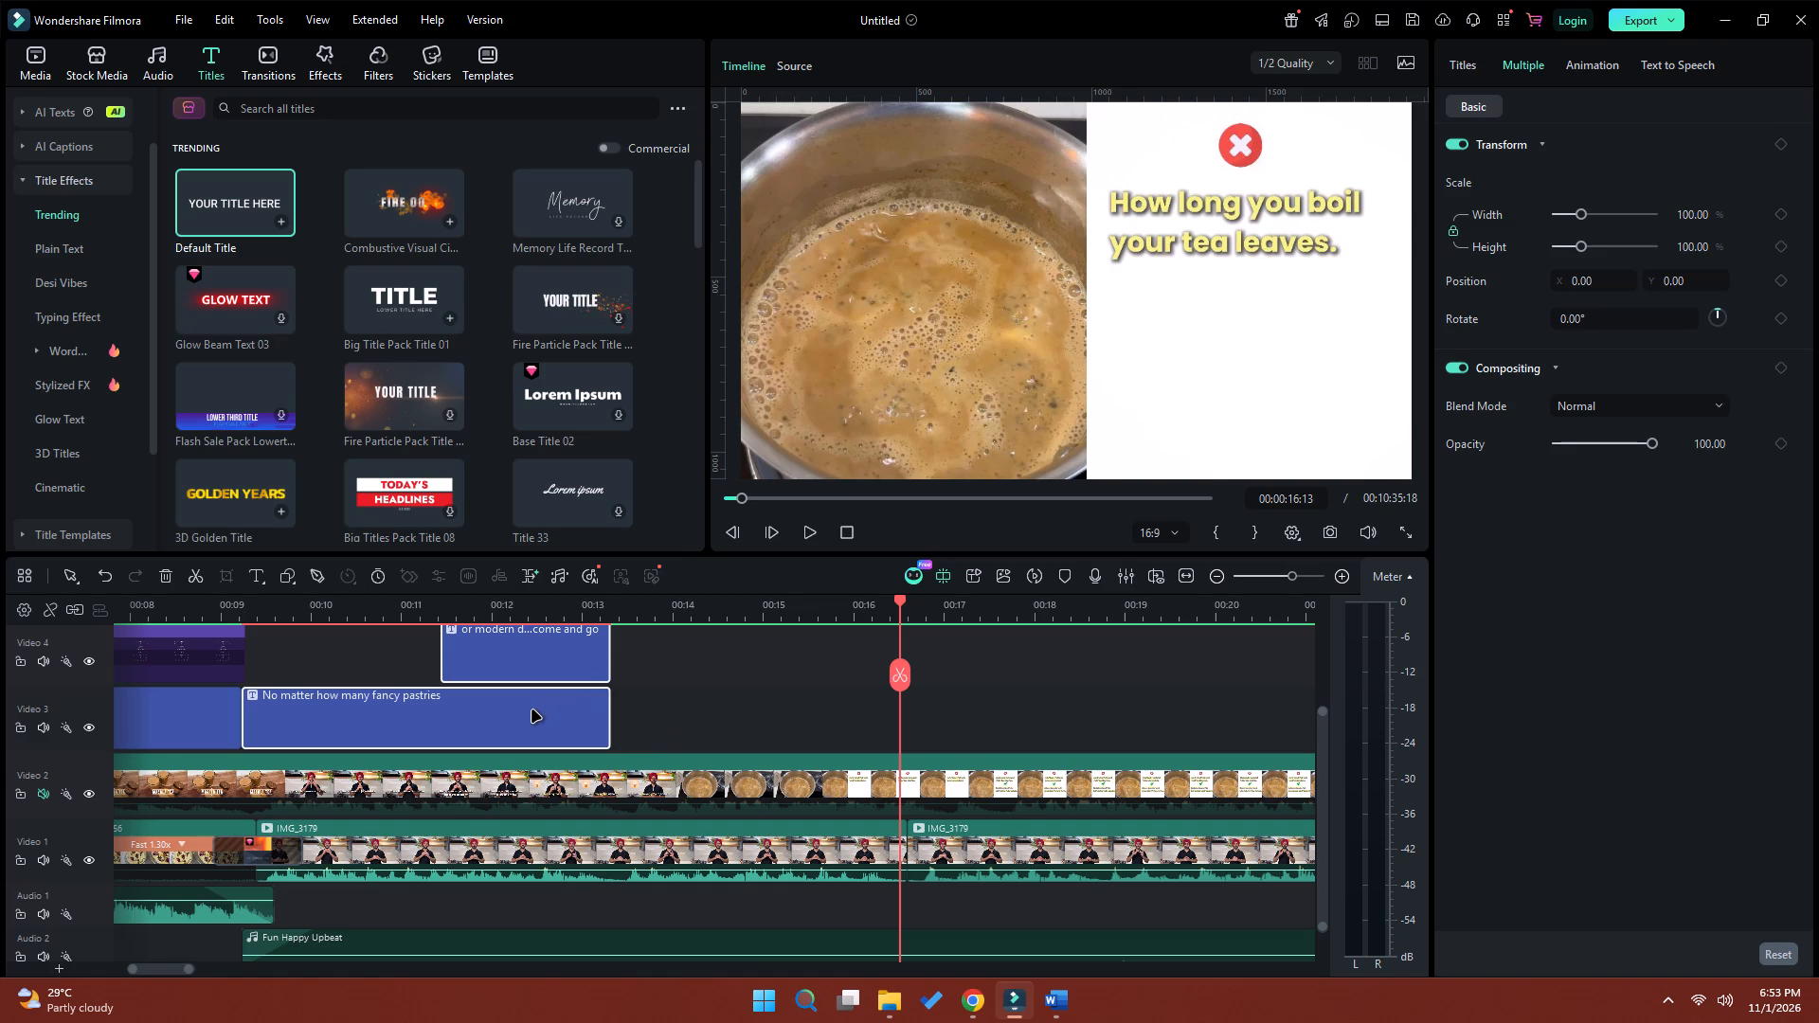
pyautogui.click(684, 609)
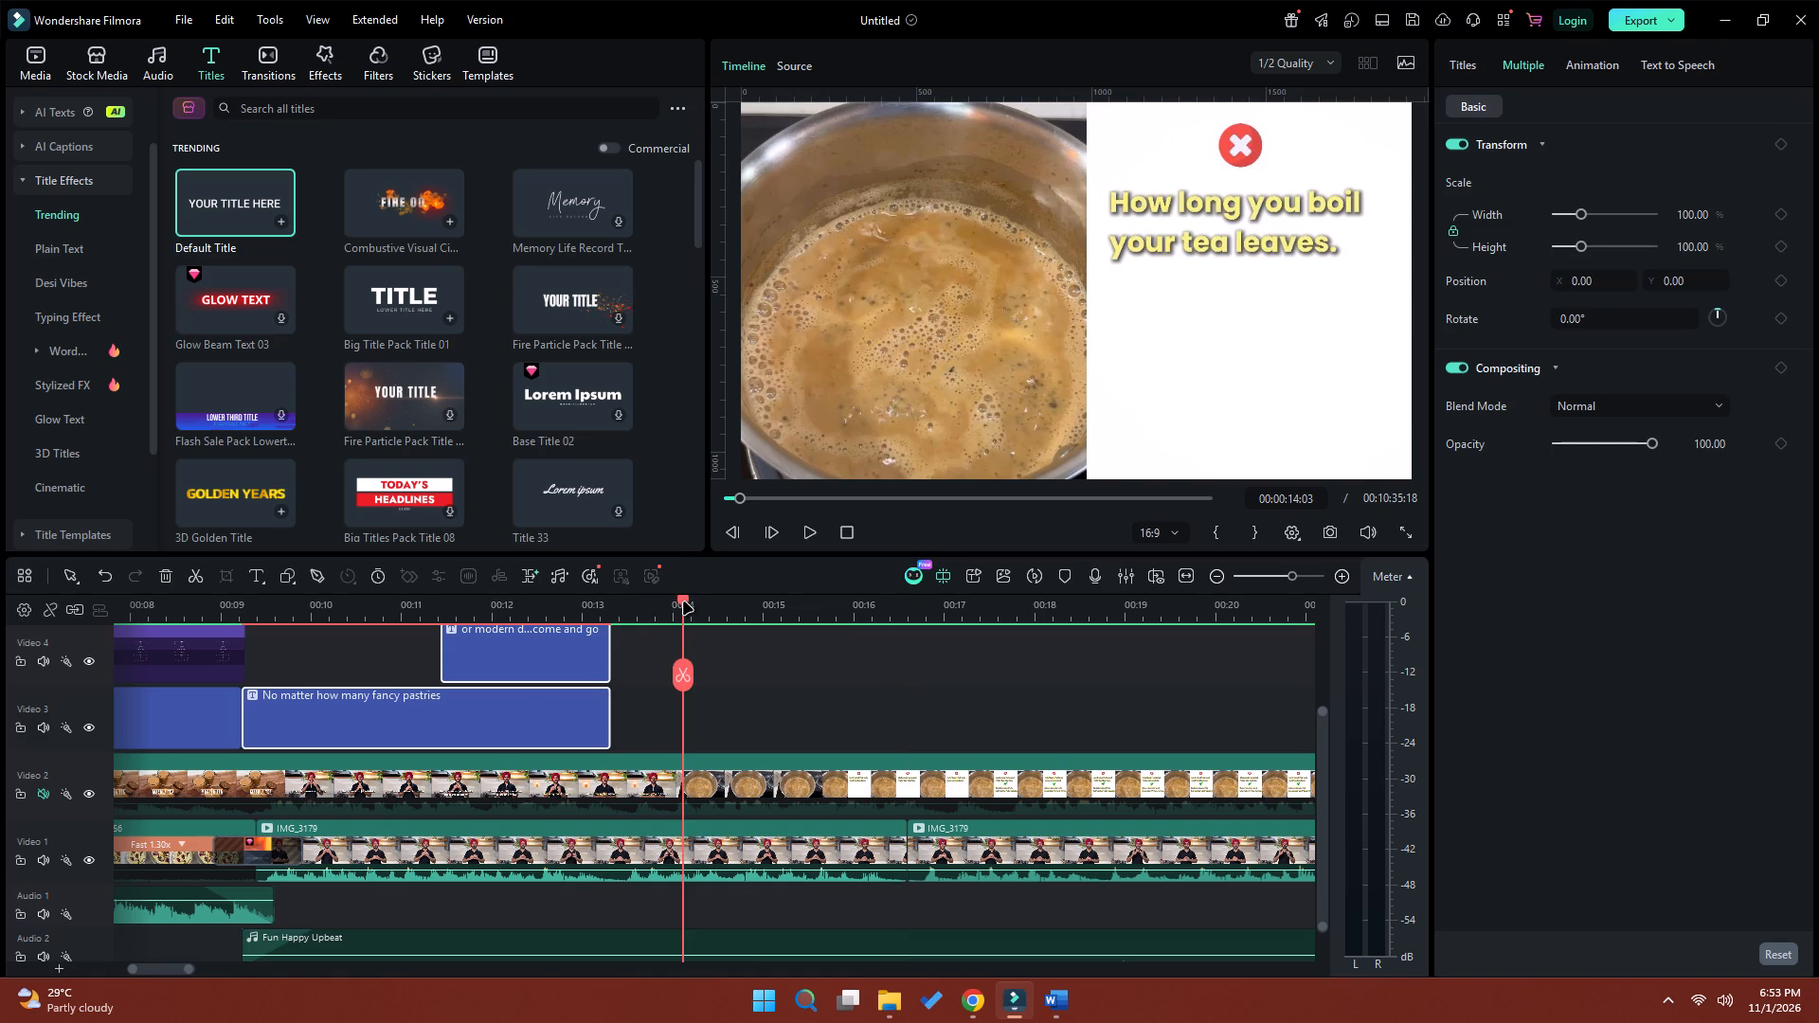
pyautogui.moveTo(684, 602); pyautogui.dragTo(596, 620)
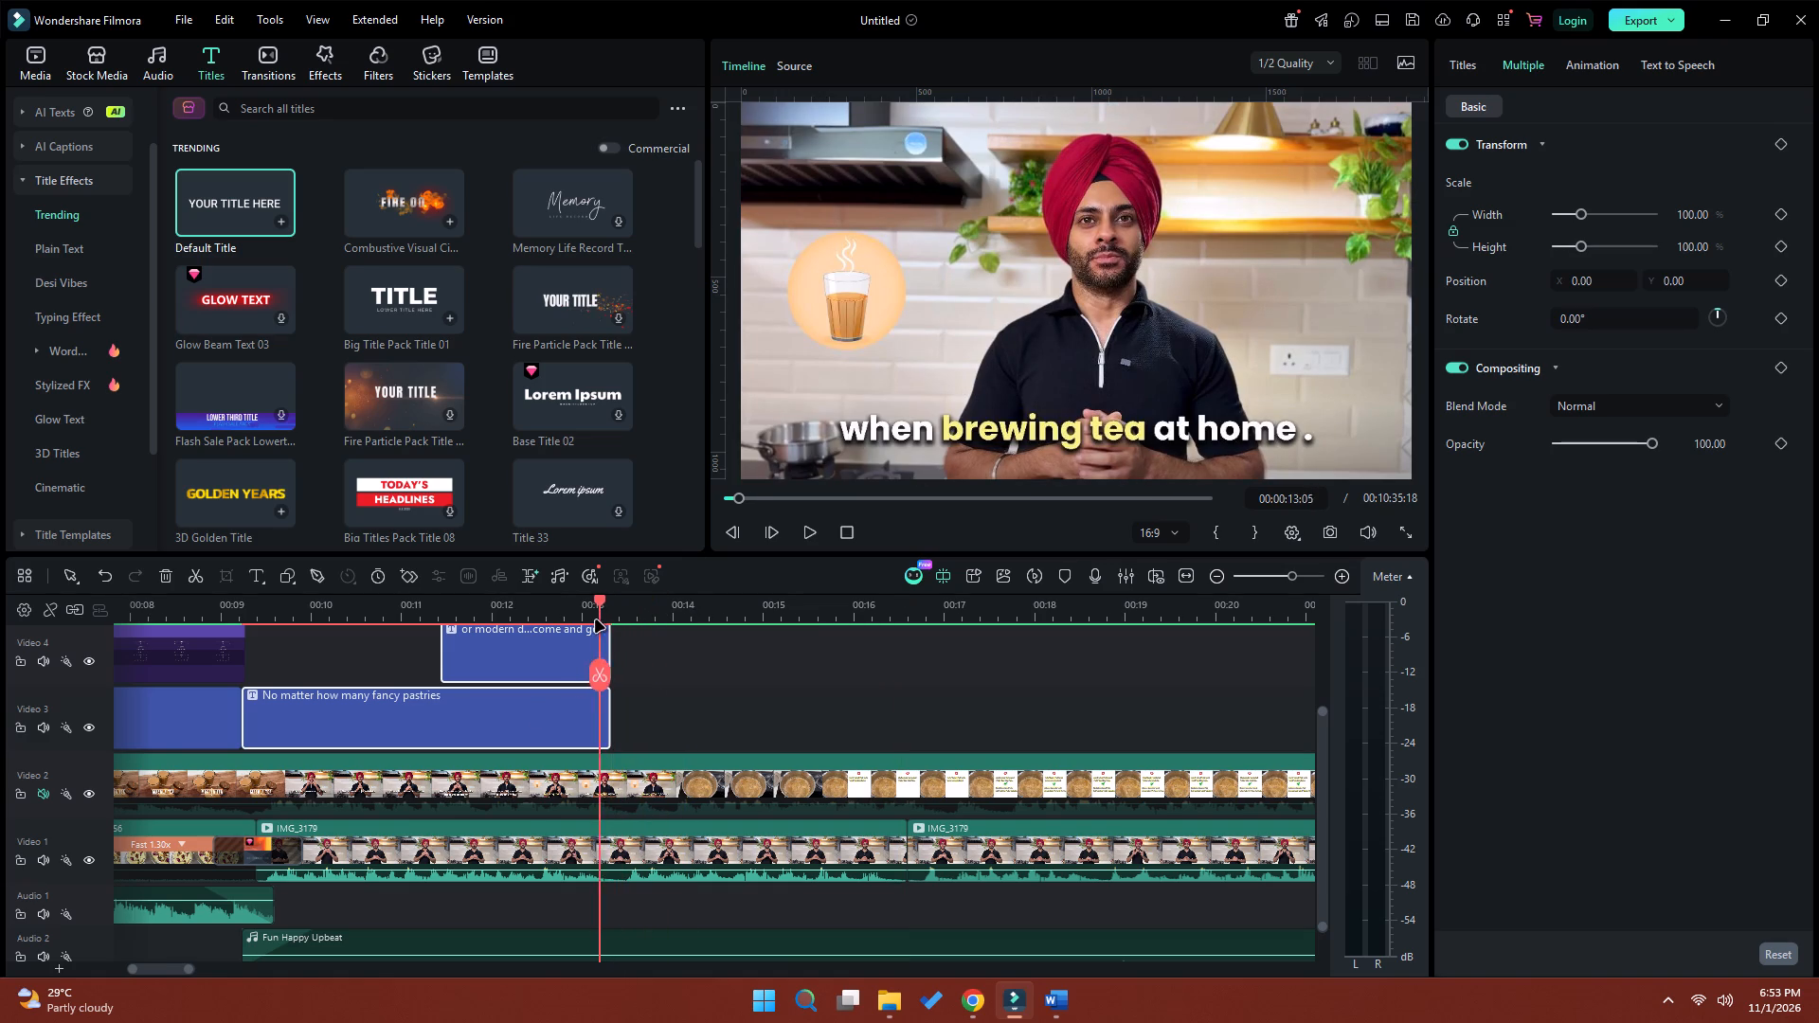
pyautogui.moveTo(596, 620); pyautogui.dragTo(475, 638)
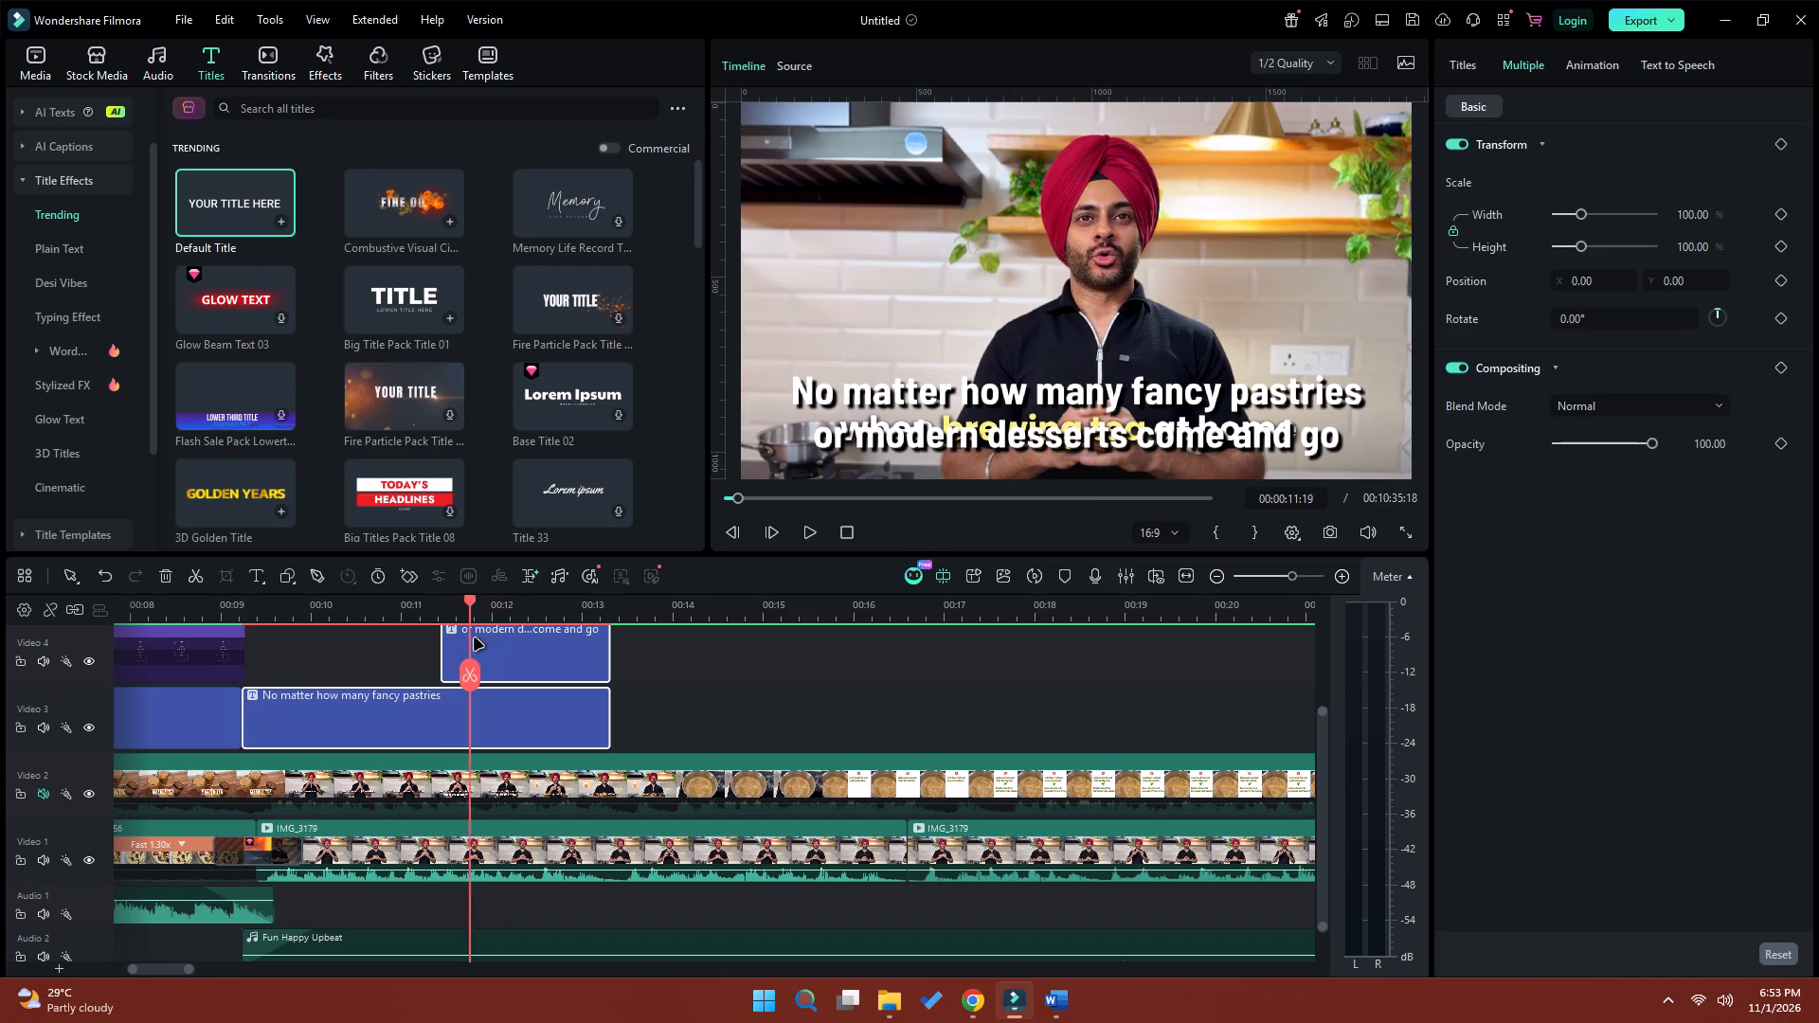
pyautogui.moveTo(475, 638); pyautogui.dragTo(339, 648)
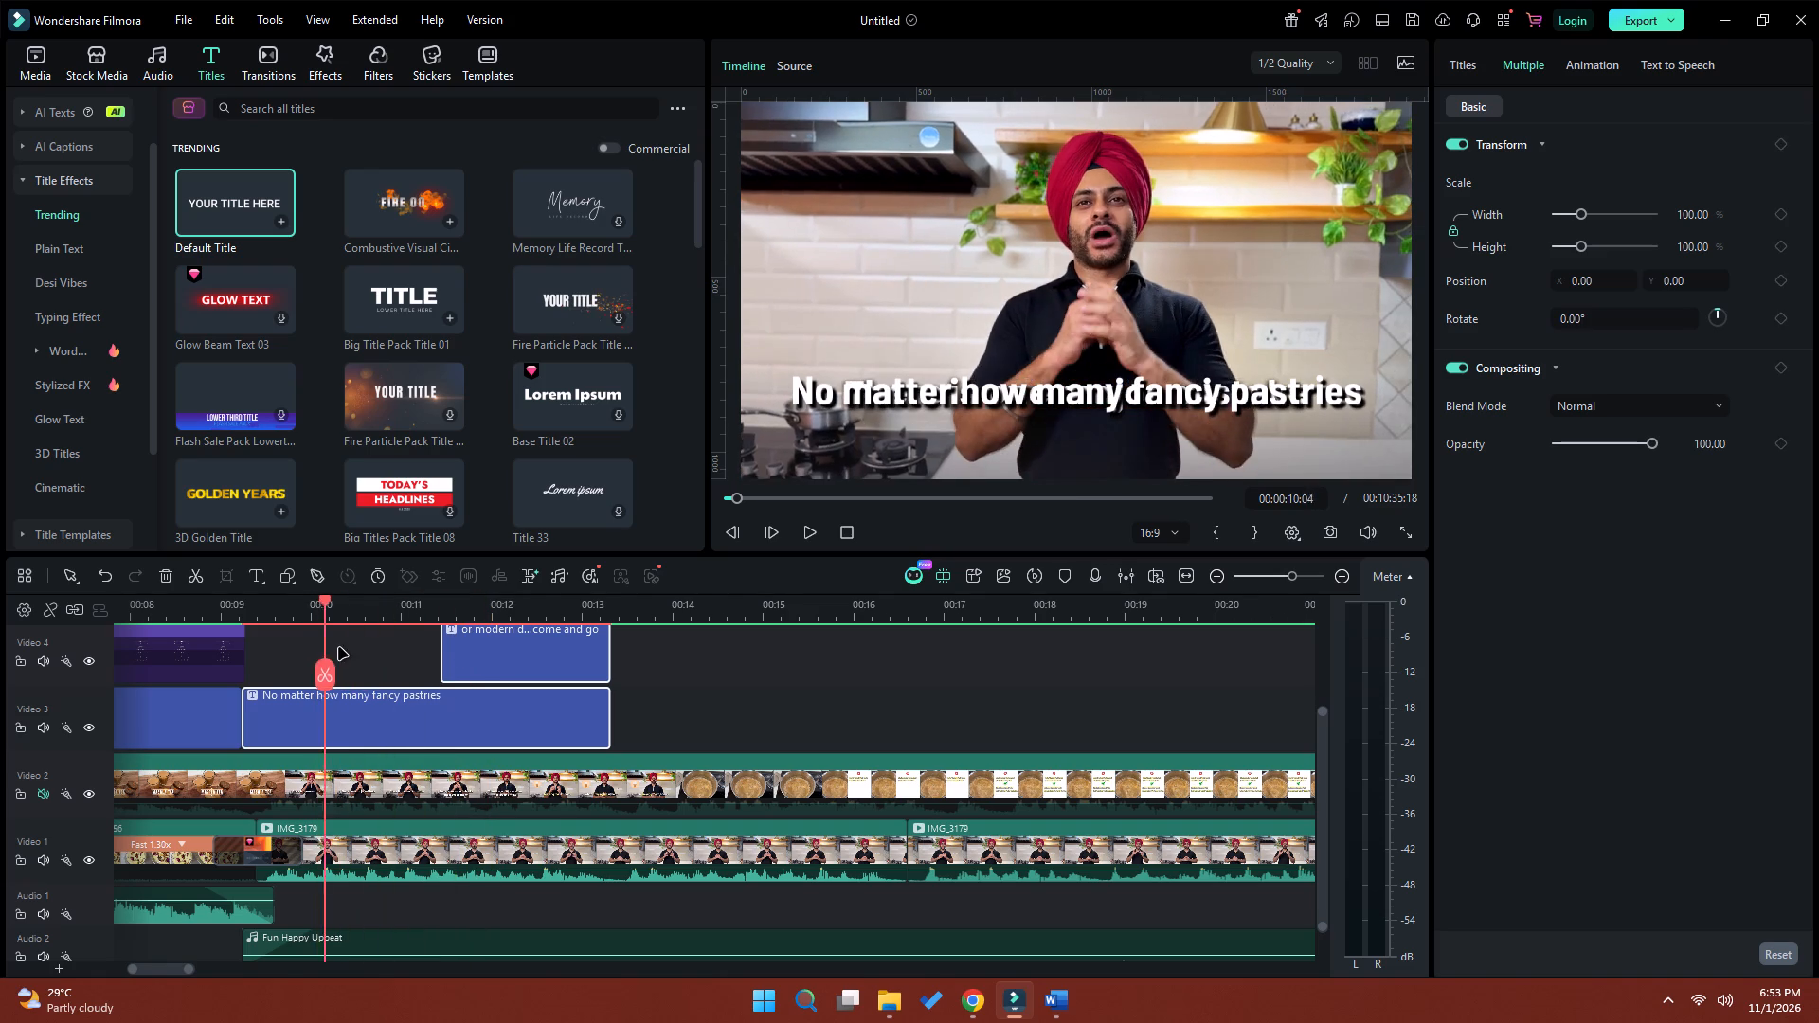
pyautogui.moveTo(339, 648); pyautogui.dragTo(552, 643)
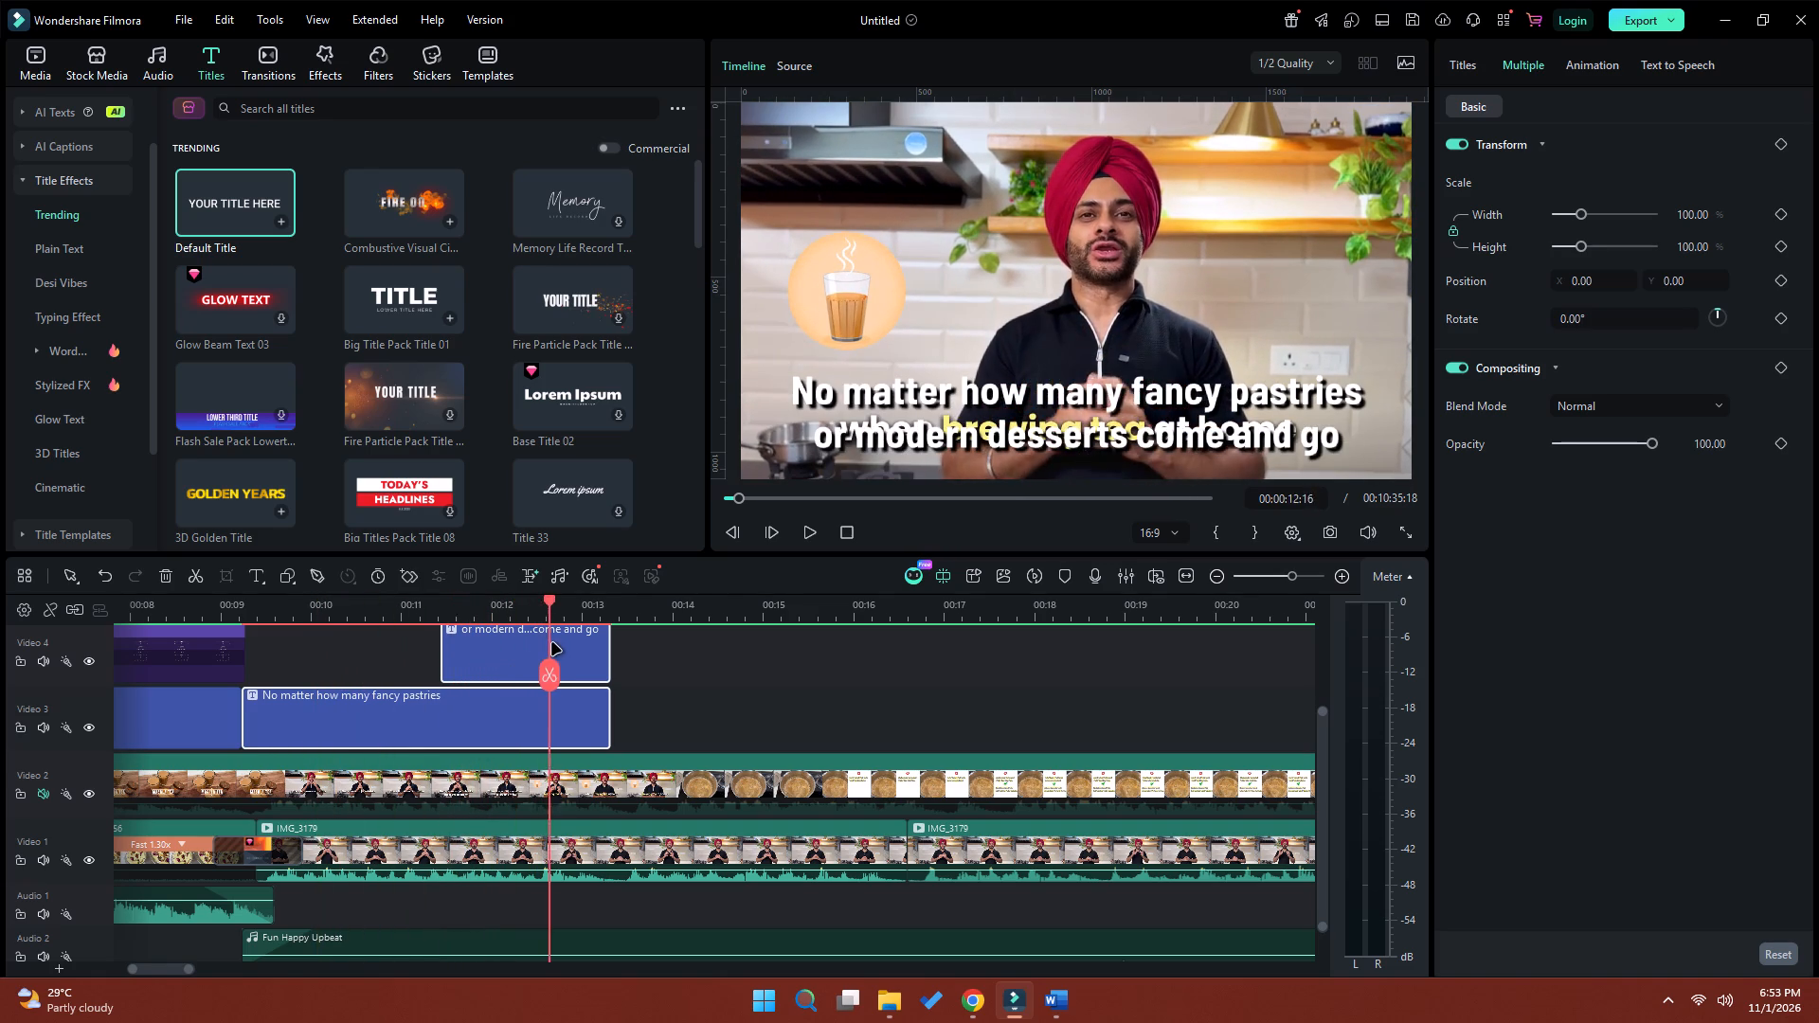
pyautogui.moveTo(552, 643); pyautogui.dragTo(642, 641)
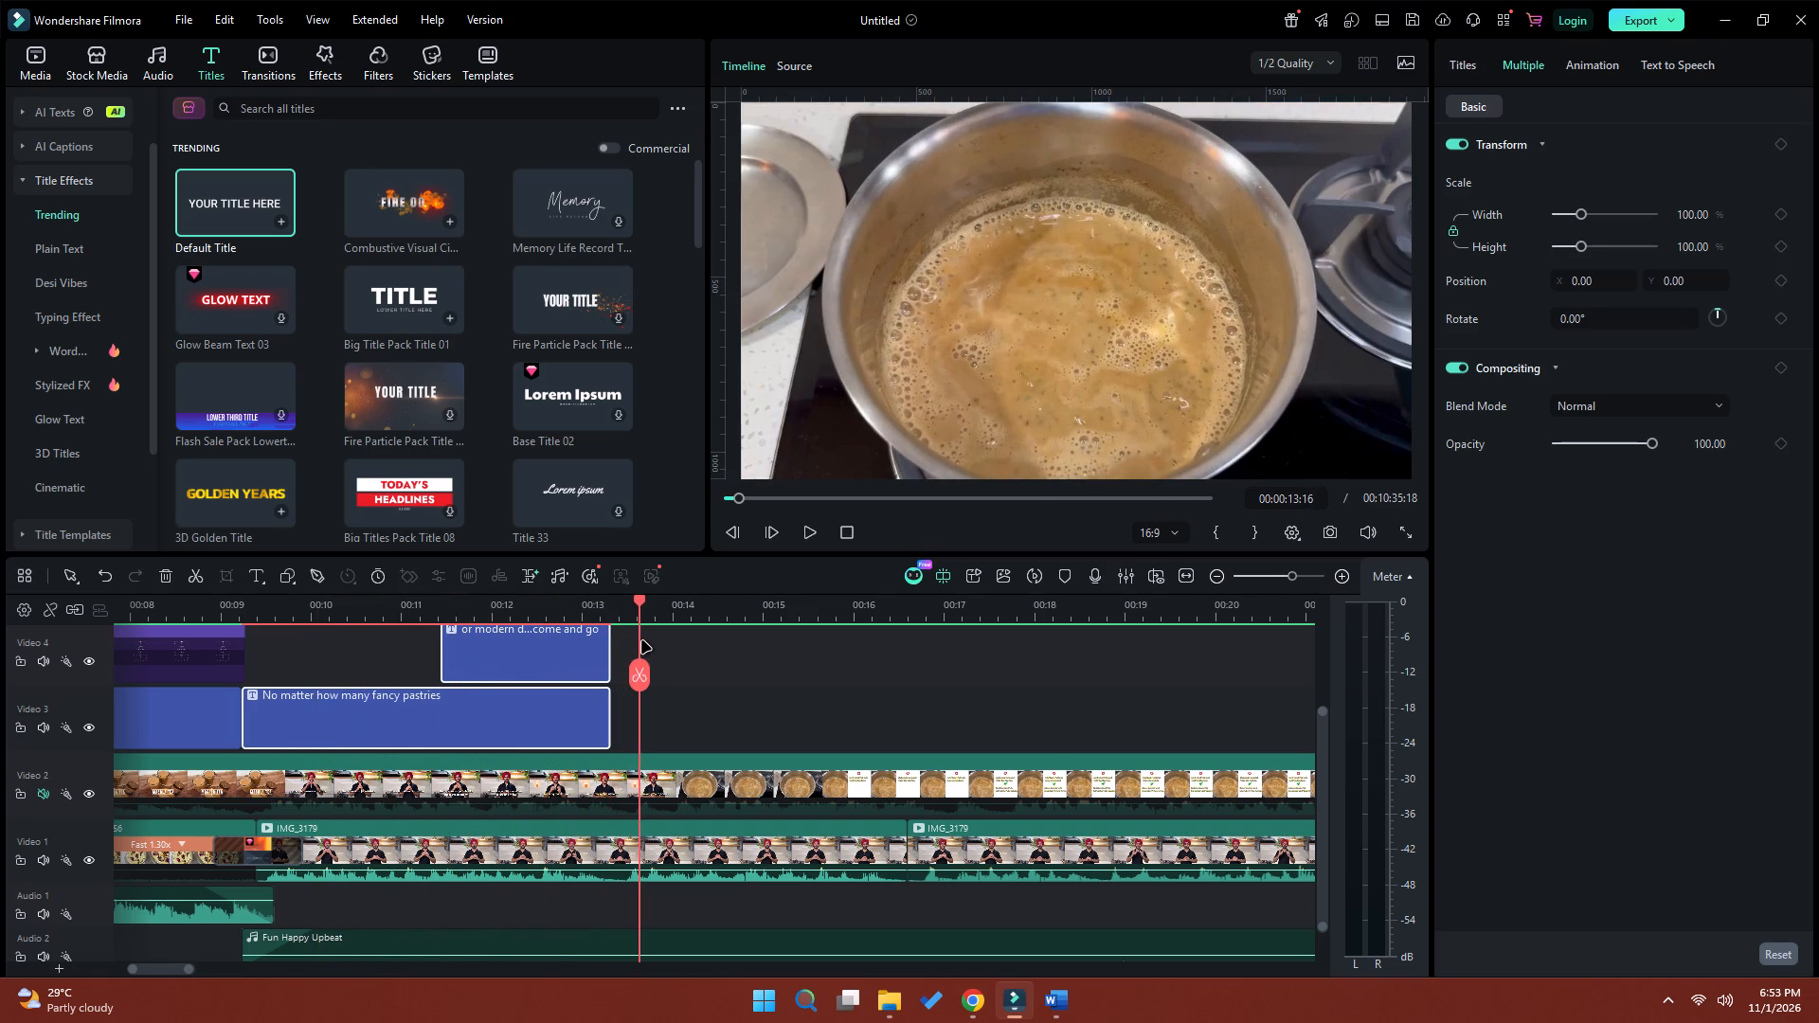
pyautogui.moveTo(642, 641); pyautogui.dragTo(641, 641)
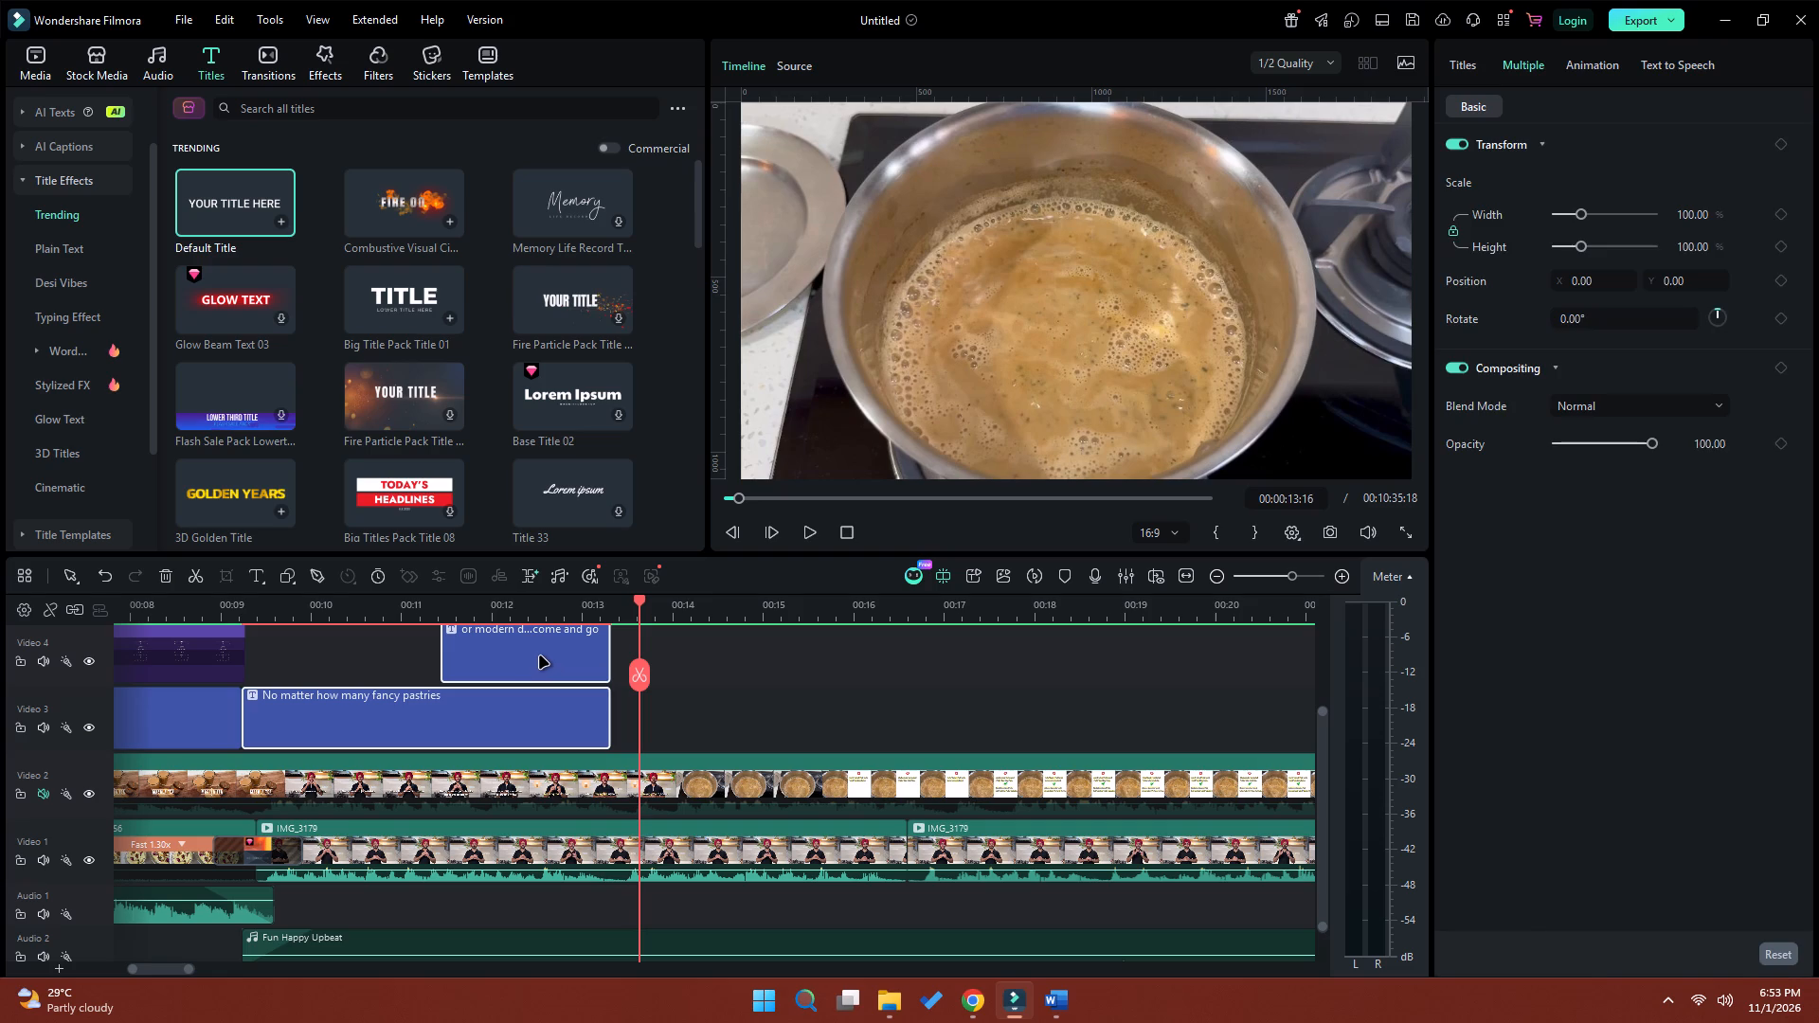
# Duplicate the "or modern desserts come and go" title and place the copy directly after the original on Video 4.
pyautogui.click(539, 655)
pyautogui.hotkey('ctrl', 'c')
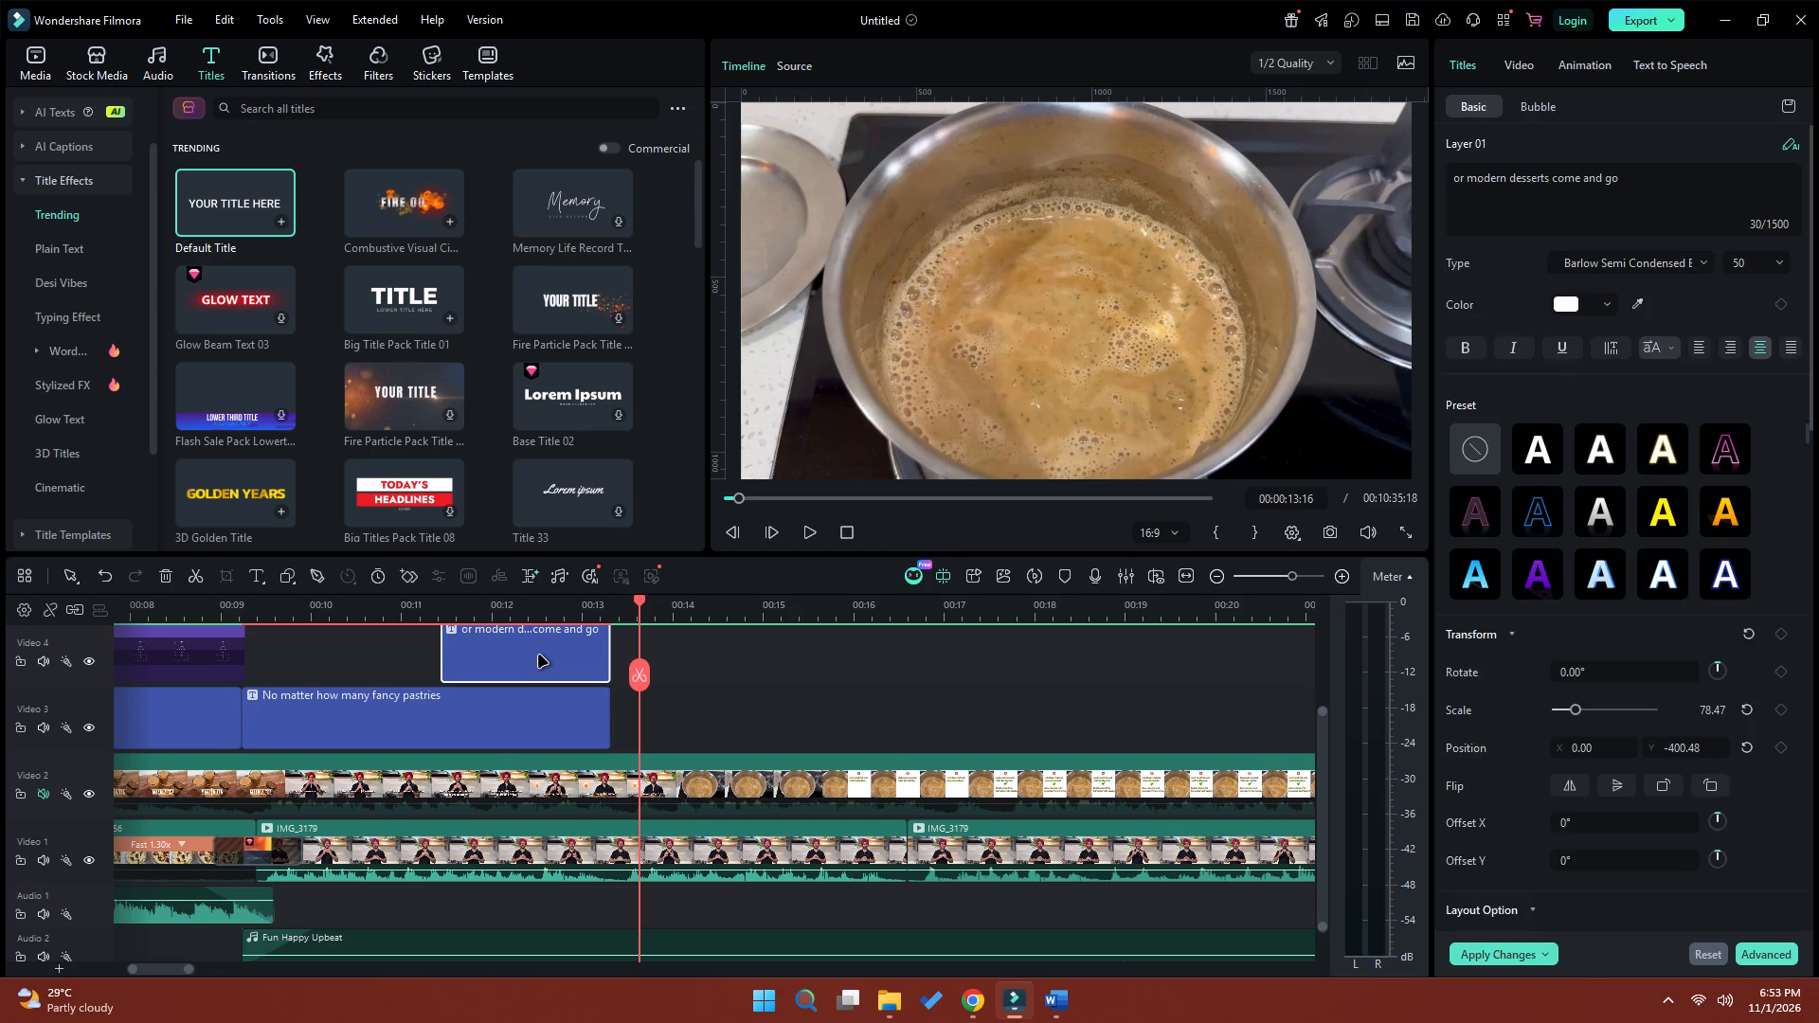
pyautogui.hotkey('ctrl', 'v')
pyautogui.moveTo(697, 650); pyautogui.dragTo(684, 651)
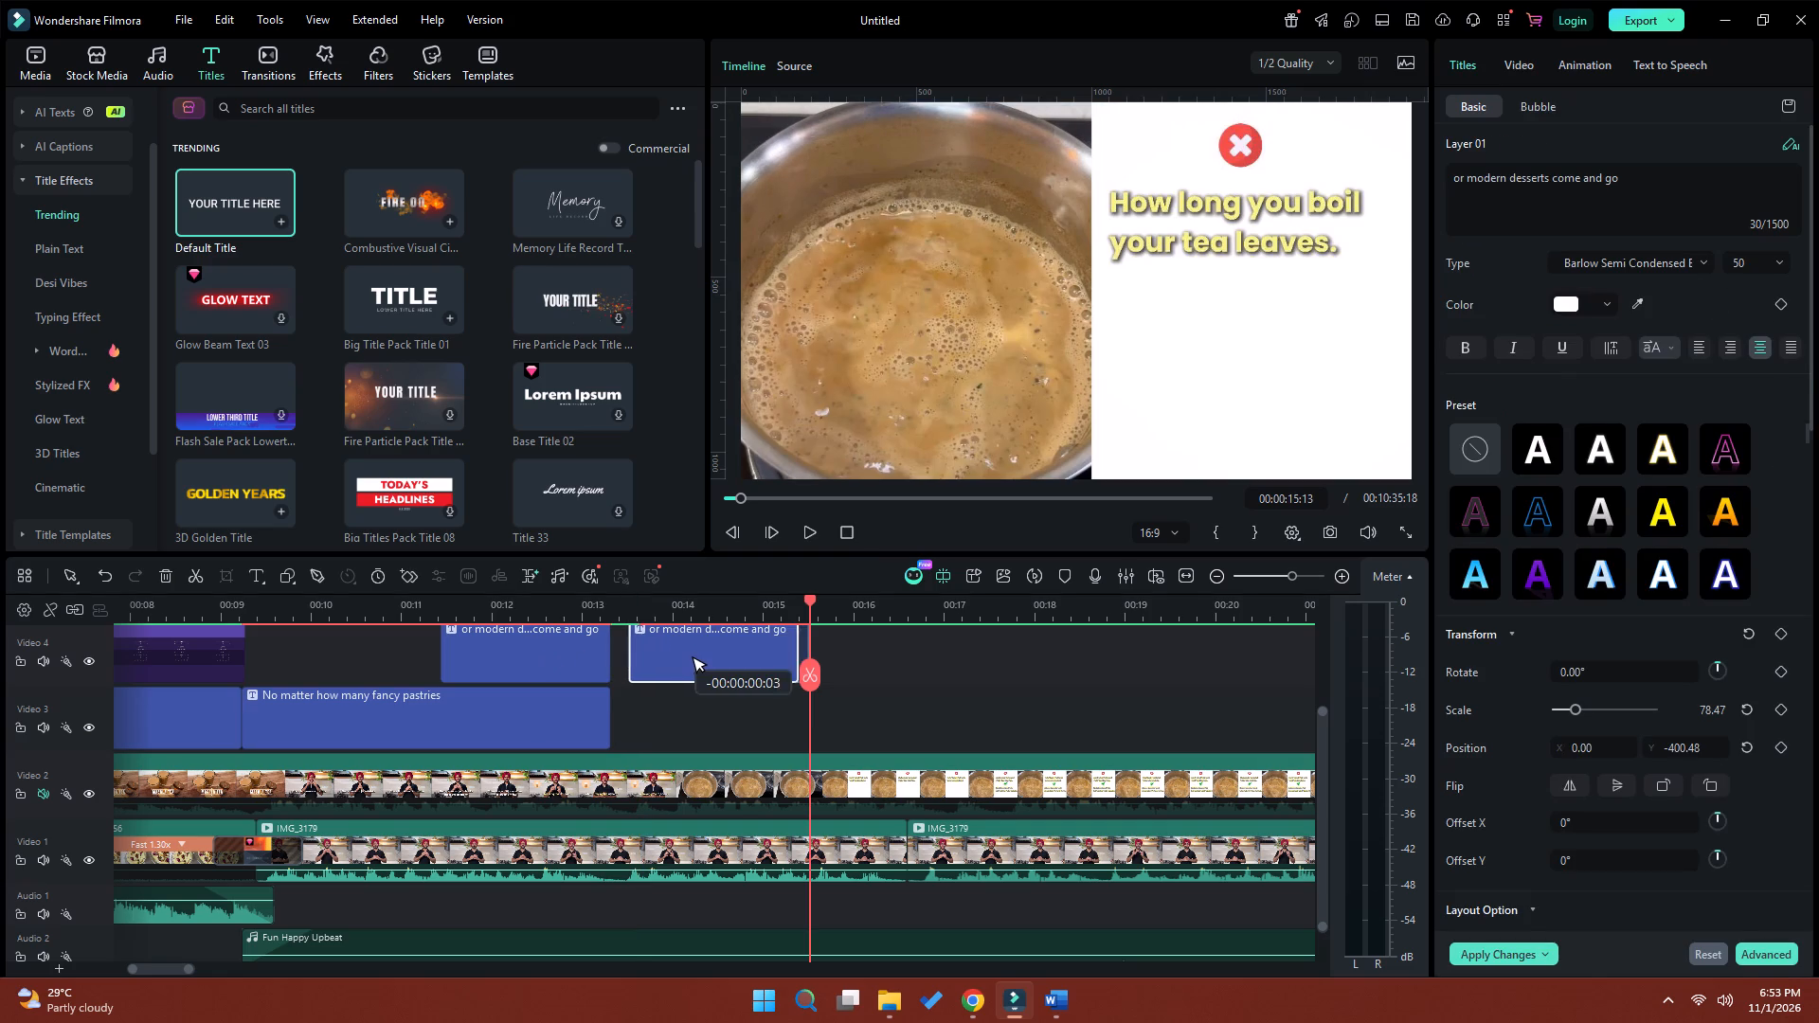
pyautogui.moveTo(684, 651); pyautogui.dragTo(673, 653)
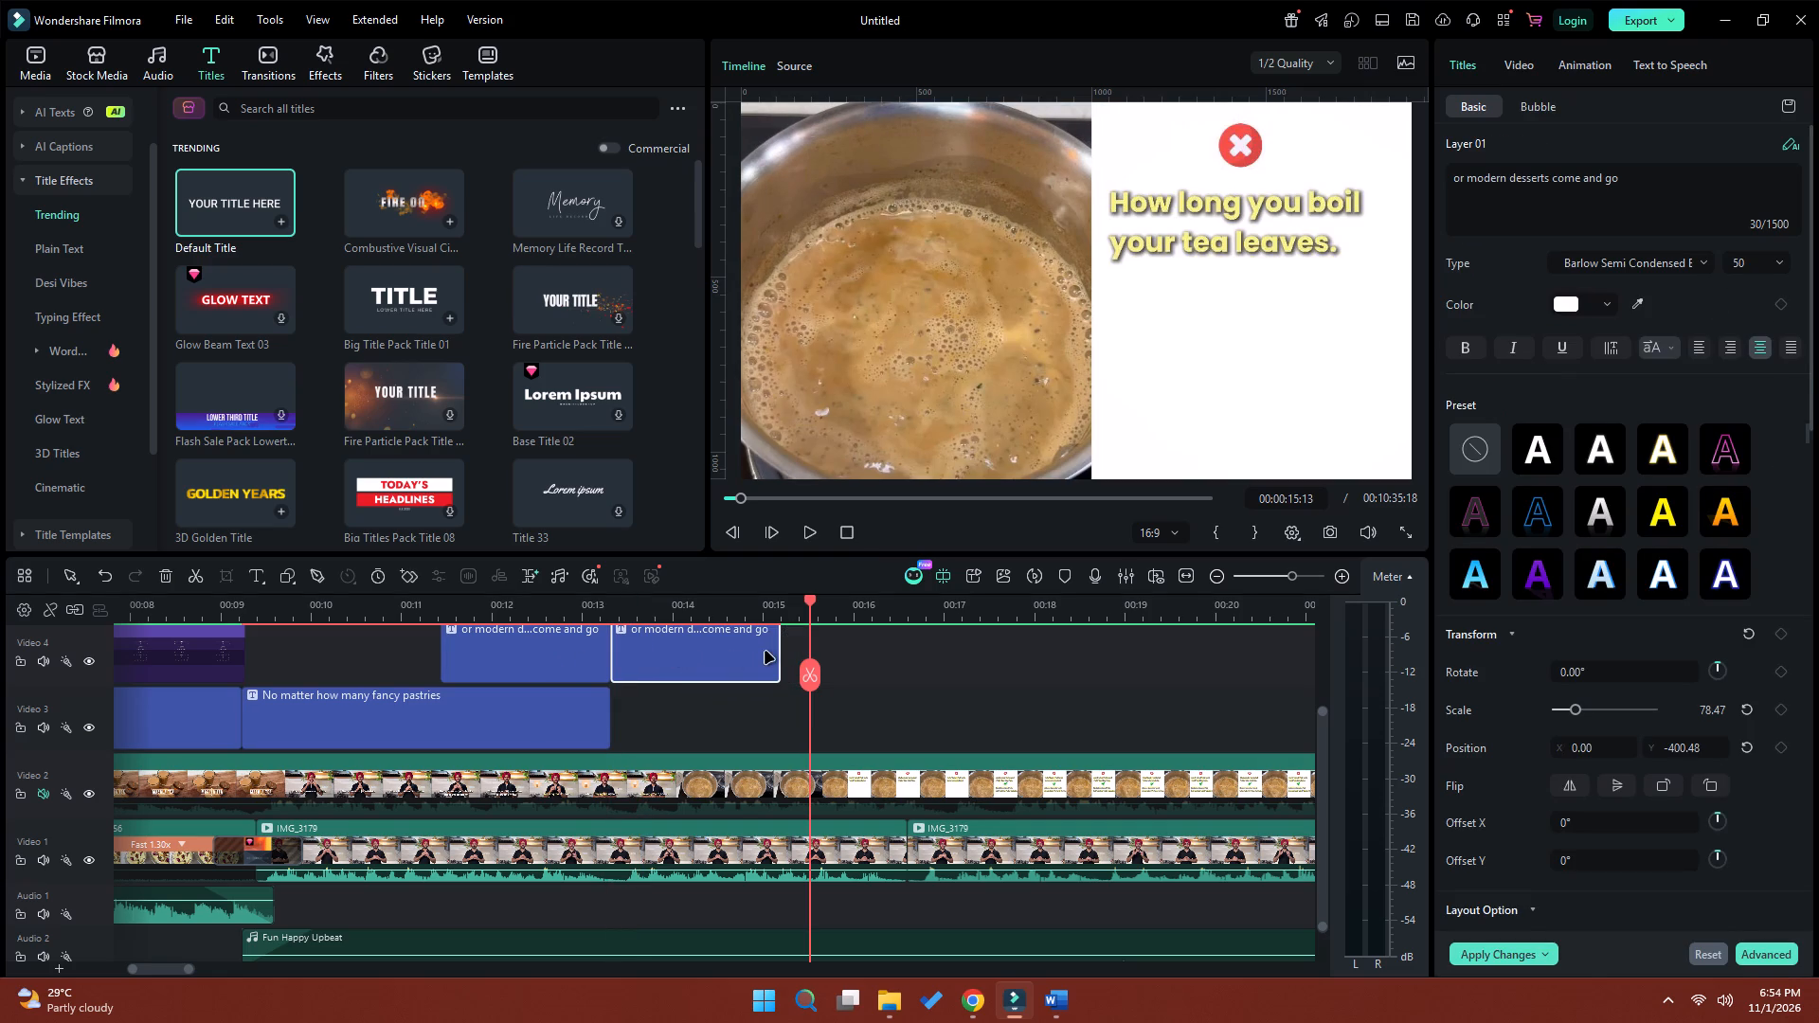
# Extend the copied "or modern desserts come and go" title on Video 4 to end at the cut between the IMG_3178 clips on Video 1.
pyautogui.moveTo(778, 650); pyautogui.dragTo(904, 653)
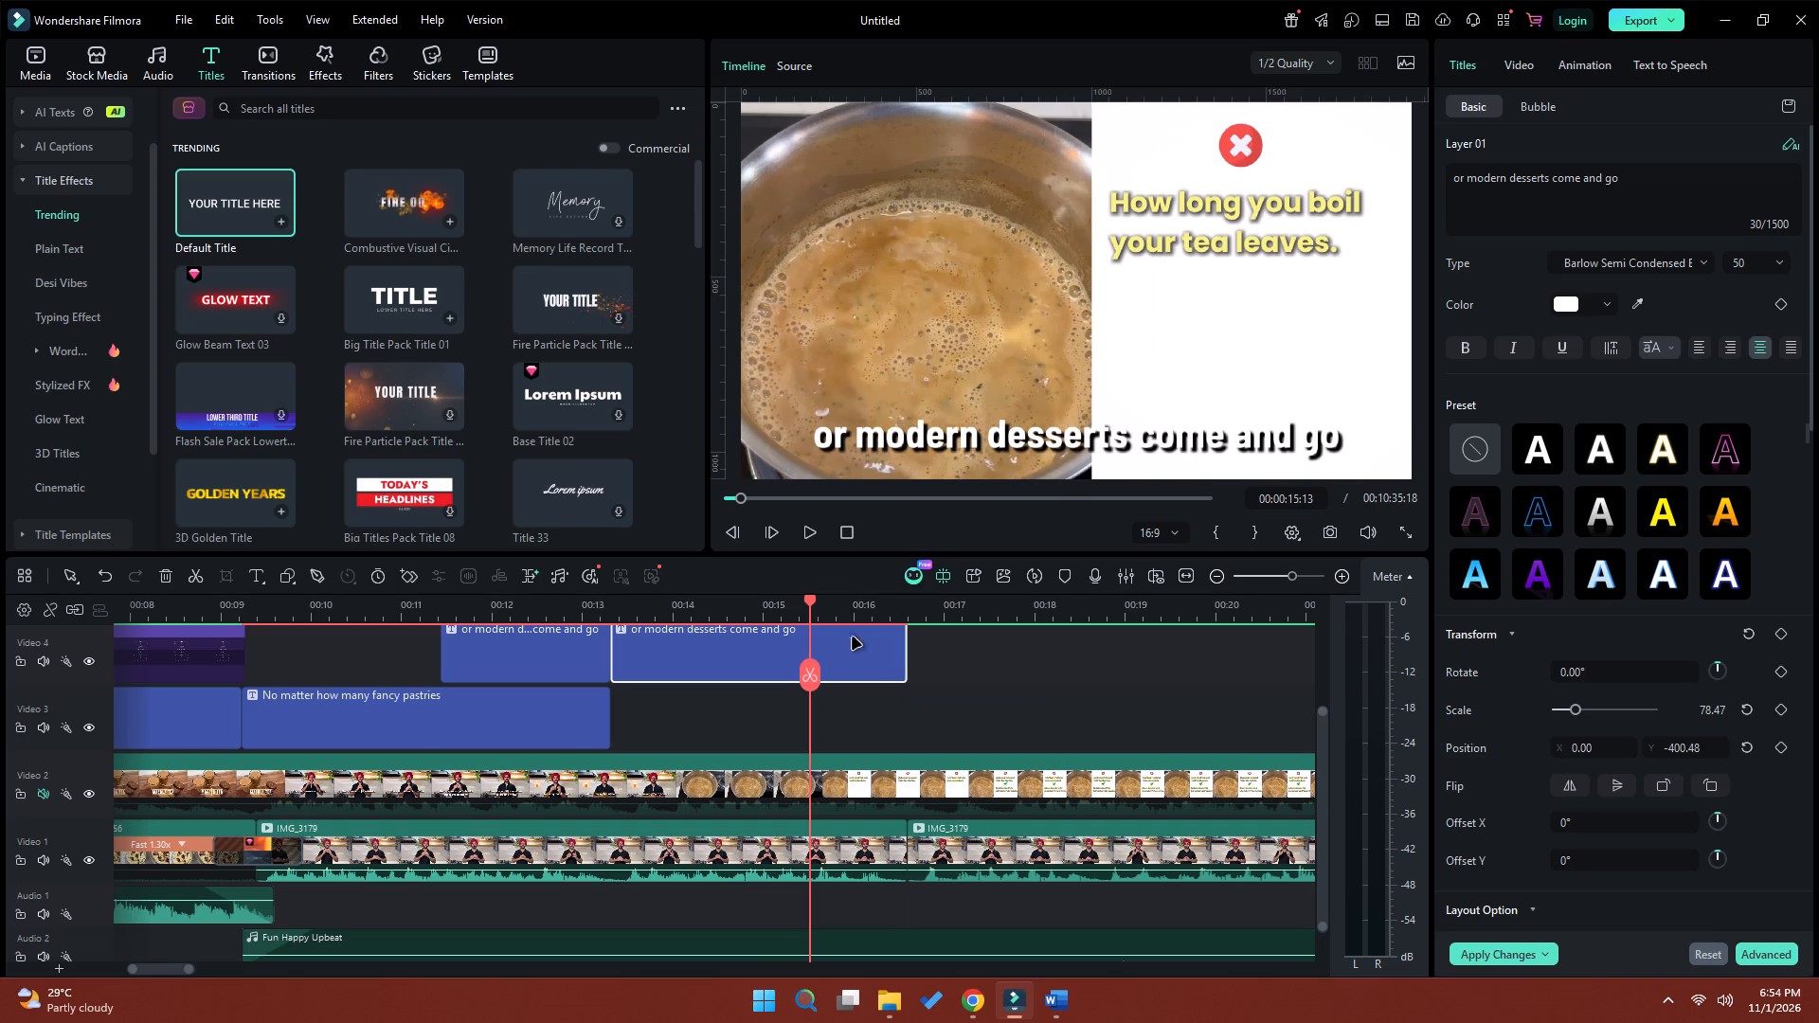
# Copy "nothing will ever truly replace a classic Kheer" from the kheer october 2026 script in Chrome and return to Filmora.
pyautogui.click(1061, 997)
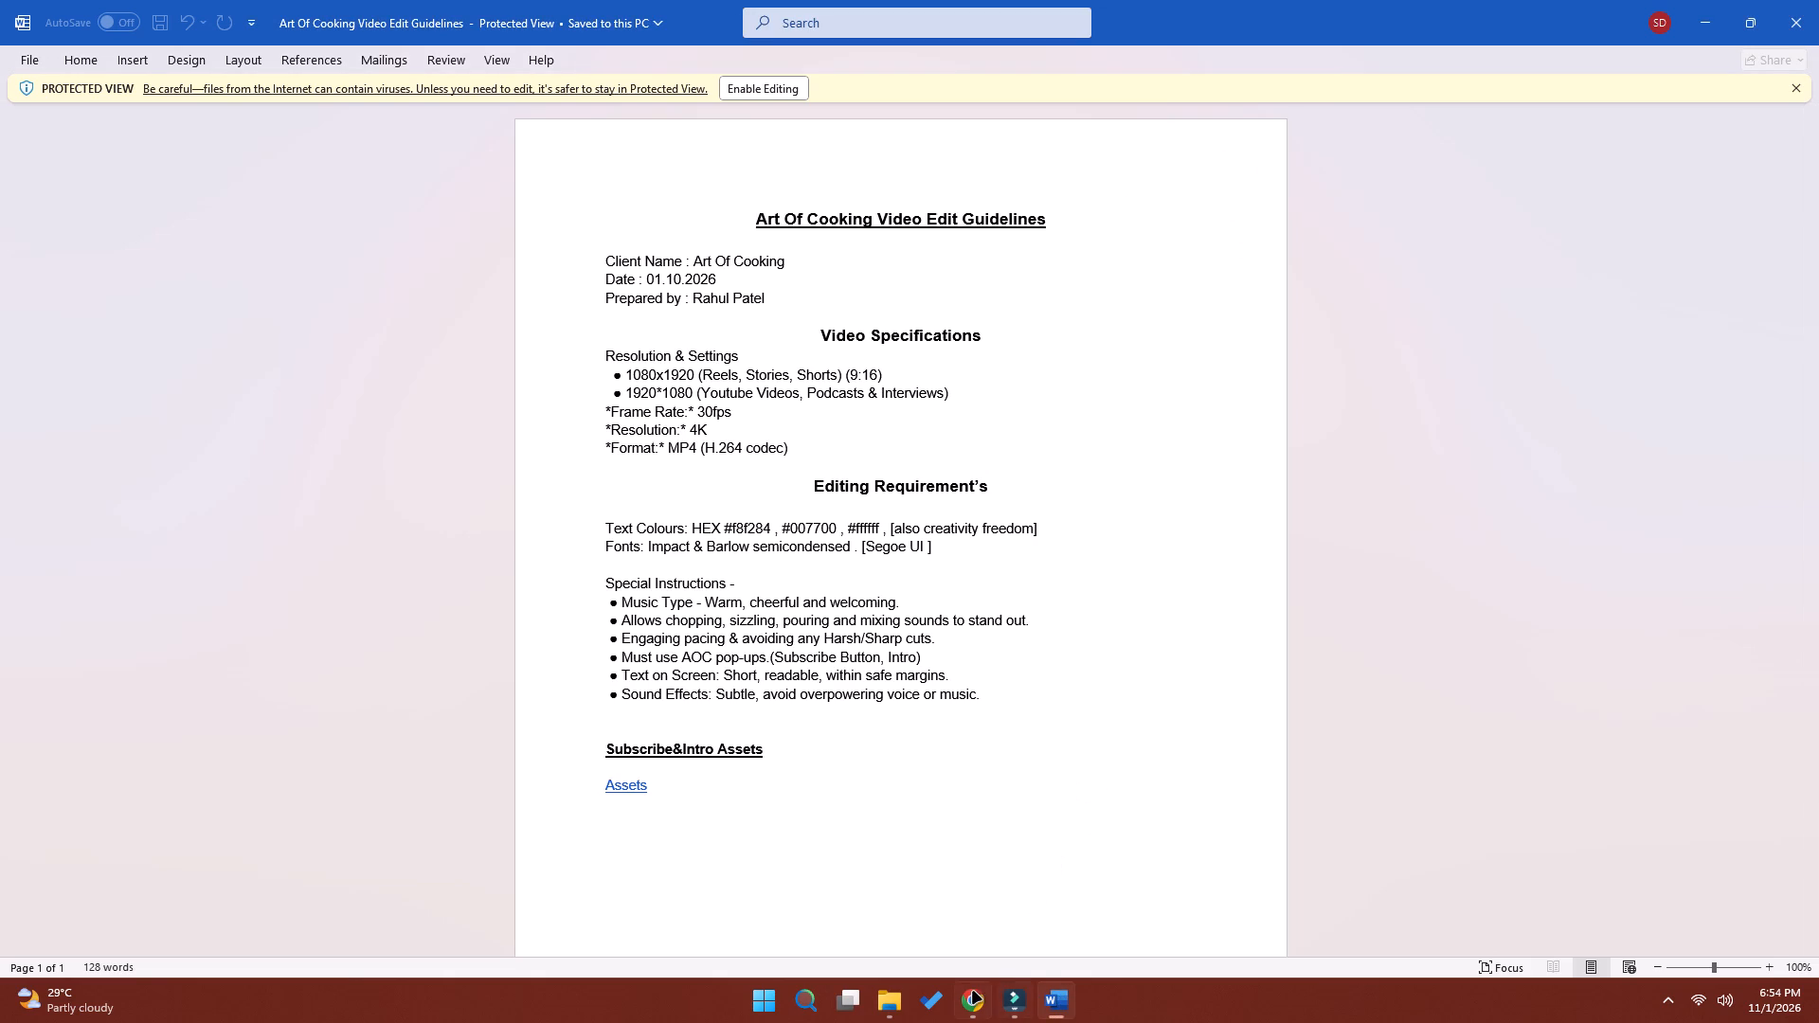
pyautogui.click(969, 1004)
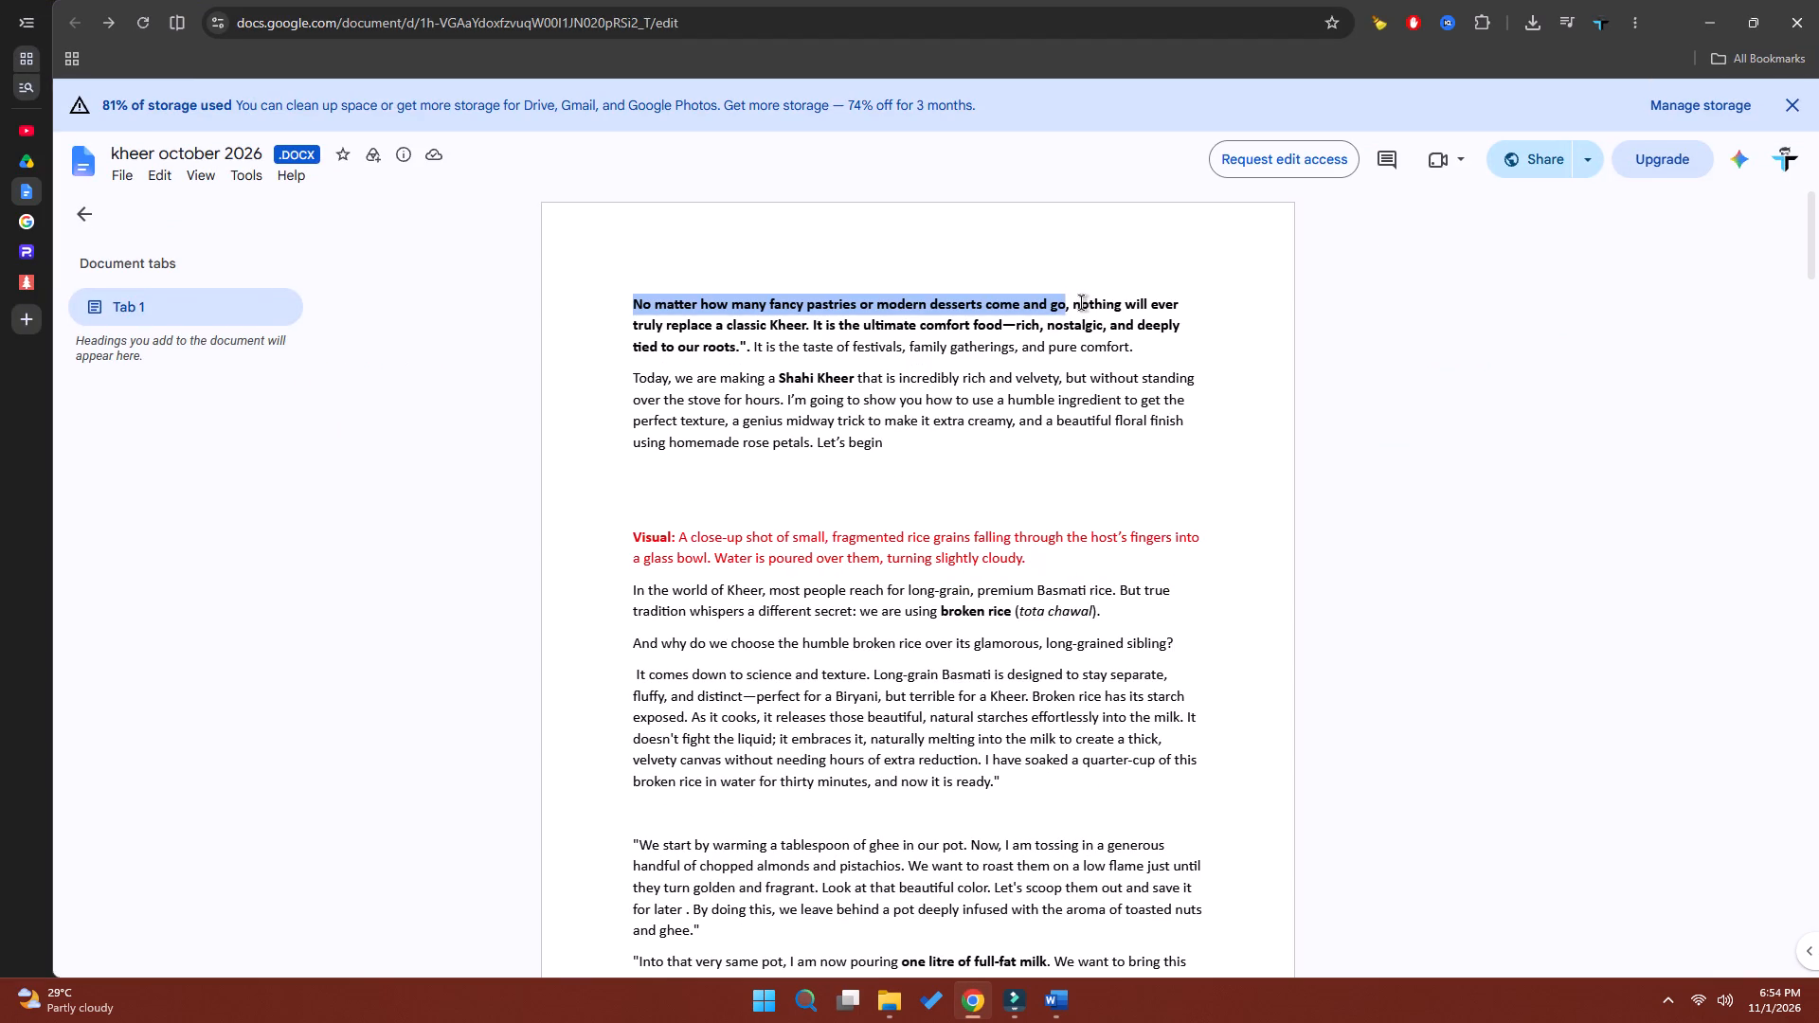
pyautogui.moveTo(1074, 303); pyautogui.dragTo(923, 315)
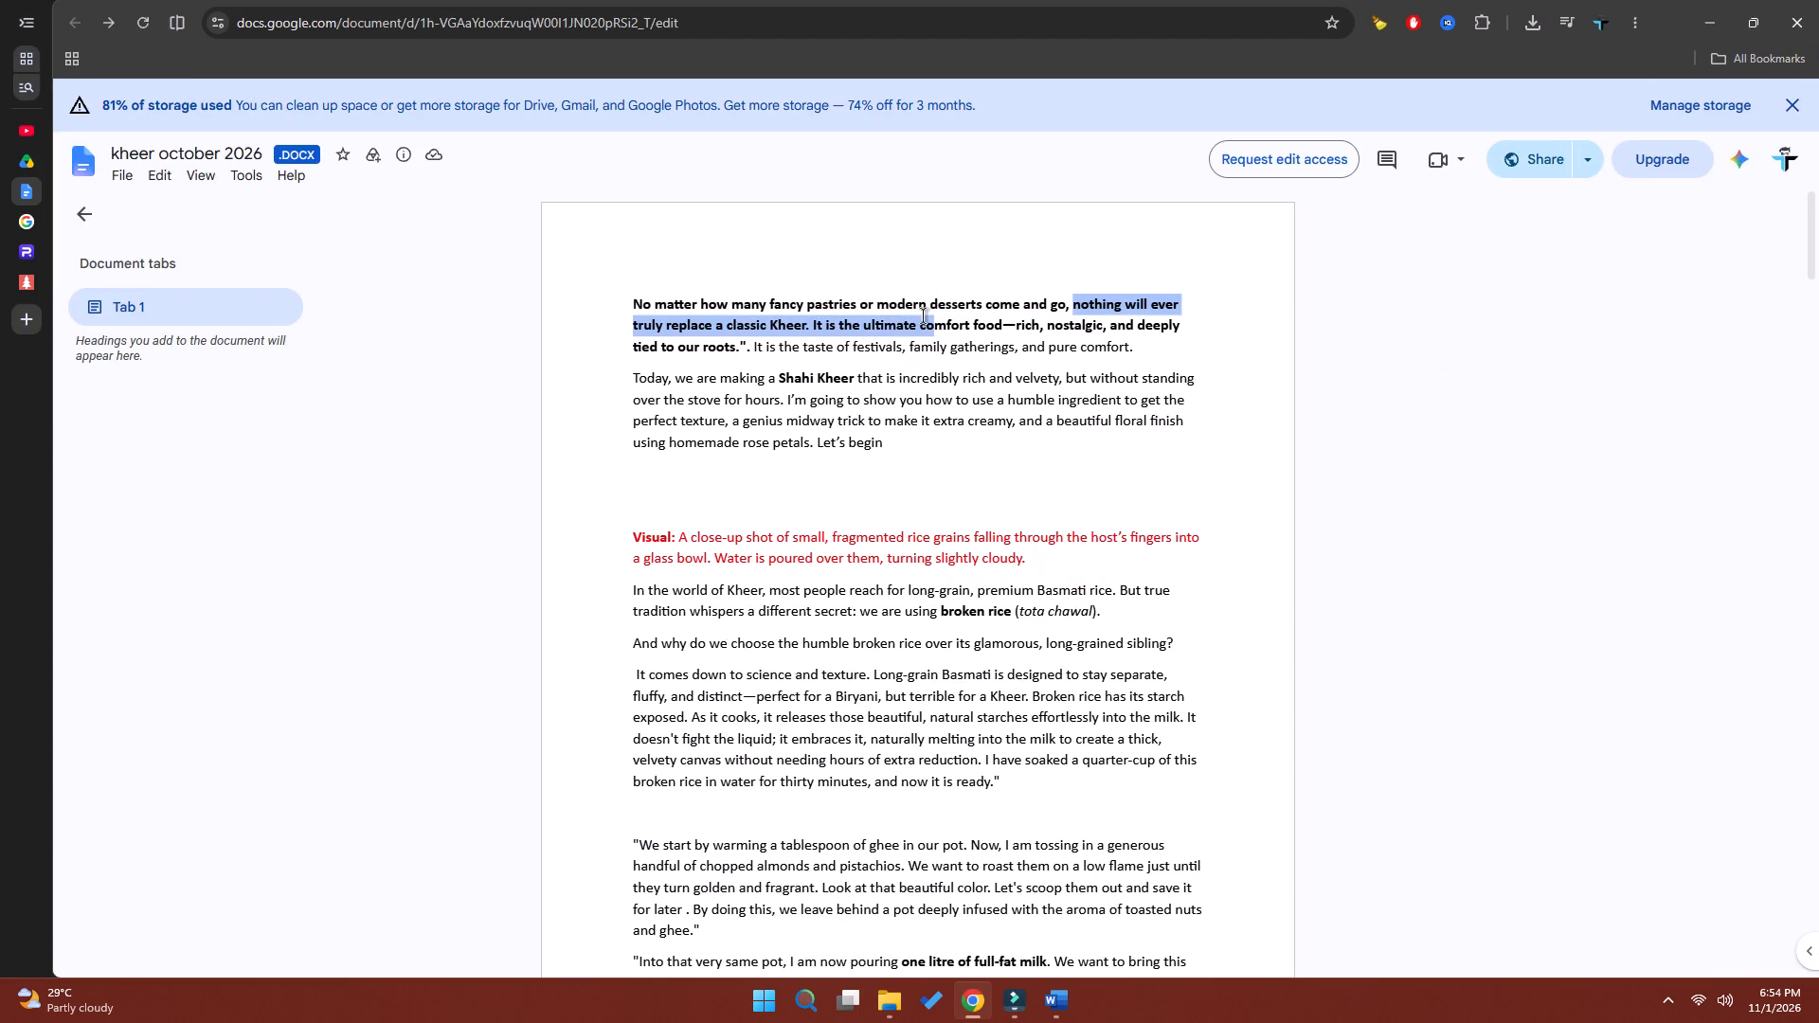
pyautogui.moveTo(923, 315); pyautogui.dragTo(805, 318)
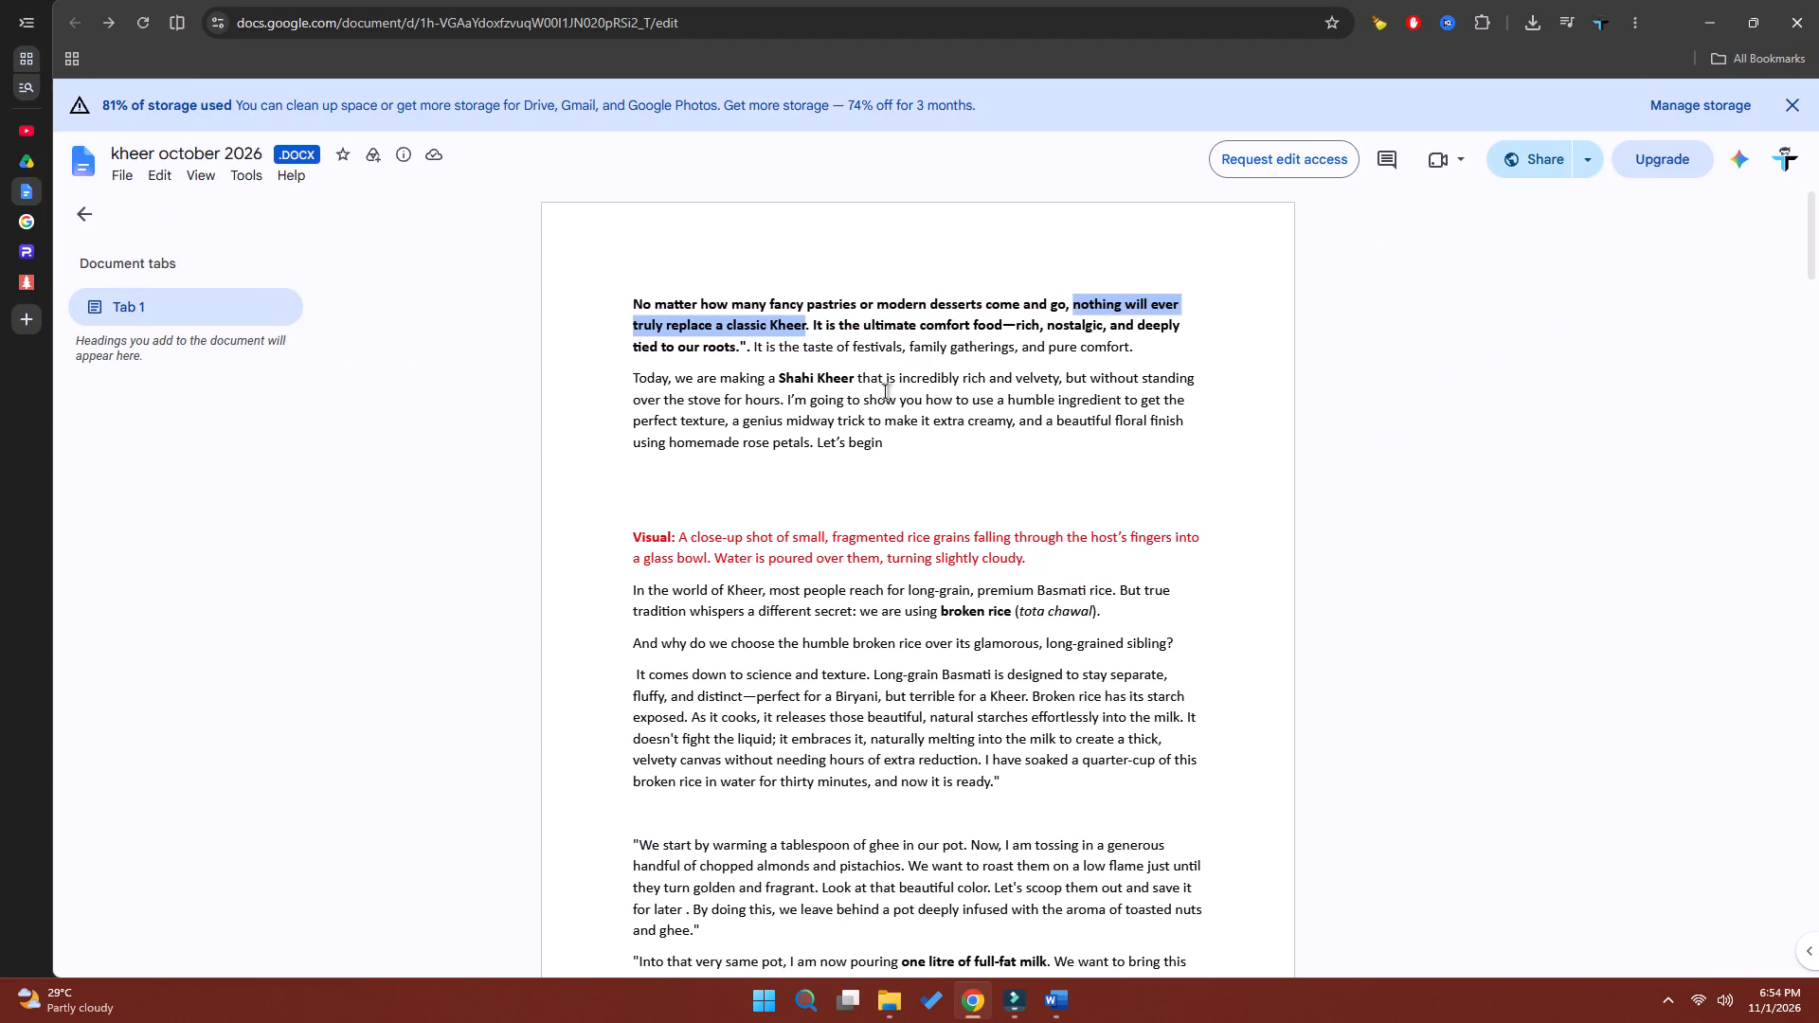
pyautogui.hotkey('ctrl', 'c')
pyautogui.click(1705, 25)
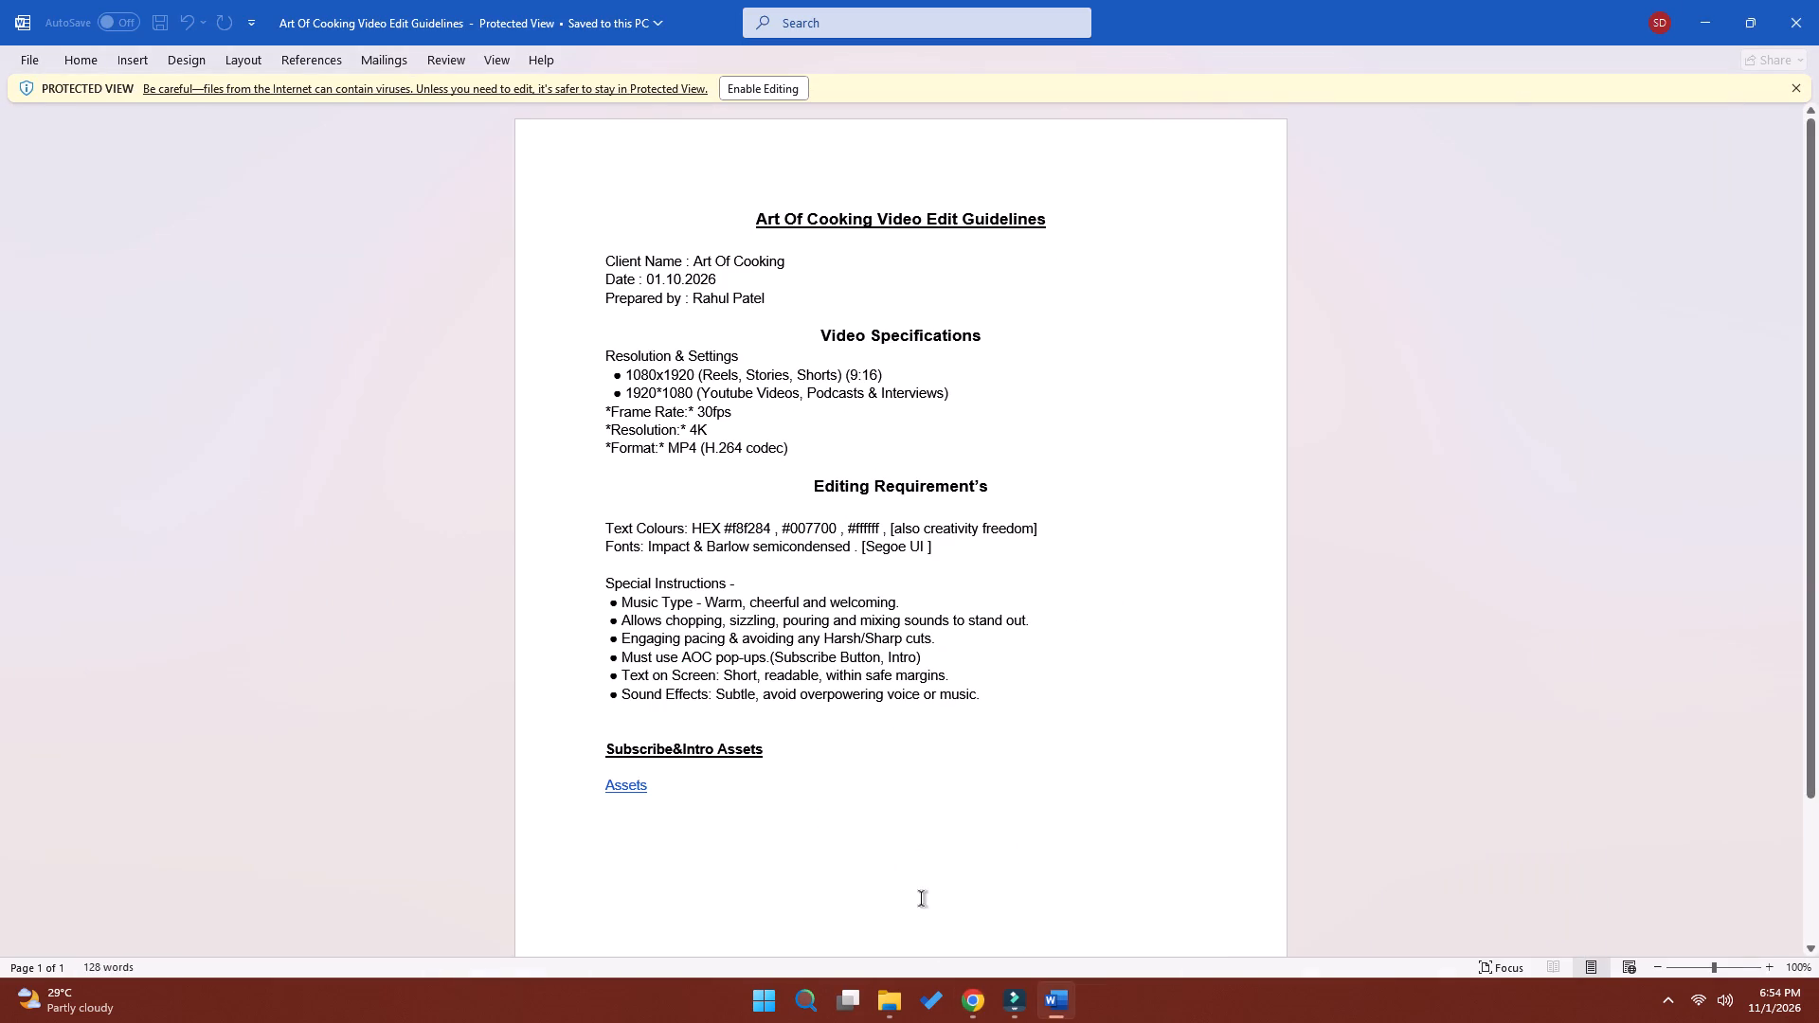
pyautogui.click(1010, 1011)
# Replace the copied Video 4 title's text with the script line, capitalised as "Nothing will ever truly replace a classic Kheer".
pyautogui.click(736, 657)
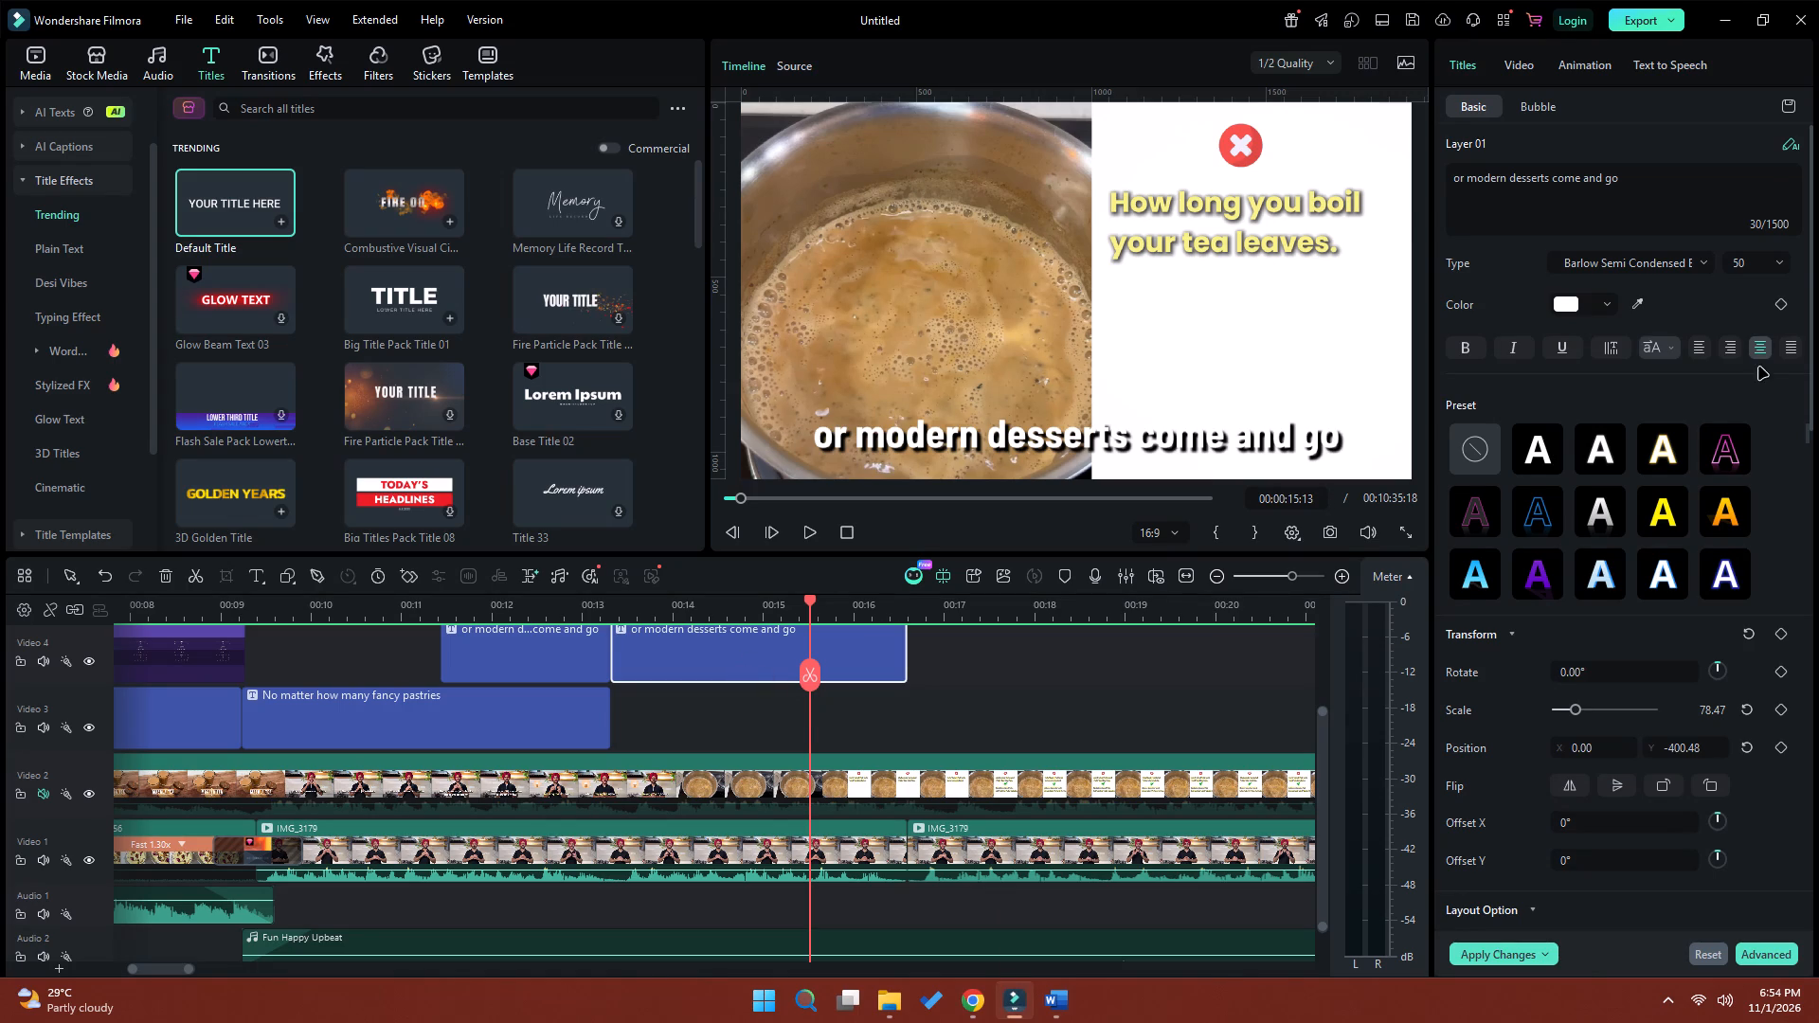
pyautogui.moveTo(1637, 182); pyautogui.dragTo(1453, 173)
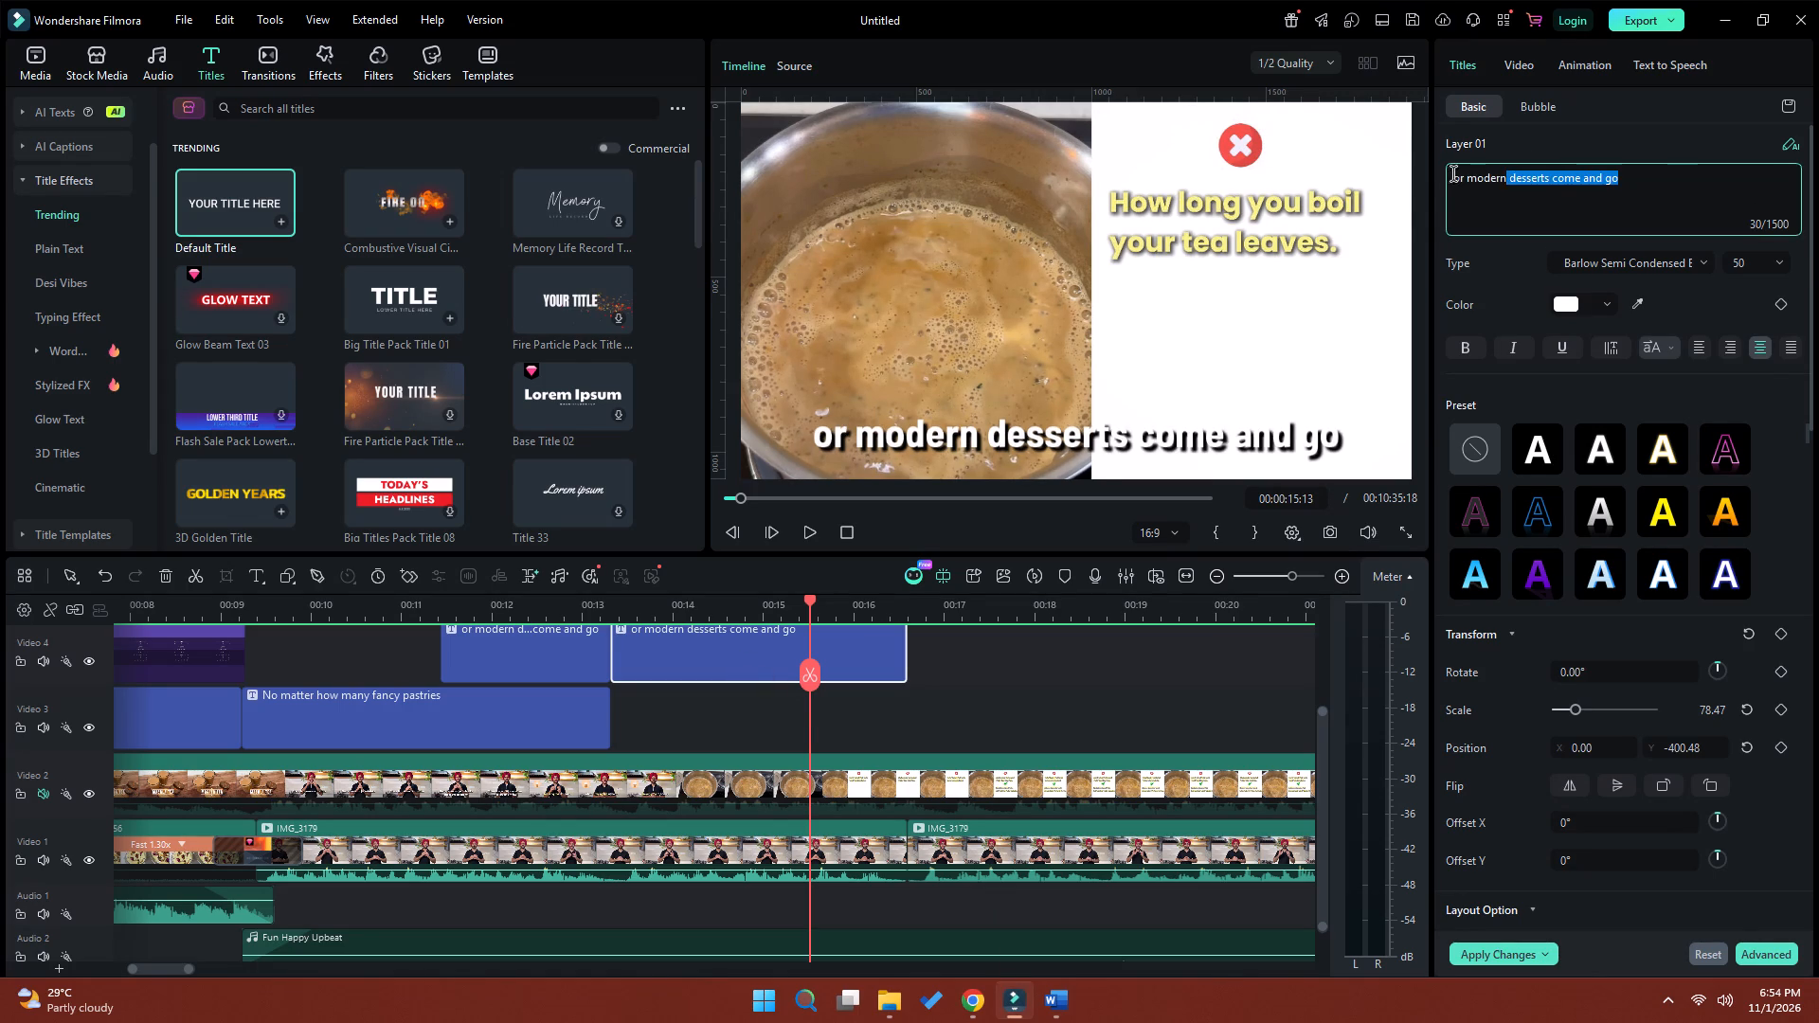
pyautogui.moveTo(1453, 173); pyautogui.dragTo(1439, 175)
pyautogui.hotkey('ctrl', 'v')
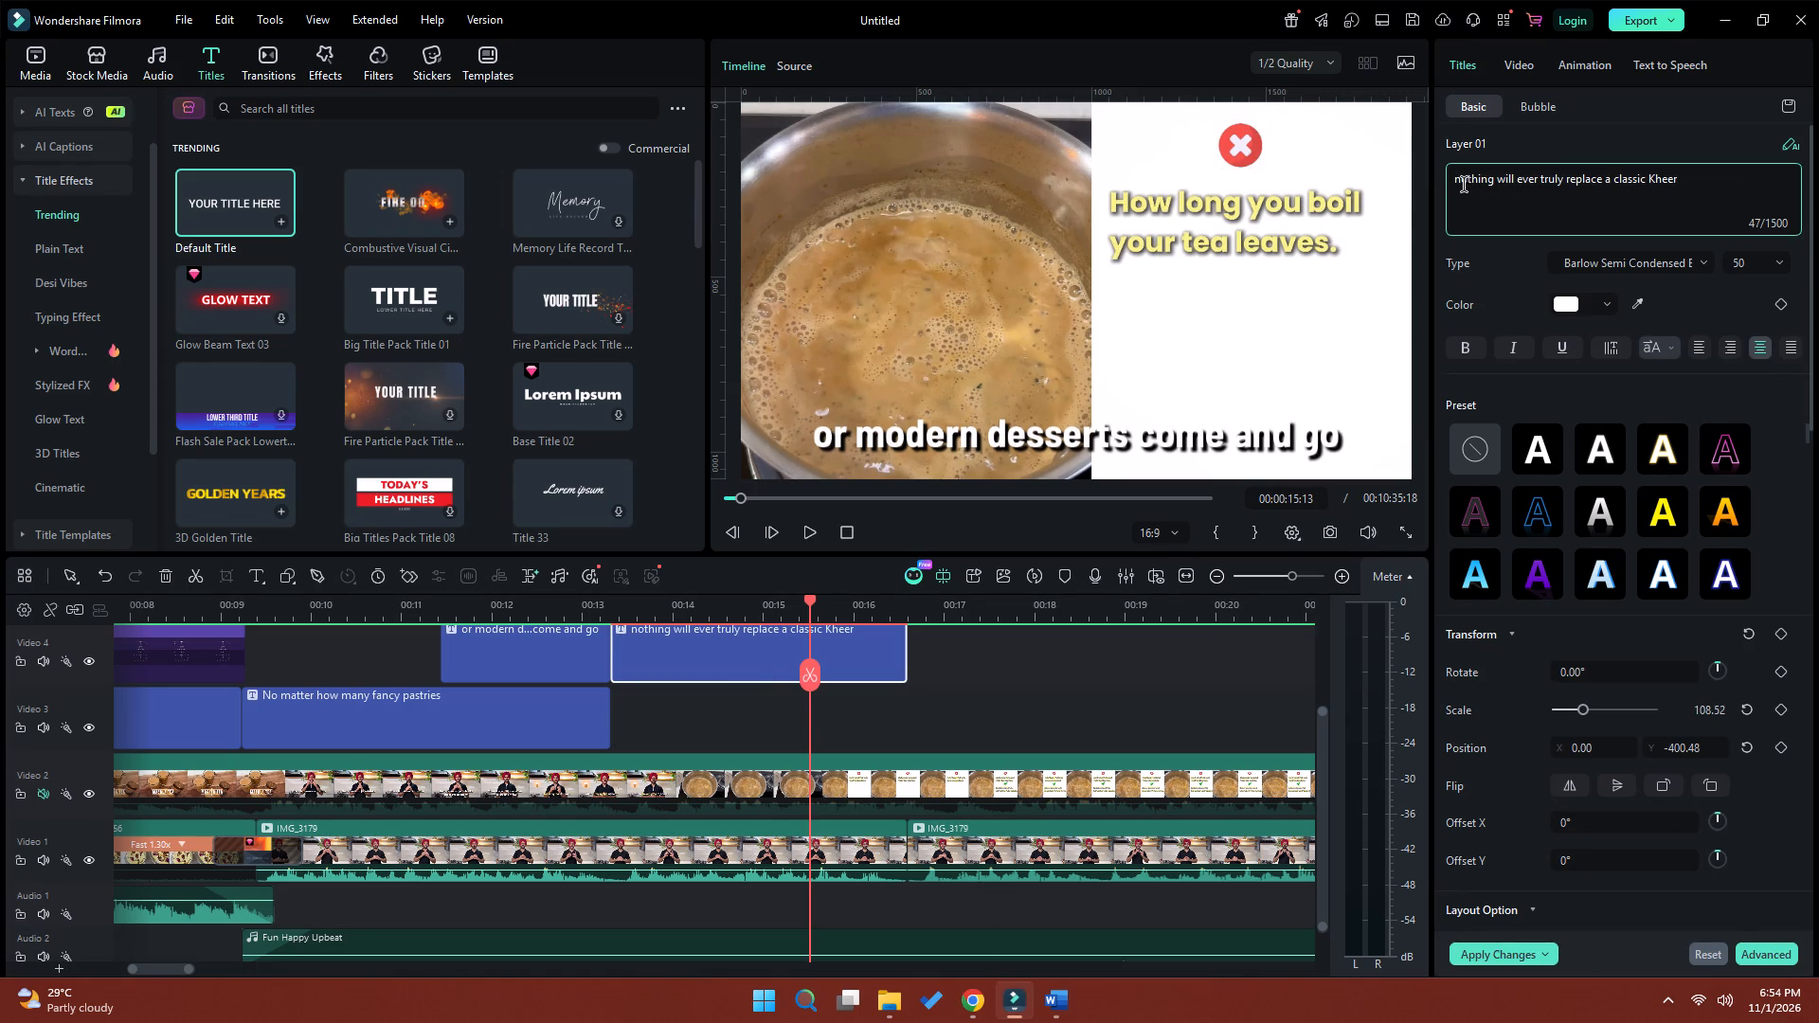
pyautogui.click(1462, 182)
pyautogui.press('BackSpace')
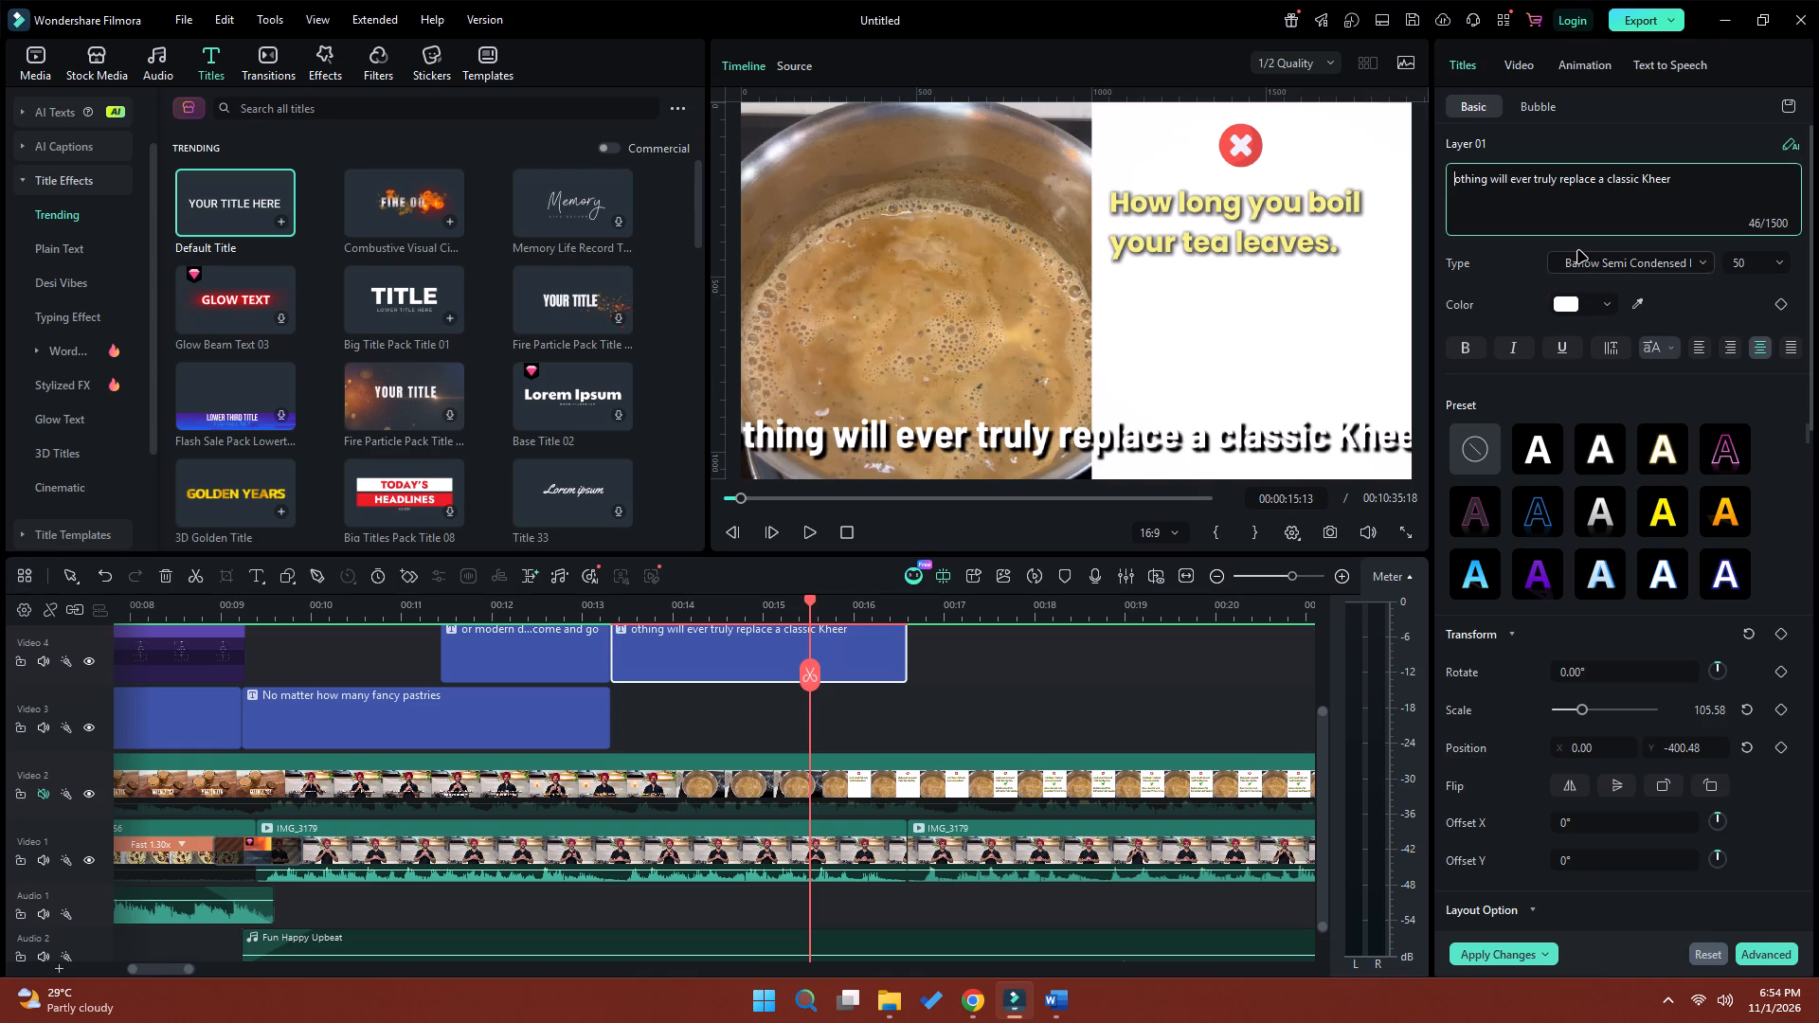
pyautogui.hotkey('shift', 'n')
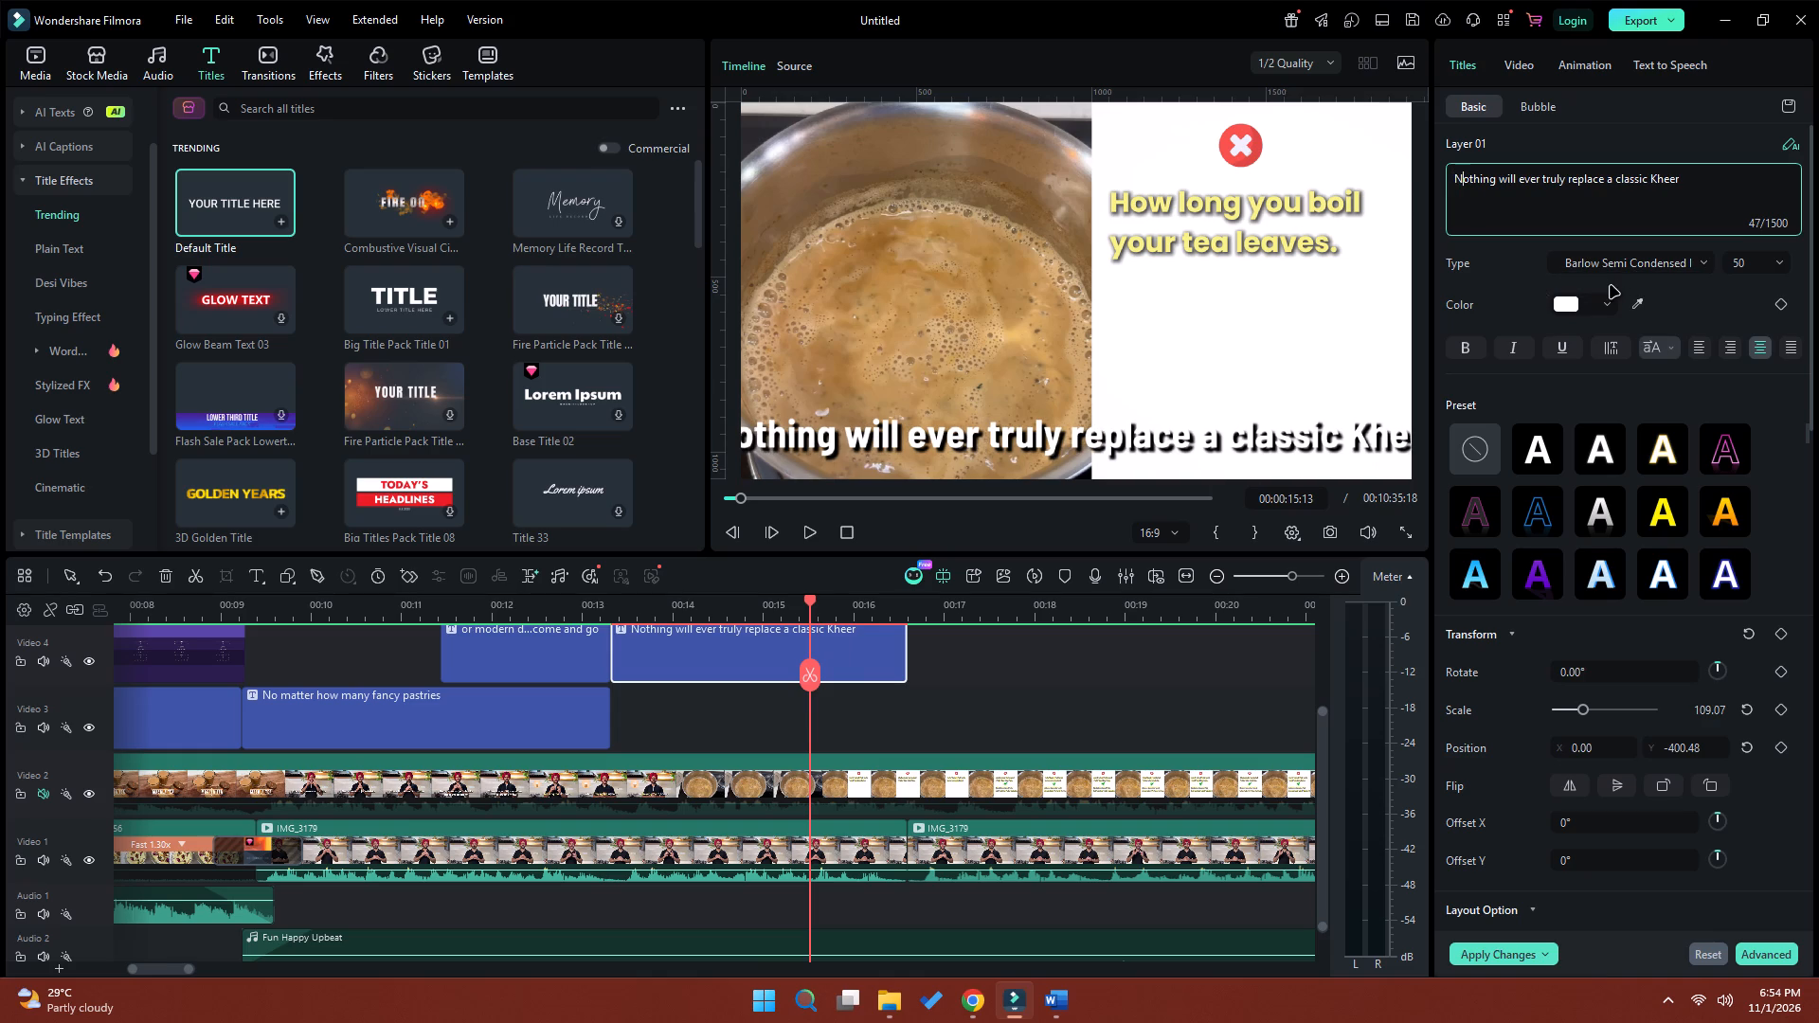
pyautogui.click(1606, 180)
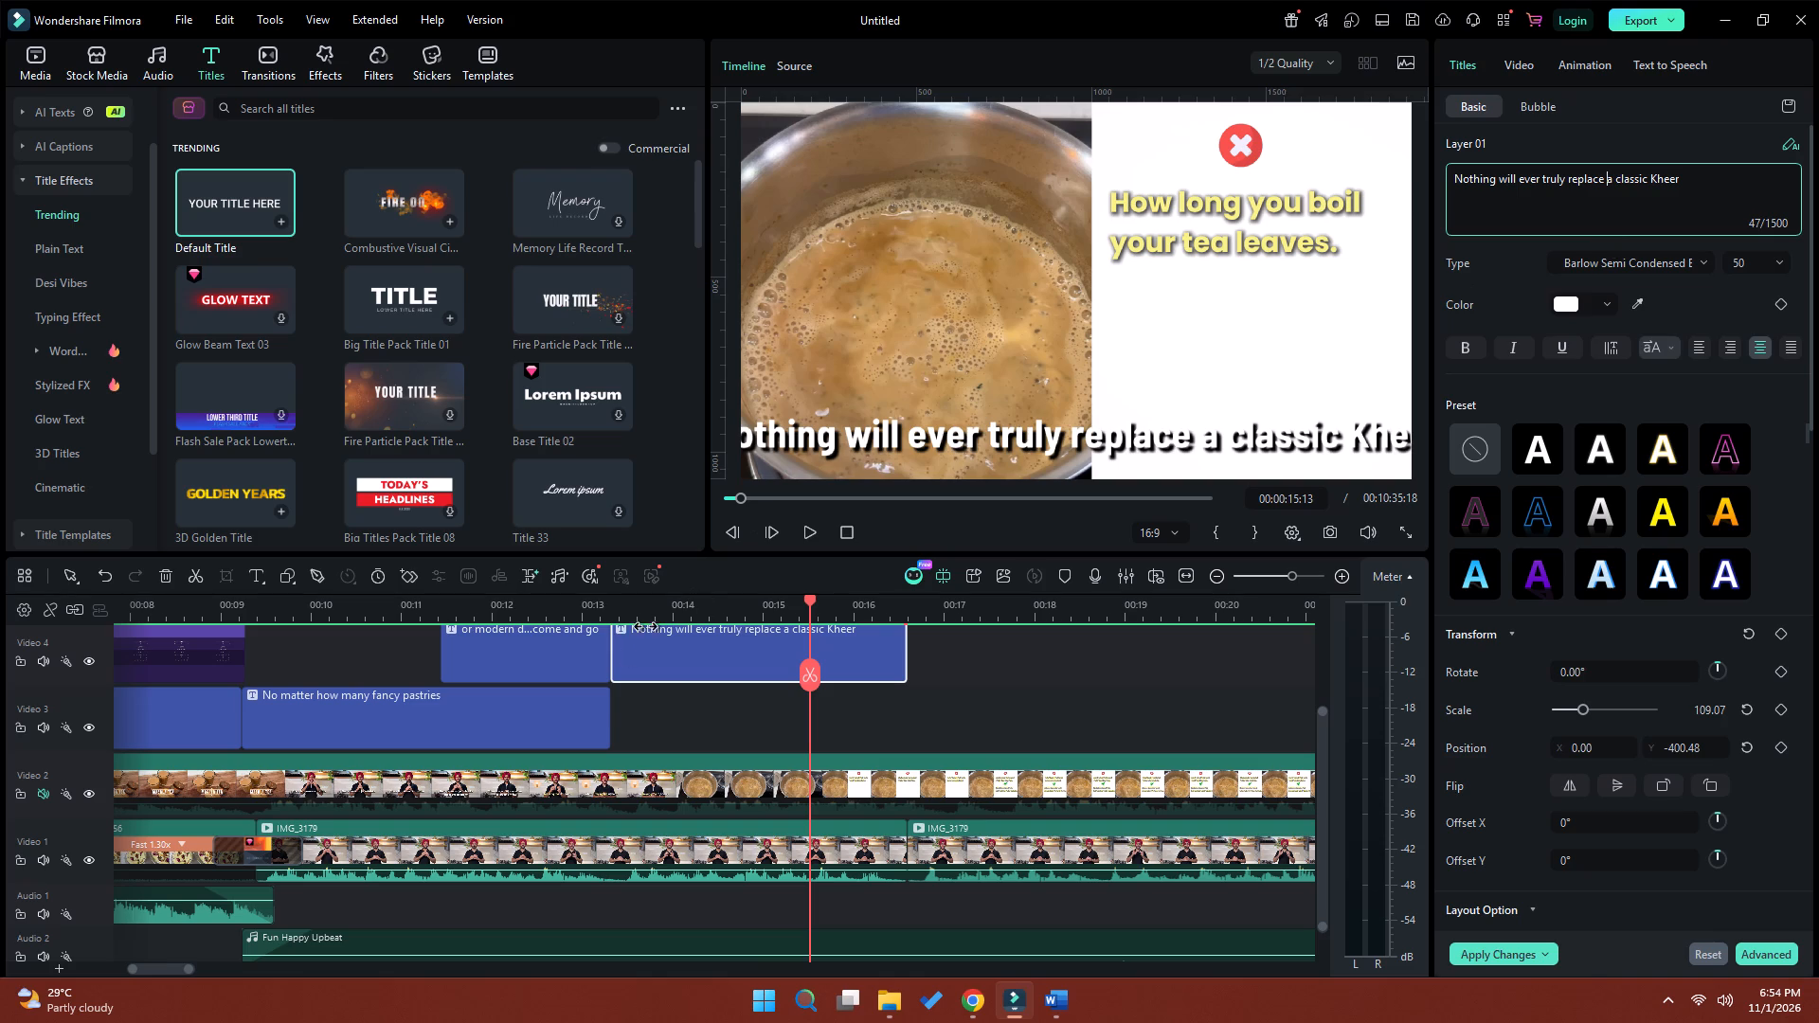
# Extend the "No matter how many fancy pastries" title on Video 3 to end together with the second Video 4 title.
pyautogui.click(582, 731)
pyautogui.moveTo(610, 718); pyautogui.dragTo(830, 723)
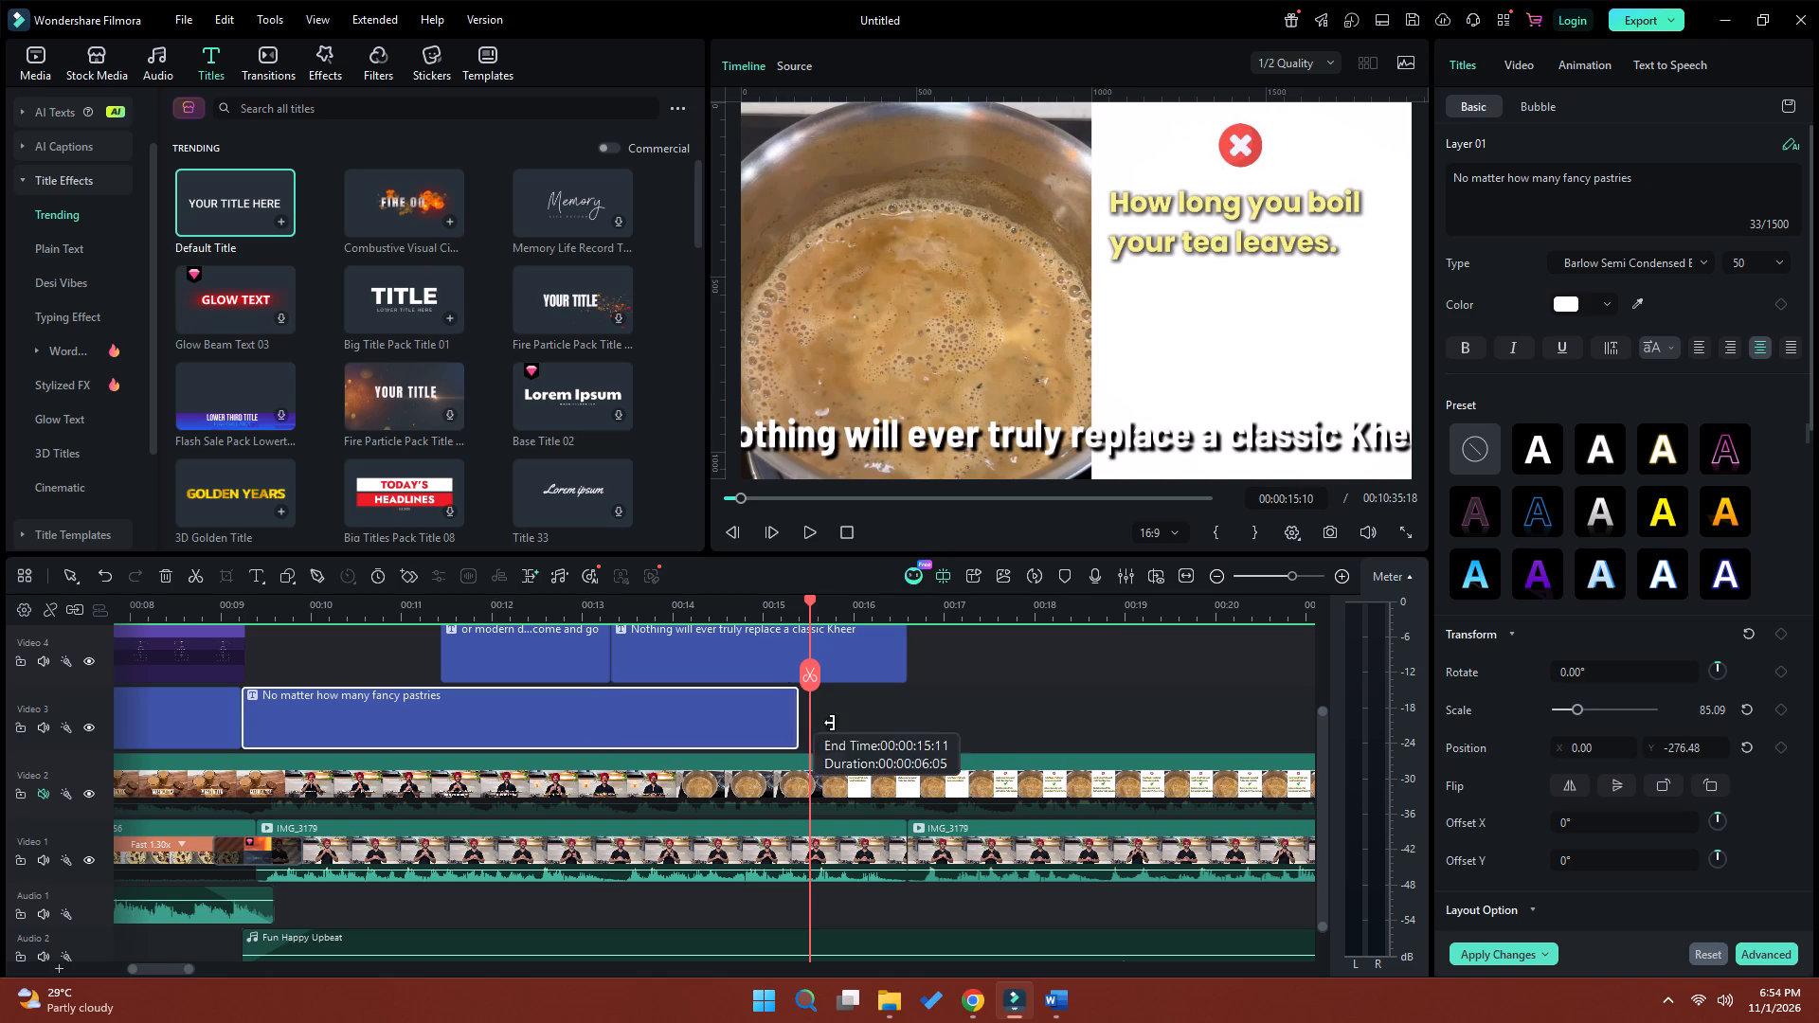
pyautogui.moveTo(830, 723); pyautogui.dragTo(909, 723)
# Split the "No matter how many fancy pastries" title on Video 3 at 00:00:13:08, where the second Video 4 title starts.
pyautogui.click(768, 607)
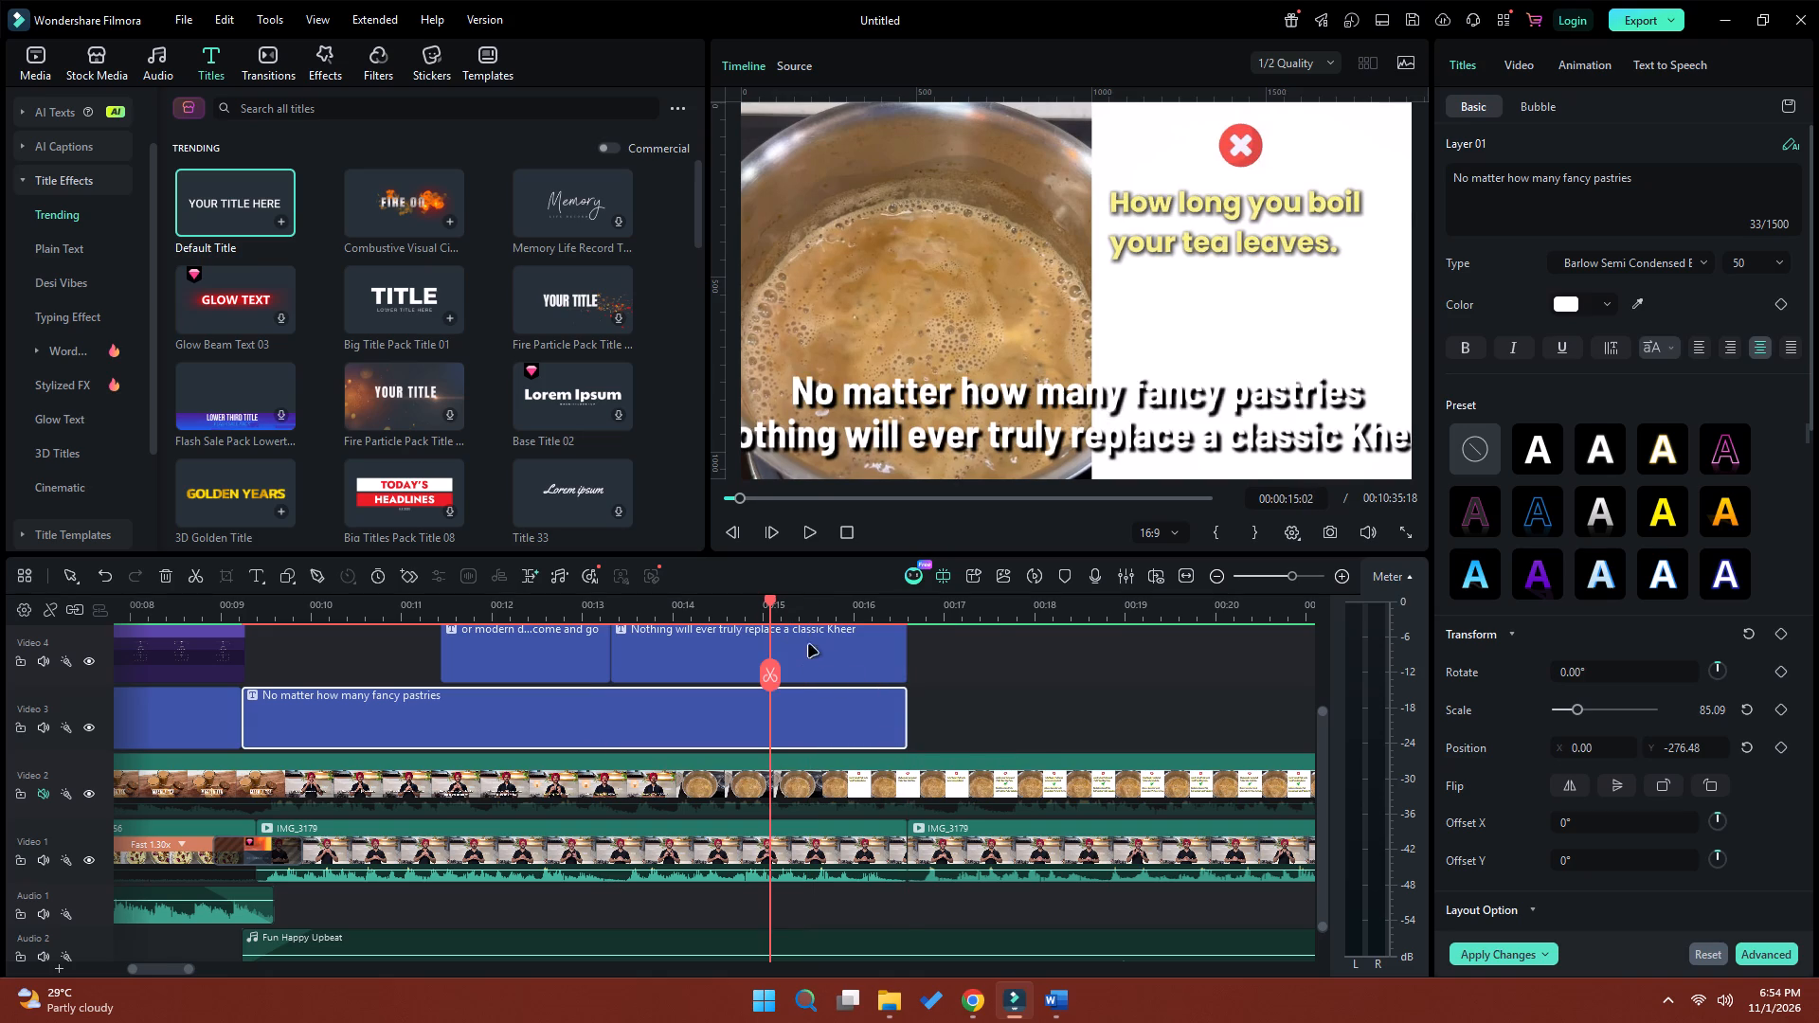
pyautogui.click(828, 655)
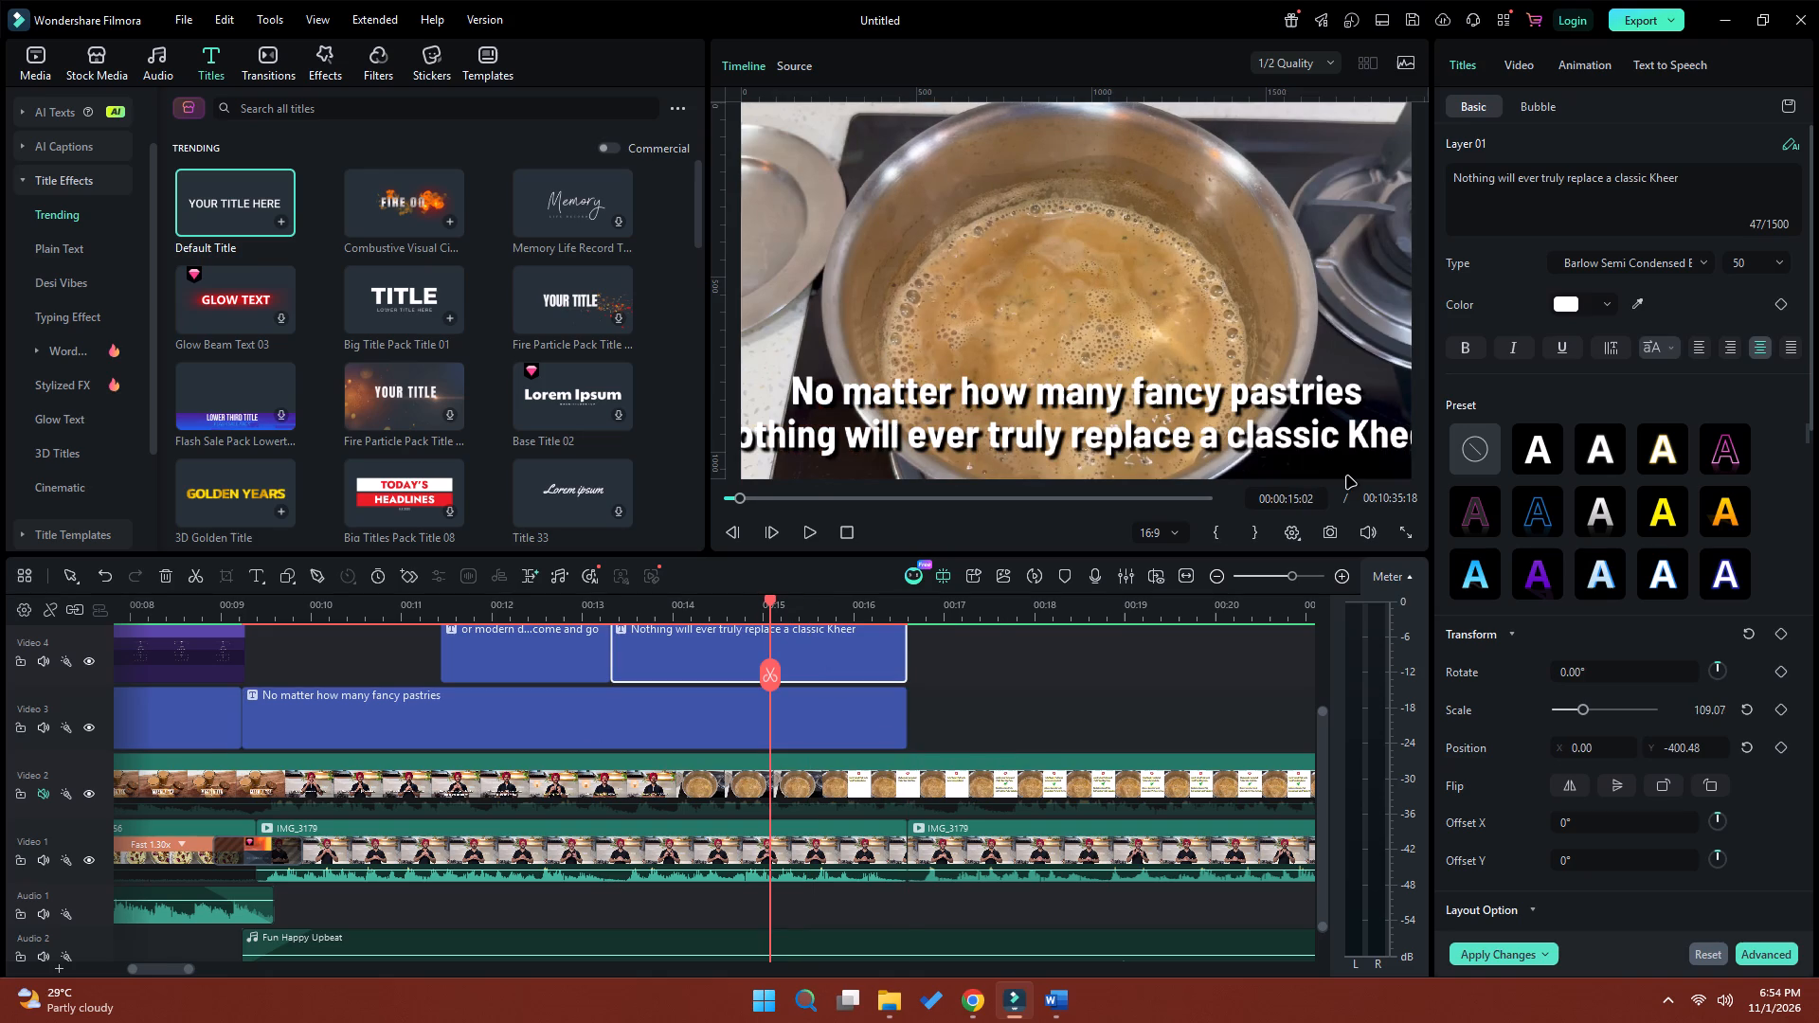
pyautogui.click(670, 608)
pyautogui.press('Up')
pyautogui.click(654, 733)
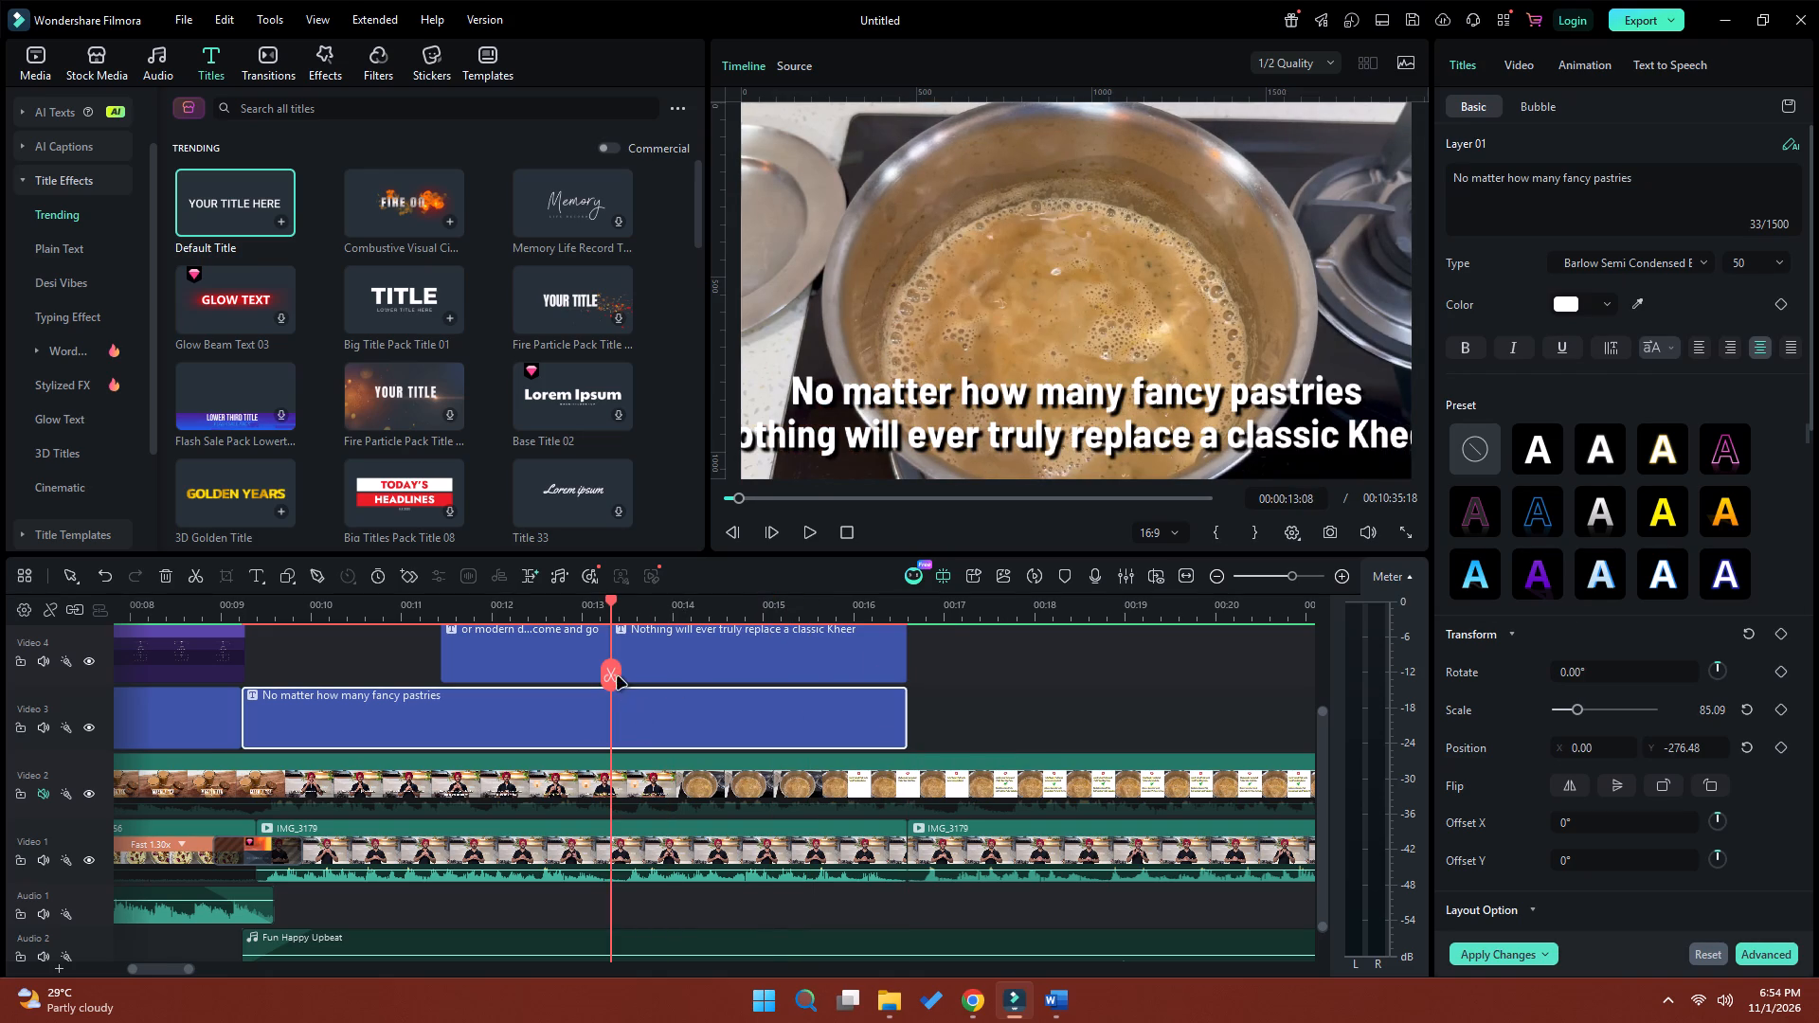
pyautogui.click(617, 675)
# Change the text of the second split title on Video 3 to "nothing will ever truly replace".
pyautogui.click(683, 719)
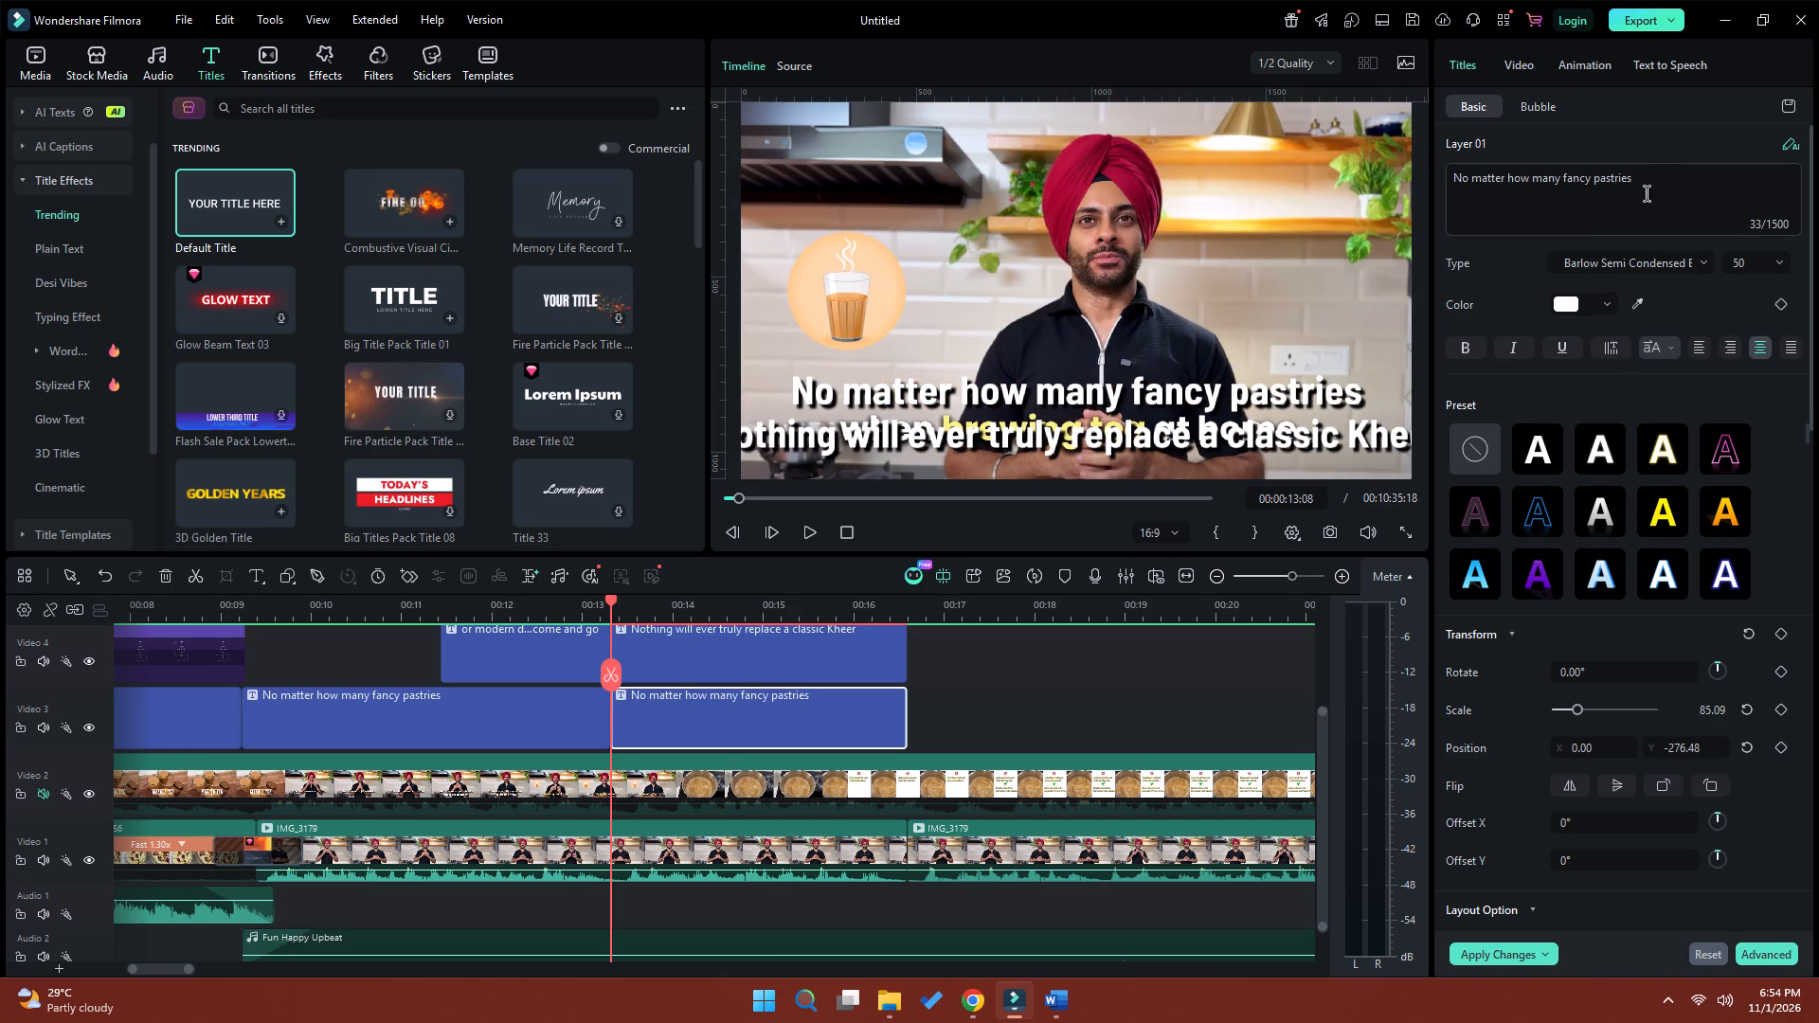
pyautogui.moveTo(1649, 180); pyautogui.dragTo(1440, 177)
pyautogui.hotkey('ctrl', 'v')
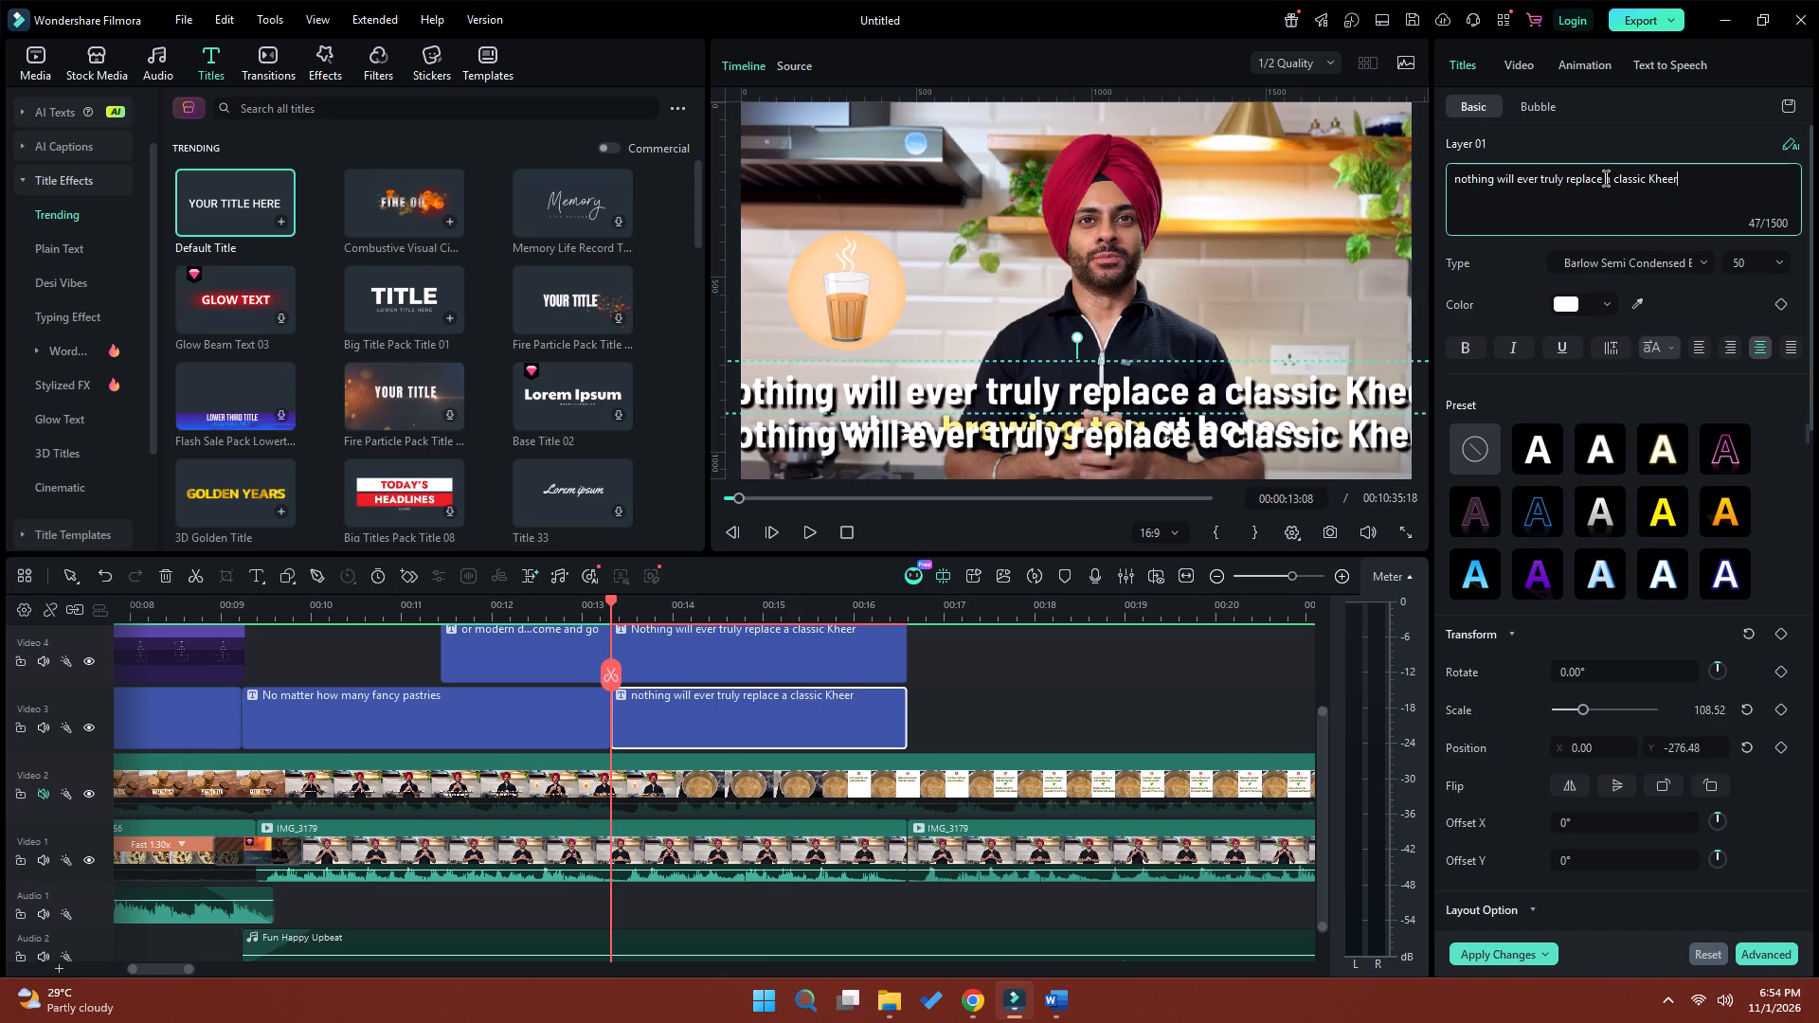
pyautogui.moveTo(1605, 177); pyautogui.dragTo(1786, 177)
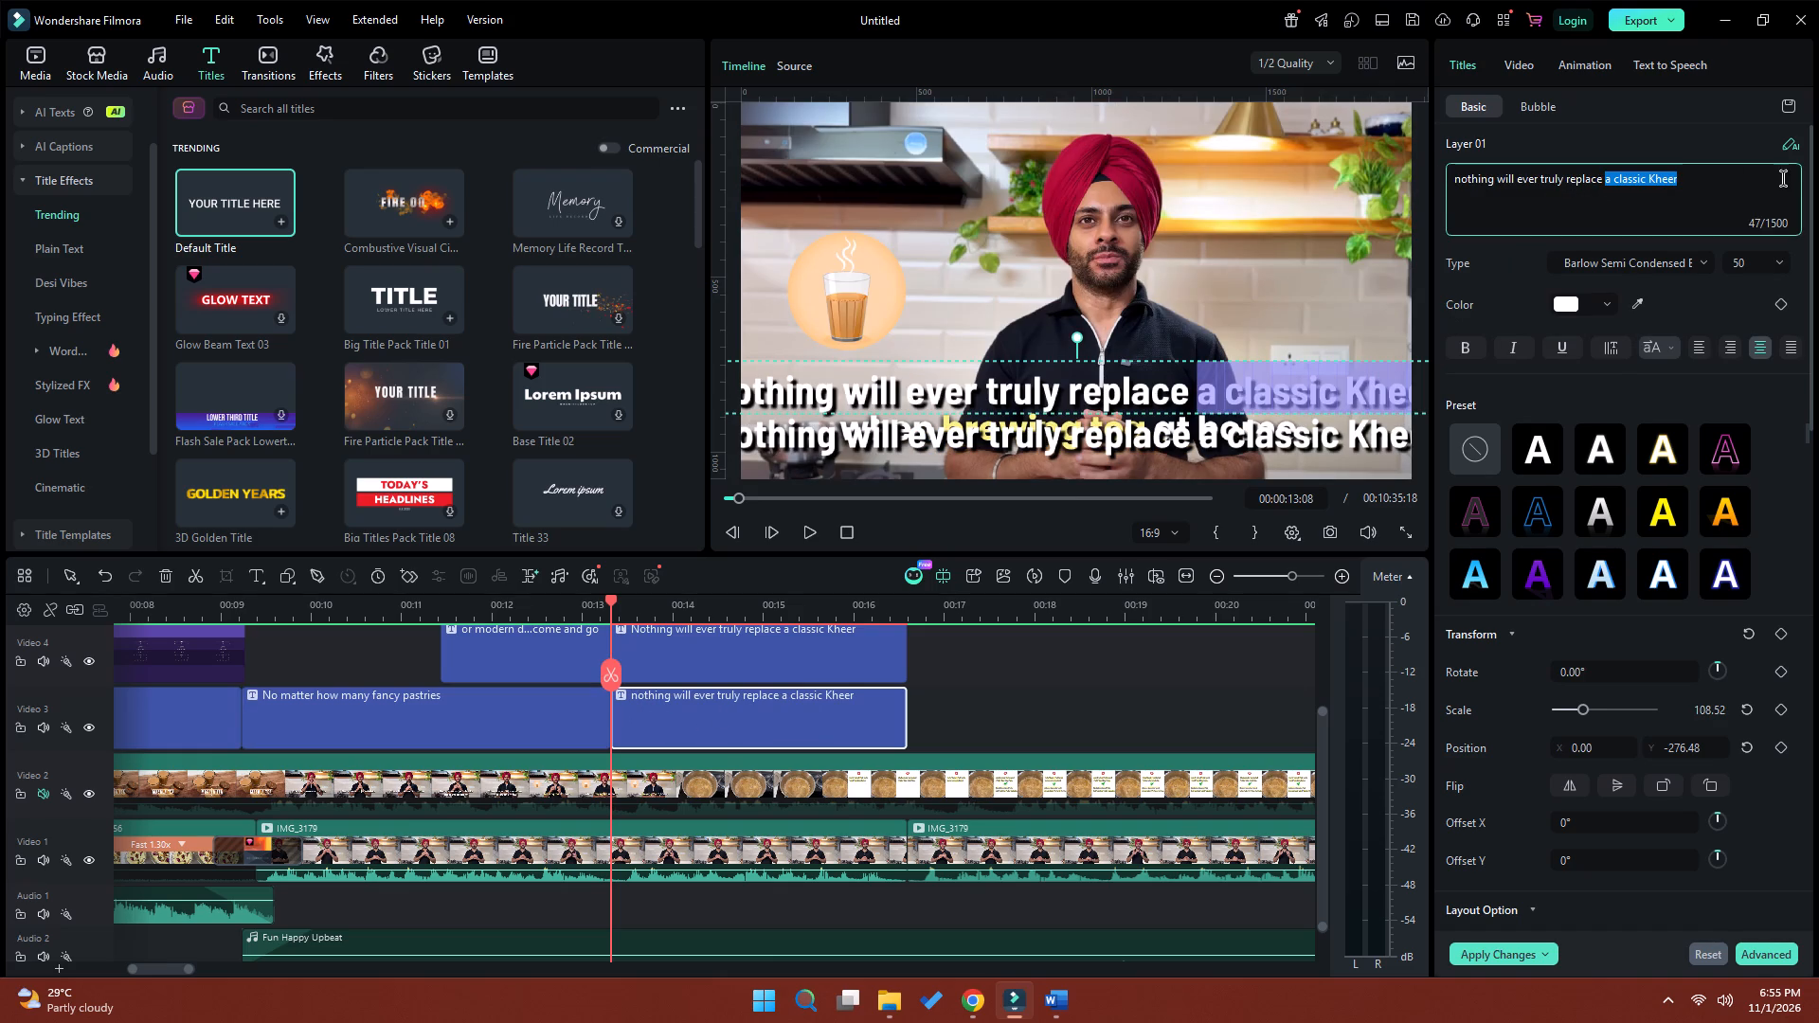
pyautogui.hotkey('ctrl', 'x')
# Shorten the text of the title above it on Video 4 to "a classic Kheer".
pyautogui.click(765, 659)
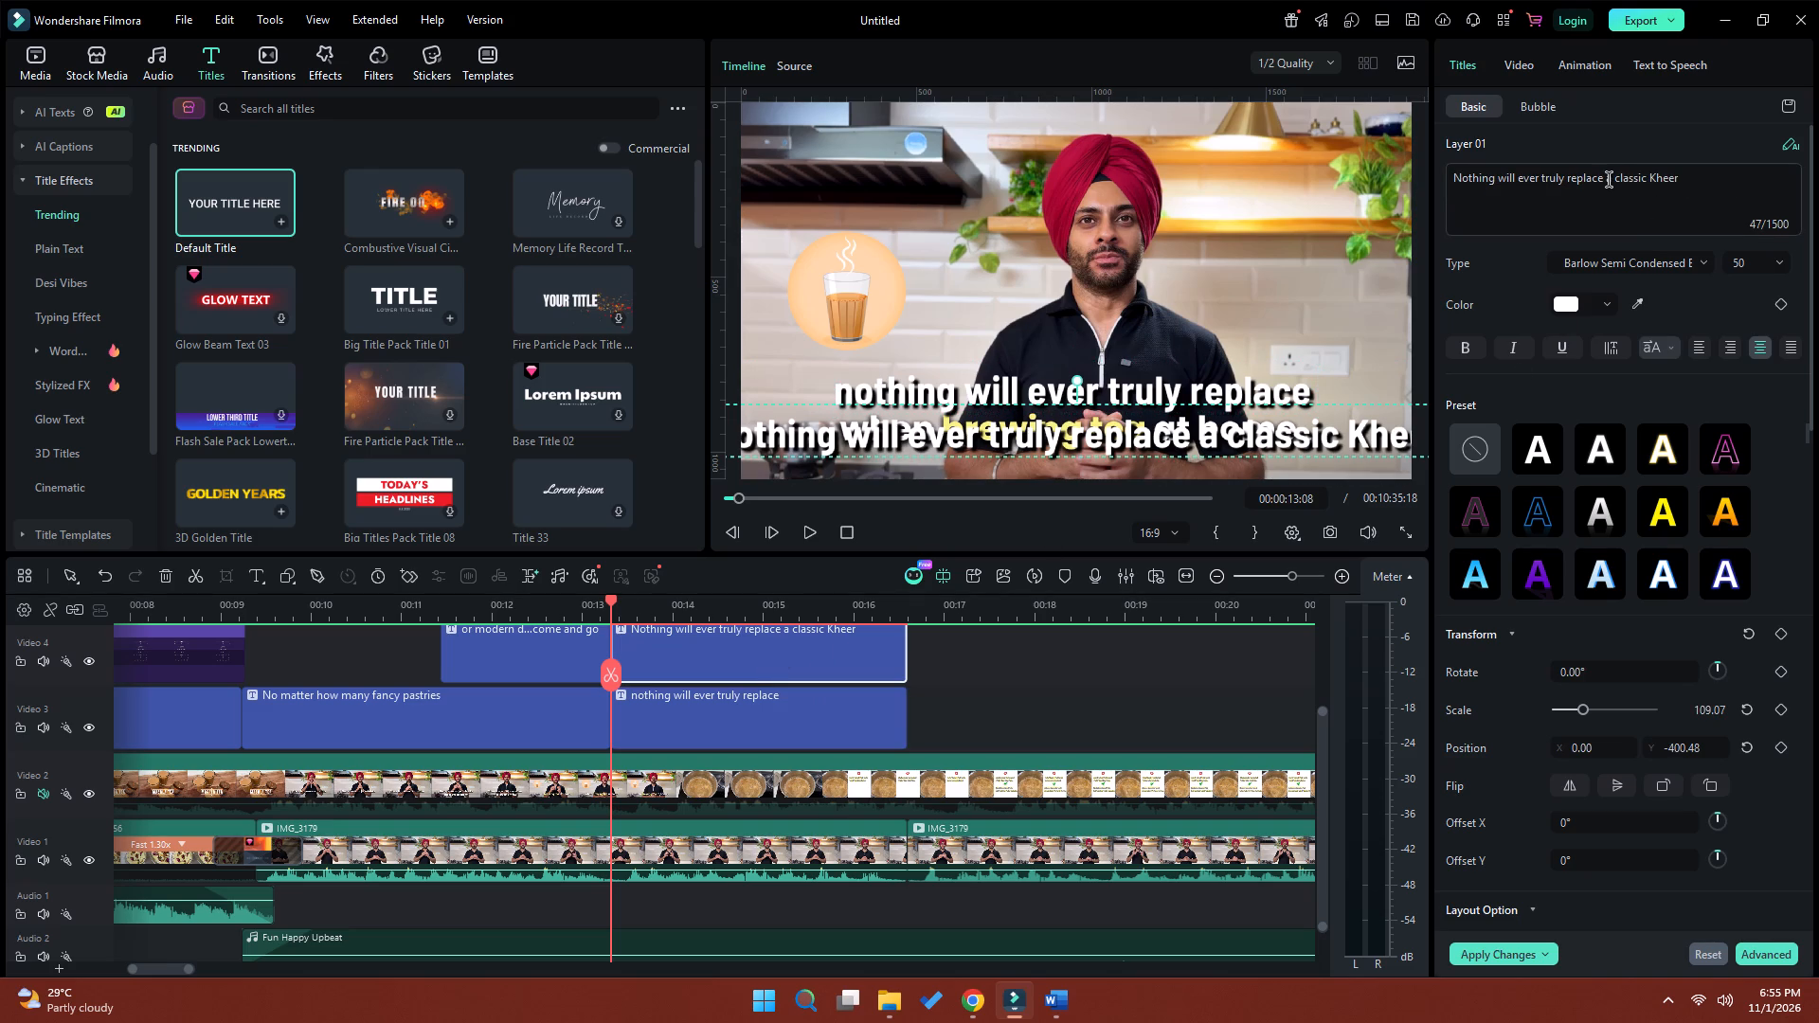
pyautogui.moveTo(1609, 179); pyautogui.dragTo(1353, 188)
pyautogui.click(1576, 189)
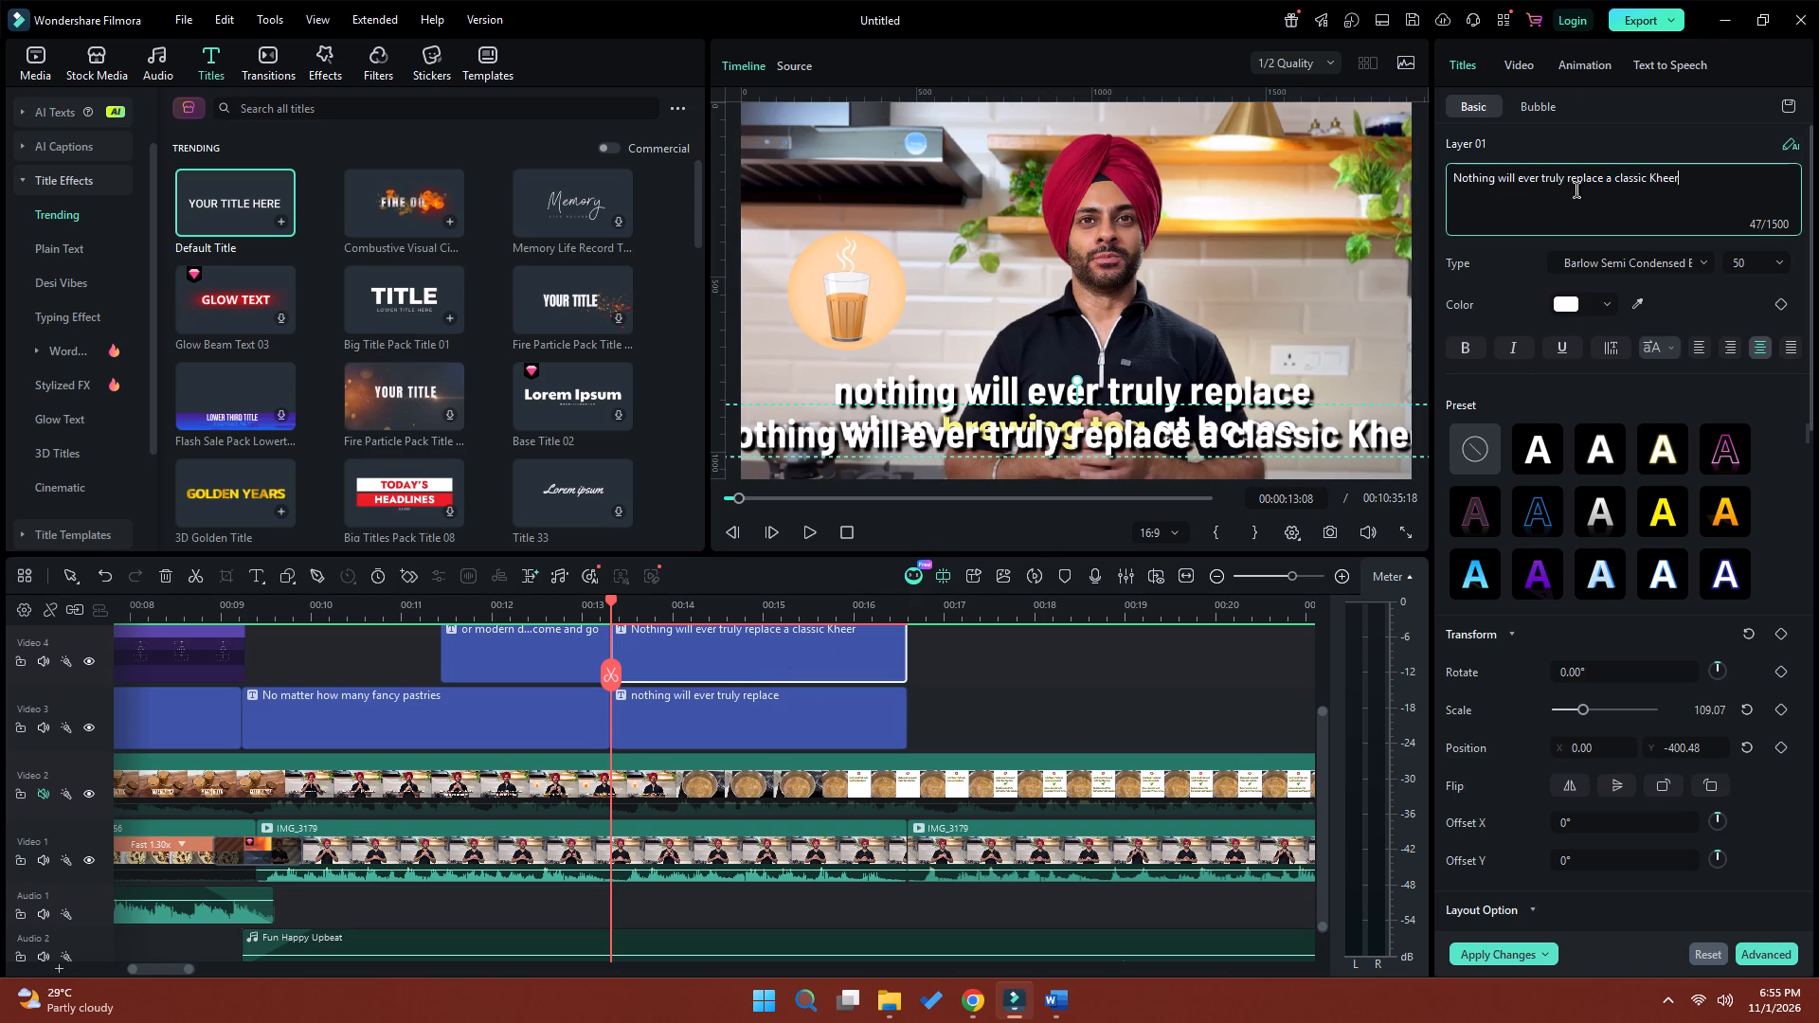
pyautogui.moveTo(1608, 179); pyautogui.dragTo(1374, 181)
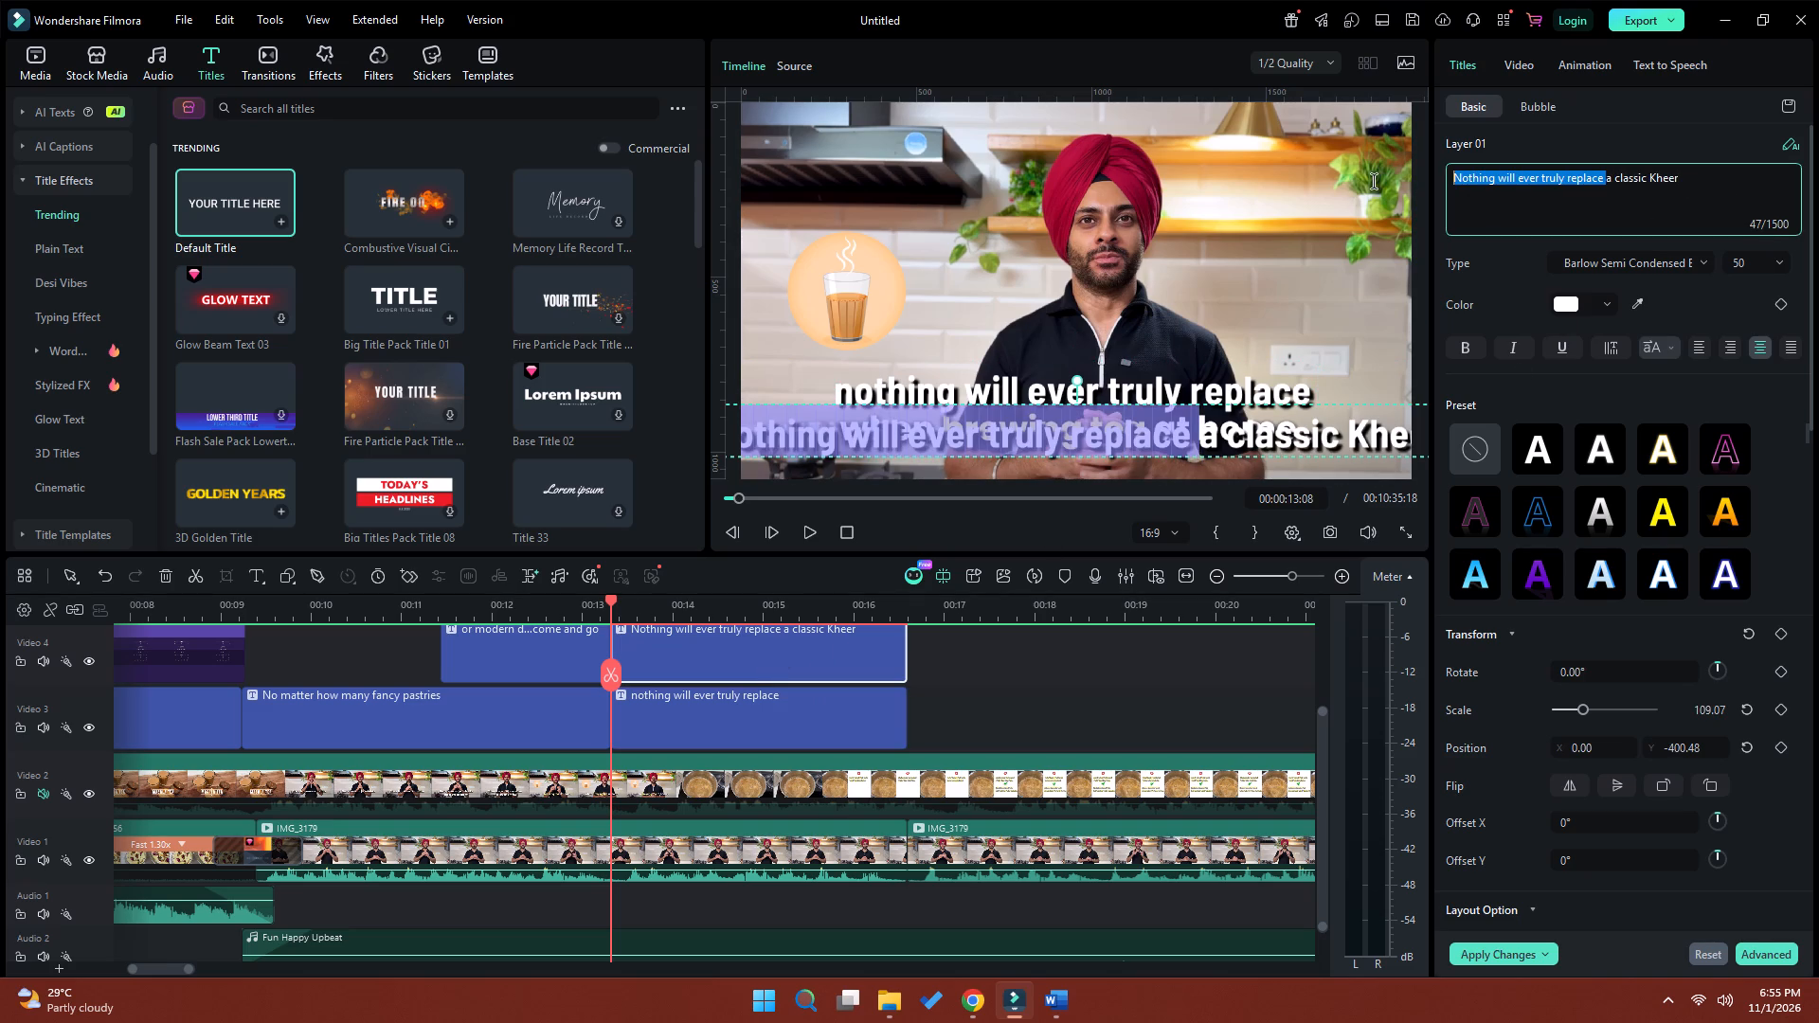
pyautogui.moveTo(1374, 181); pyautogui.dragTo(1374, 182)
pyautogui.press('BackSpace')
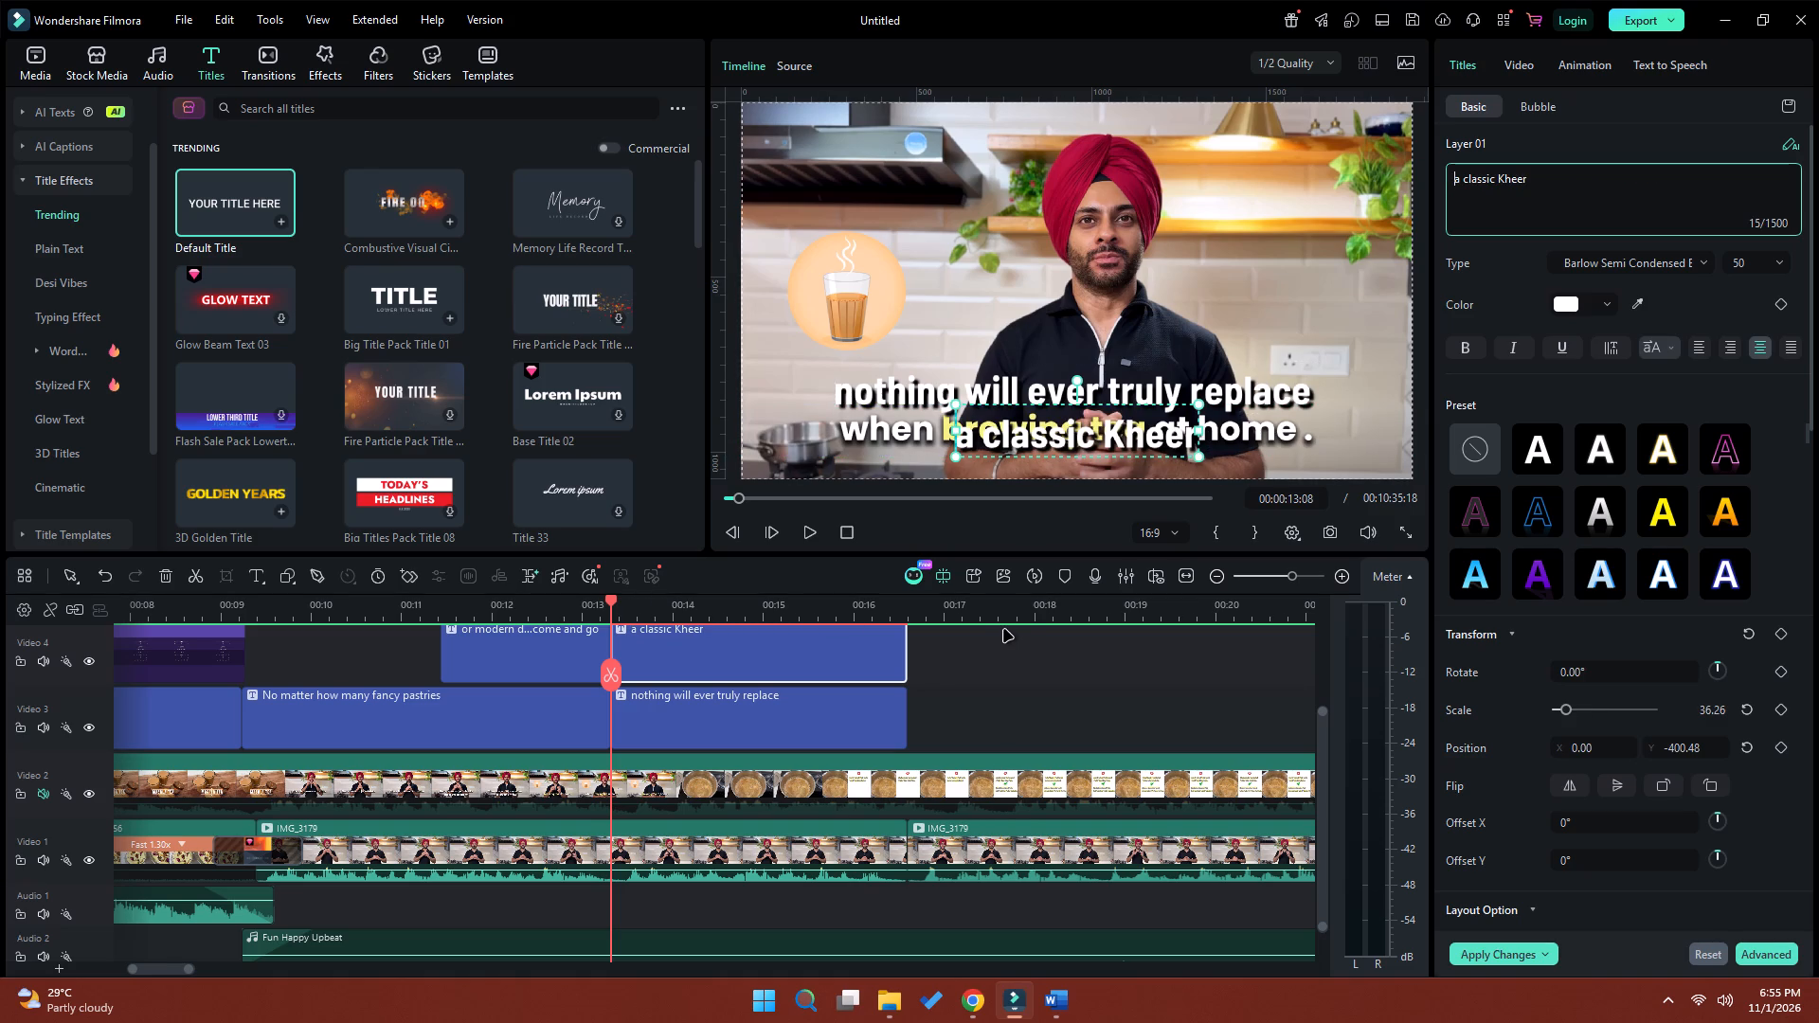
# Set the font size of the "a classic Kheer" title to 55.
pyautogui.click(764, 653)
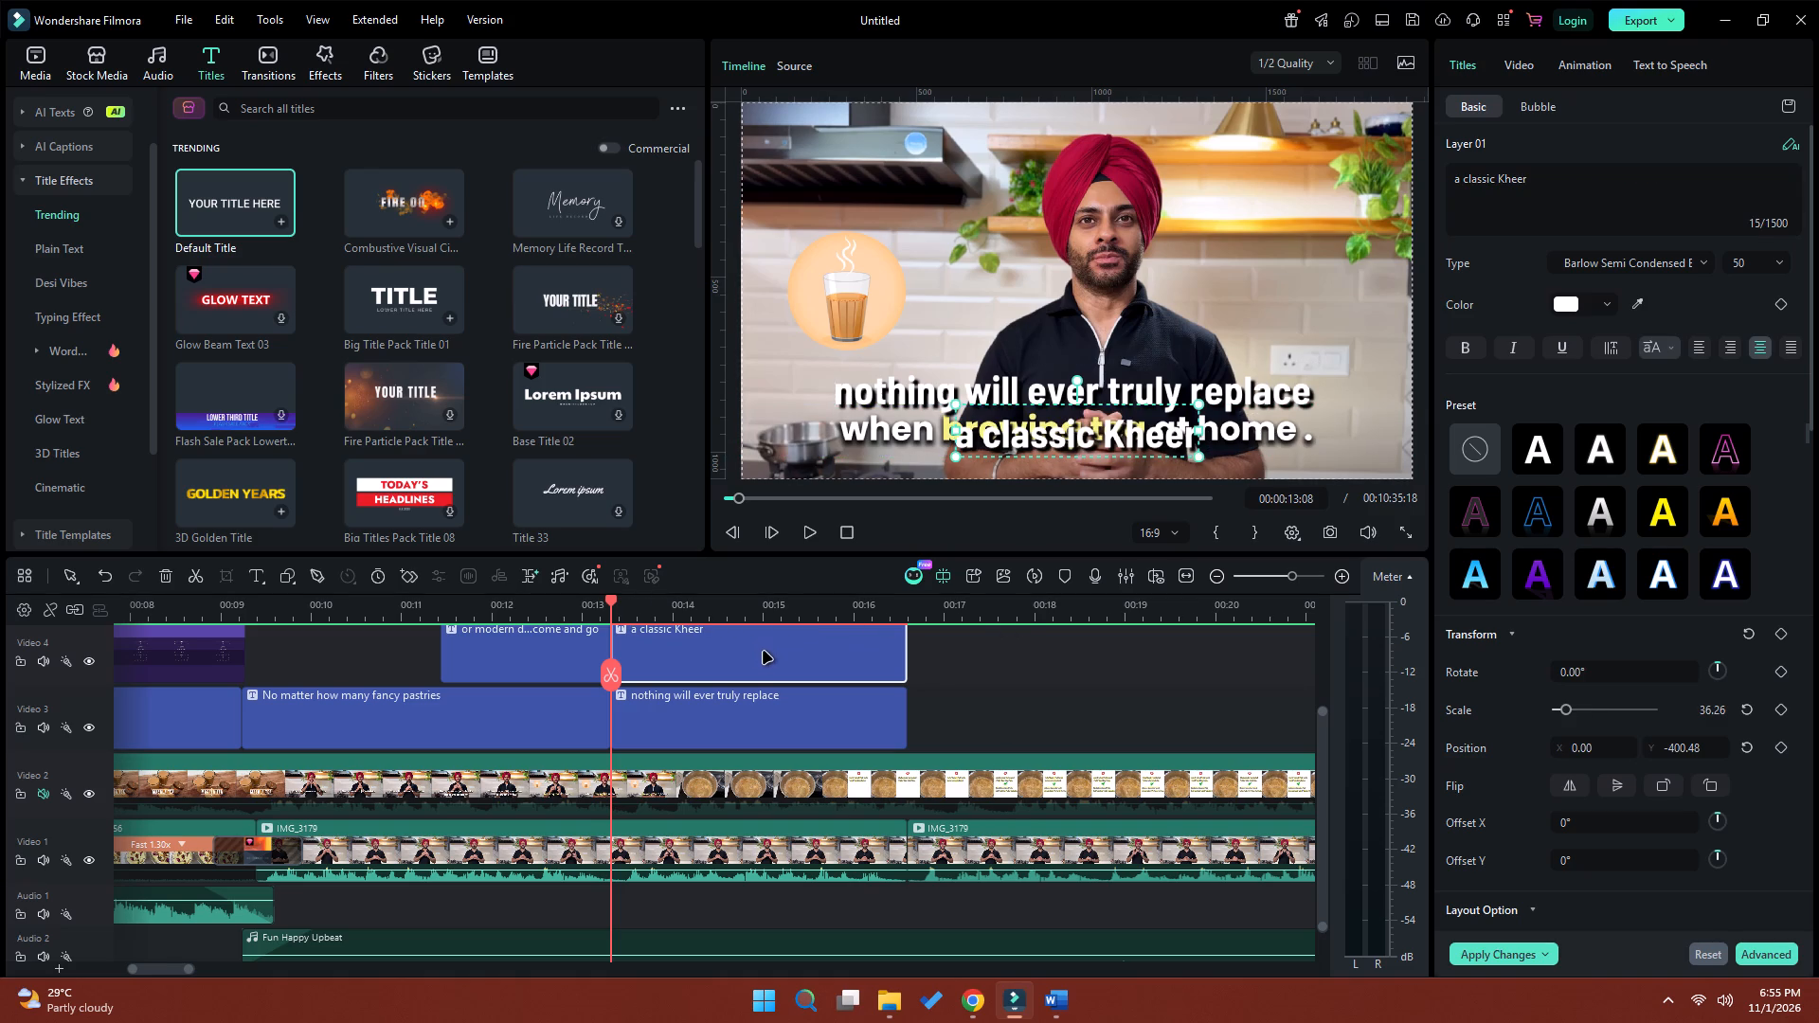
pyautogui.moveTo(1532, 177); pyautogui.dragTo(1502, 177)
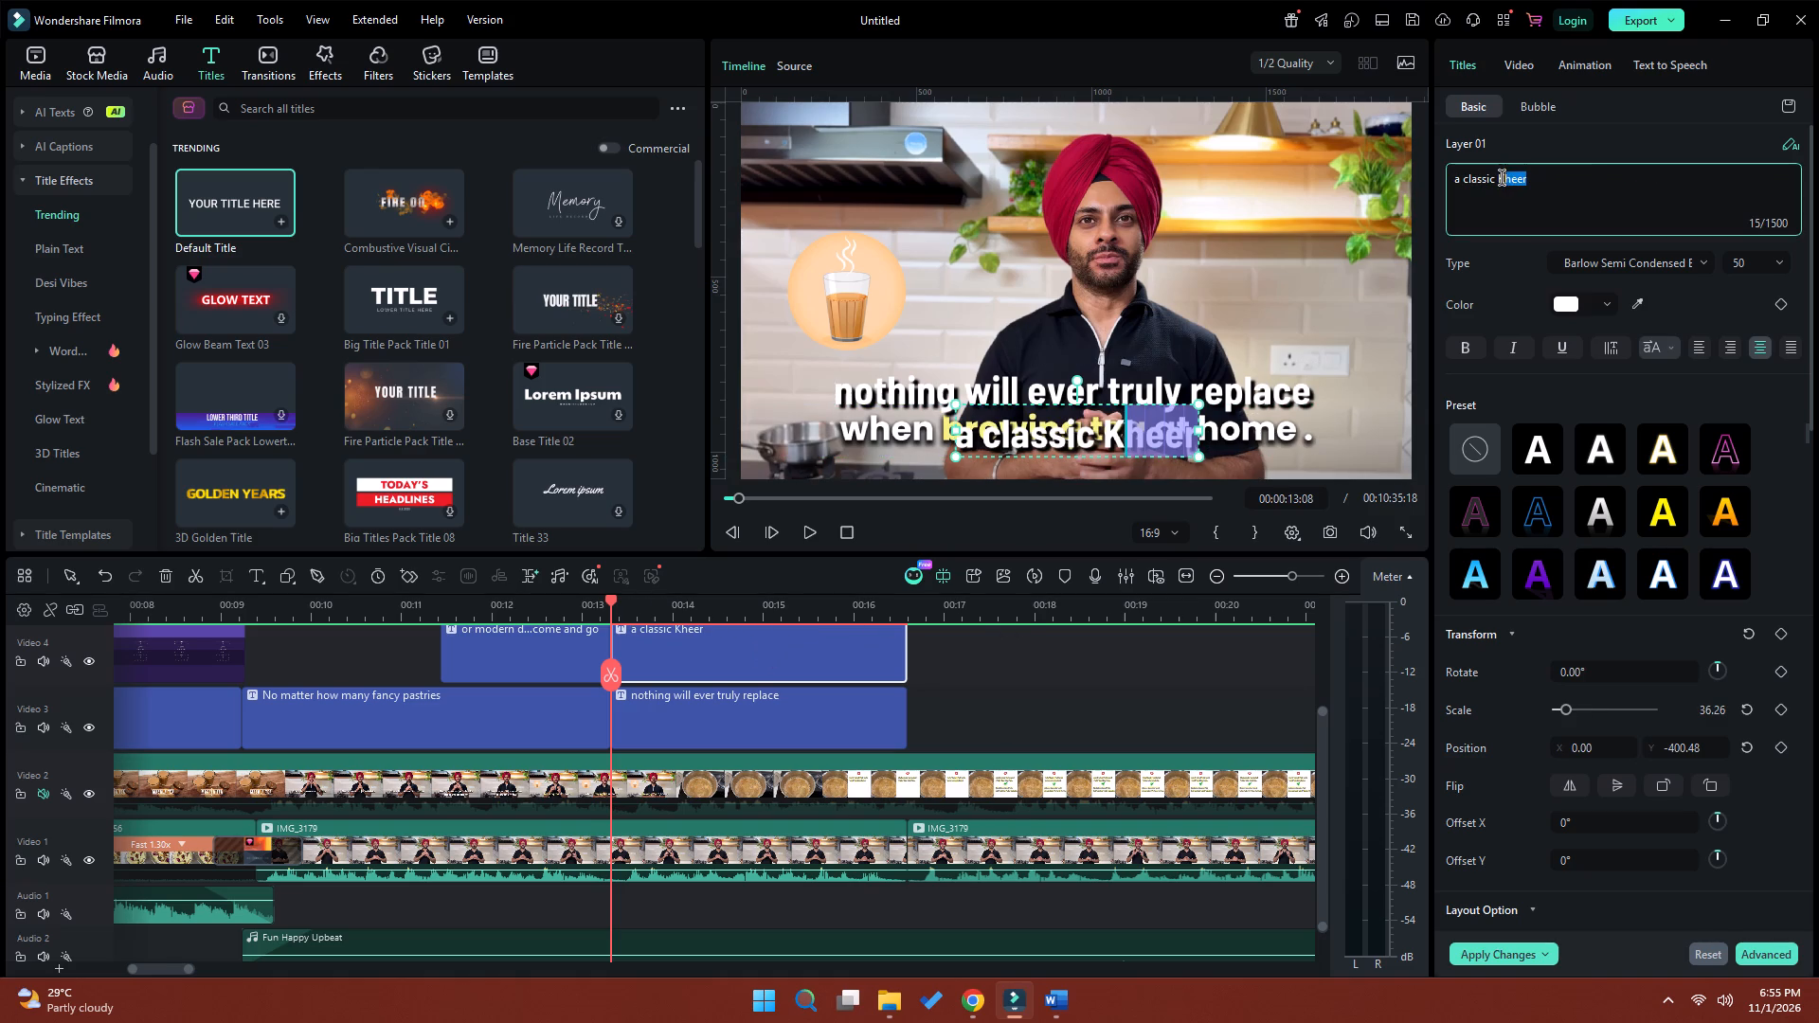
pyautogui.moveTo(1502, 177); pyautogui.dragTo(1447, 179)
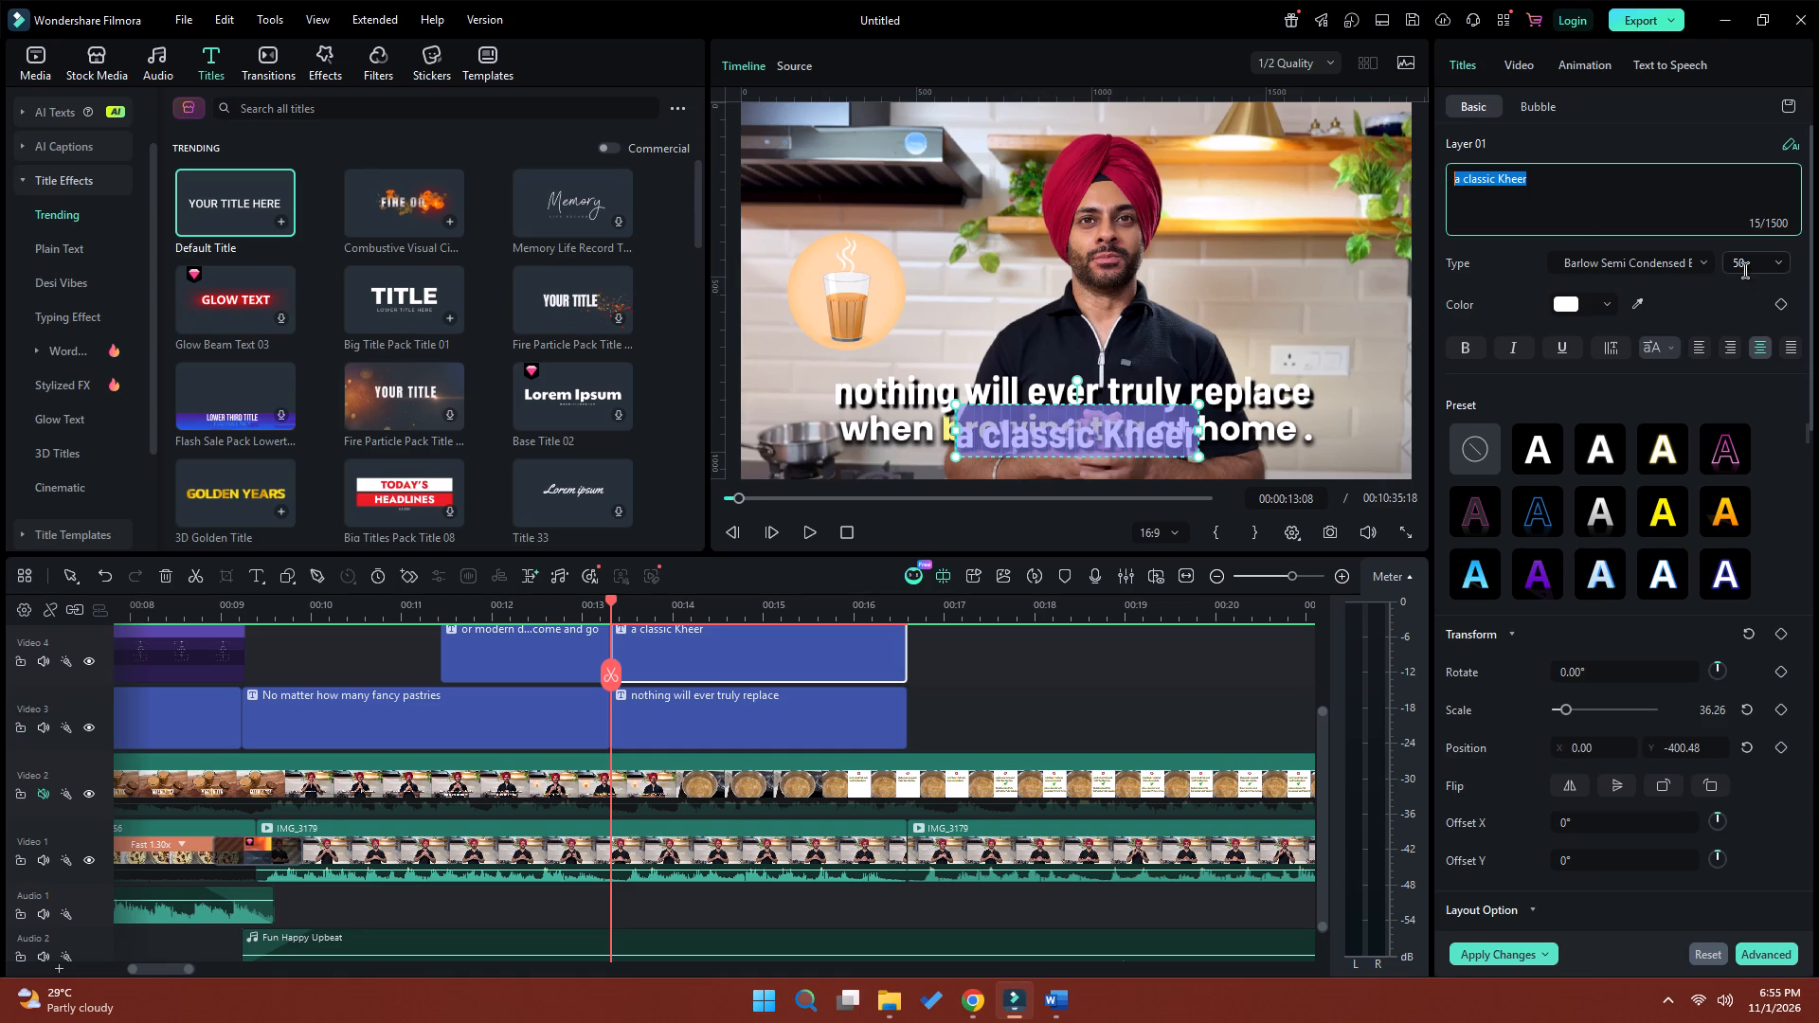
pyautogui.click(840, 716)
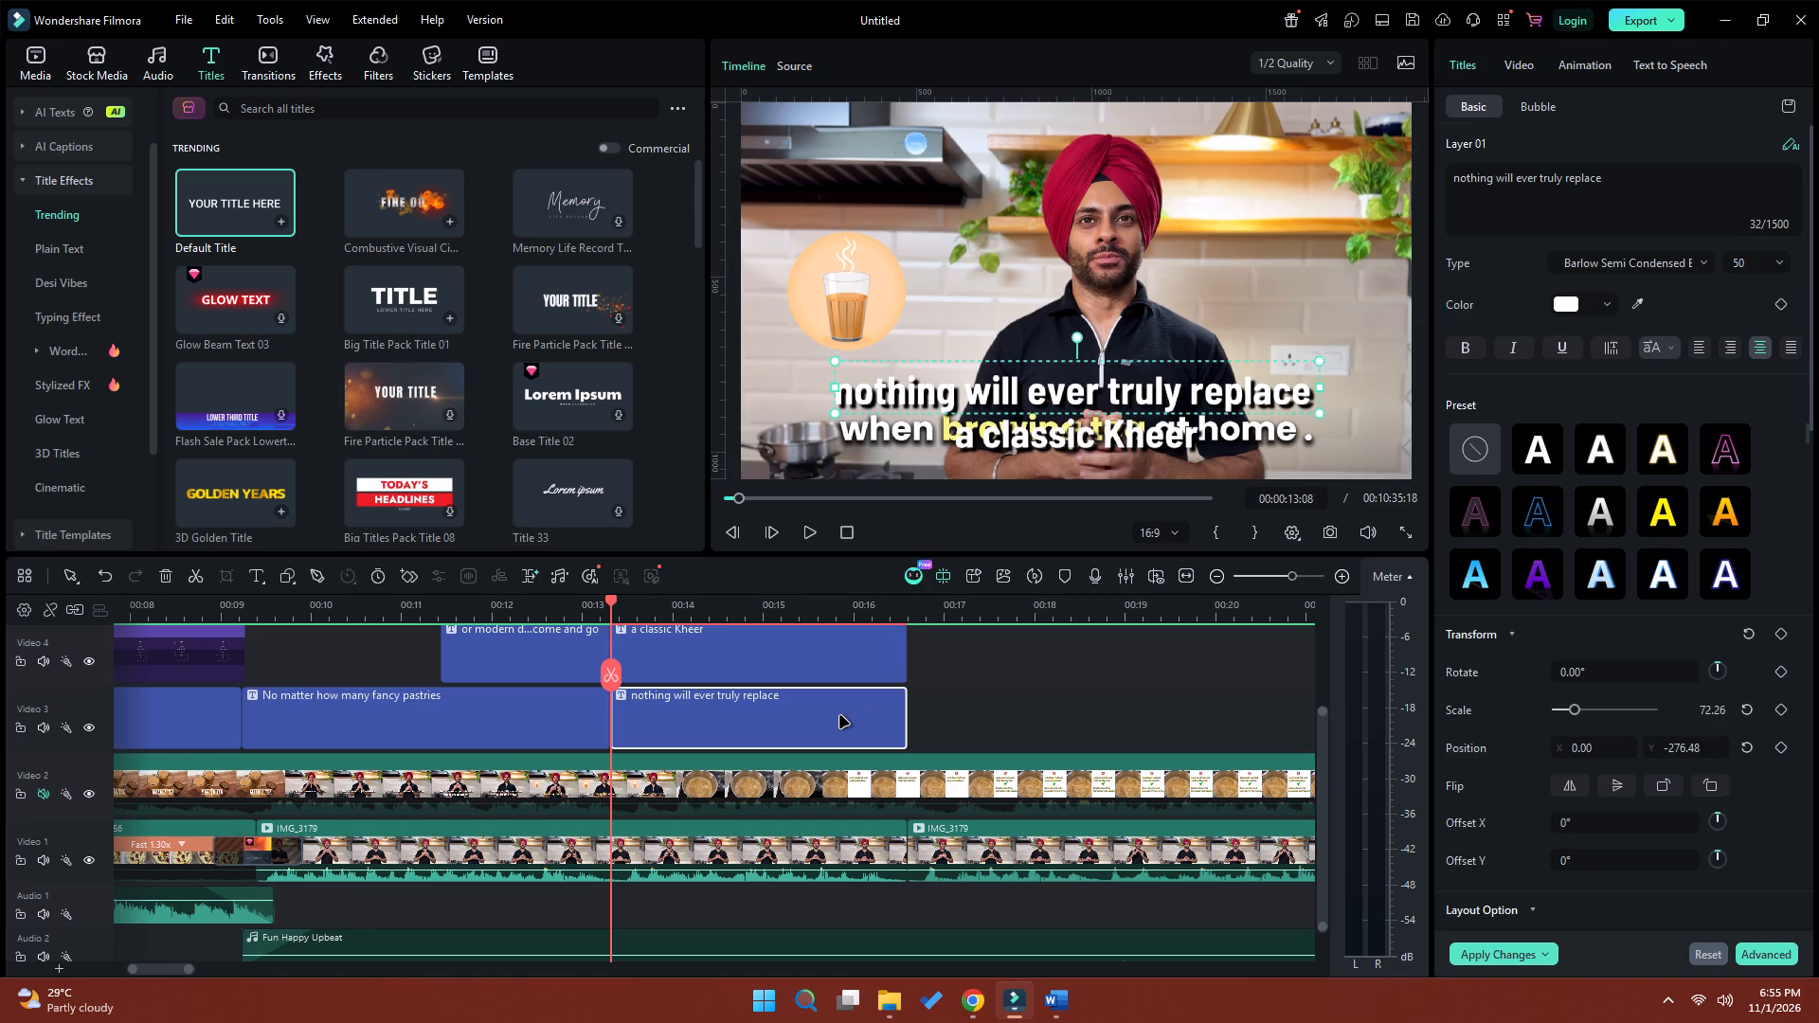
pyautogui.click(829, 657)
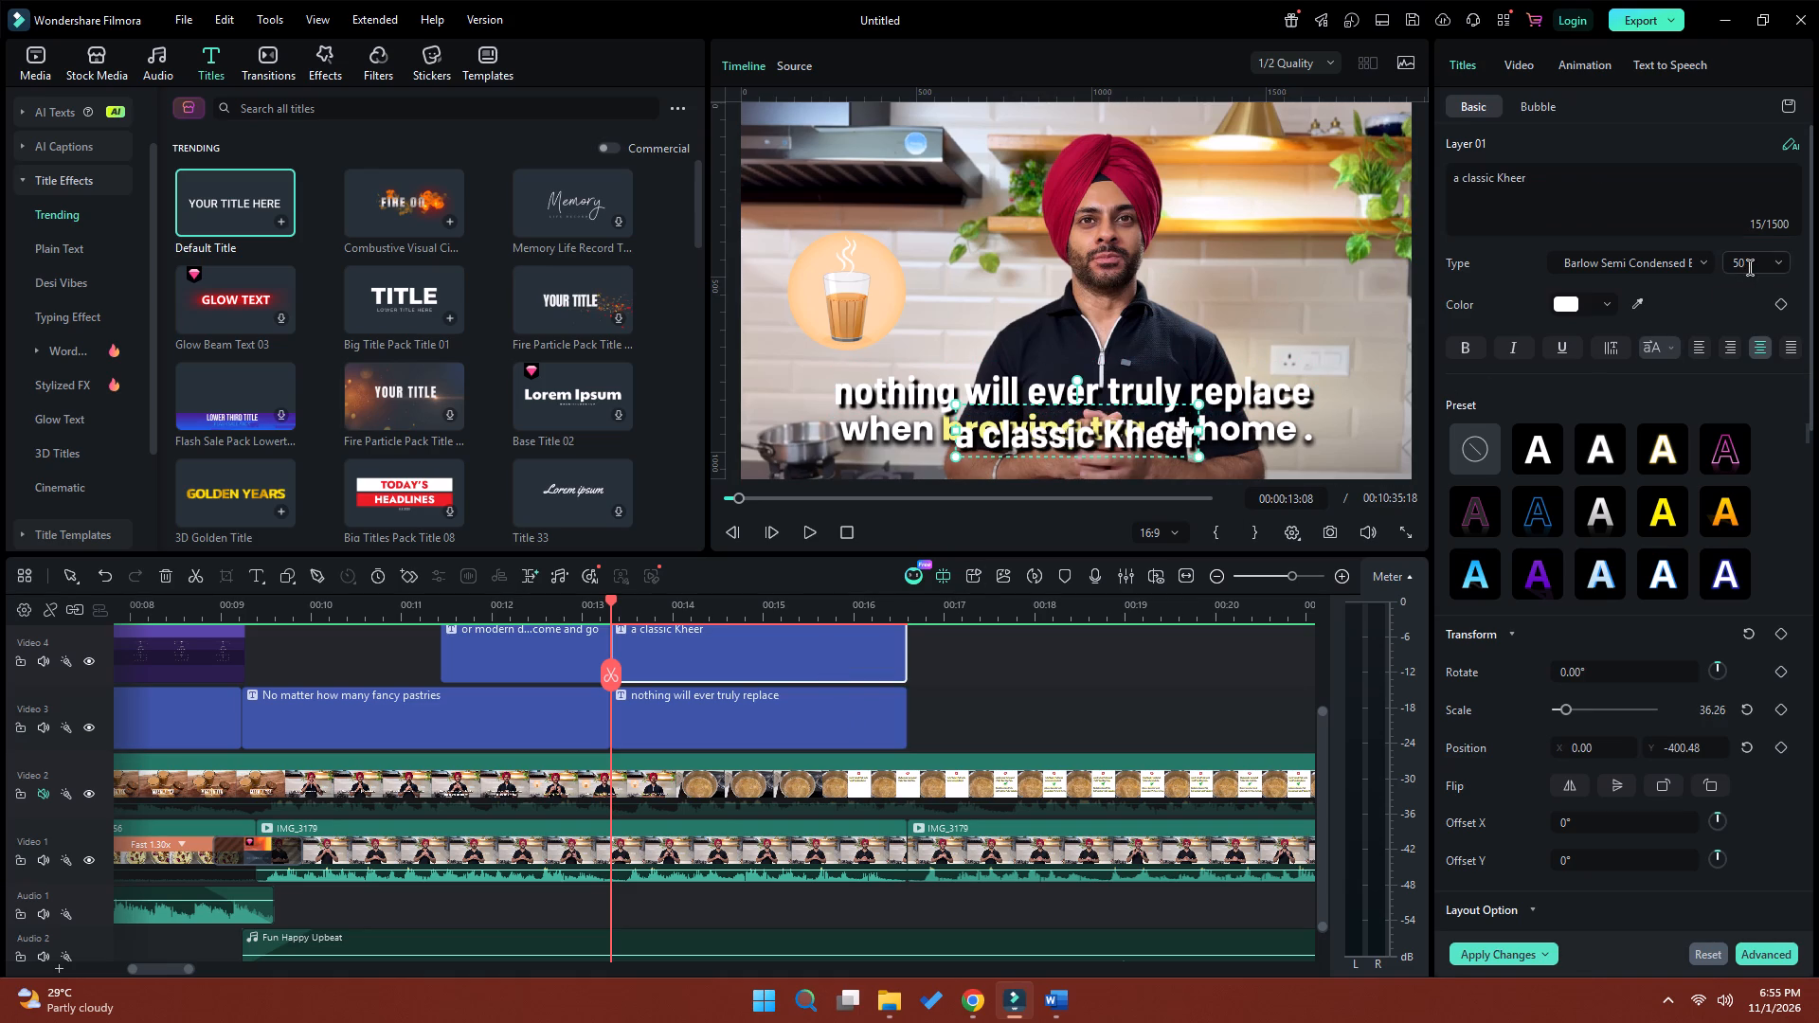
pyautogui.click(1750, 267)
pyautogui.write('55')
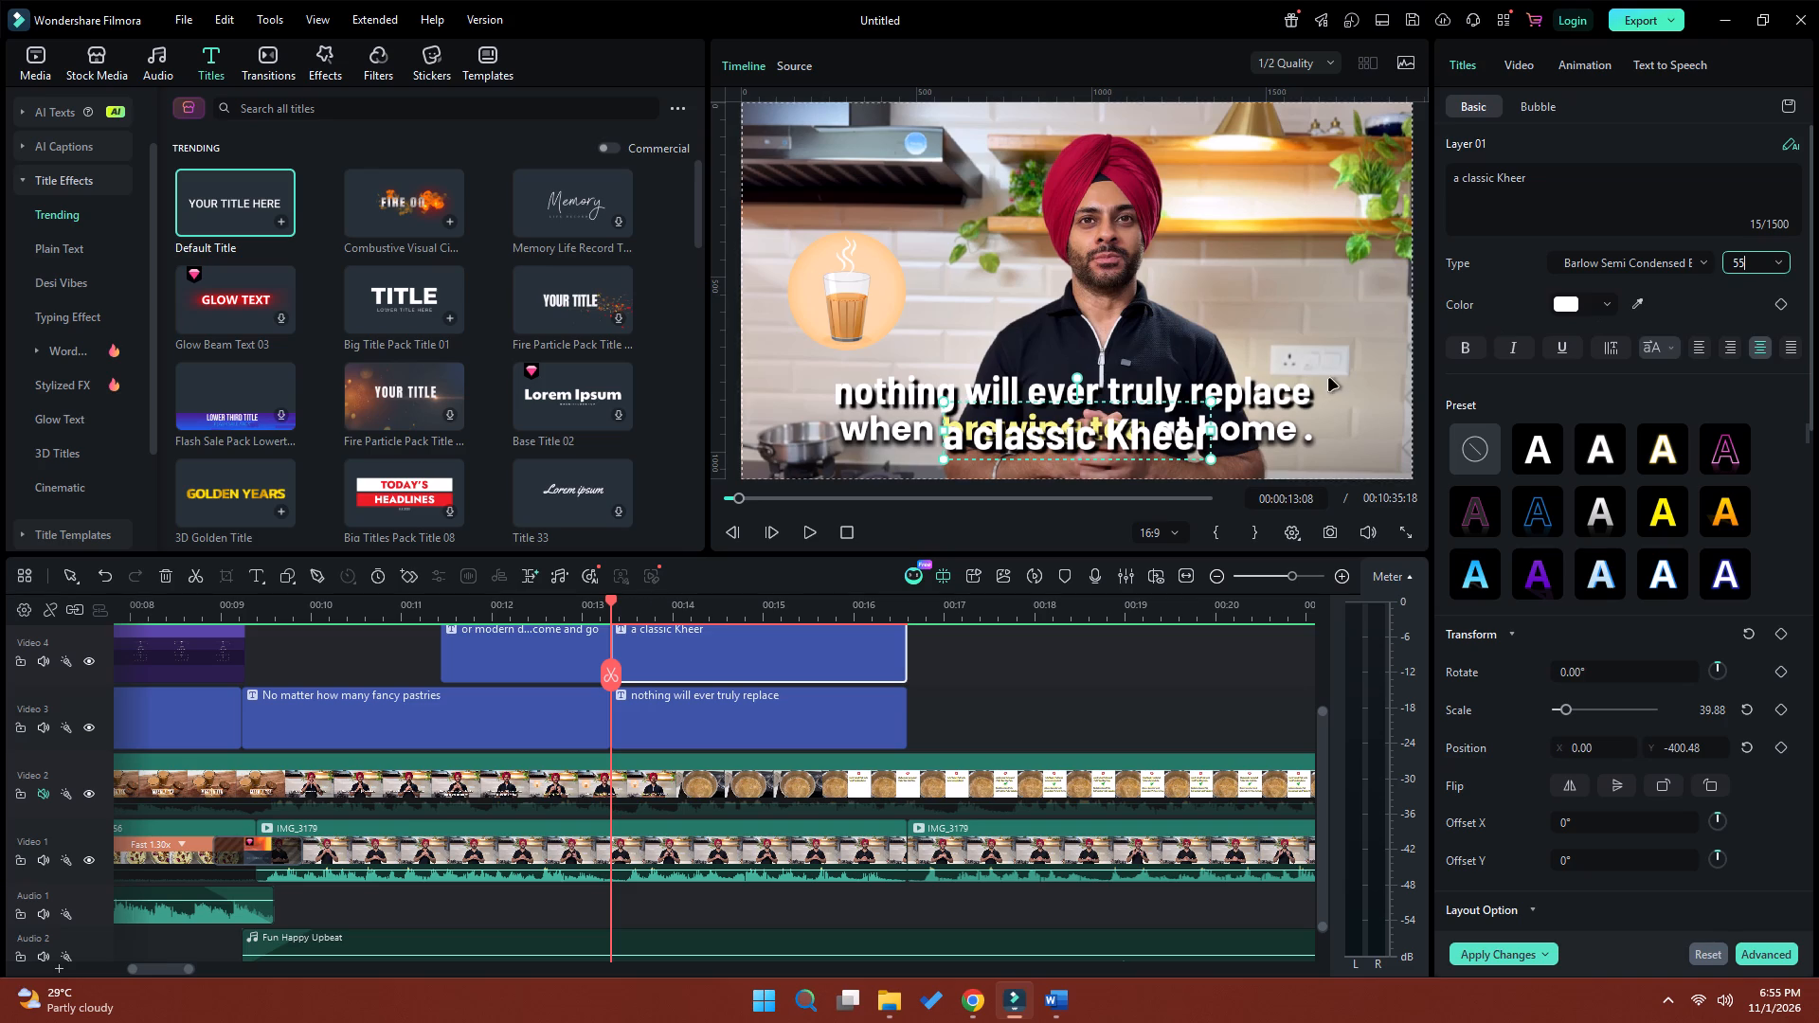
# Color the word "Kheer" in the "a classic Kheer" title yellow, #FFCC00.
pyautogui.moveTo(1532, 178); pyautogui.dragTo(1512, 178)
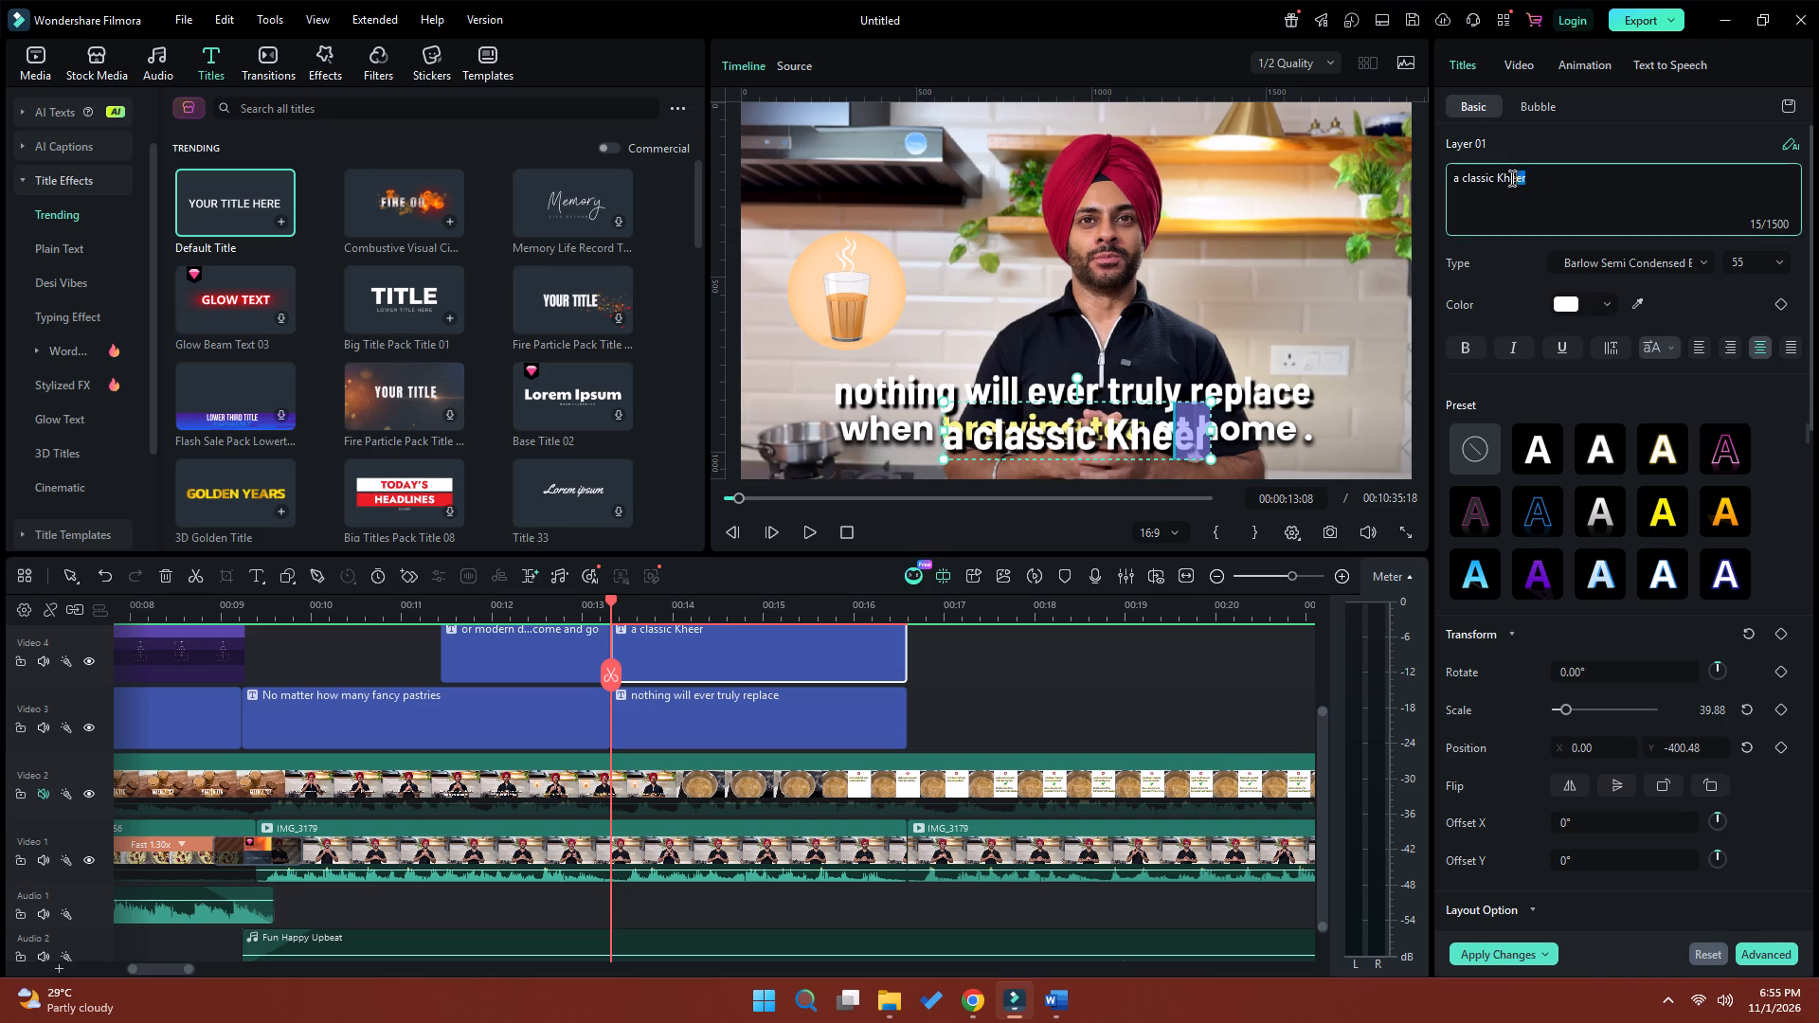
pyautogui.moveTo(1512, 178); pyautogui.dragTo(1497, 178)
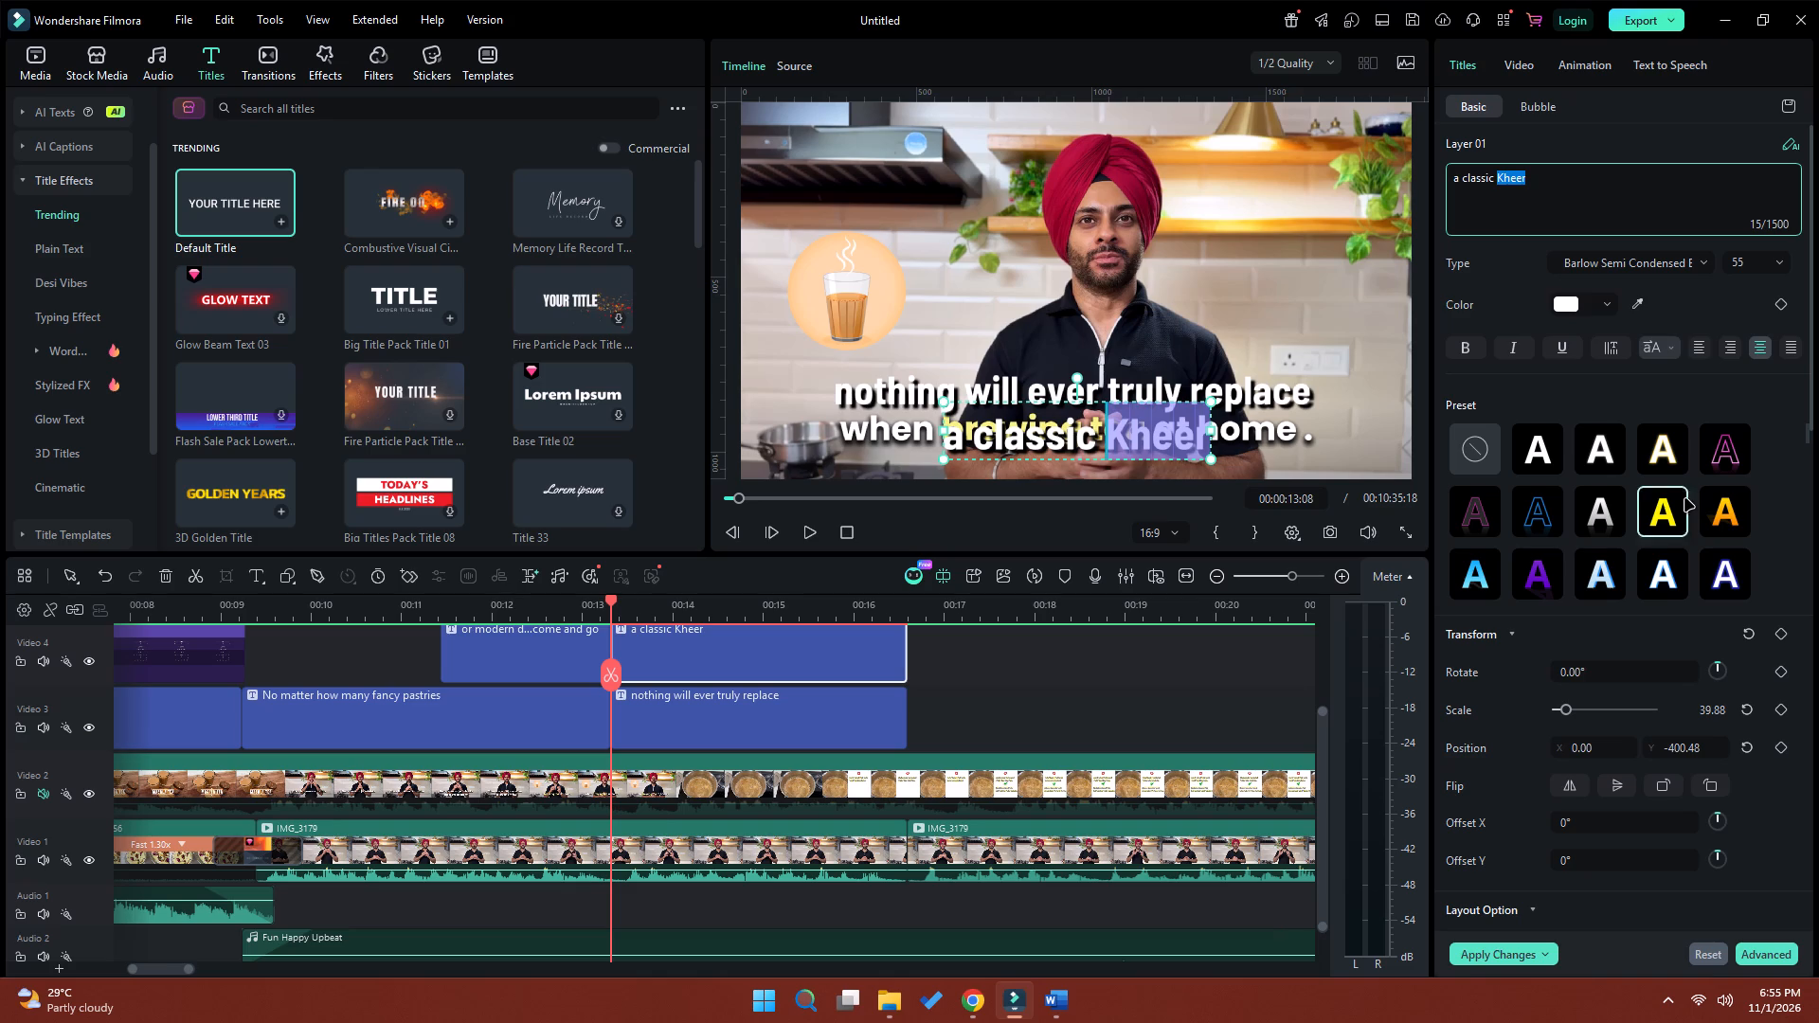
pyautogui.click(1605, 310)
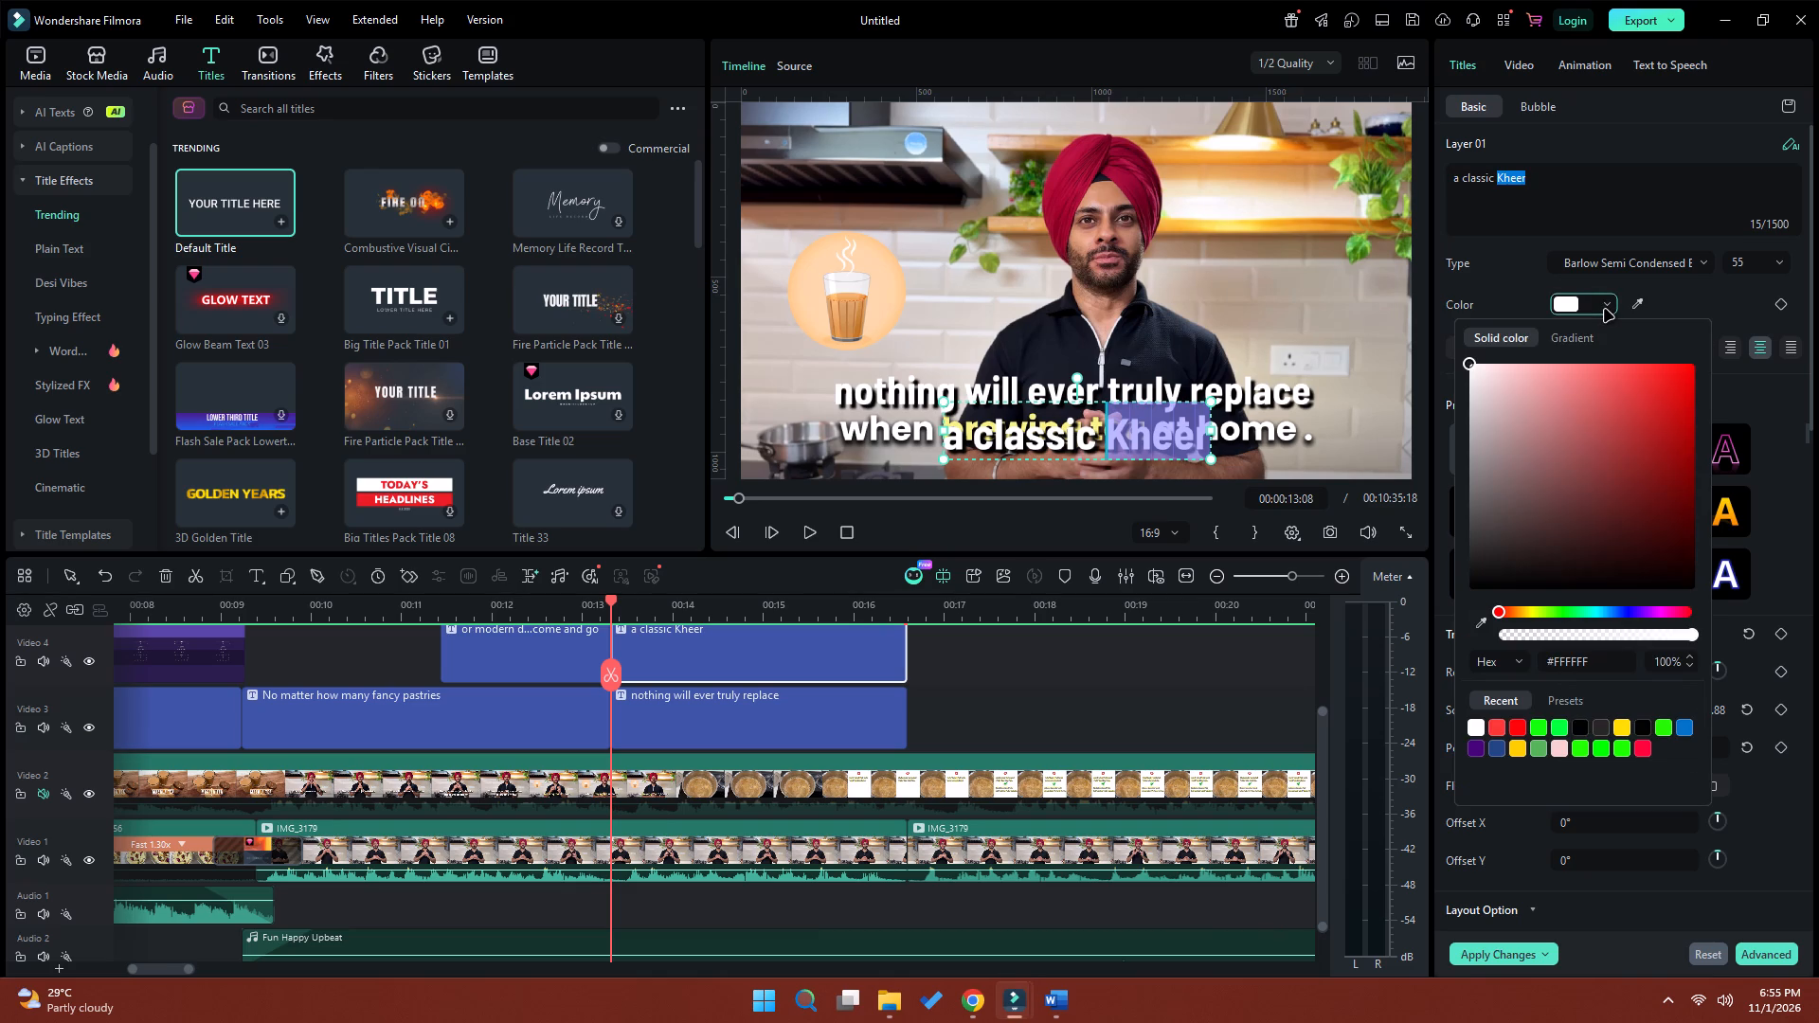
pyautogui.click(1521, 754)
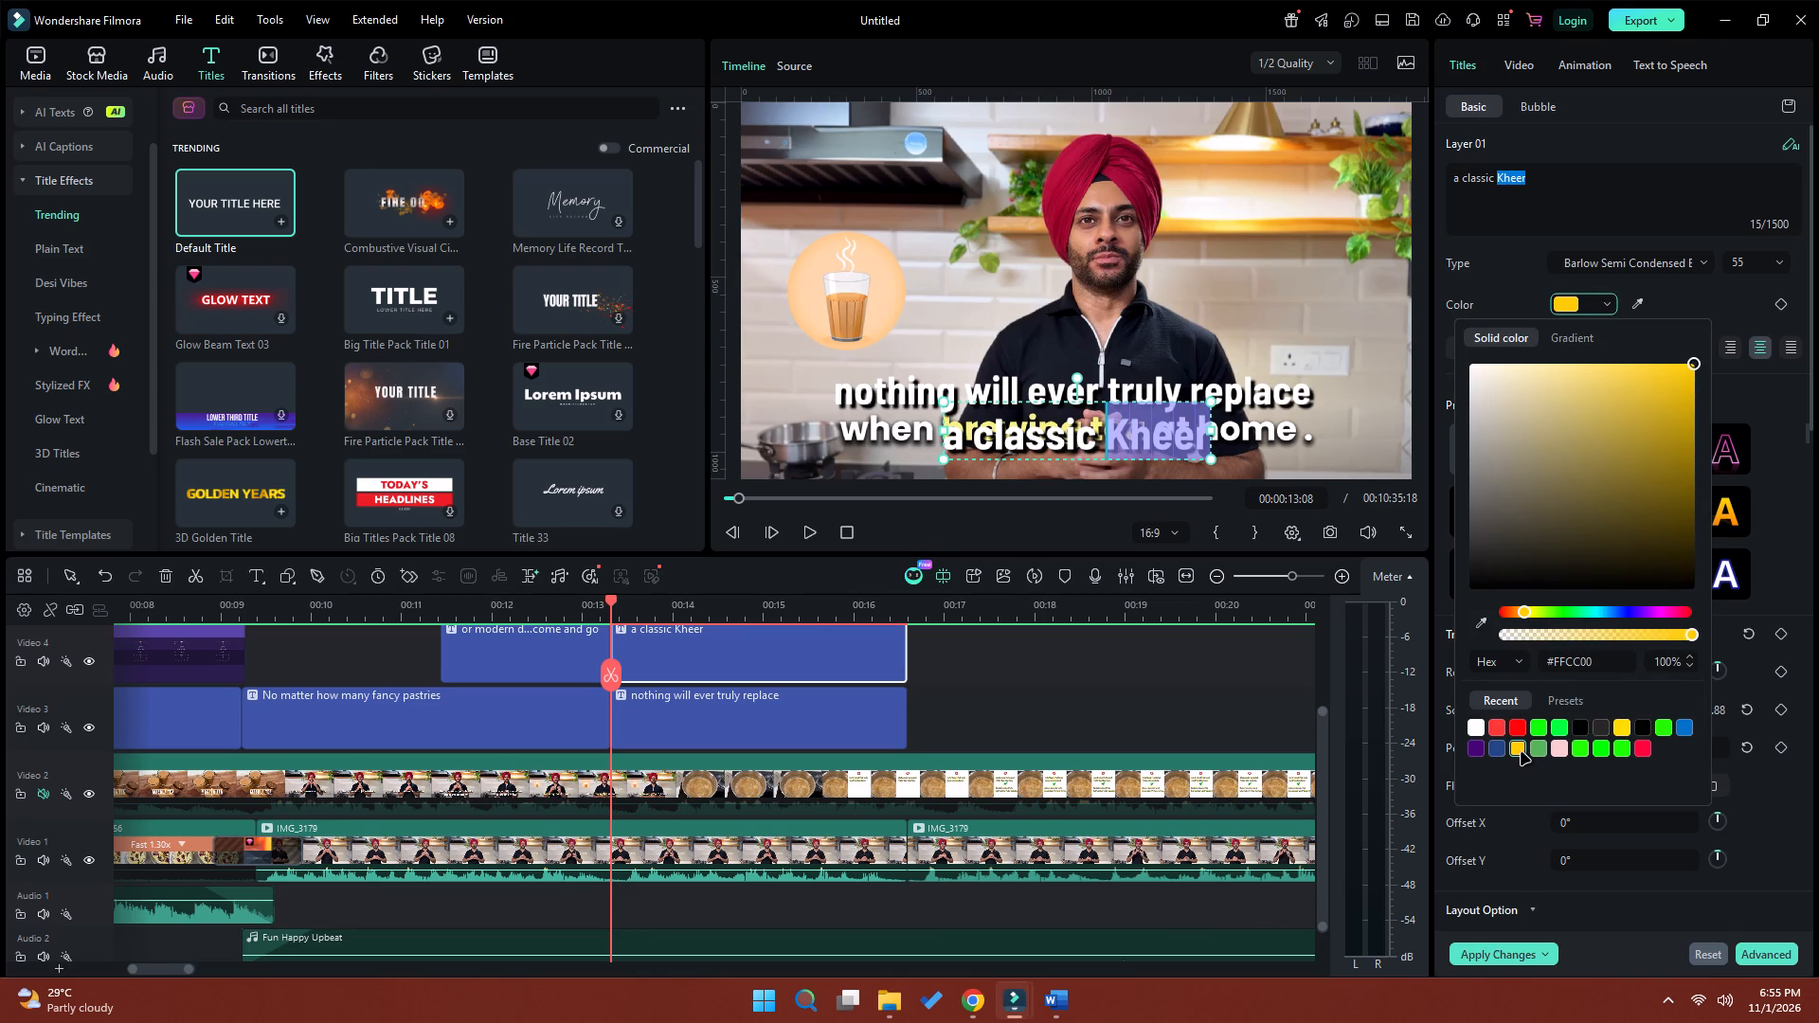
pyautogui.click(1720, 296)
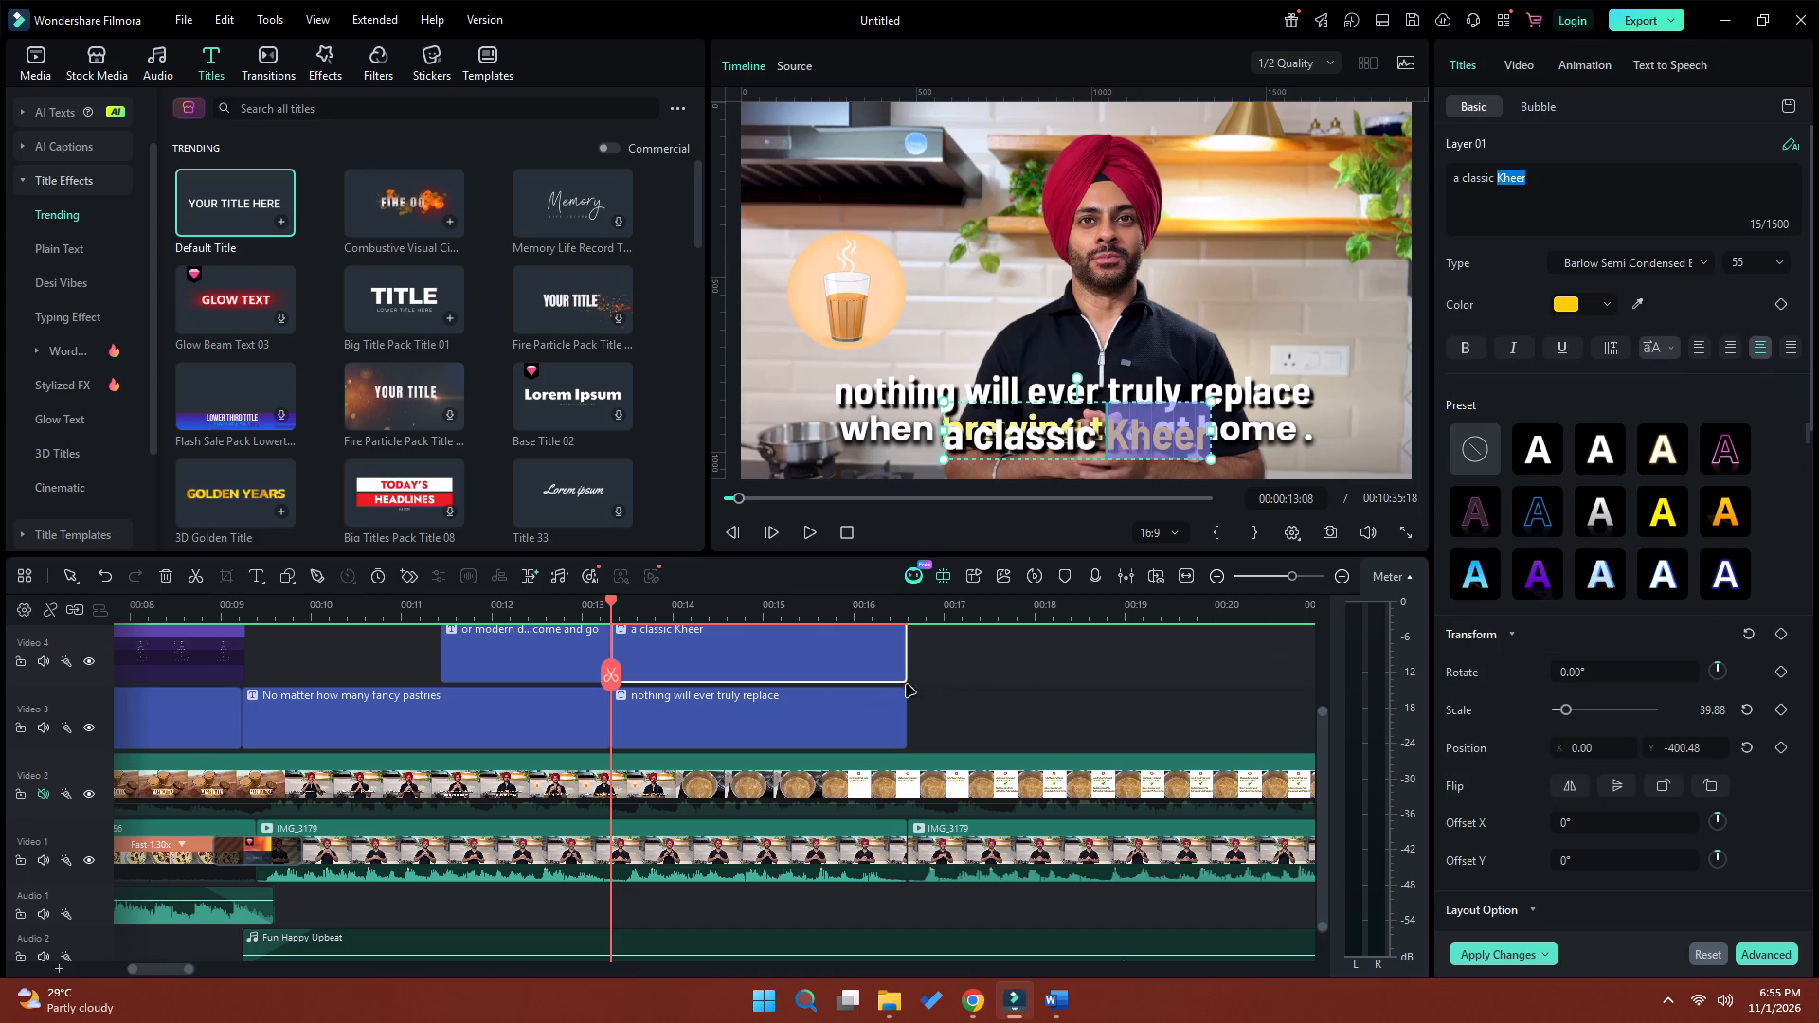
# Hide the Video 2 reference track so only the new titles show over the footage.
pyautogui.click(511, 610)
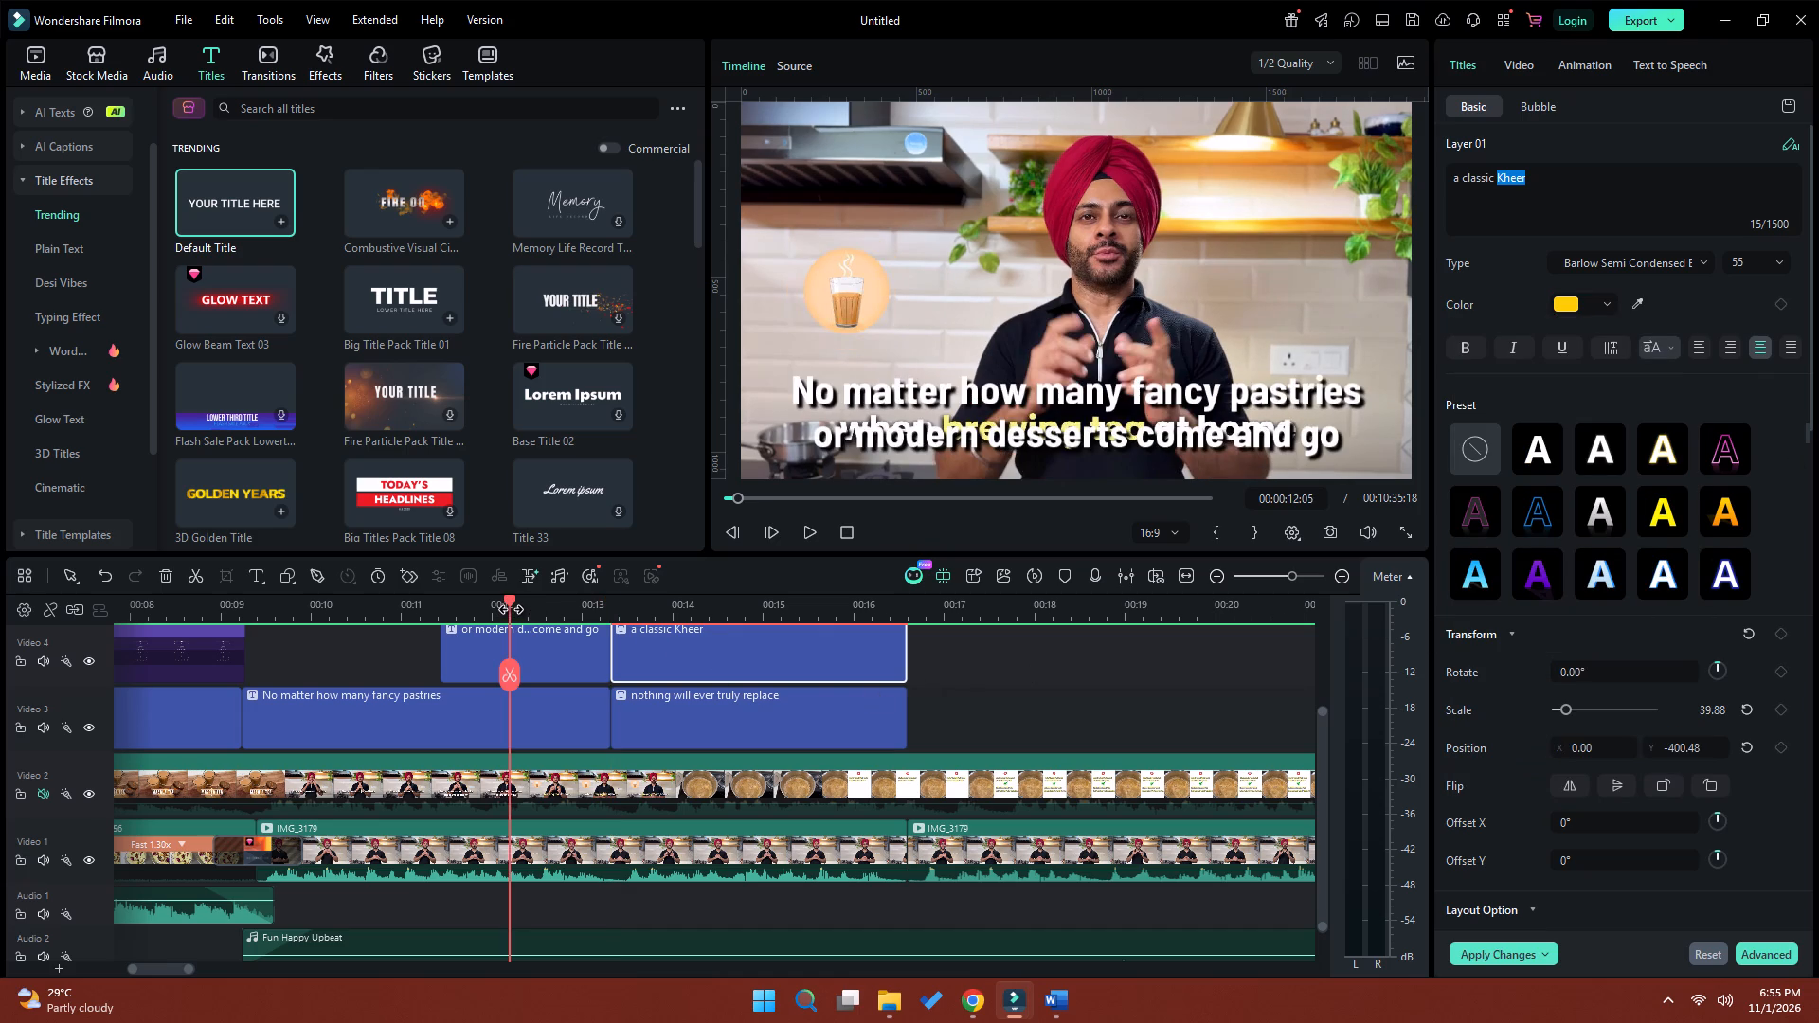
pyautogui.click(90, 798)
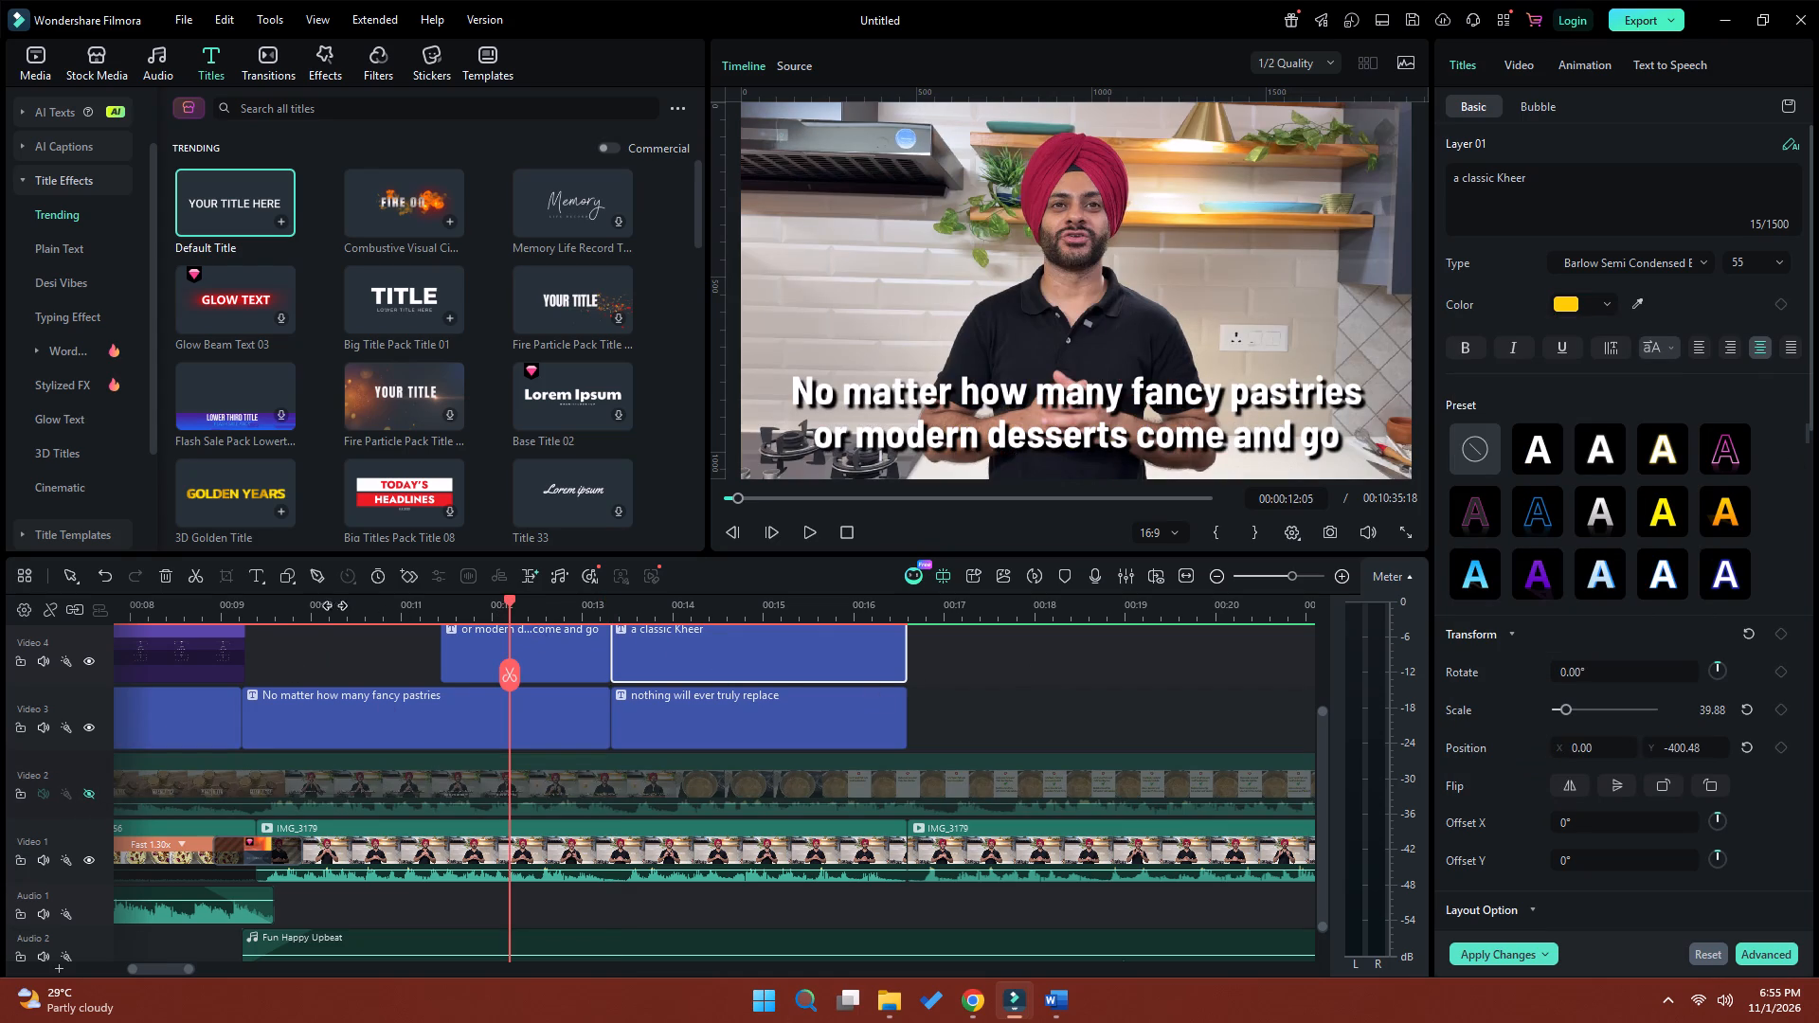
# Play back the new captions from about 00:00:09:11 to past the end of the last title to check their timing.
pyautogui.click(260, 609)
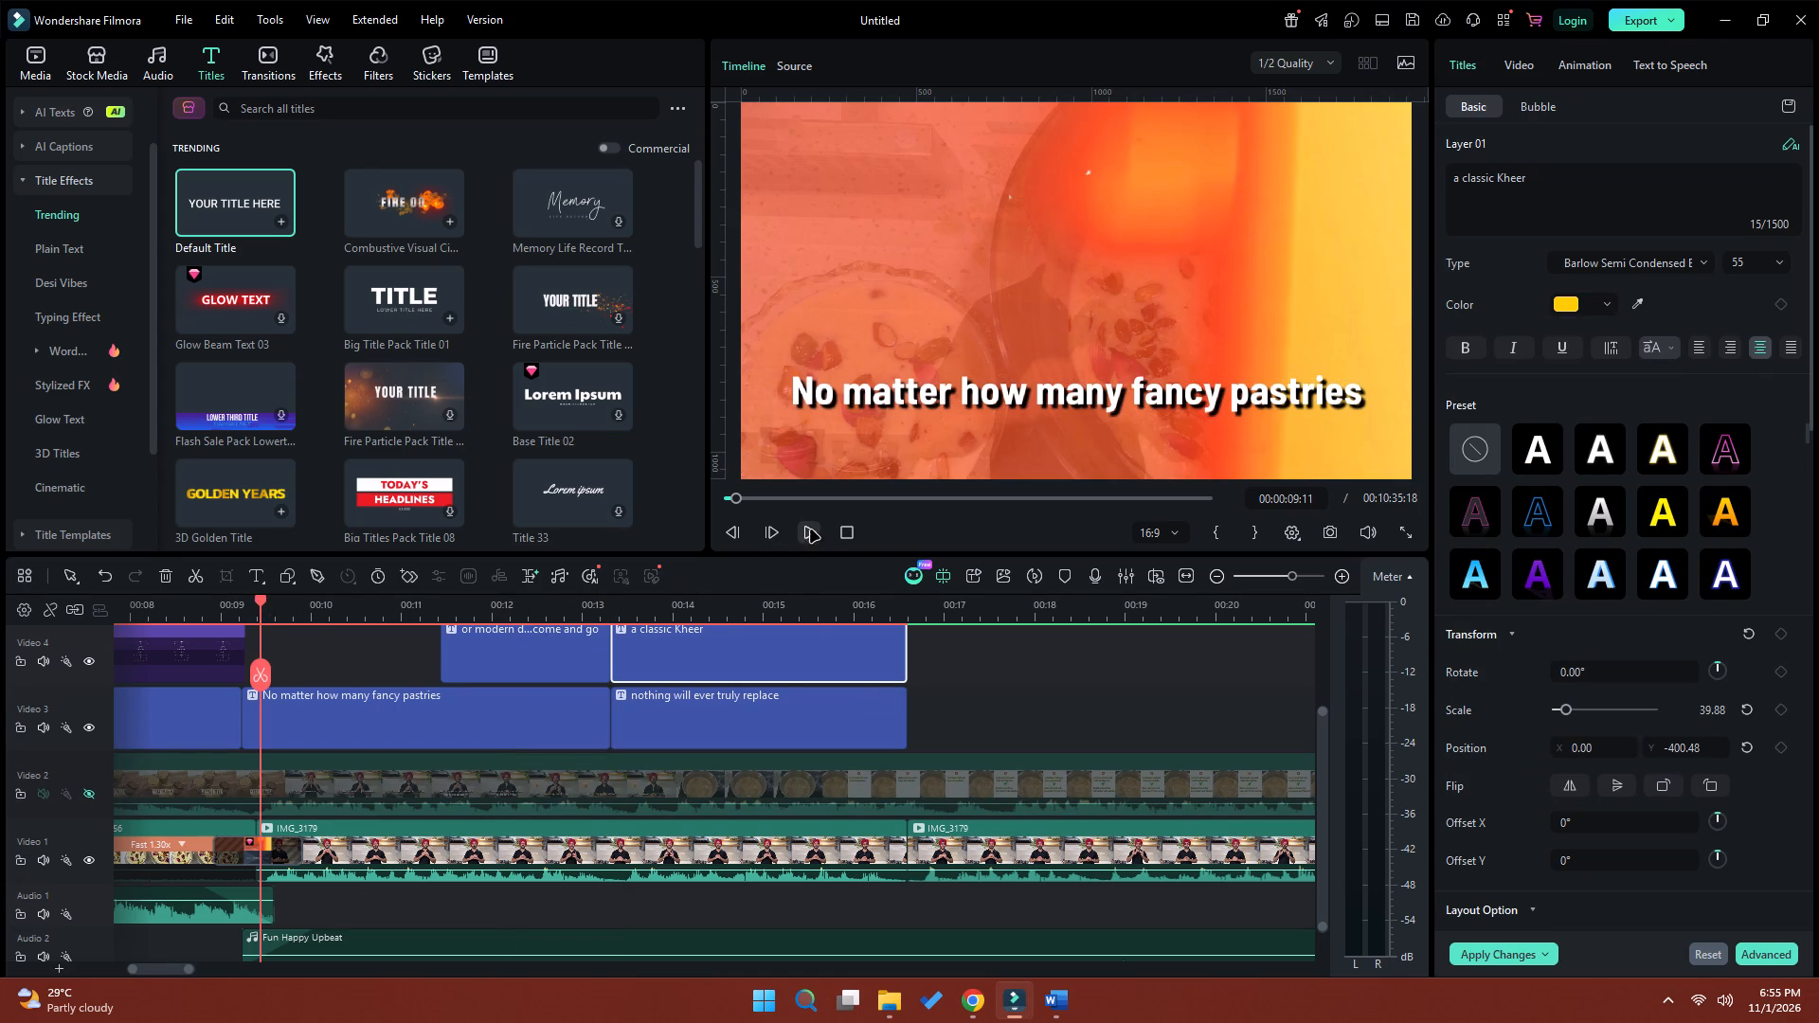
pyautogui.click(809, 529)
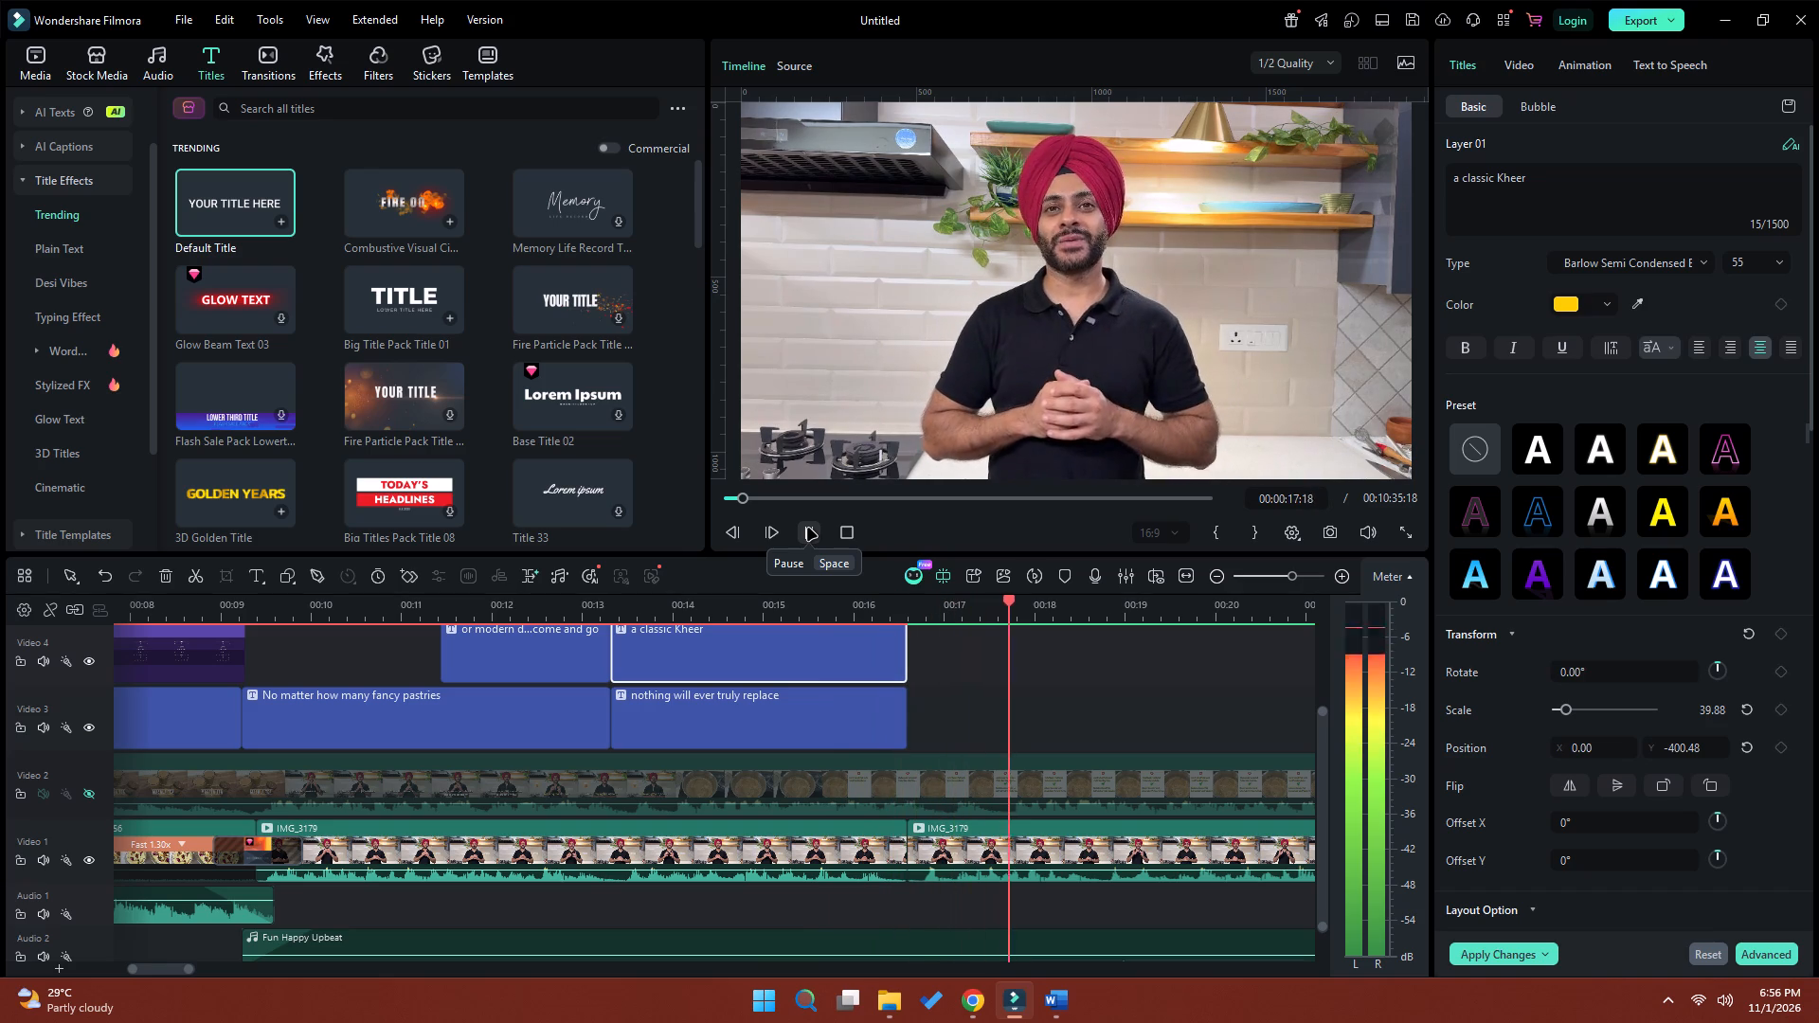
pyautogui.click(808, 529)
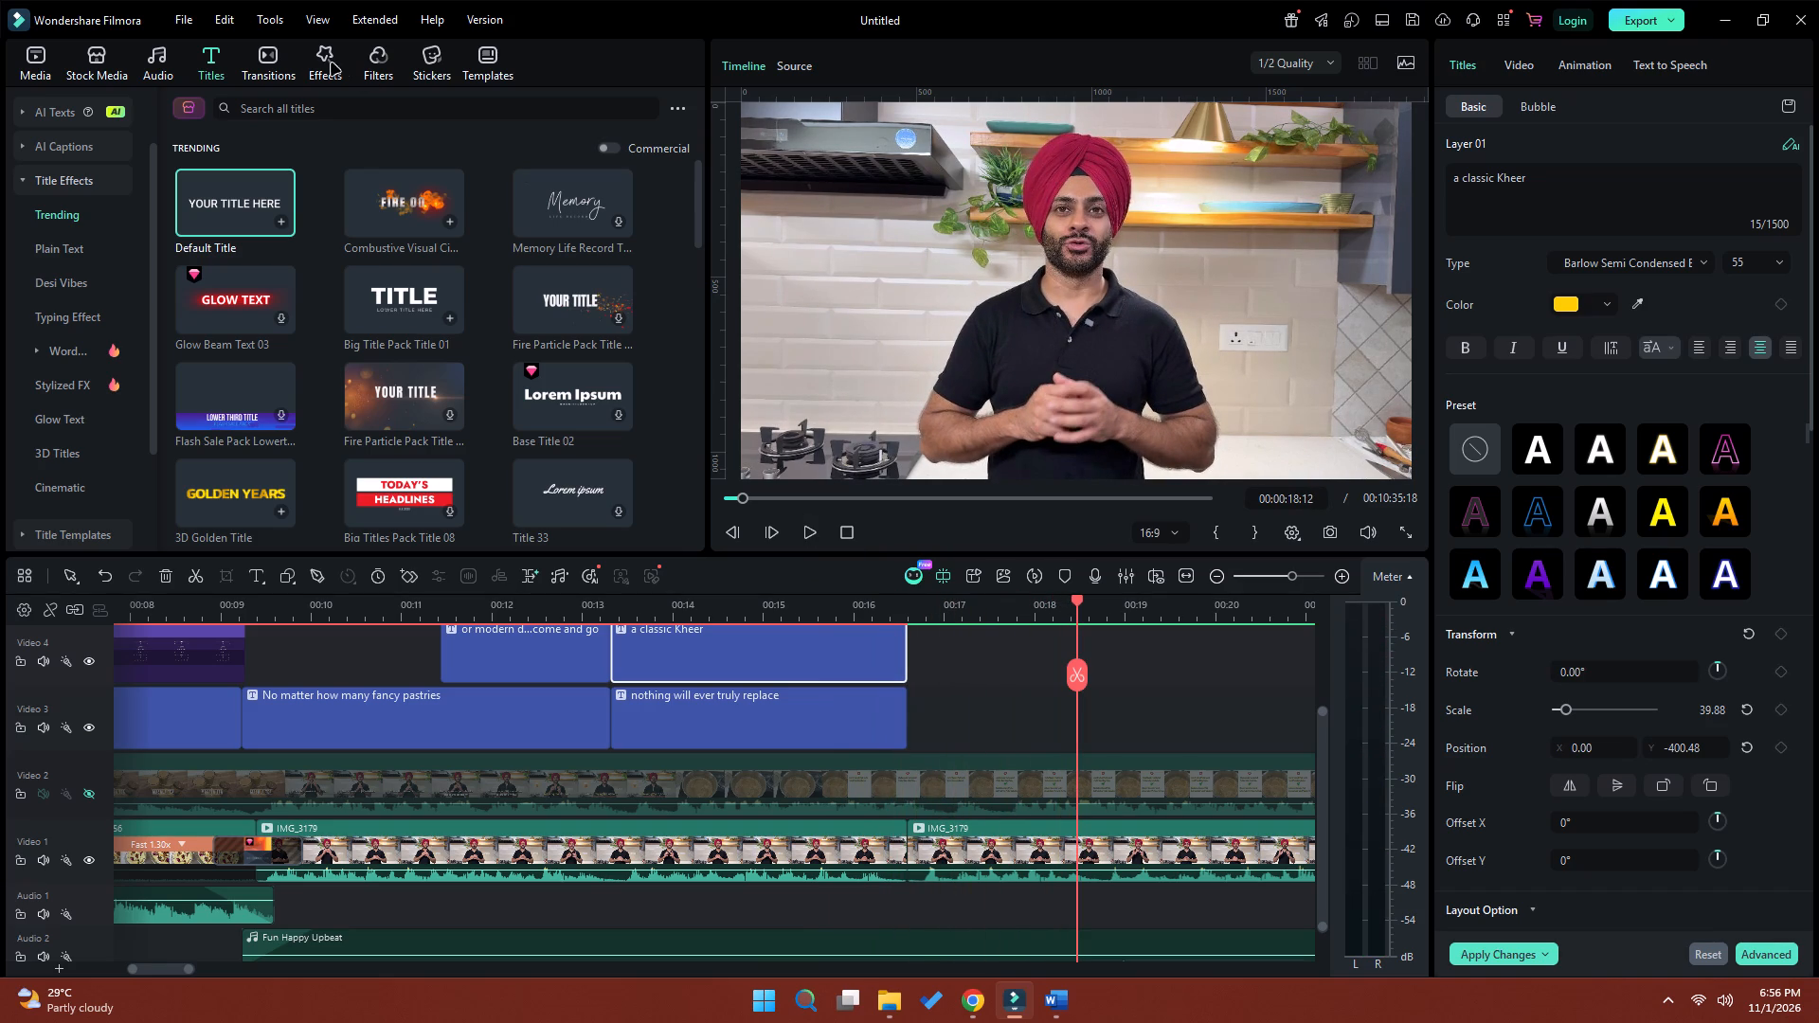
# Start saving the untitled project.
pyautogui.click(191, 23)
pyautogui.click(252, 214)
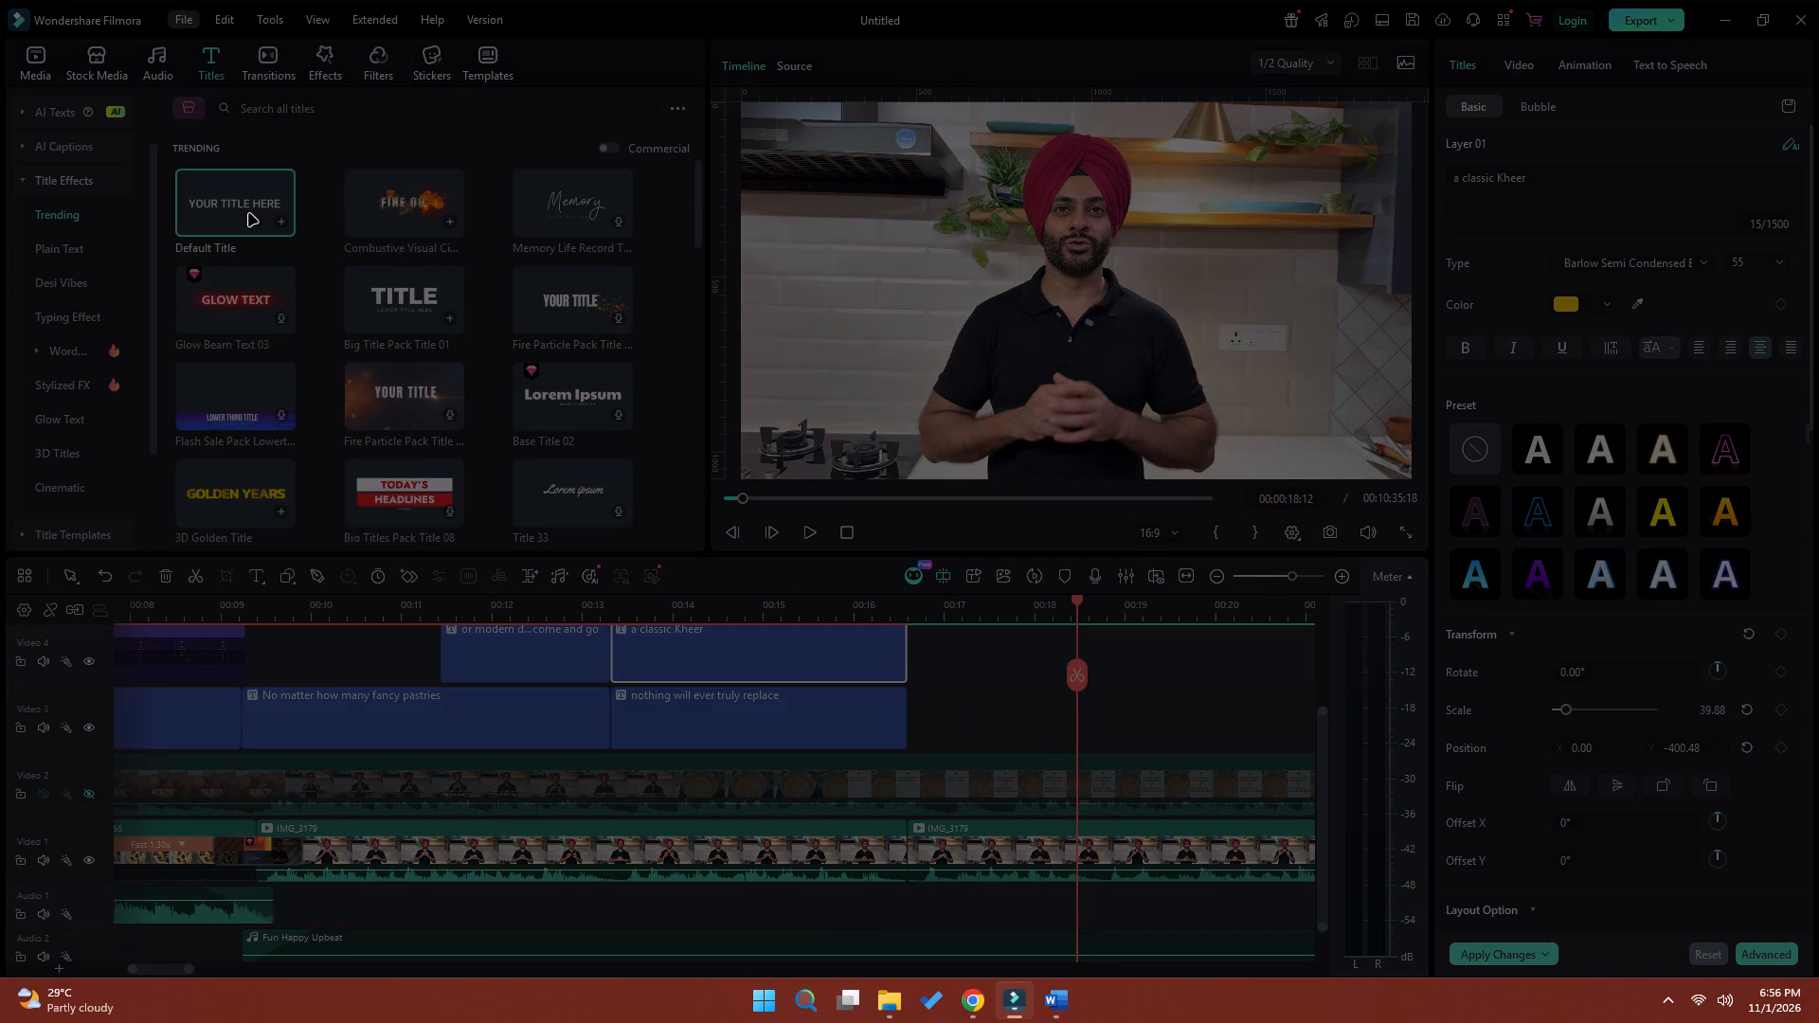
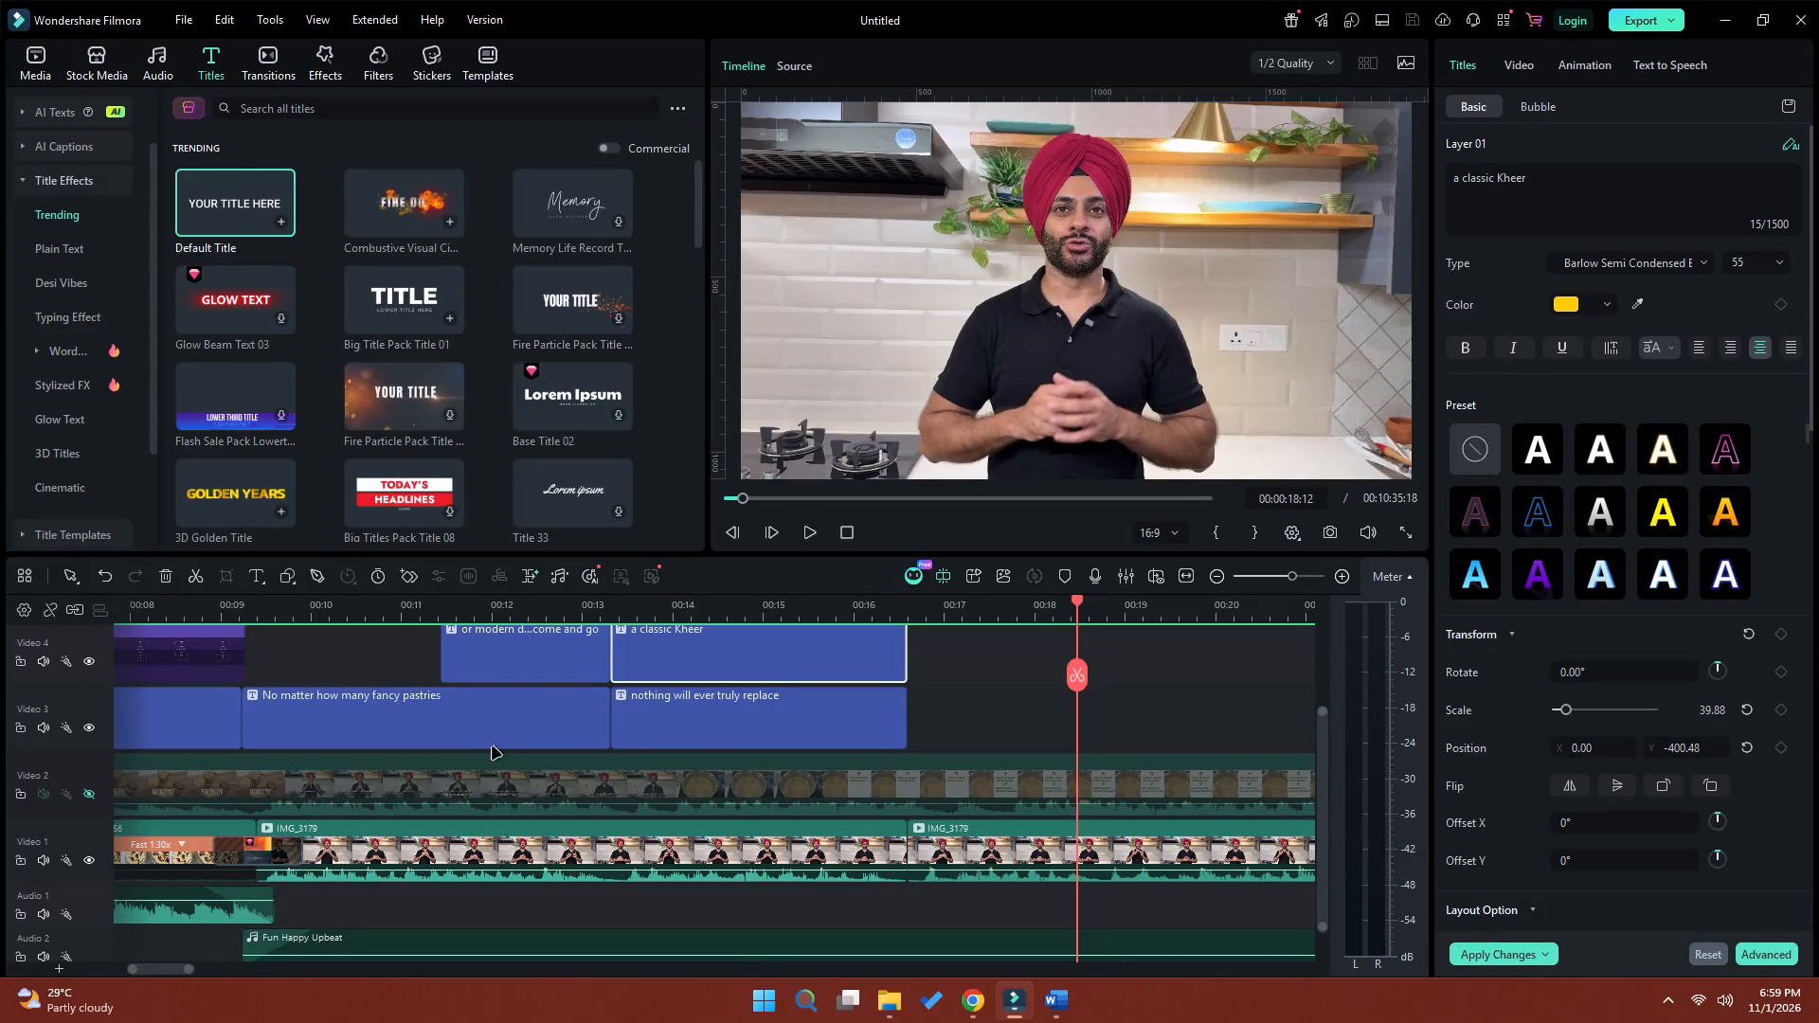
# Trim the start of the "No matter how many fancy pastries" title to about 00:00:09:13, near the start of the talking-head clip.
pyautogui.click(297, 610)
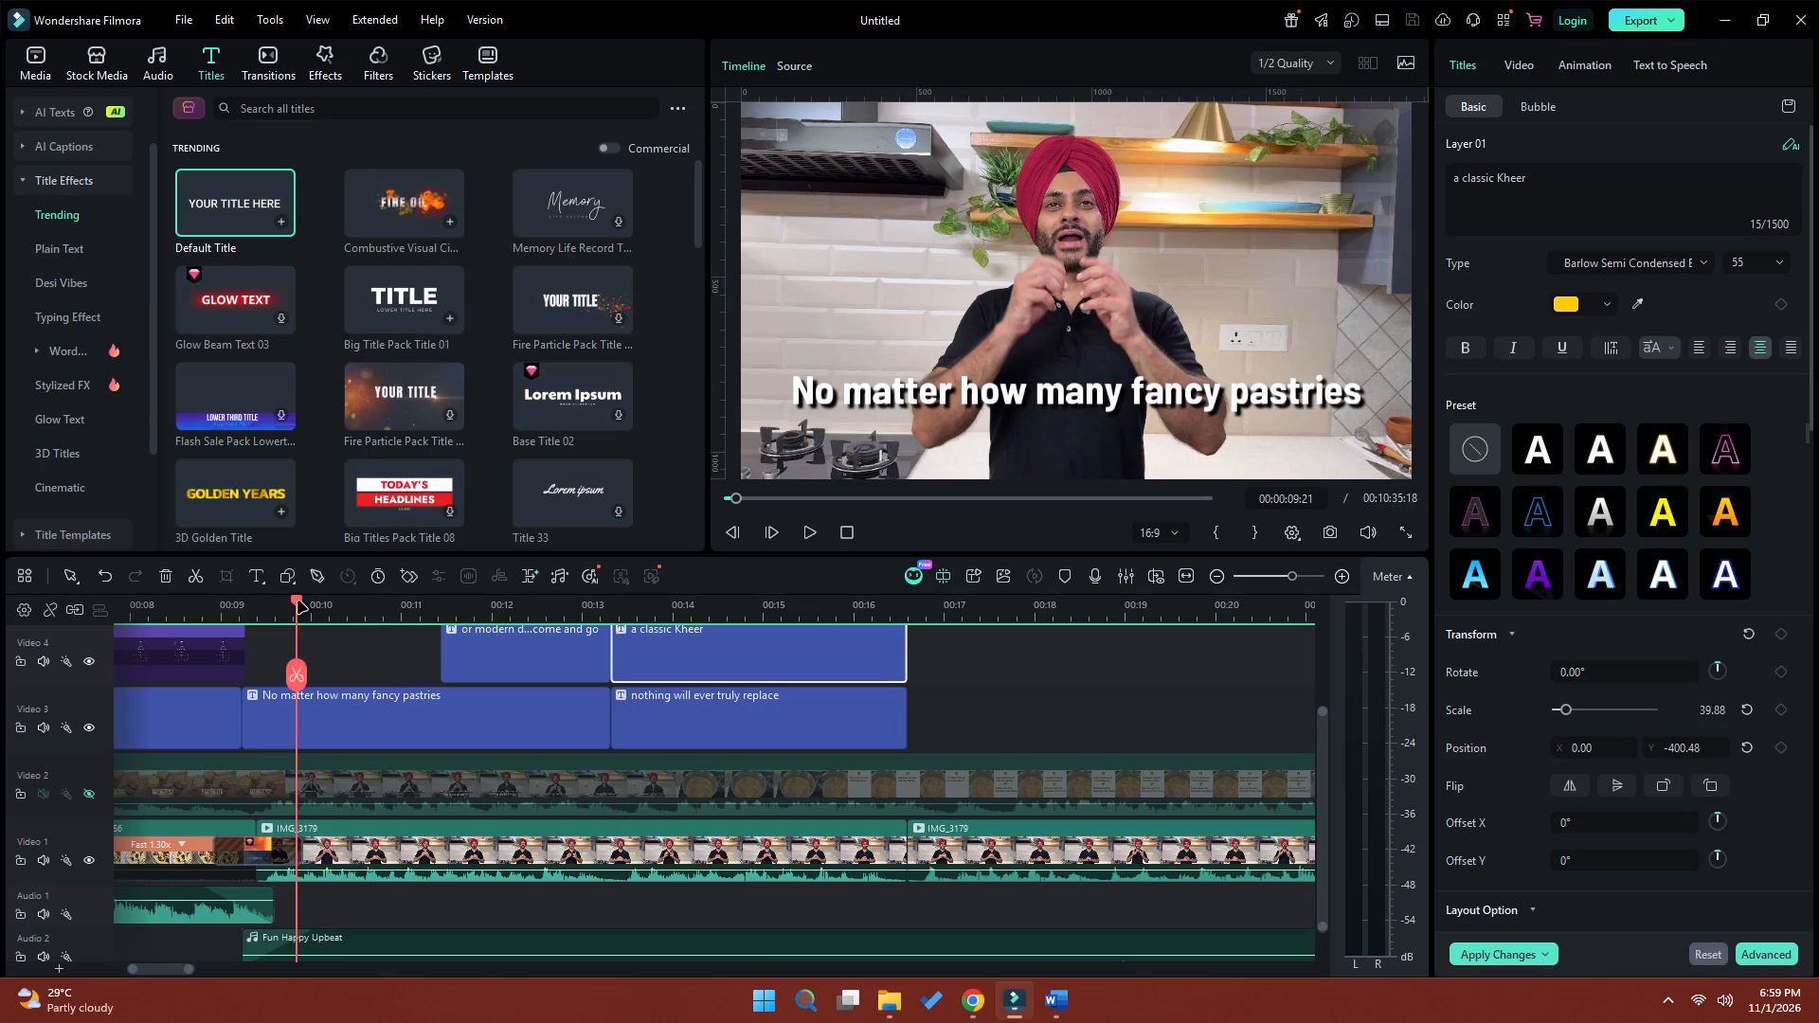
pyautogui.moveTo(297, 601); pyautogui.dragTo(265, 607)
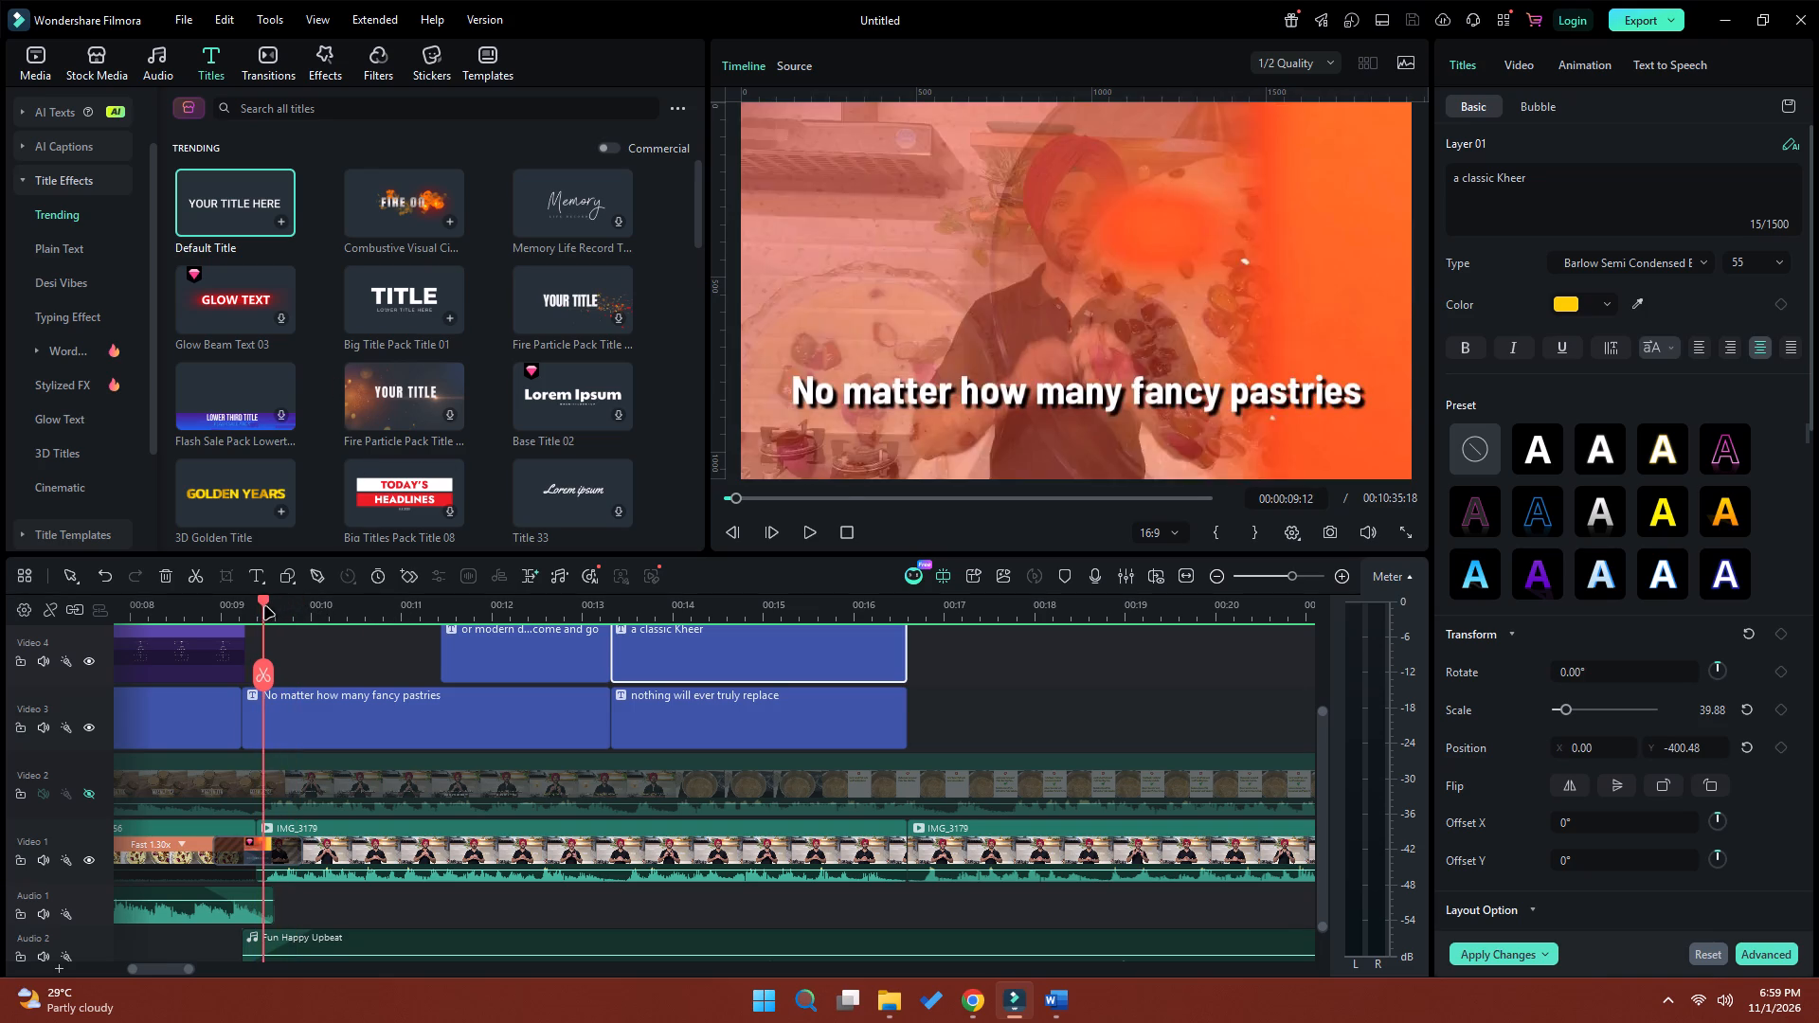
pyautogui.moveTo(265, 607); pyautogui.dragTo(240, 614)
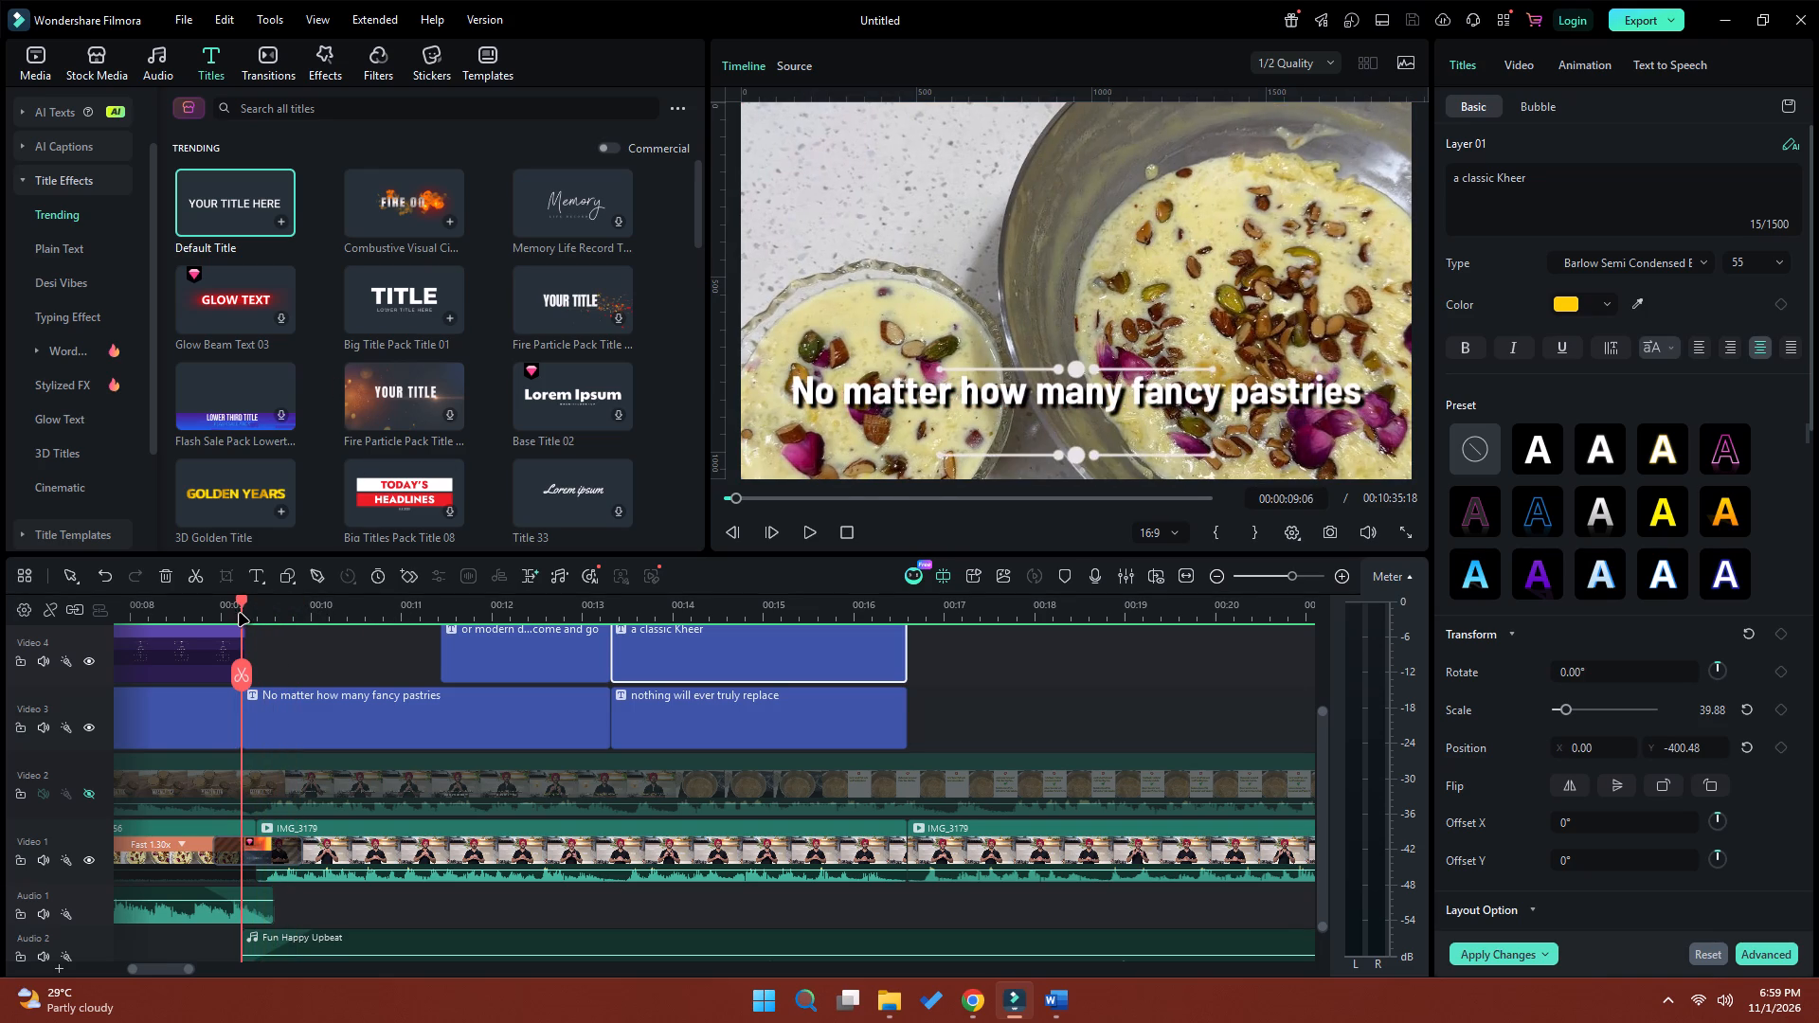
pyautogui.moveTo(240, 614); pyautogui.dragTo(228, 616)
pyautogui.click(291, 709)
pyautogui.moveTo(244, 707); pyautogui.dragTo(255, 707)
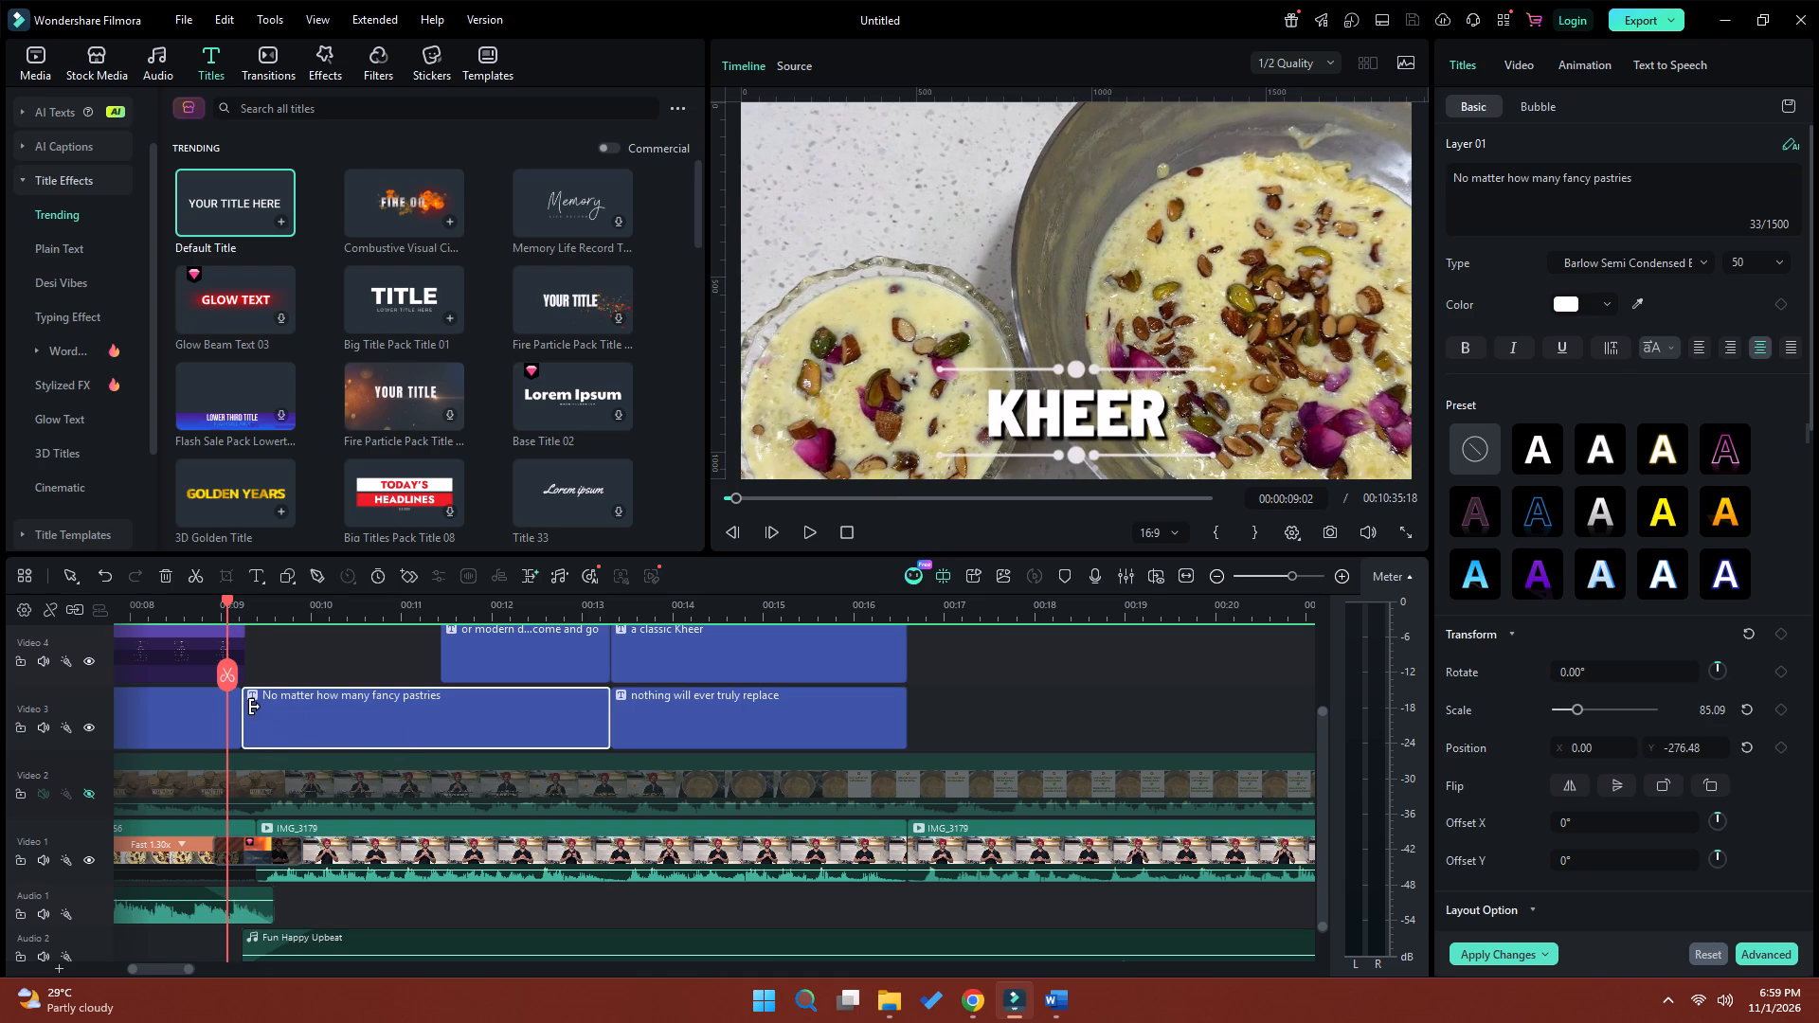
pyautogui.moveTo(255, 707); pyautogui.dragTo(269, 707)
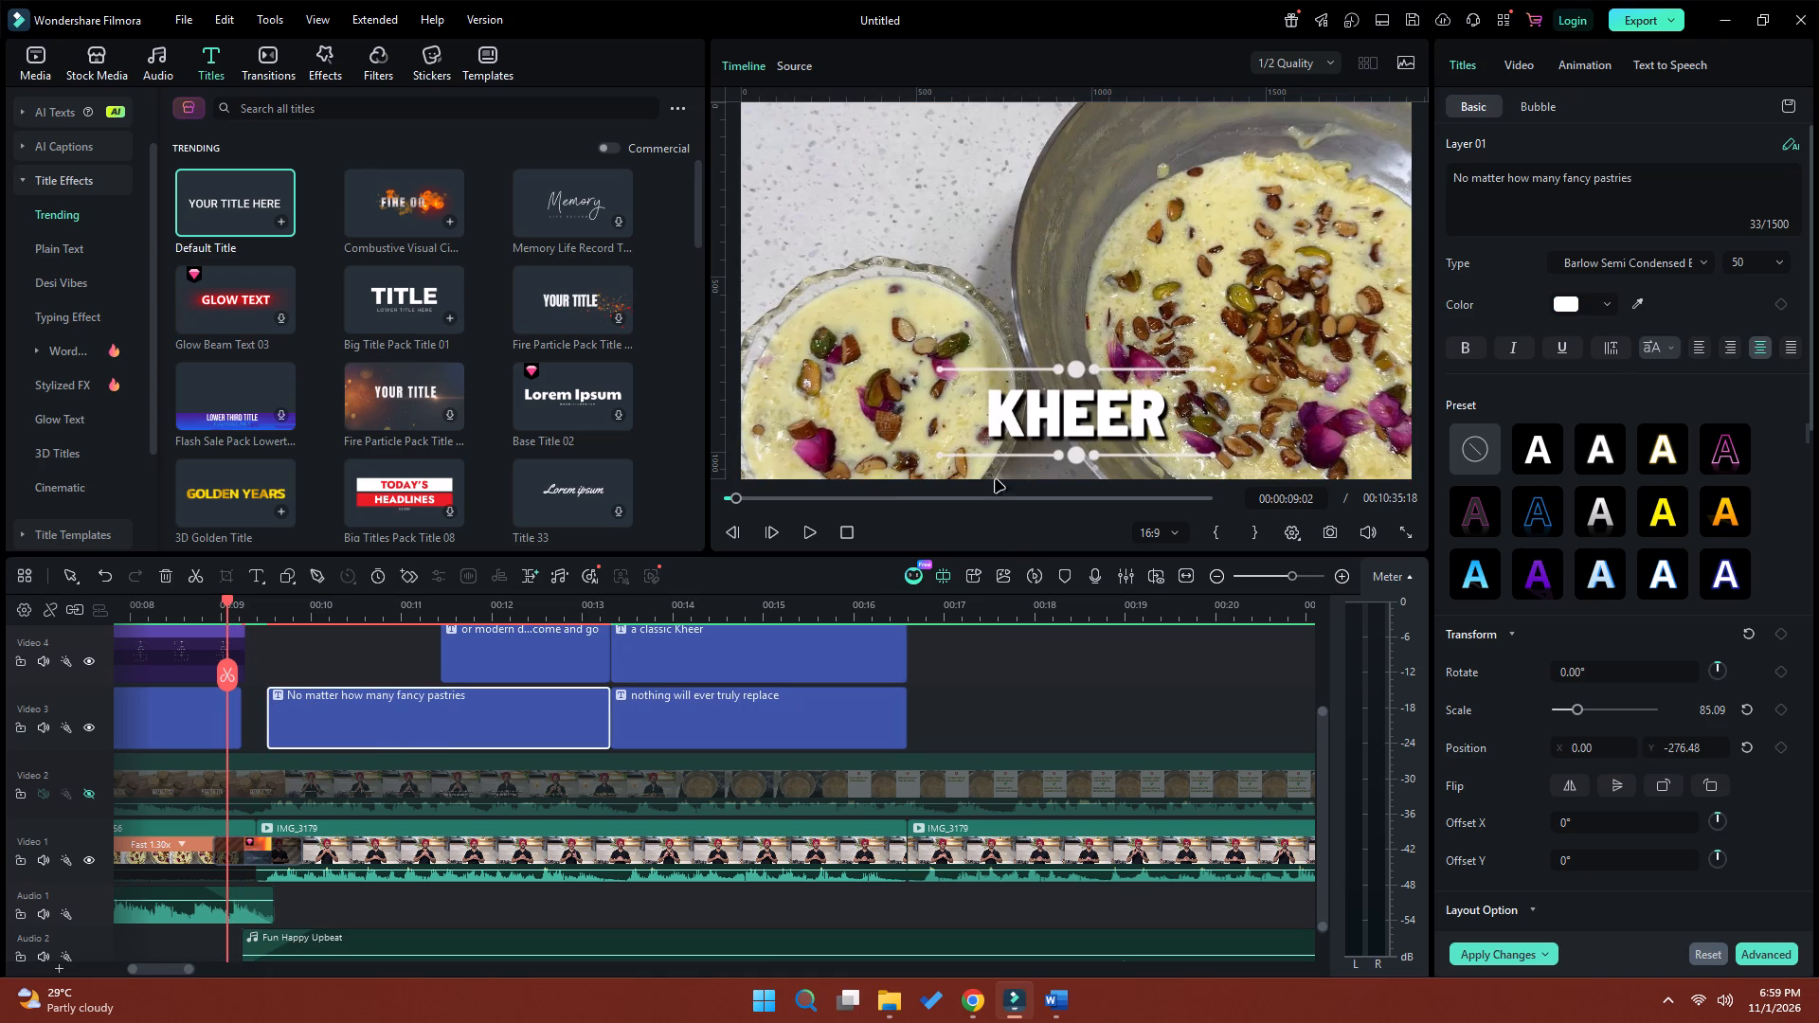
# Play back the captions from 00:00:09:02 to about 00:00:15:20 and check the closing "nothing will ever truly replace" and "a classic Kheer" titles.
pyautogui.click(804, 539)
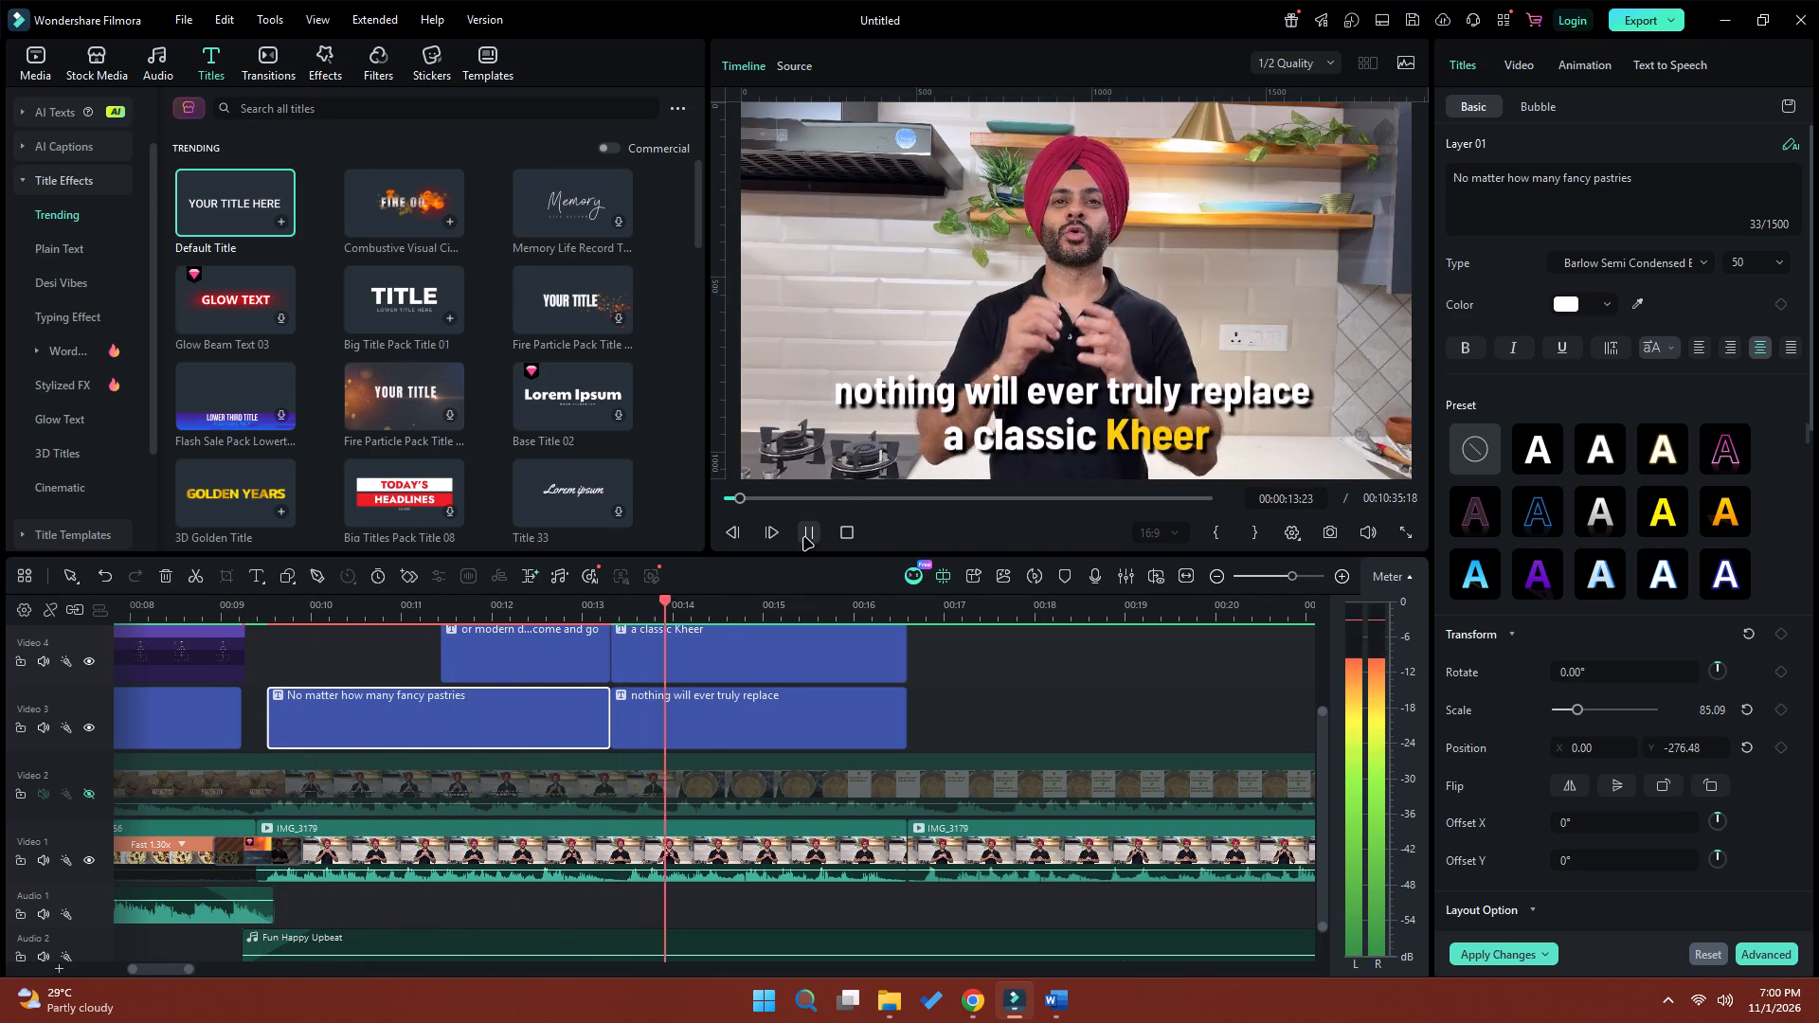
pyautogui.click(804, 538)
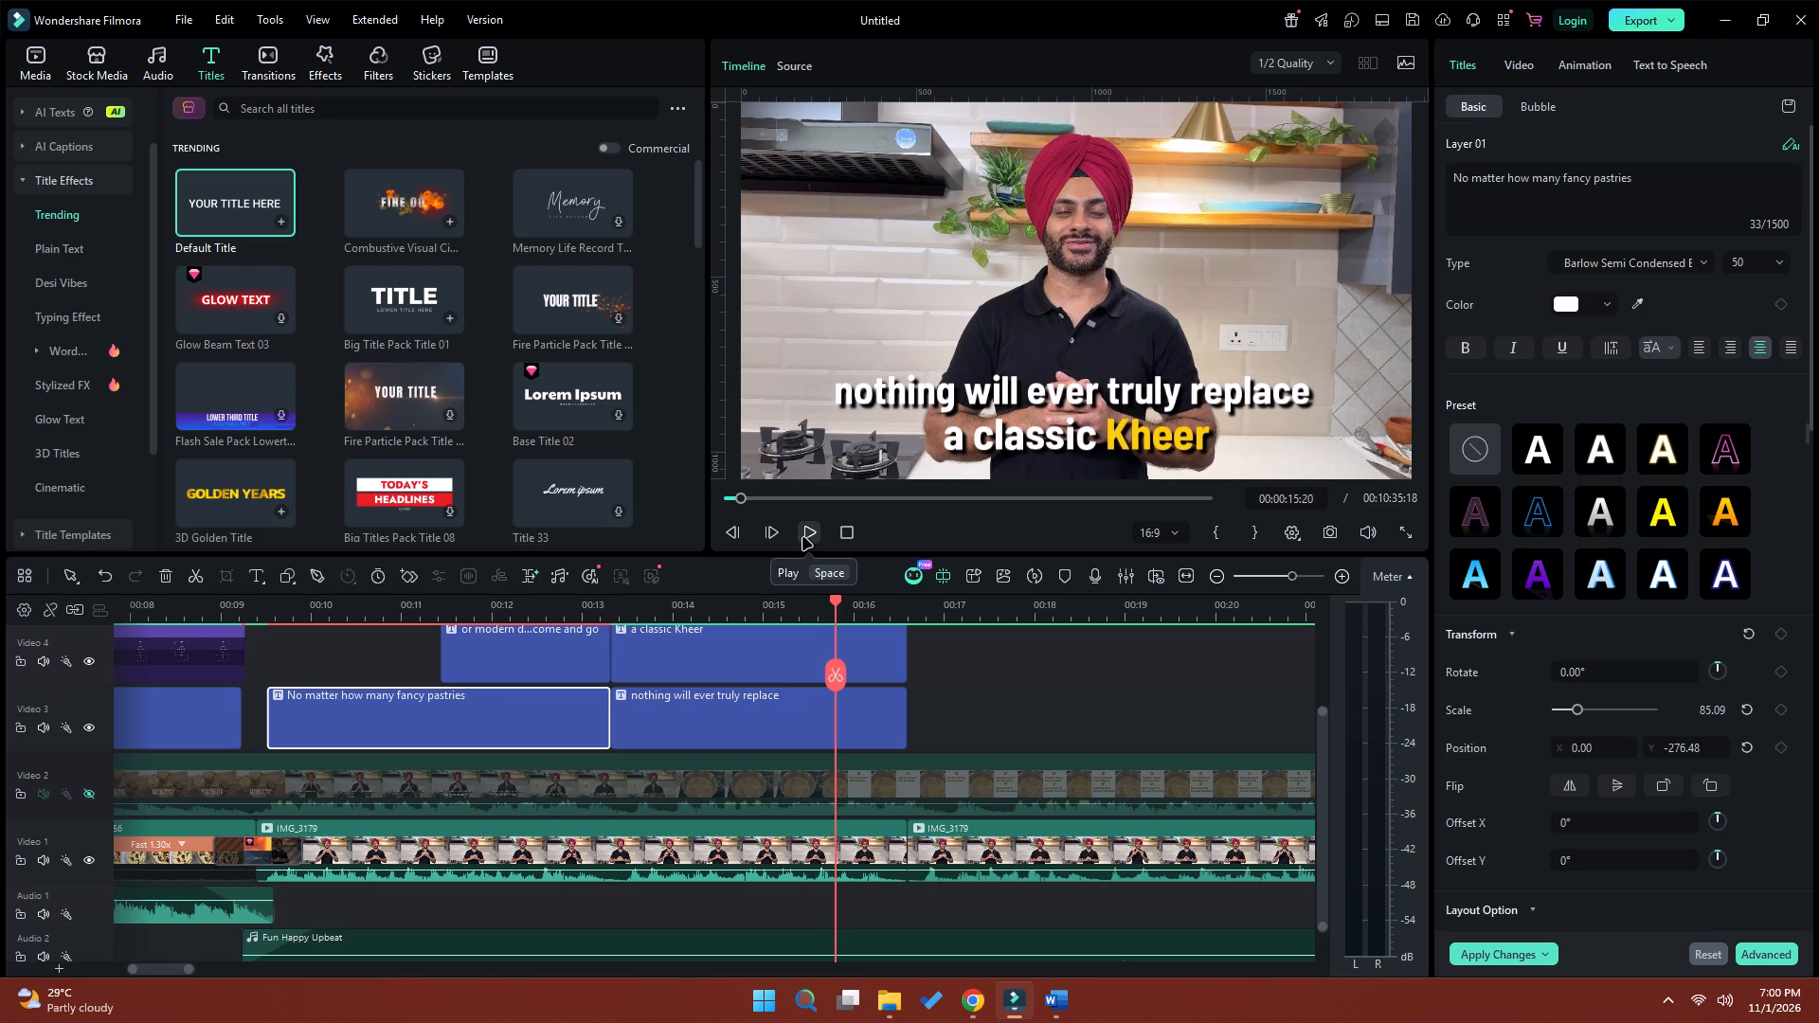
pyautogui.click(812, 726)
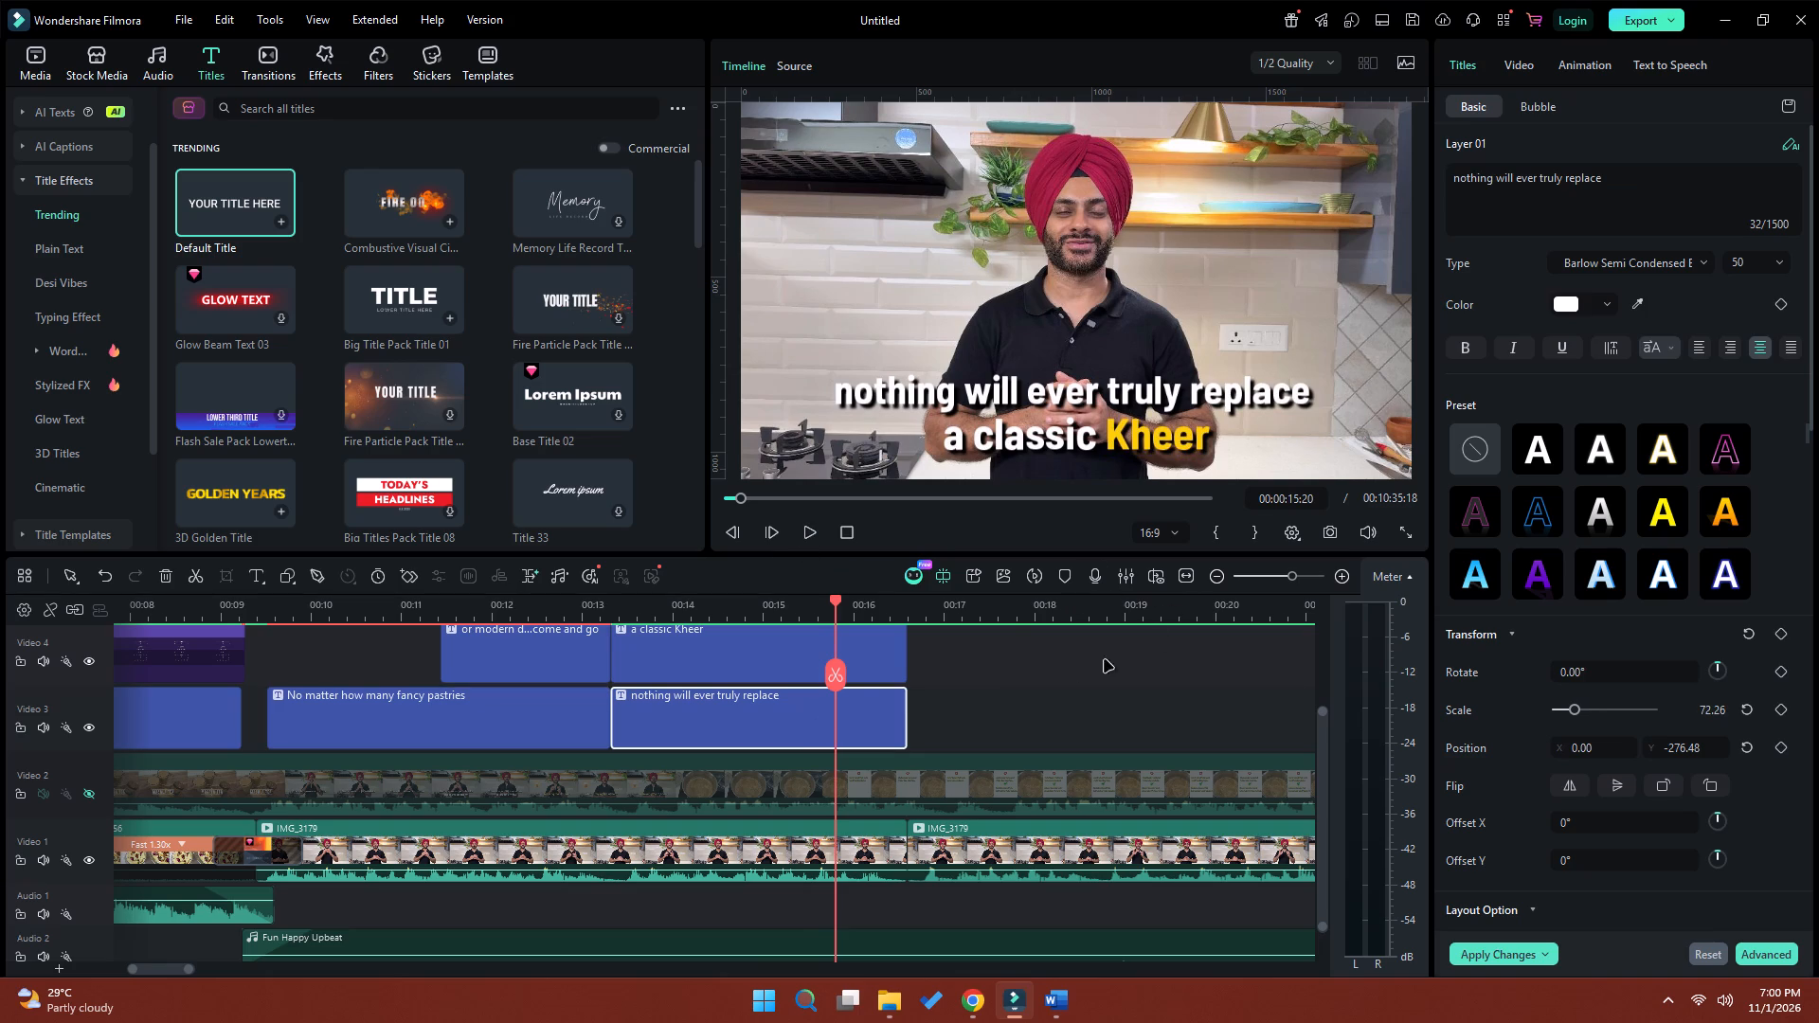
pyautogui.click(742, 654)
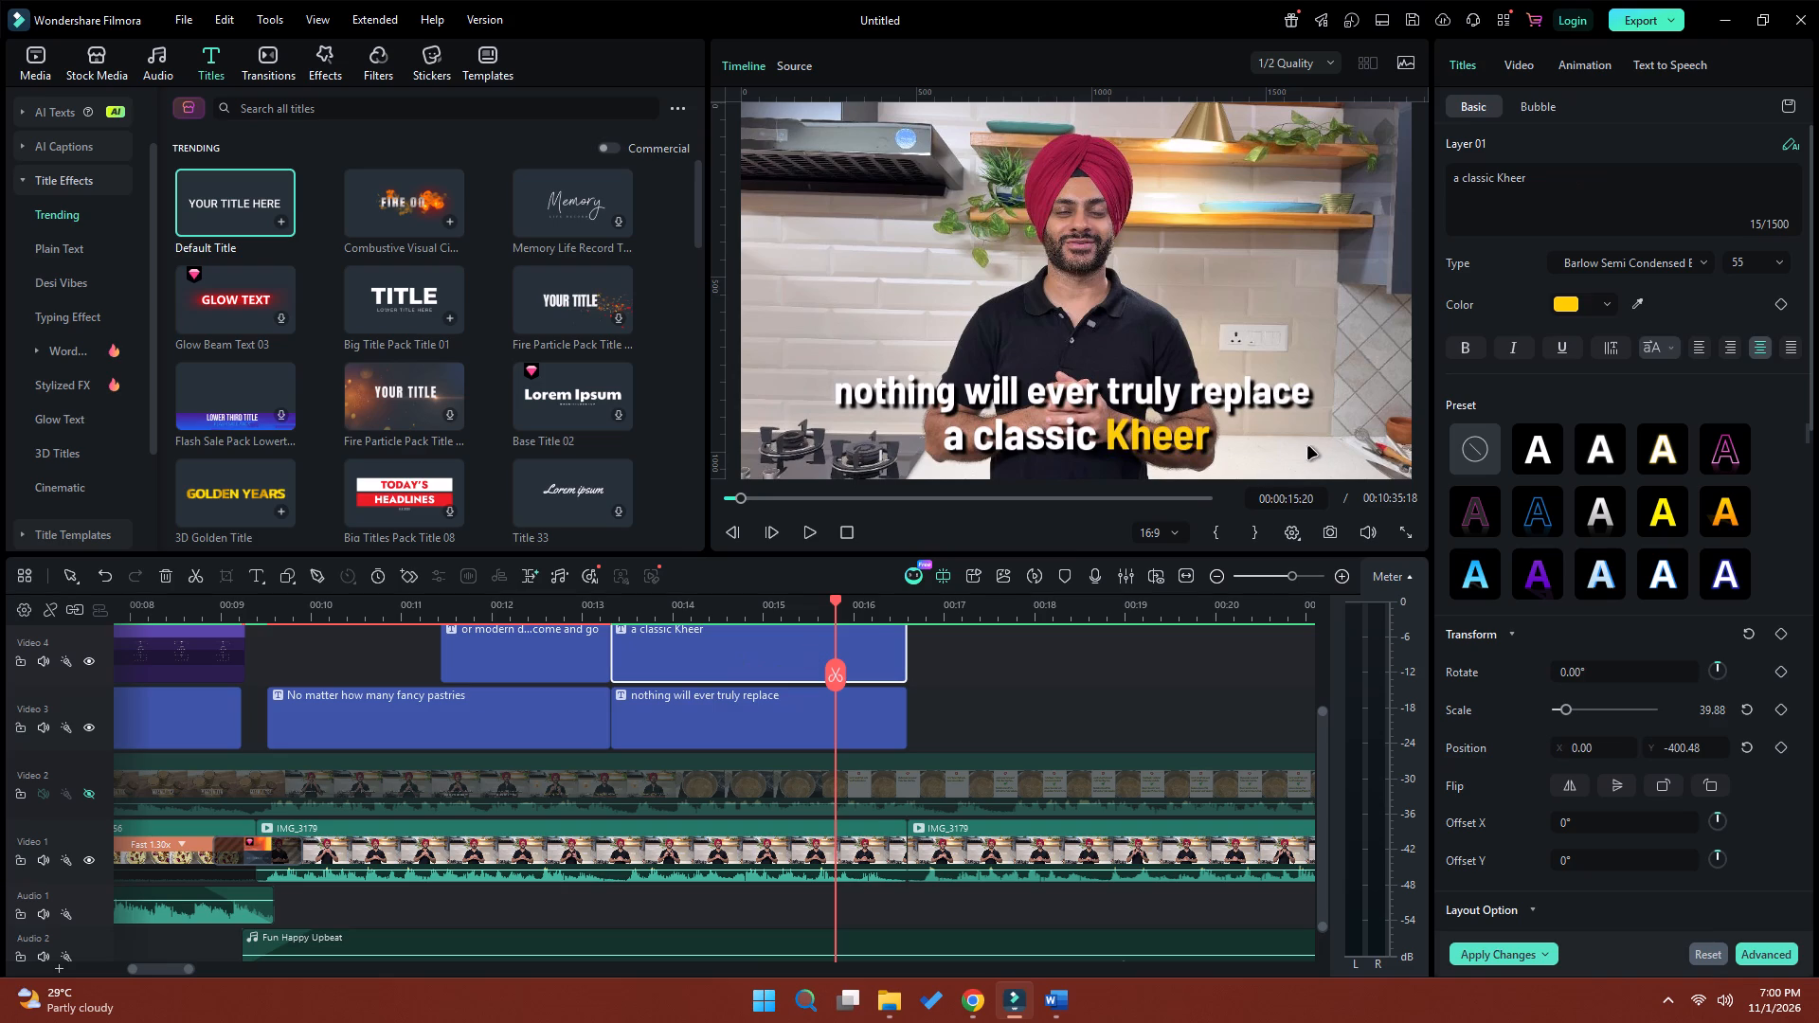
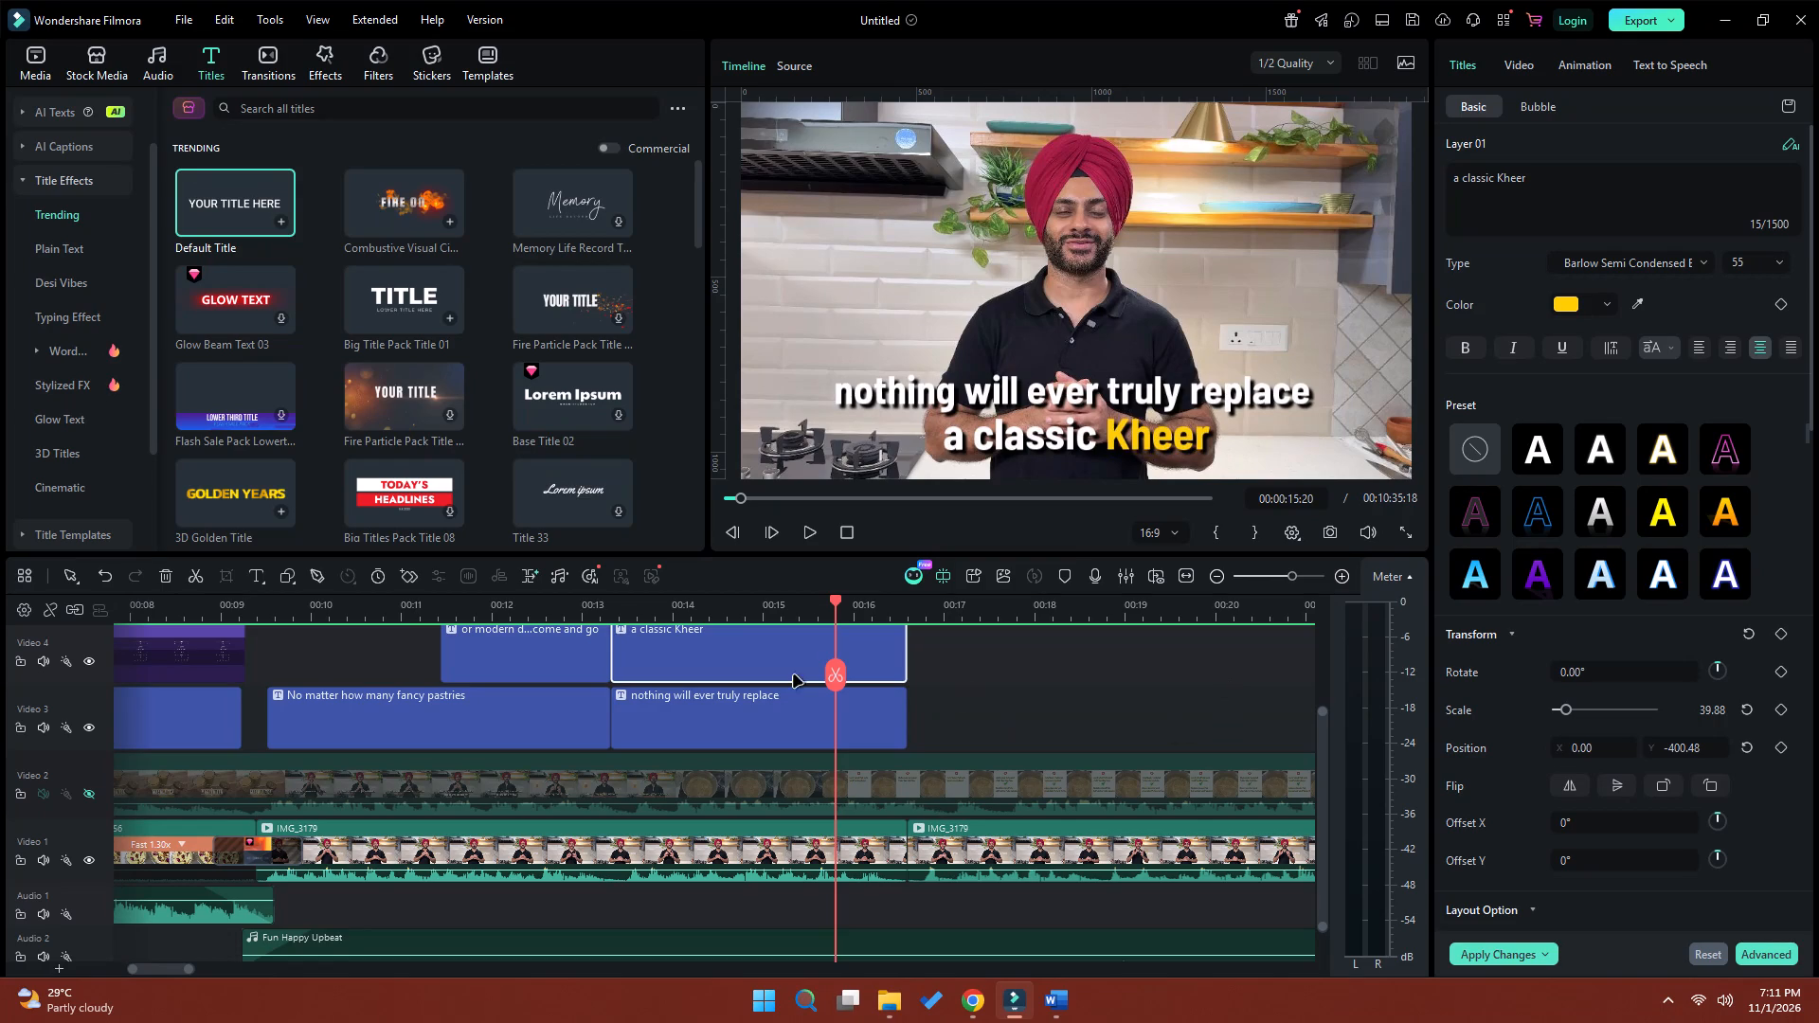
# Play back the captioned talking-head section from 00:00:09:11 to about 00:00:18:01 to check the title timing.
pyautogui.click(260, 614)
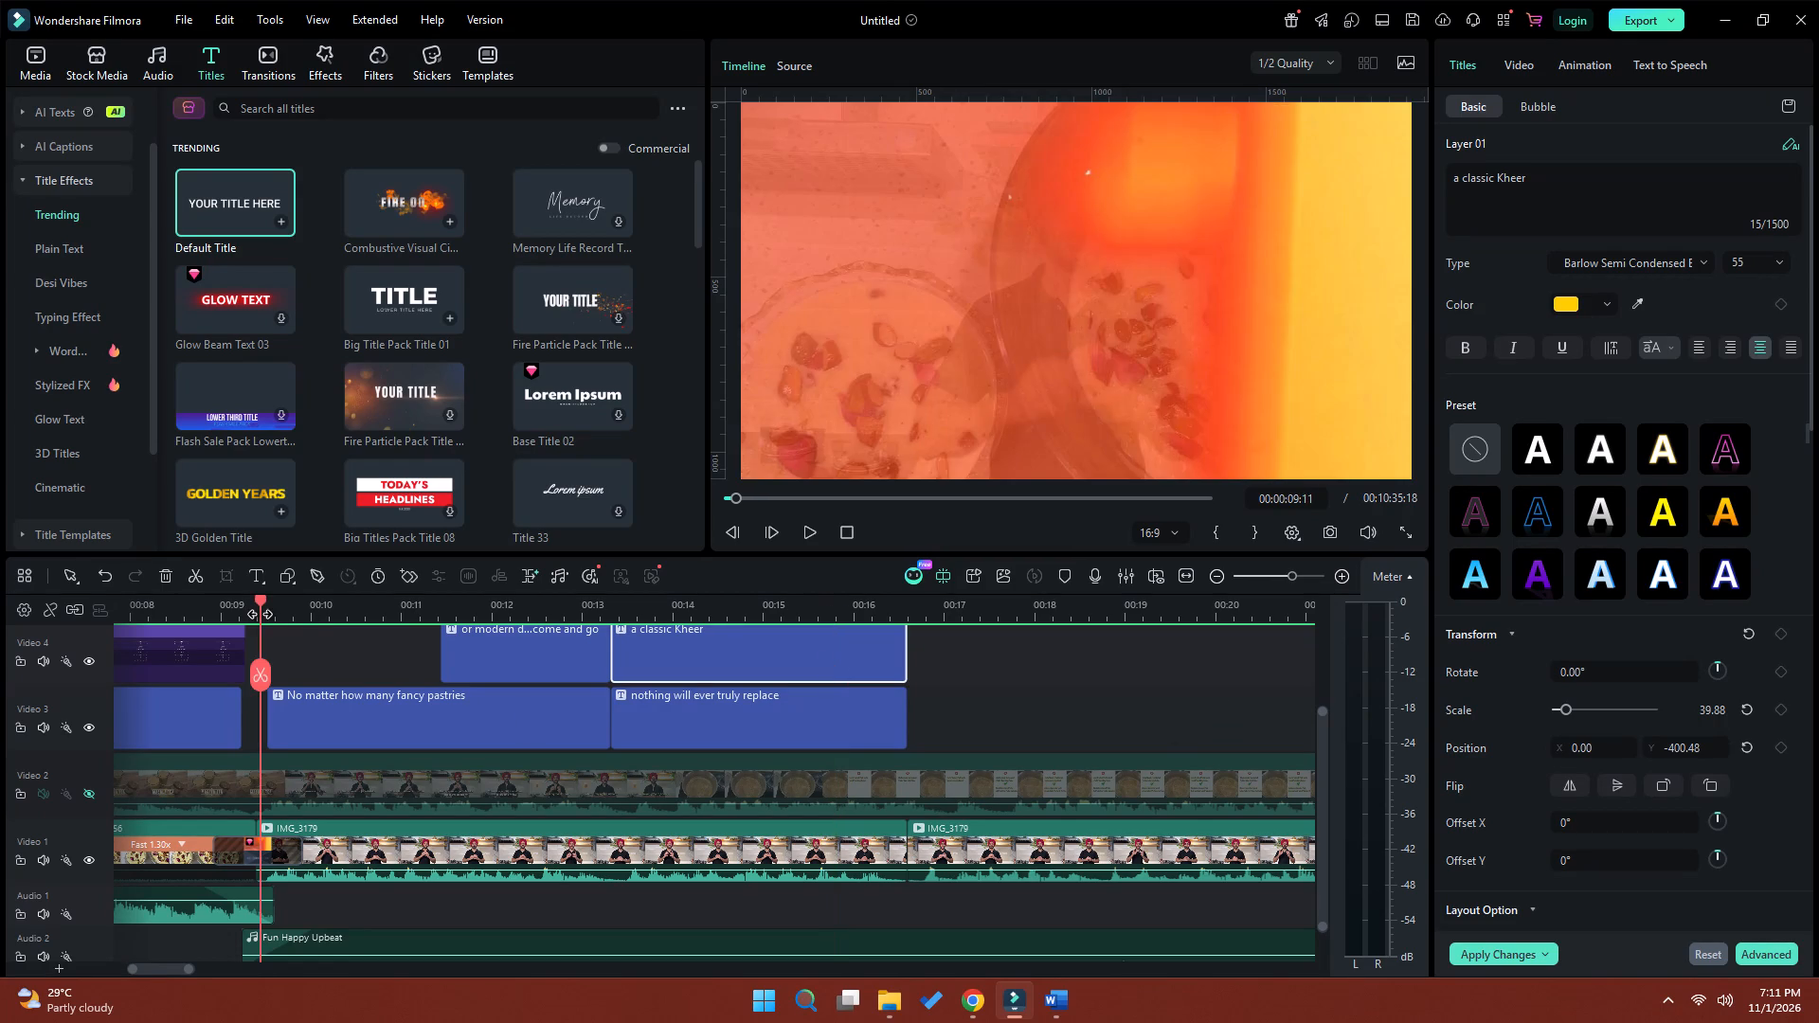
pyautogui.press('space')
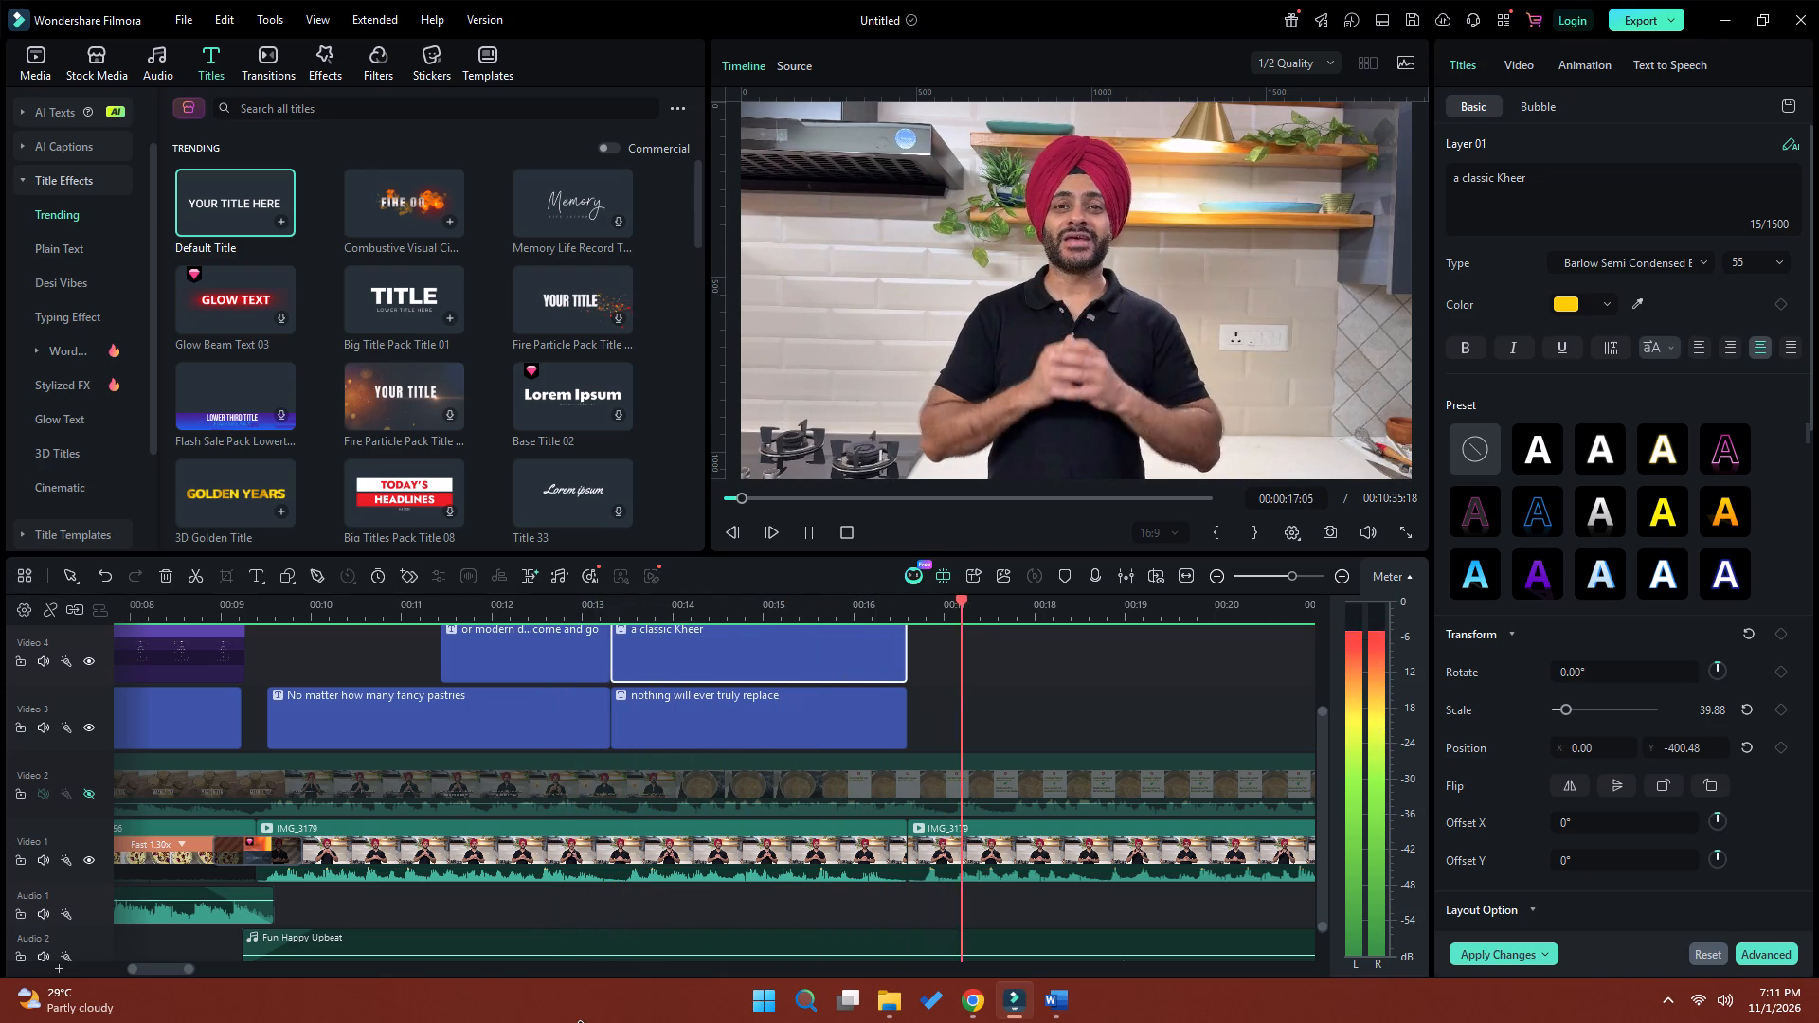
pyautogui.press('space')
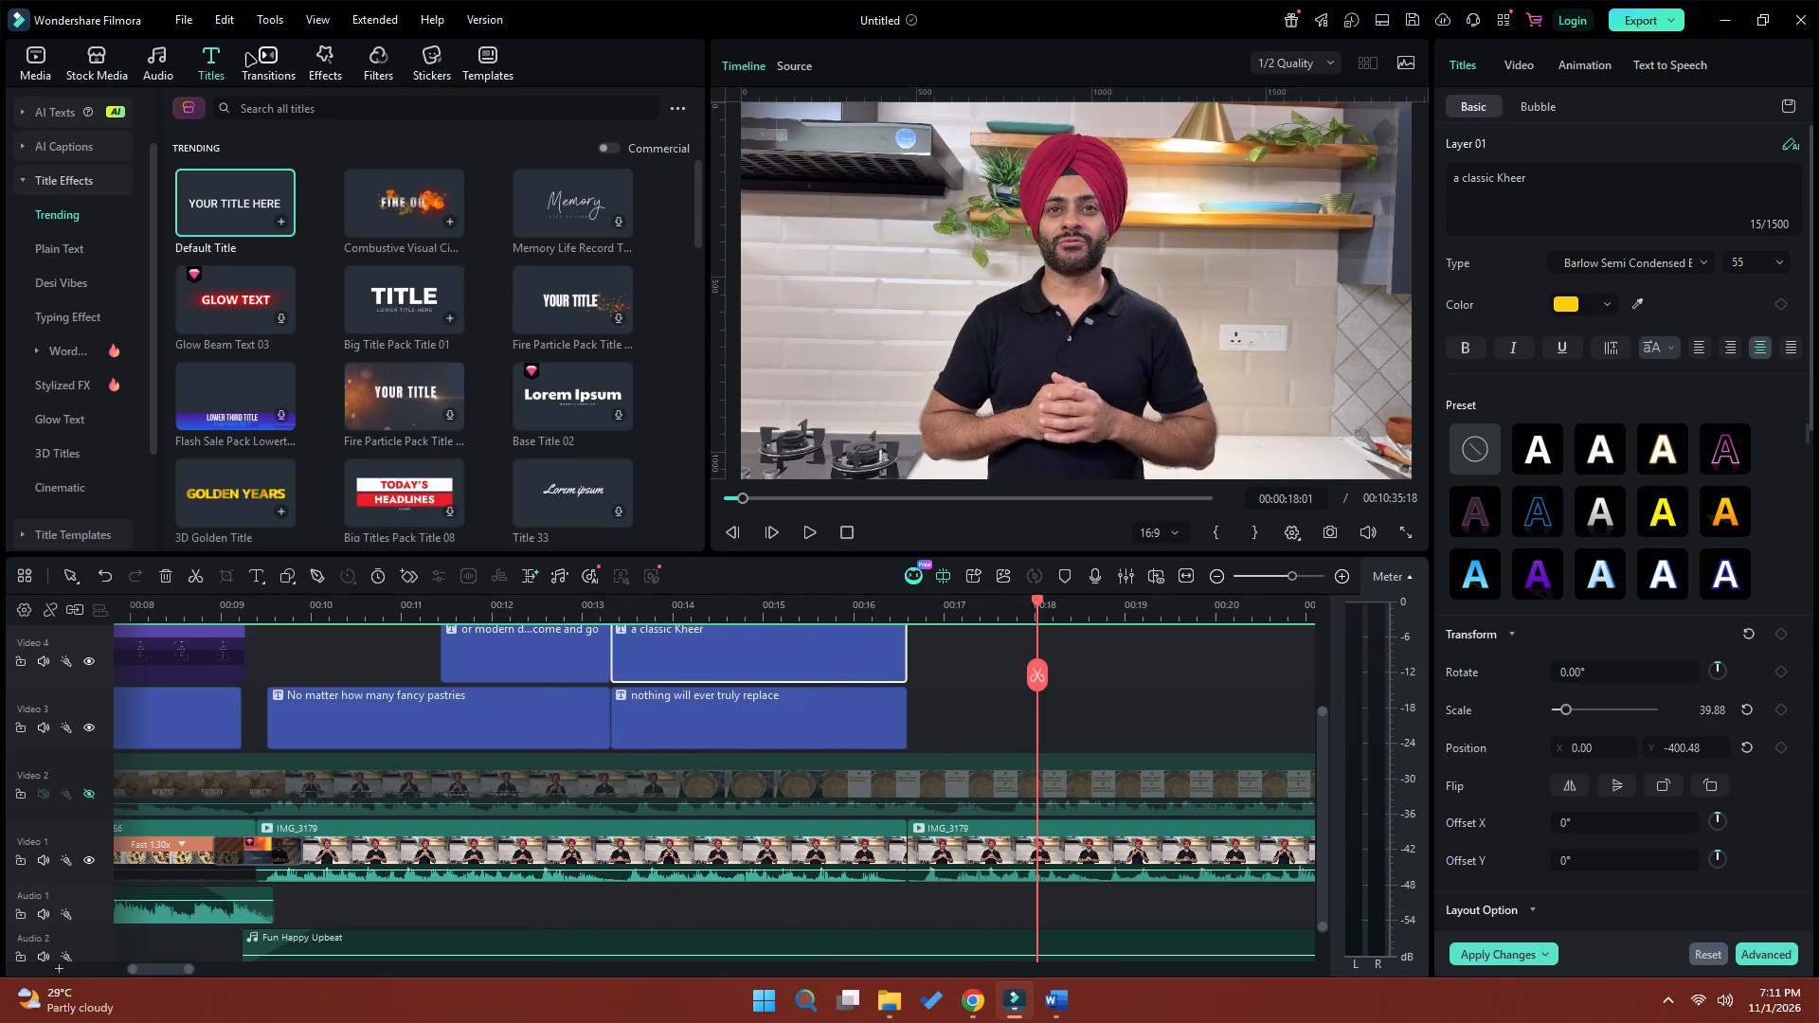
# Add the Film Burn Light 04 transition at the cut between the two IMG_3179 clips and shorten it to 00:00:00:12.
pyautogui.click(280, 63)
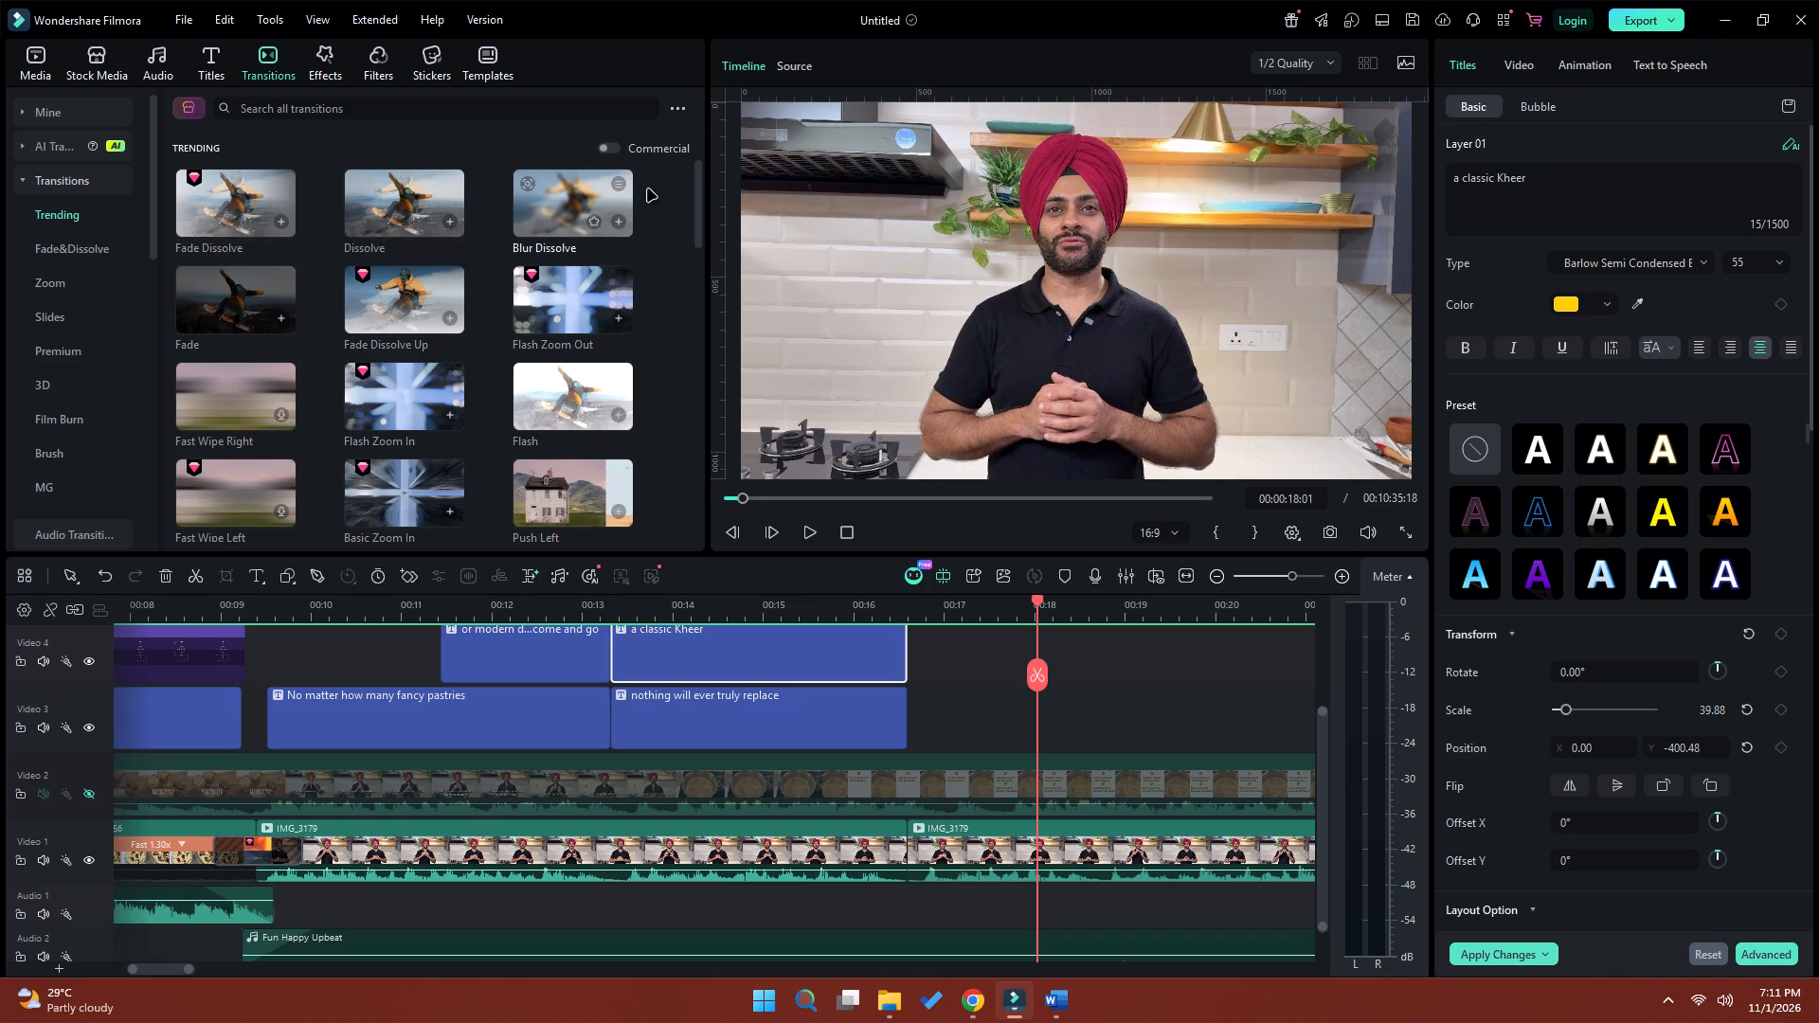
pyautogui.moveTo(698, 216); pyautogui.dragTo(695, 270)
pyautogui.moveTo(575, 355); pyautogui.dragTo(911, 836)
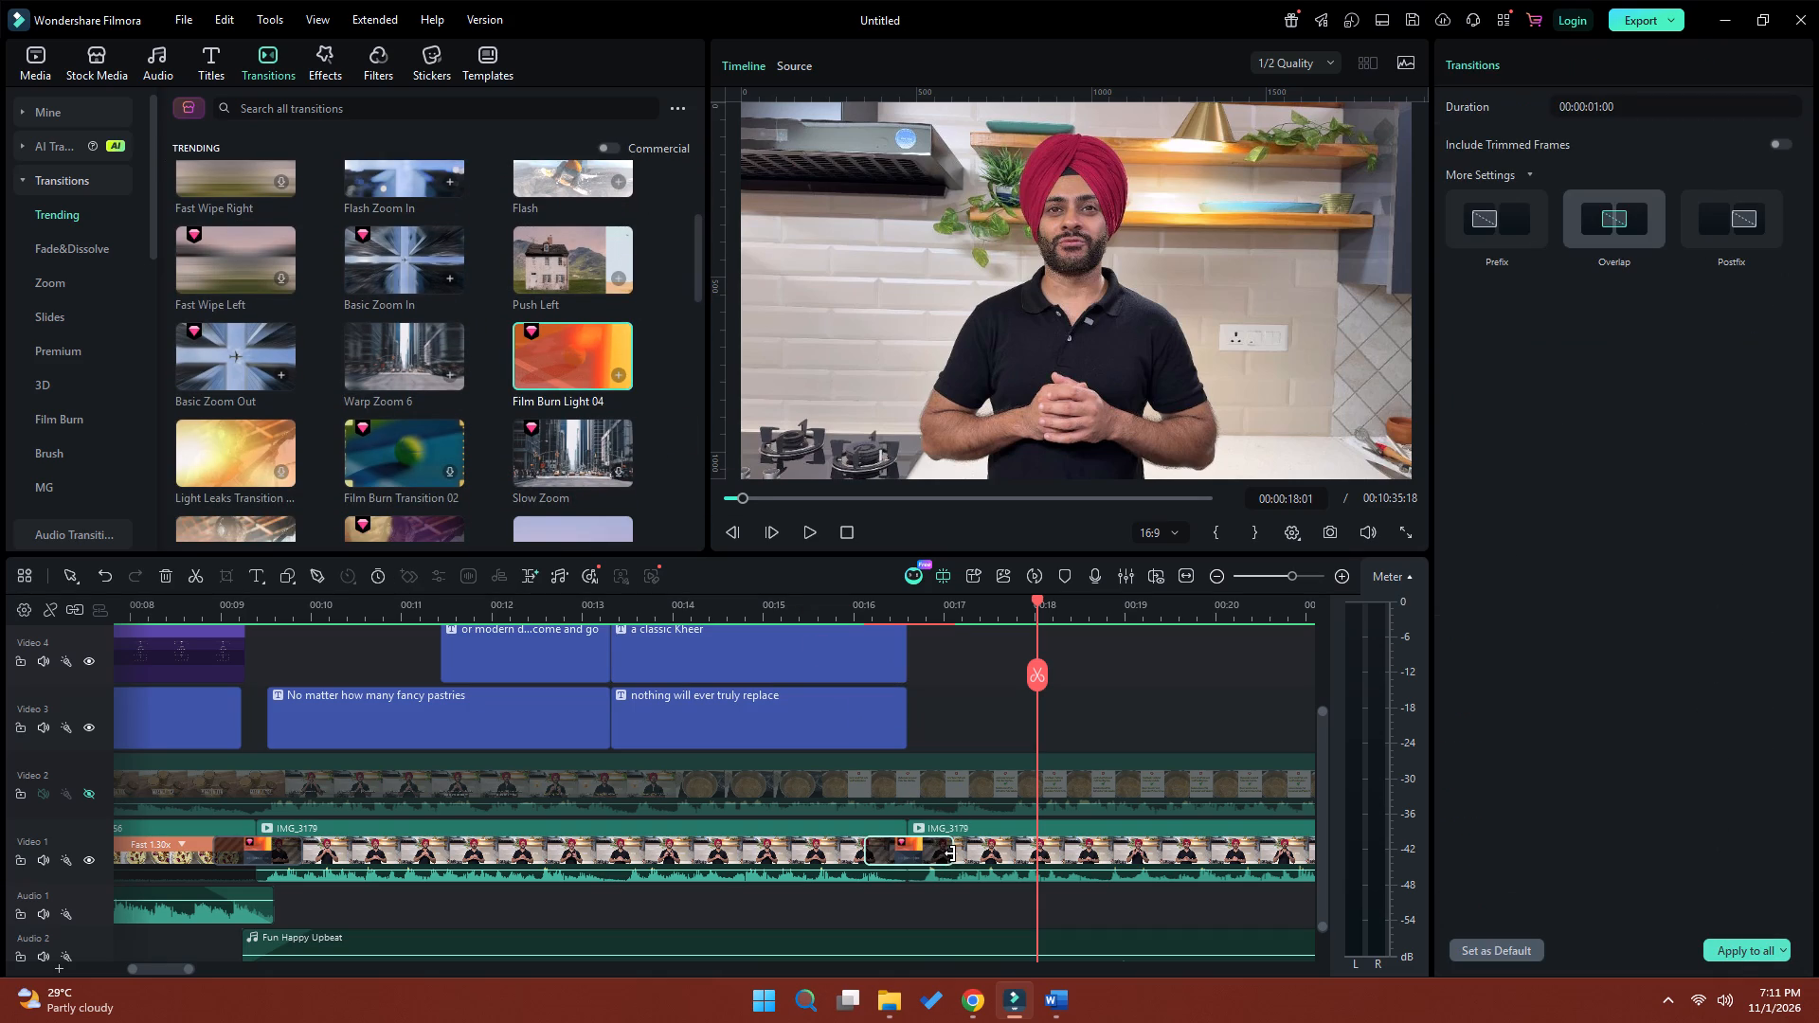
pyautogui.moveTo(950, 853); pyautogui.dragTo(930, 858)
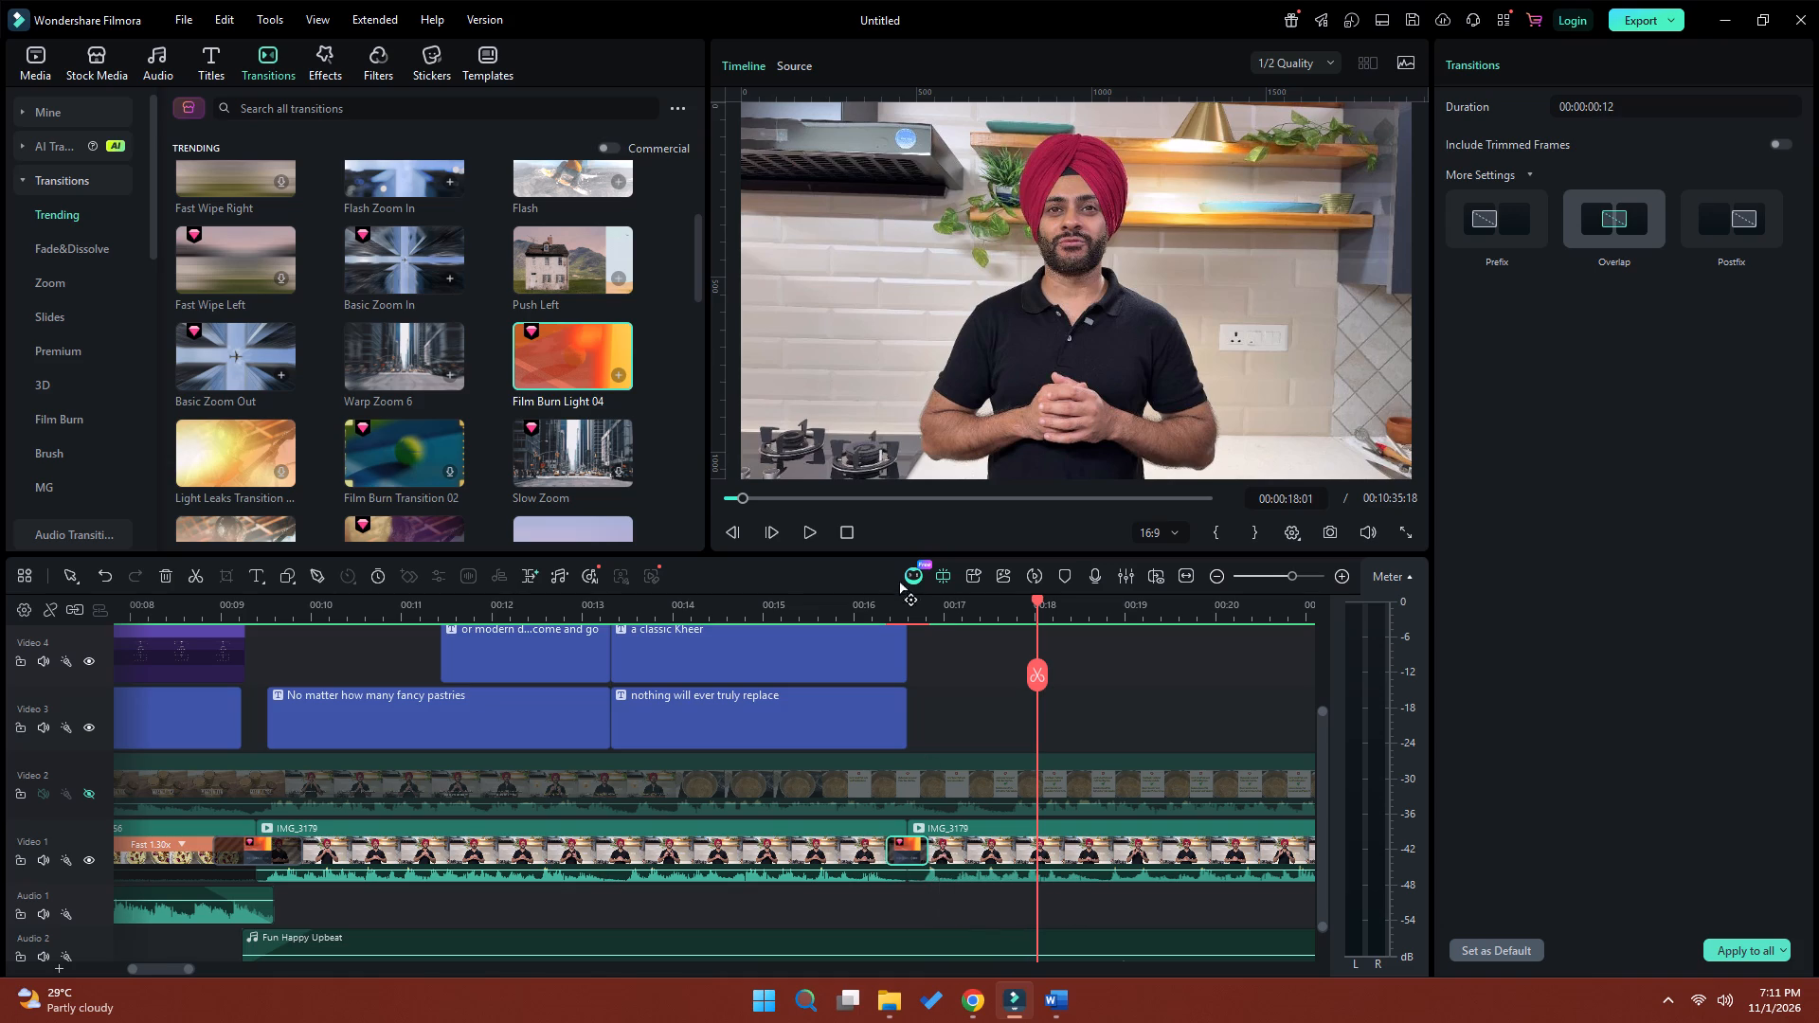
# Play back from 00:00:16:07 across the new transition to about 00:00:22:03, reviewing the cut and the uncaptioned speech after it.
pyautogui.click(878, 599)
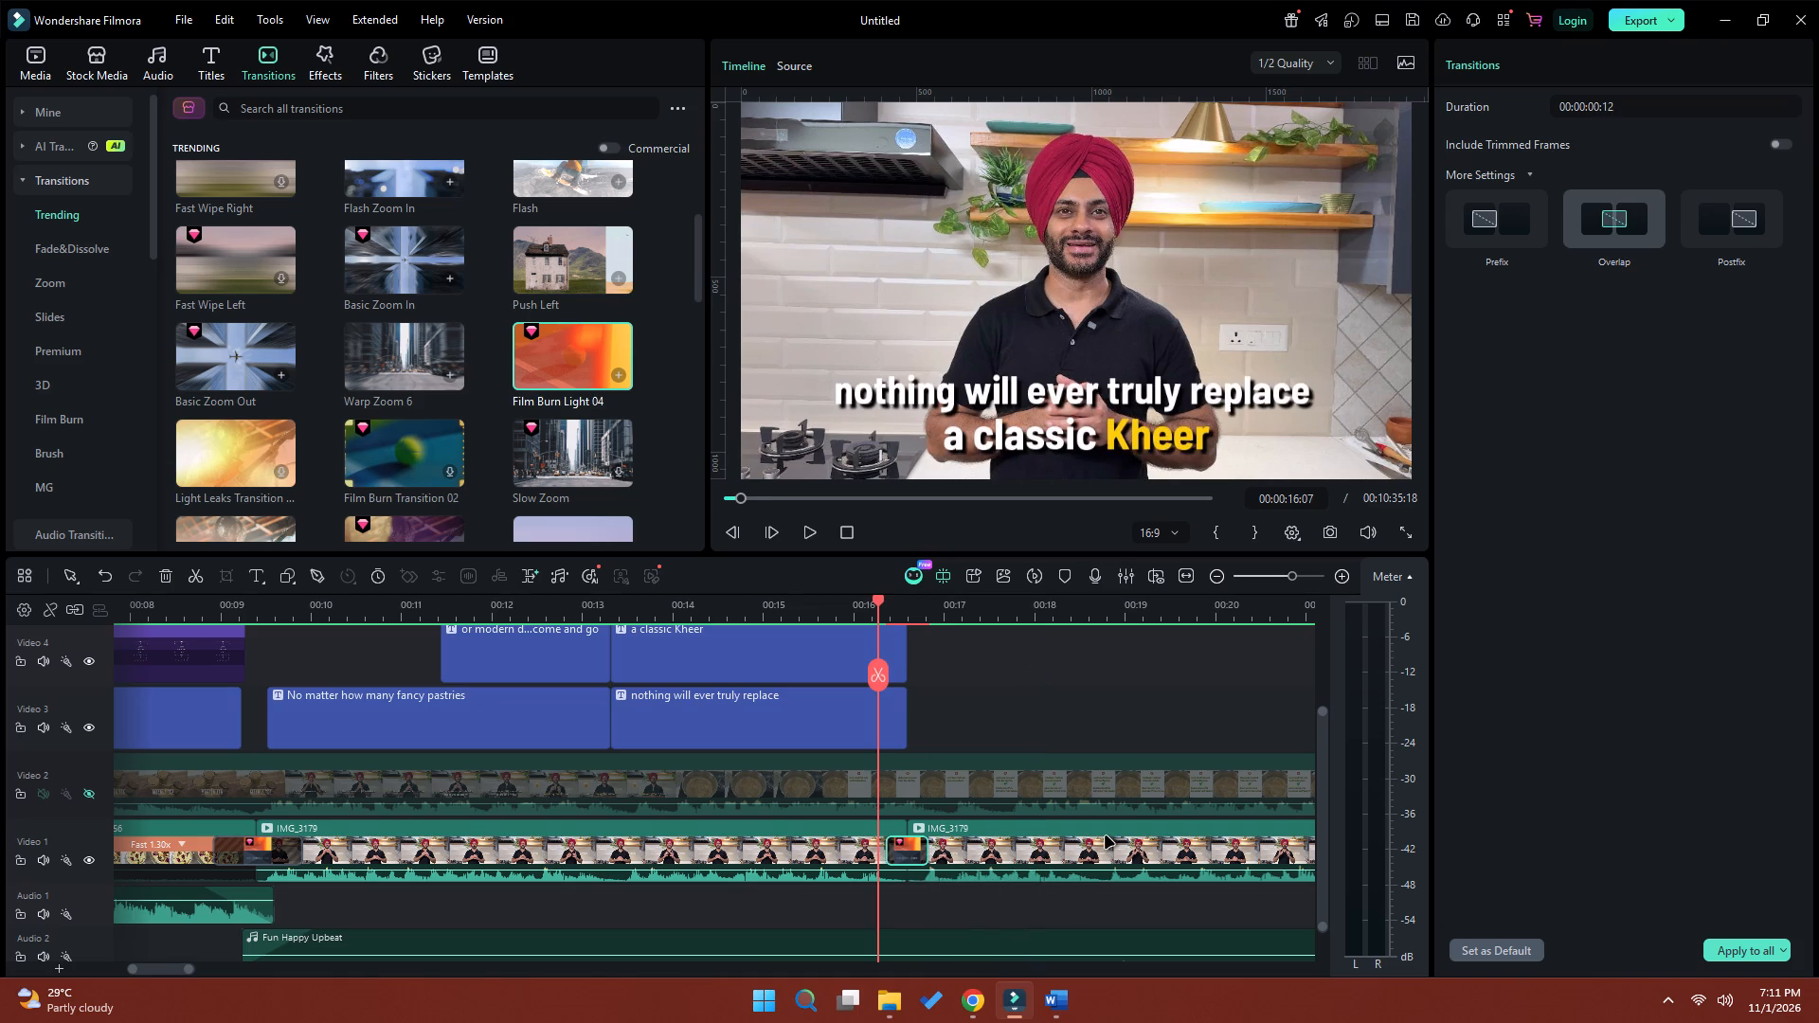
pyautogui.press('space')
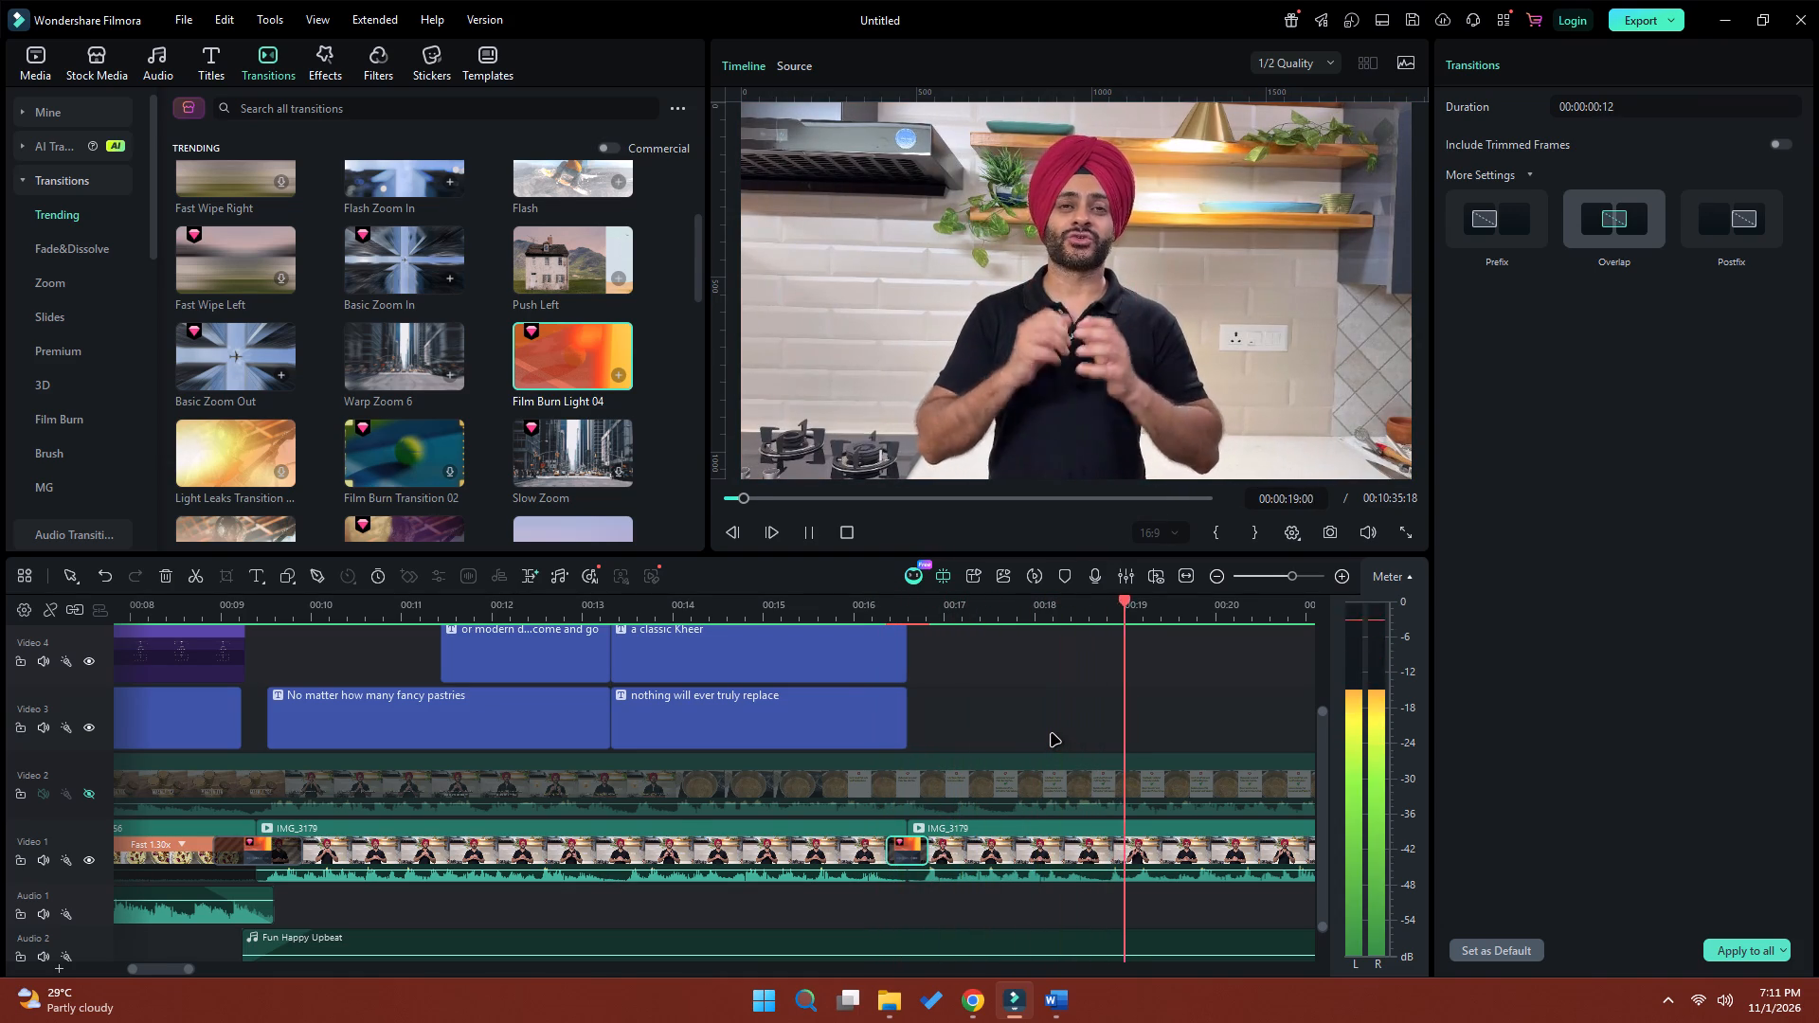
pyautogui.press('space')
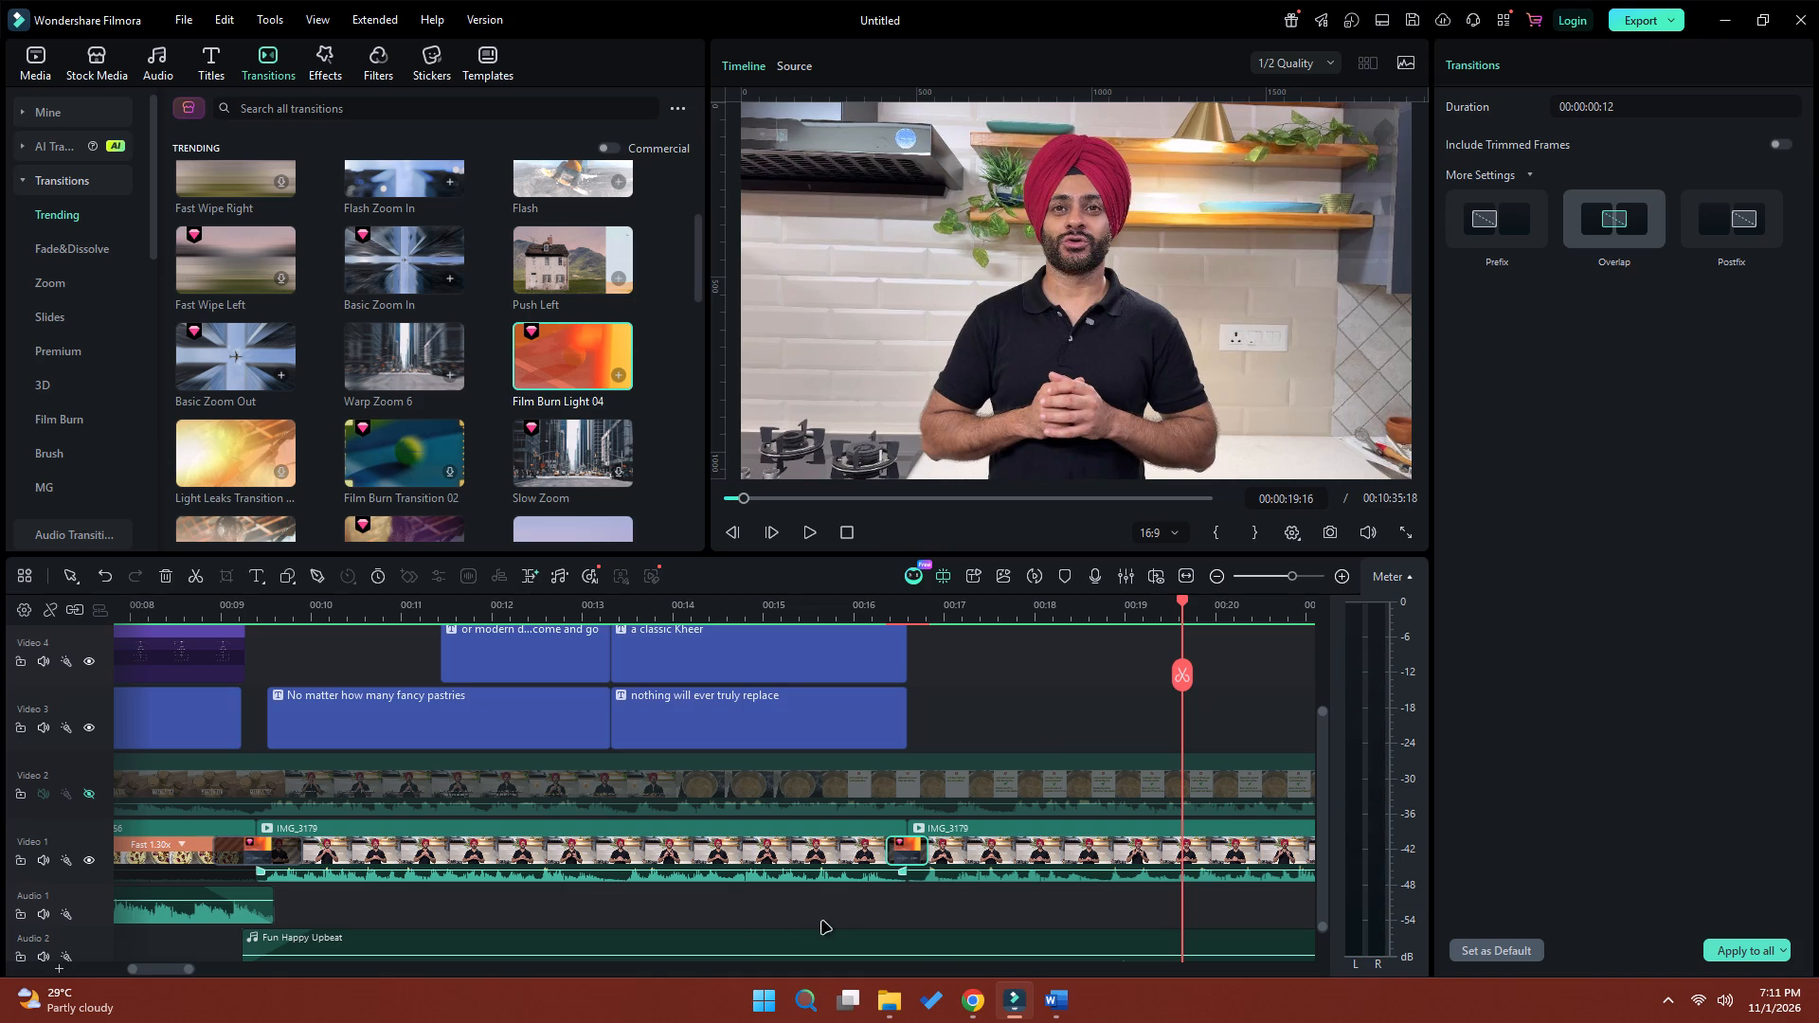
pyautogui.click(163, 969)
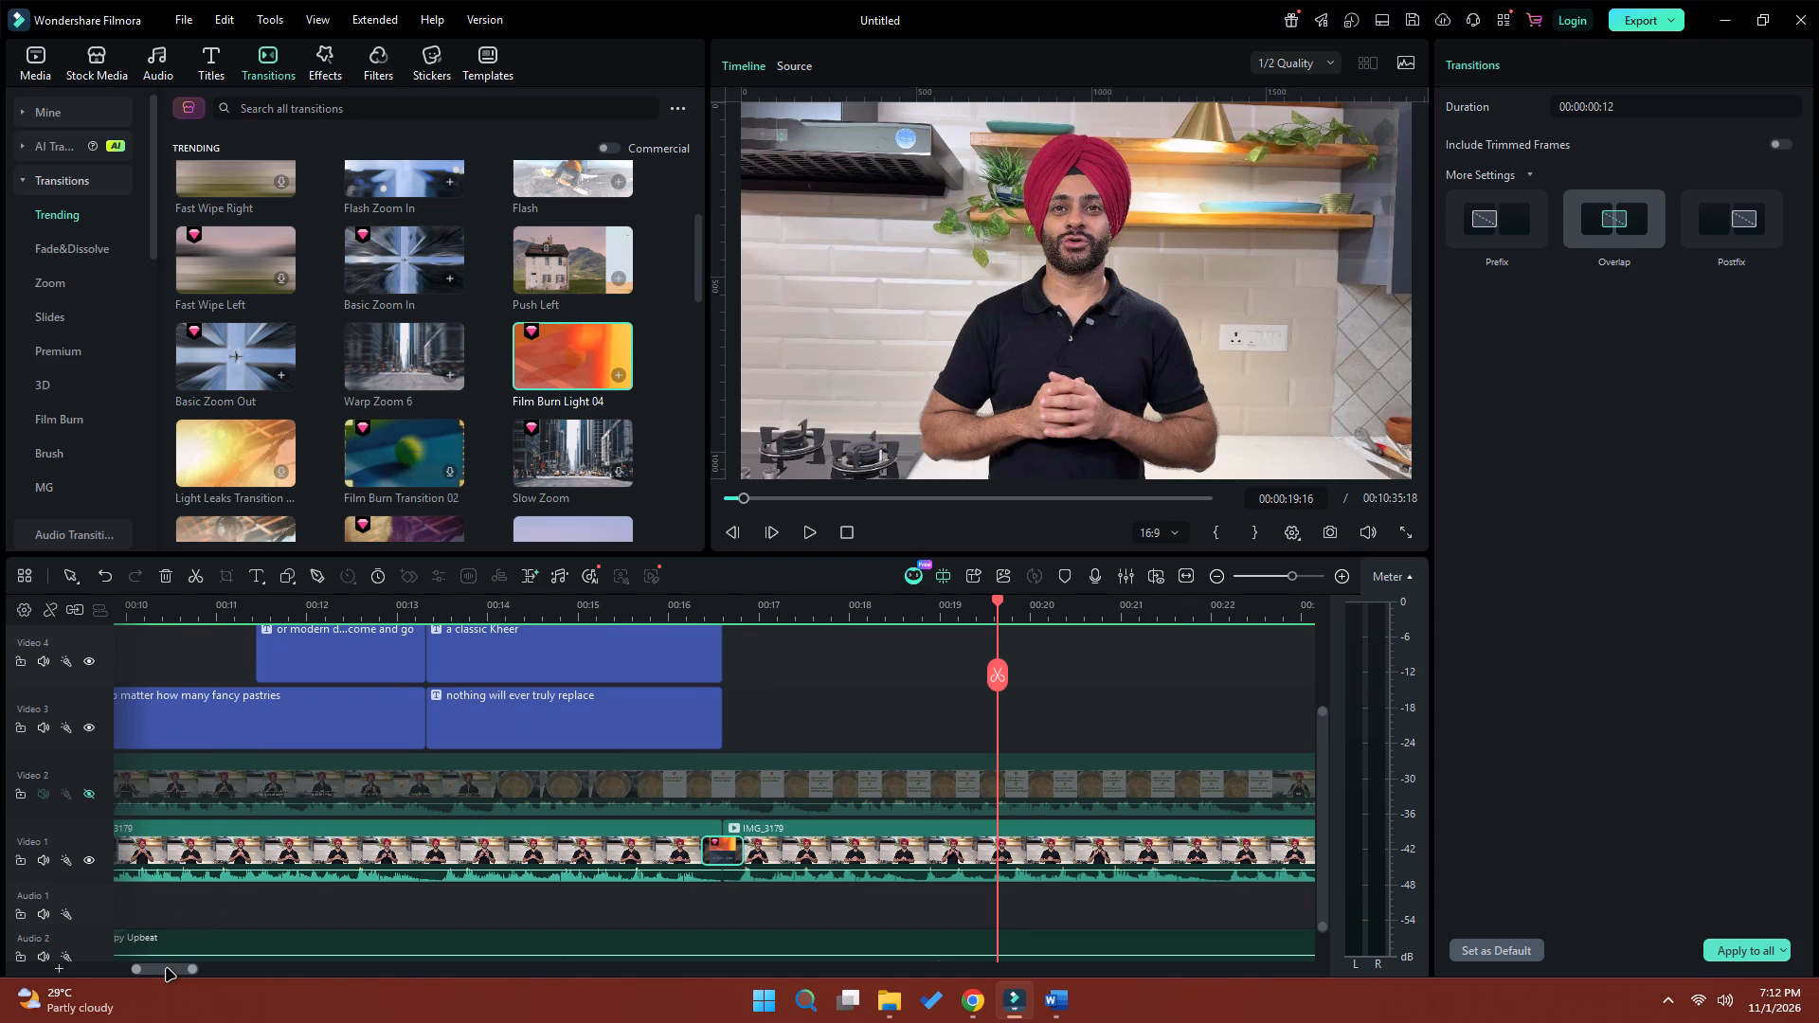
pyautogui.click(167, 969)
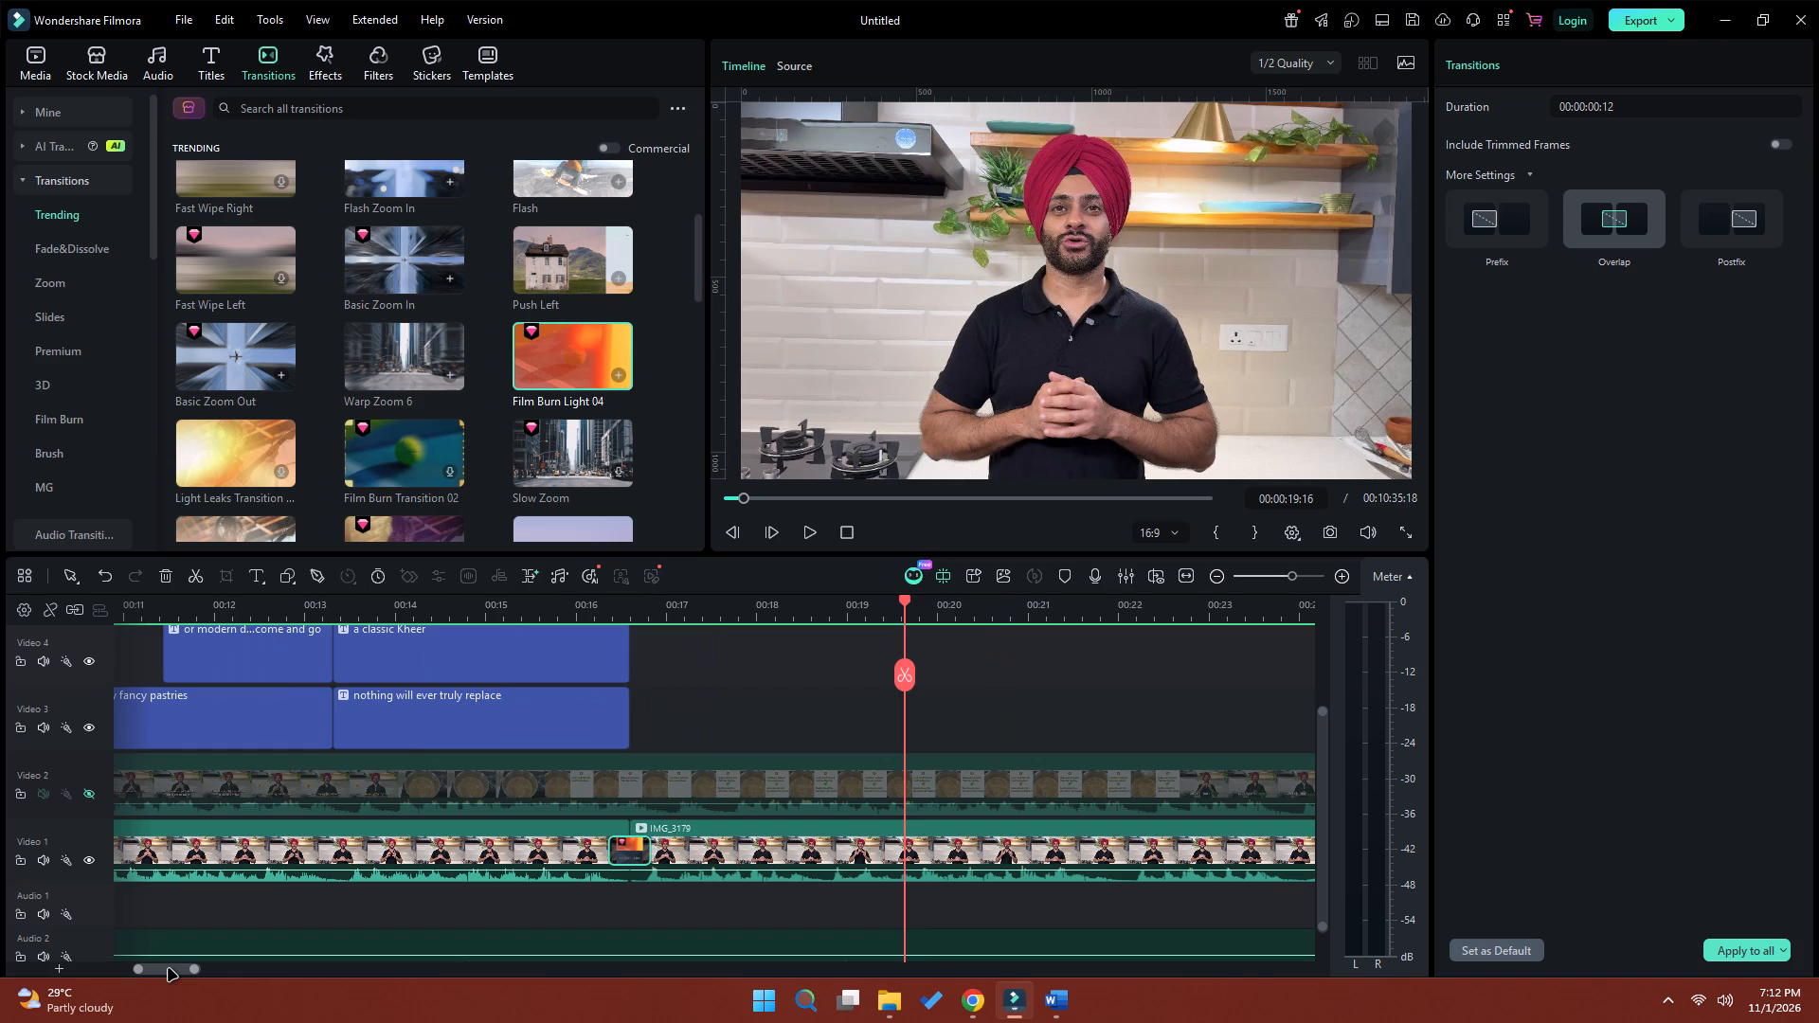
pyautogui.click(603, 606)
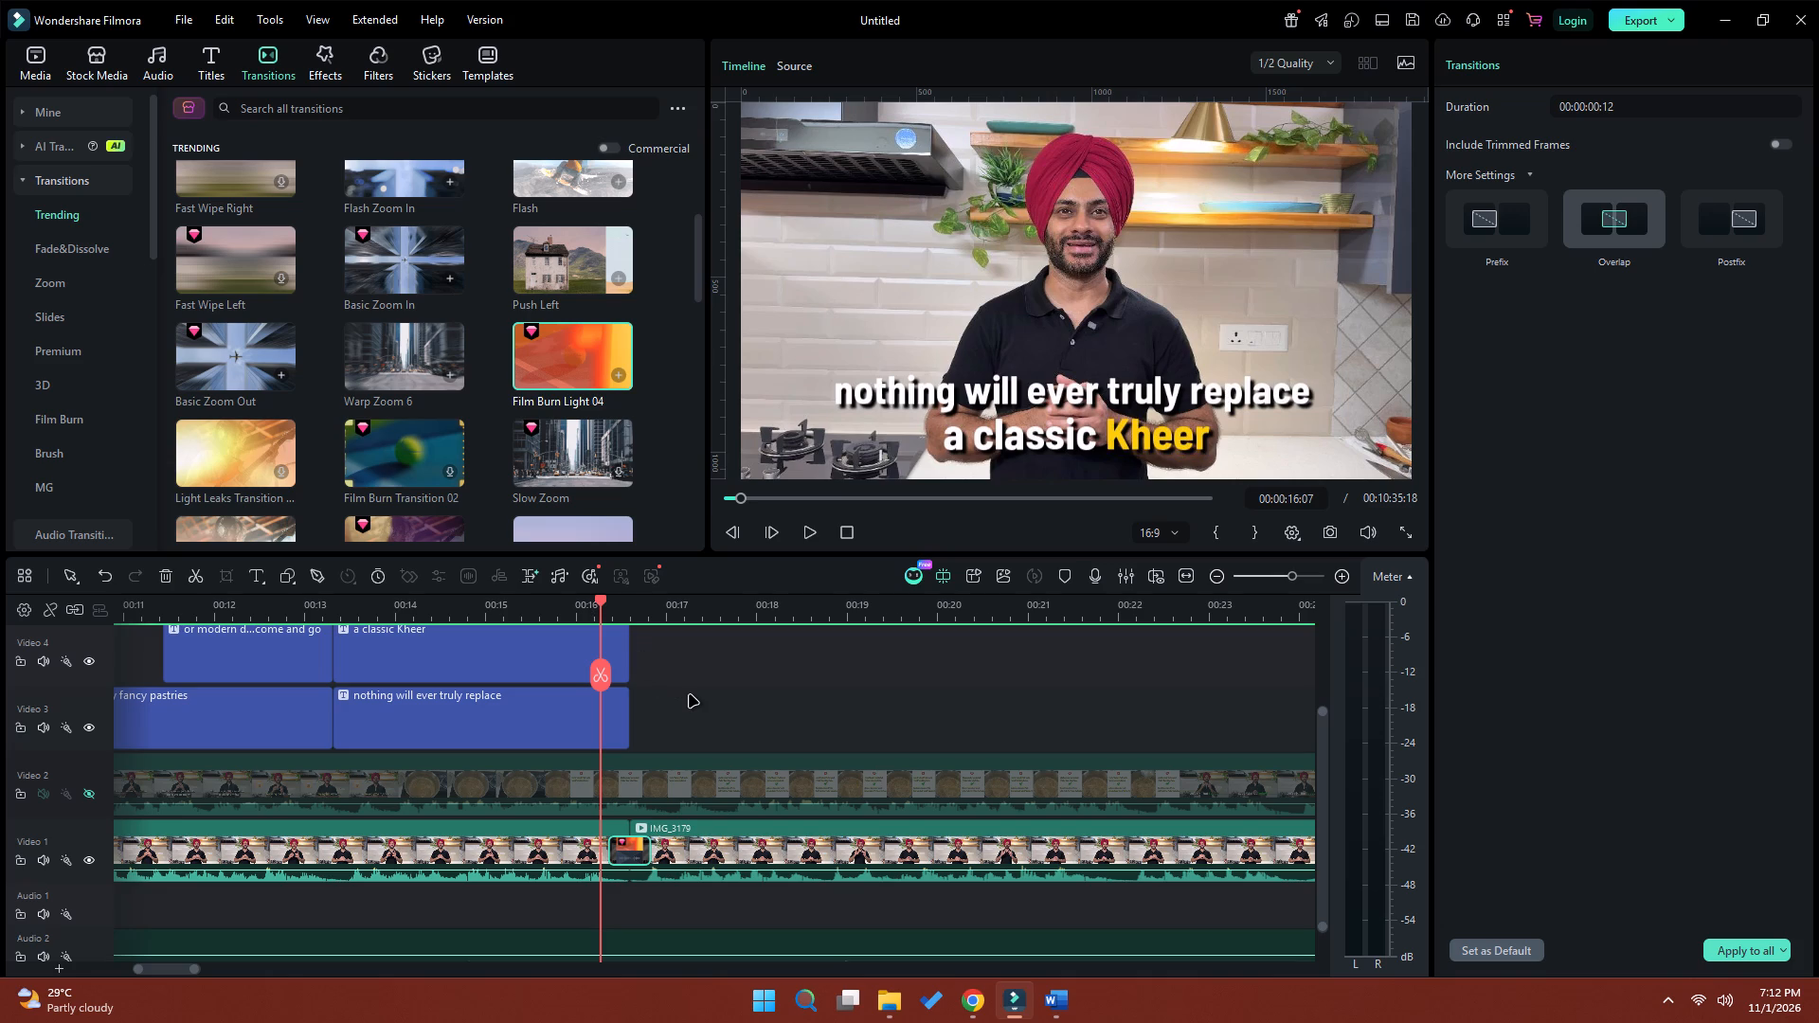
pyautogui.press('space')
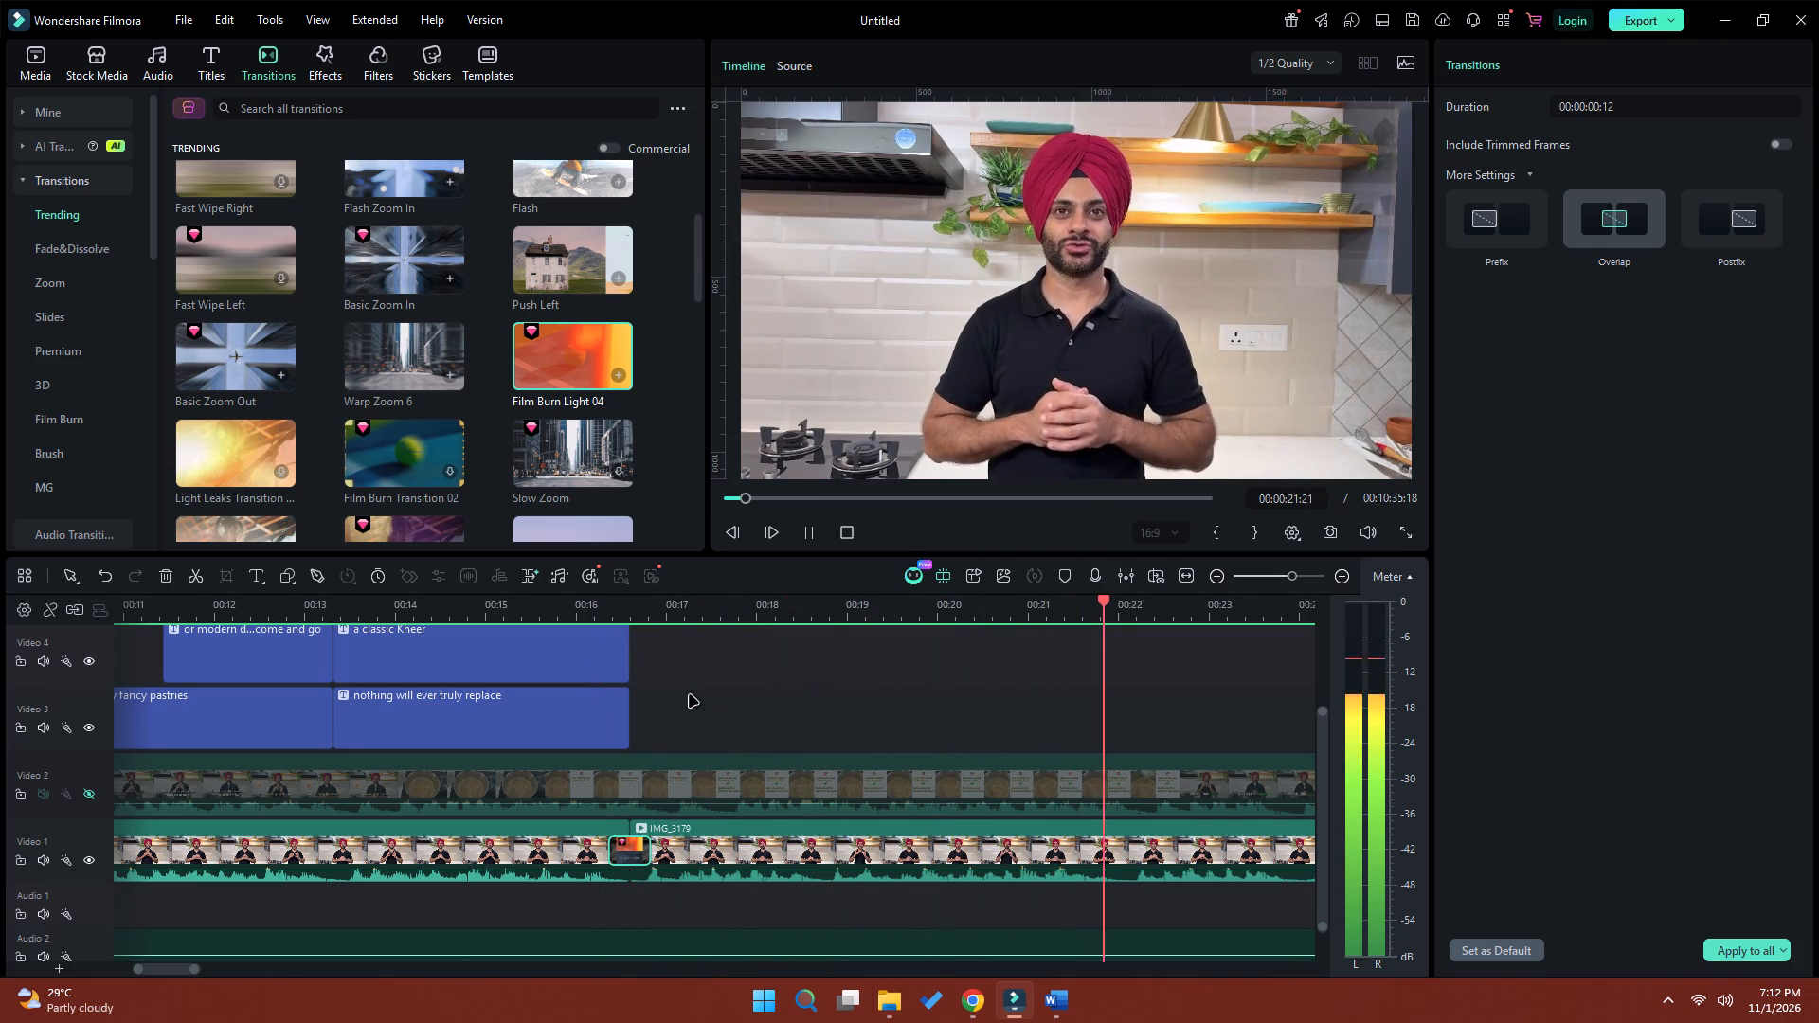
pyautogui.press('space')
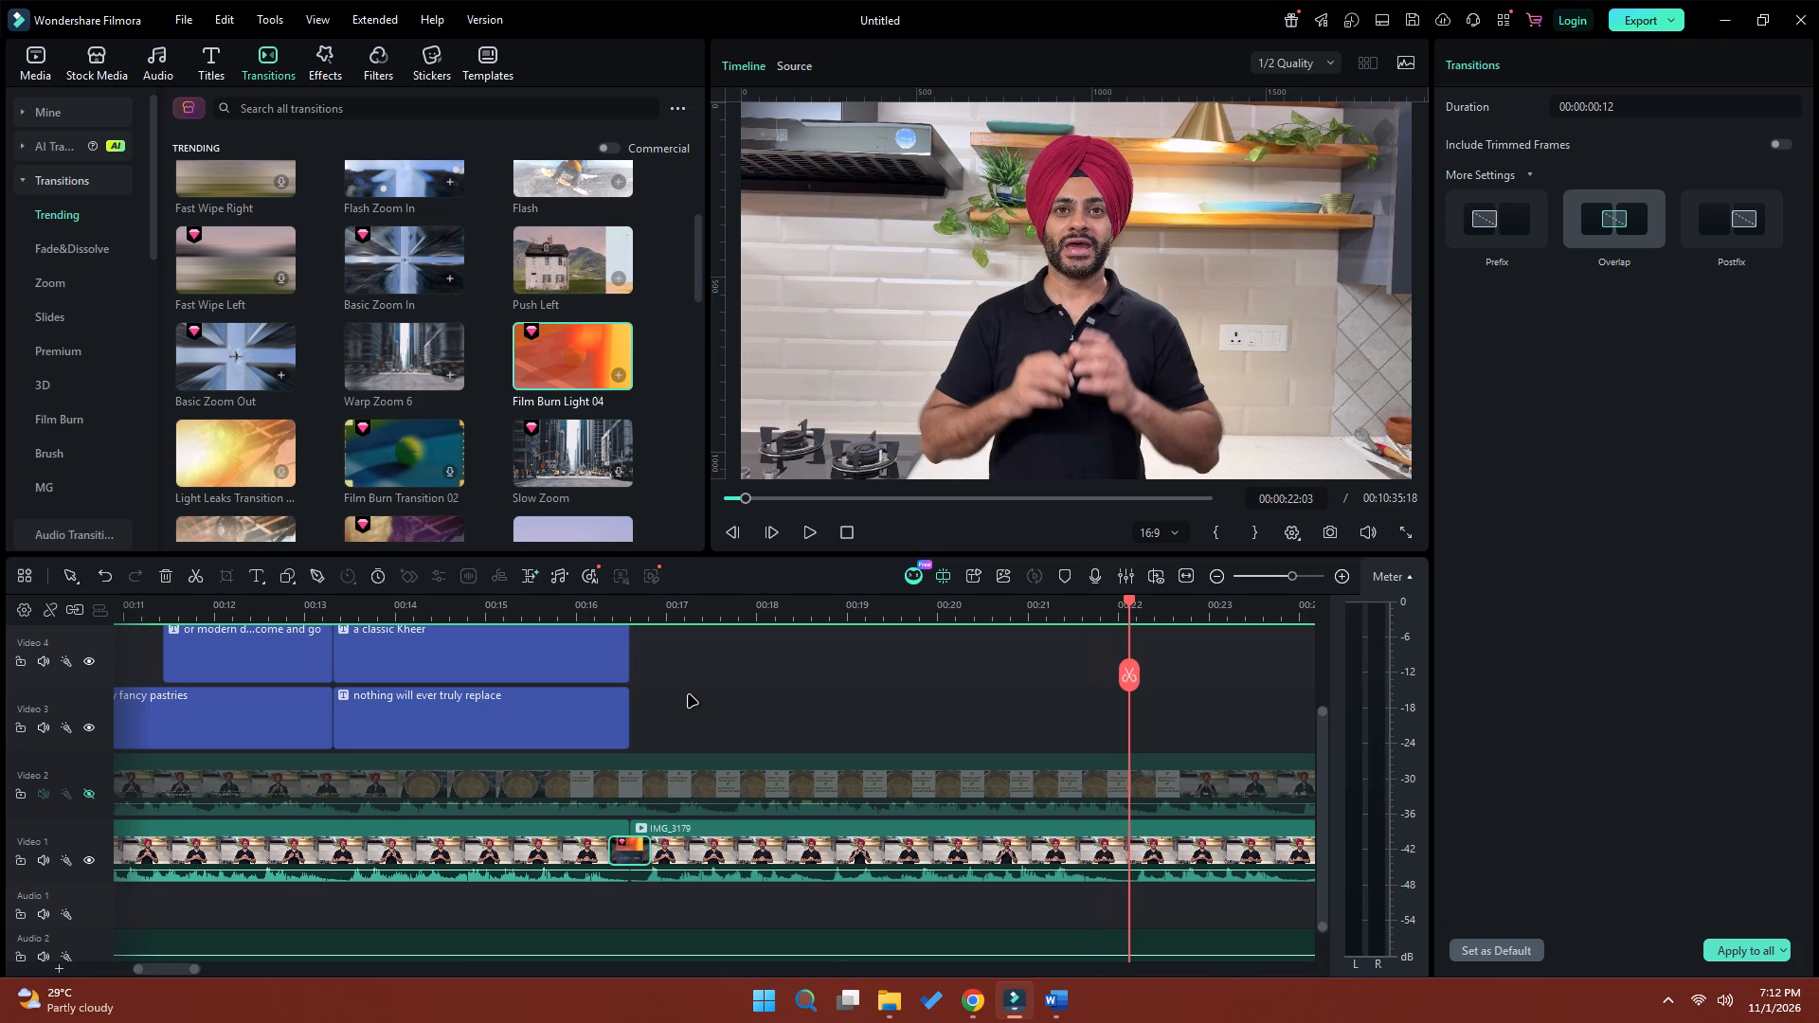
# Switch to the kheer script in Chrome and copy the phrase "It is the ultimate comfort food".
pyautogui.click(1052, 1005)
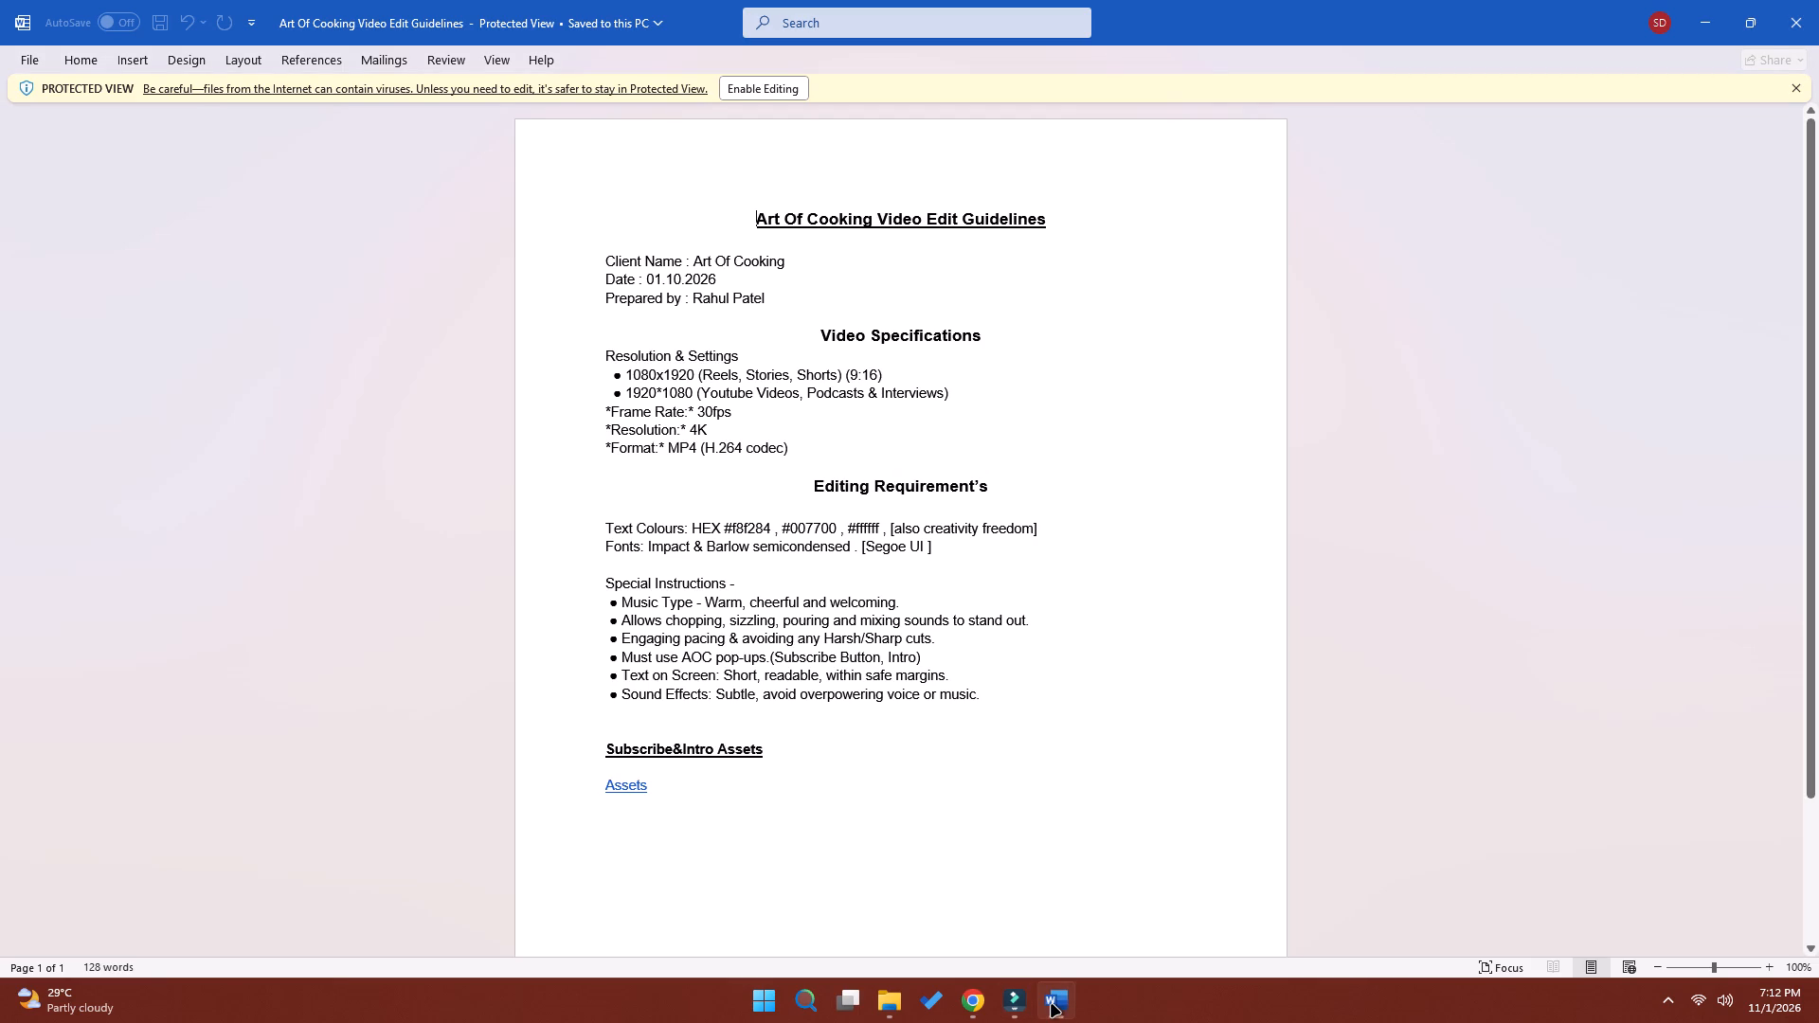
pyautogui.click(967, 1008)
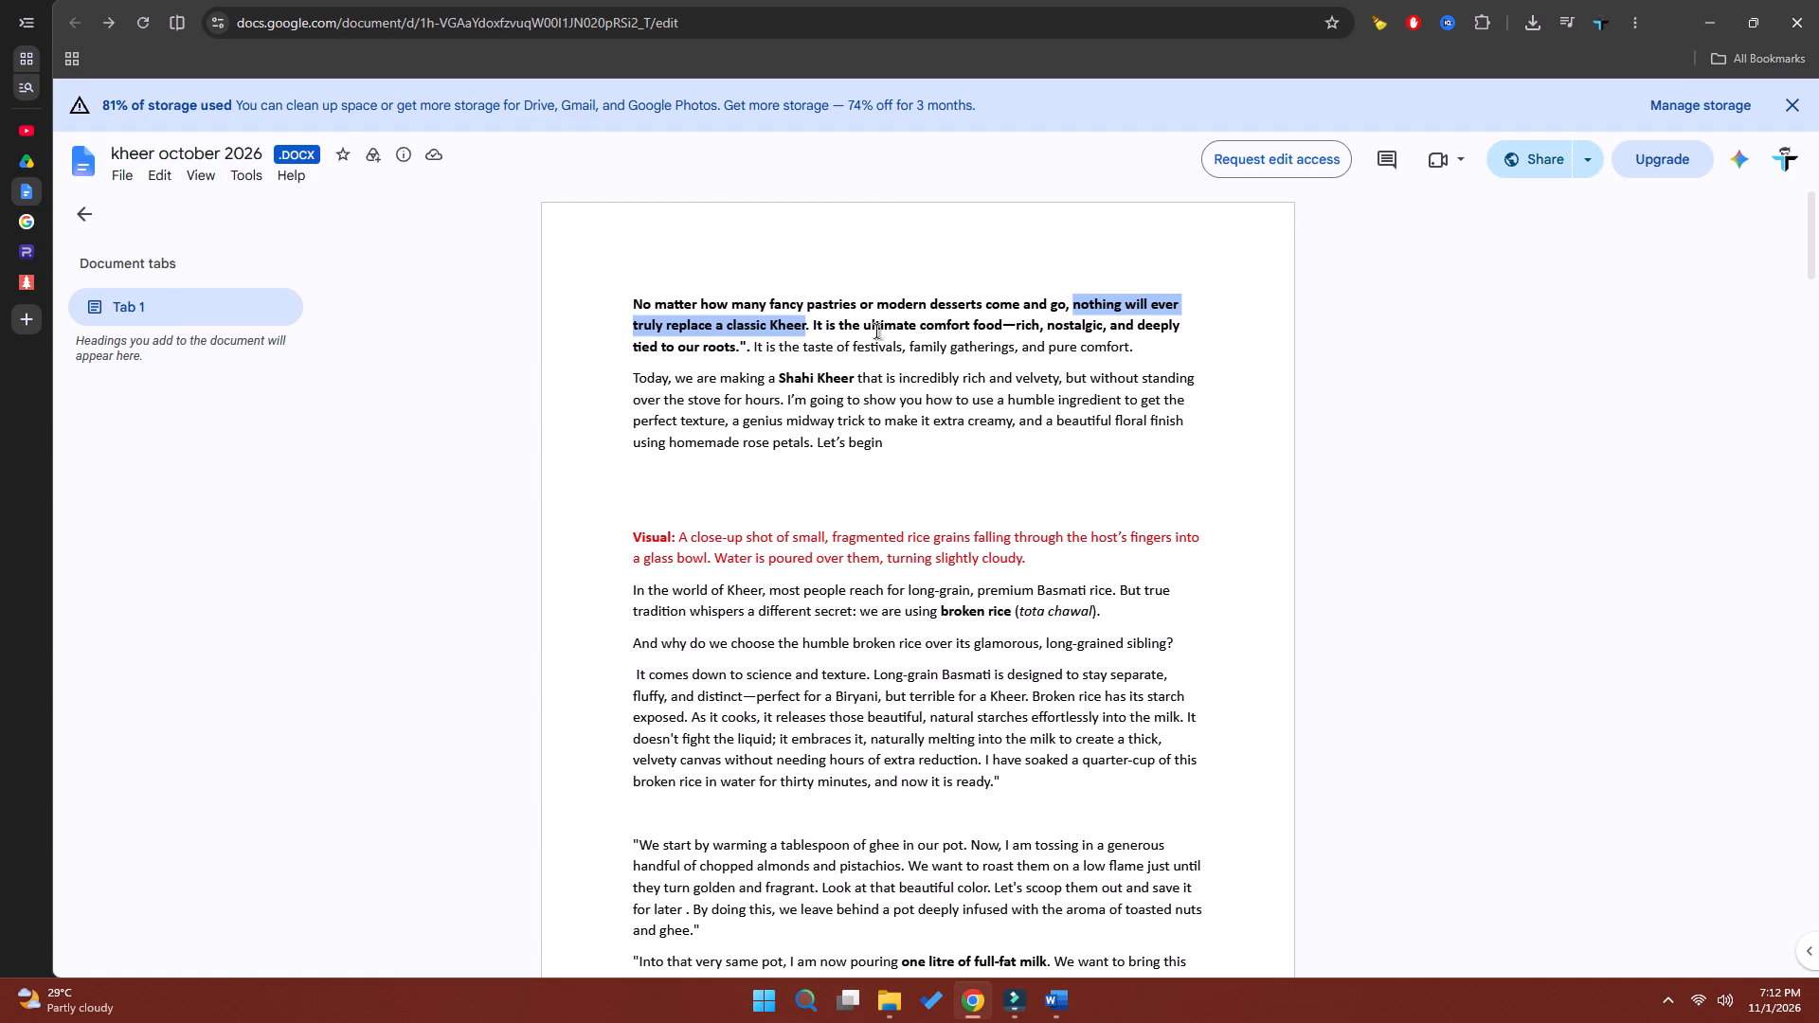
pyautogui.moveTo(809, 323); pyautogui.dragTo(811, 323)
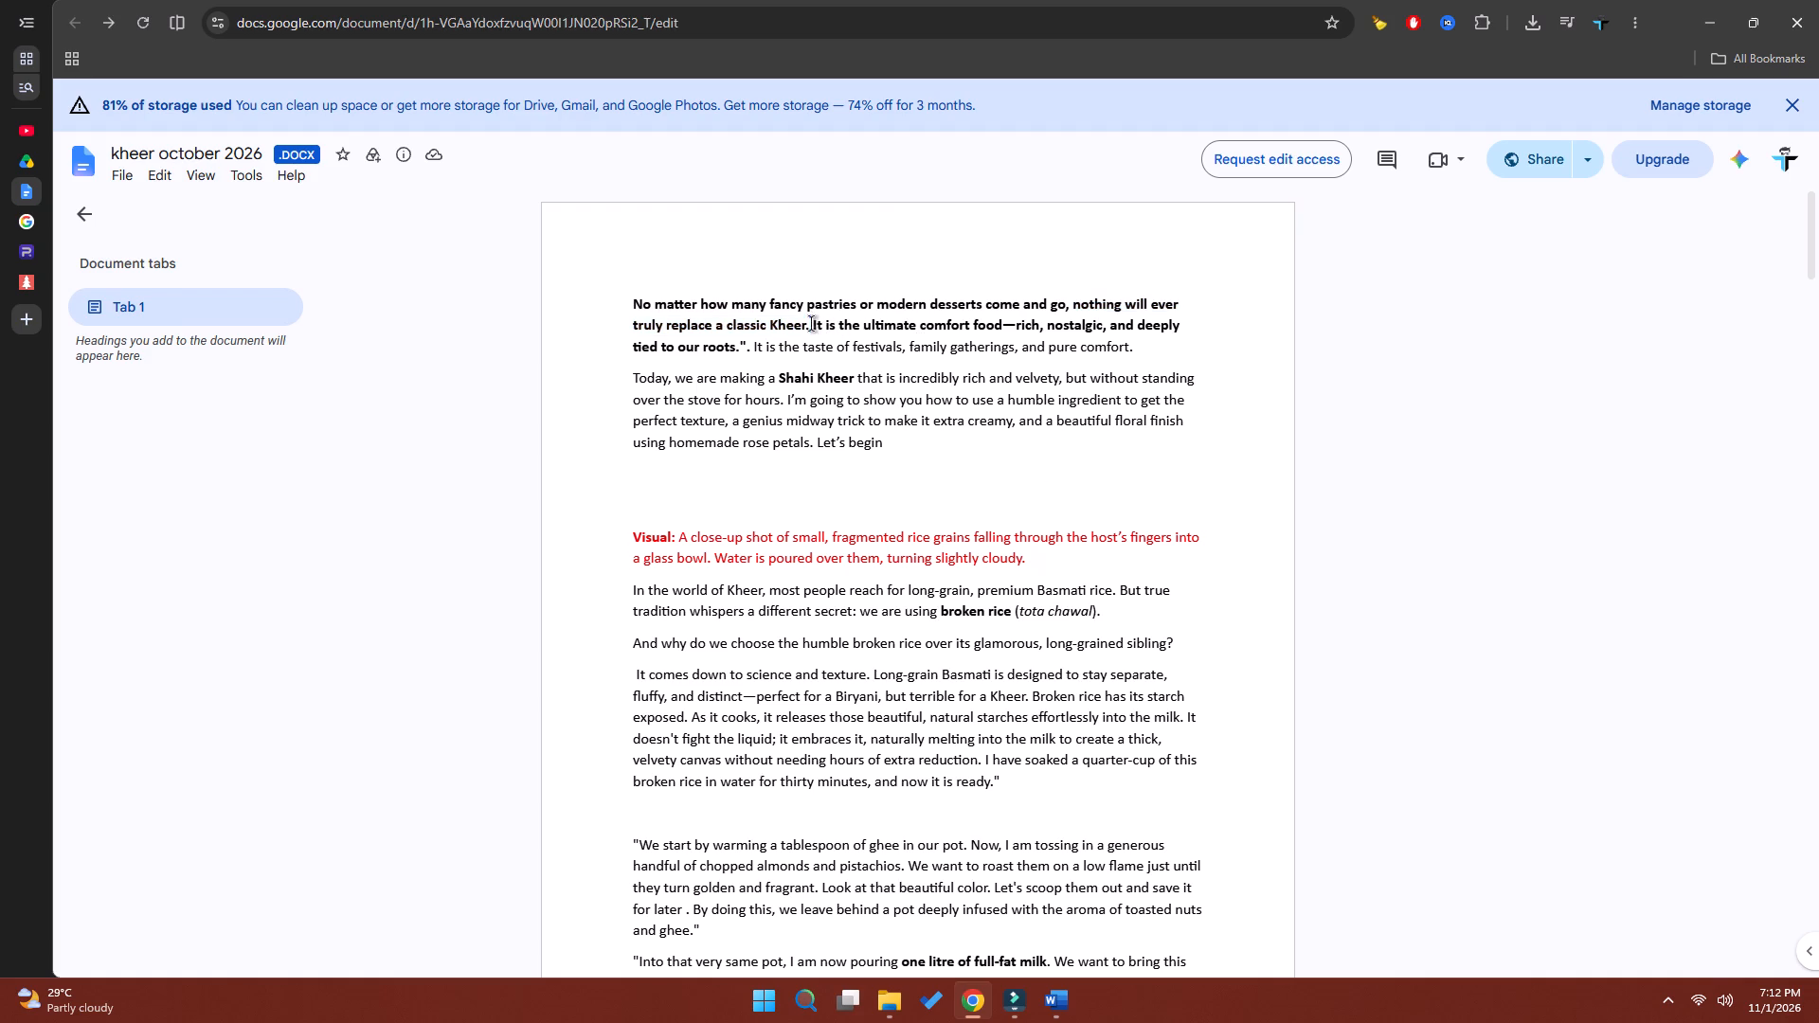
pyautogui.moveTo(811, 323); pyautogui.dragTo(1005, 326)
pyautogui.hotkey('ctrl', 'c')
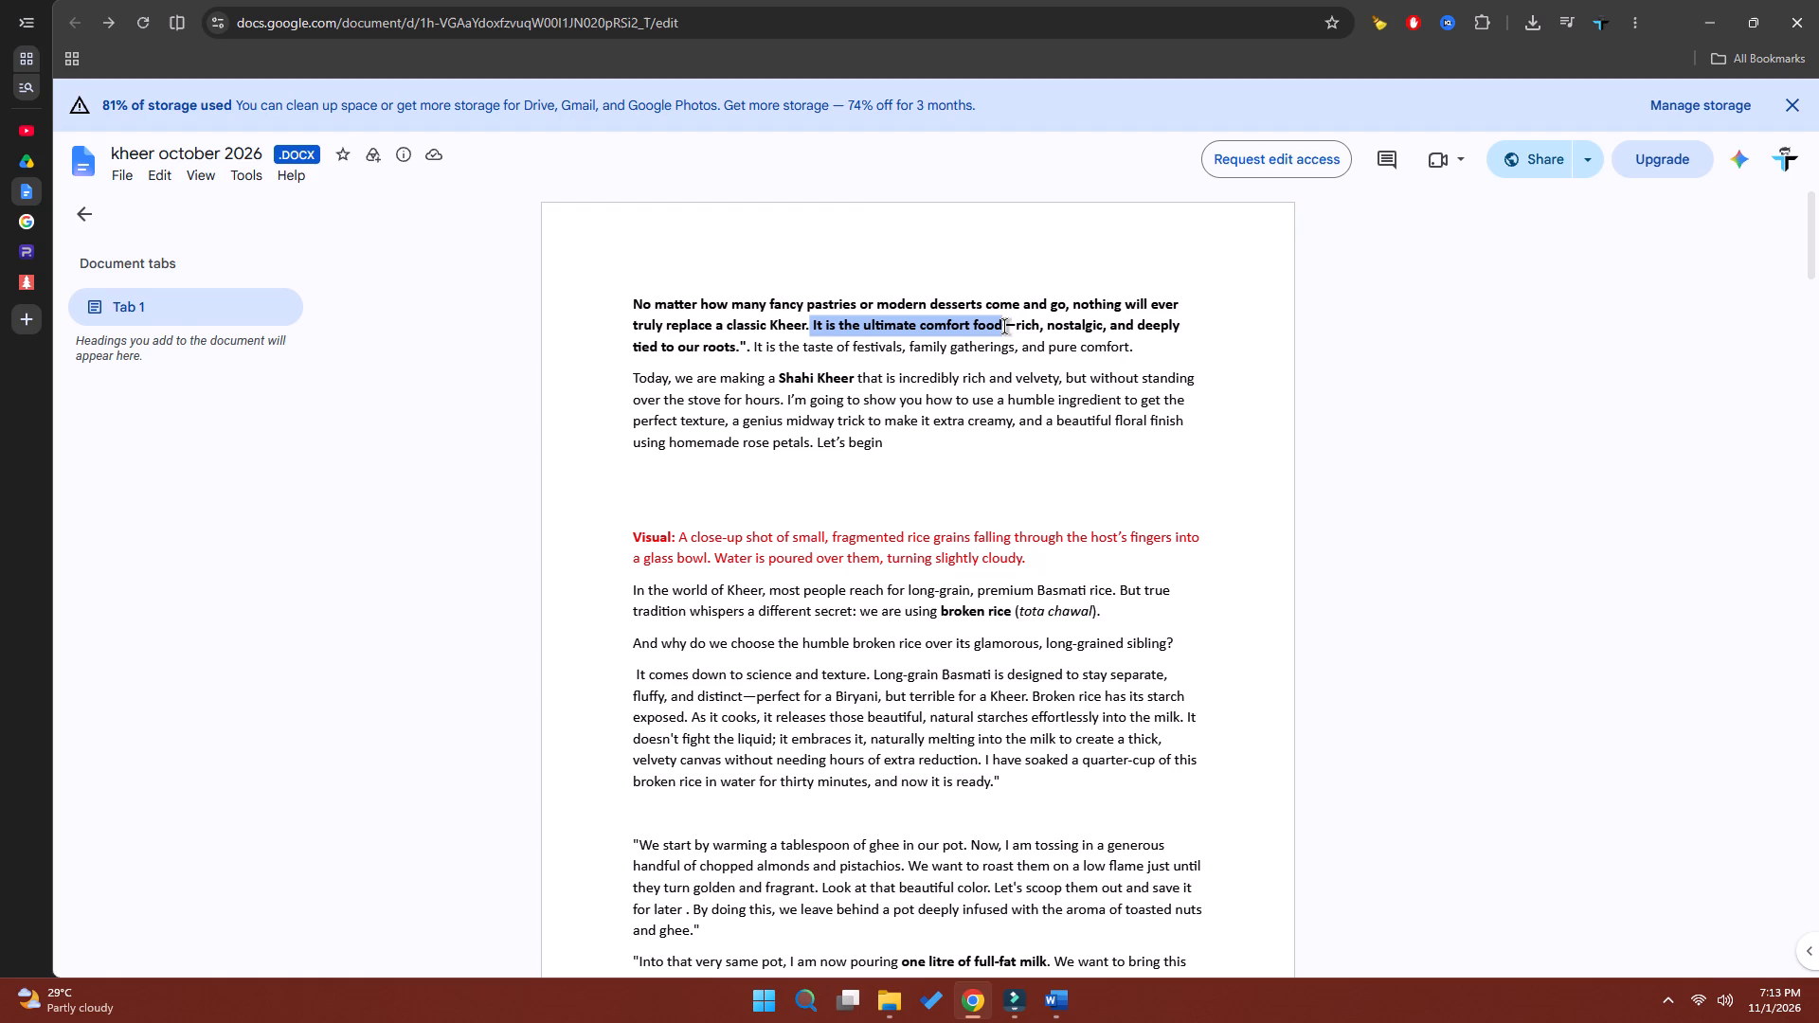
pyautogui.click(1713, 17)
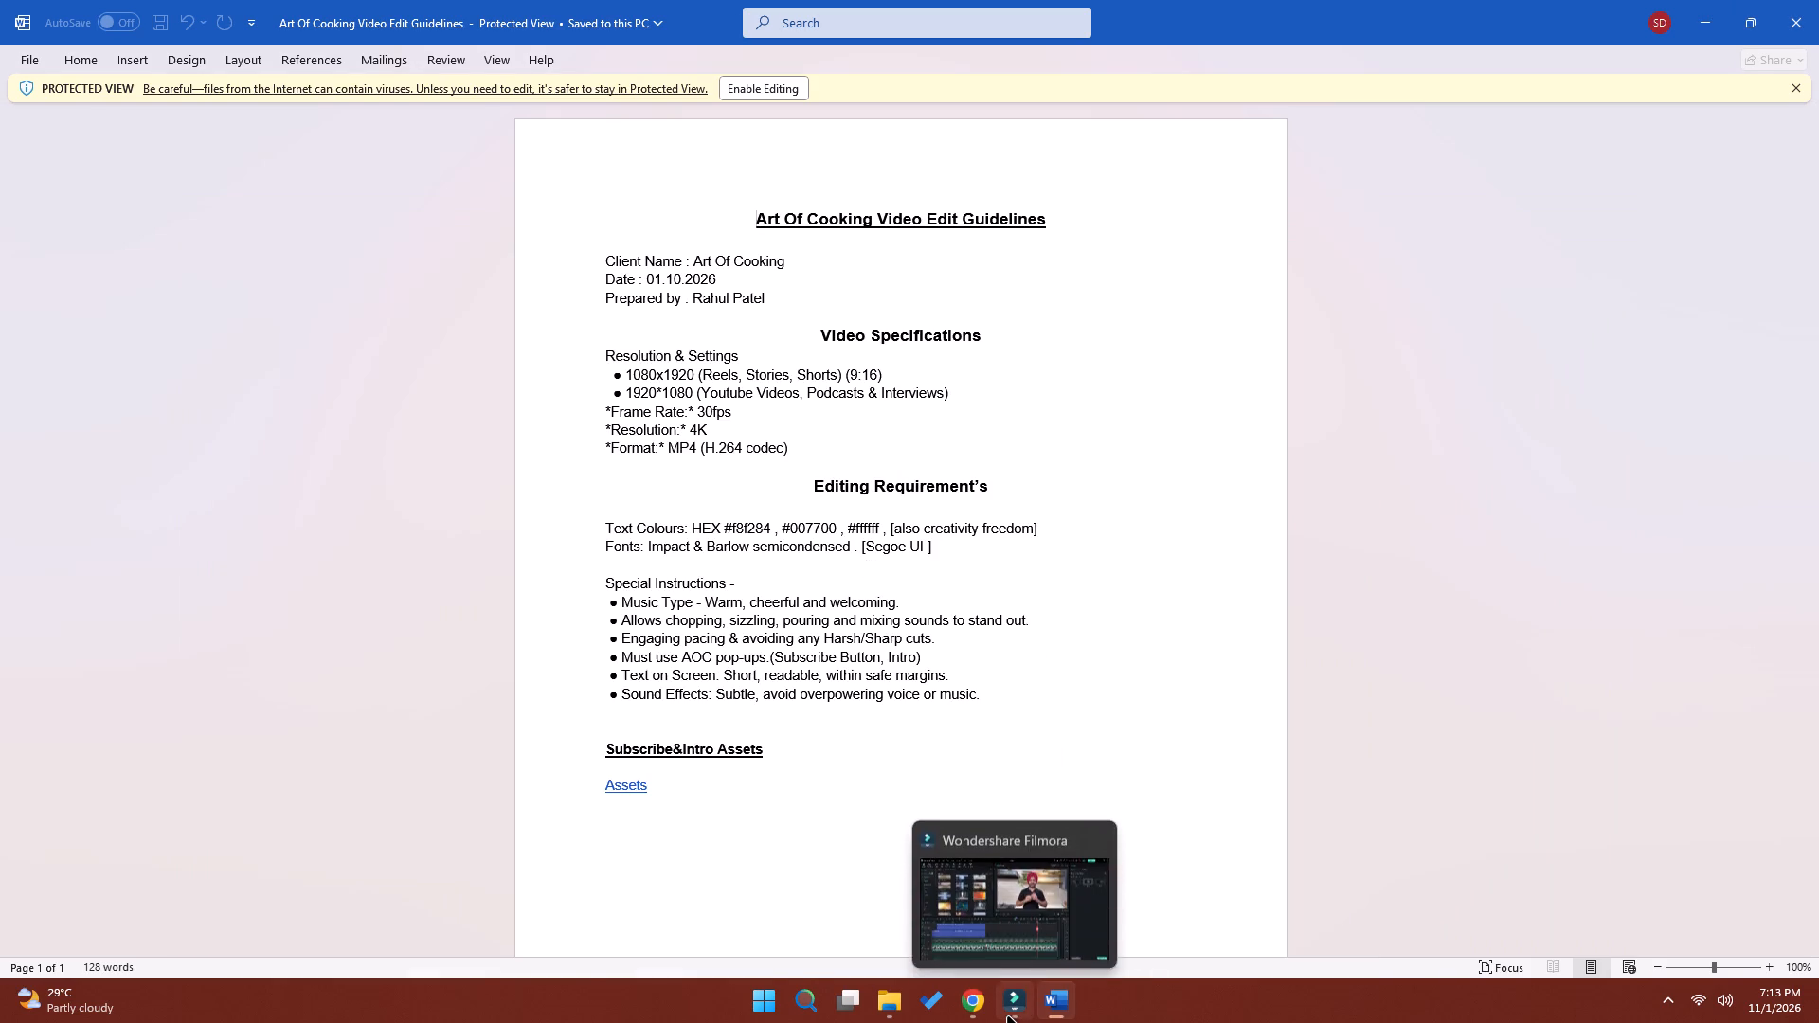
# In Filmora, duplicate the "nothing will ever truly replace" and "a classic Kheer" titles and place the copies directly after the originals.
pyautogui.click(1008, 1017)
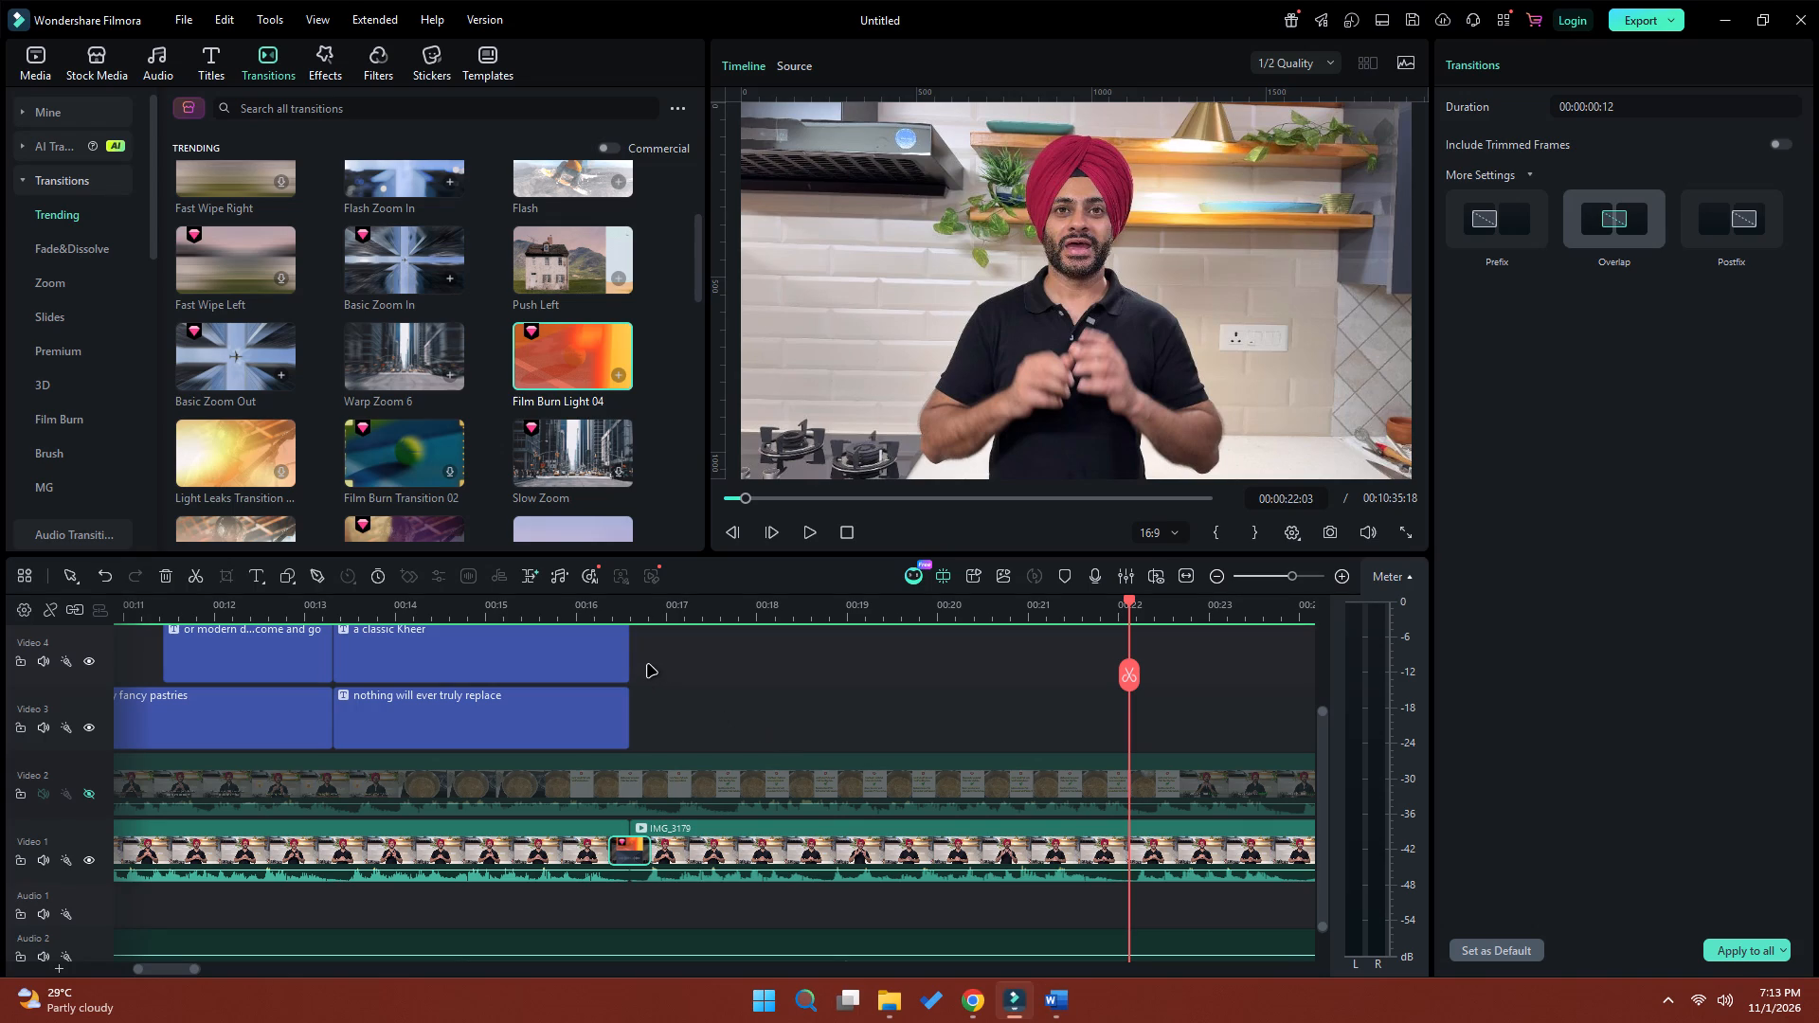
pyautogui.moveTo(648, 649); pyautogui.dragTo(605, 716)
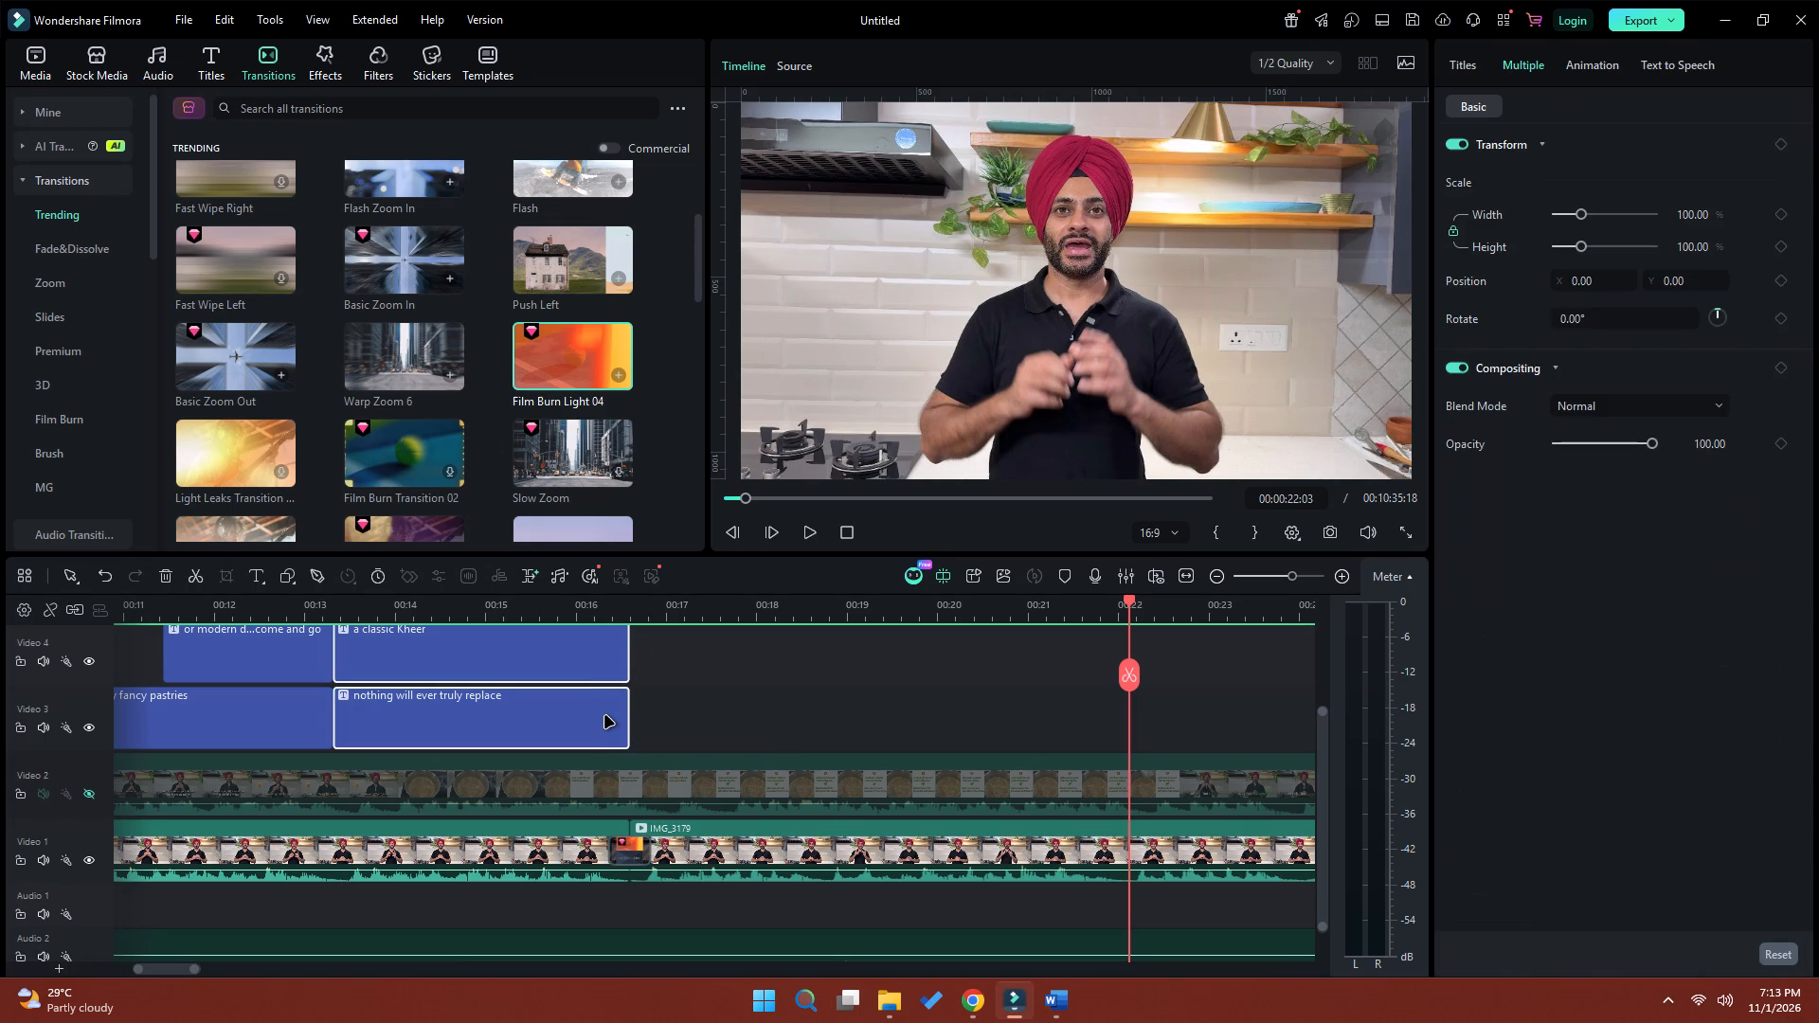
pyautogui.hotkey('ctrl', 'c')
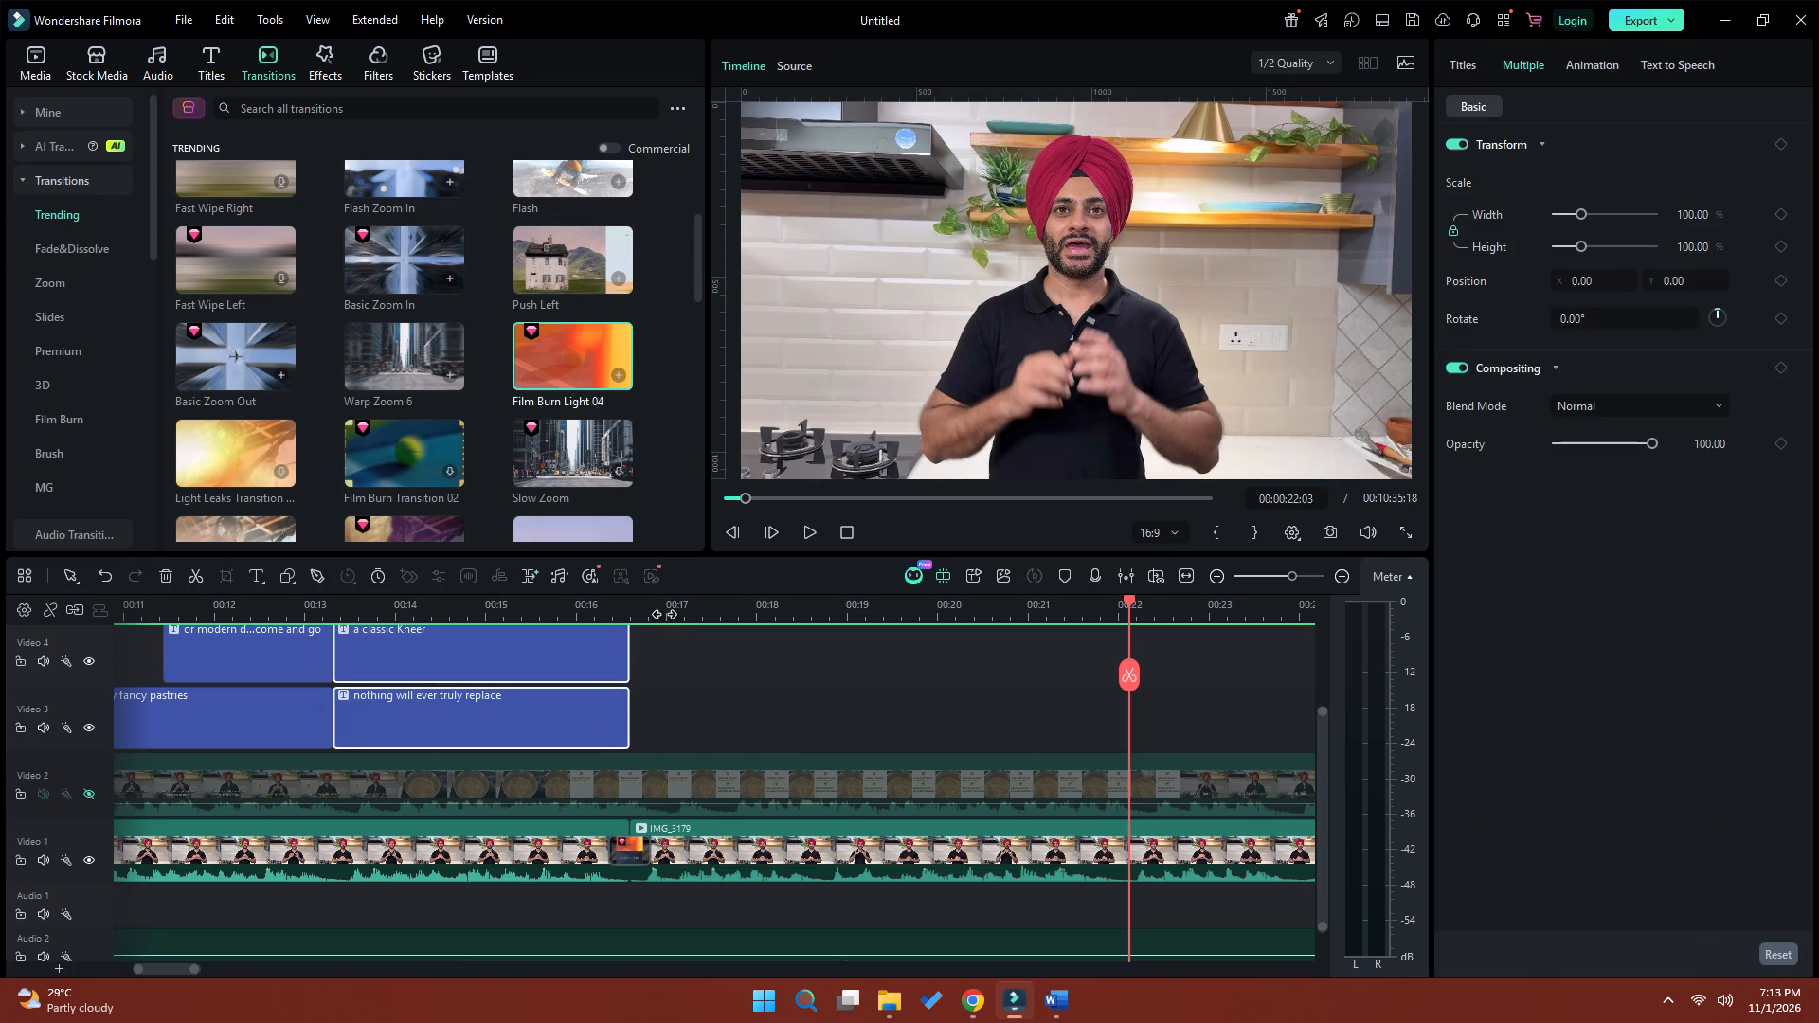
pyautogui.click(664, 611)
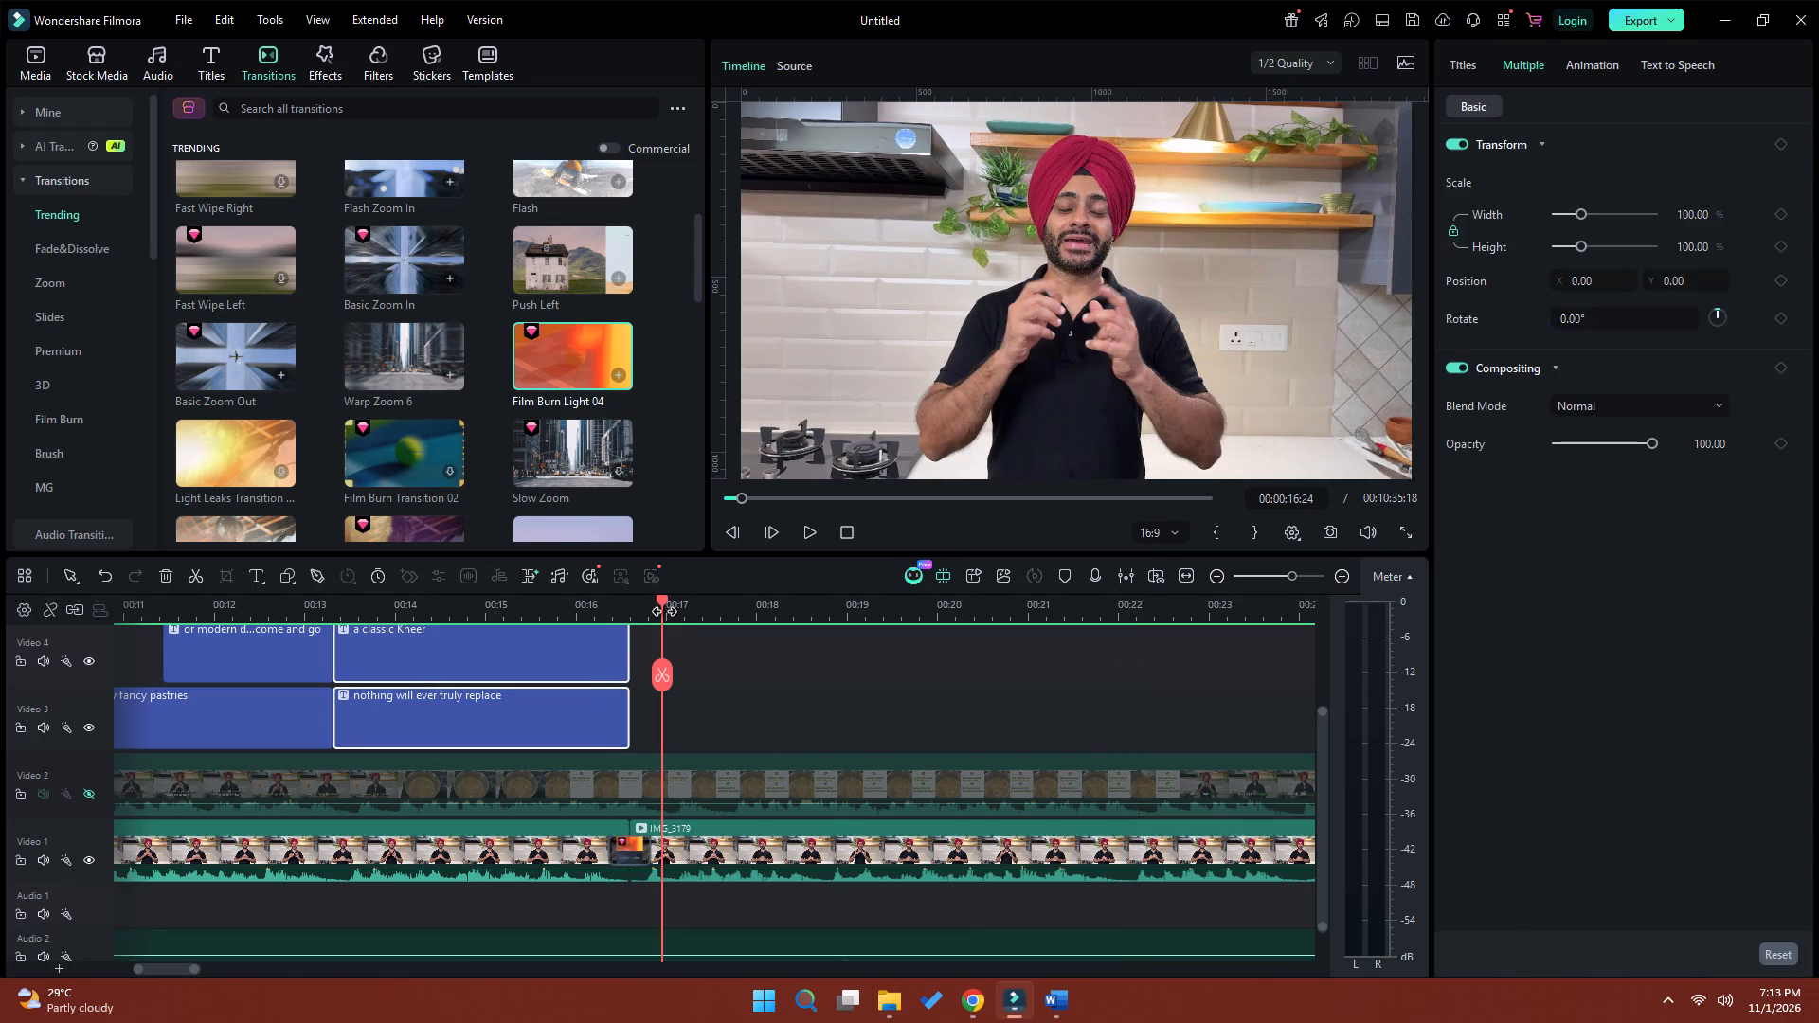
pyautogui.hotkey('ctrl', 'v')
pyautogui.moveTo(766, 725); pyautogui.dragTo(738, 728)
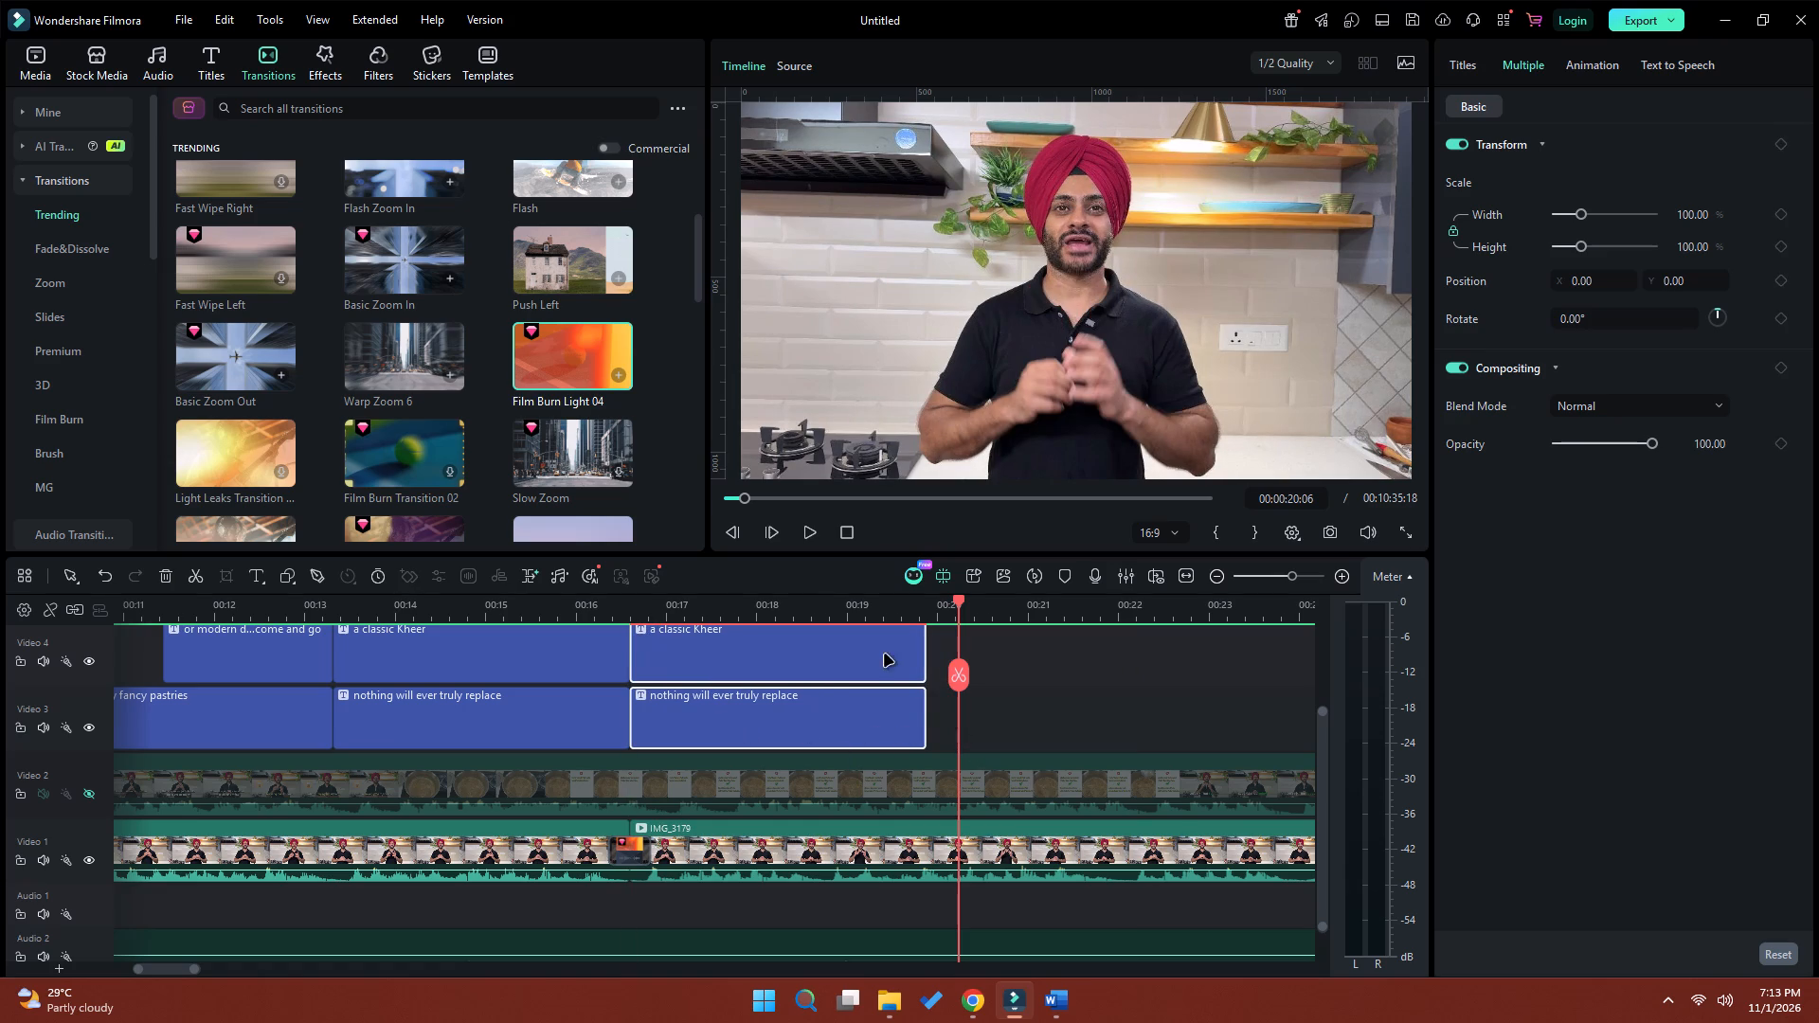
# Replace the text of the duplicated "nothing will ever truly replace" title with "It is the ultimate comfort food".
pyautogui.click(751, 601)
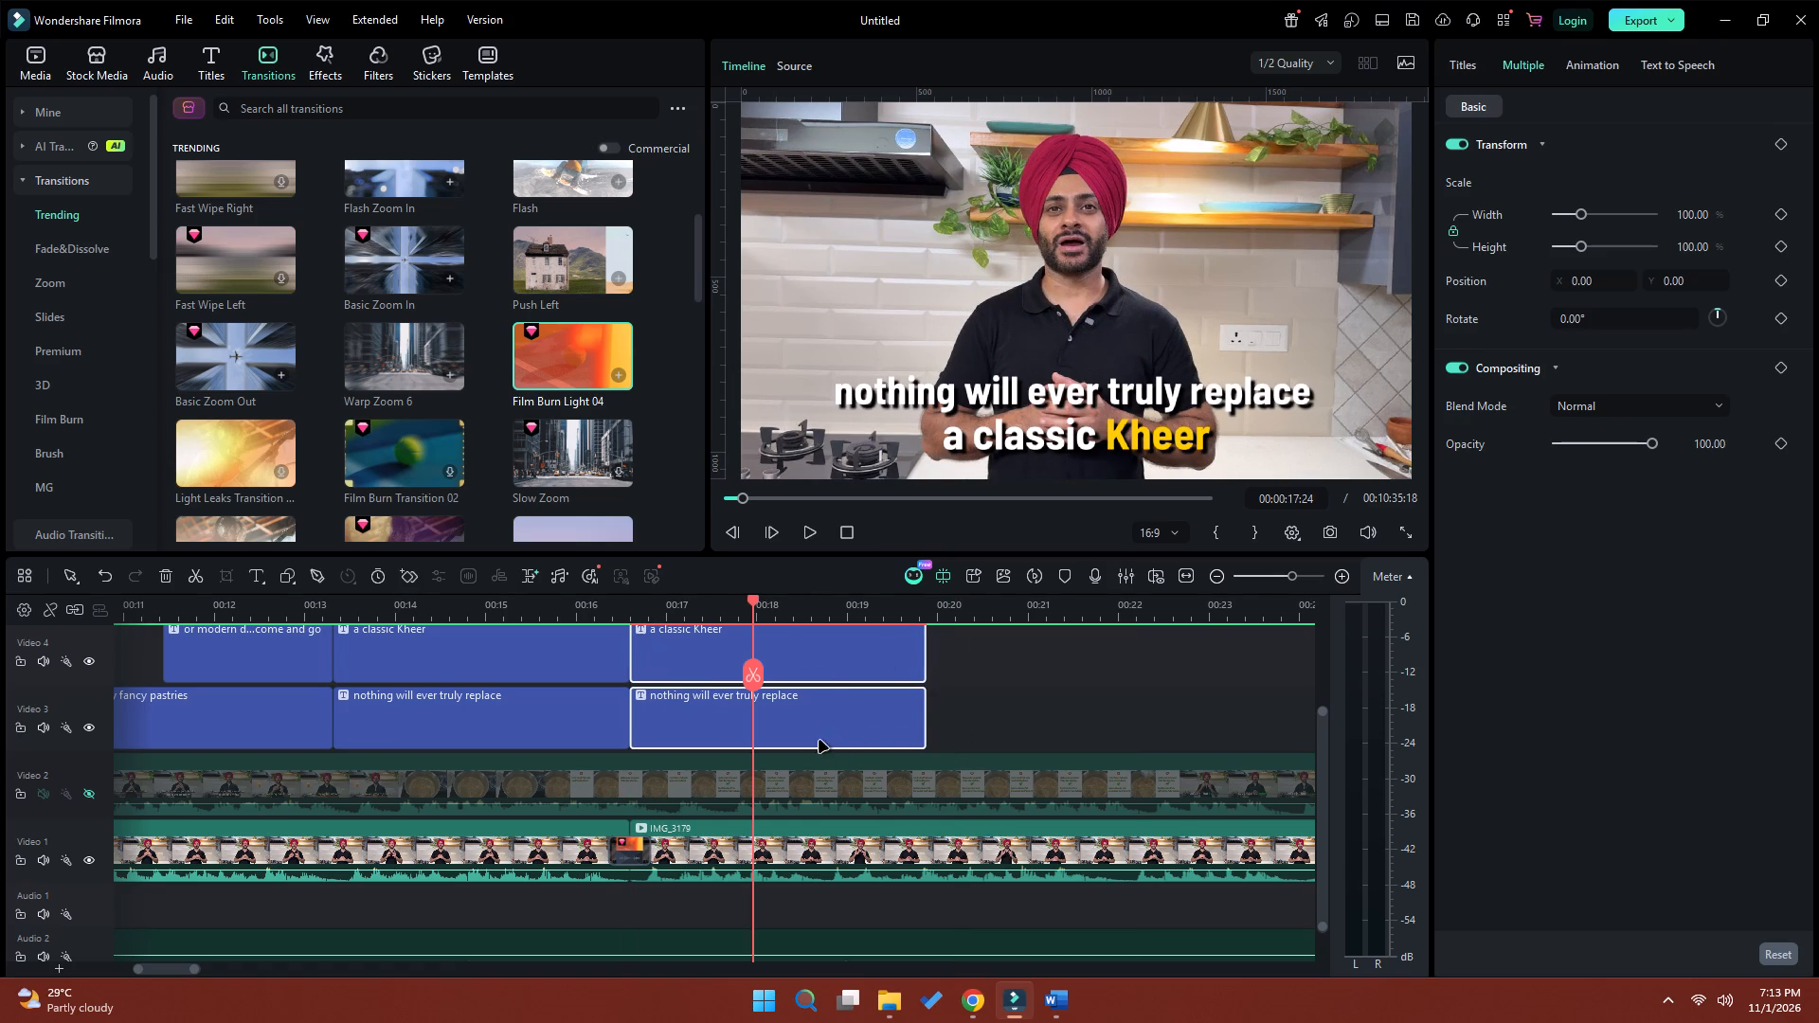
pyautogui.click(795, 718)
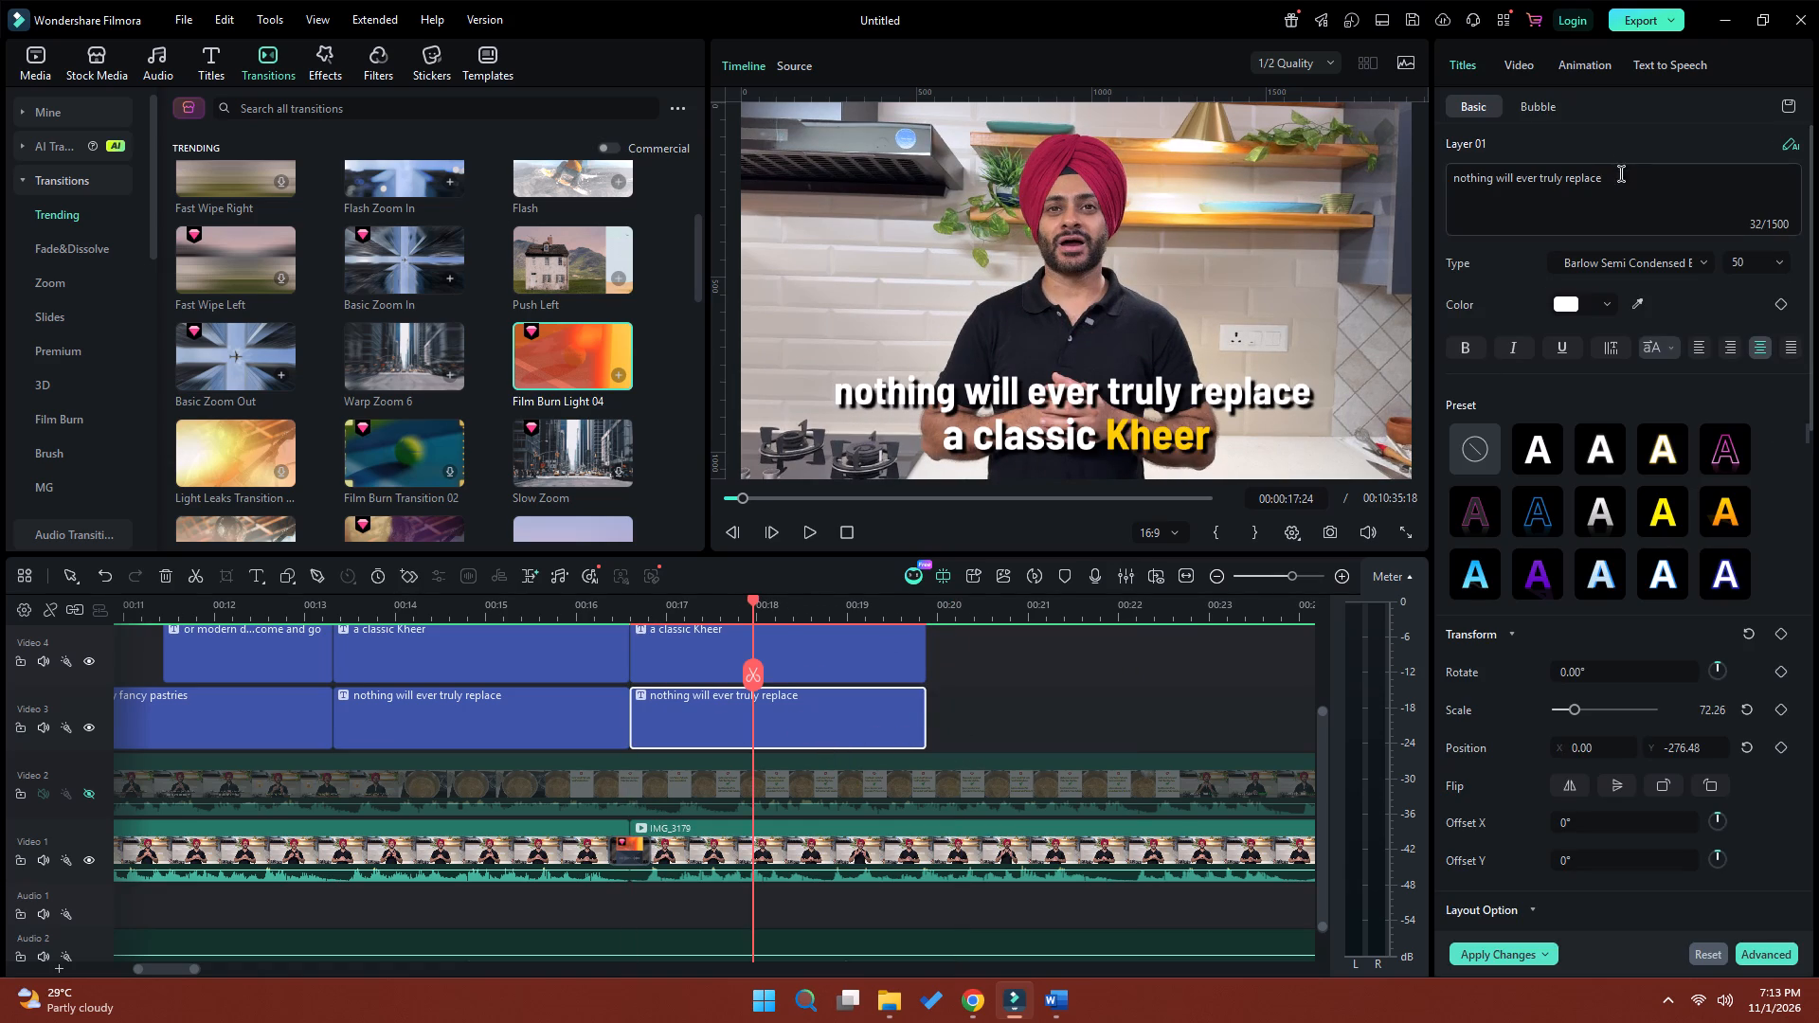
pyautogui.moveTo(1621, 182); pyautogui.dragTo(1433, 184)
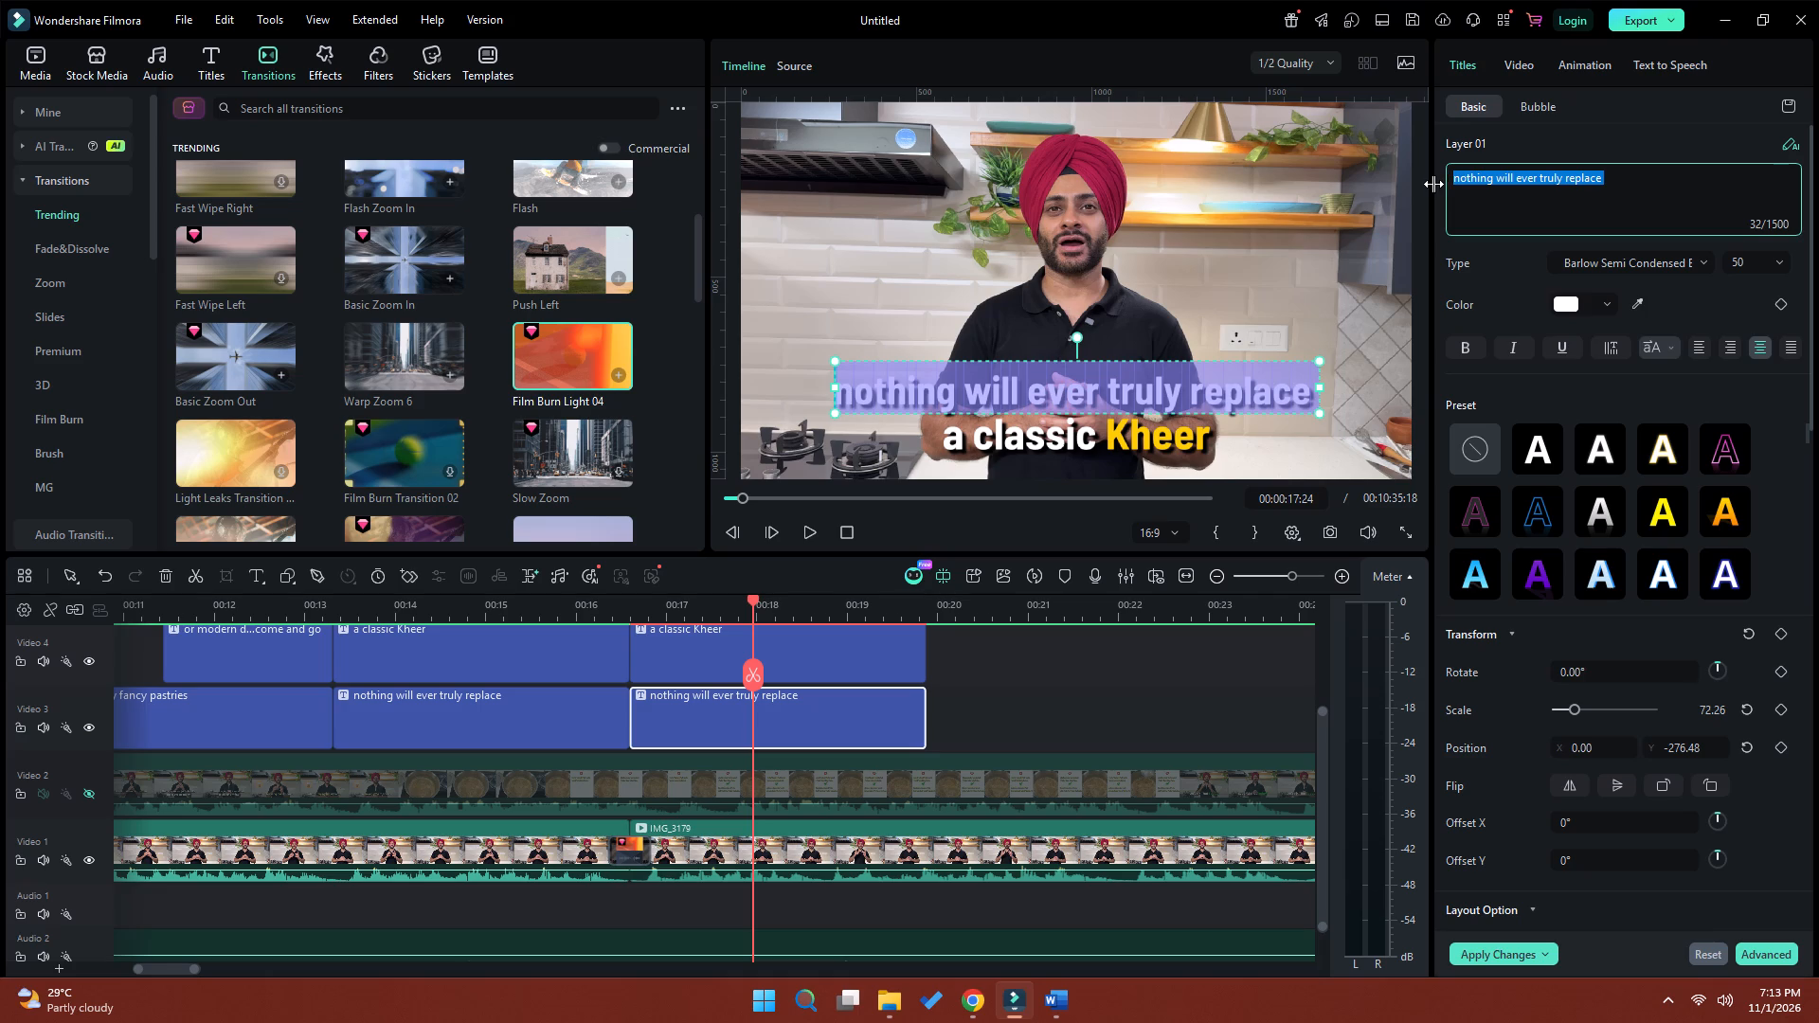
pyautogui.hotkey('ctrl', 'v')
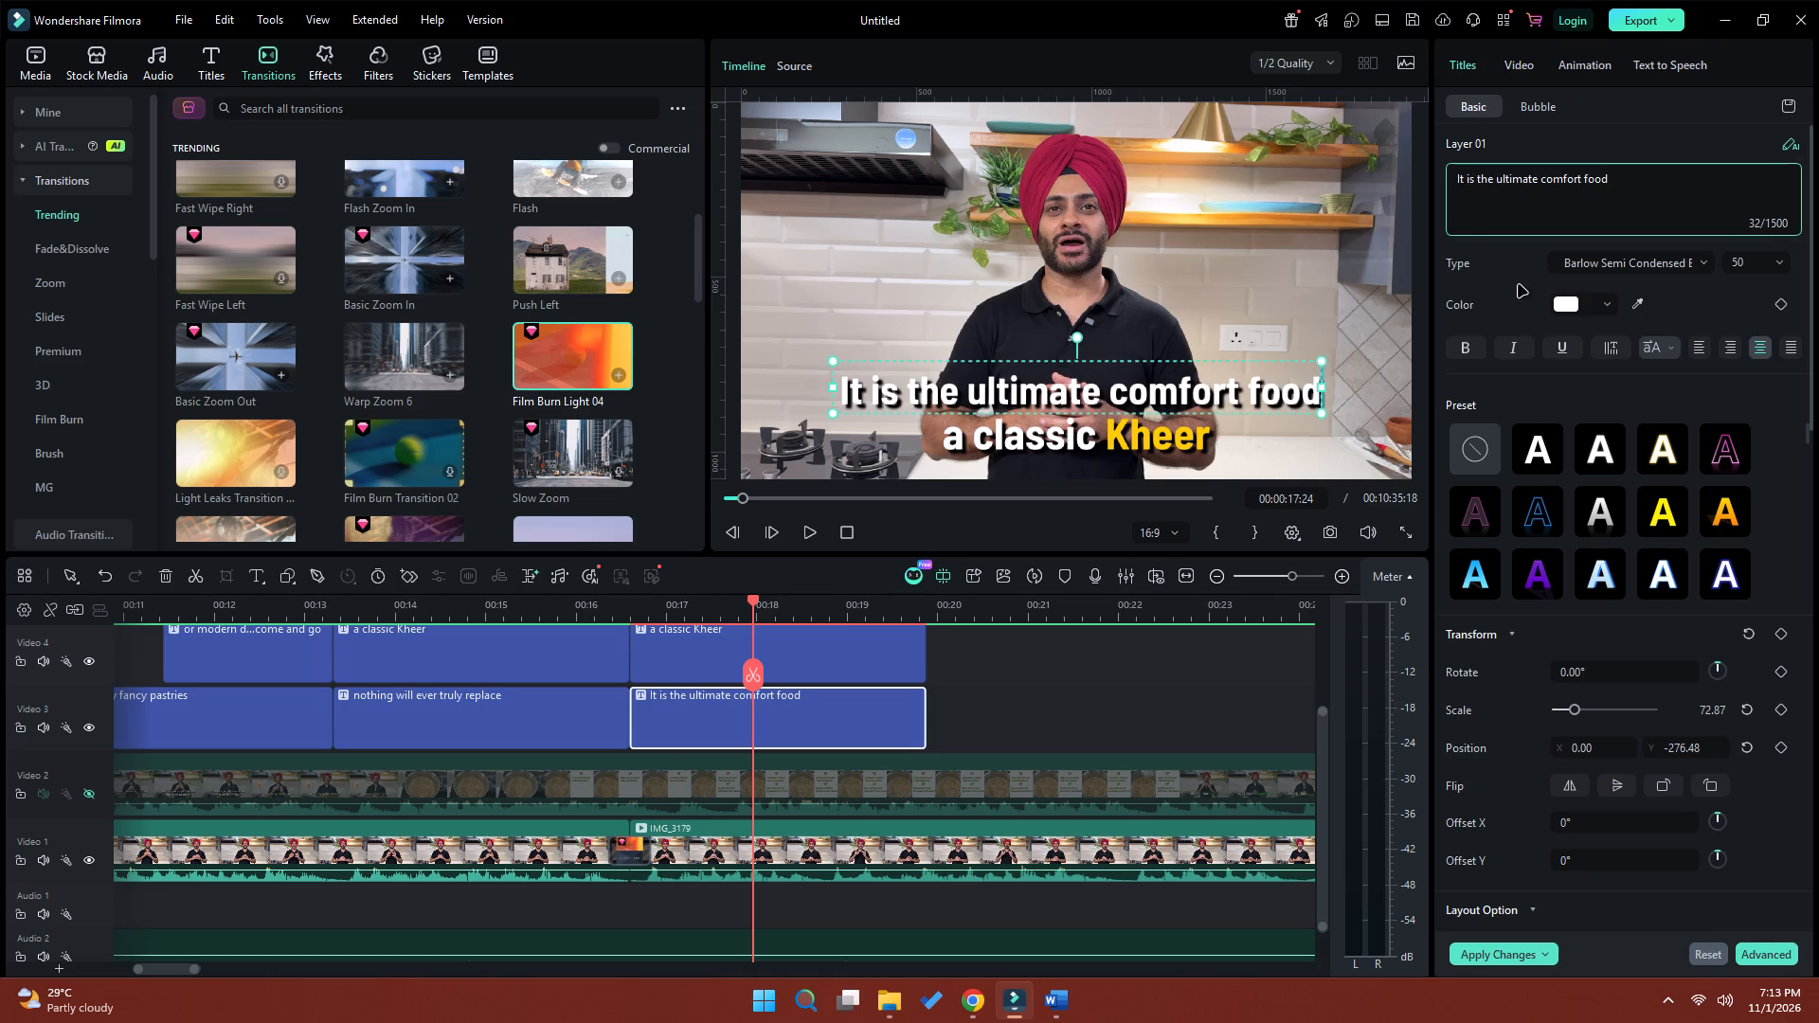
# Select the duplicated "a classic Kheer" title, compare it with the earlier captions, and copy "rich, nostalgic, and deeply tied to our roots" from the Chrome script.
pyautogui.click(820, 658)
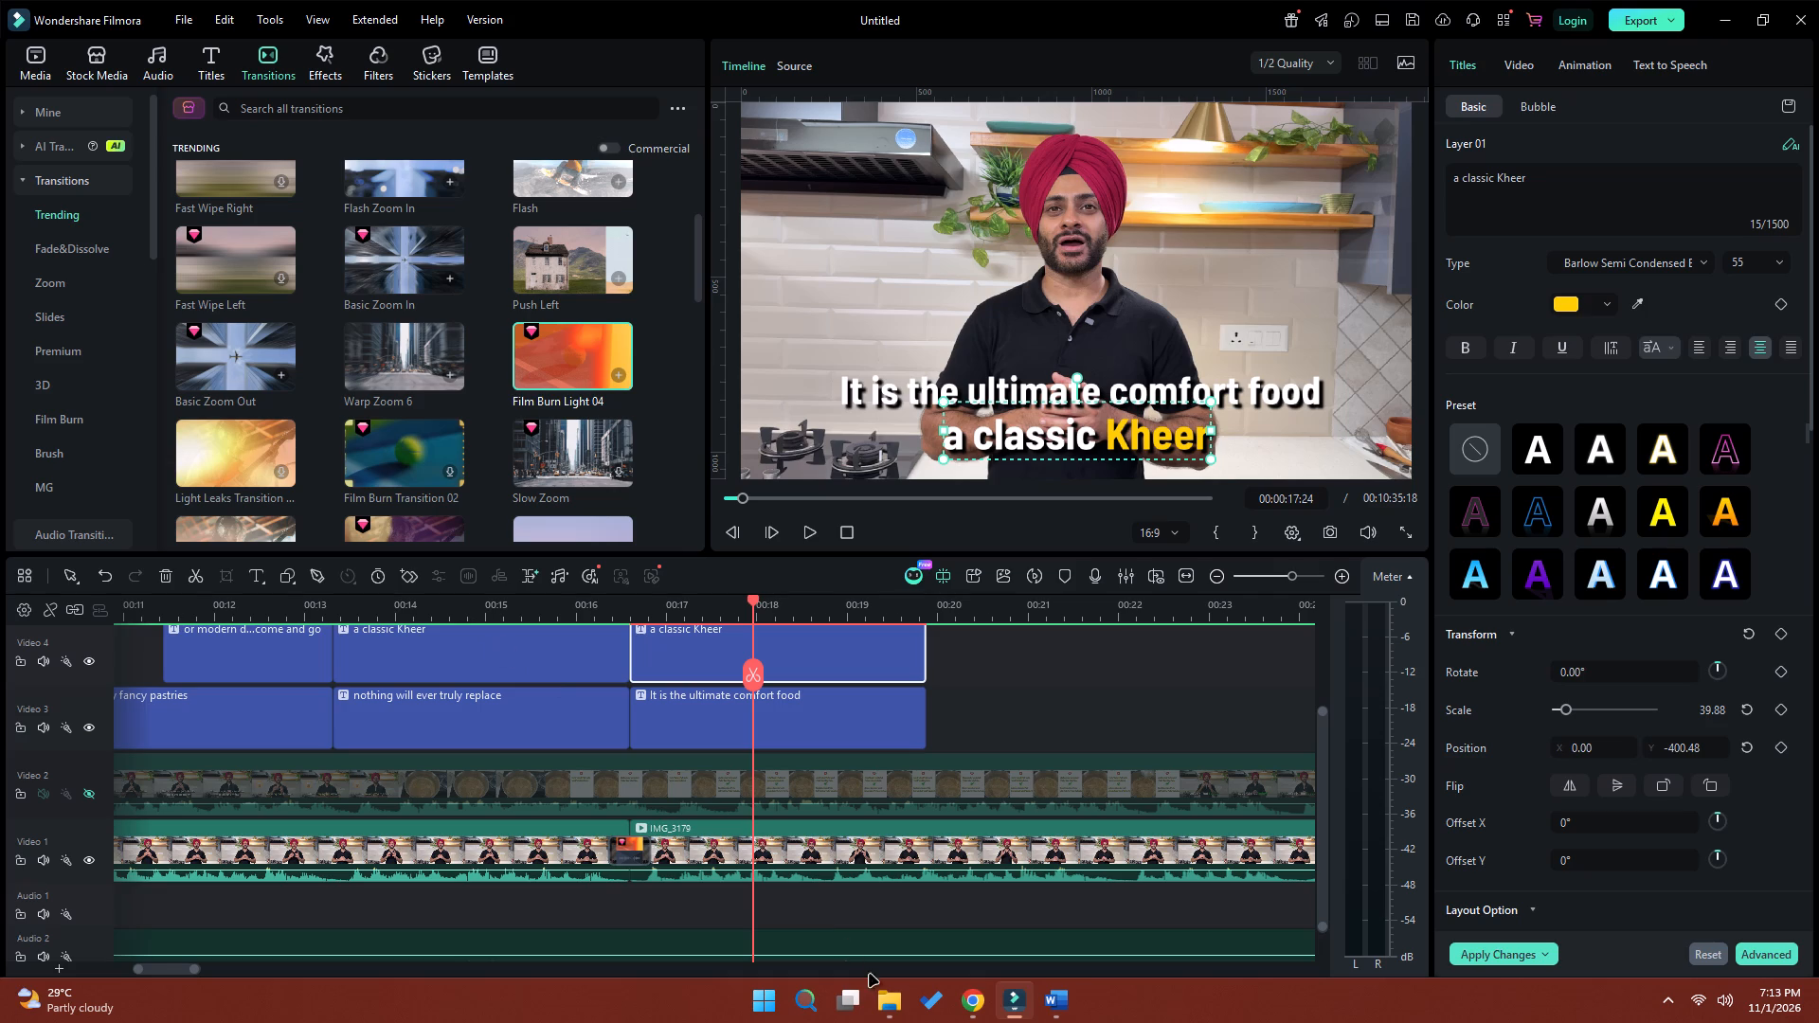
pyautogui.click(263, 607)
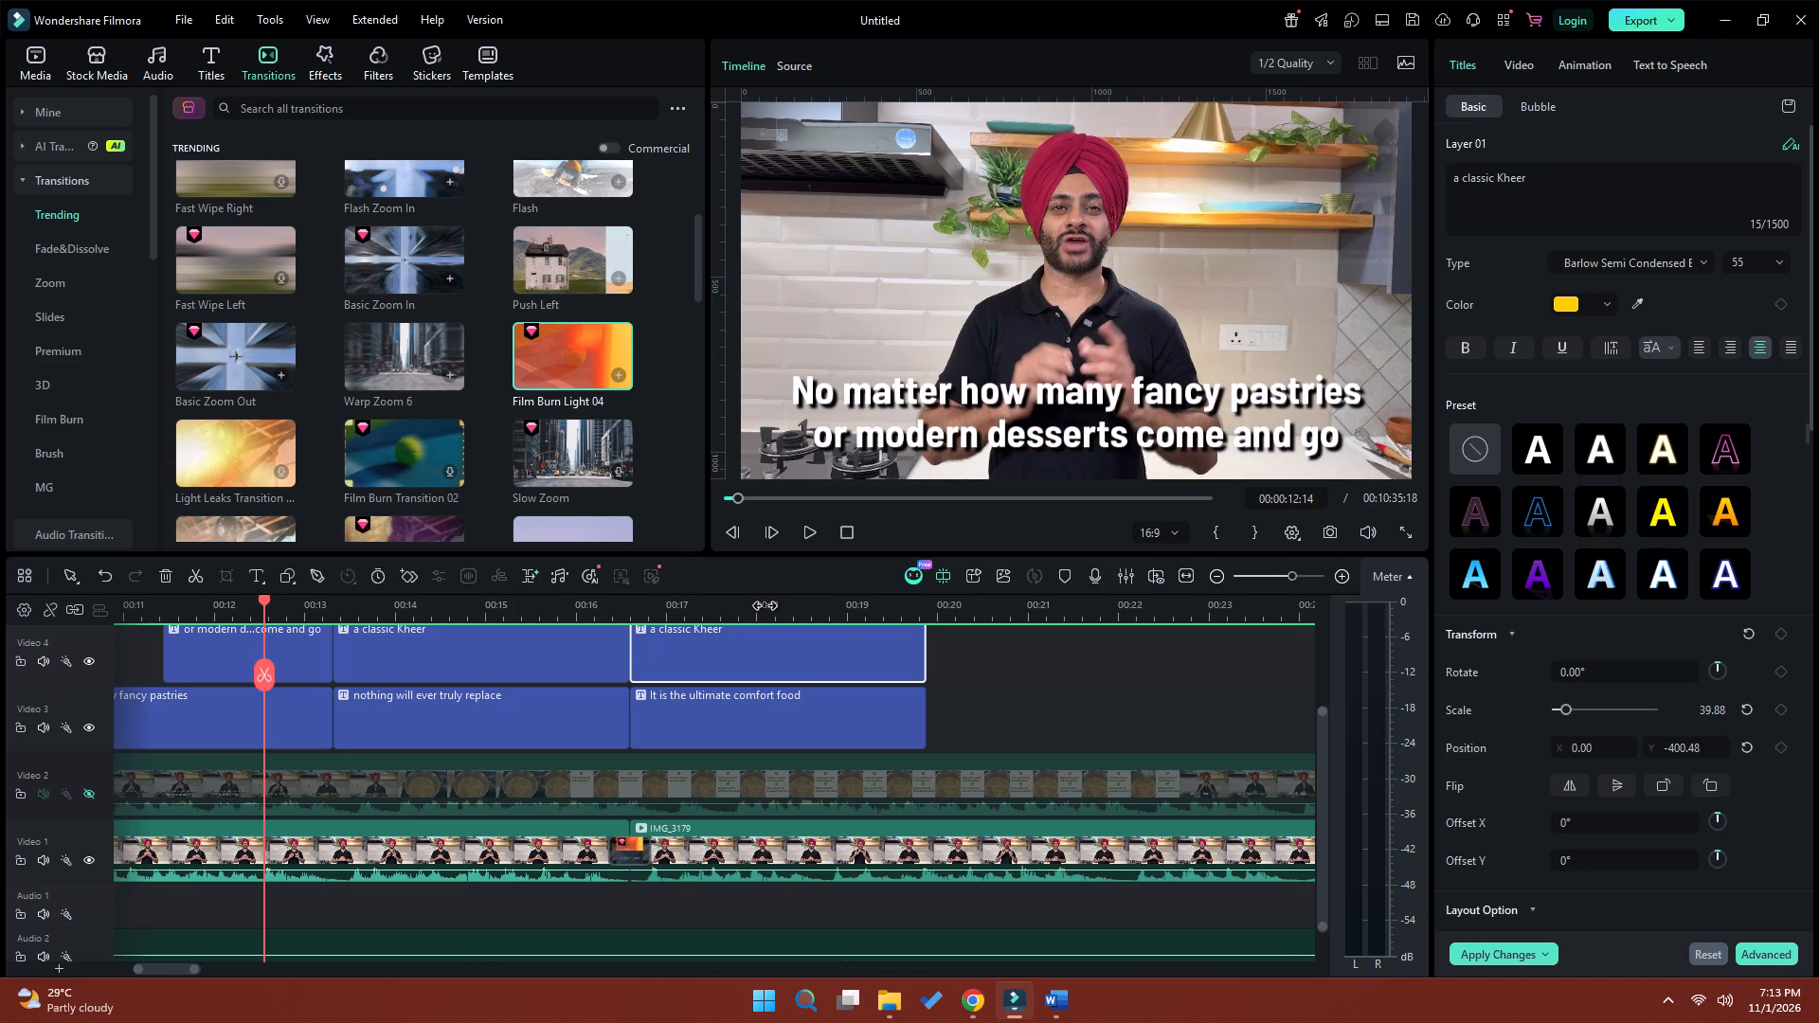
pyautogui.click(765, 605)
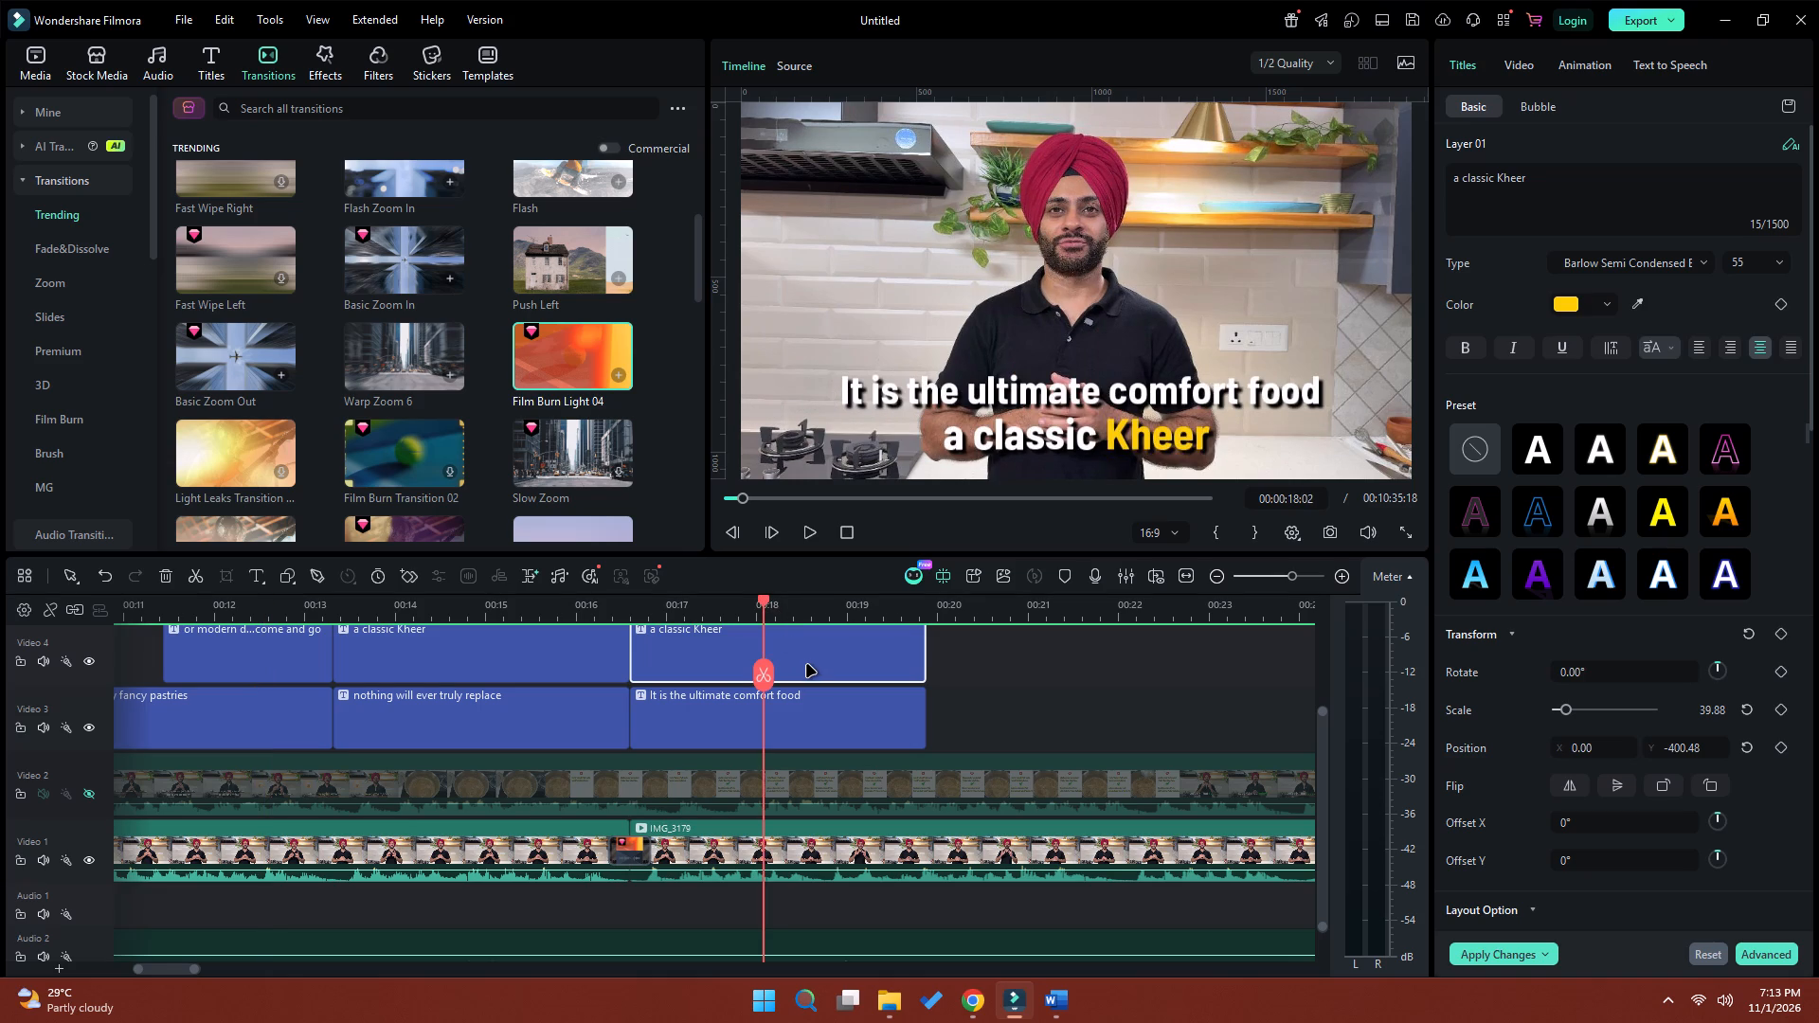
pyautogui.click(972, 1012)
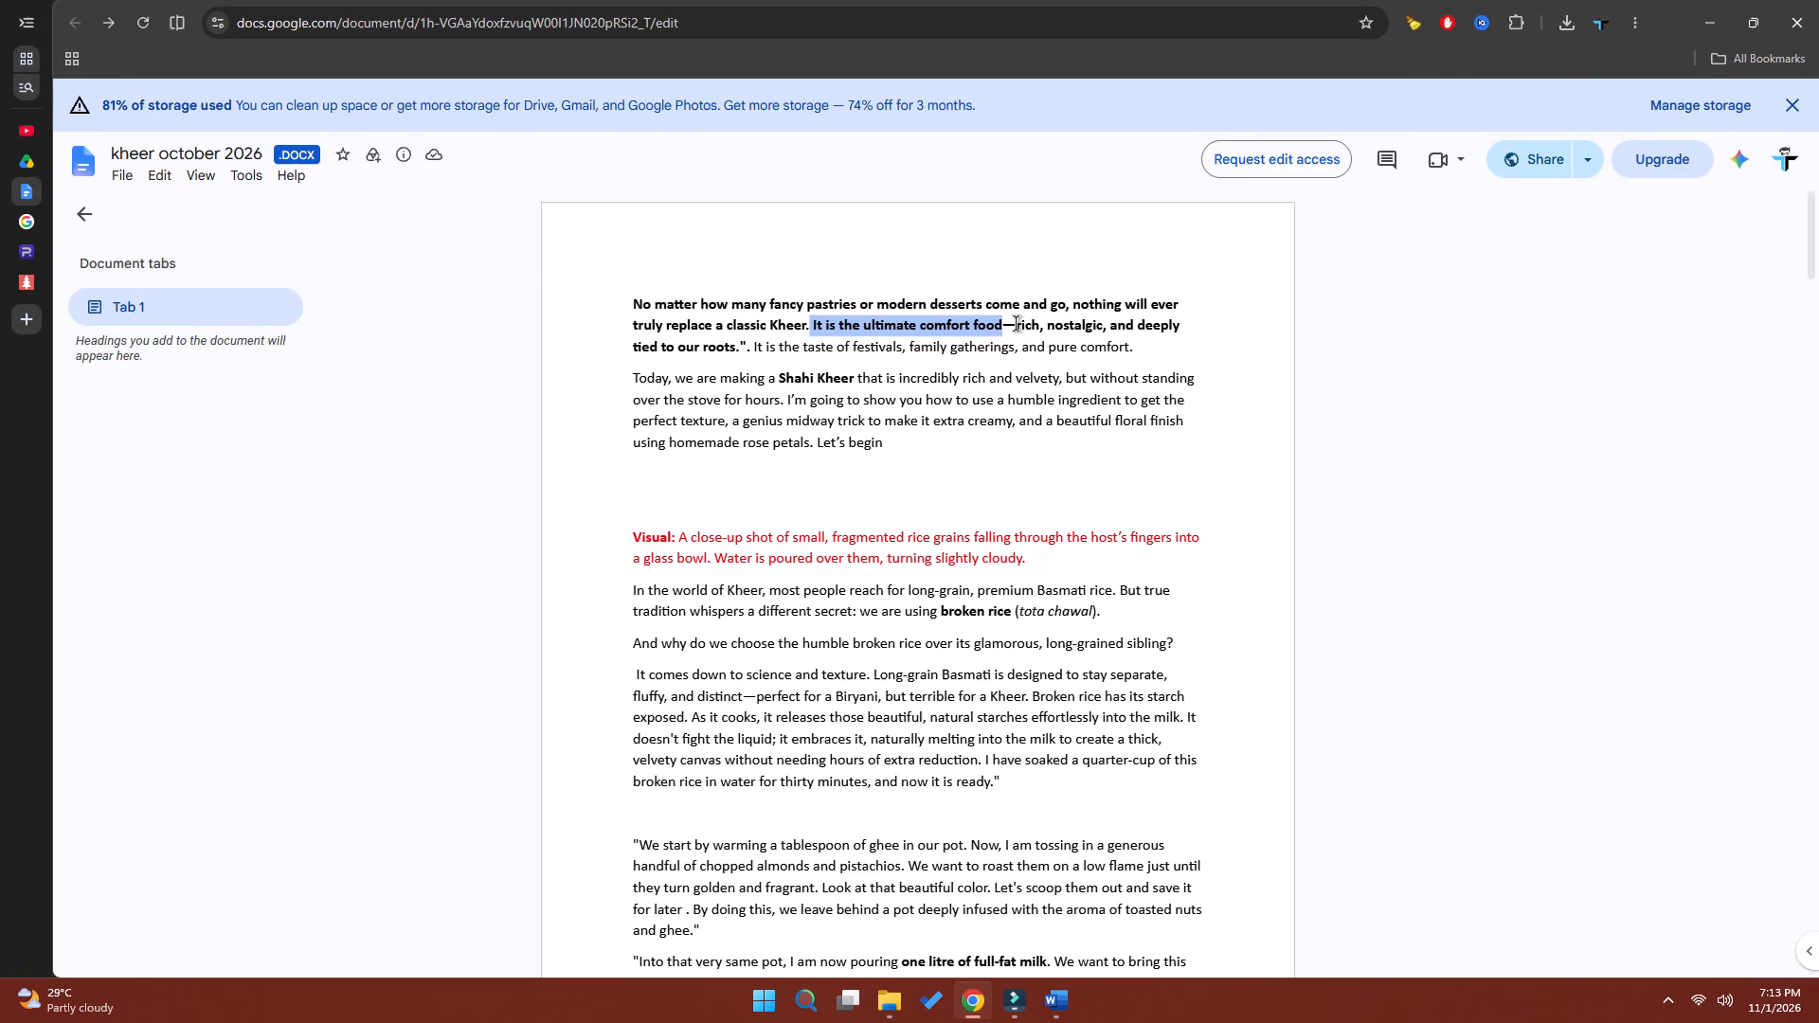
pyautogui.moveTo(1016, 323); pyautogui.dragTo(1054, 329)
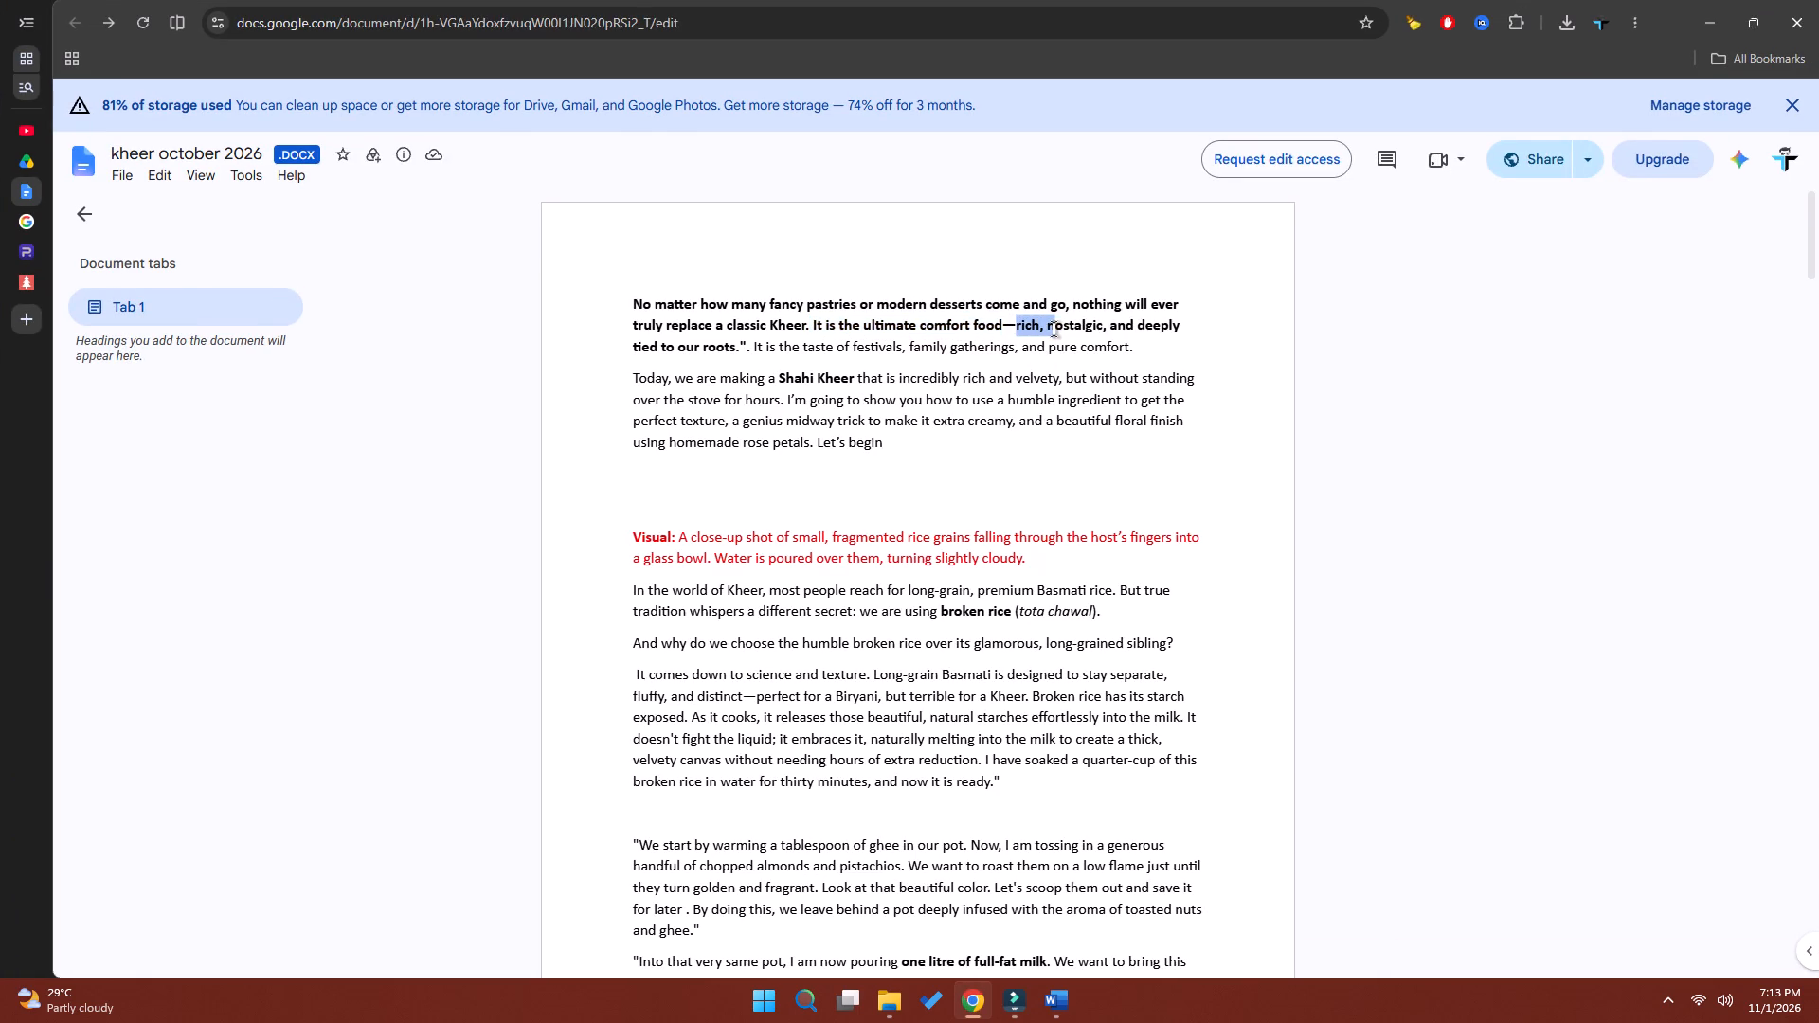
pyautogui.moveTo(1054, 329); pyautogui.dragTo(739, 340)
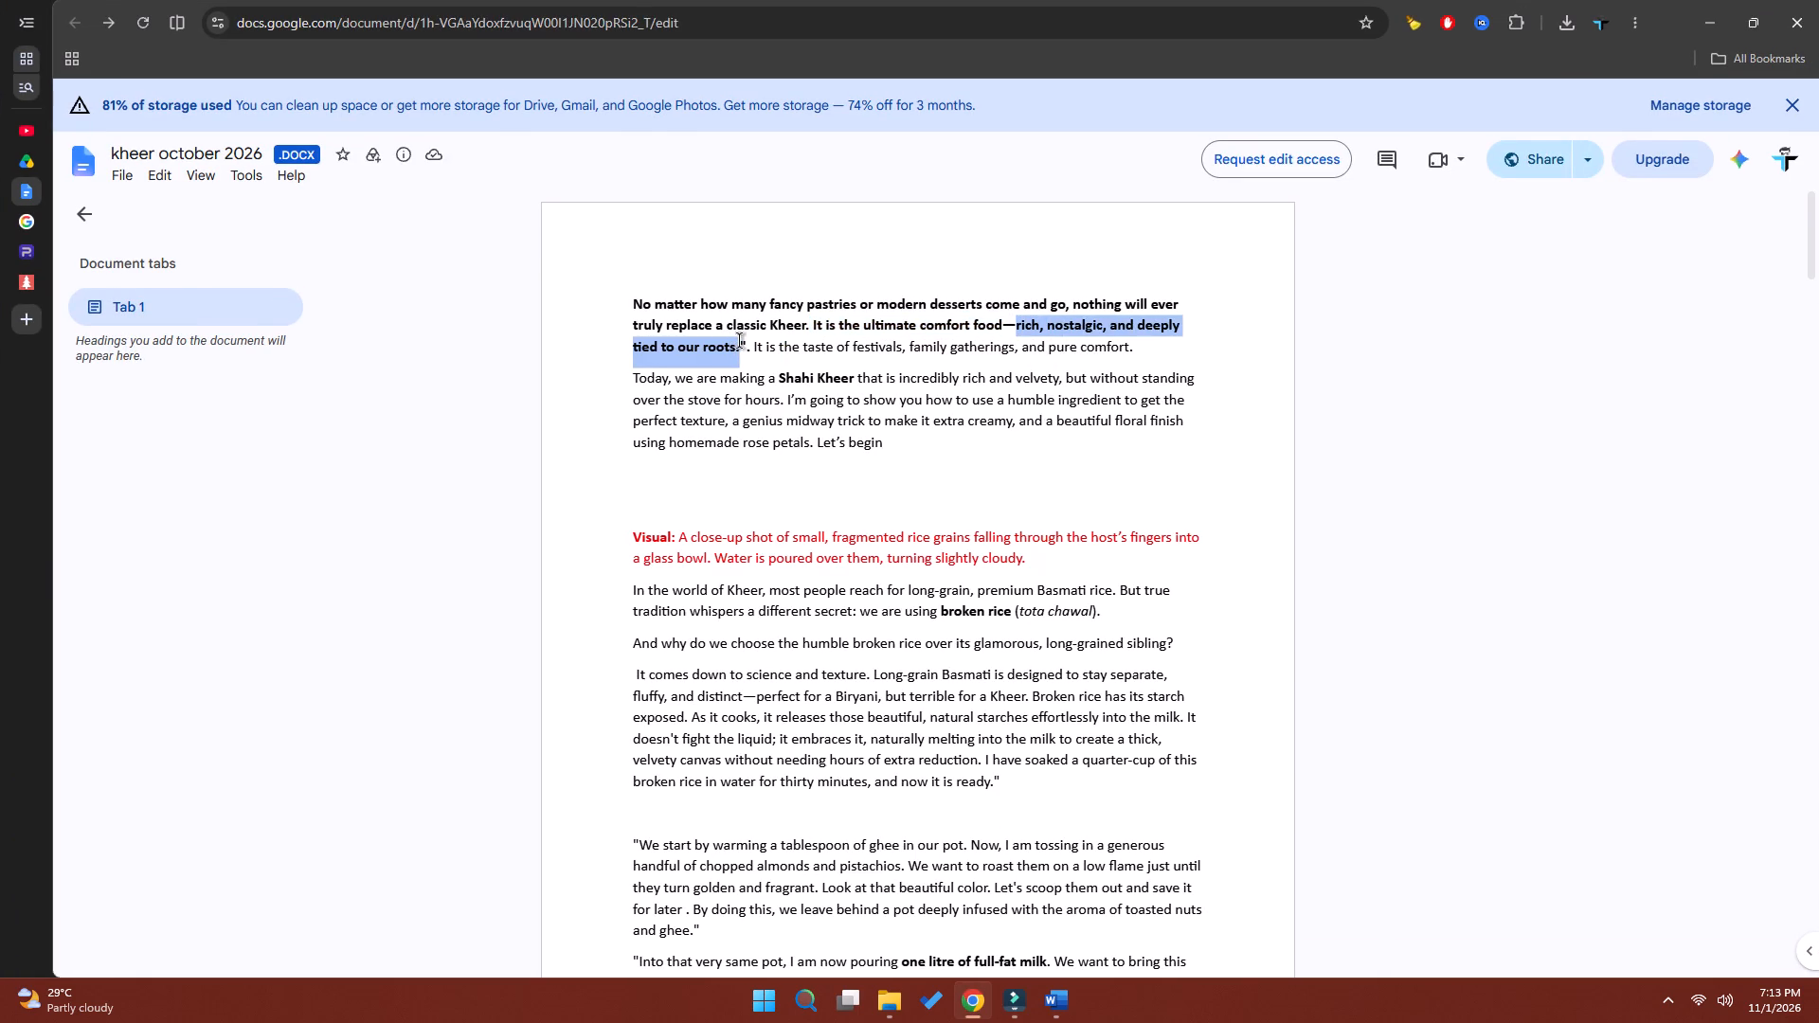
pyautogui.moveTo(739, 340); pyautogui.dragTo(736, 340)
pyautogui.hotkey('ctrl', 'c')
# Back in Filmora, replace the text of the duplicated "a classic Kheer" title with "rich, nostalgic, and deeply tied to our roots".
pyautogui.click(1703, 10)
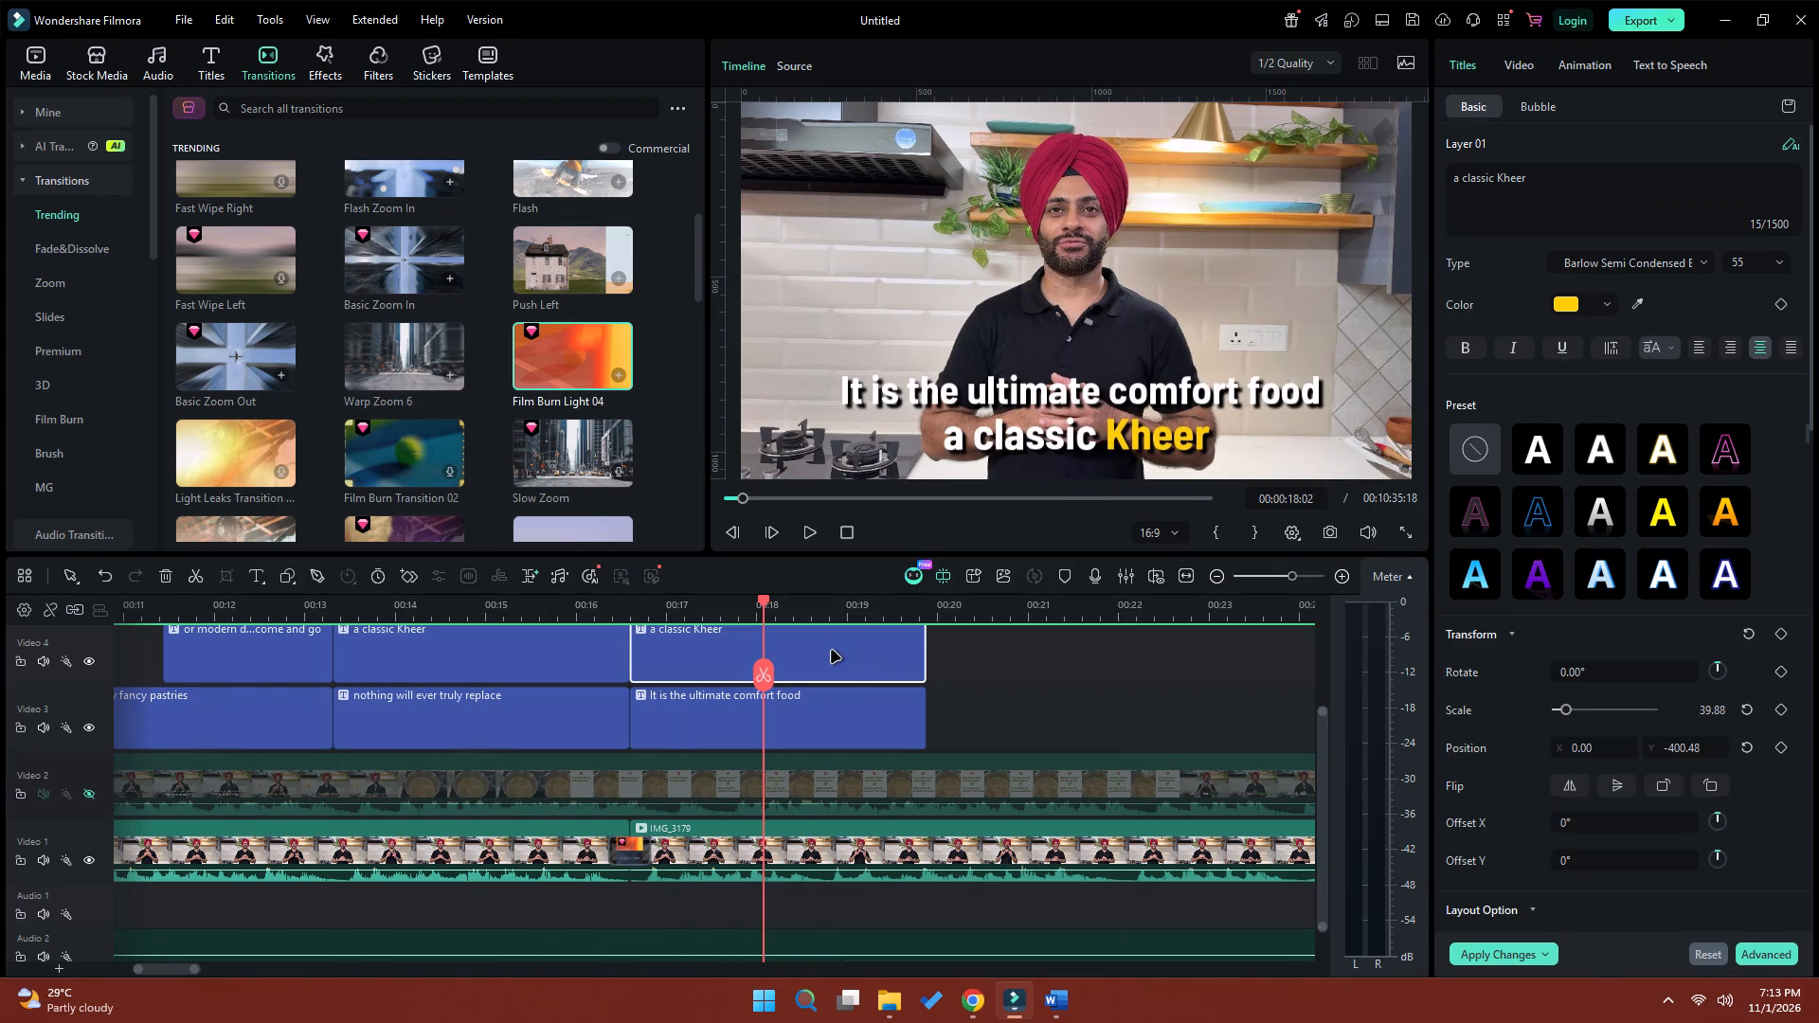
pyautogui.click(832, 651)
pyautogui.moveTo(1561, 178); pyautogui.dragTo(1434, 182)
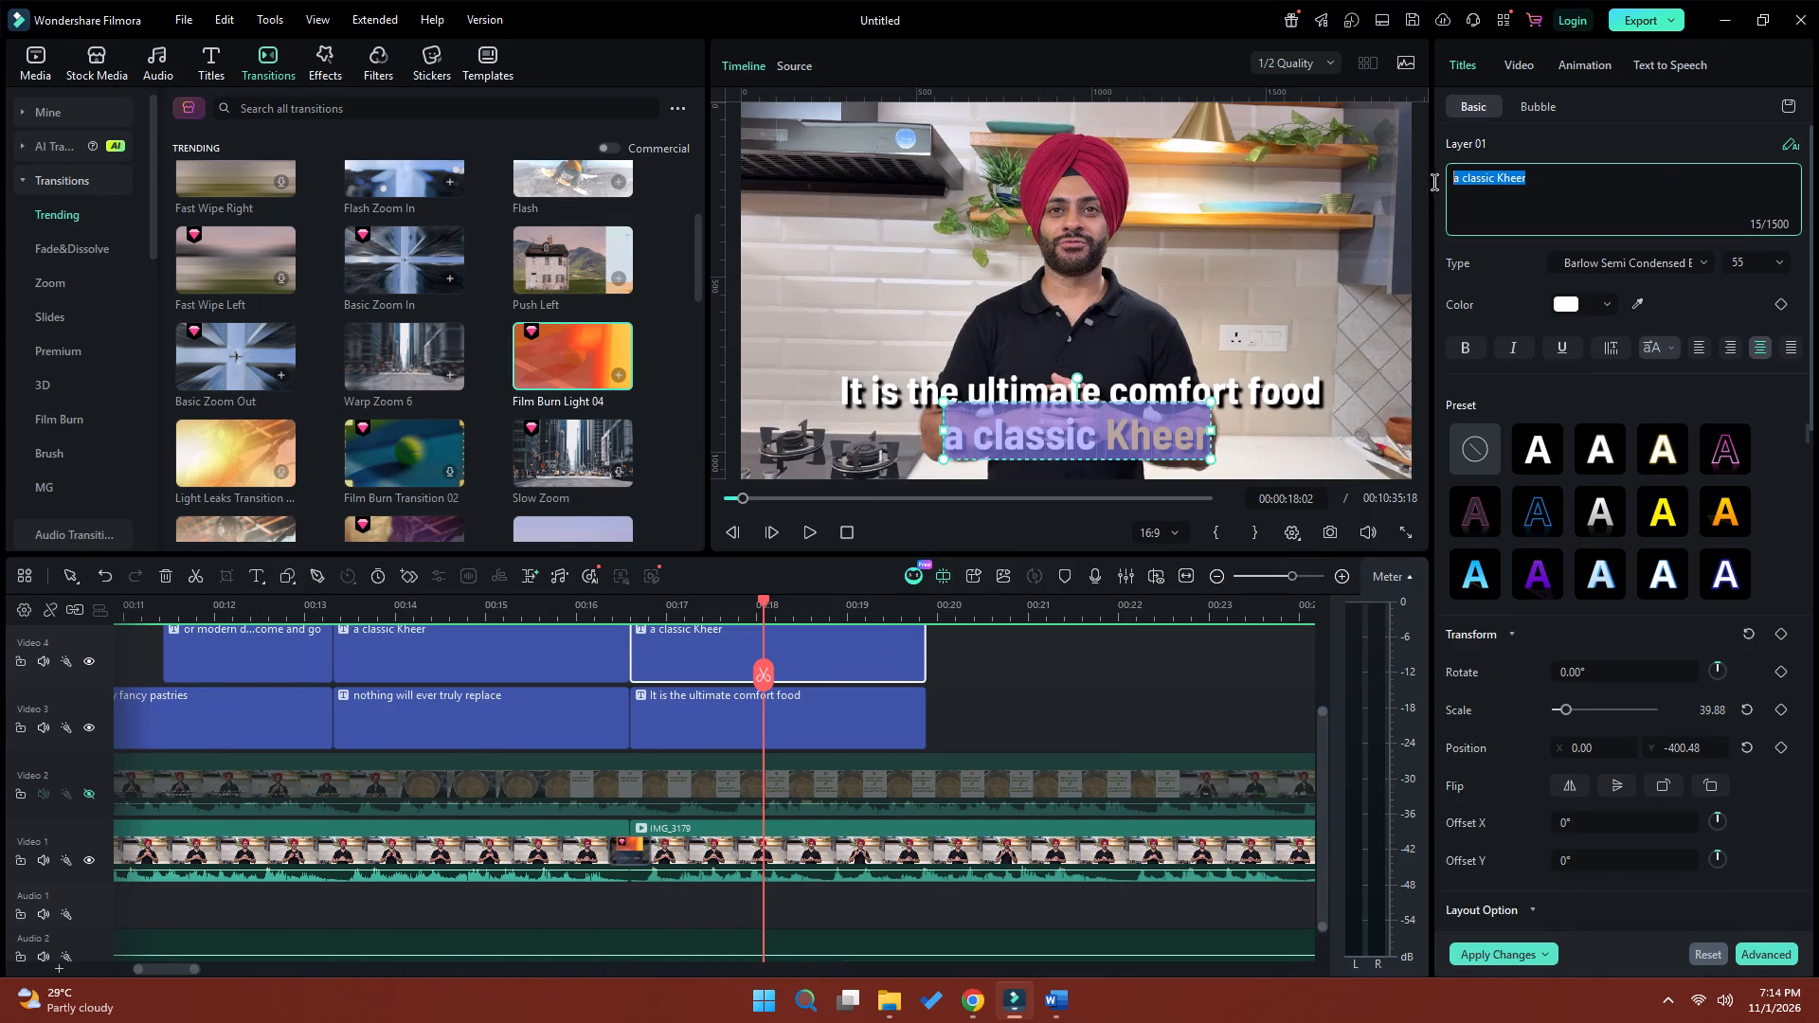
pyautogui.moveTo(1434, 182); pyautogui.dragTo(1432, 182)
pyautogui.hotkey('ctrl', 'v')
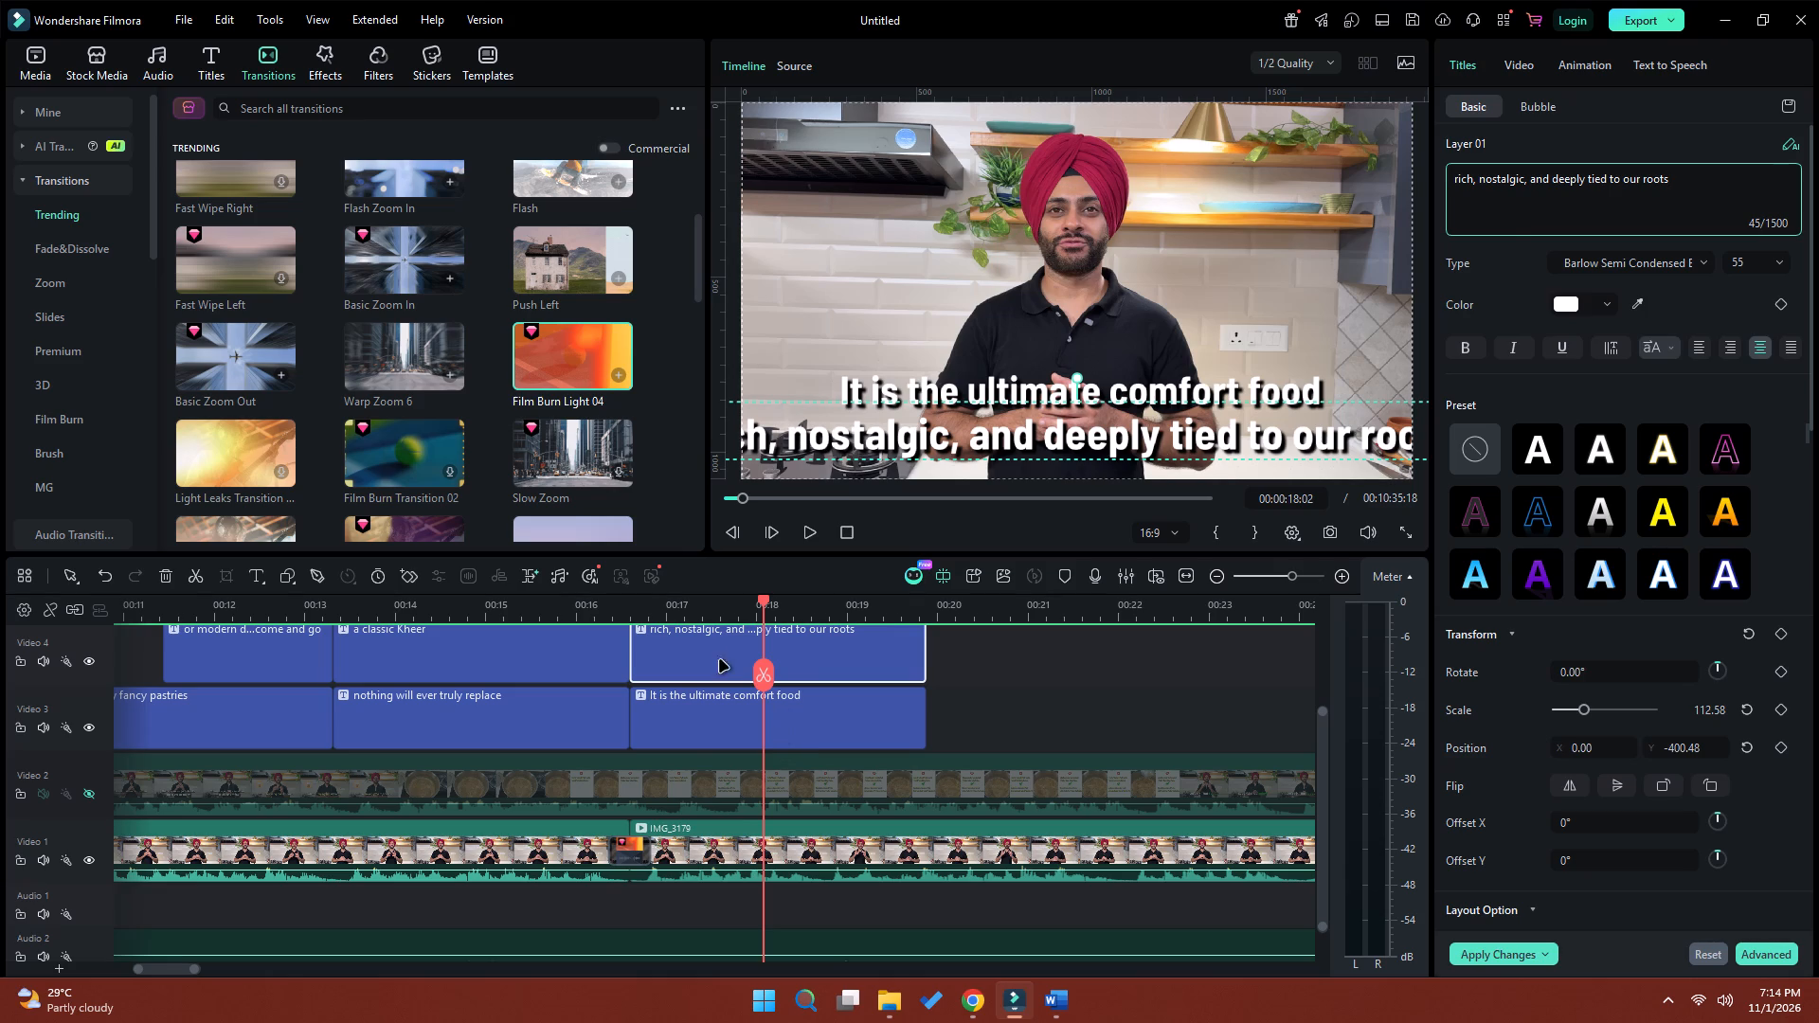
# Find where the "rich, nostalgic" phrase is spoken and move its title to start there, at about 00:00:18:19.
pyautogui.click(693, 616)
pyautogui.press('space')
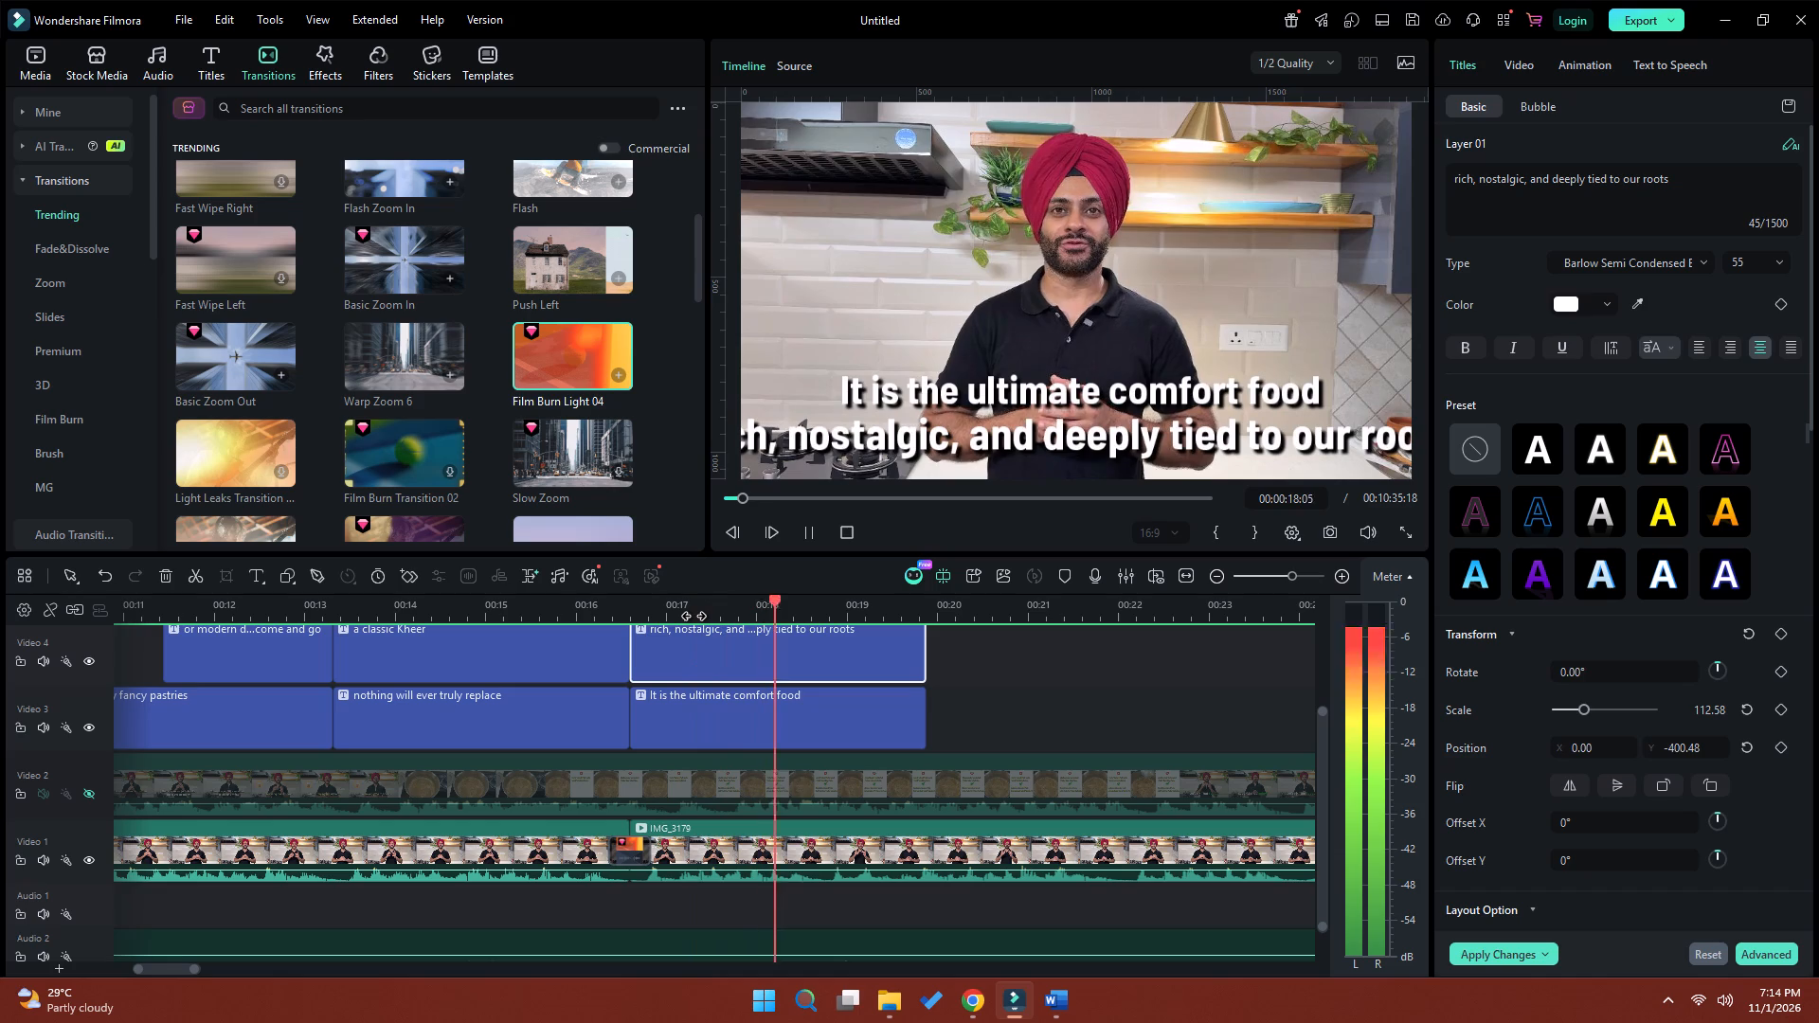
pyautogui.press('space')
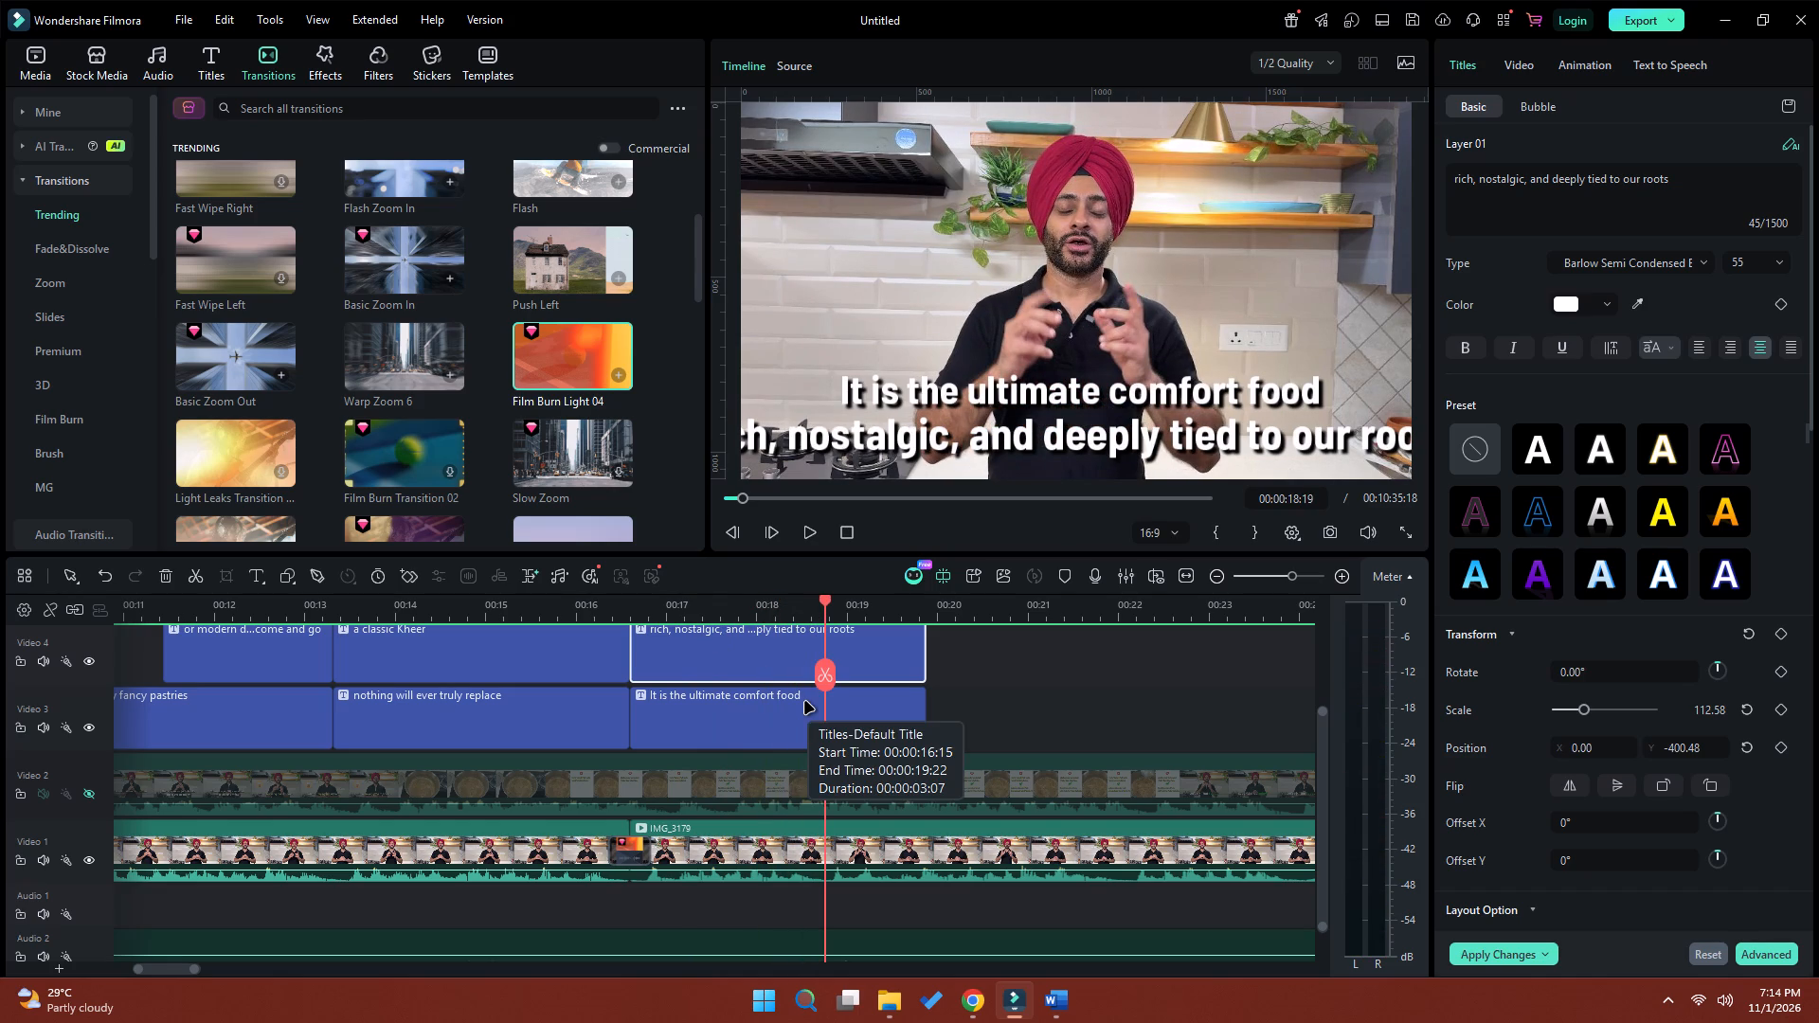
pyautogui.click(779, 643)
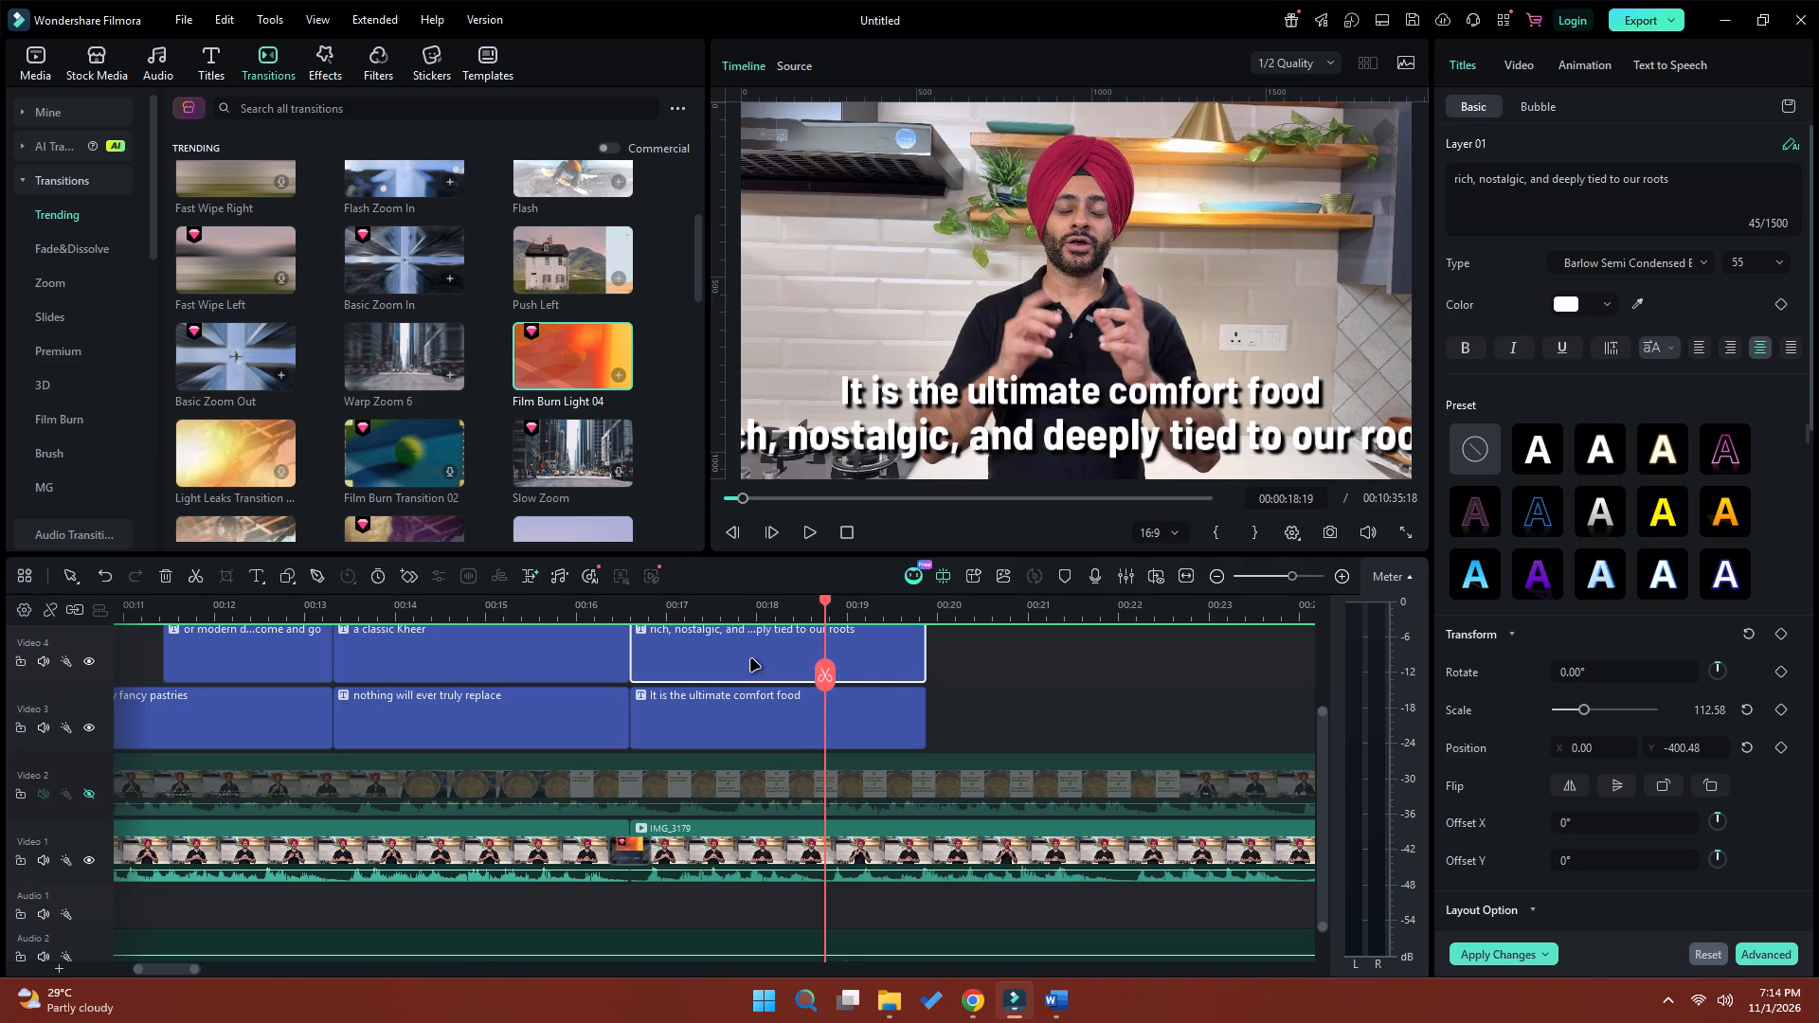
pyautogui.moveTo(751, 659); pyautogui.dragTo(955, 671)
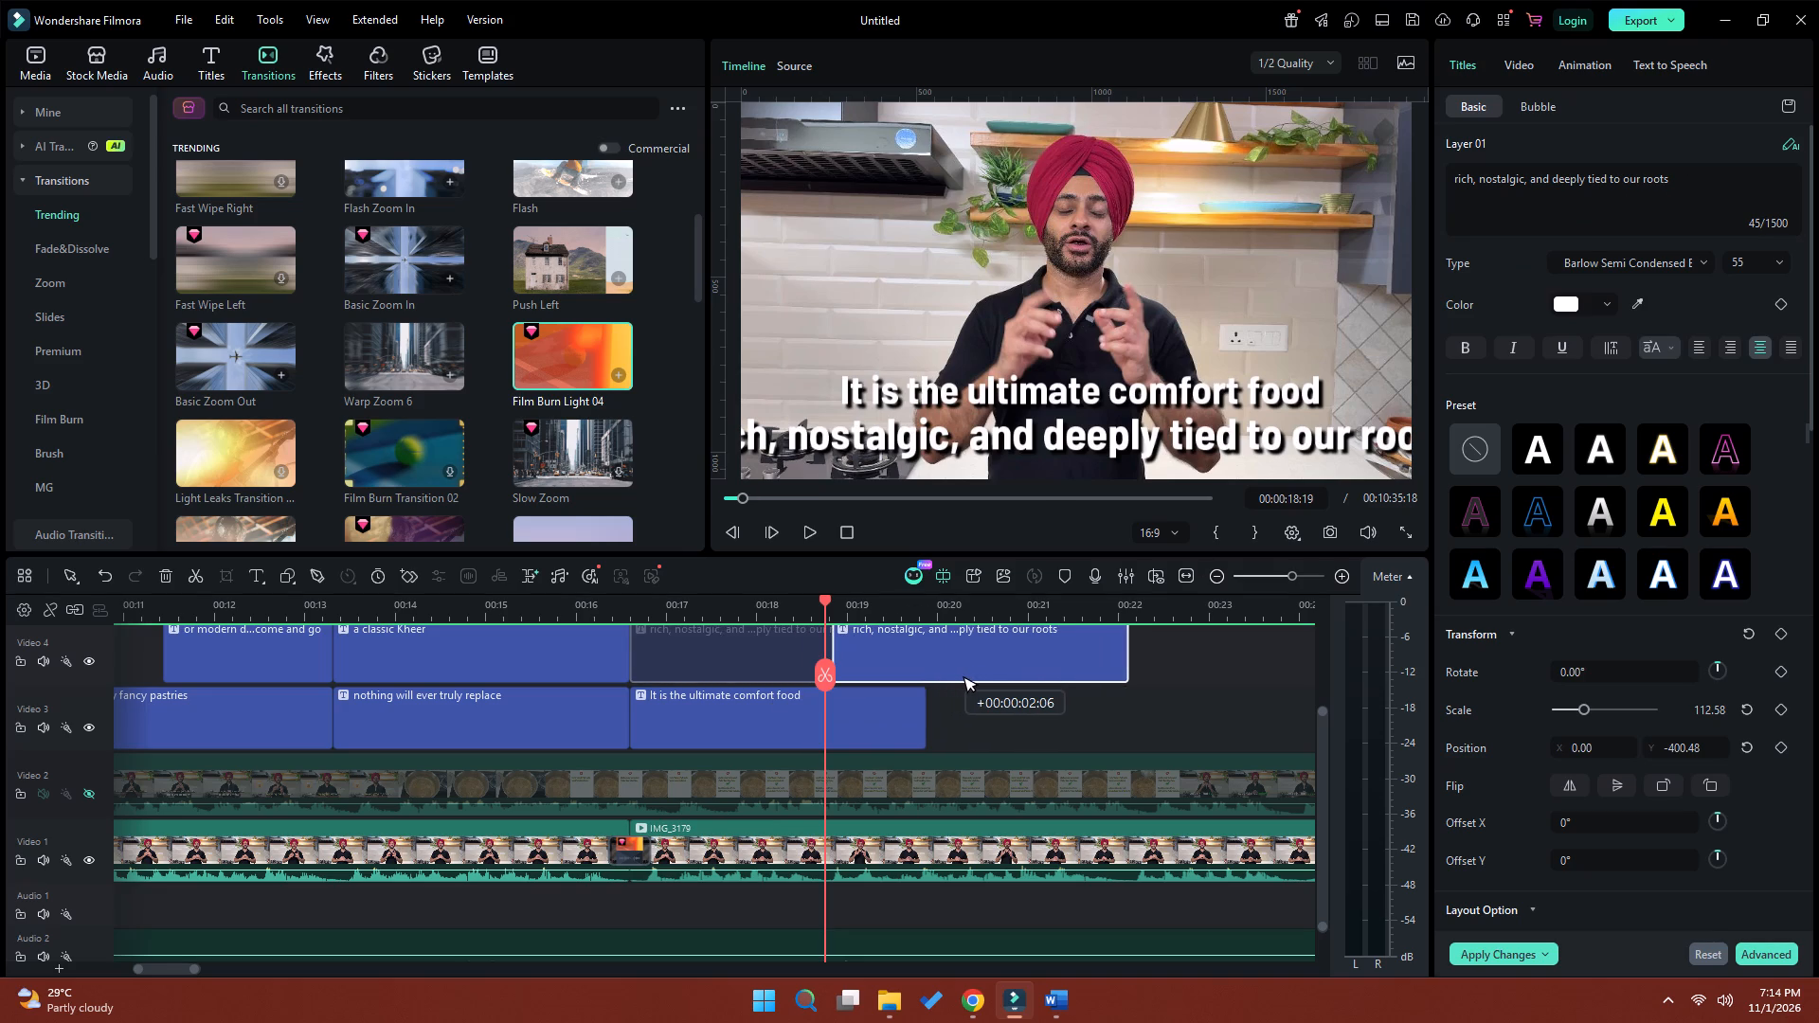
pyautogui.moveTo(955, 671); pyautogui.dragTo(949, 671)
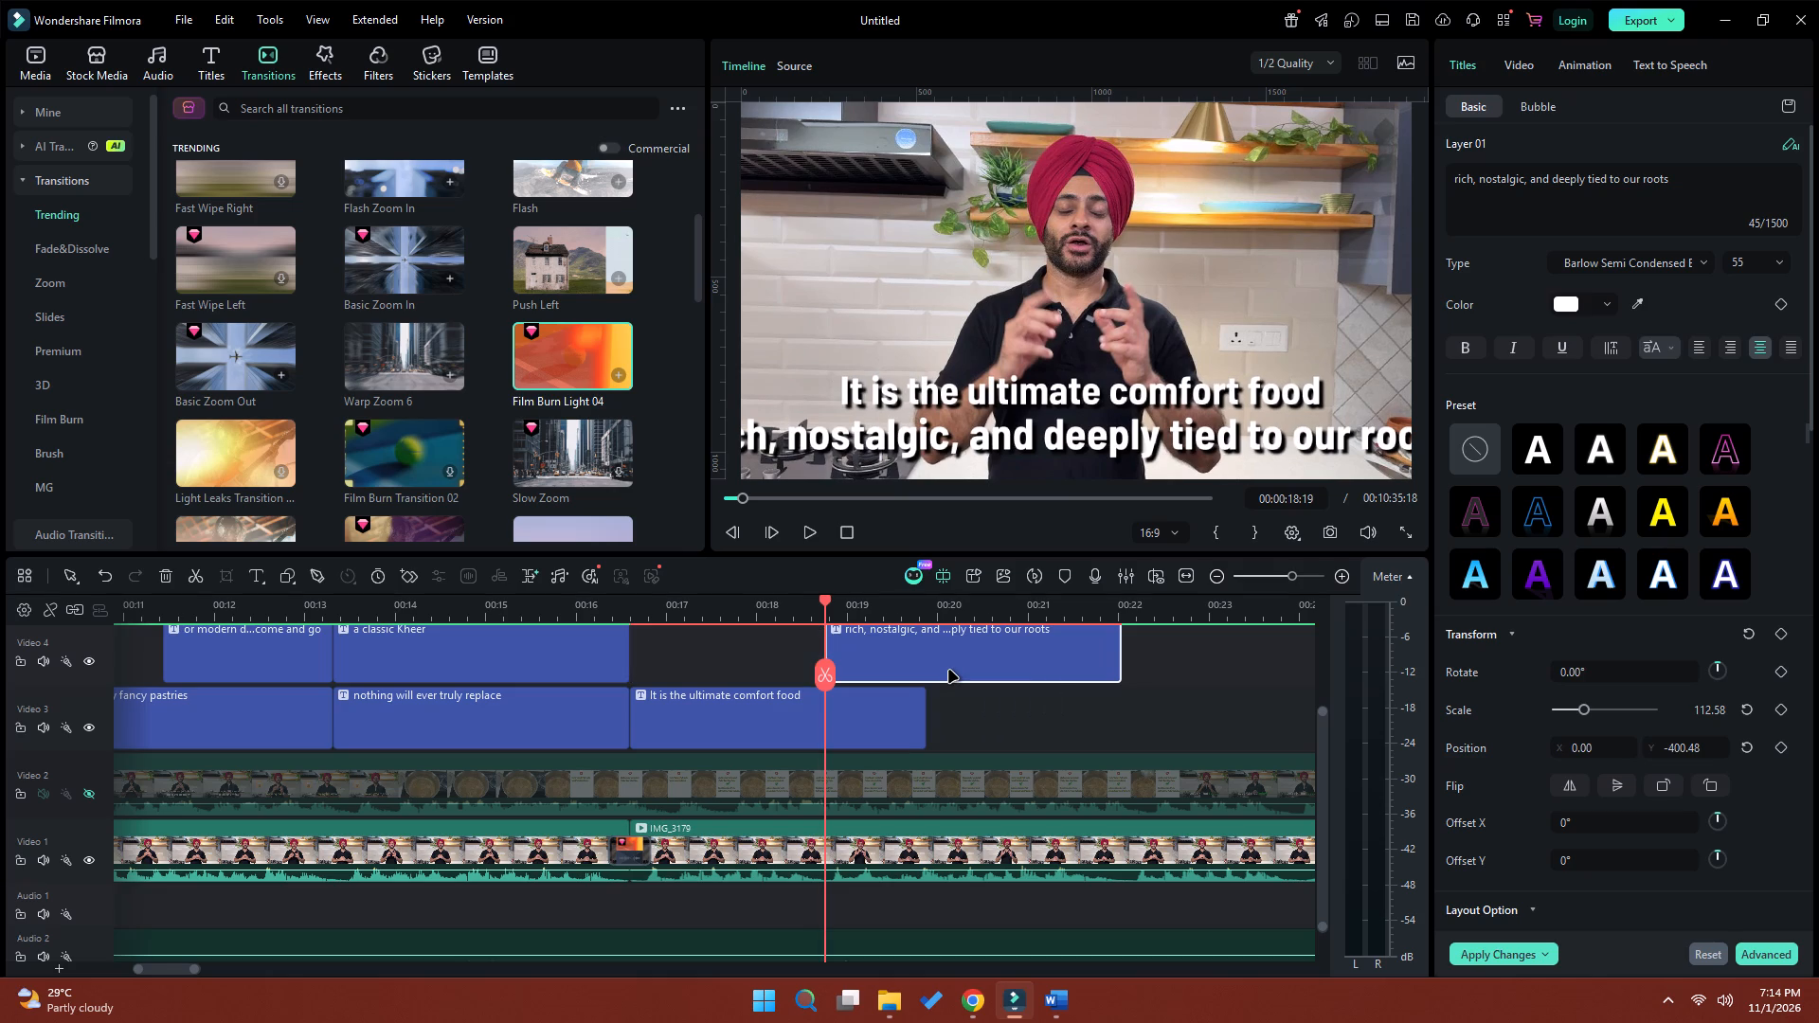
pyautogui.press('space')
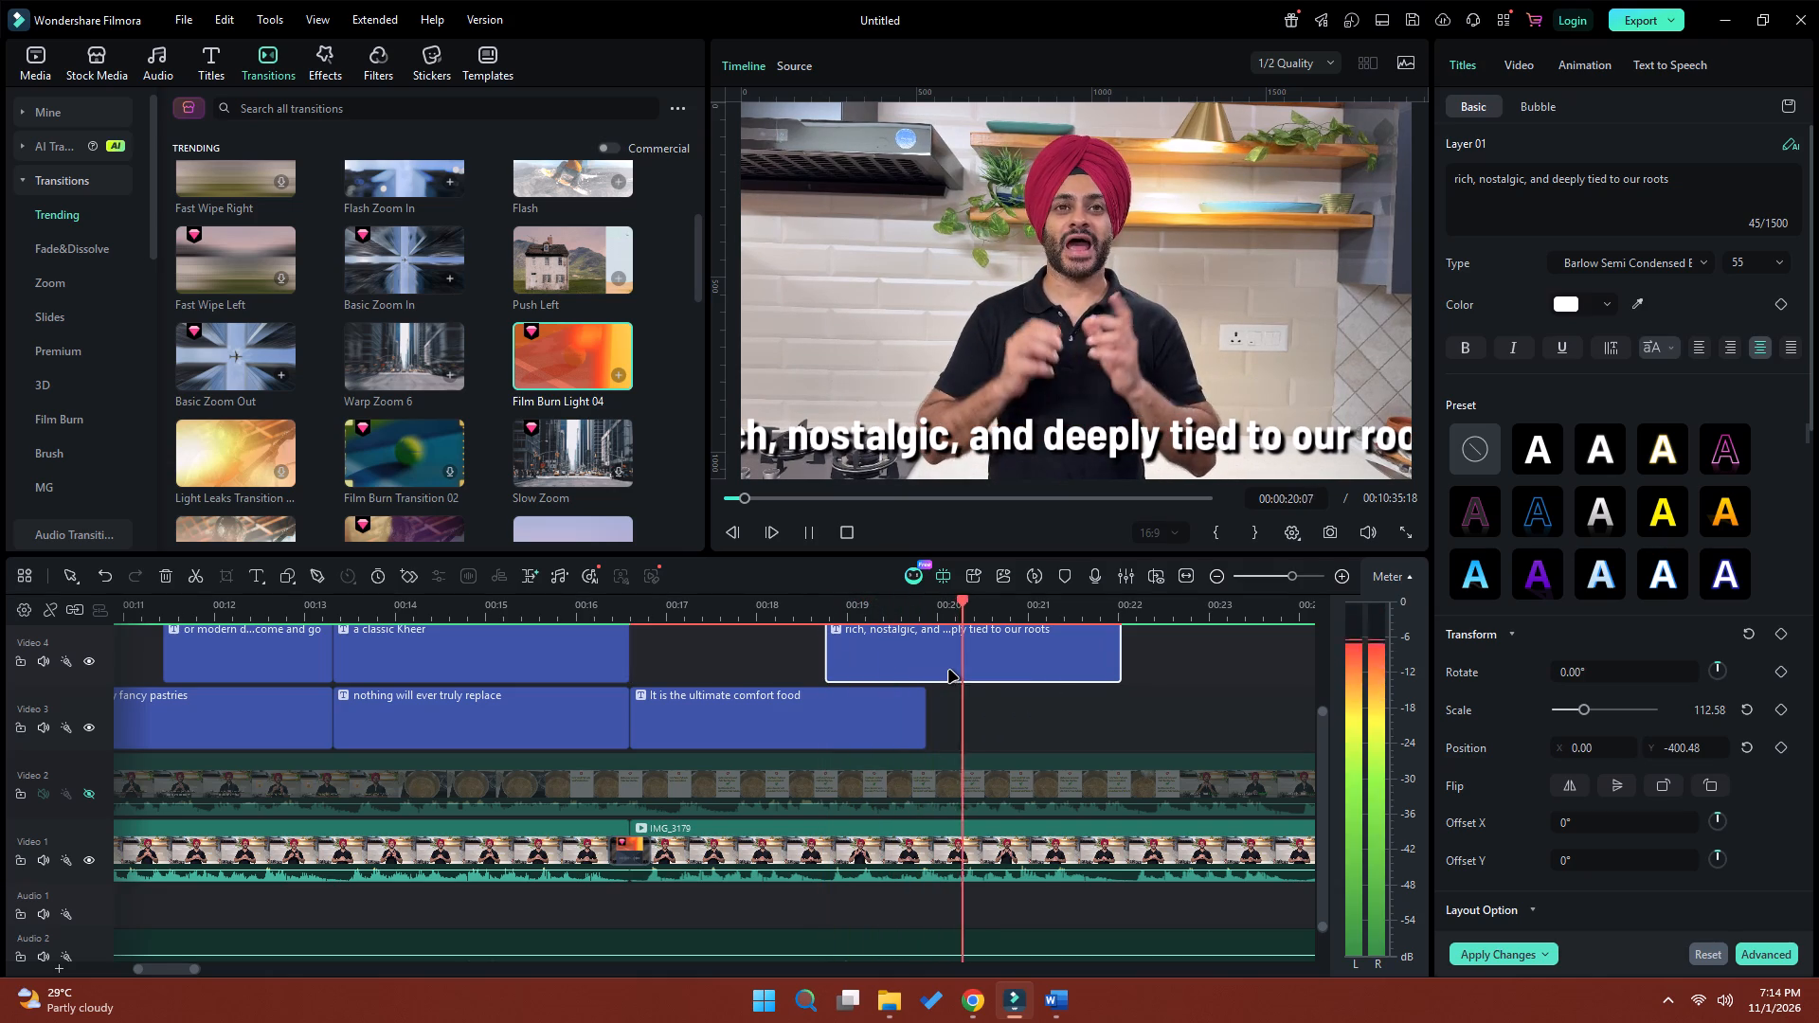
pyautogui.press('space')
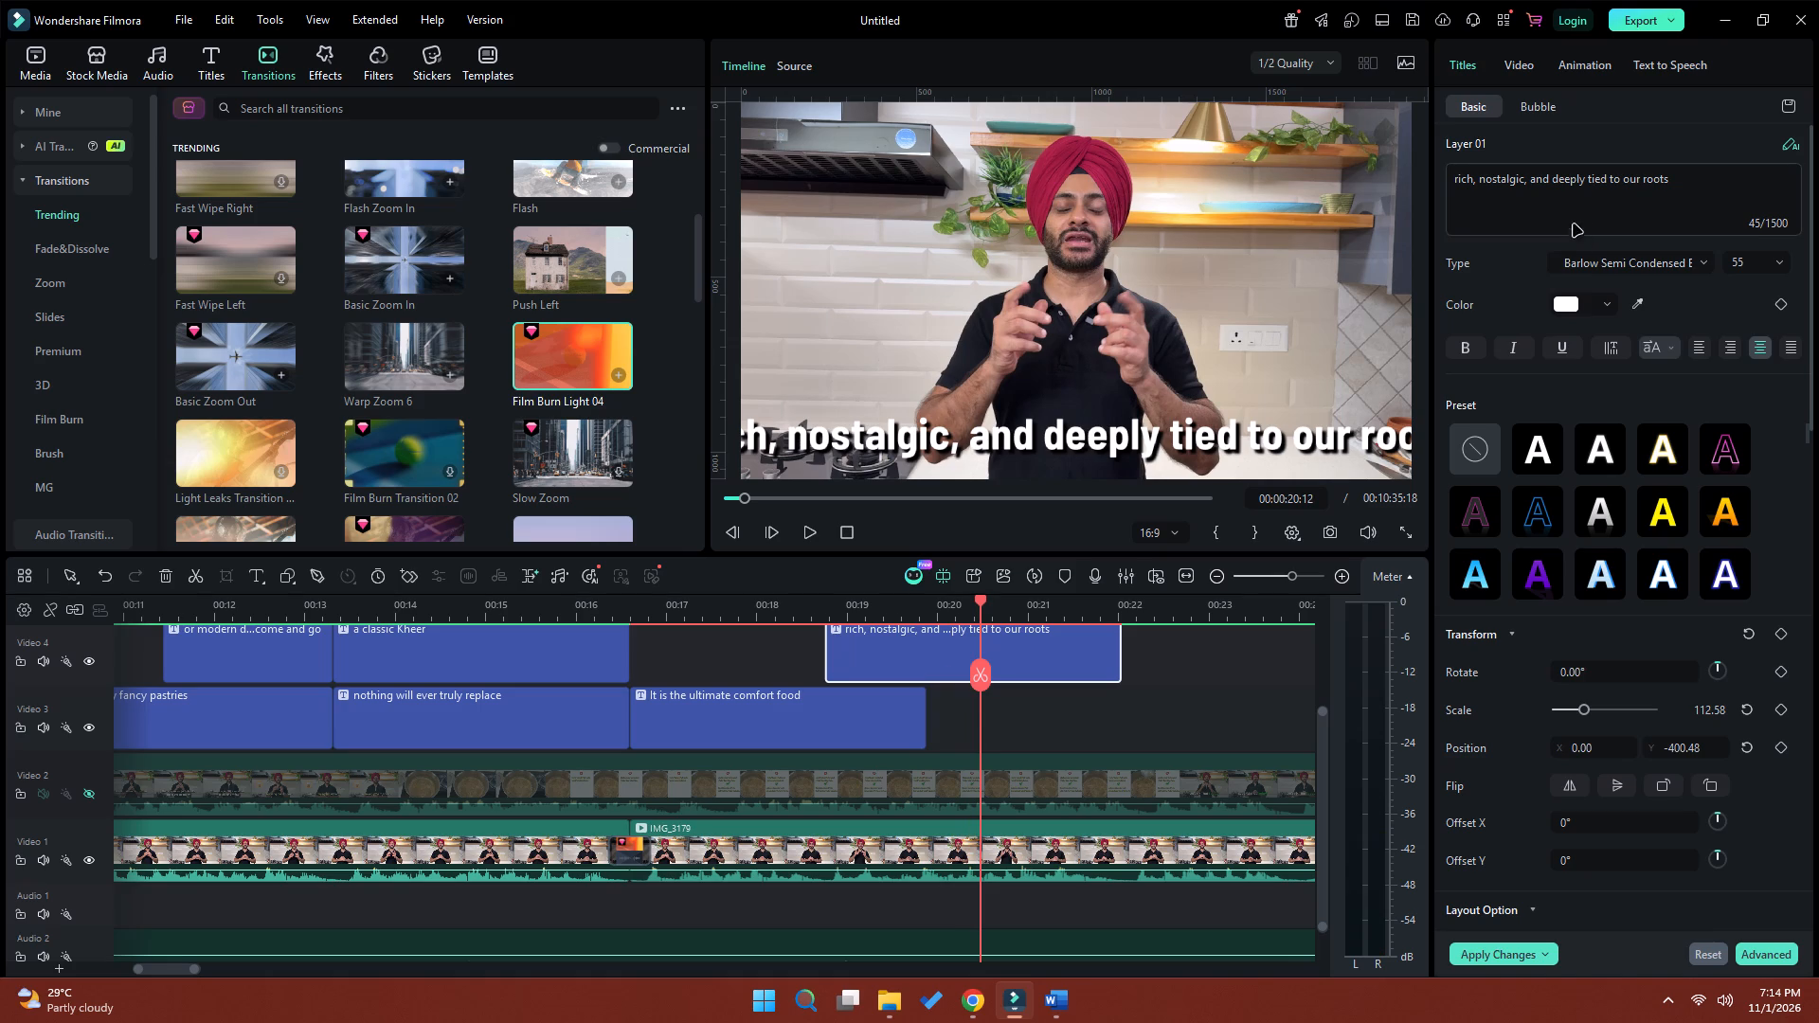
# Break the "rich, nostalgic" title into two lines before "tied", set its Y position to -354.48, and play back the caption.
pyautogui.click(1589, 179)
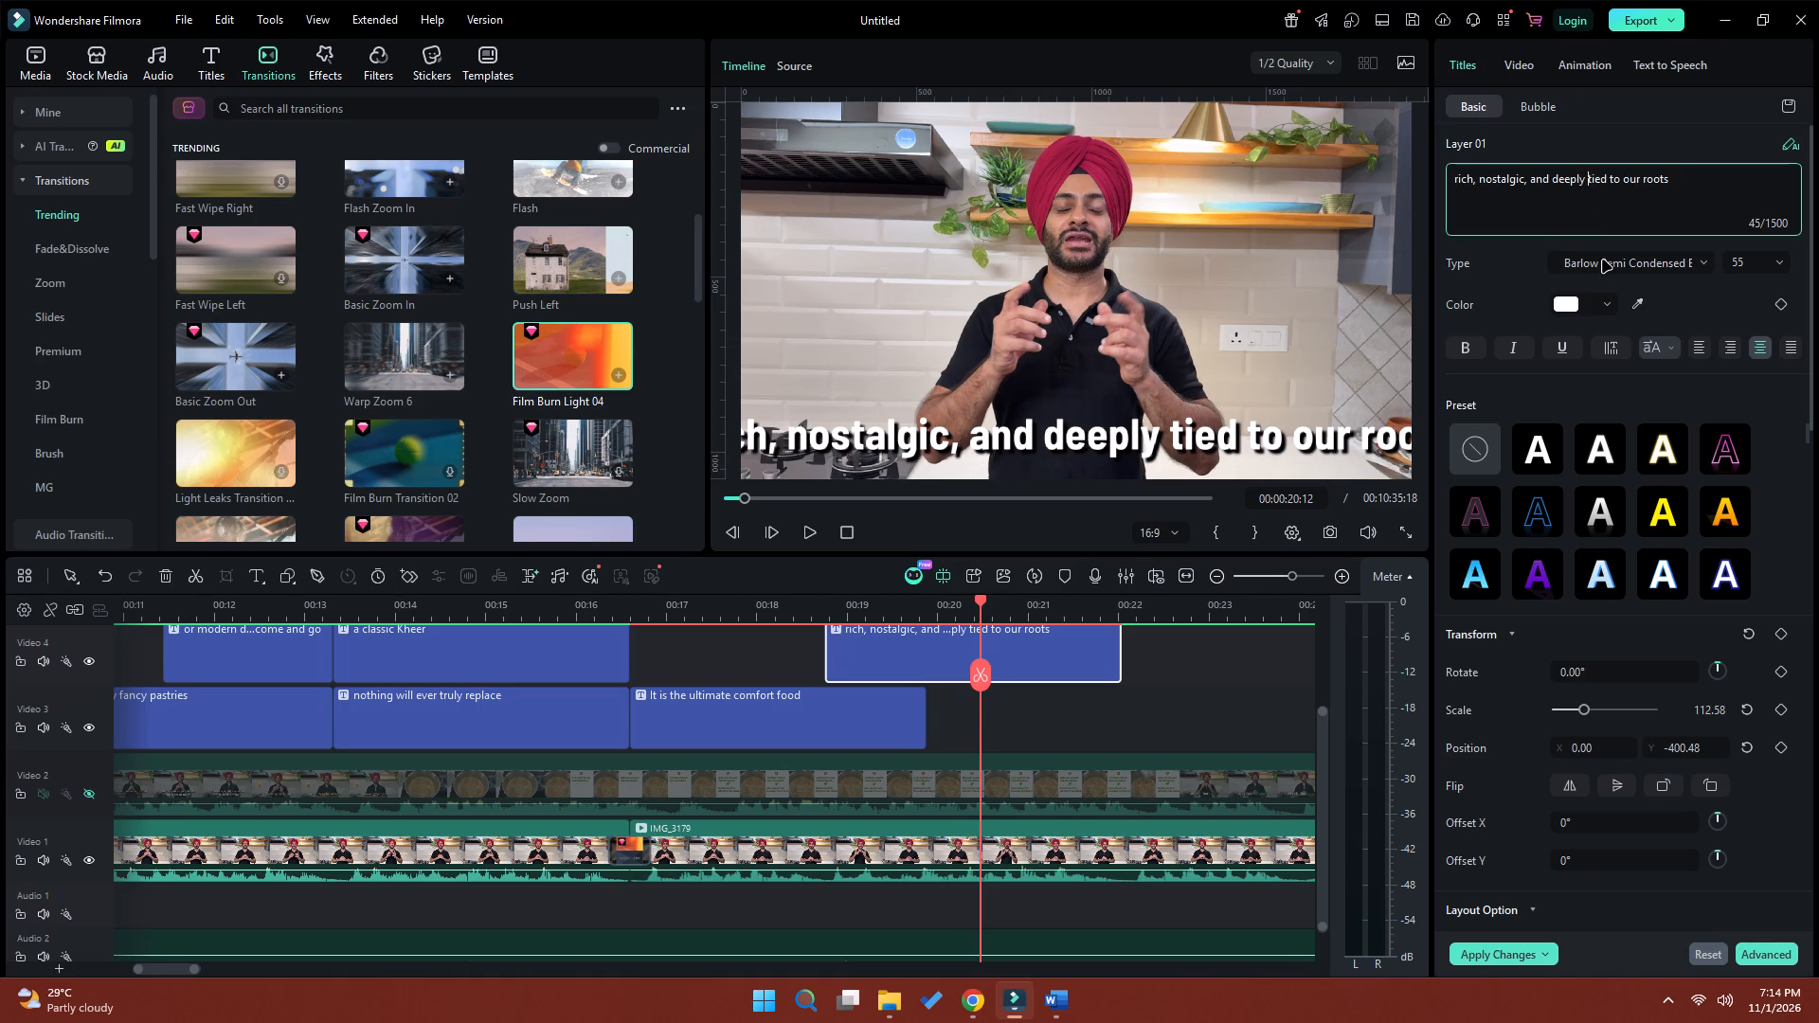
pyautogui.press('BackSpace')
pyautogui.press('Return')
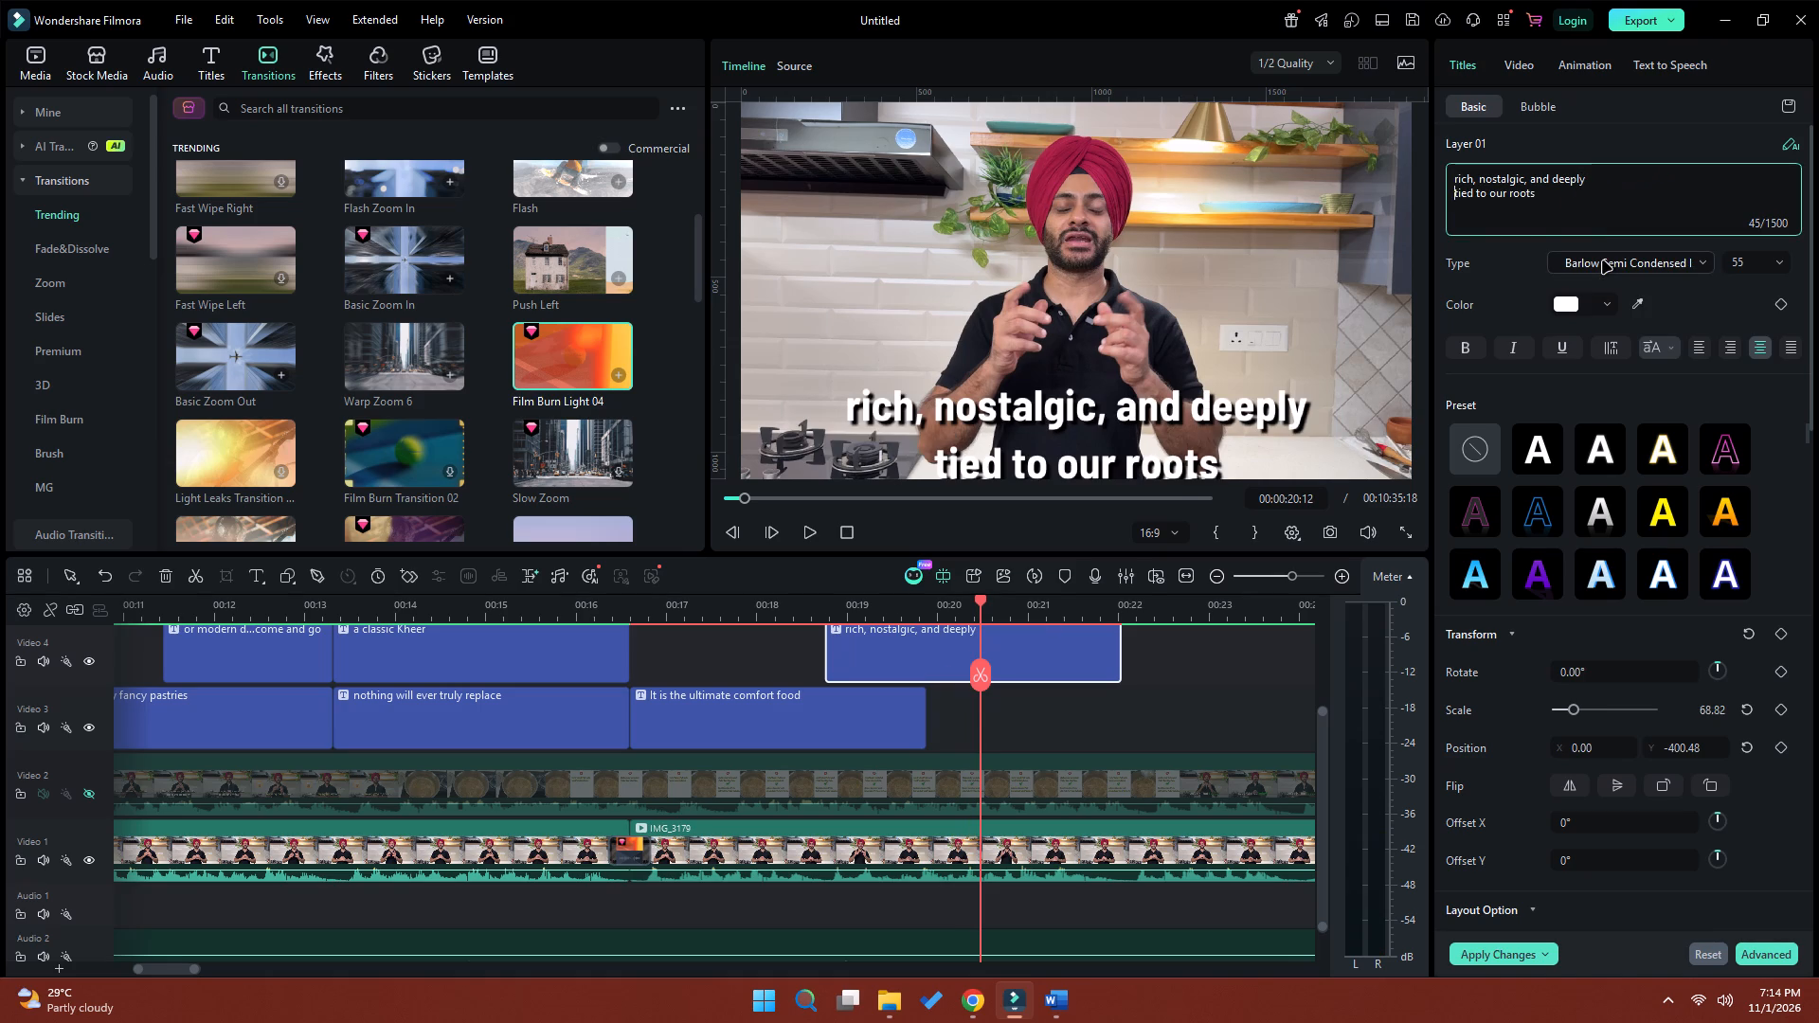
pyautogui.click(868, 610)
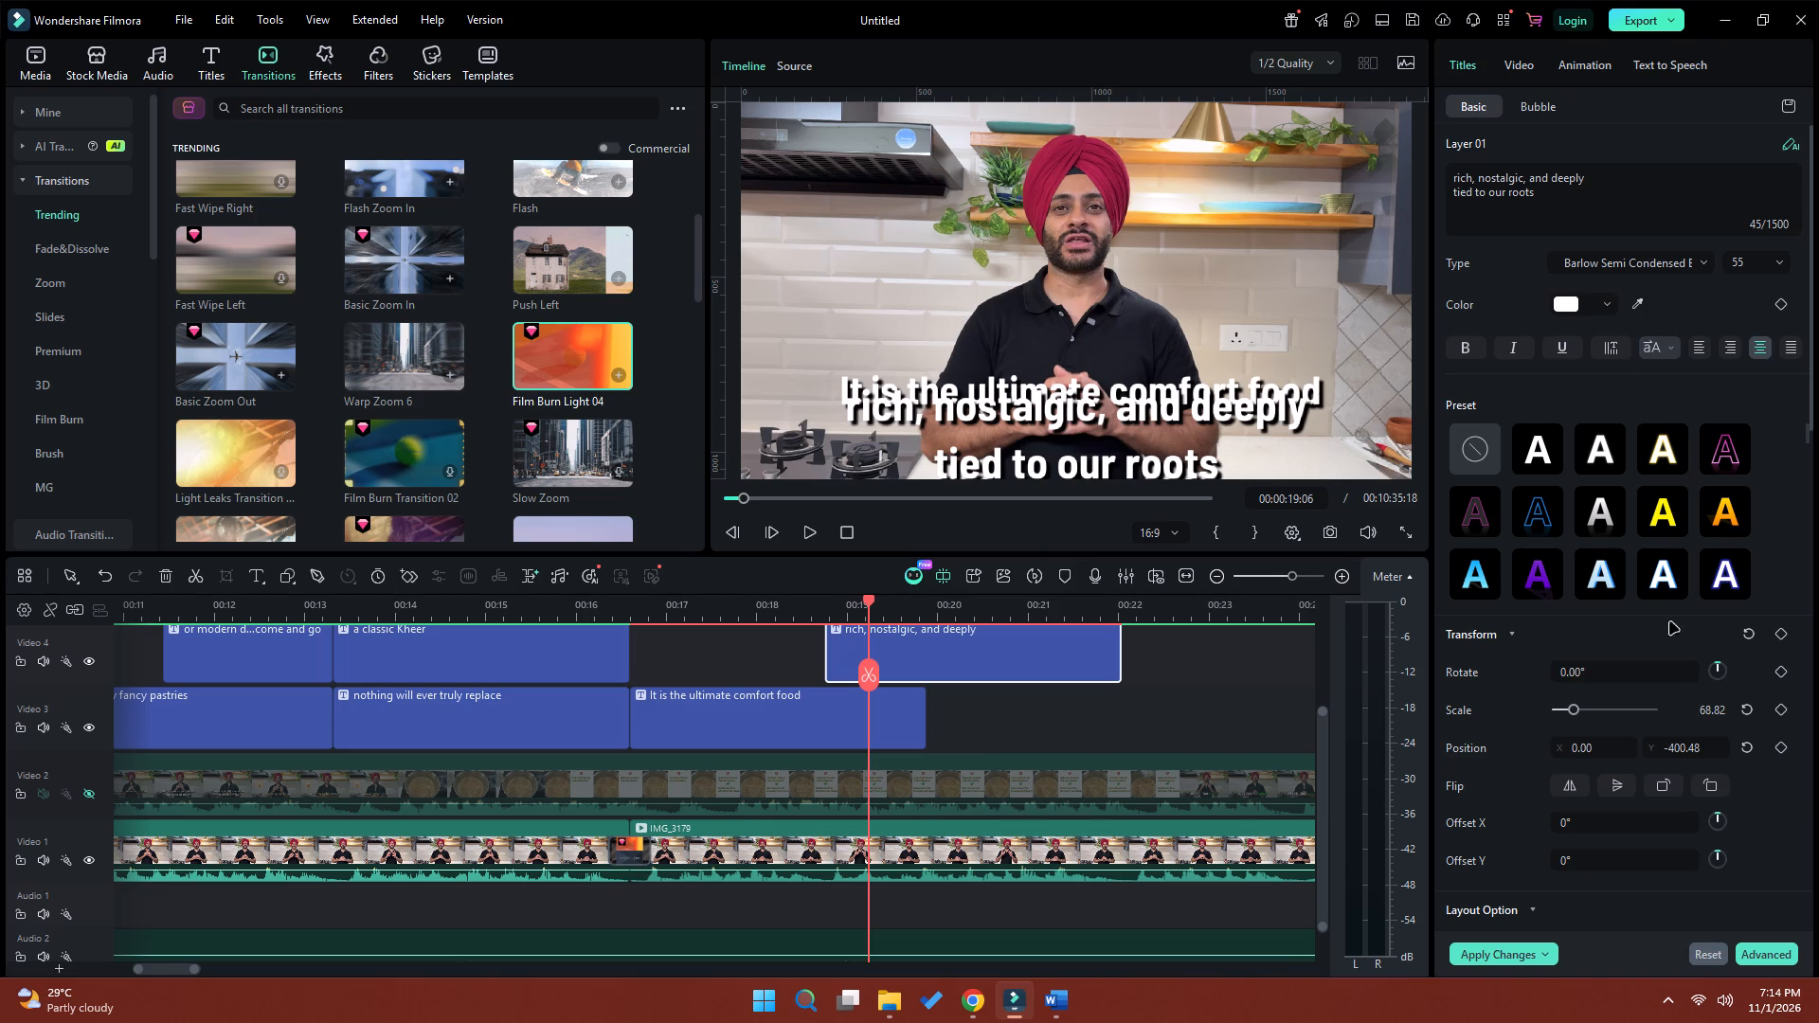
pyautogui.click(1681, 753)
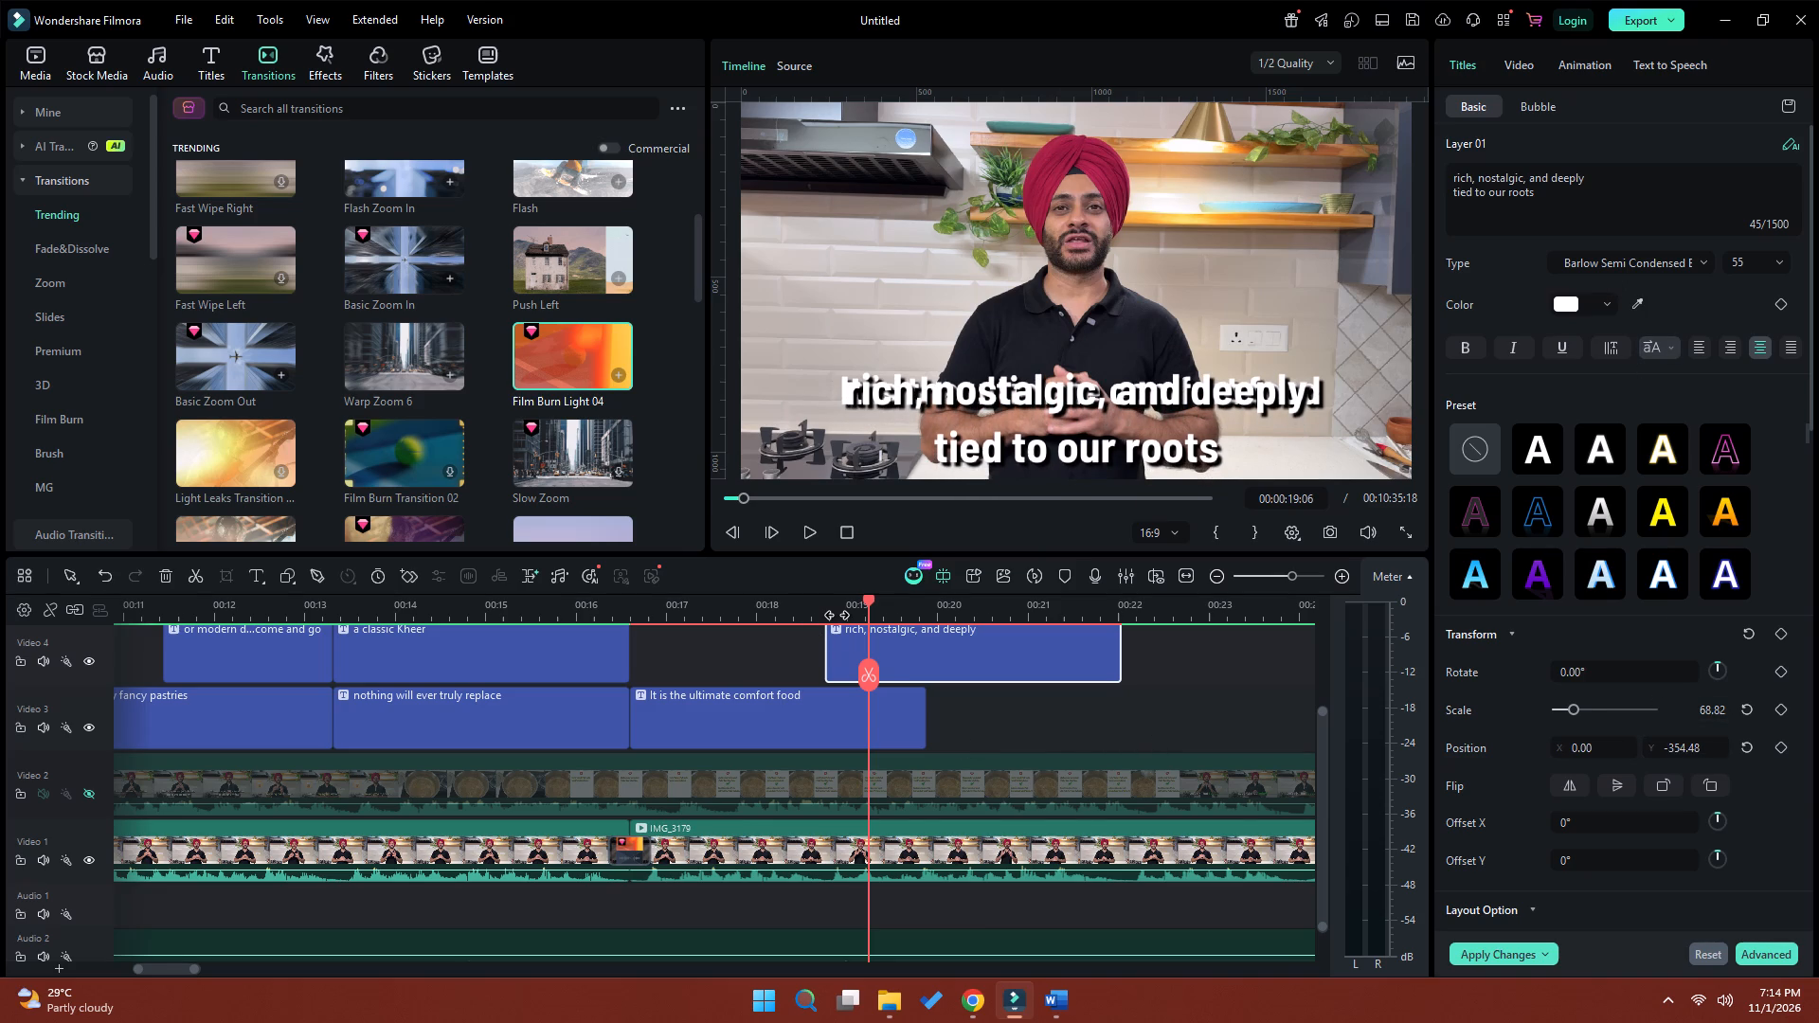
pyautogui.press('space')
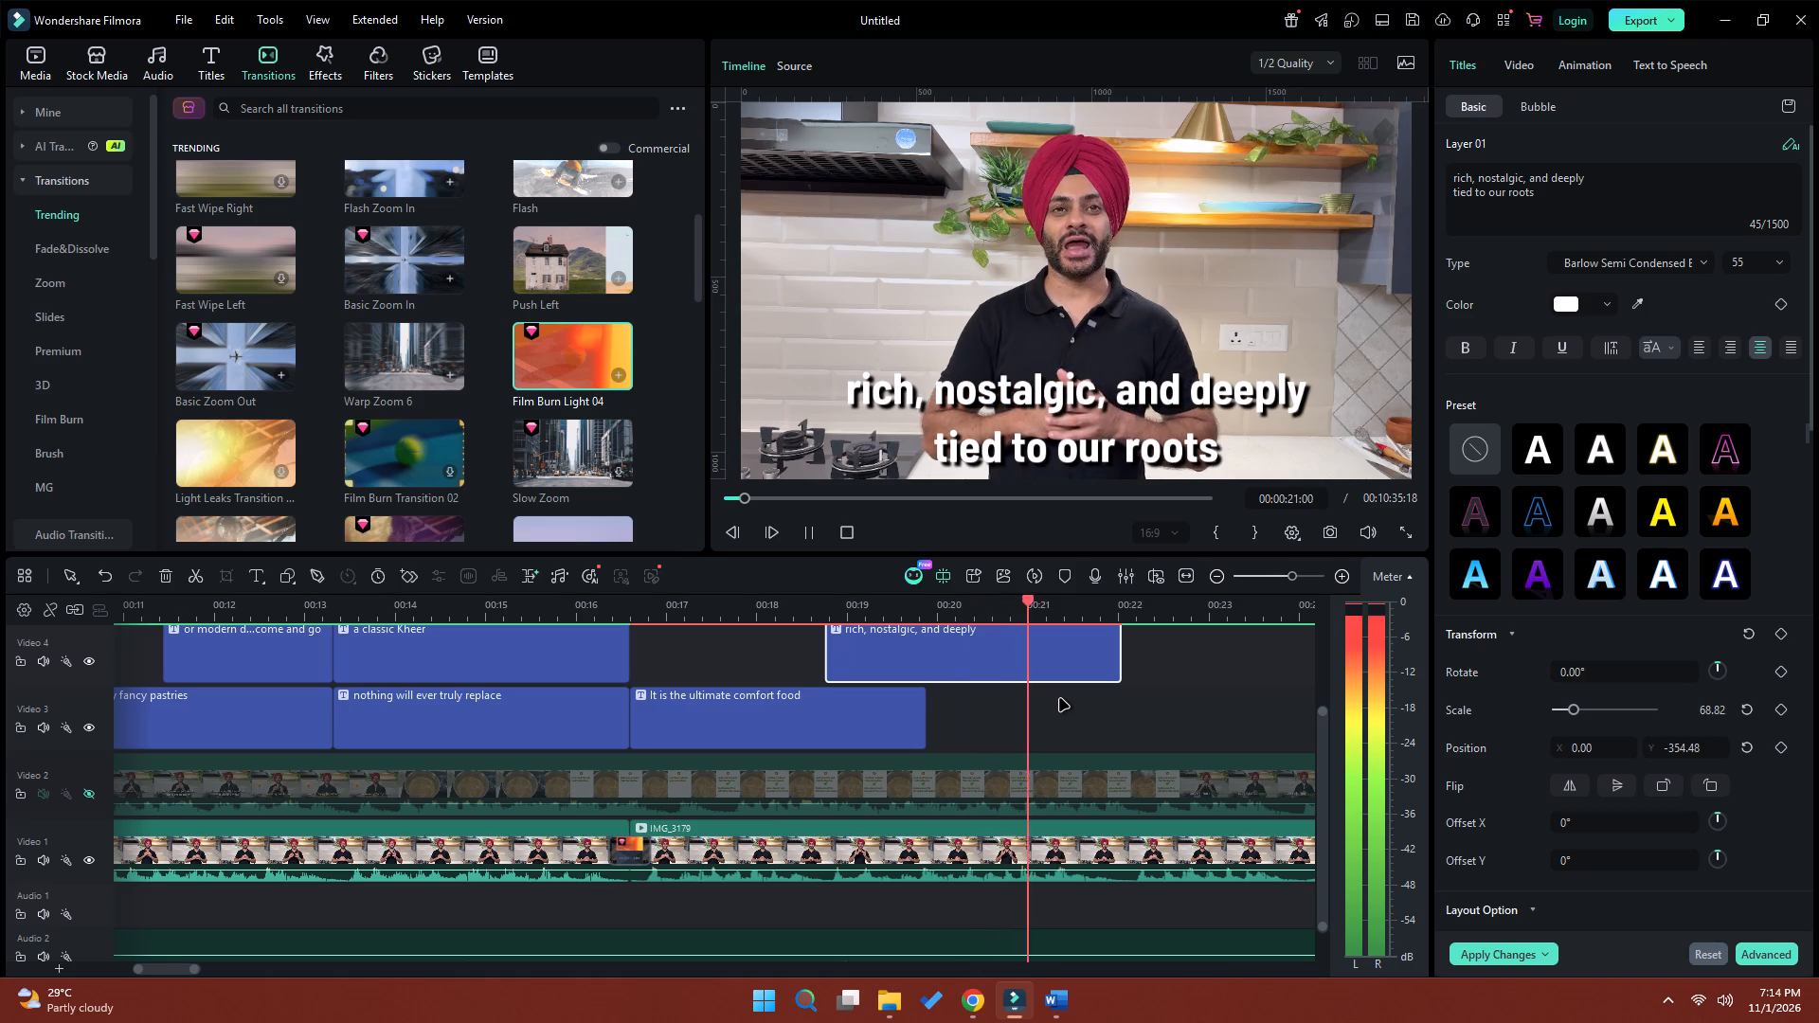
pyautogui.press('space')
pyautogui.press('space')
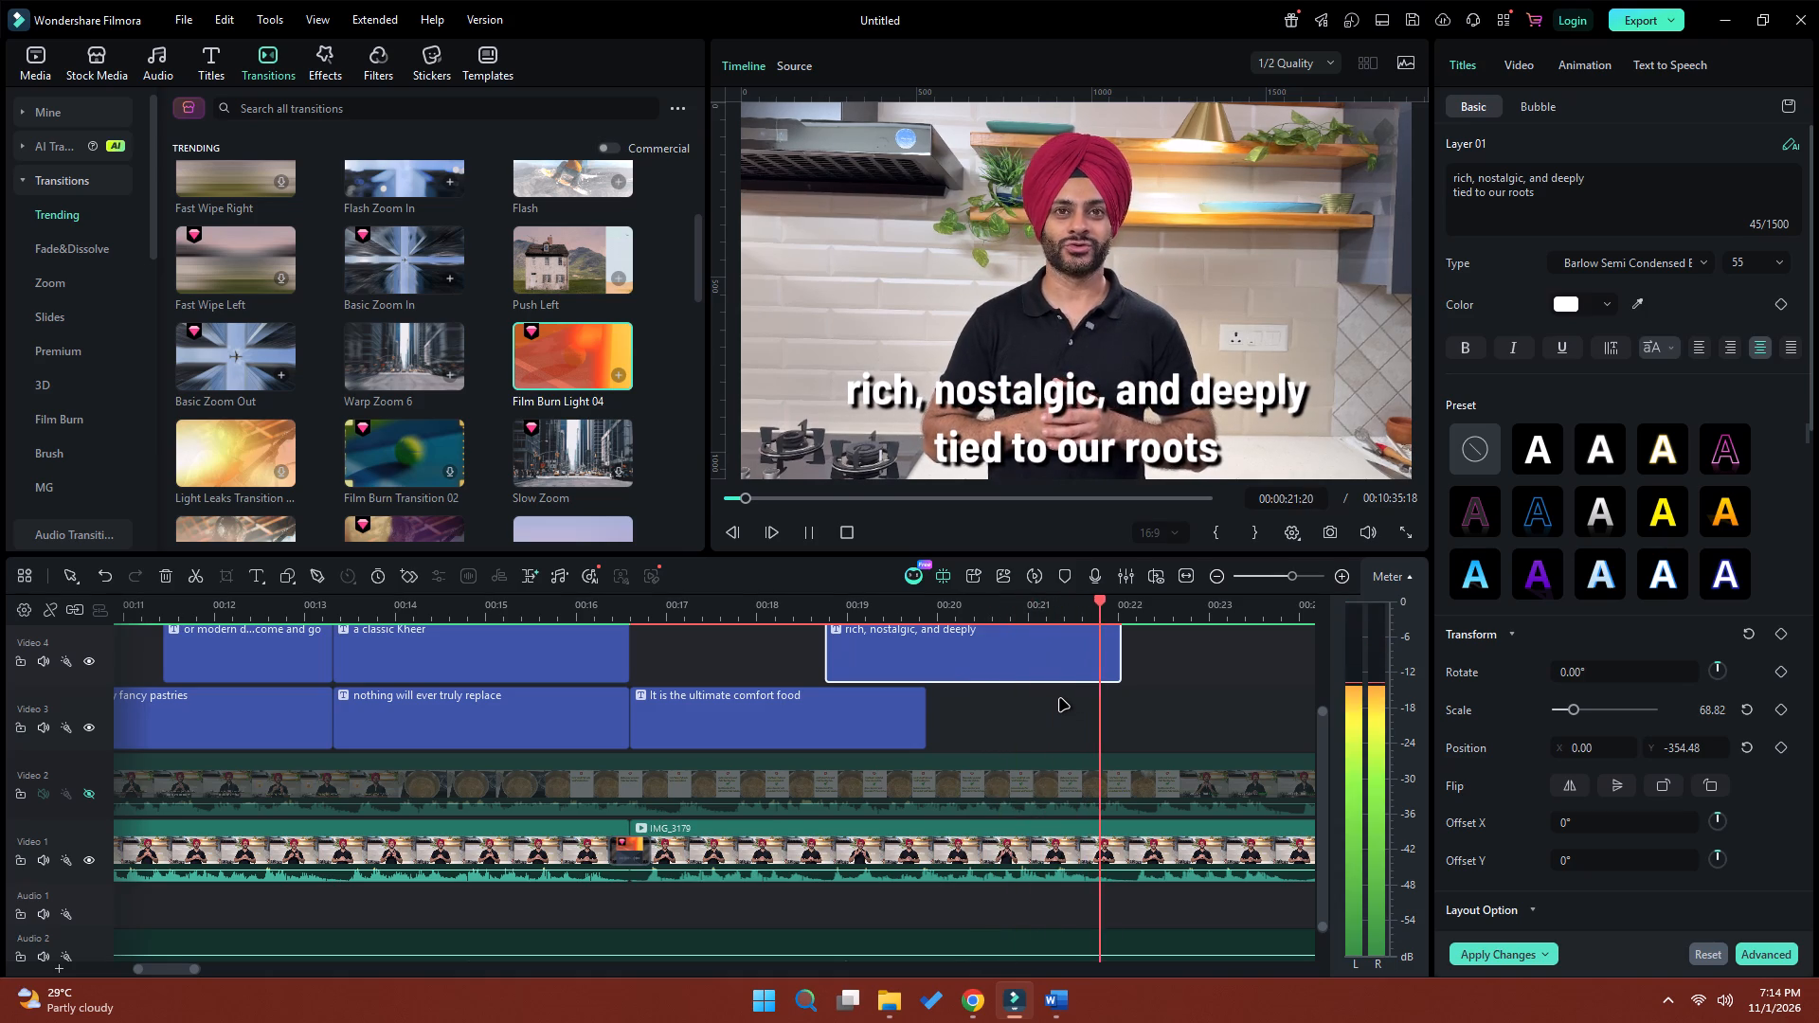
pyautogui.press('space')
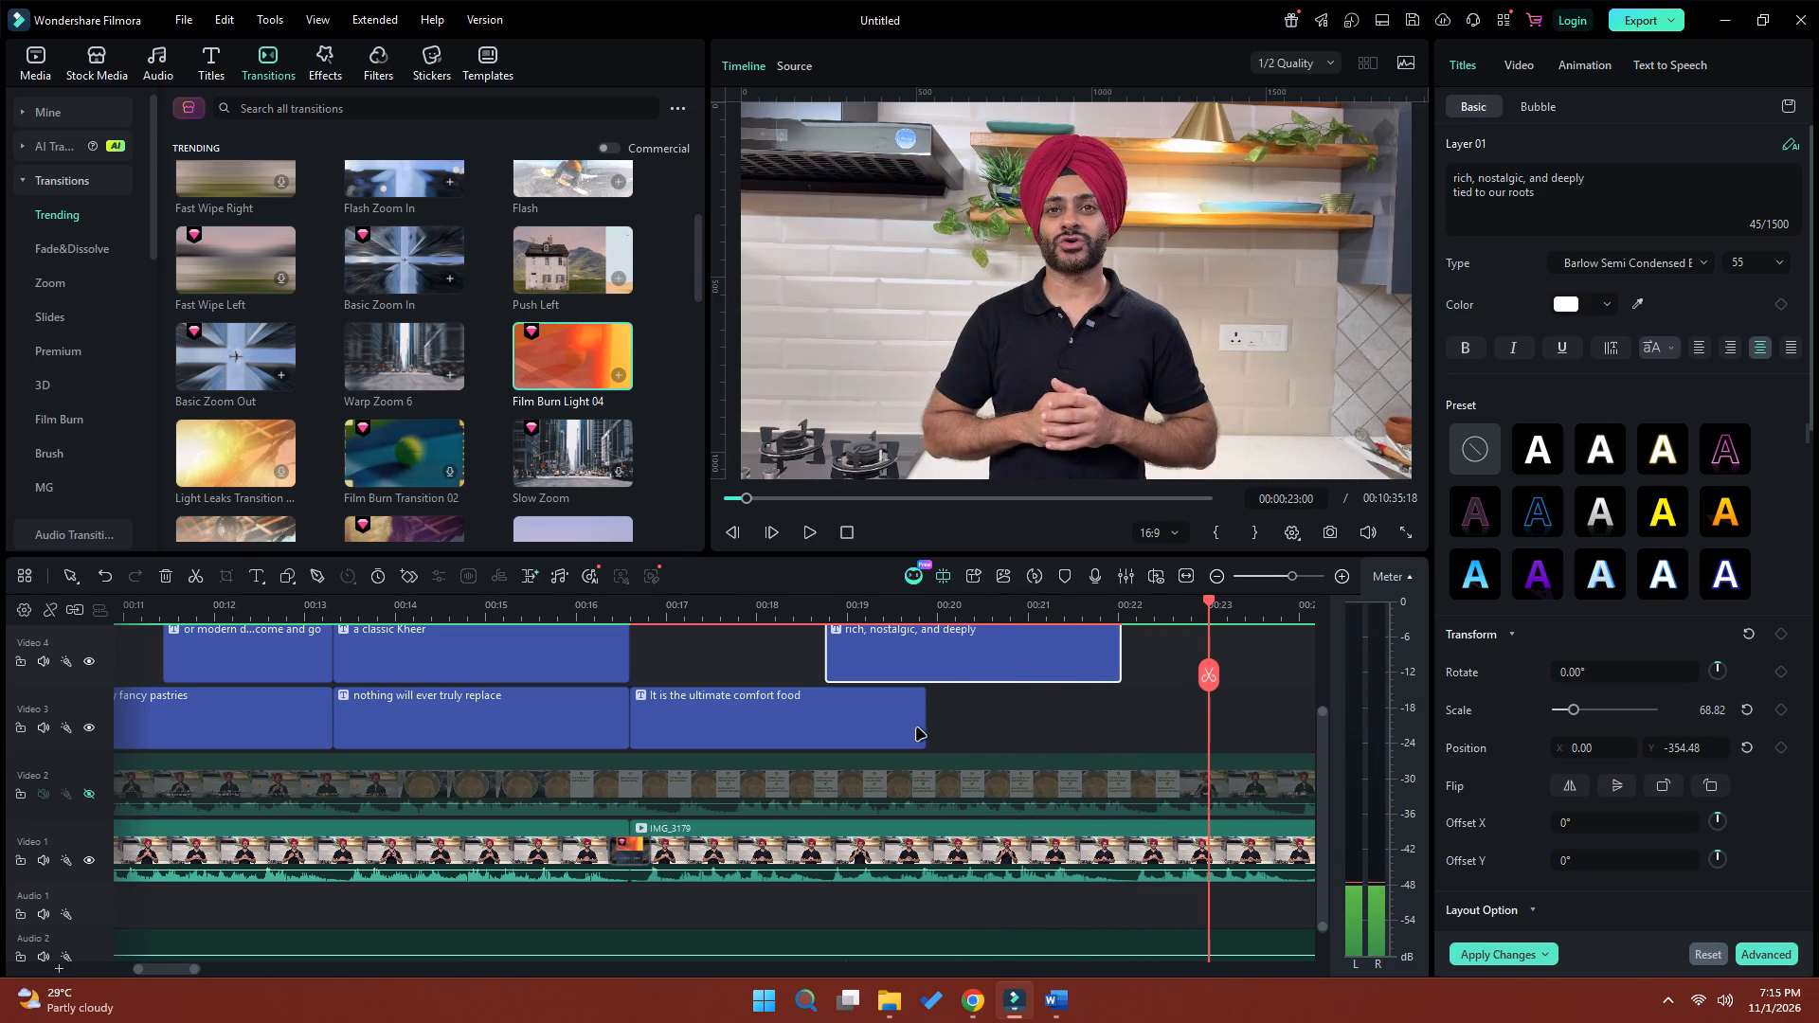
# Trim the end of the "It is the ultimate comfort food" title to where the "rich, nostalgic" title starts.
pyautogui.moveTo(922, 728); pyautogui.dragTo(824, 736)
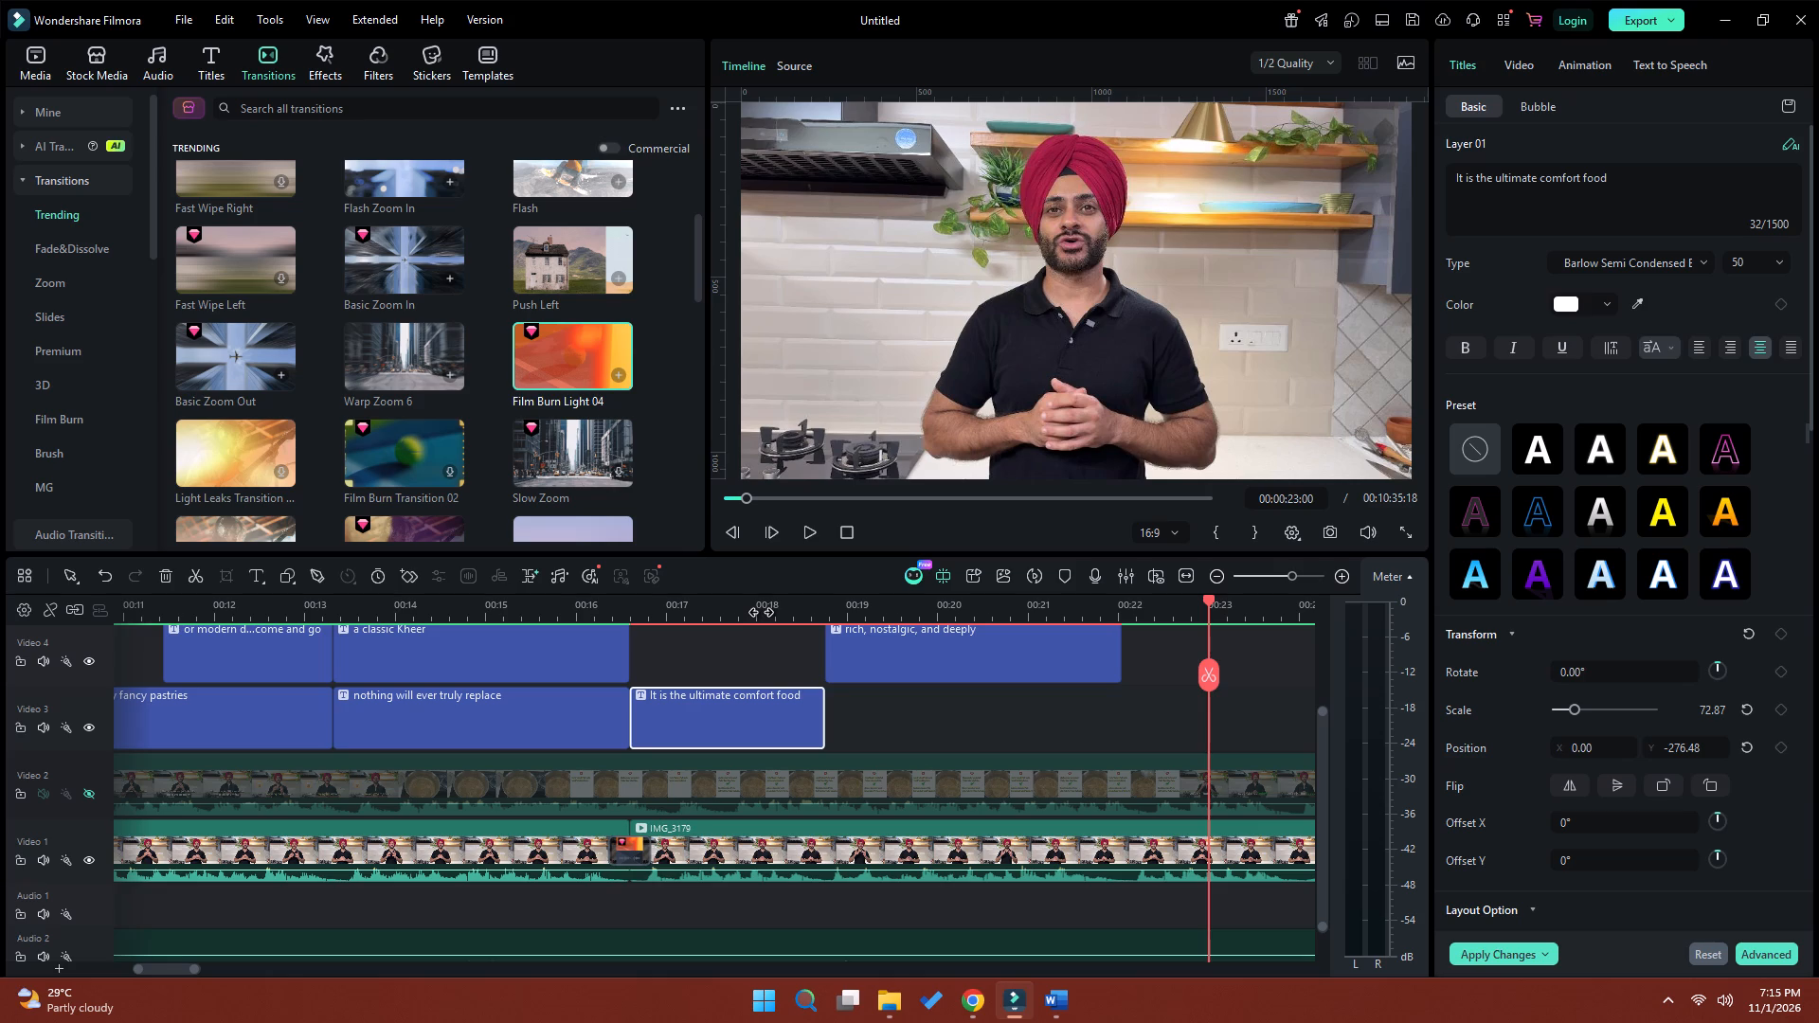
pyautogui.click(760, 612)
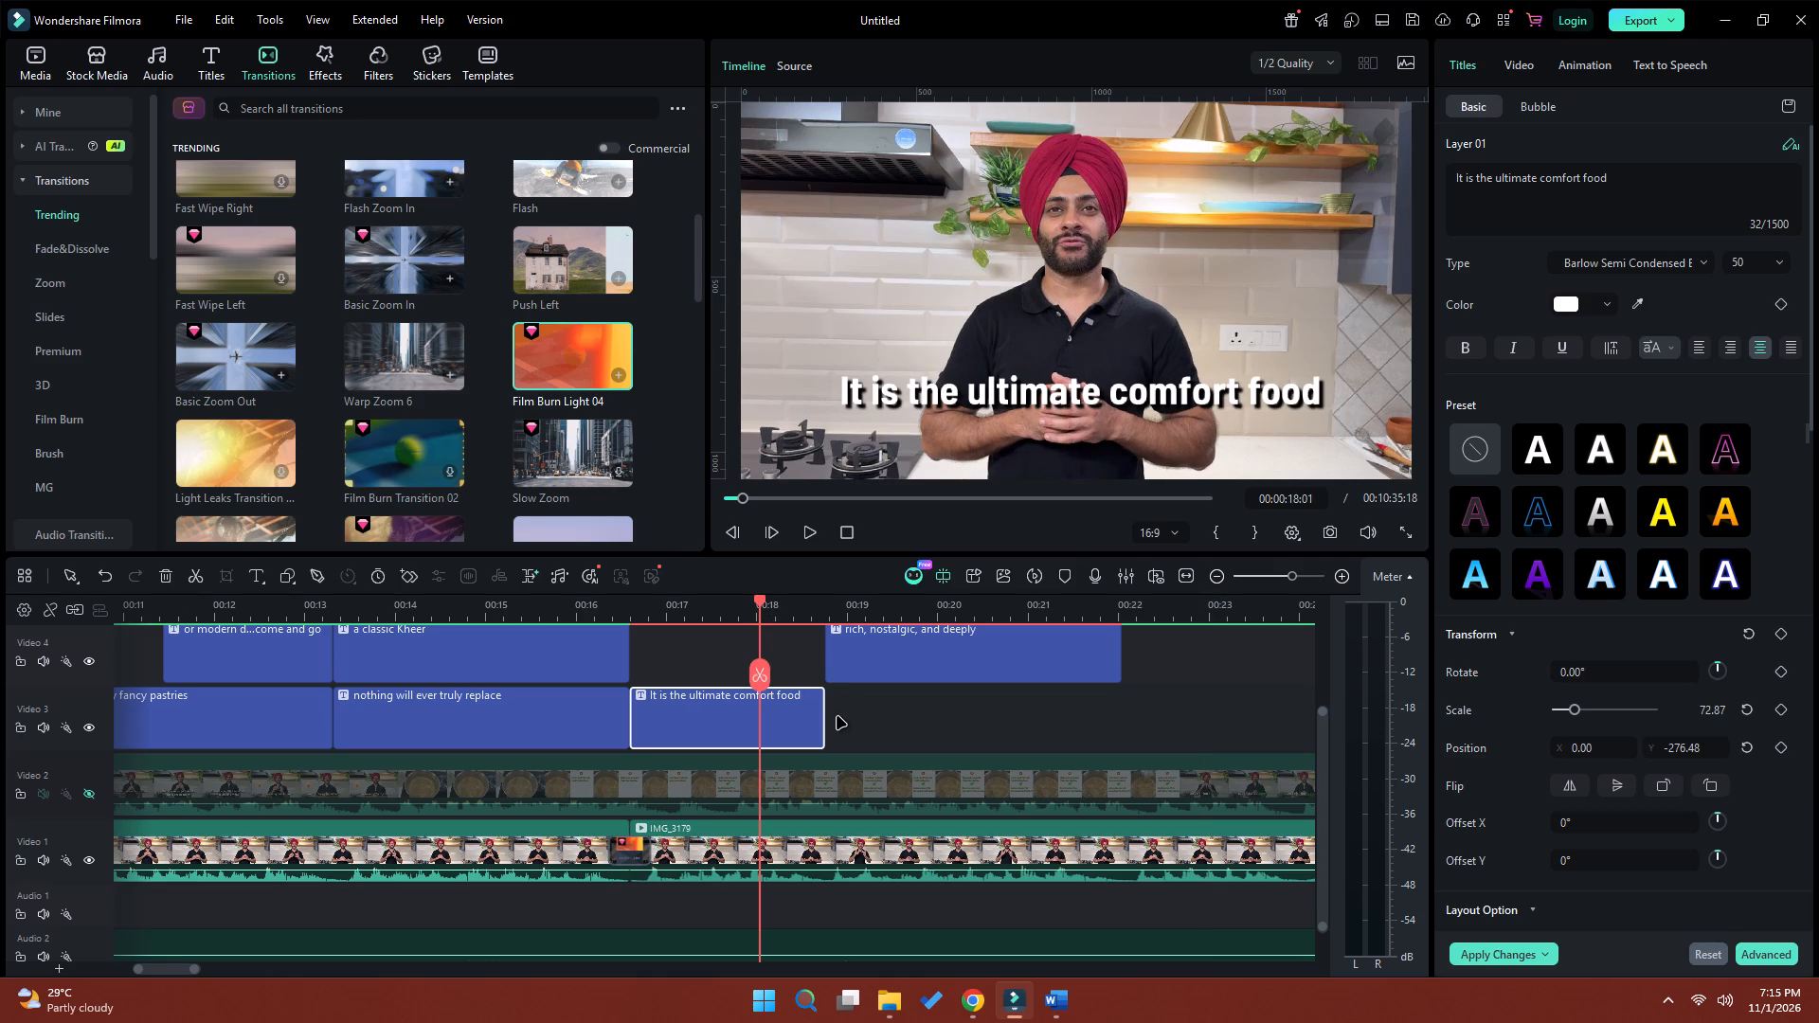
# Extend the "a classic Kheer" title to the start of the "rich, nostalgic" title and split it at 00:00:16:15.
pyautogui.click(562, 661)
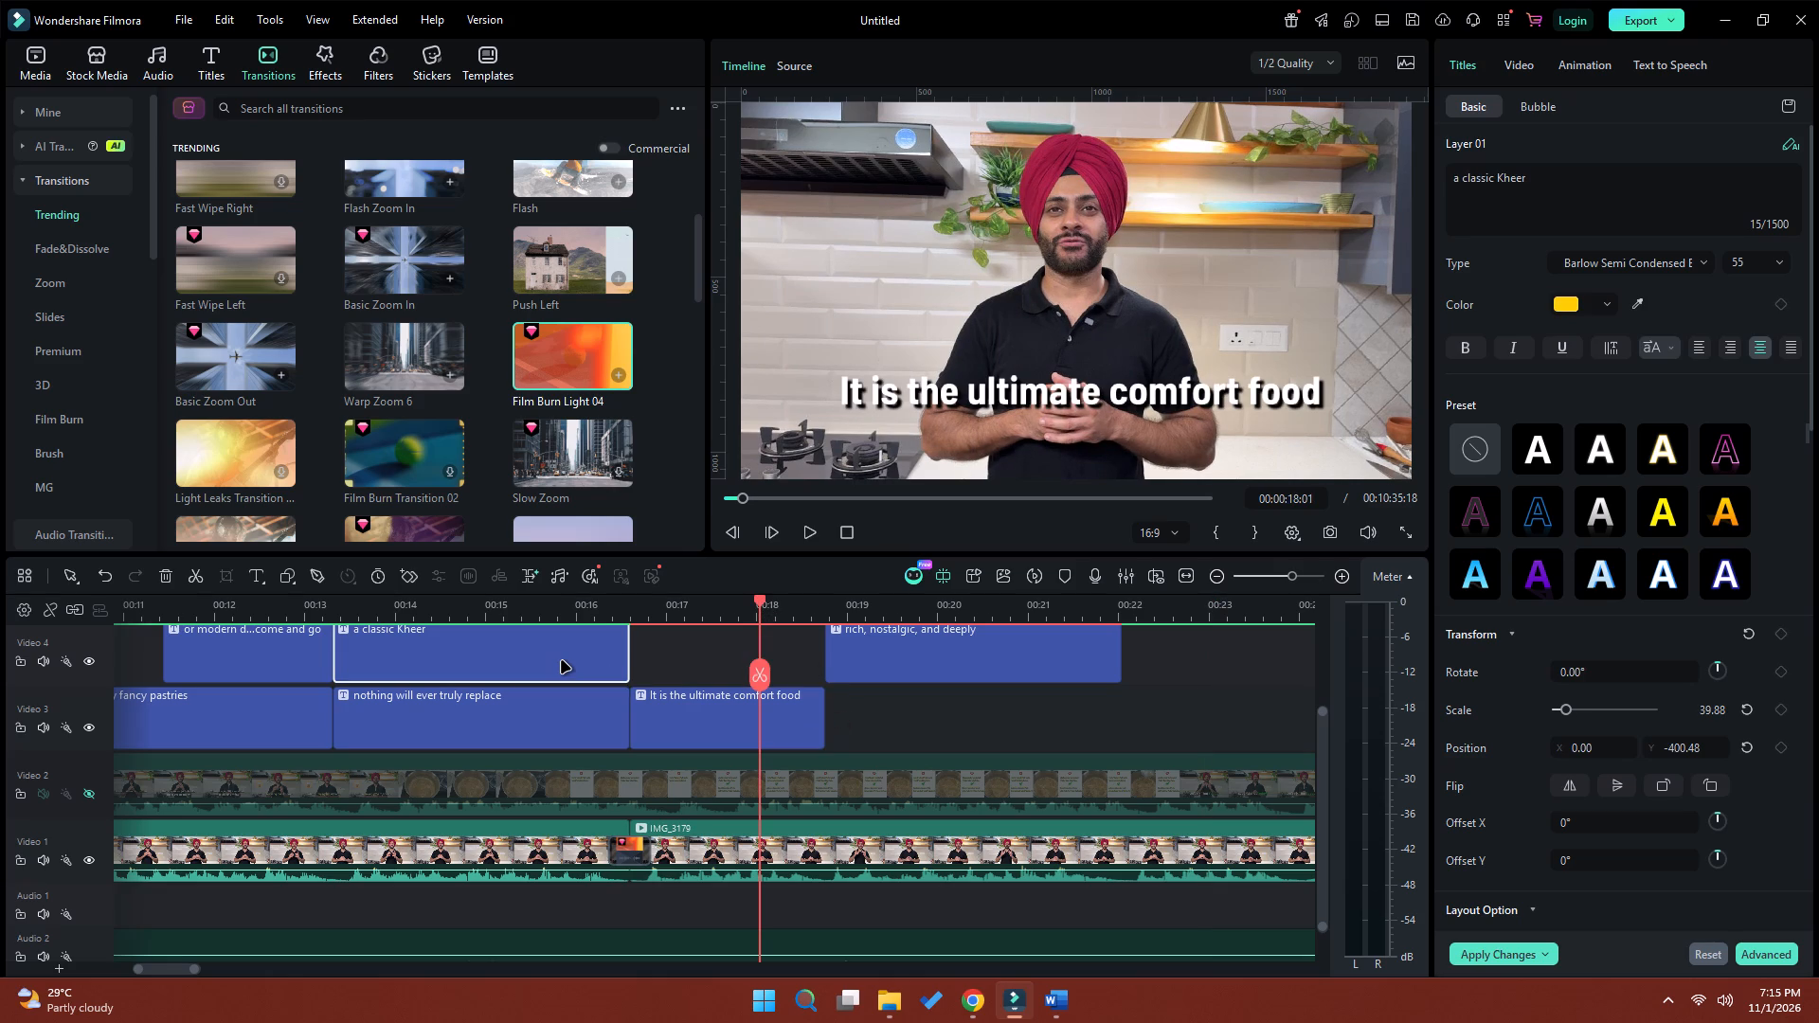
pyautogui.moveTo(627, 650); pyautogui.dragTo(777, 655)
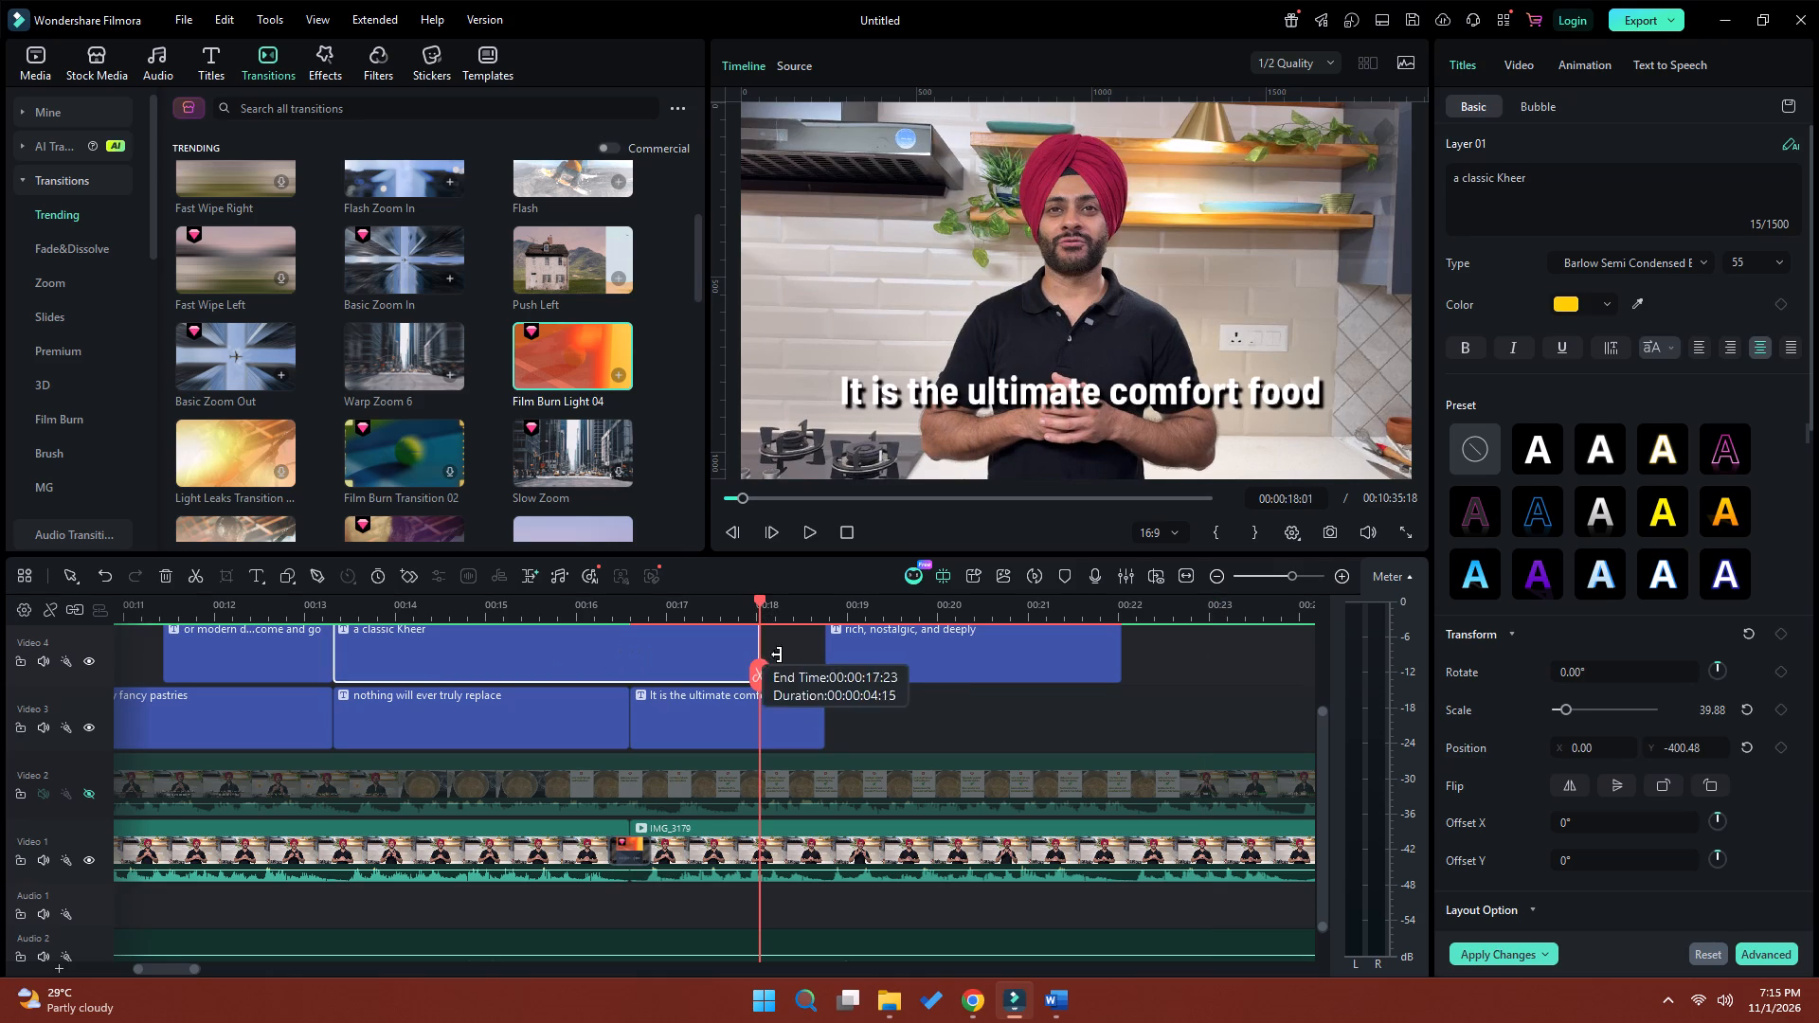
pyautogui.moveTo(777, 655); pyautogui.dragTo(820, 657)
pyautogui.click(645, 609)
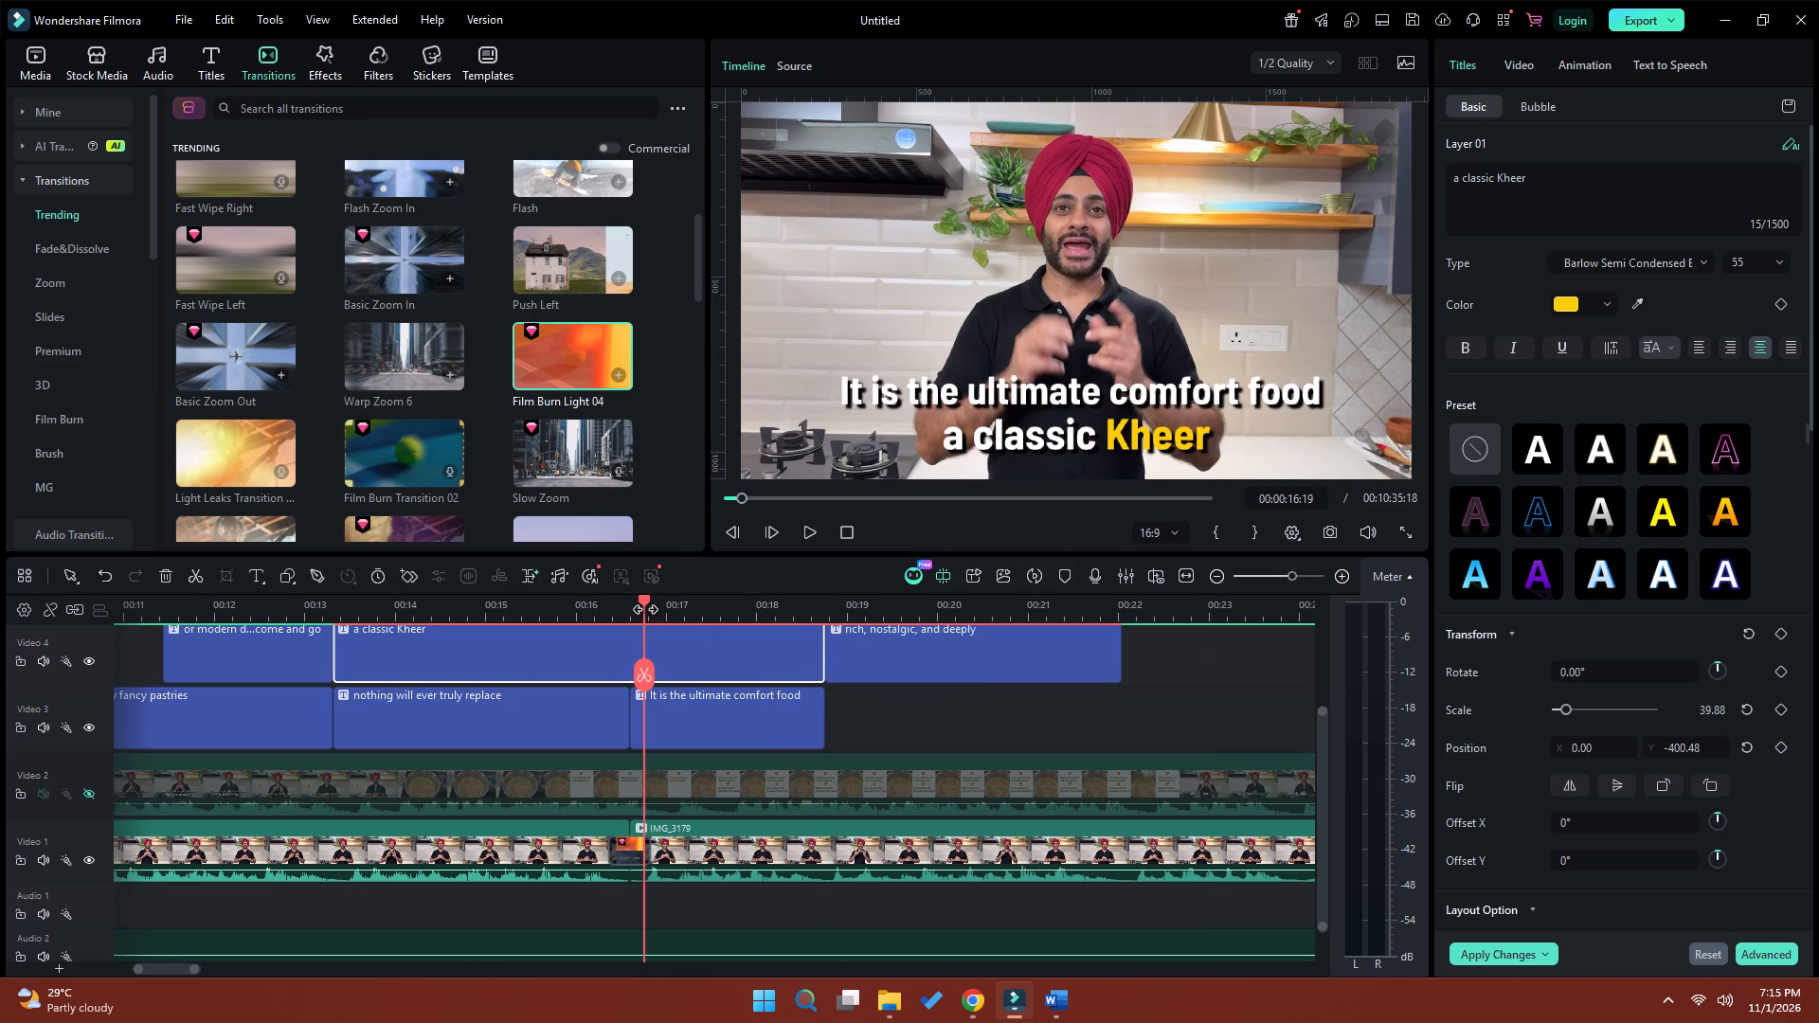
pyautogui.press('Up')
pyautogui.click(663, 660)
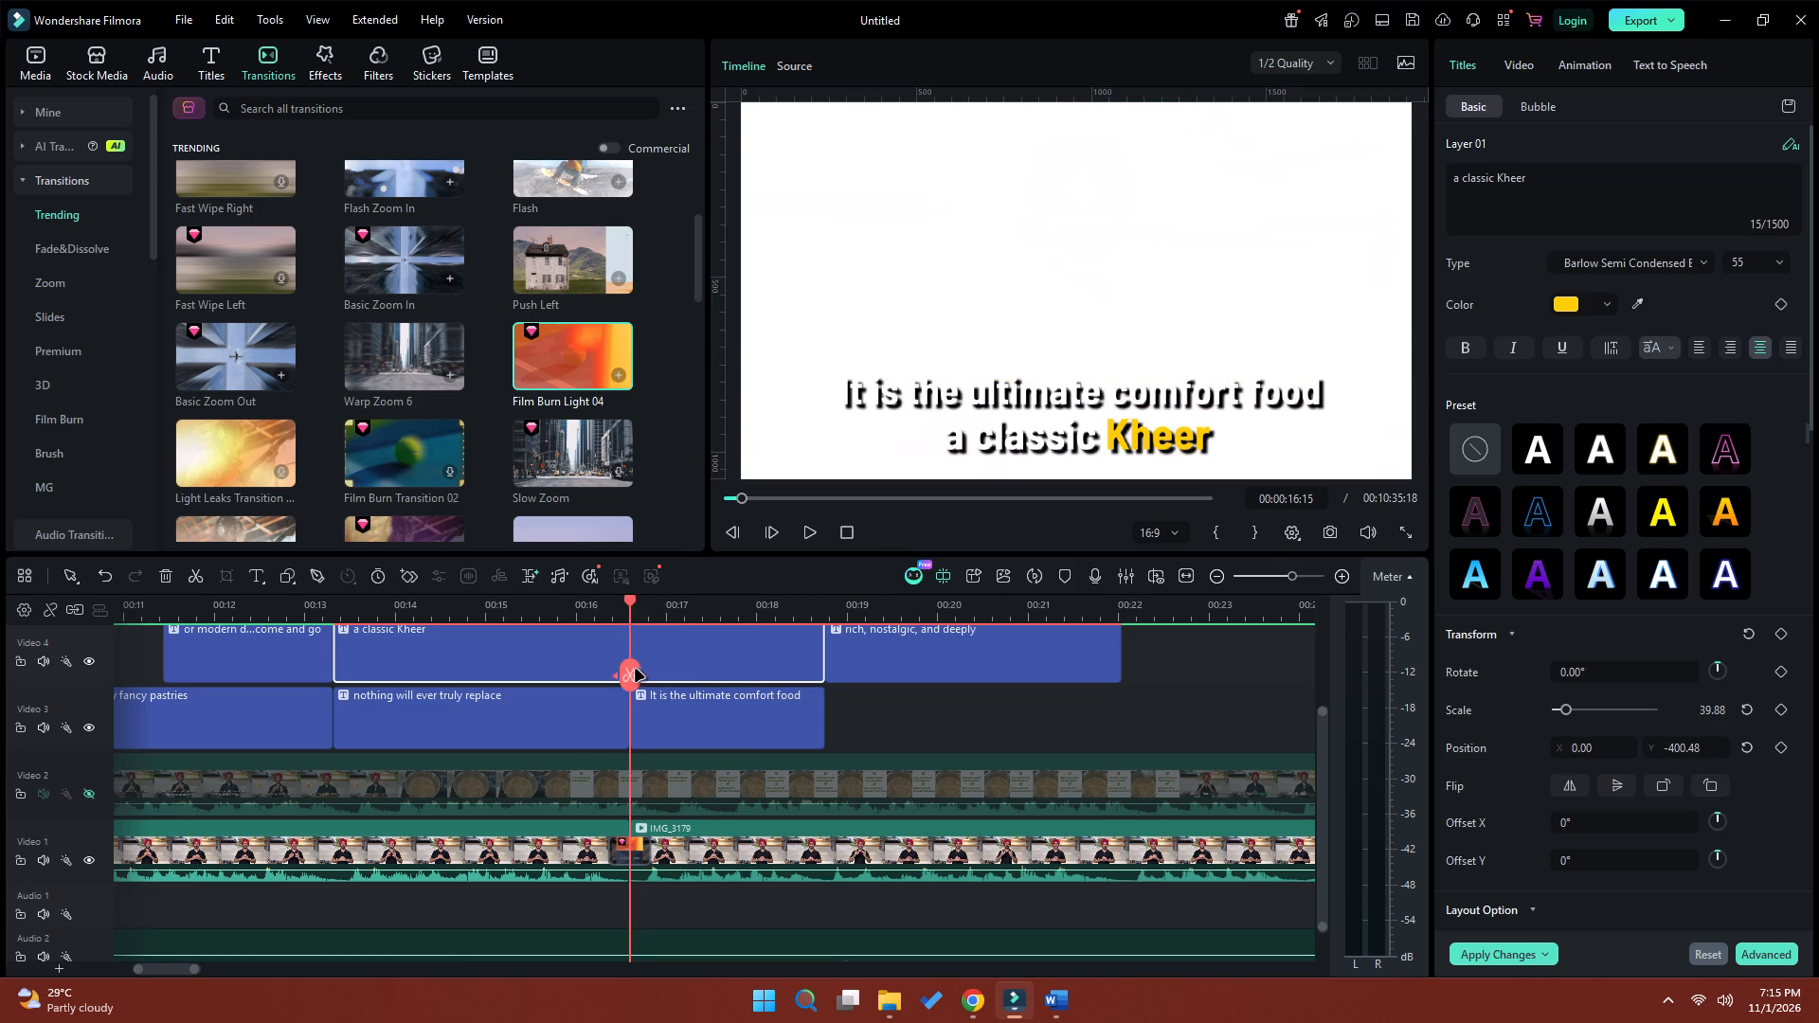
pyautogui.click(629, 672)
# Copy "It is the ultimate comfort food" into the split-off "a classic Kheer" title, delete the source title on Video 3, and play back the captions.
pyautogui.click(718, 725)
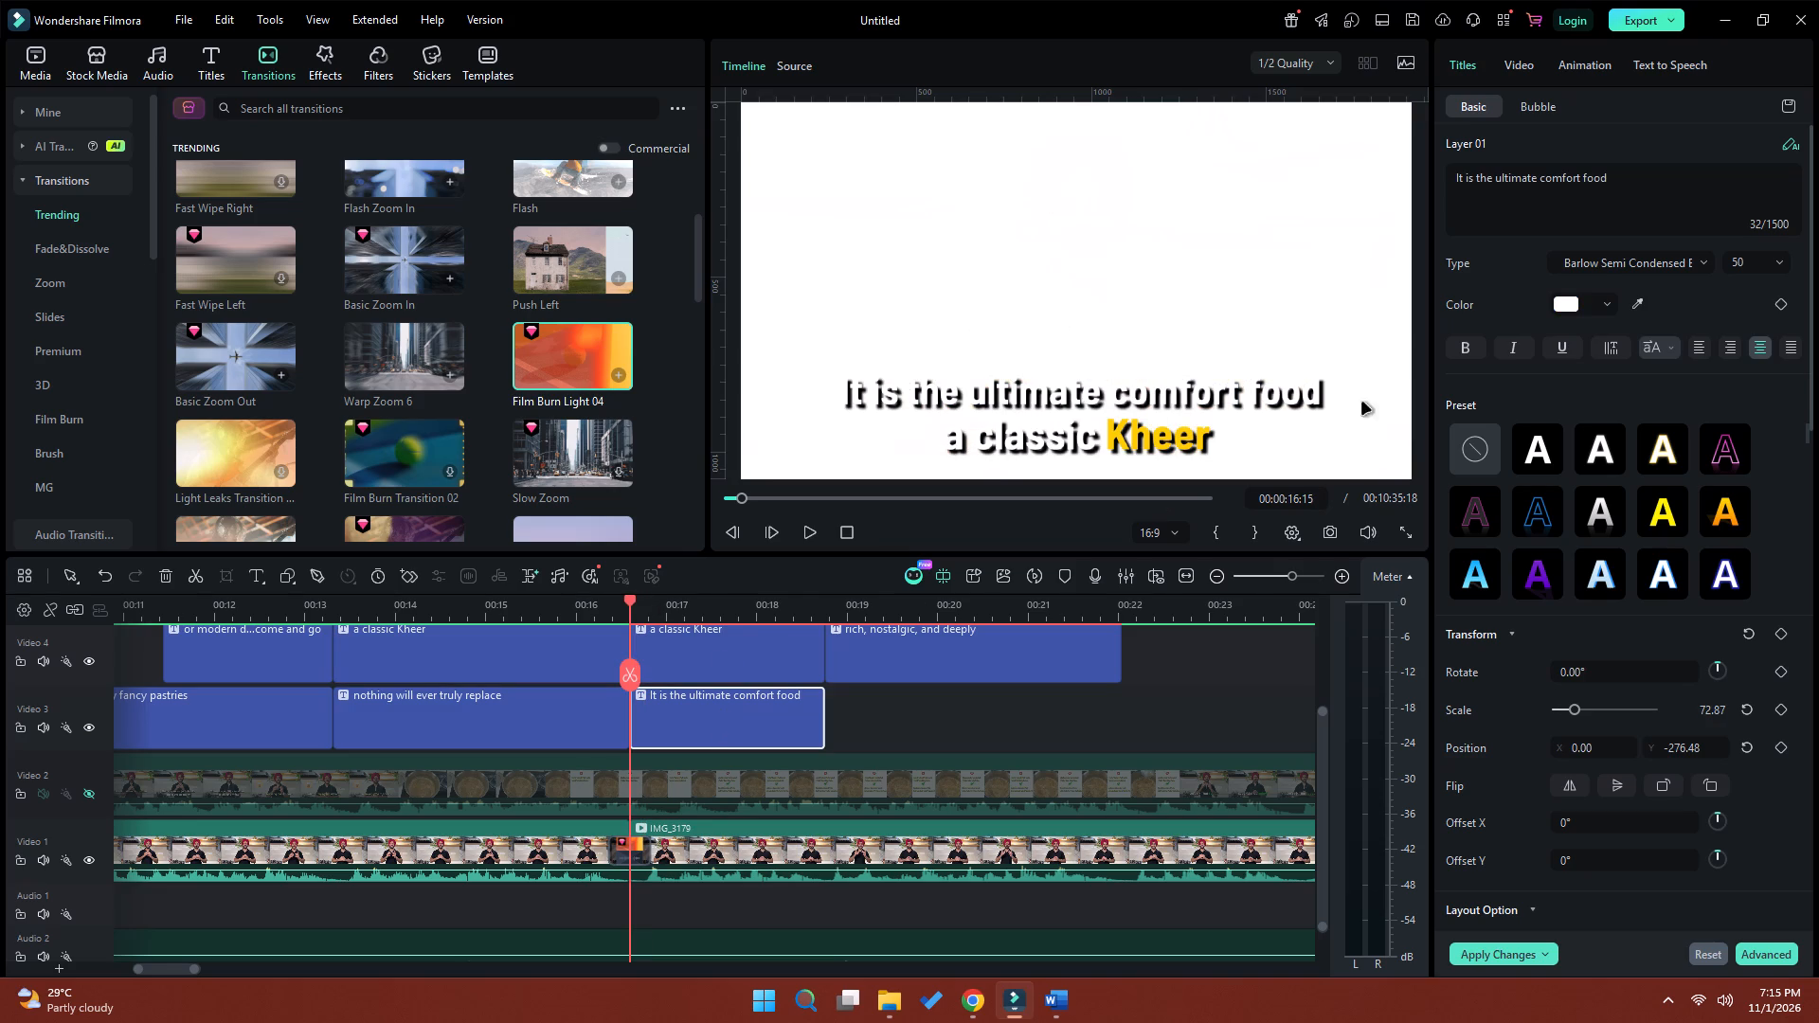
pyautogui.moveTo(1630, 188); pyautogui.dragTo(1427, 180)
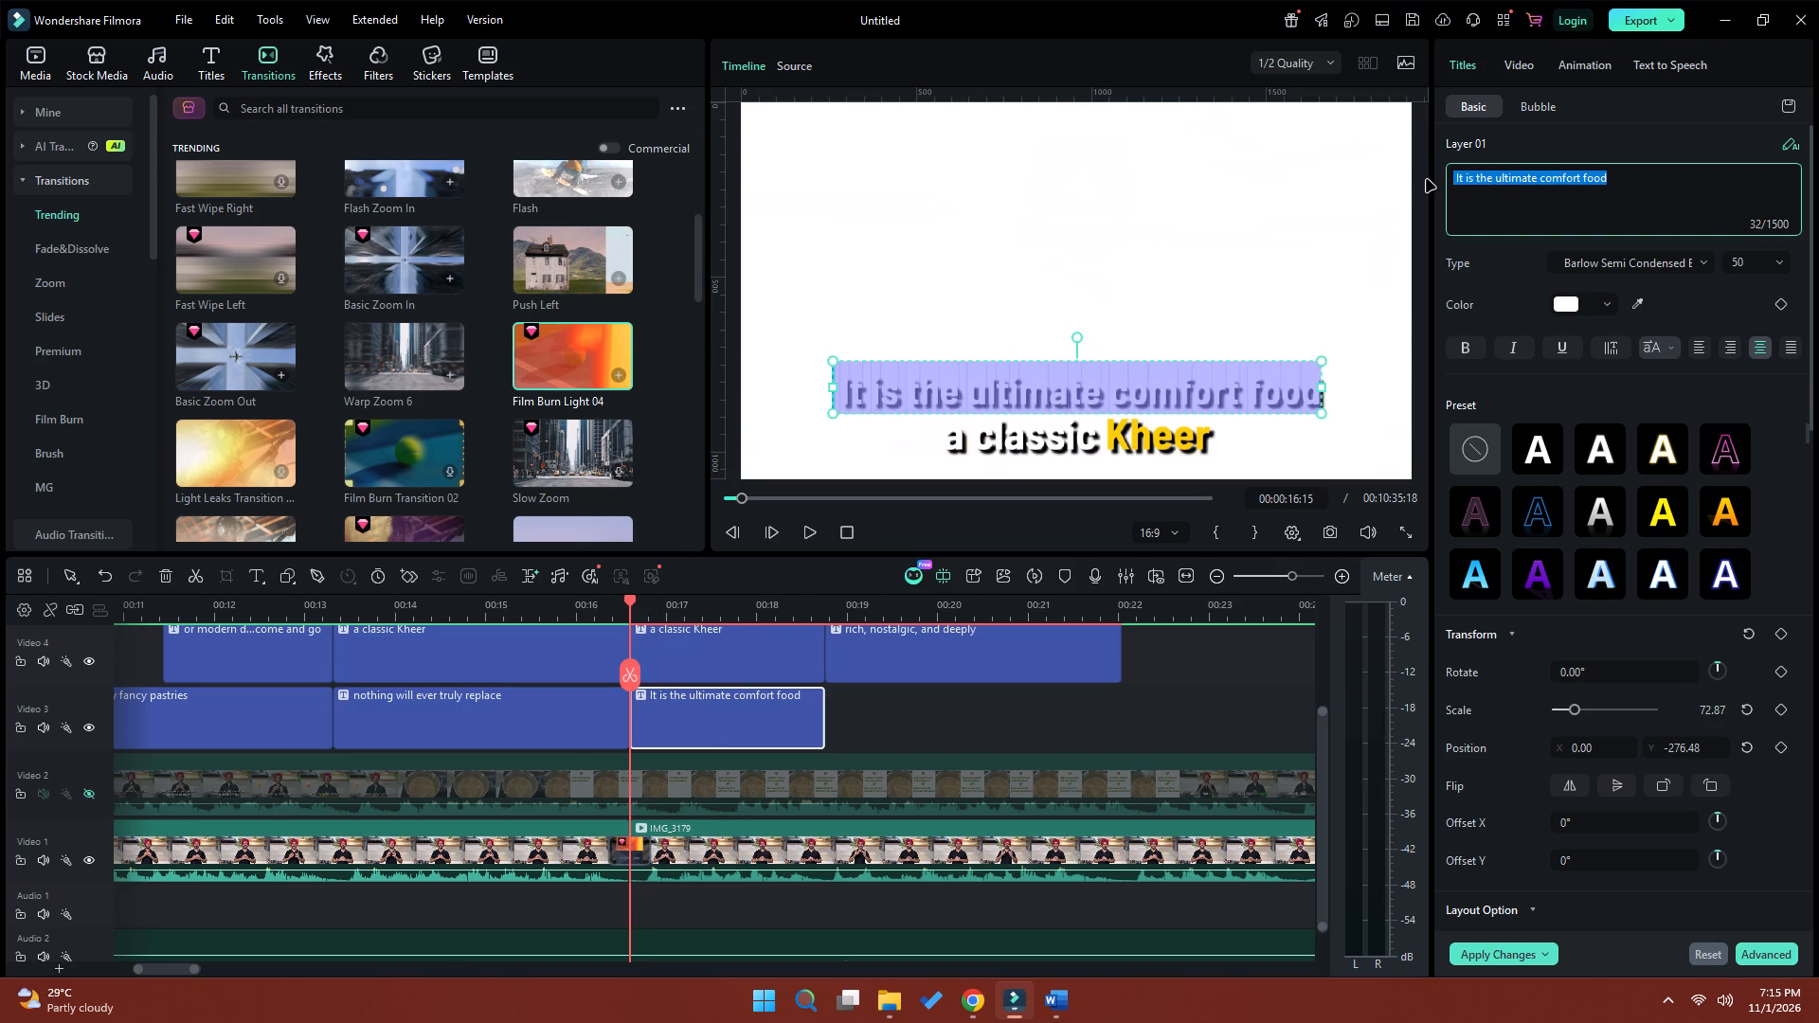
pyautogui.hotkey('ctrl', 'c')
pyautogui.click(740, 653)
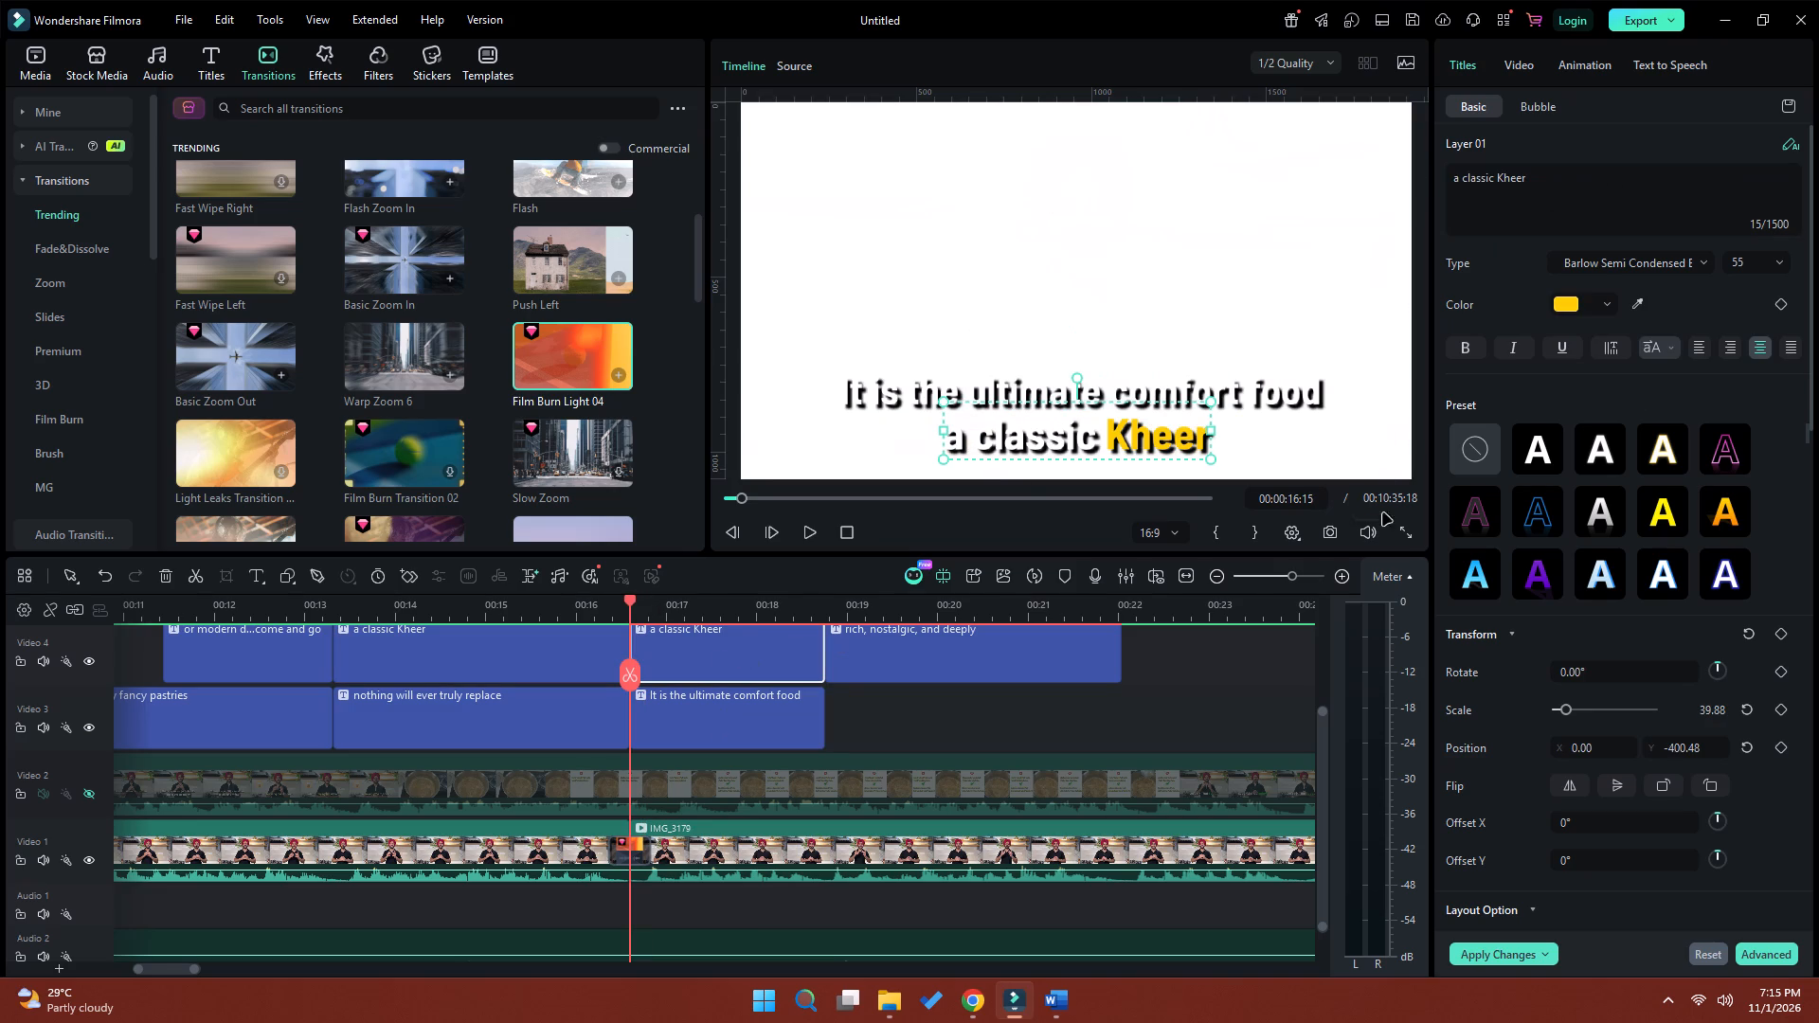
pyautogui.moveTo(1535, 187); pyautogui.dragTo(1429, 180)
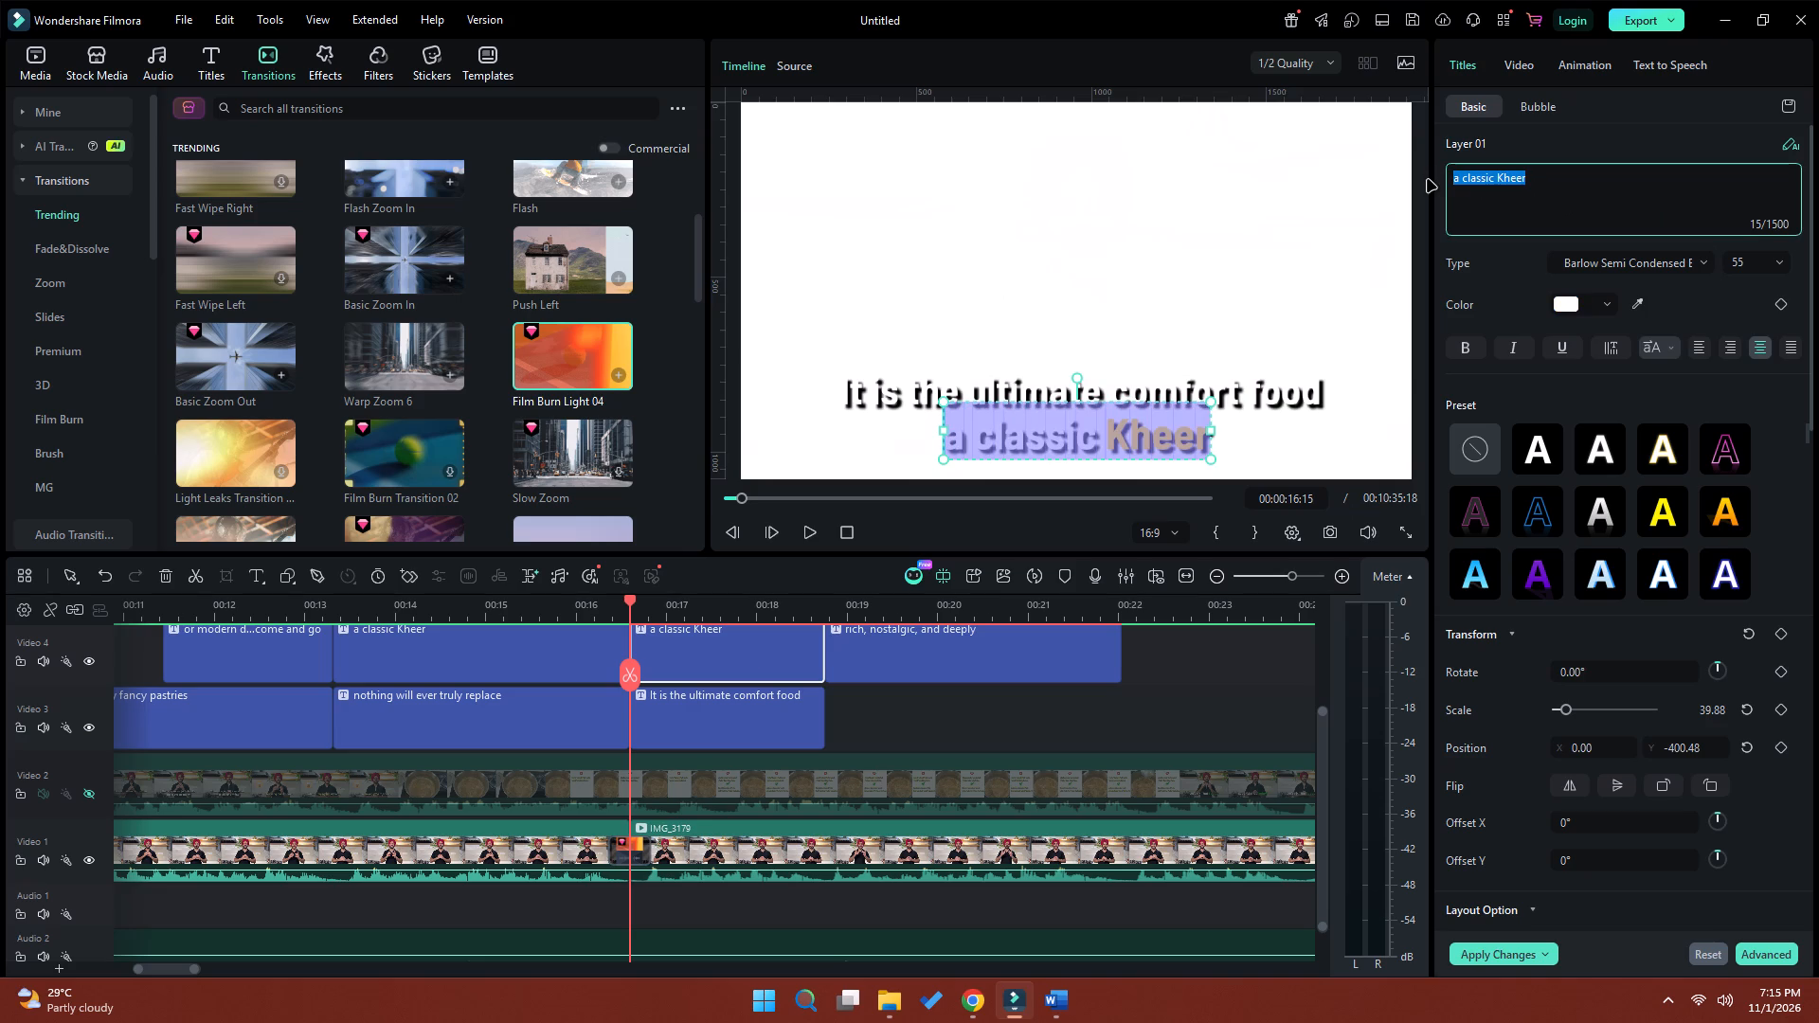
pyautogui.hotkey('ctrl', 'v')
pyautogui.click(726, 727)
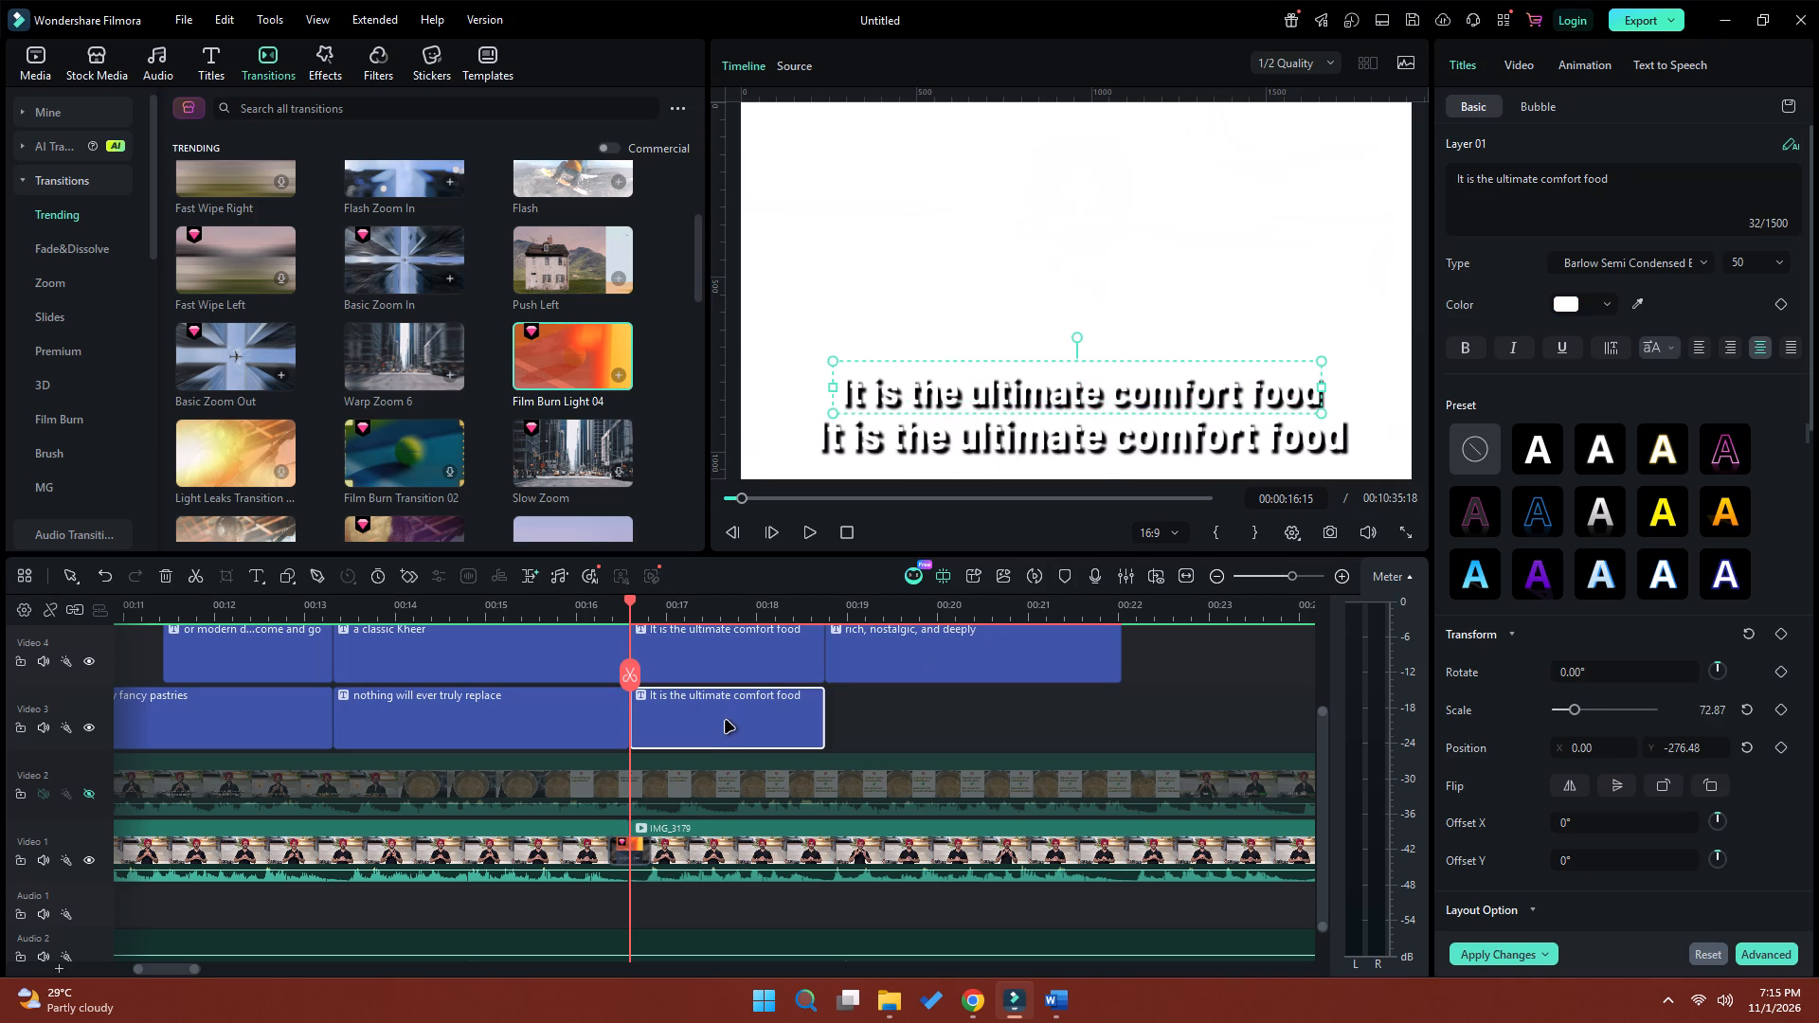
pyautogui.press('Delete')
pyautogui.click(585, 619)
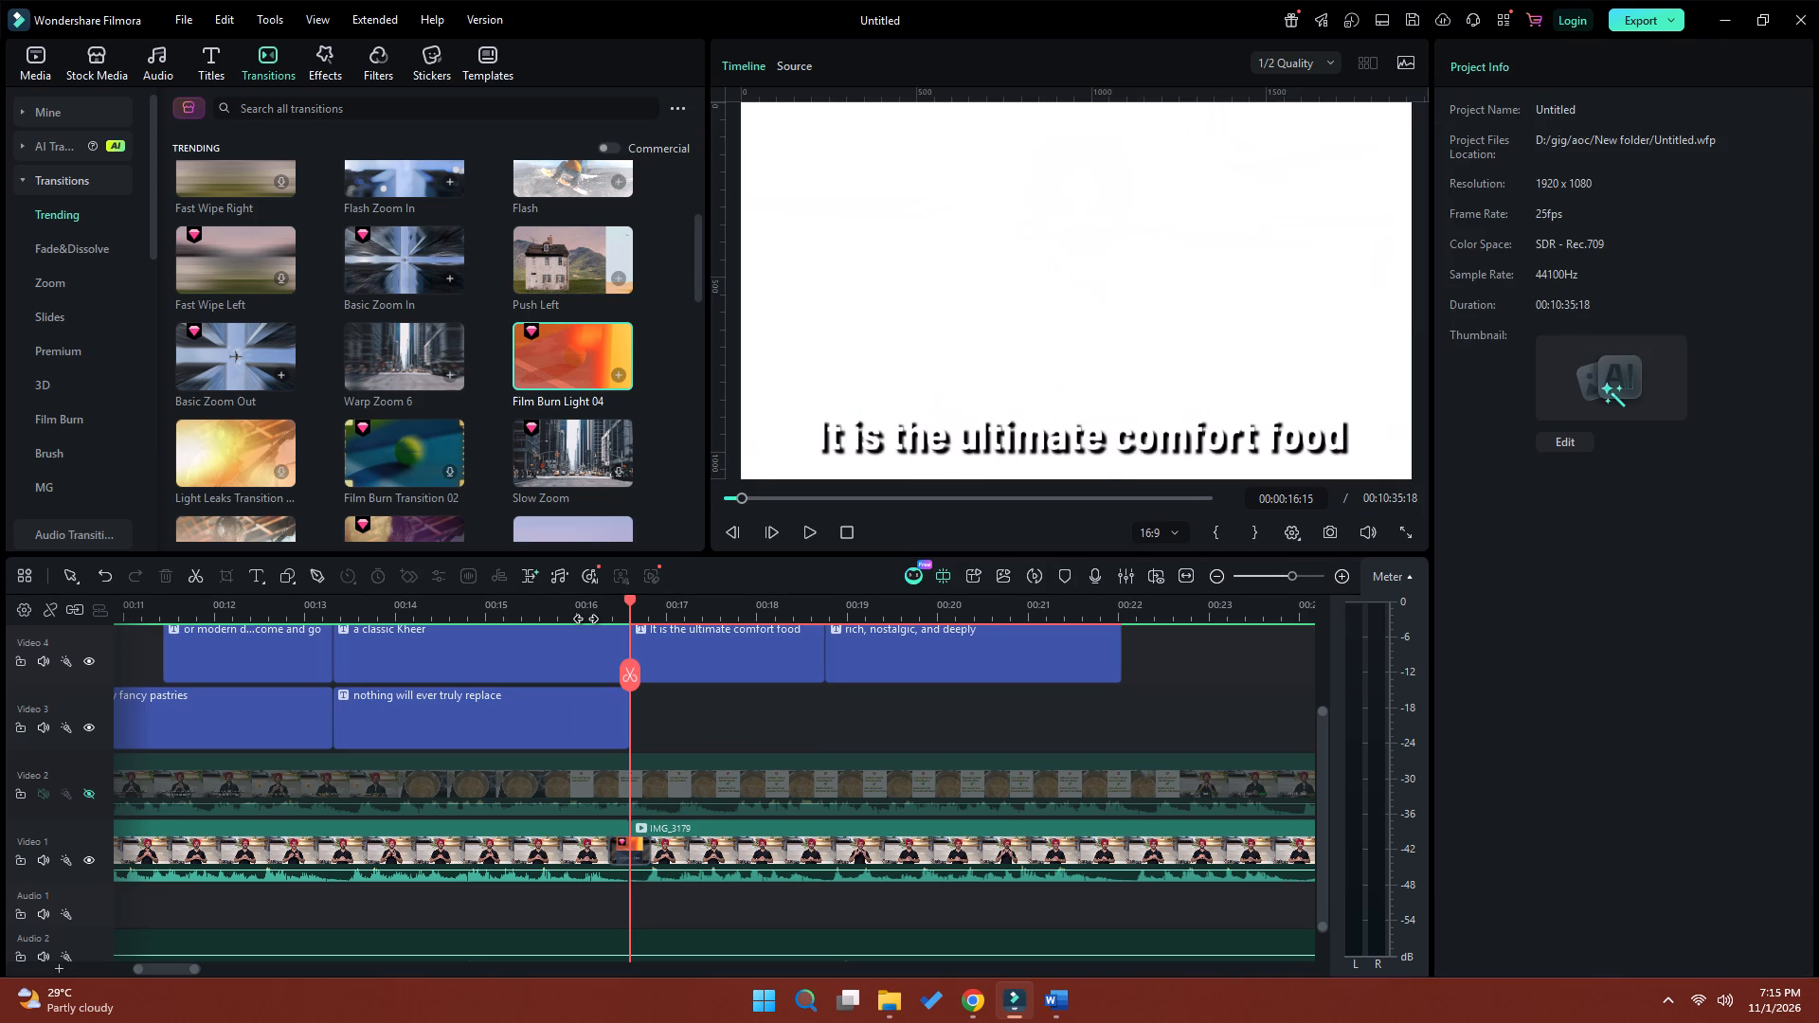
pyautogui.press('space')
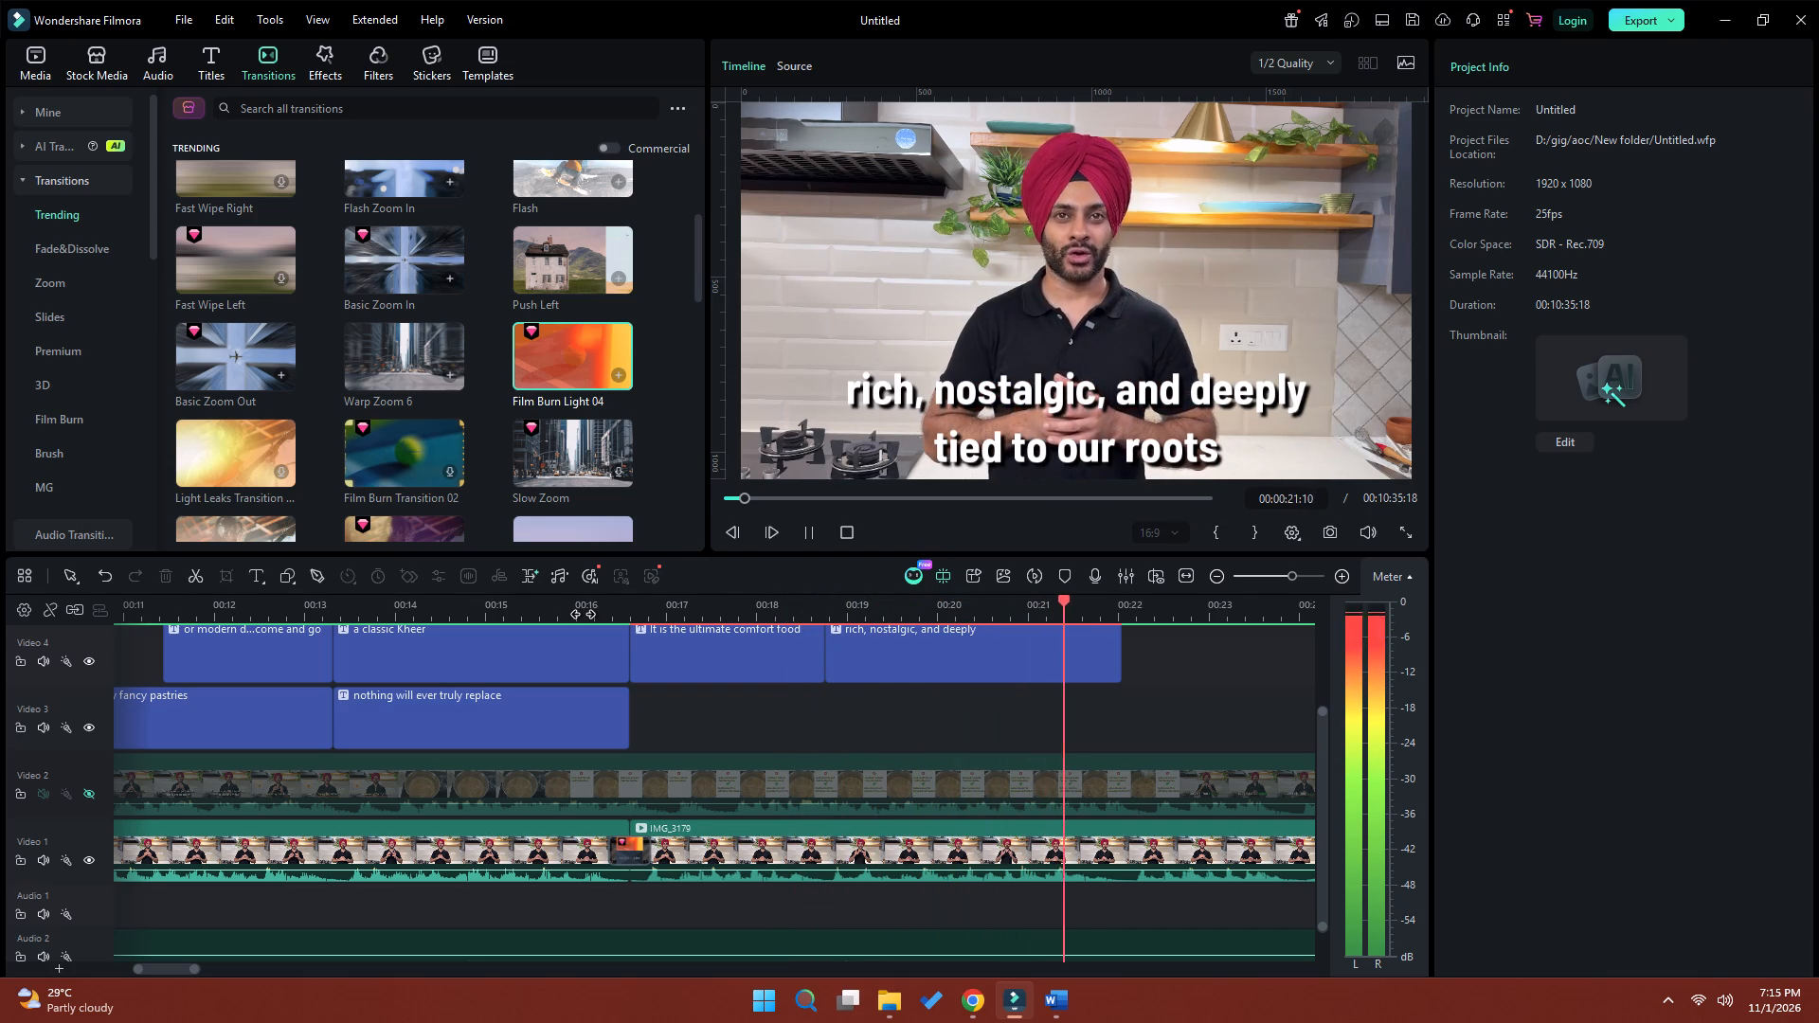
pyautogui.press('space')
# Color the words "comfort food" green (#55B45B) in the "It is the ultimate comfort food" title.
pyautogui.click(743, 607)
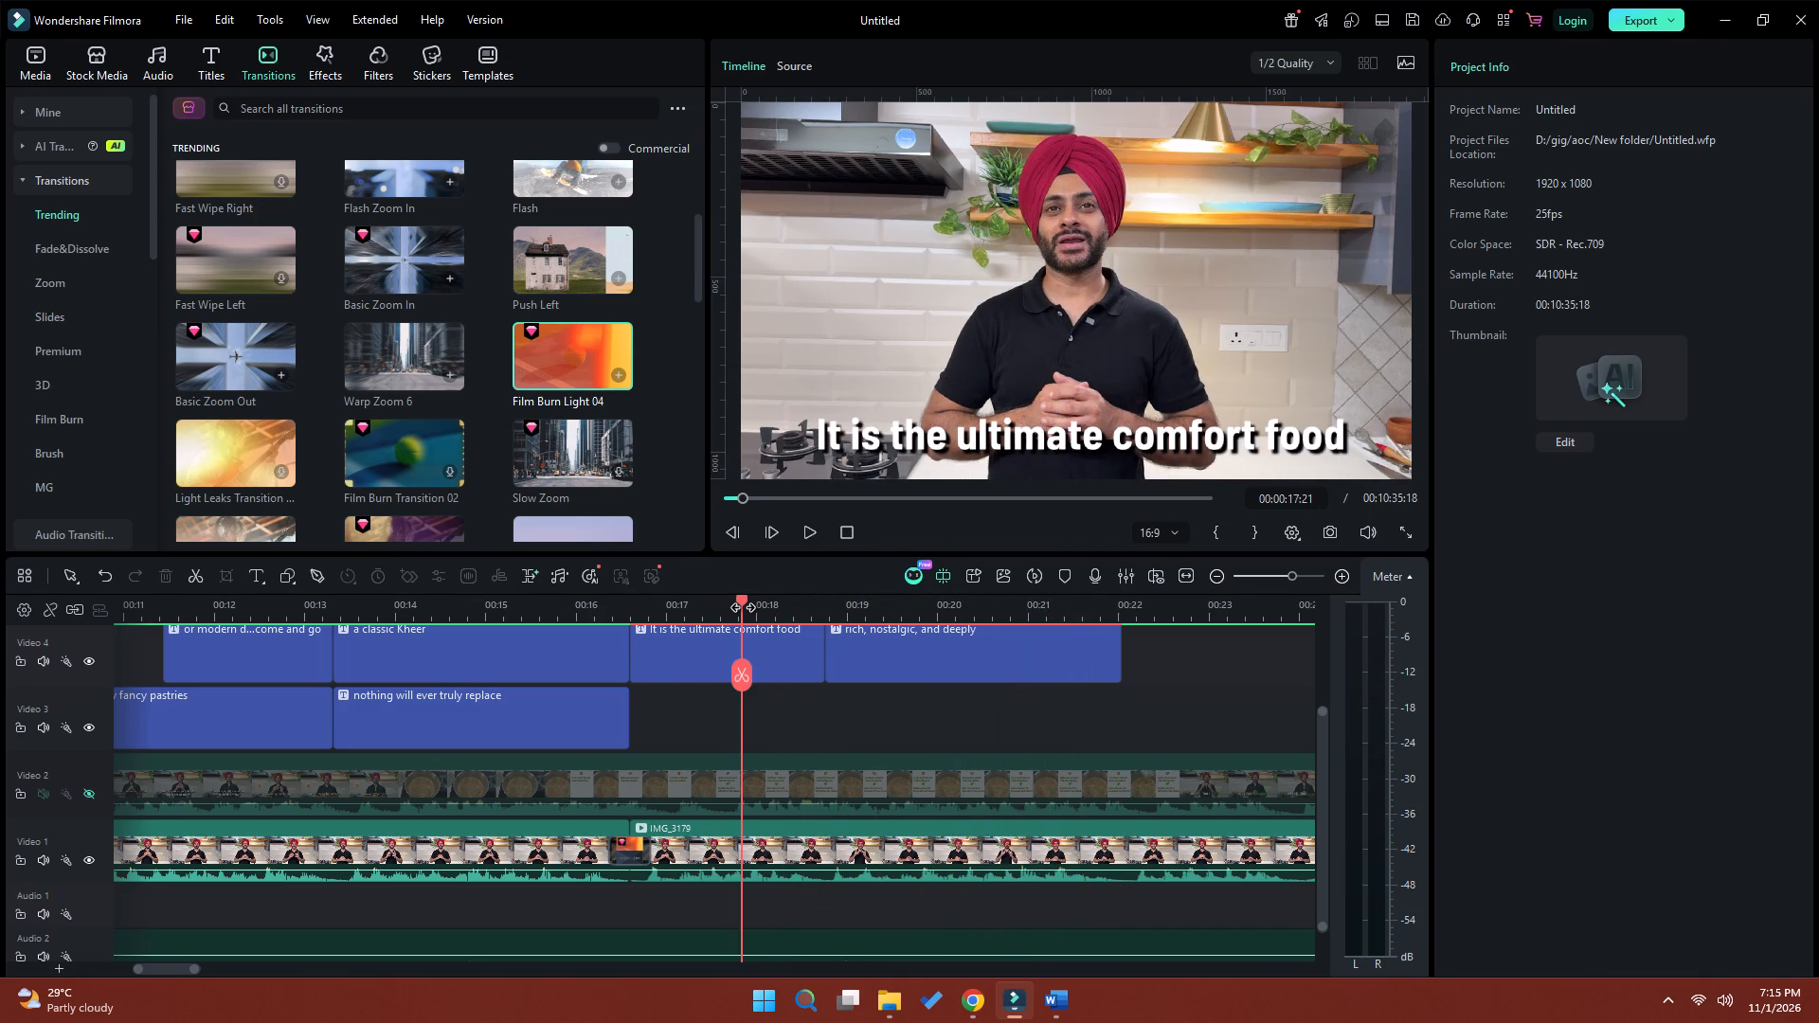
pyautogui.click(786, 649)
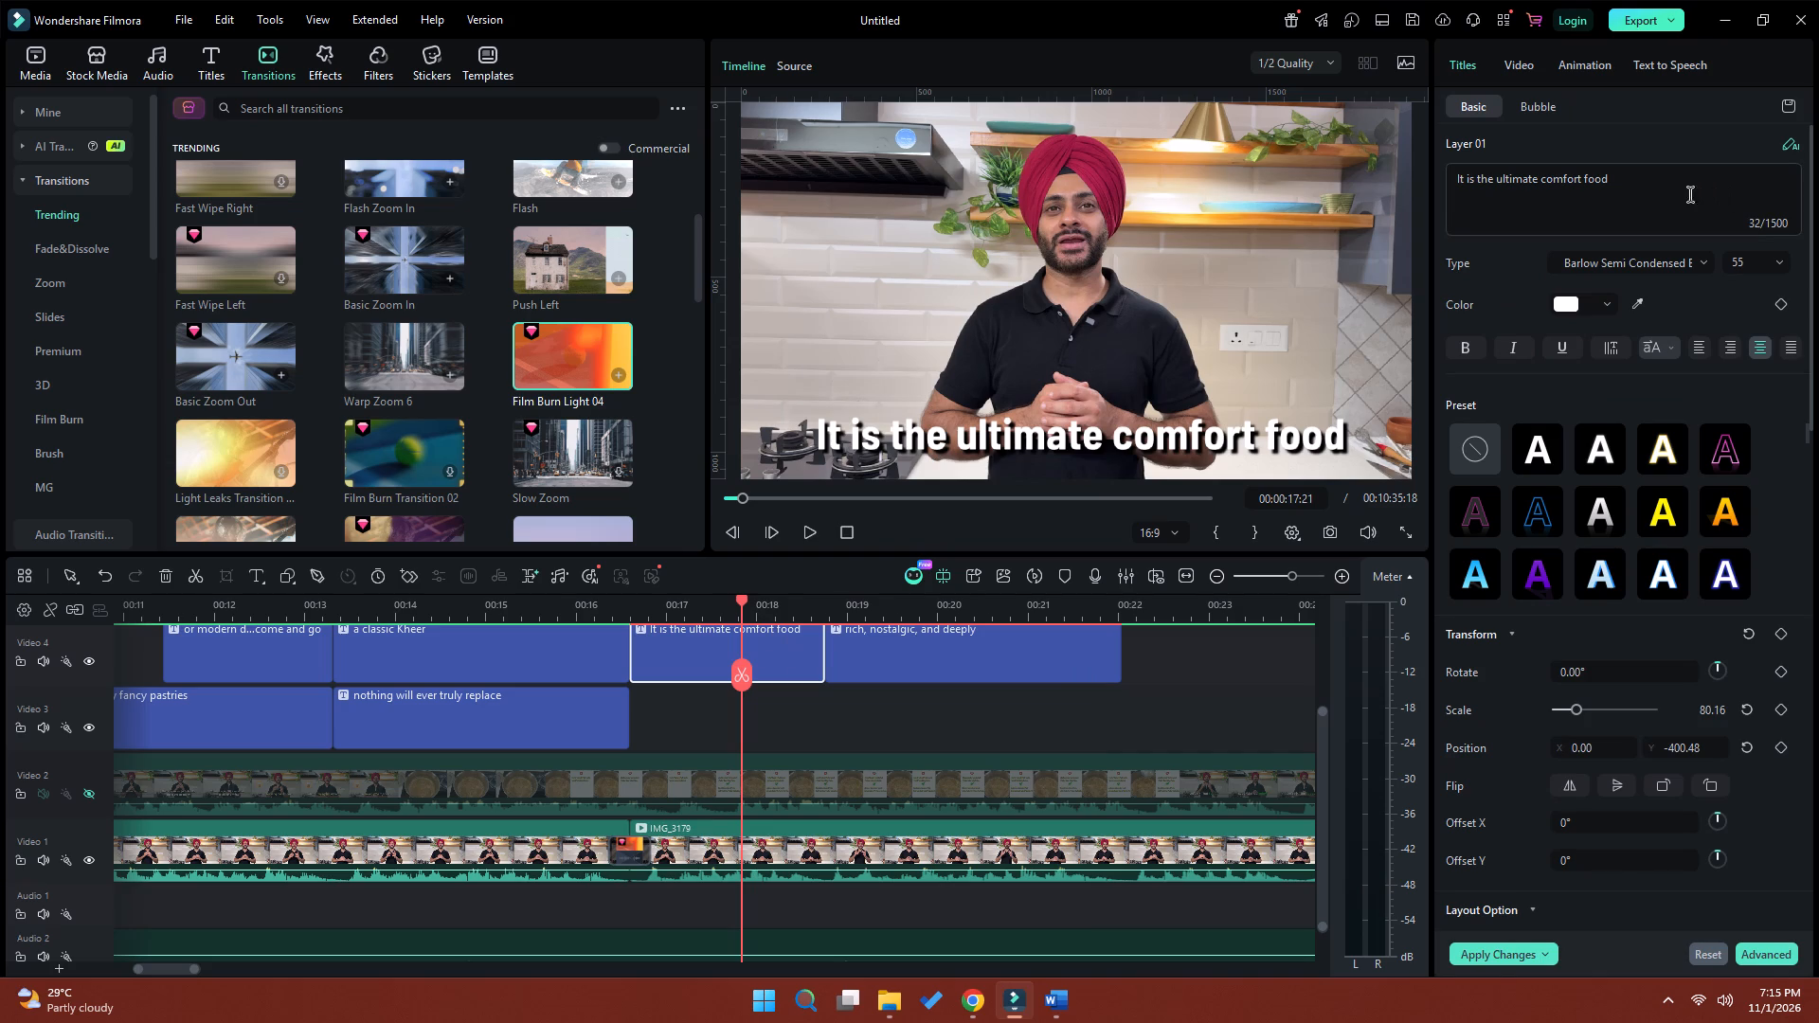
pyautogui.moveTo(1612, 180); pyautogui.dragTo(1545, 180)
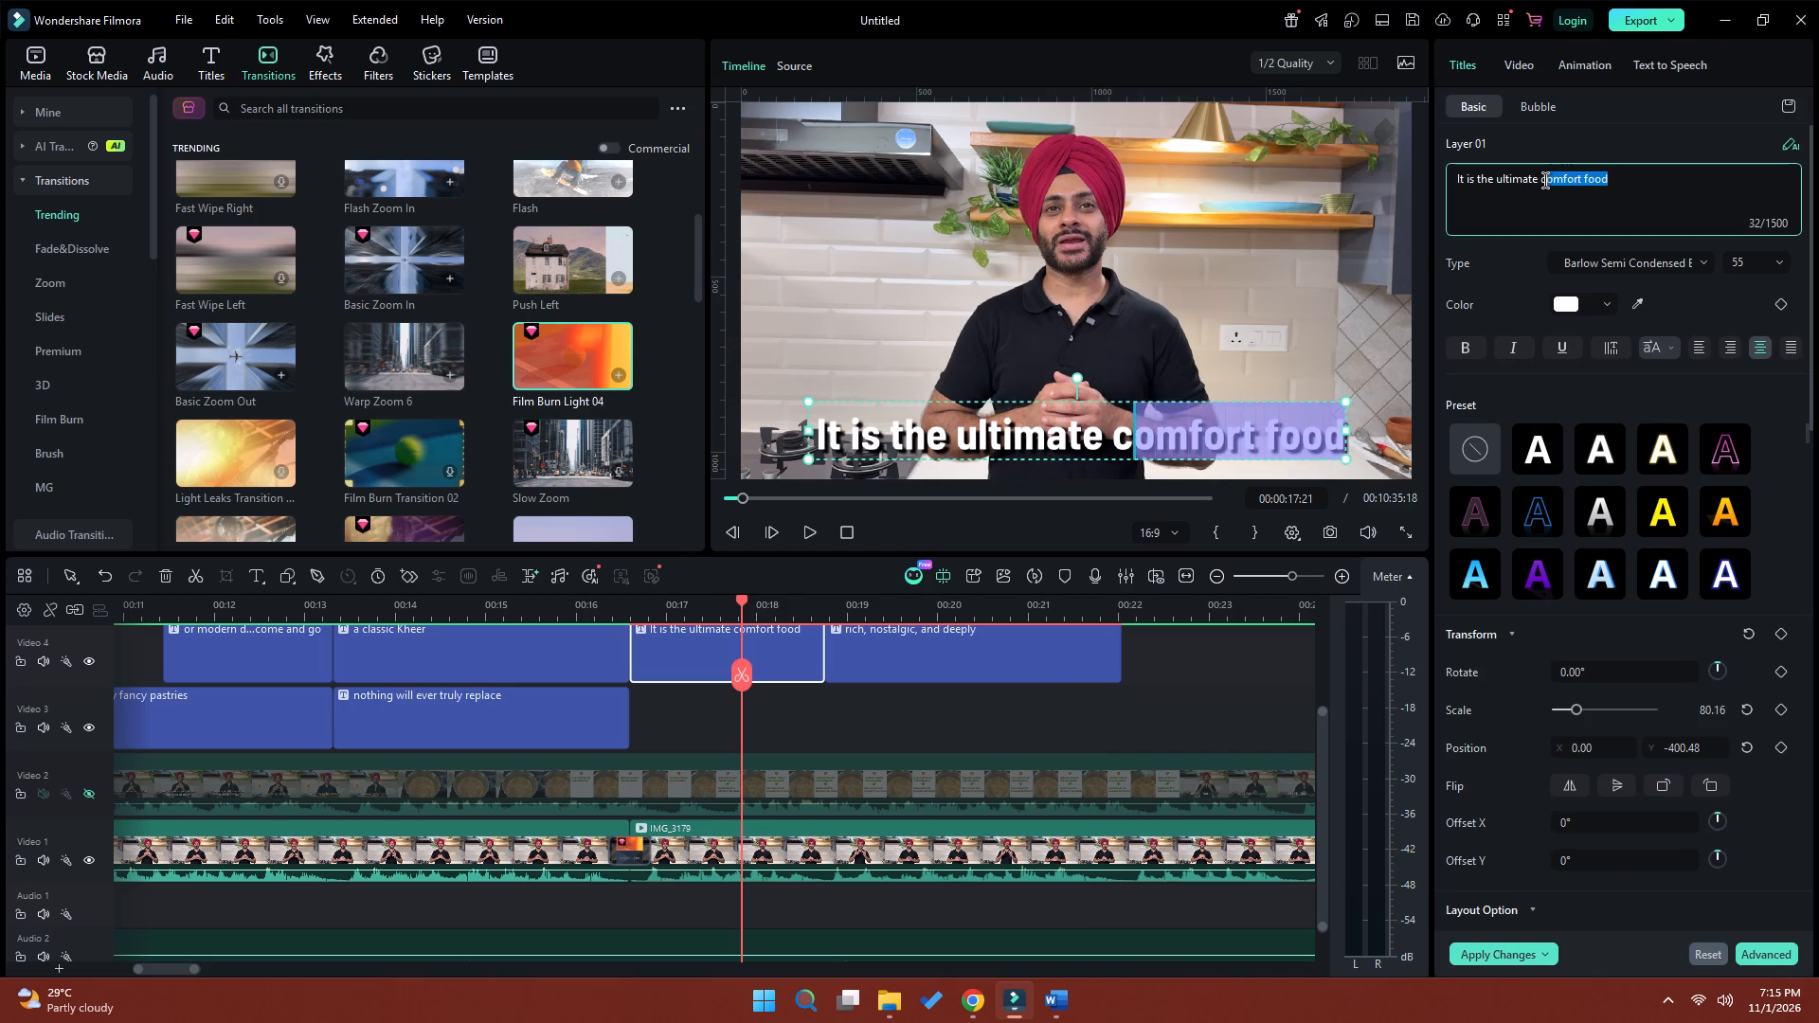
pyautogui.moveTo(1545, 180); pyautogui.dragTo(1540, 181)
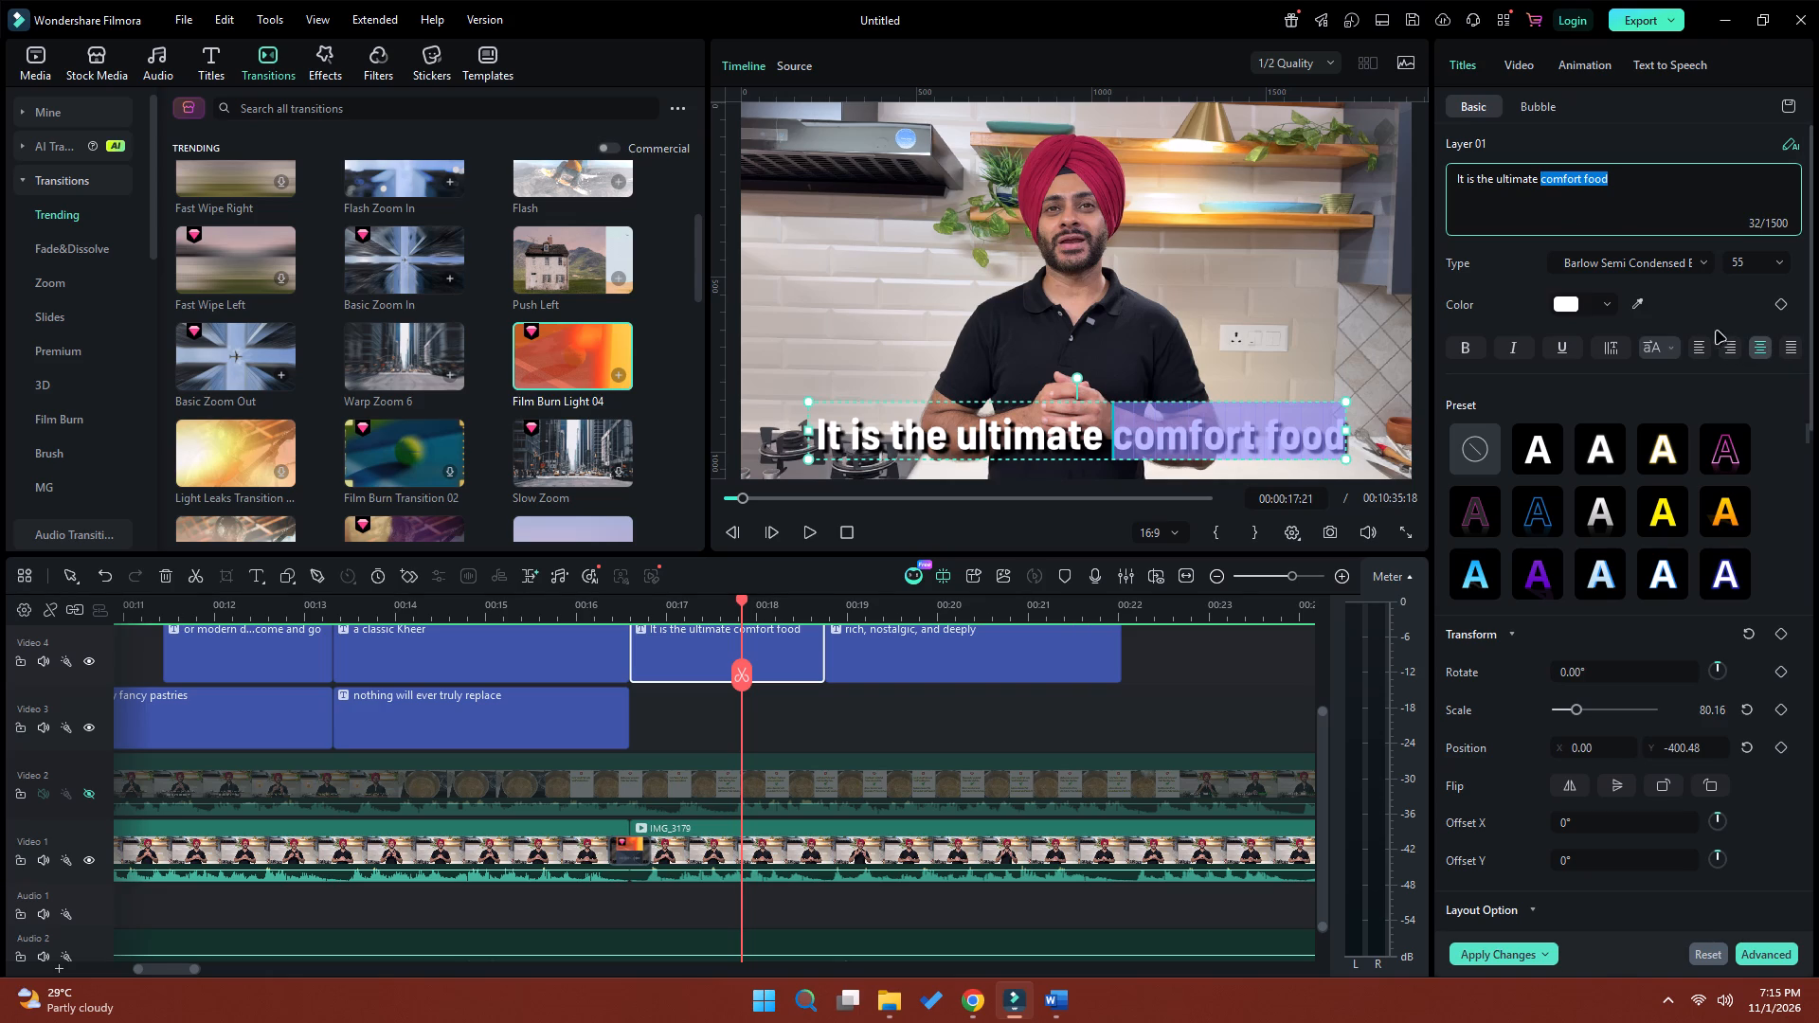
pyautogui.click(1609, 310)
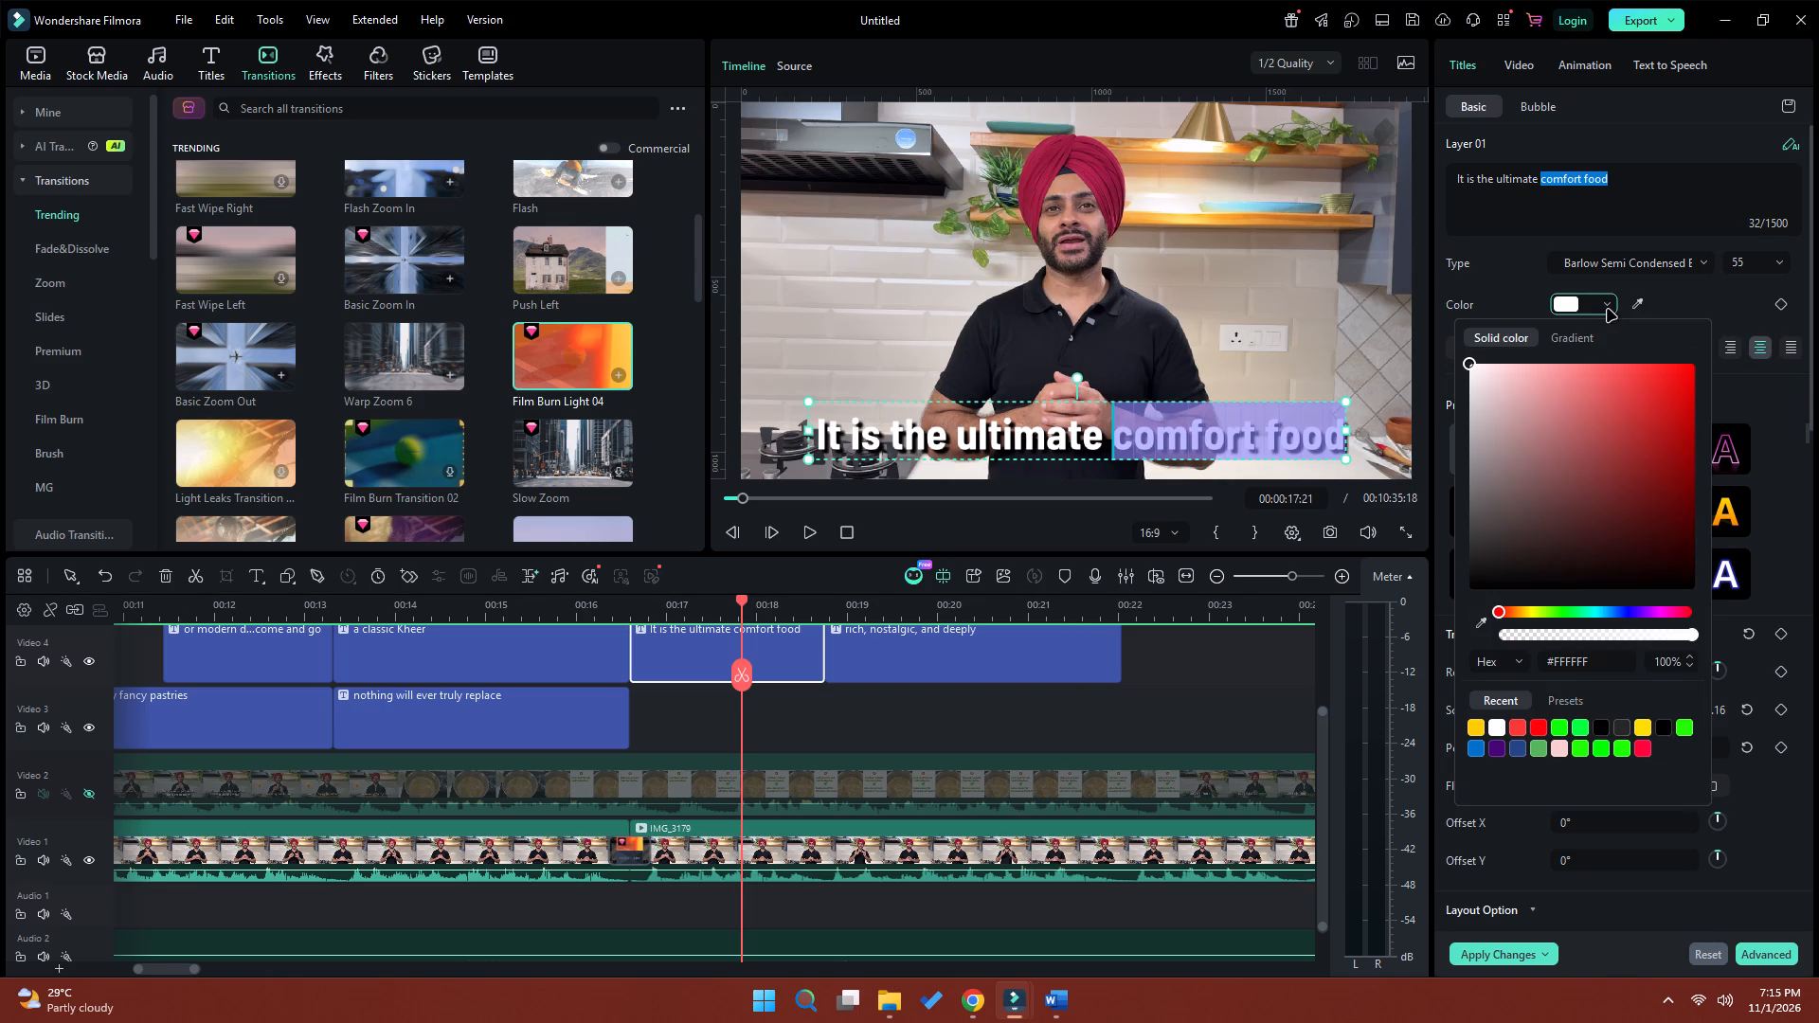
pyautogui.click(1540, 754)
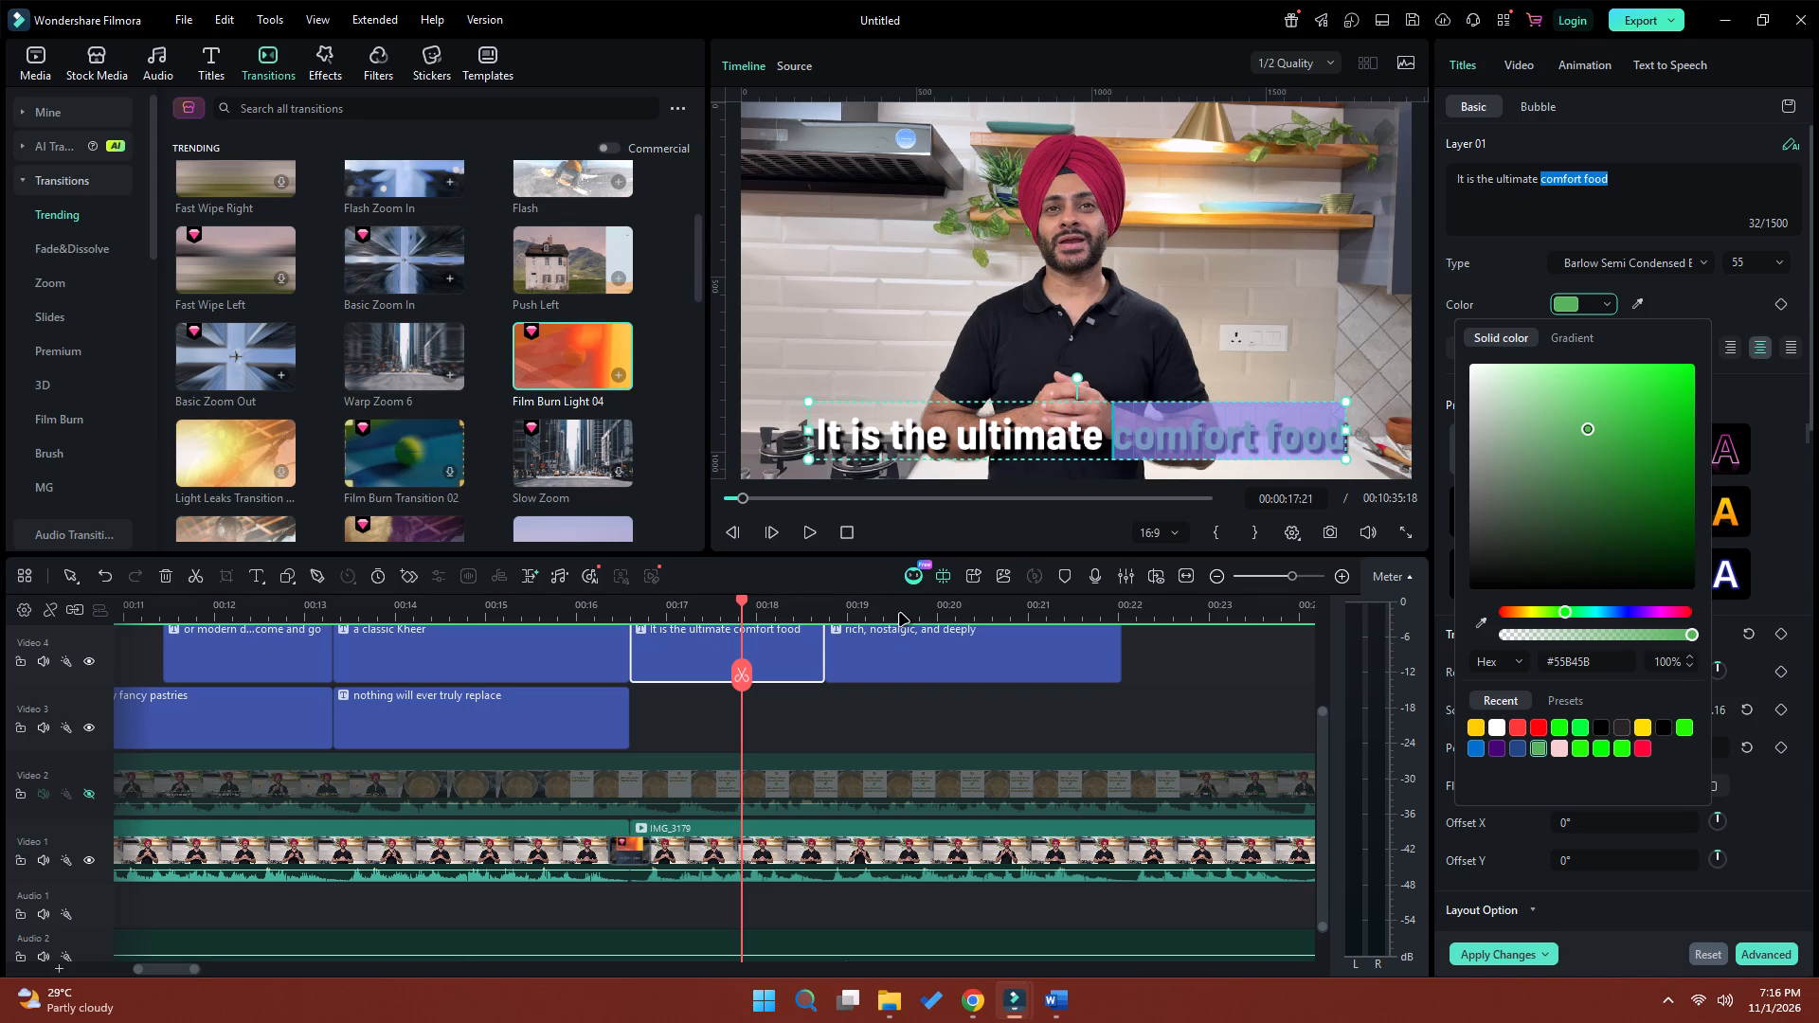
# Play back the captions from about 00:00:15 and check the highlighted "comfort food" in the preview.
pyautogui.click(502, 619)
pyautogui.click(518, 608)
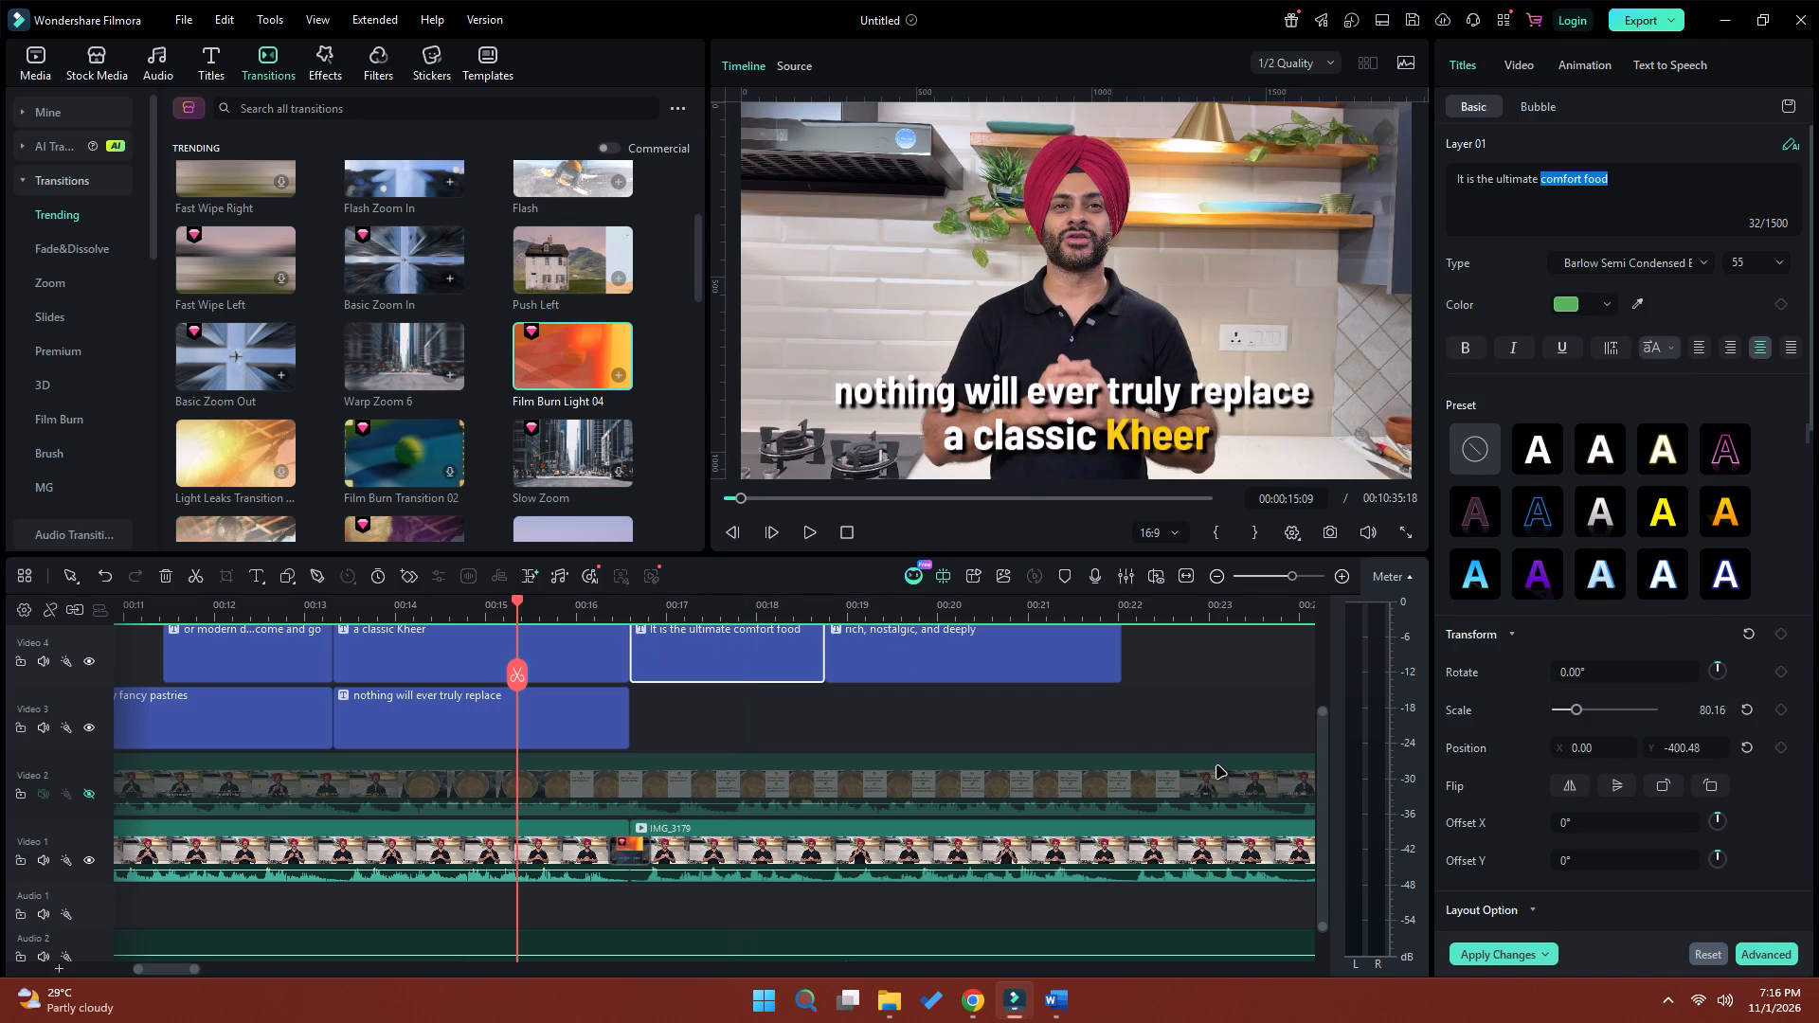
pyautogui.press('space')
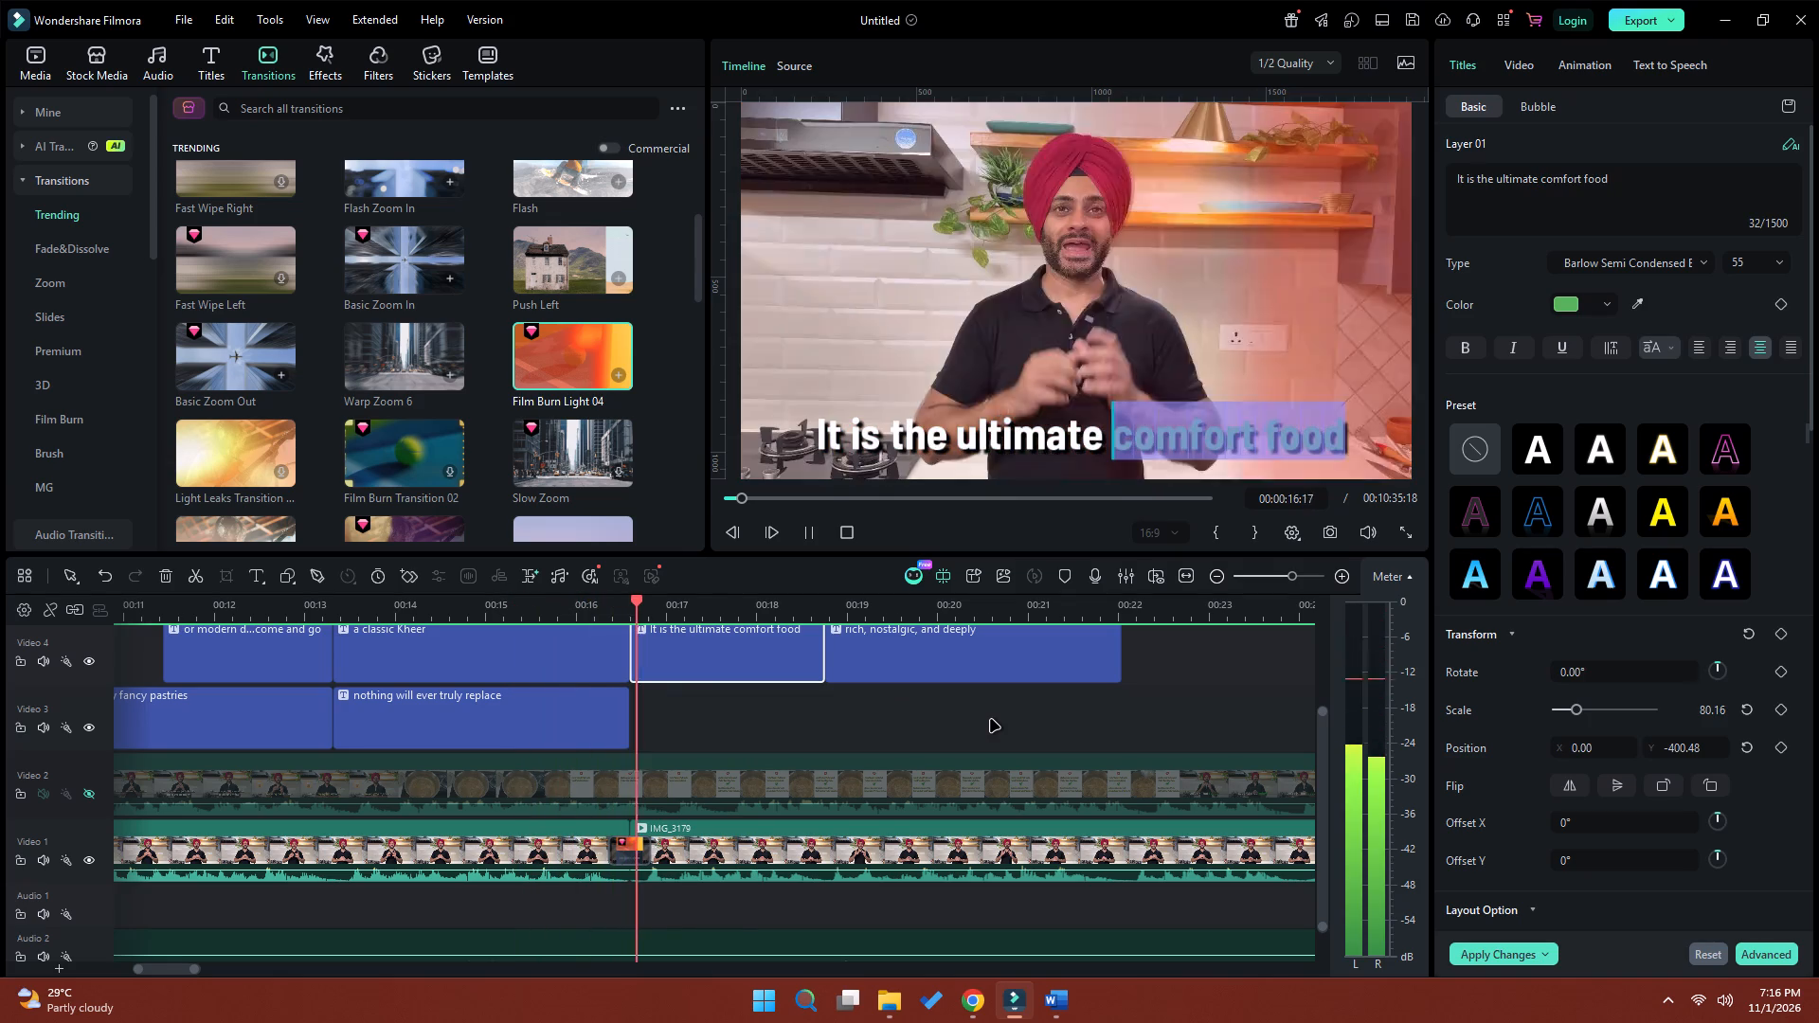
pyautogui.press('space')
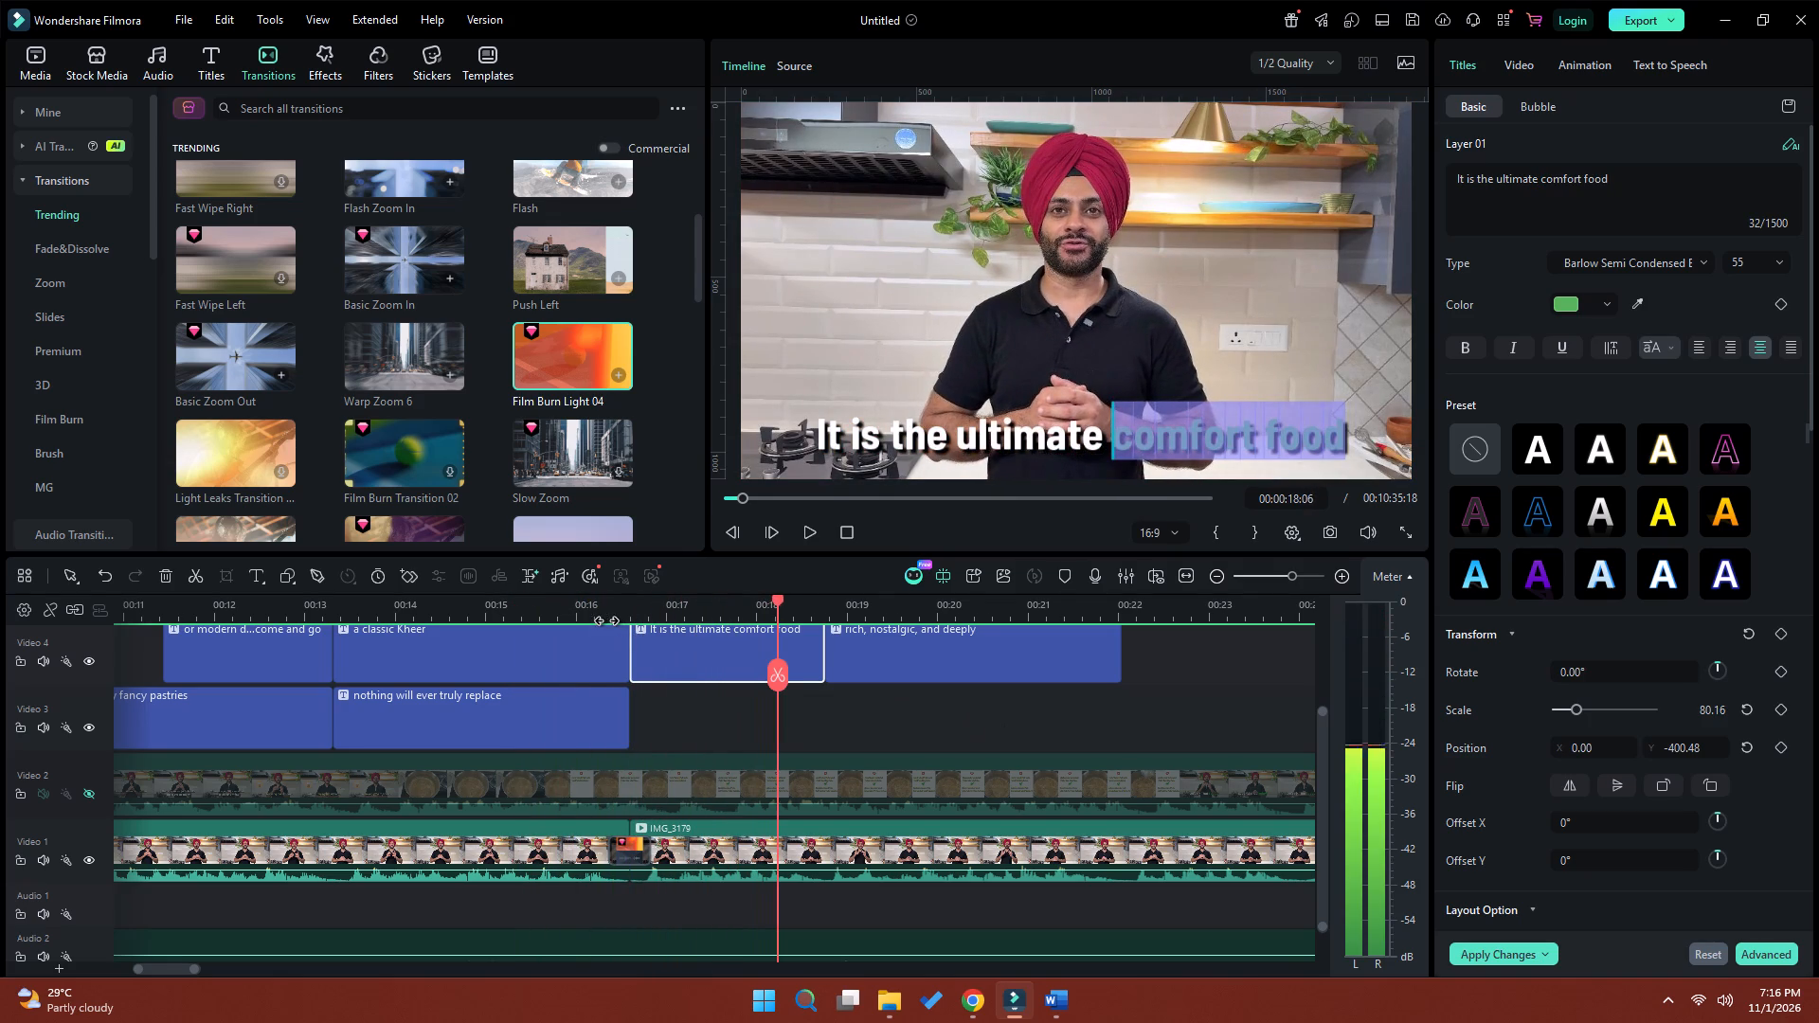
pyautogui.click(601, 616)
pyautogui.press('space')
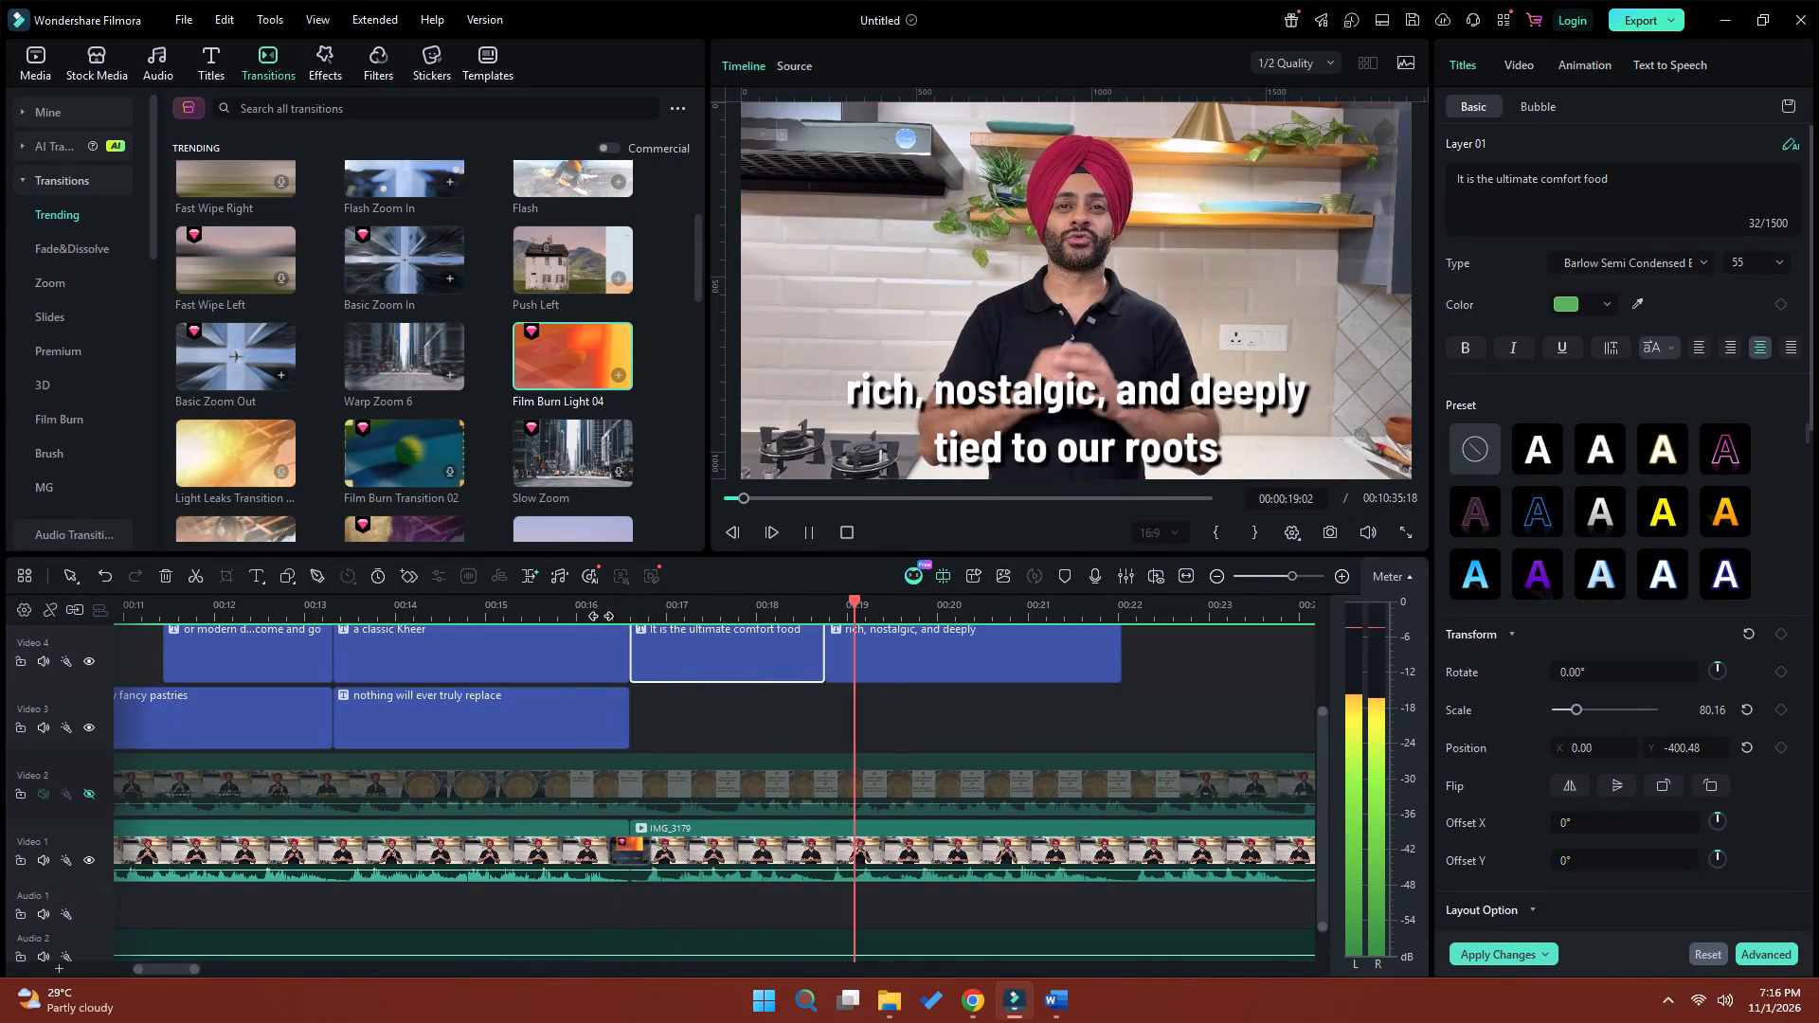
pyautogui.press('space')
pyautogui.click(770, 608)
pyautogui.click(955, 733)
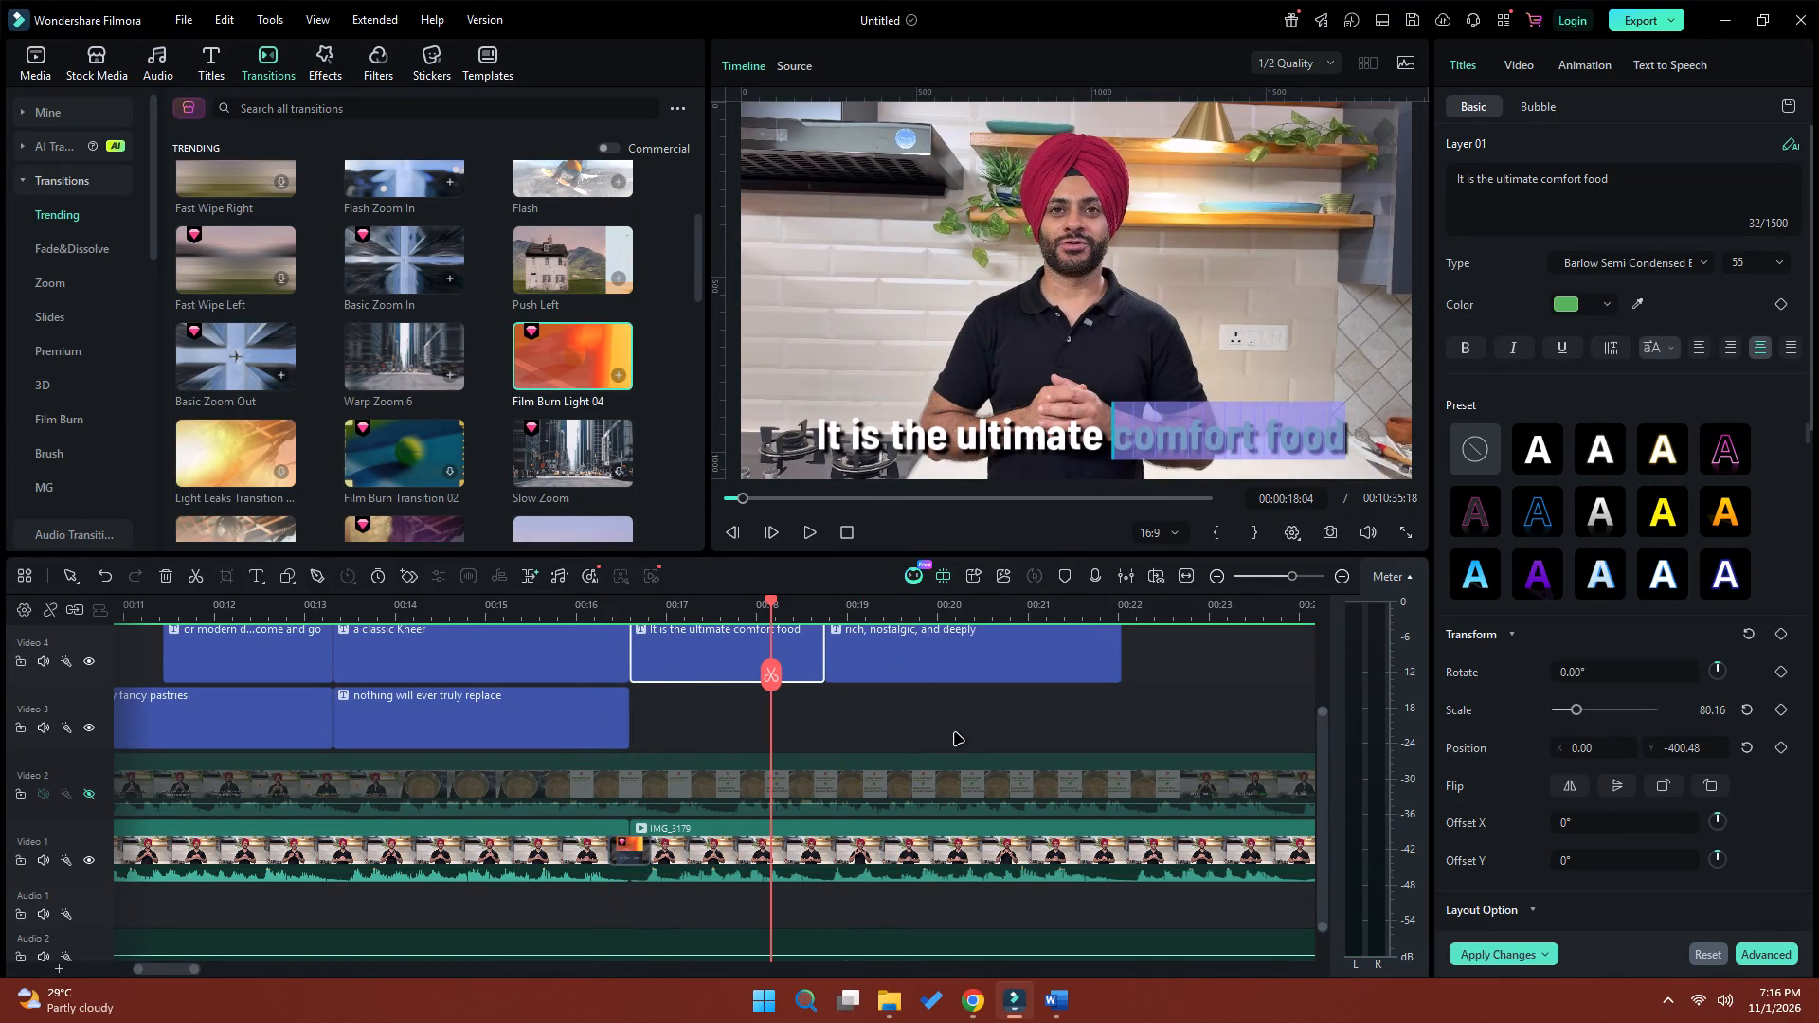
pyautogui.doubleClick(731, 643)
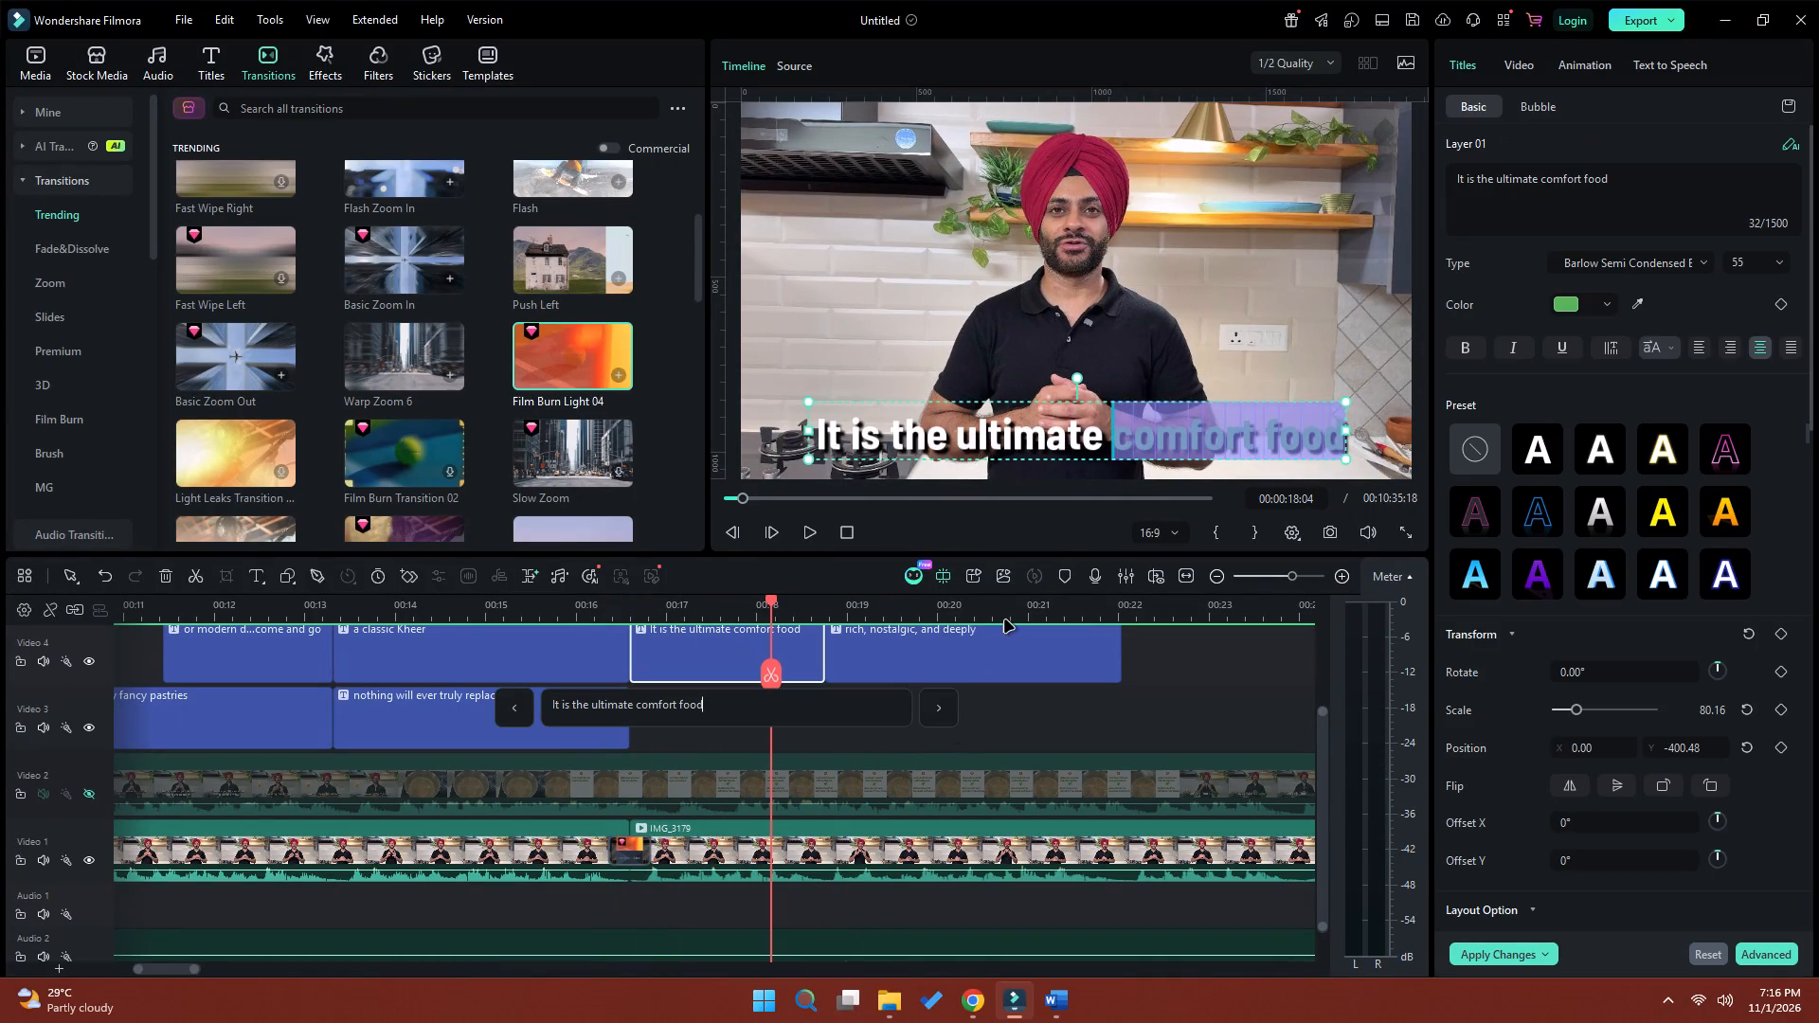
pyautogui.click(984, 657)
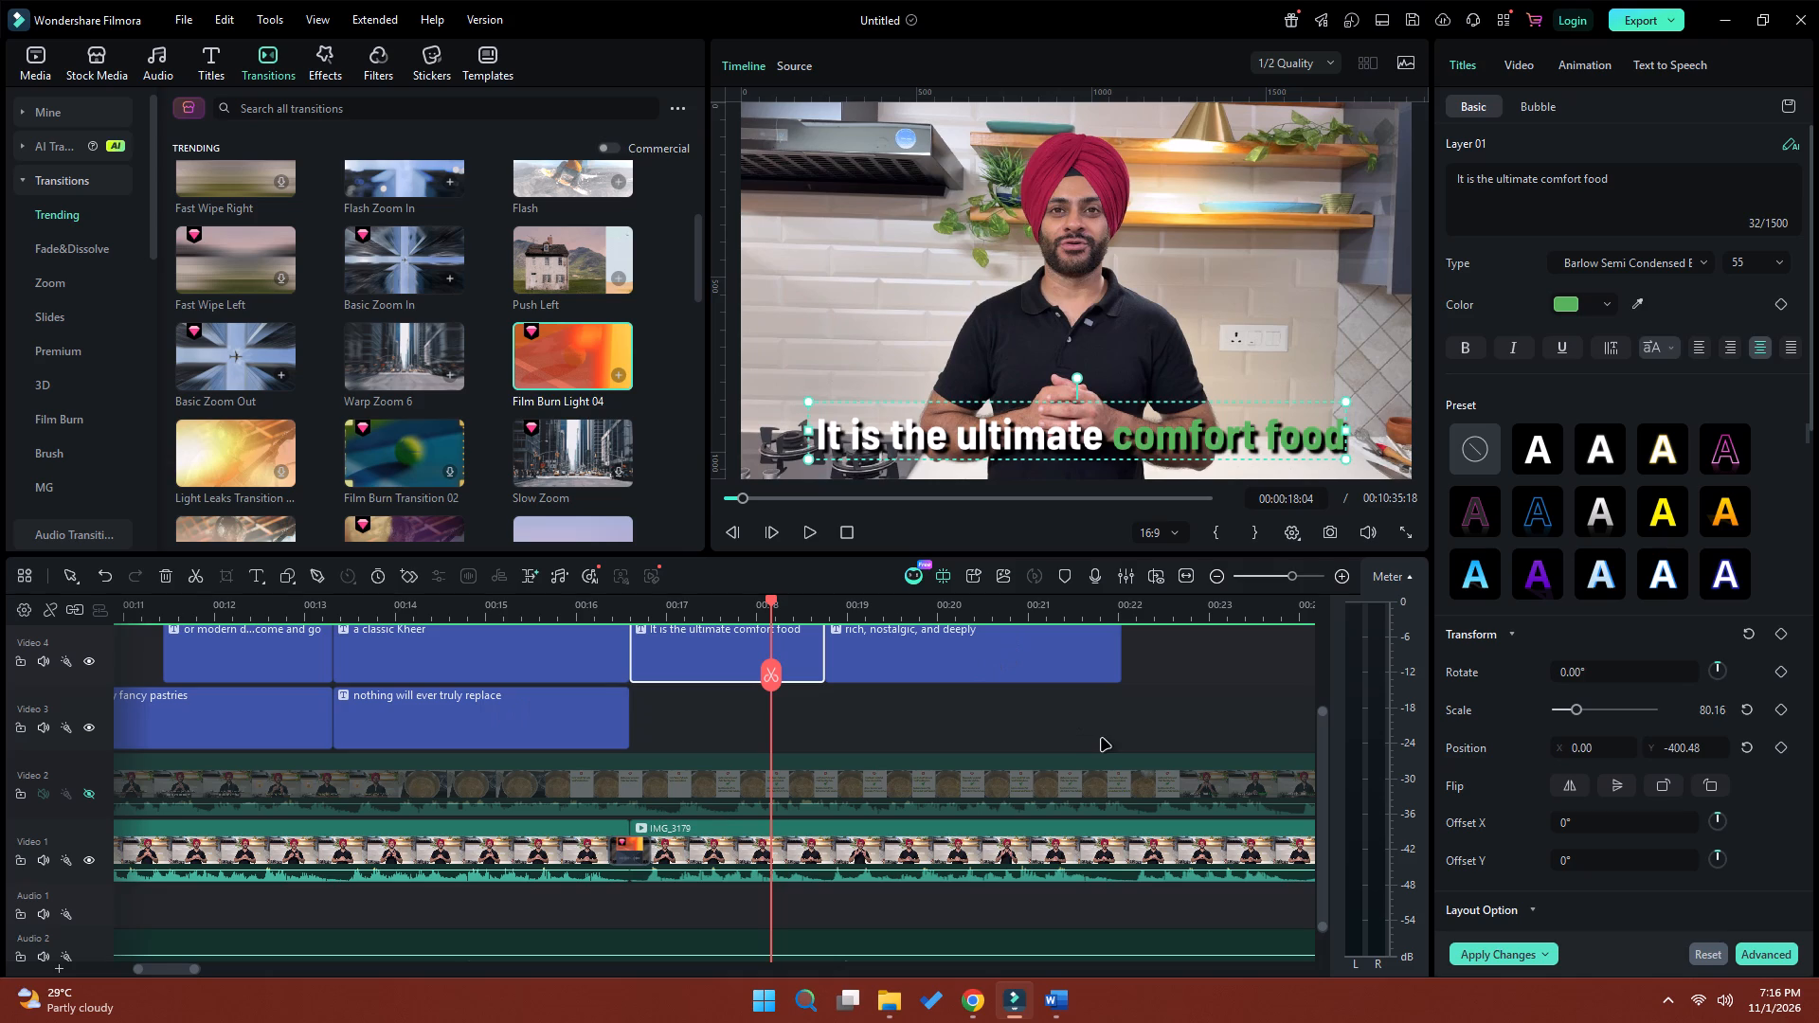
# Play back the "rich, nostalgic" title and the footage up to the IMG_3181 clip to check wording and timing against the speech.
pyautogui.click(953, 657)
pyautogui.press('space')
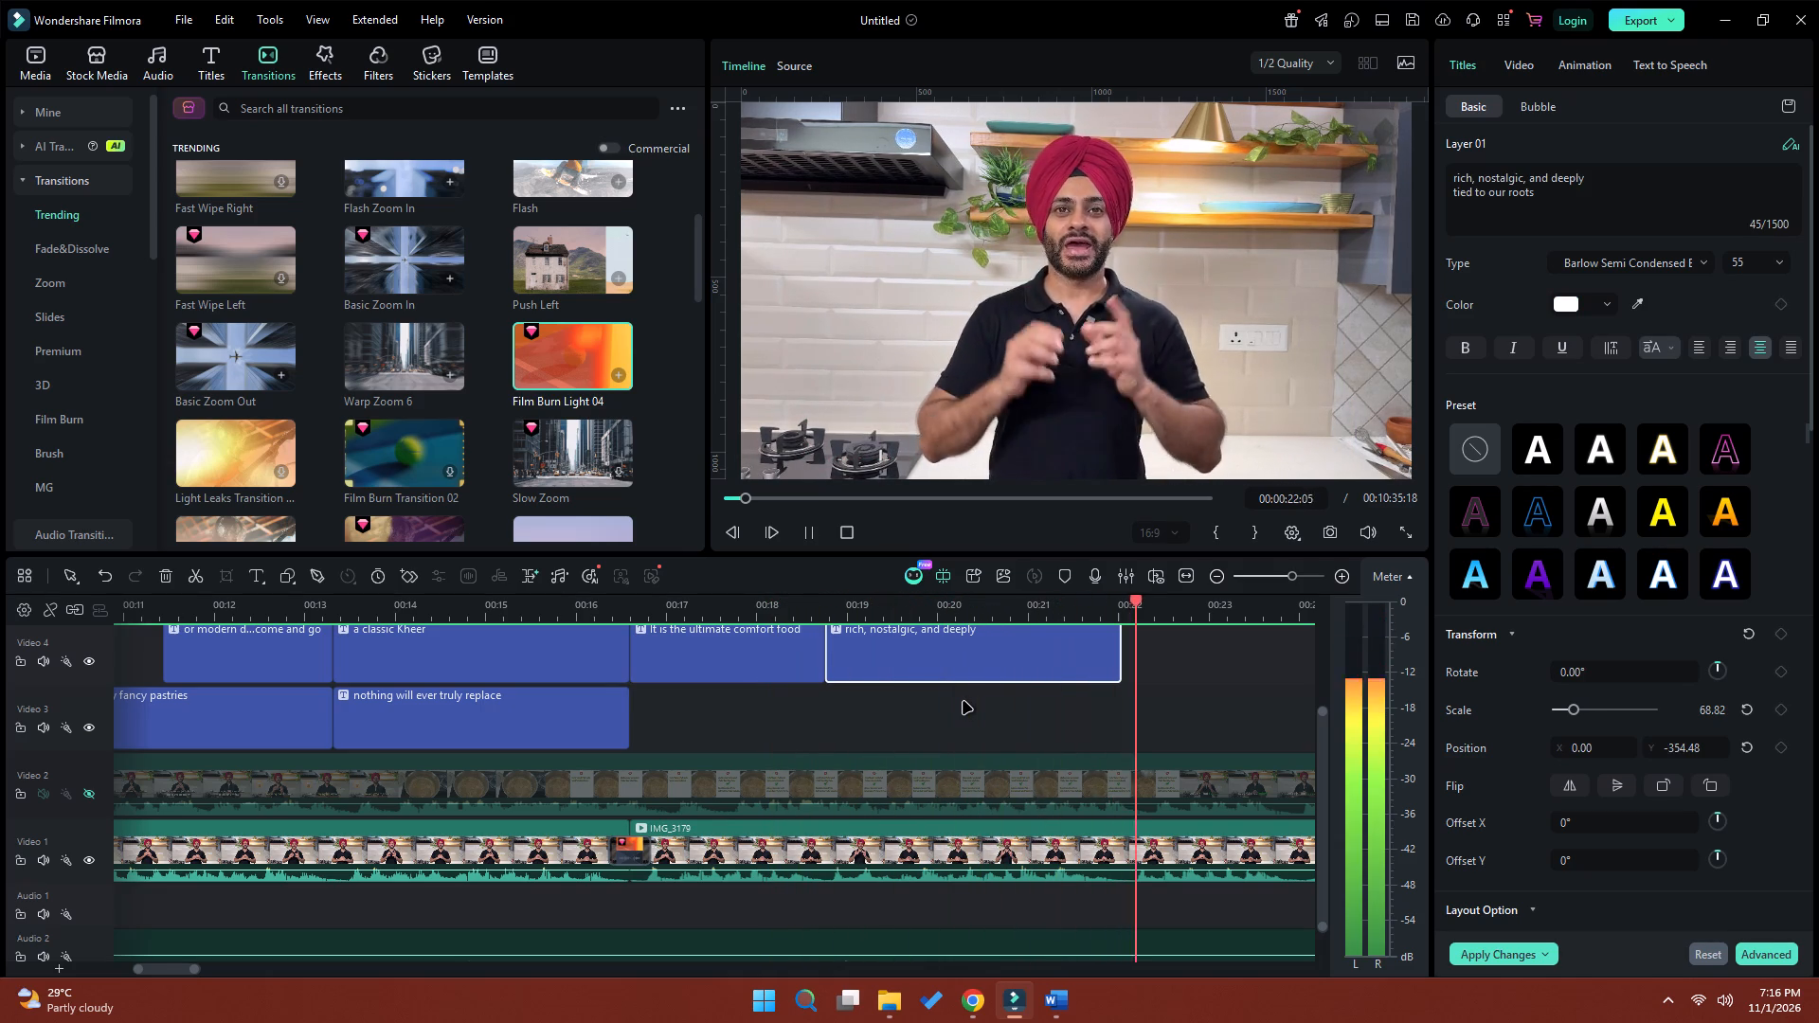
pyautogui.press('space')
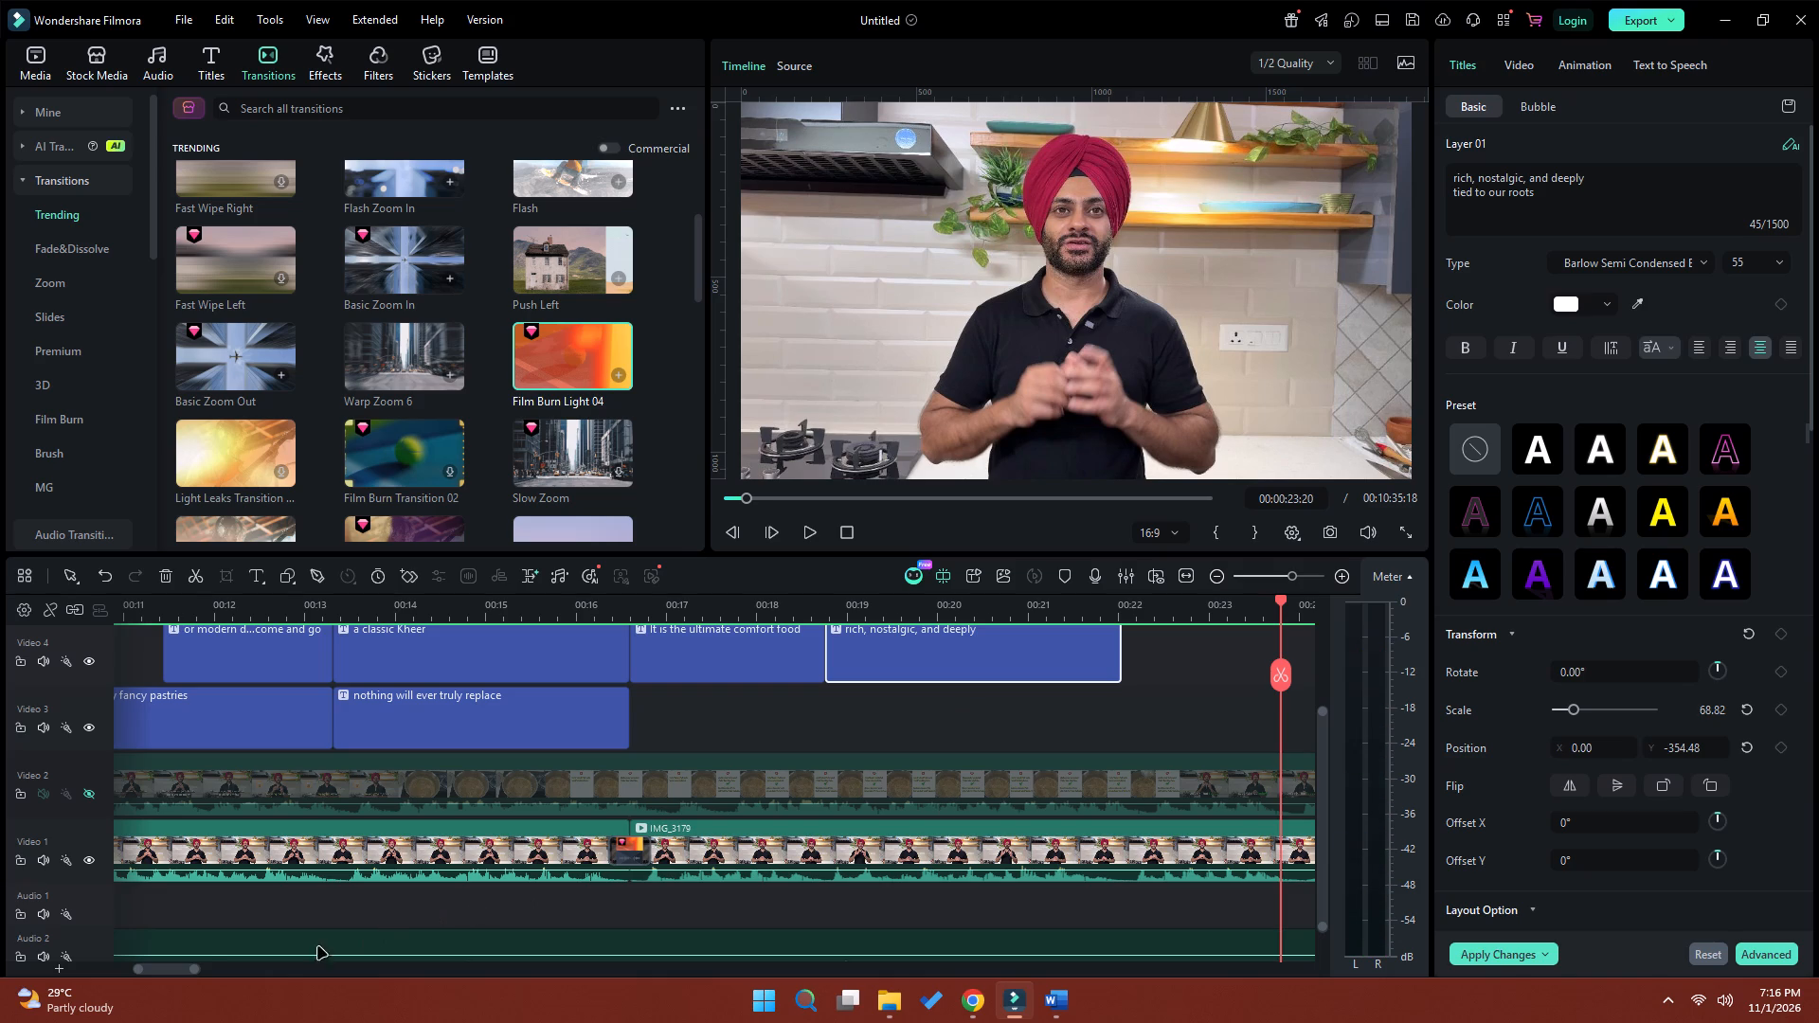
pyautogui.moveTo(176, 971); pyautogui.dragTo(177, 971)
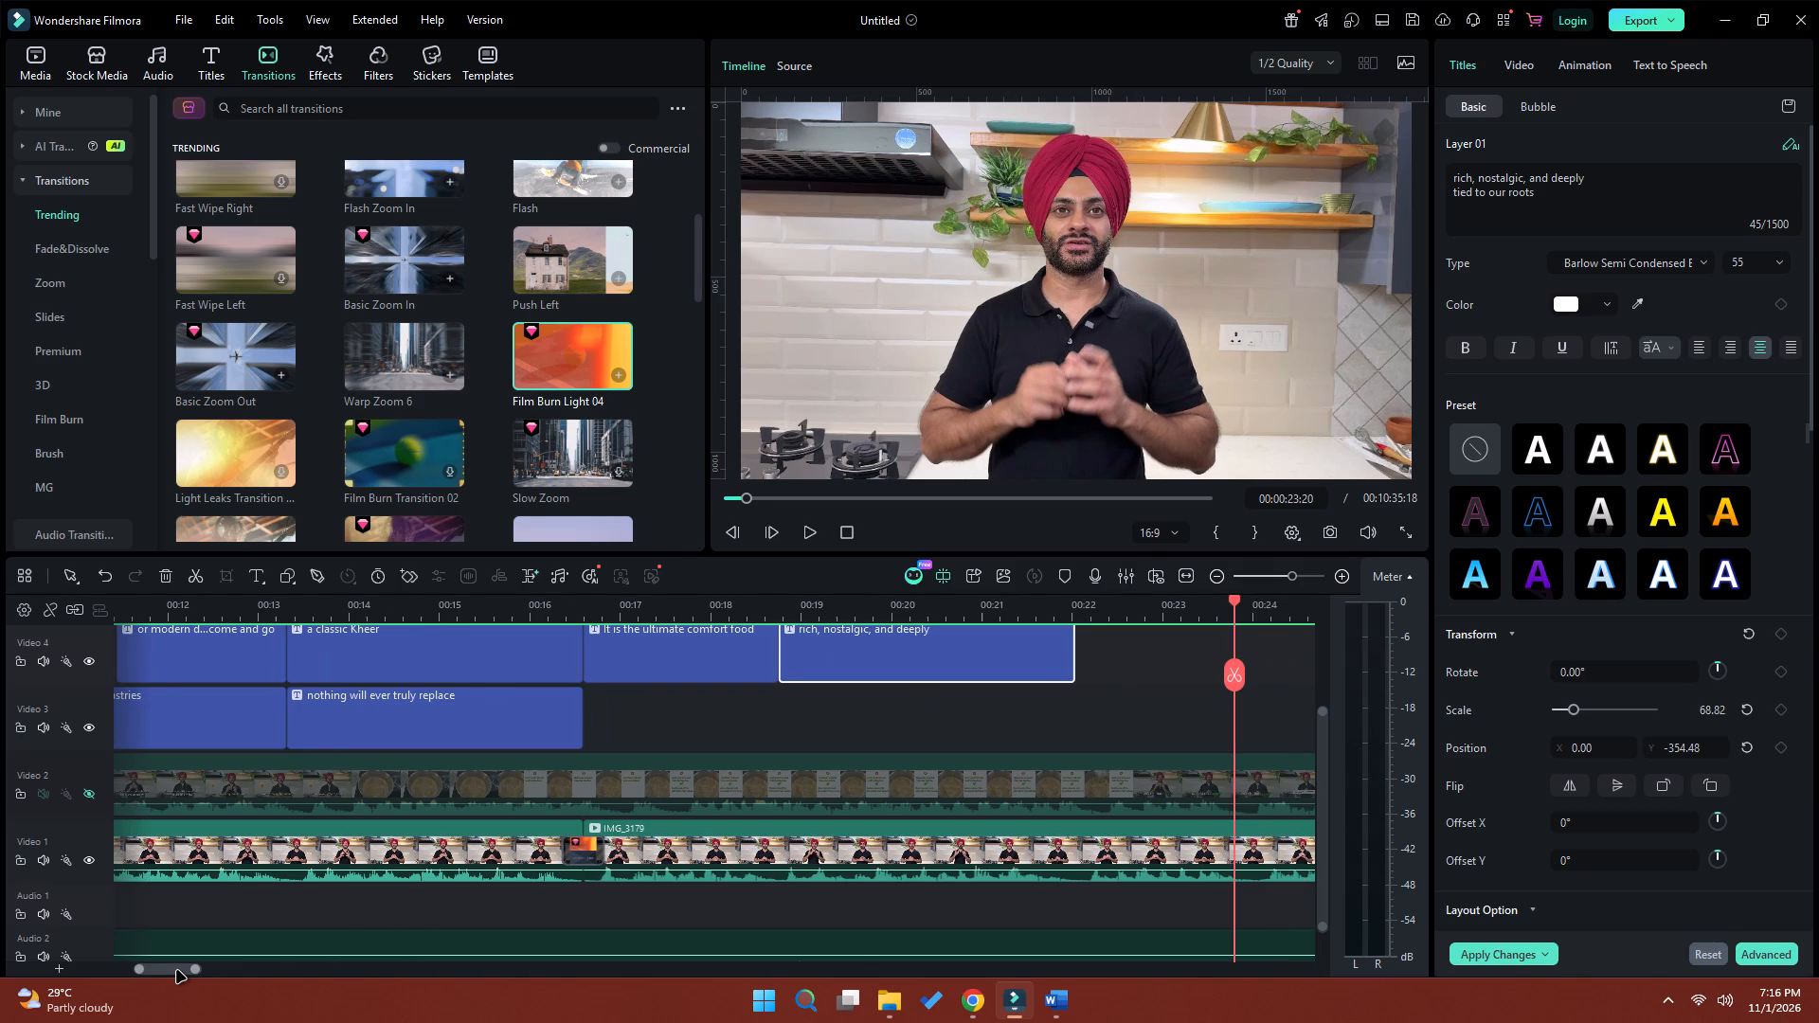
pyautogui.moveTo(177, 971); pyautogui.dragTo(185, 971)
pyautogui.press('space')
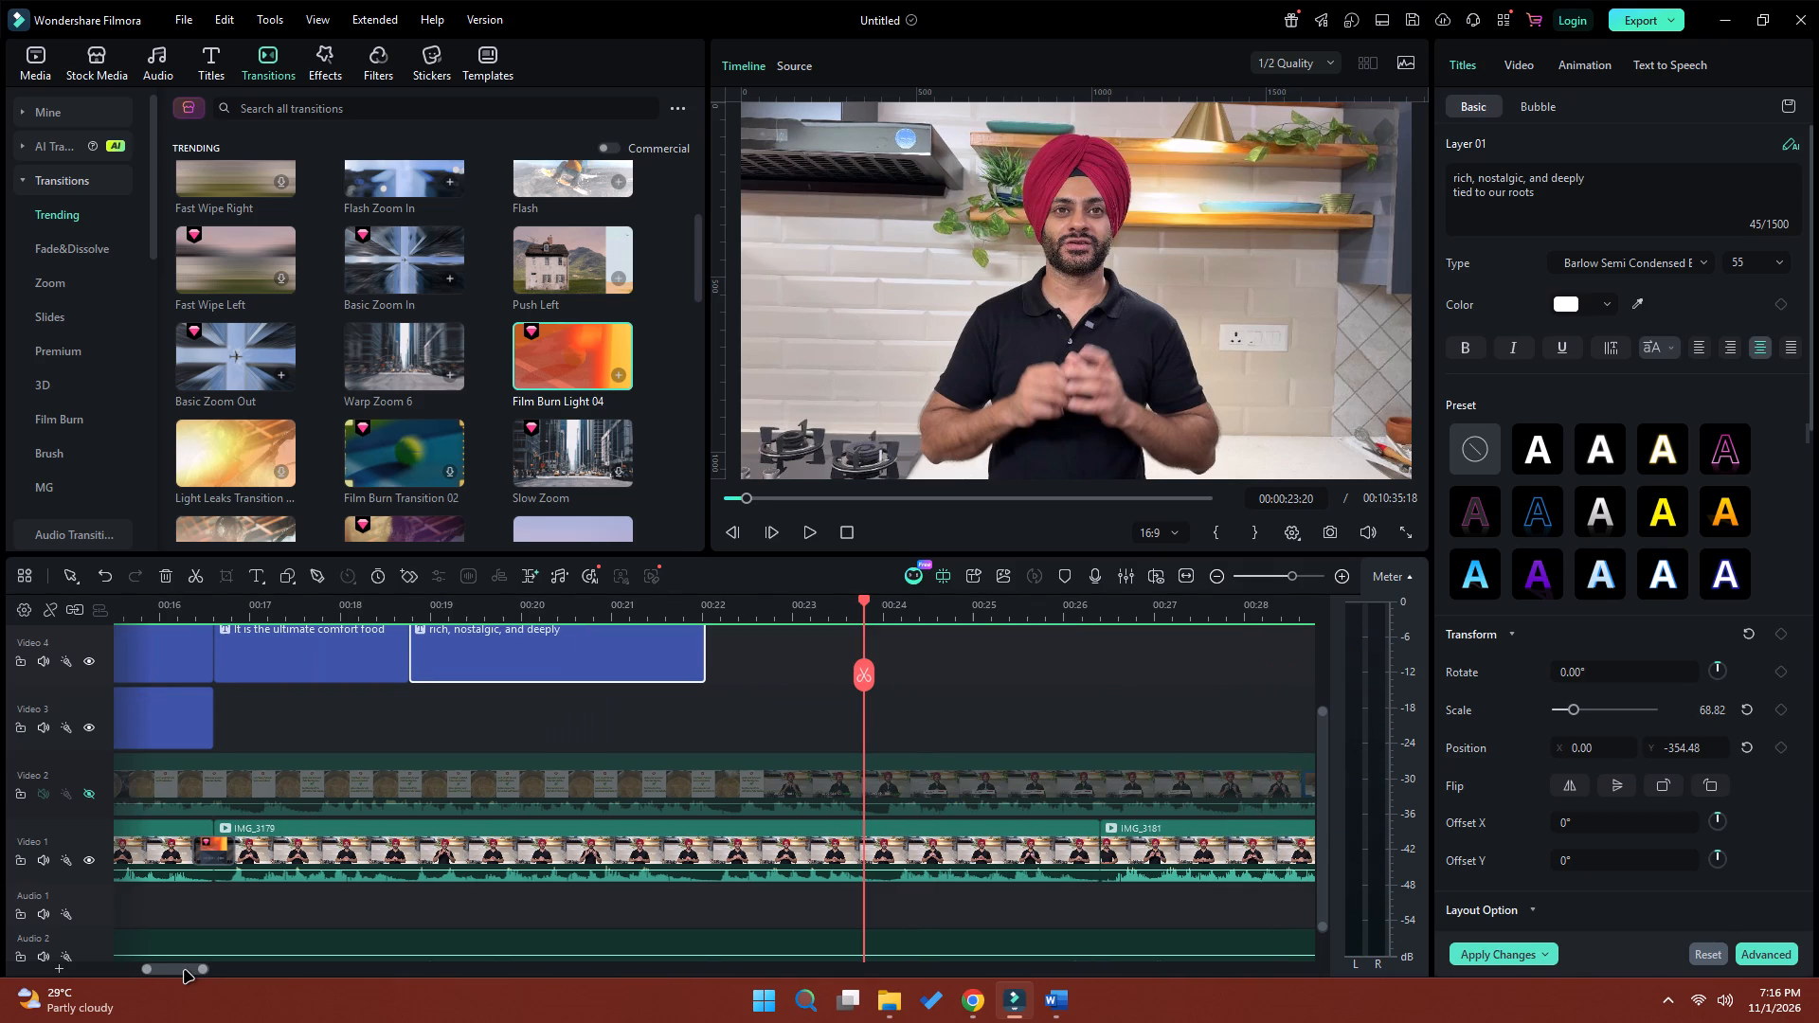
pyautogui.press('space')
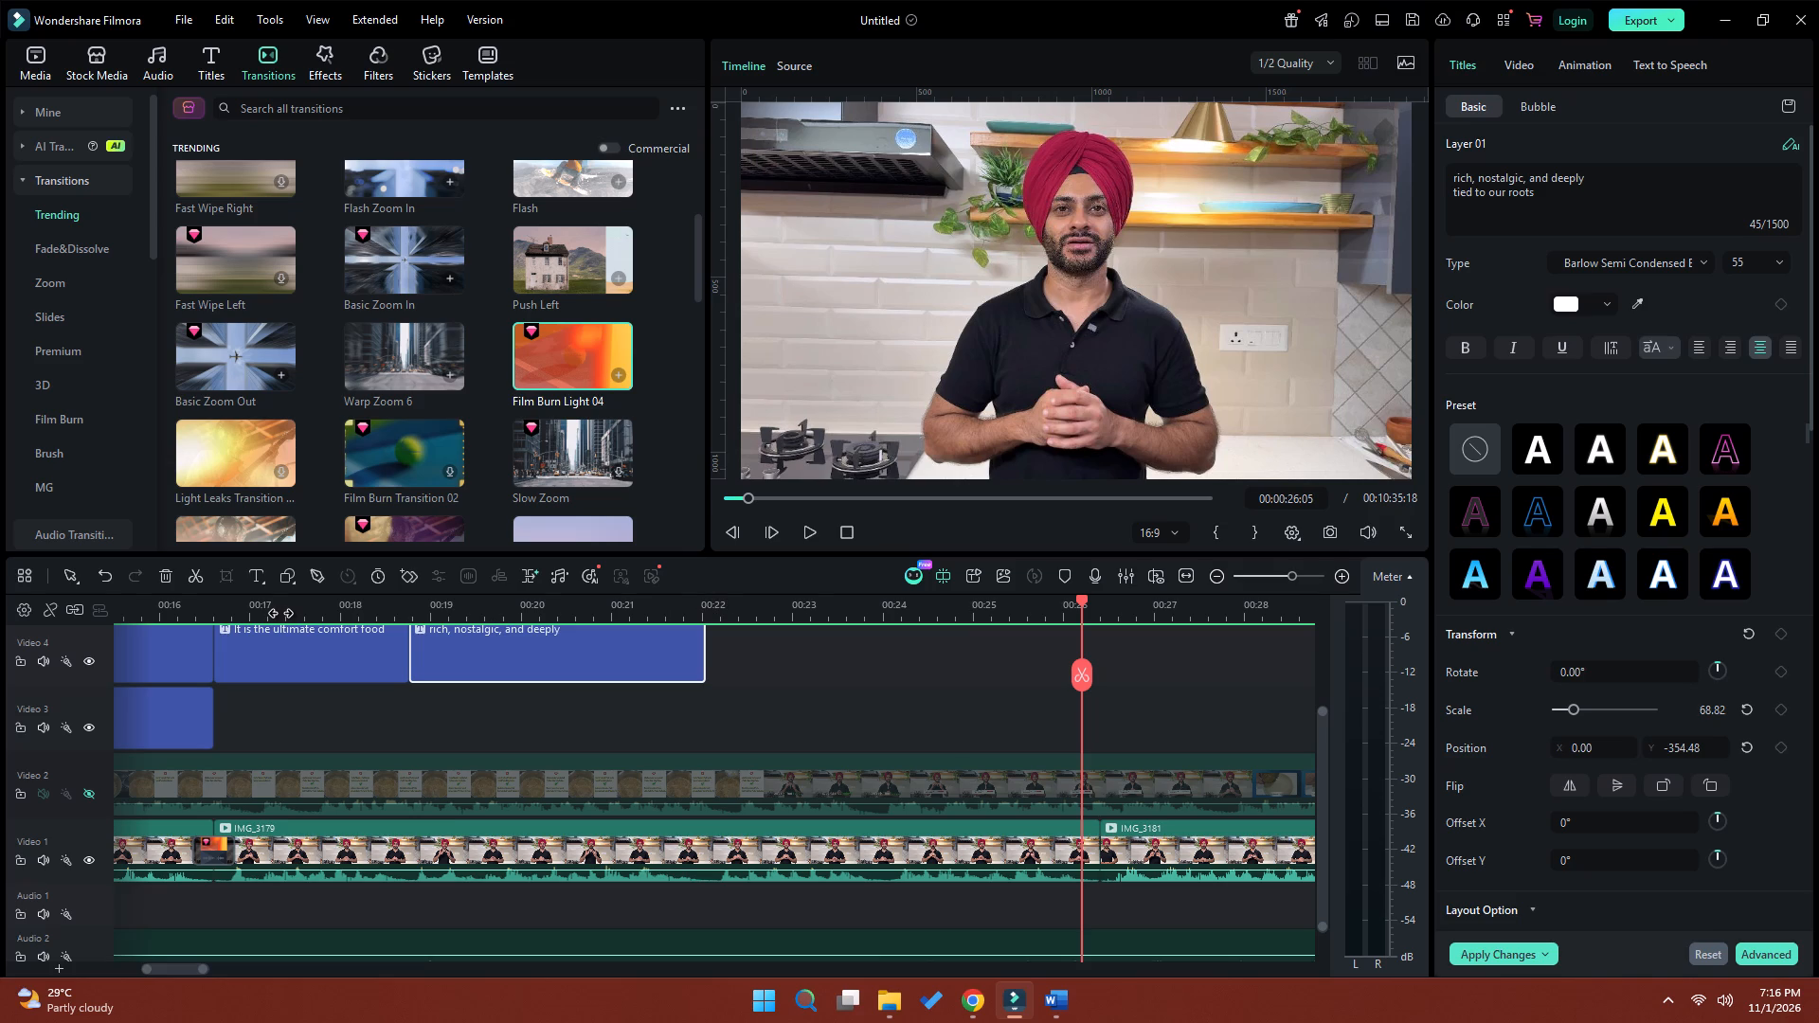
pyautogui.click(505, 615)
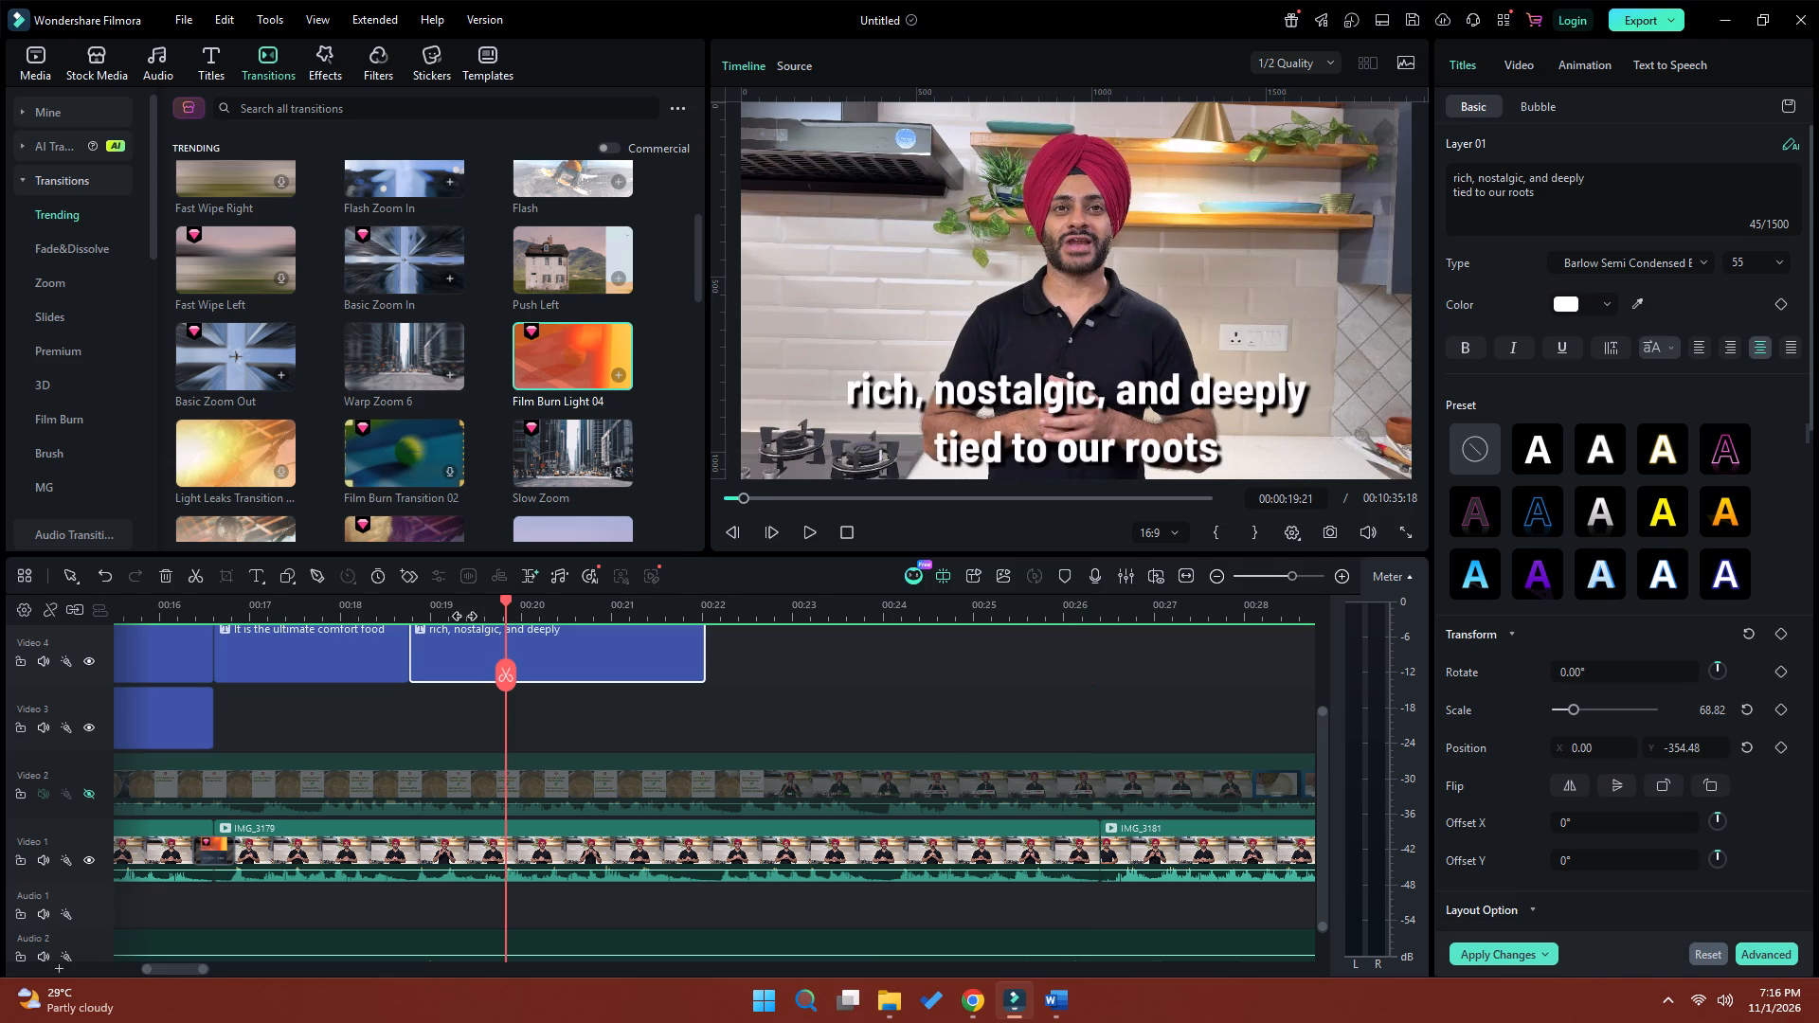
pyautogui.click(420, 619)
pyautogui.press('space')
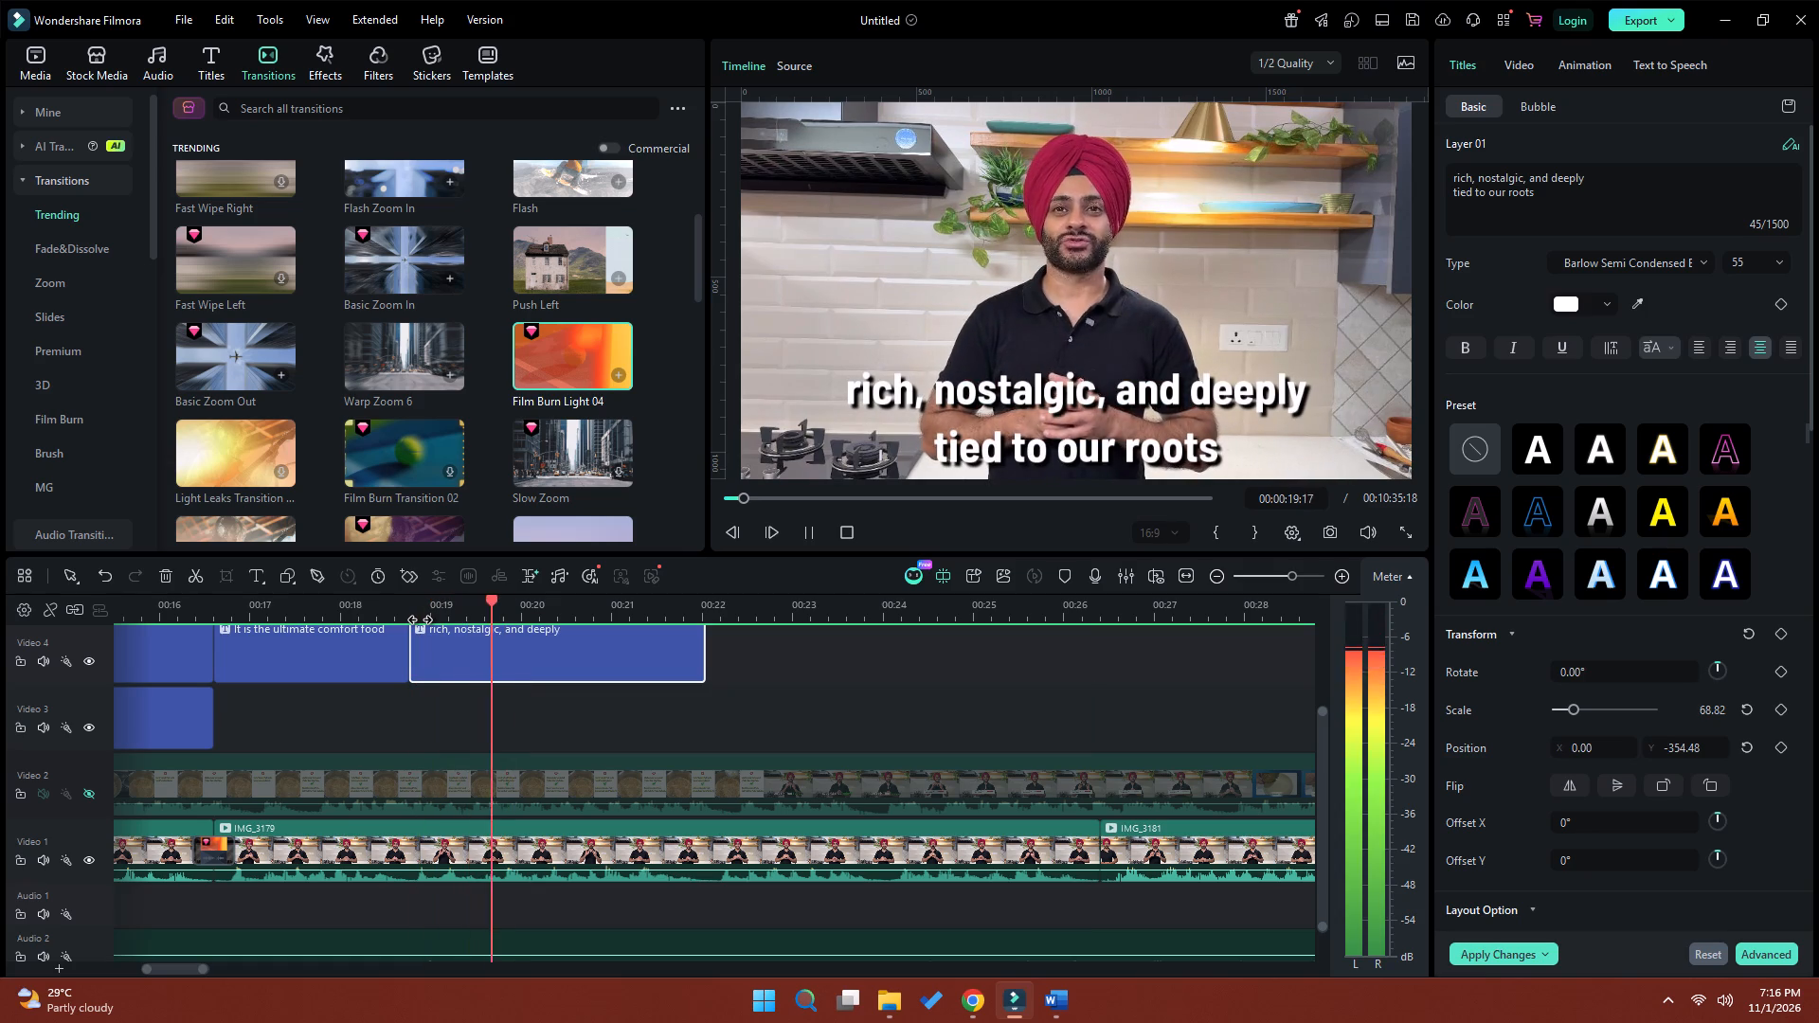
pyautogui.press('space')
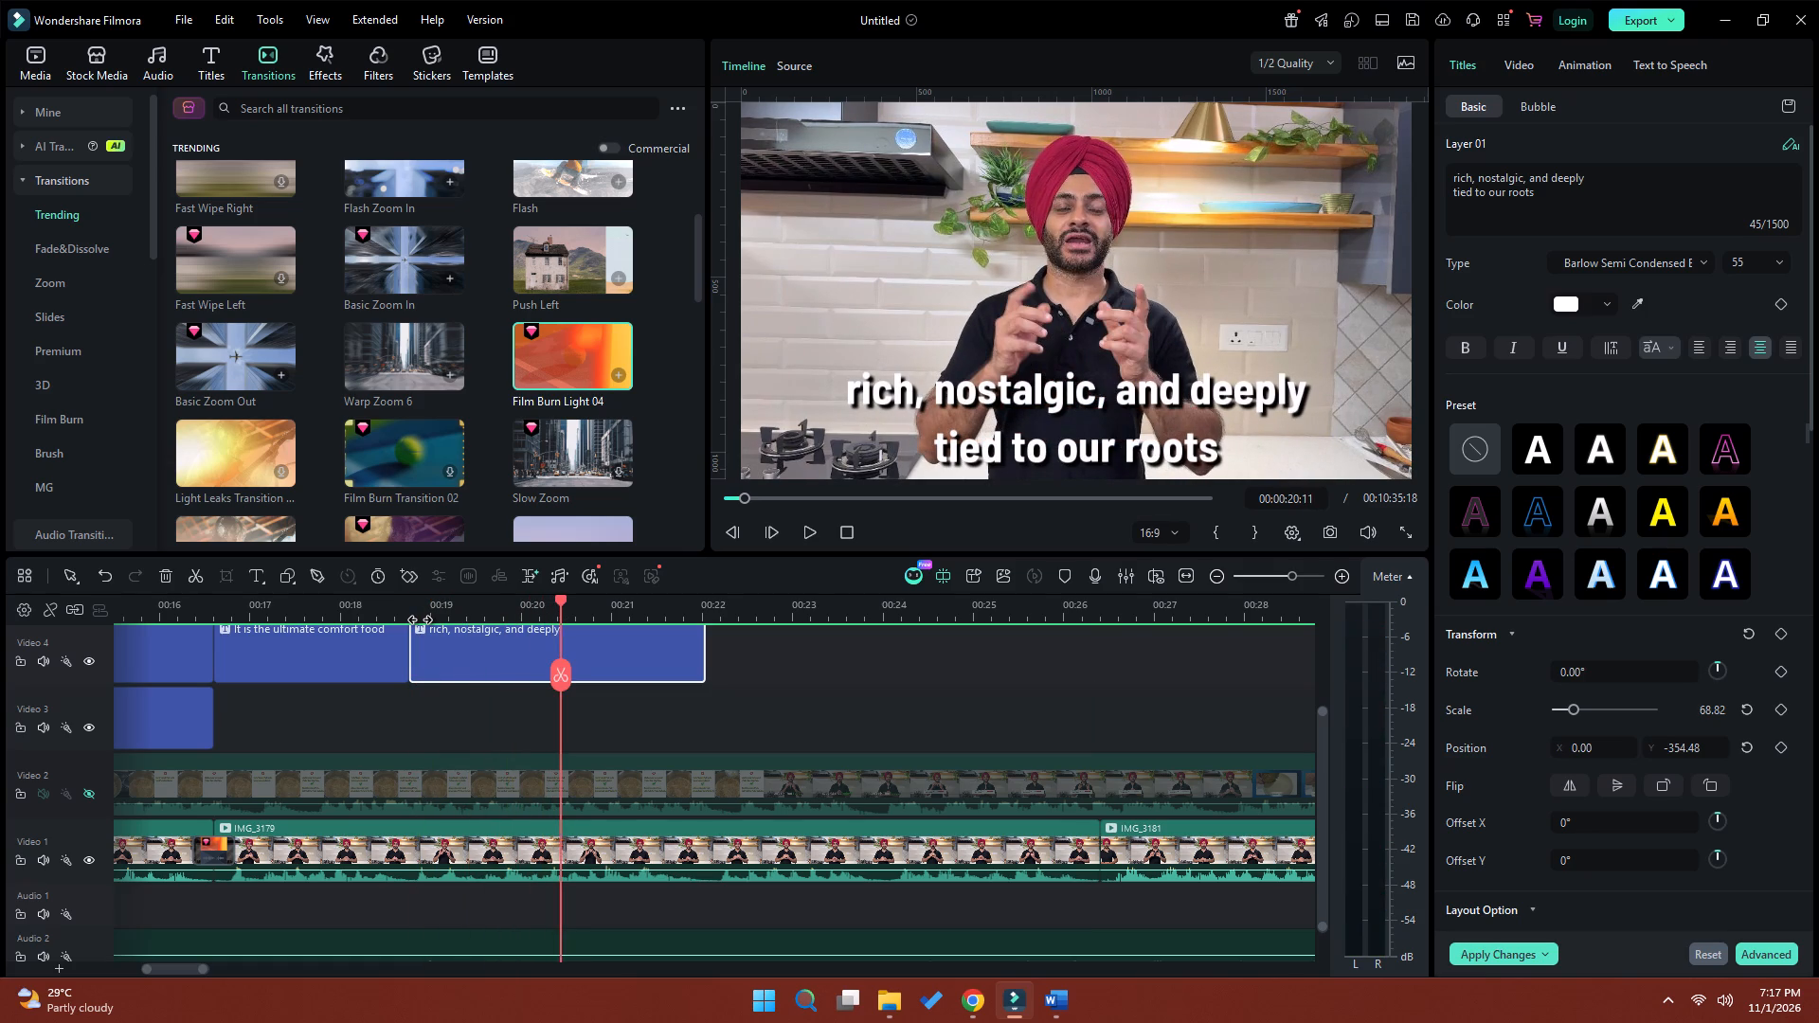
pyautogui.click(354, 609)
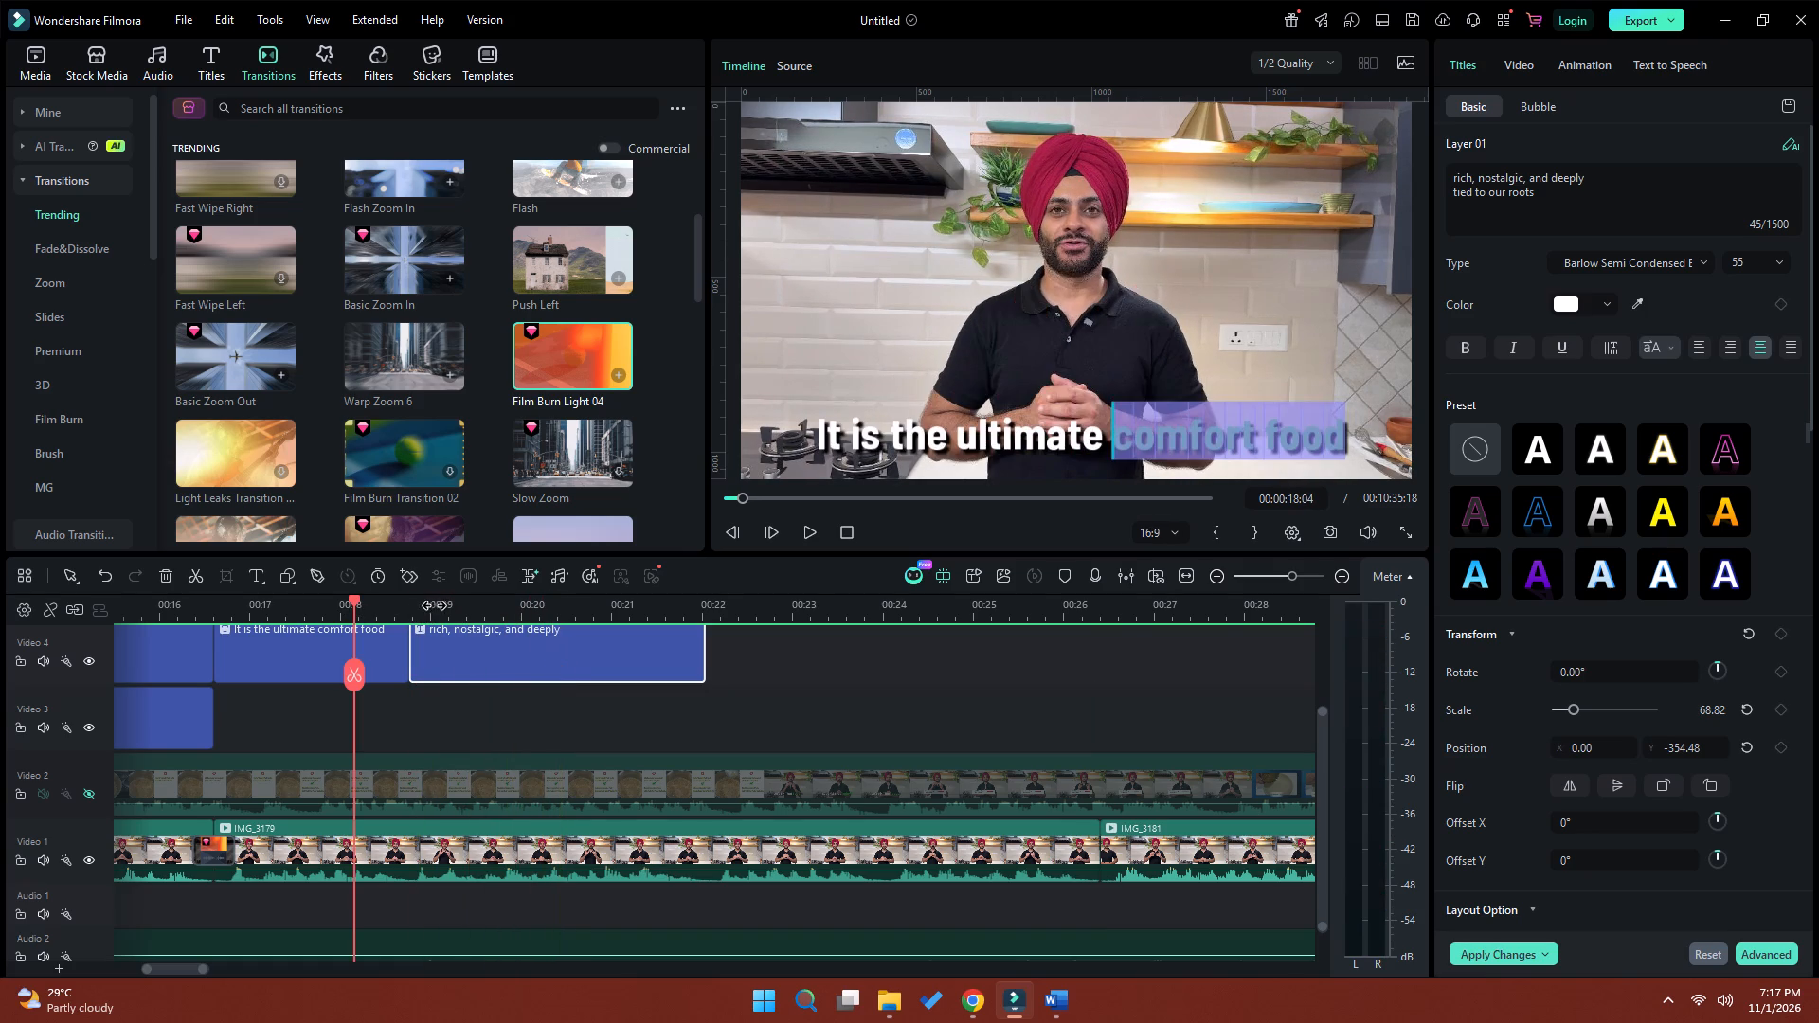
# Insert "It's " at the start of the "rich, nostalgic, and deeply" title.
pyautogui.click(444, 605)
pyautogui.click(508, 647)
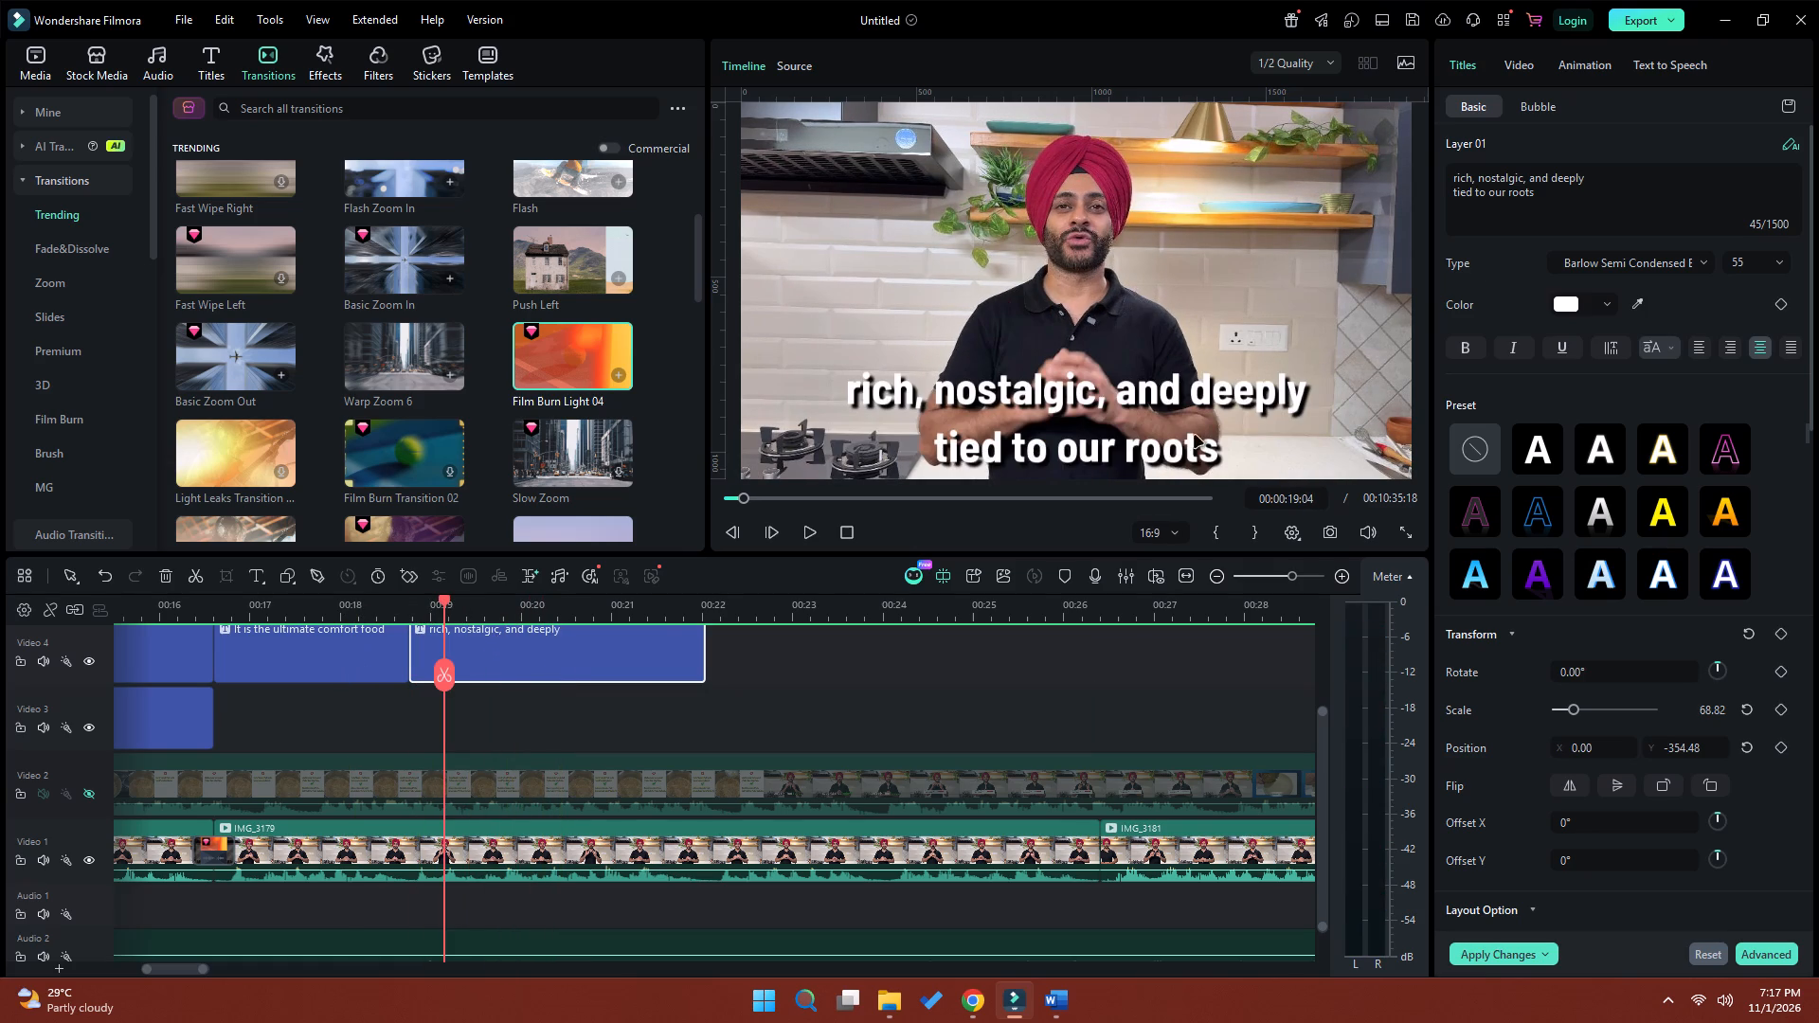
pyautogui.click(1454, 175)
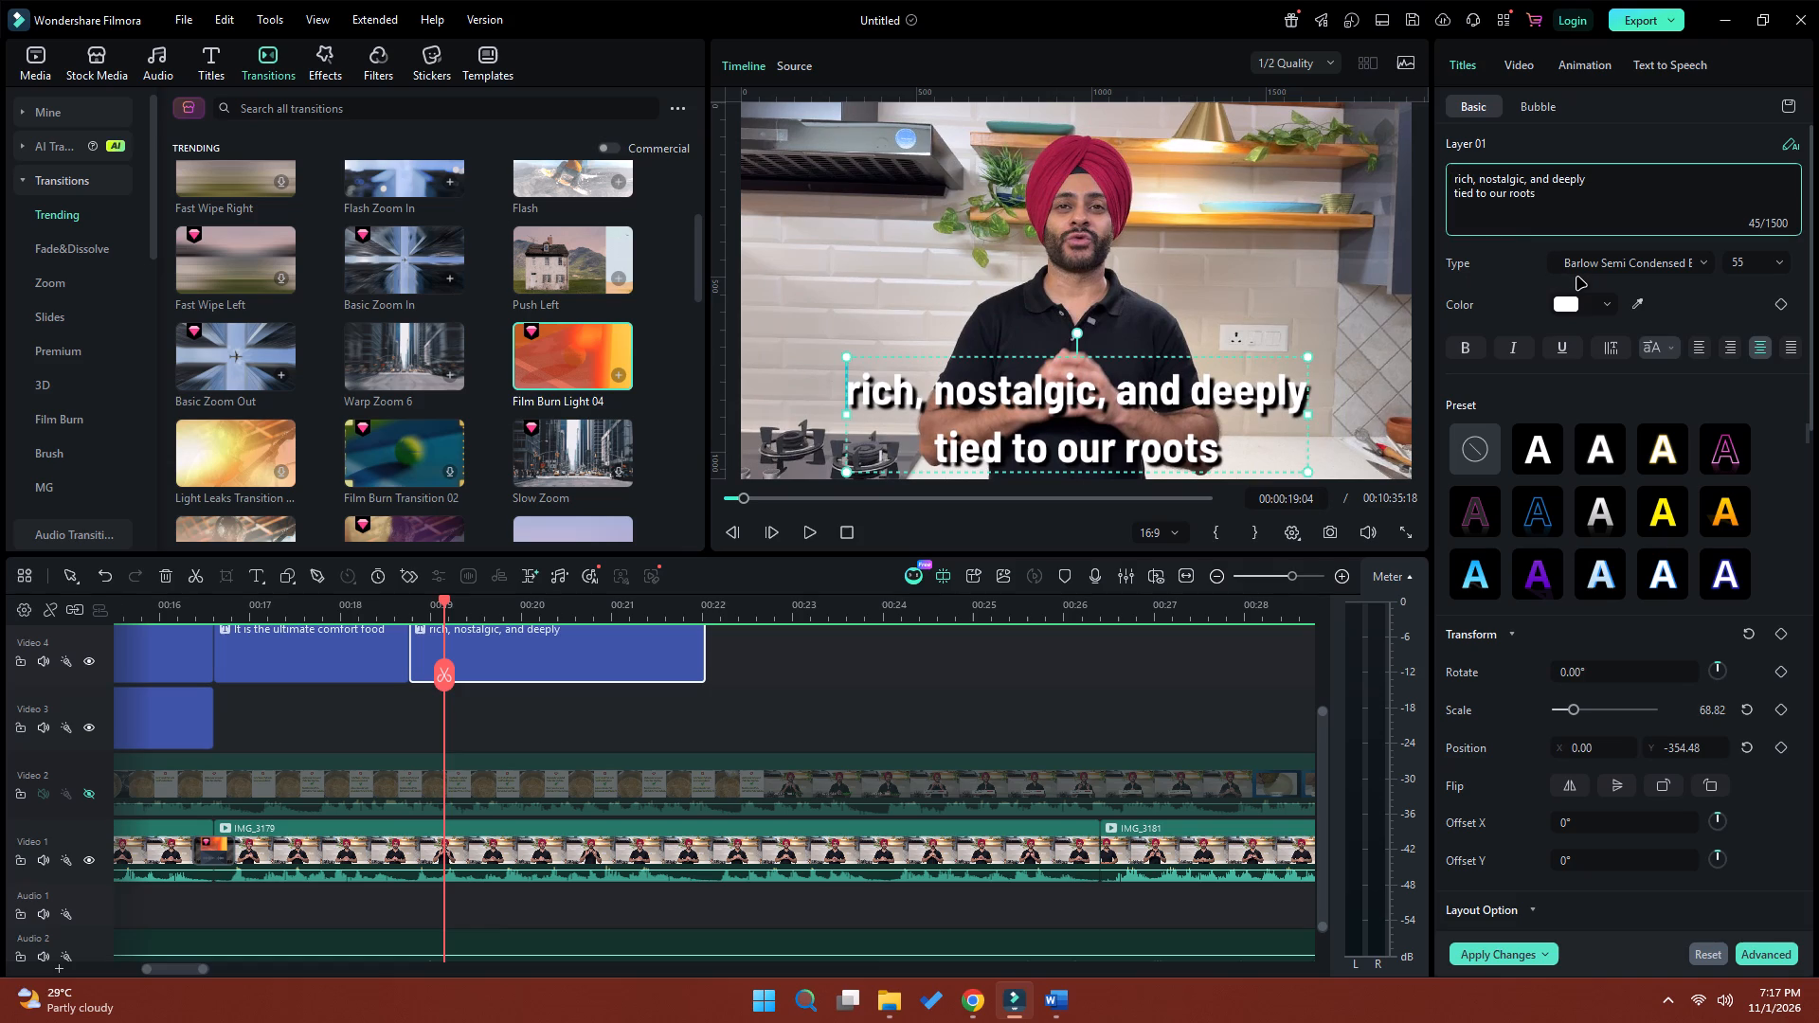
pyautogui.write('Its')
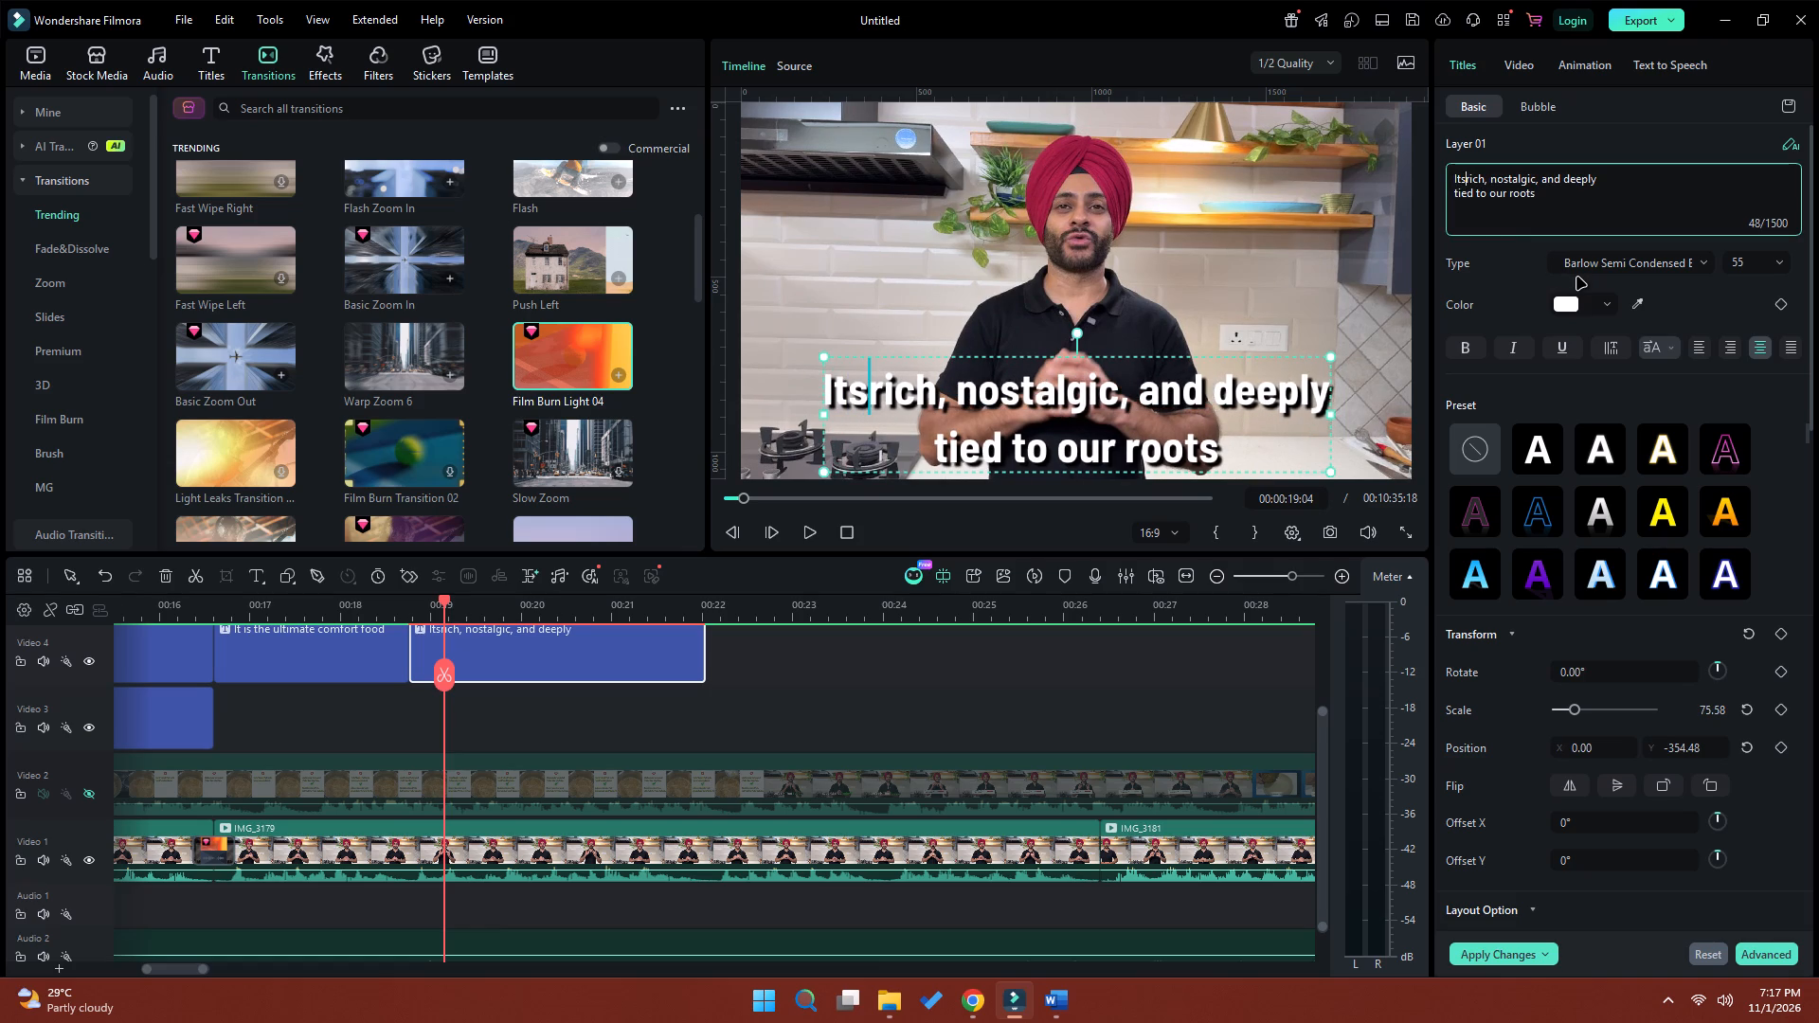
pyautogui.press('BackSpace')
pyautogui.write("'s")
pyautogui.press('space')
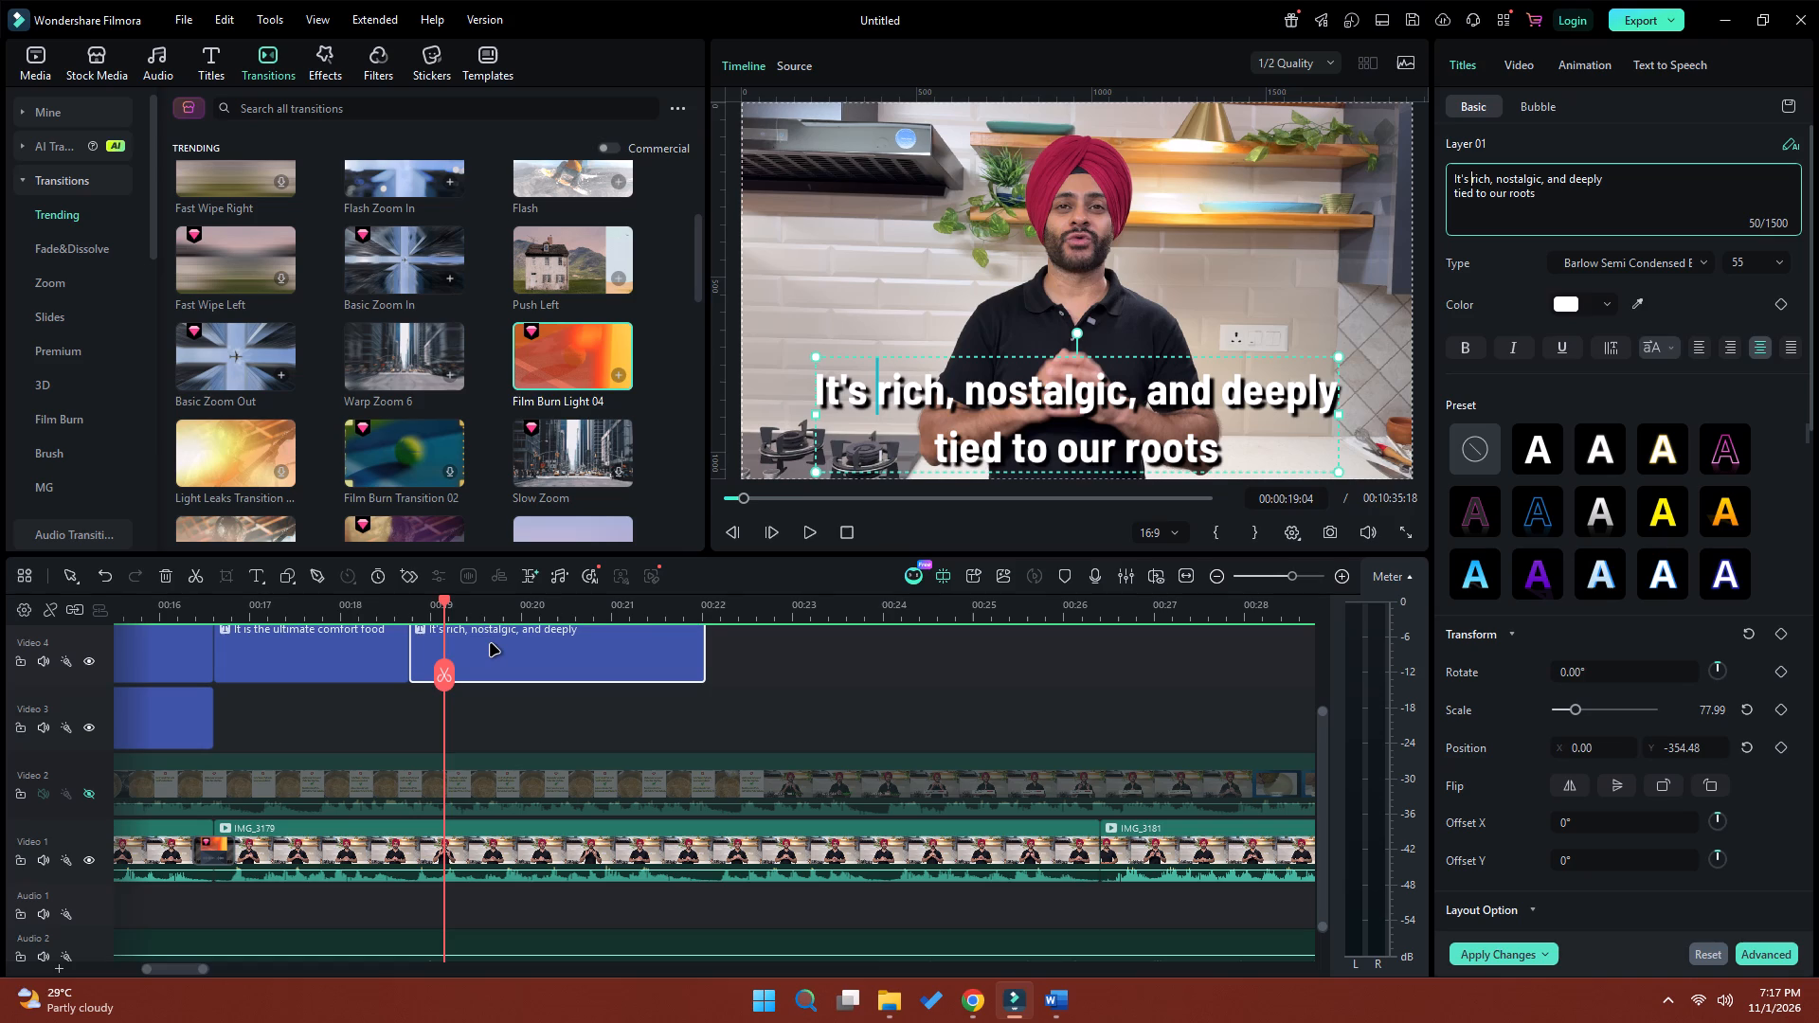
# Cut the second line "tied to our roots" from the "It's rich, nostalgic, and deeply" title, keeping the line break.
pyautogui.moveTo(1564, 193); pyautogui.dragTo(1529, 196)
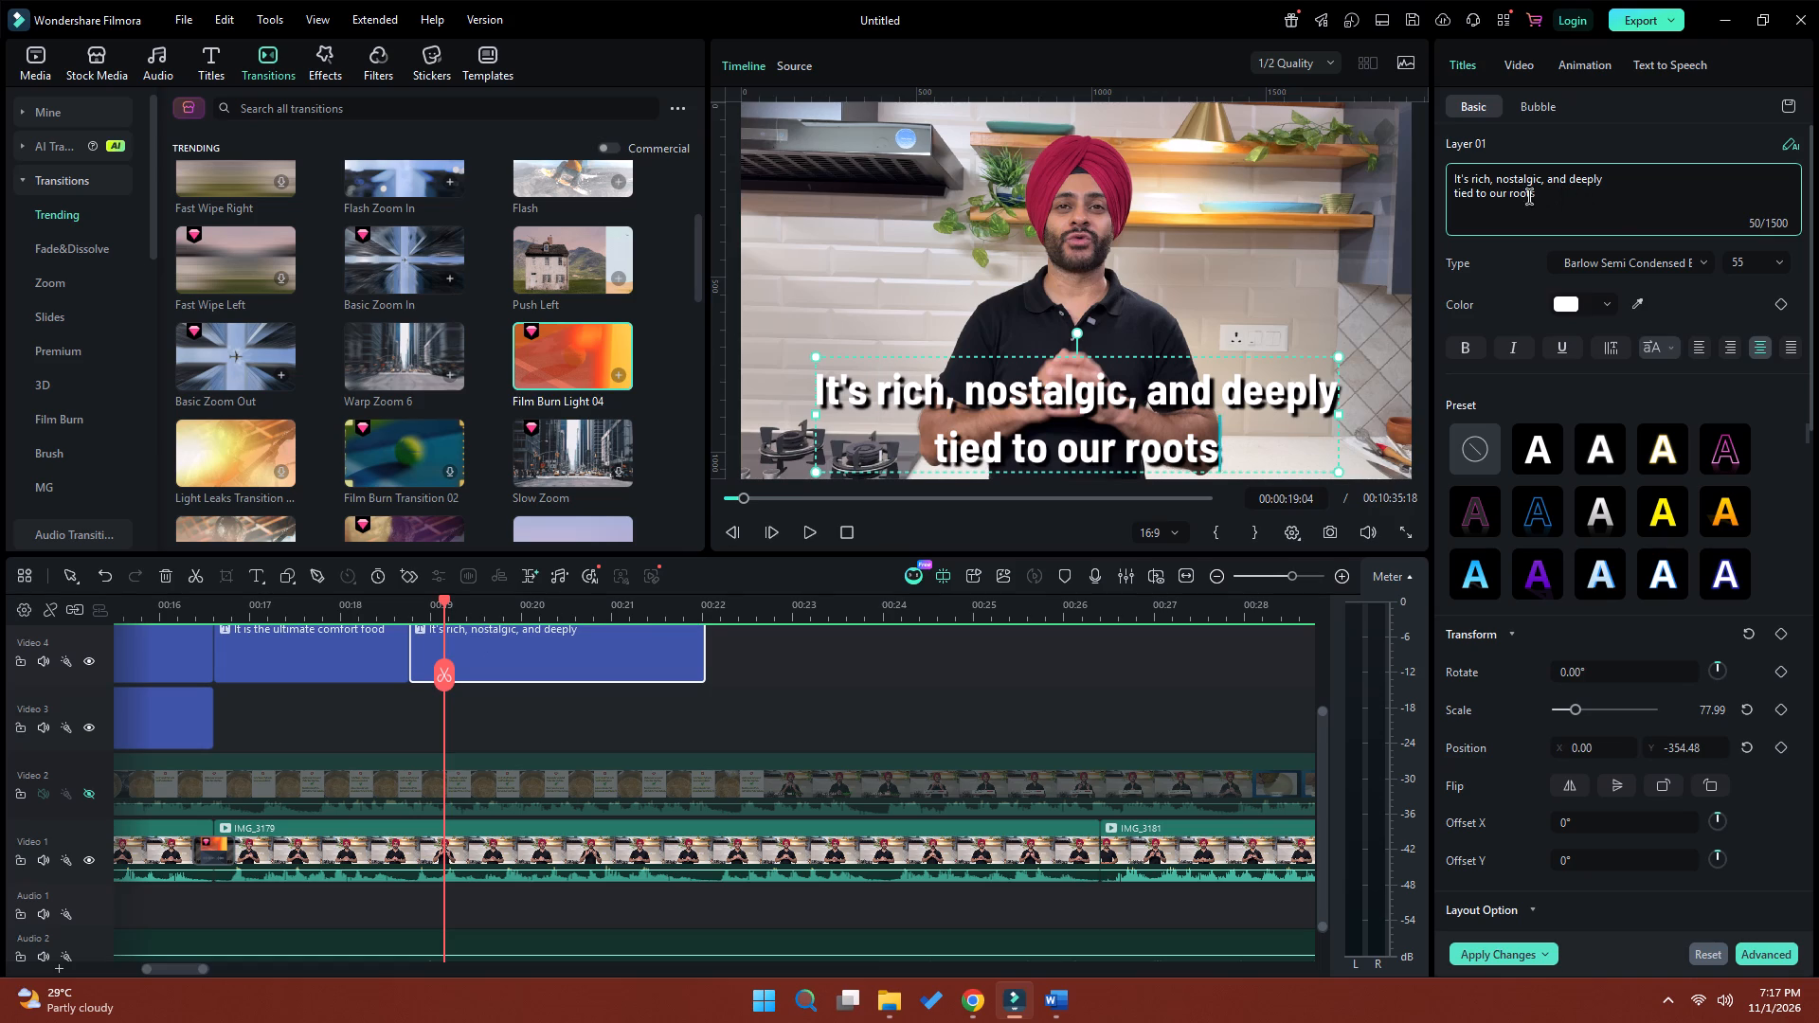
pyautogui.moveTo(1529, 196); pyautogui.dragTo(1416, 196)
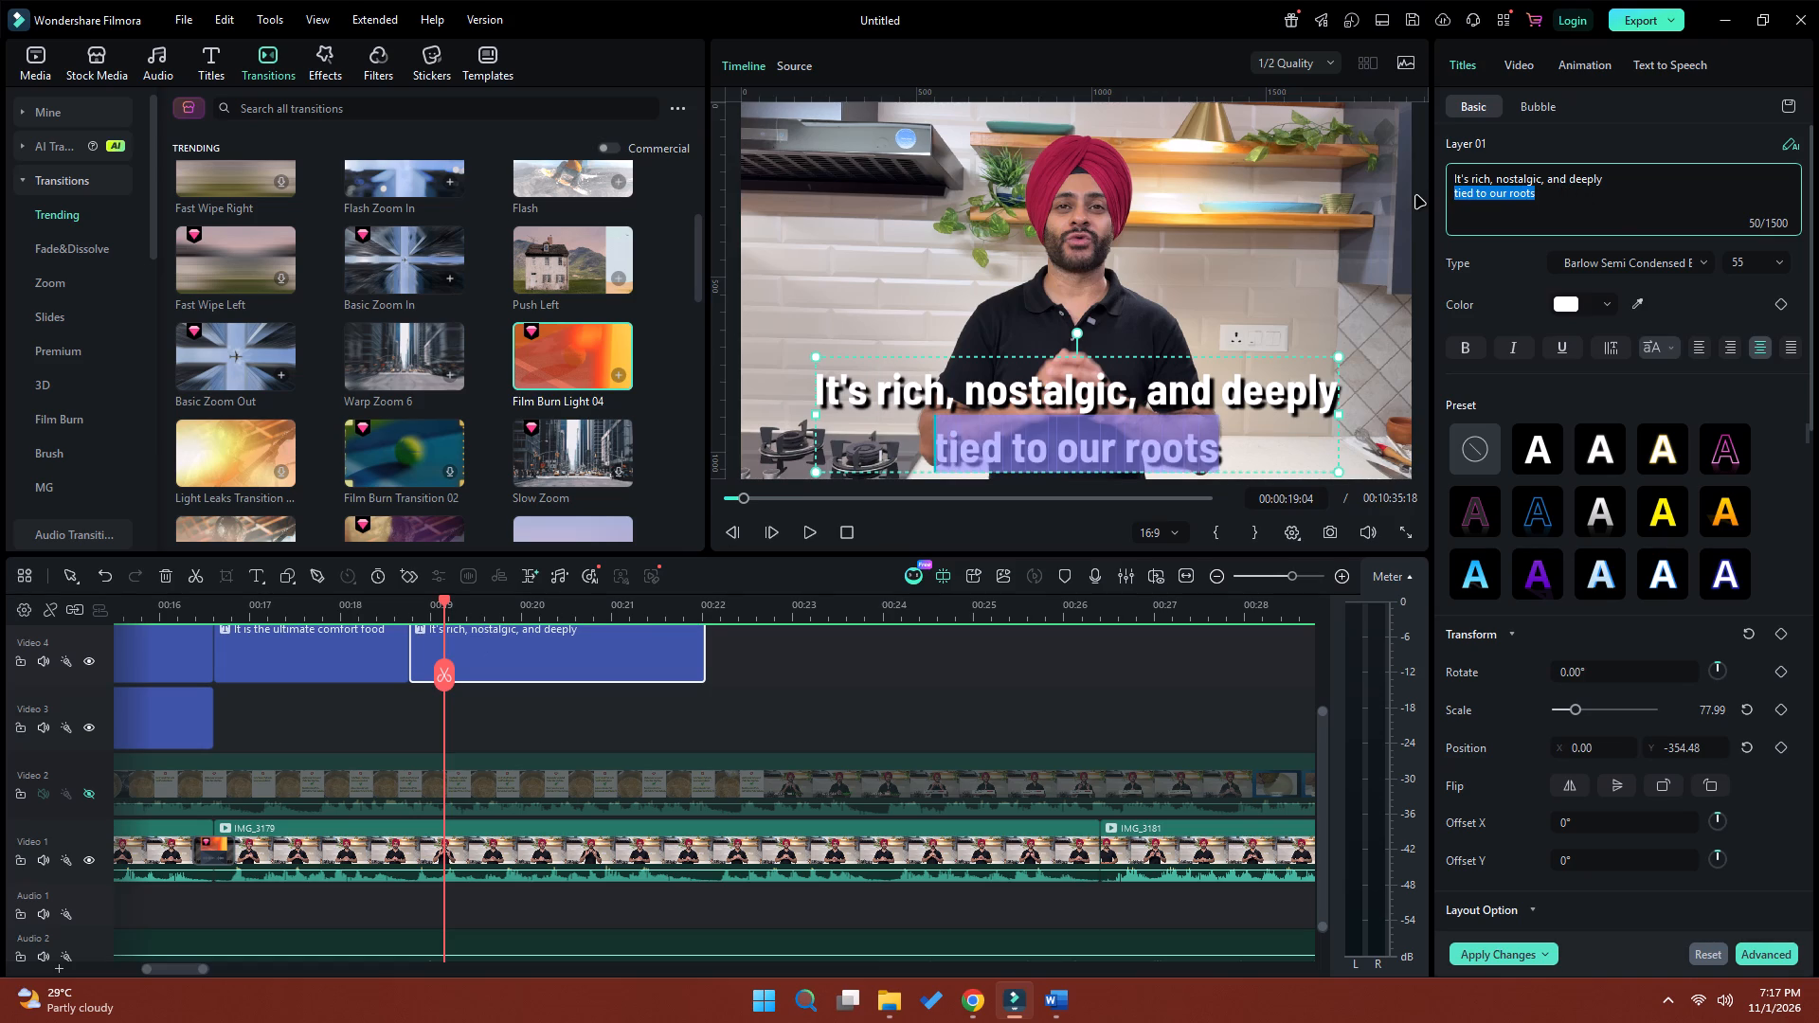
pyautogui.hotkey('ctrl', 'x')
pyautogui.press('BackSpace')
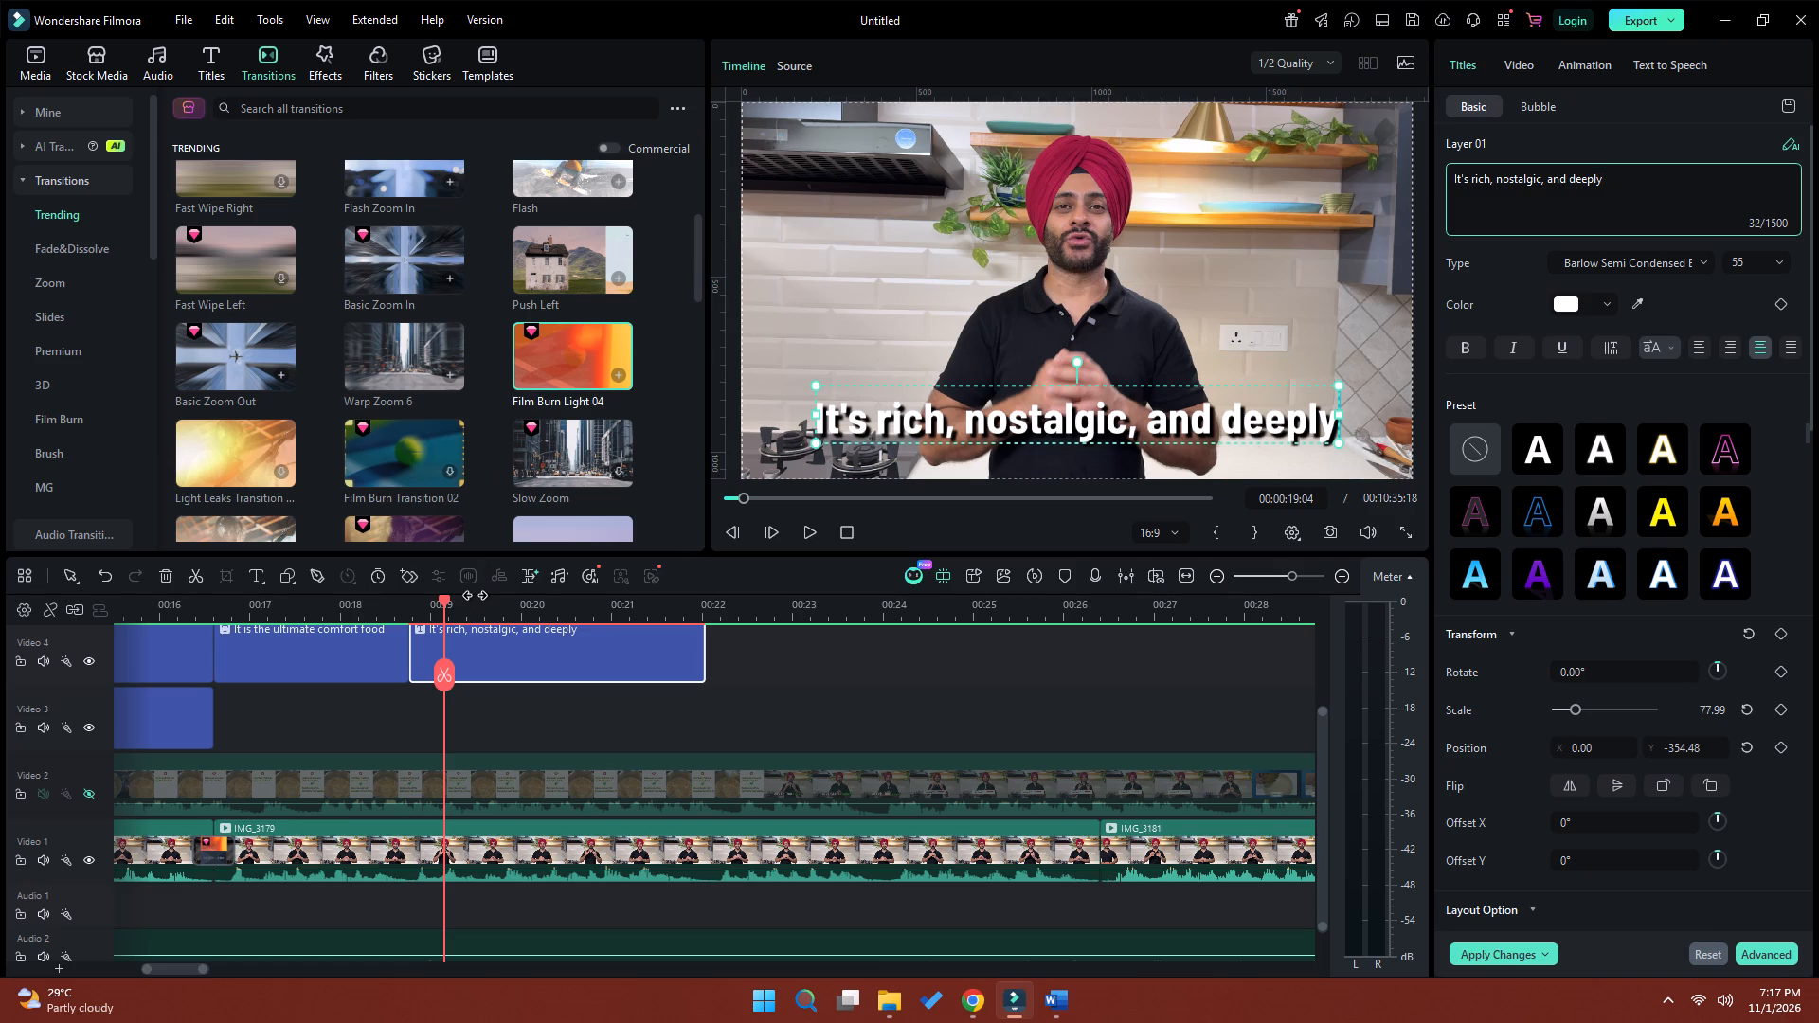
pyautogui.hotkey('ctrl', 'z')
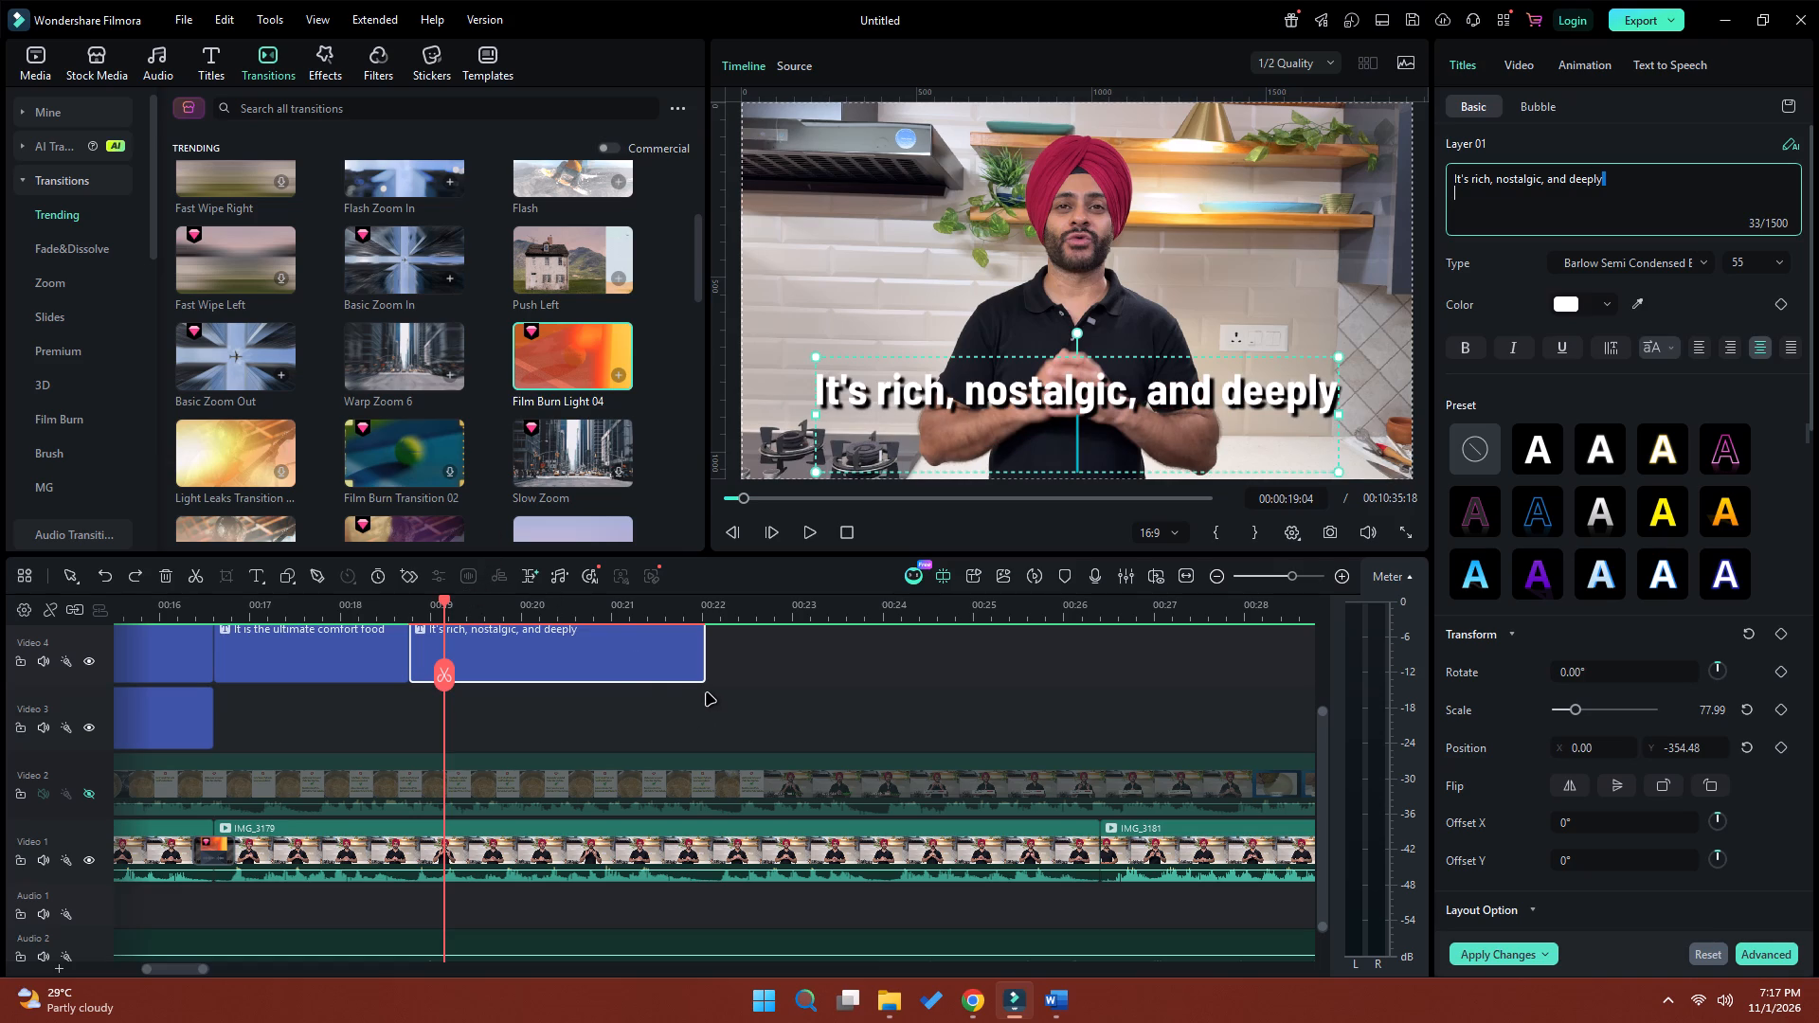
# Duplicate the "It is the ultimate comfort food" title onto Video 3 beneath the "It's rich, nostalgic" title and extend it to the same length.
pyautogui.click(261, 644)
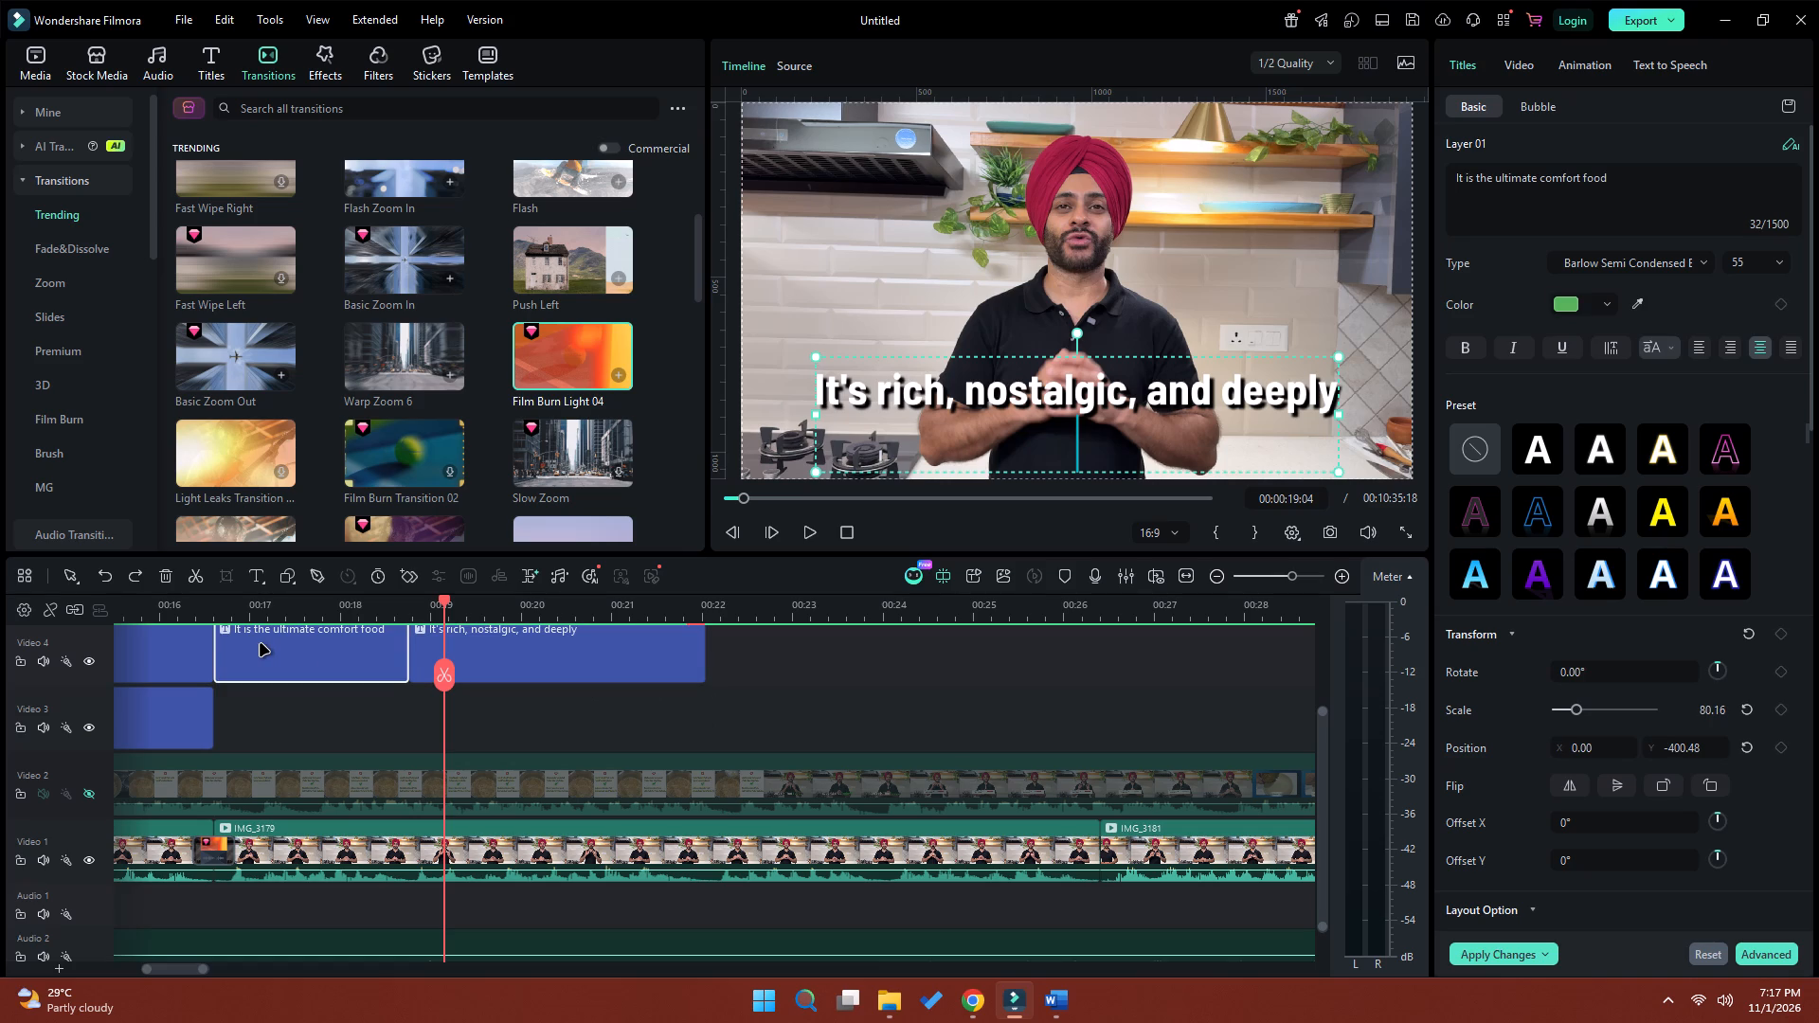
pyautogui.hotkey('ctrl', 'c')
pyautogui.click(752, 613)
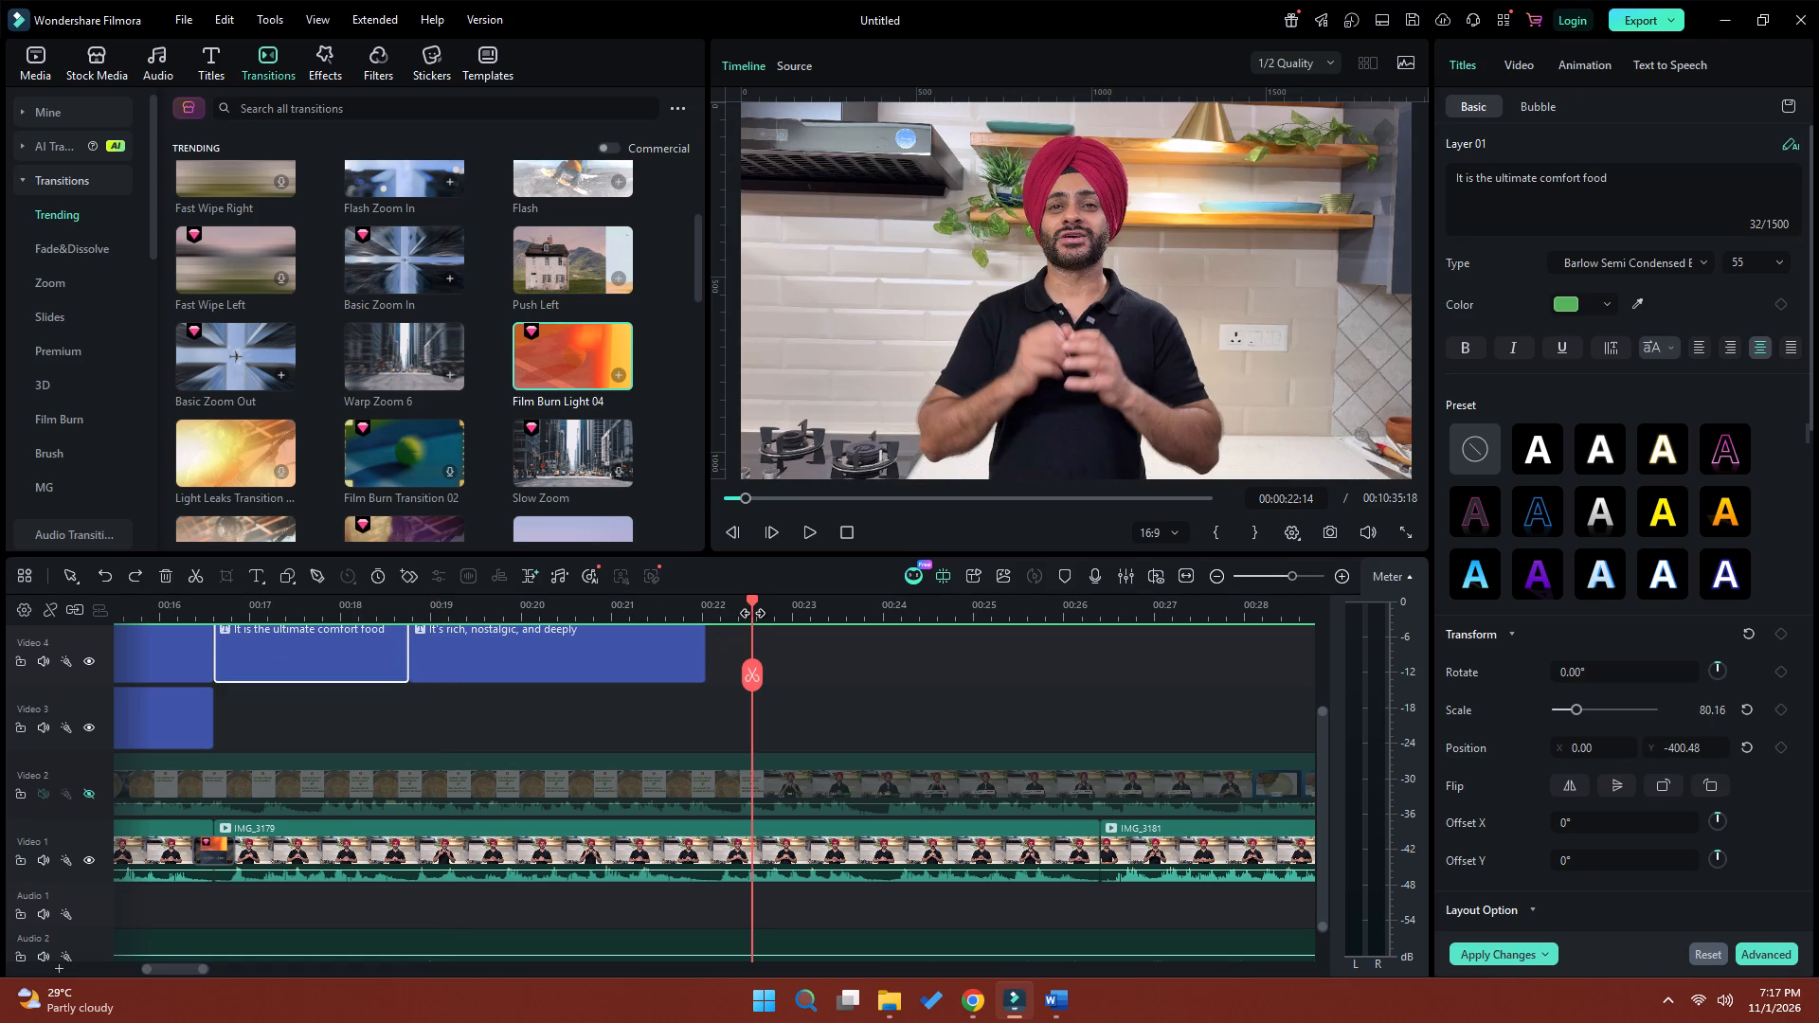
pyautogui.hotkey('ctrl', 'v')
pyautogui.moveTo(800, 657); pyautogui.dragTo(707, 707)
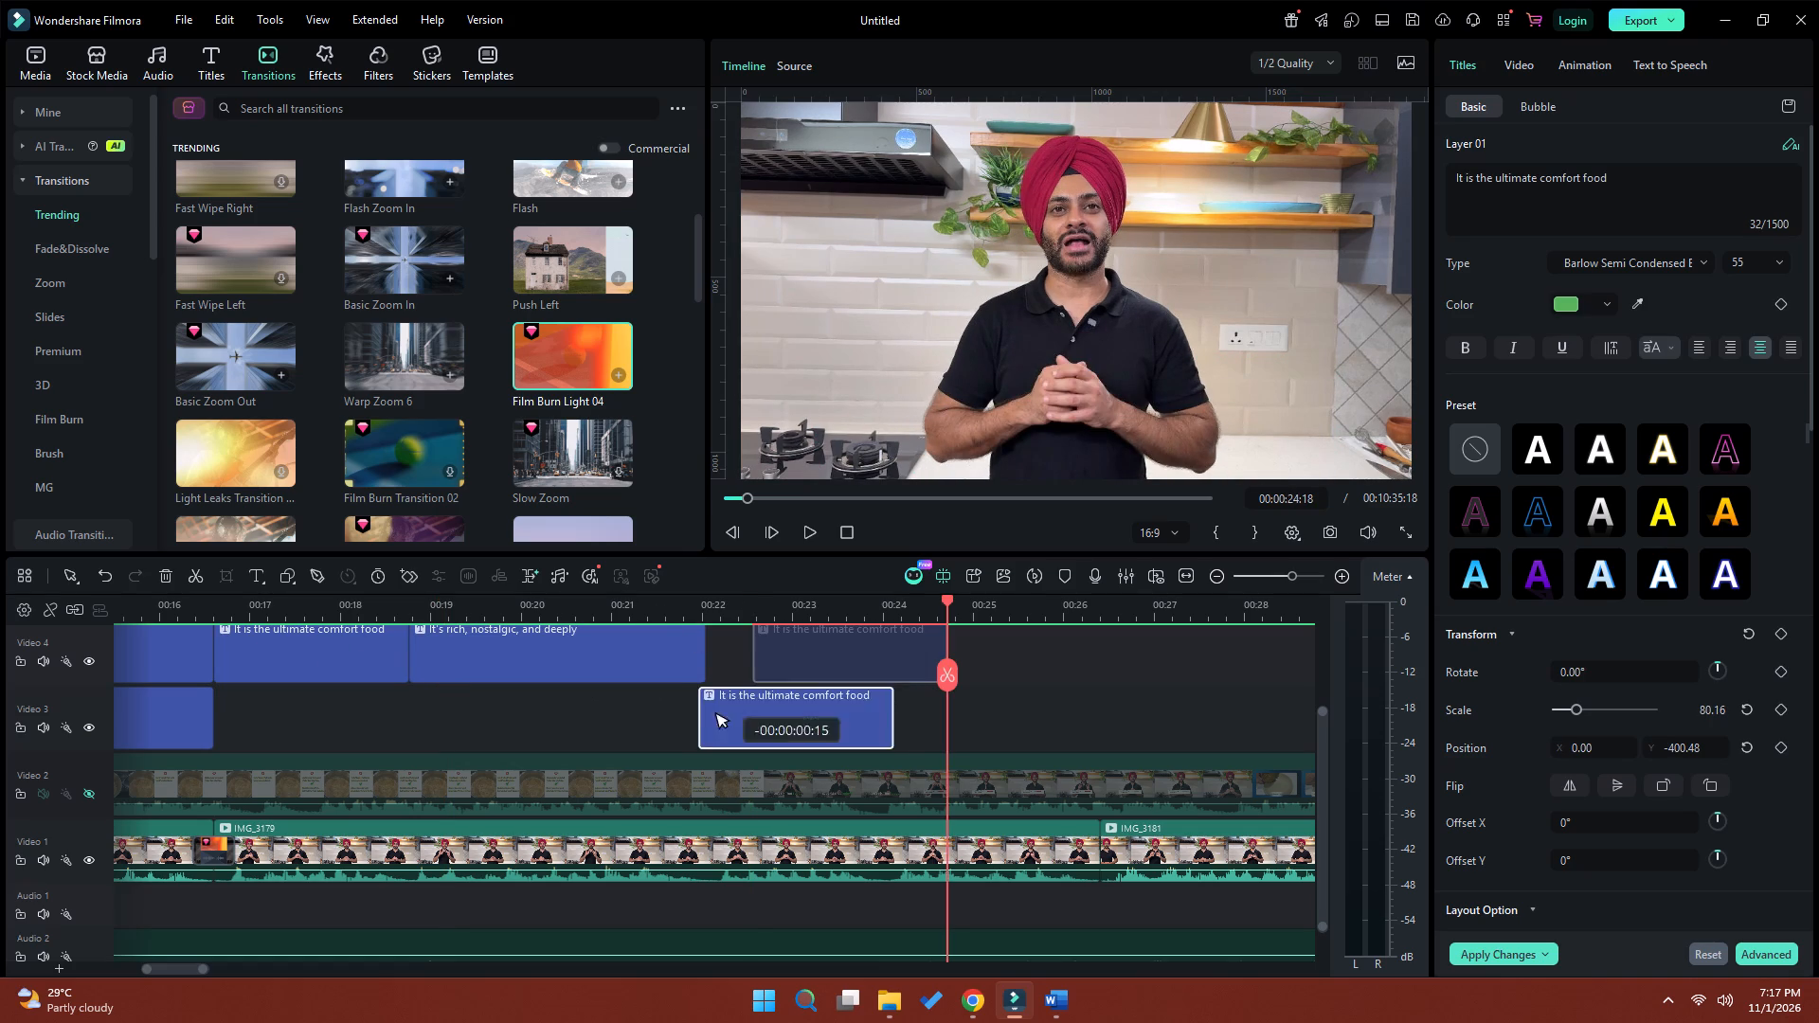
pyautogui.moveTo(707, 707); pyautogui.dragTo(455, 722)
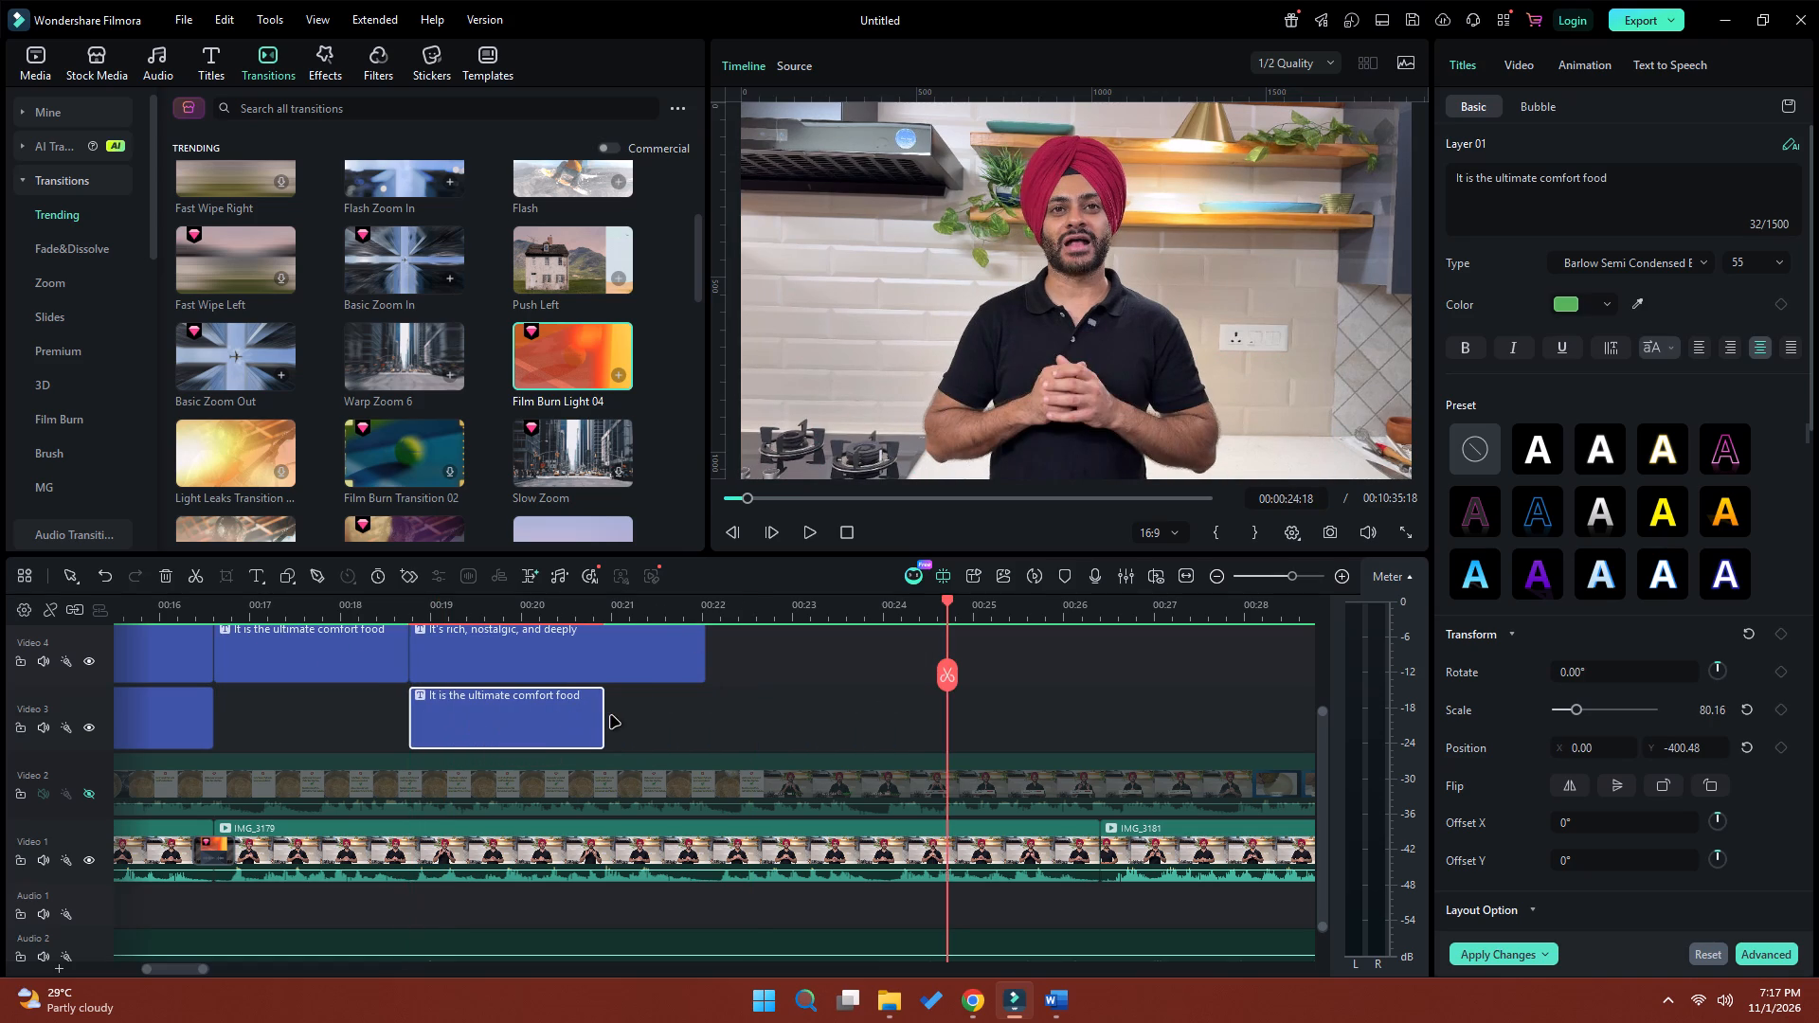
pyautogui.moveTo(601, 717); pyautogui.dragTo(697, 721)
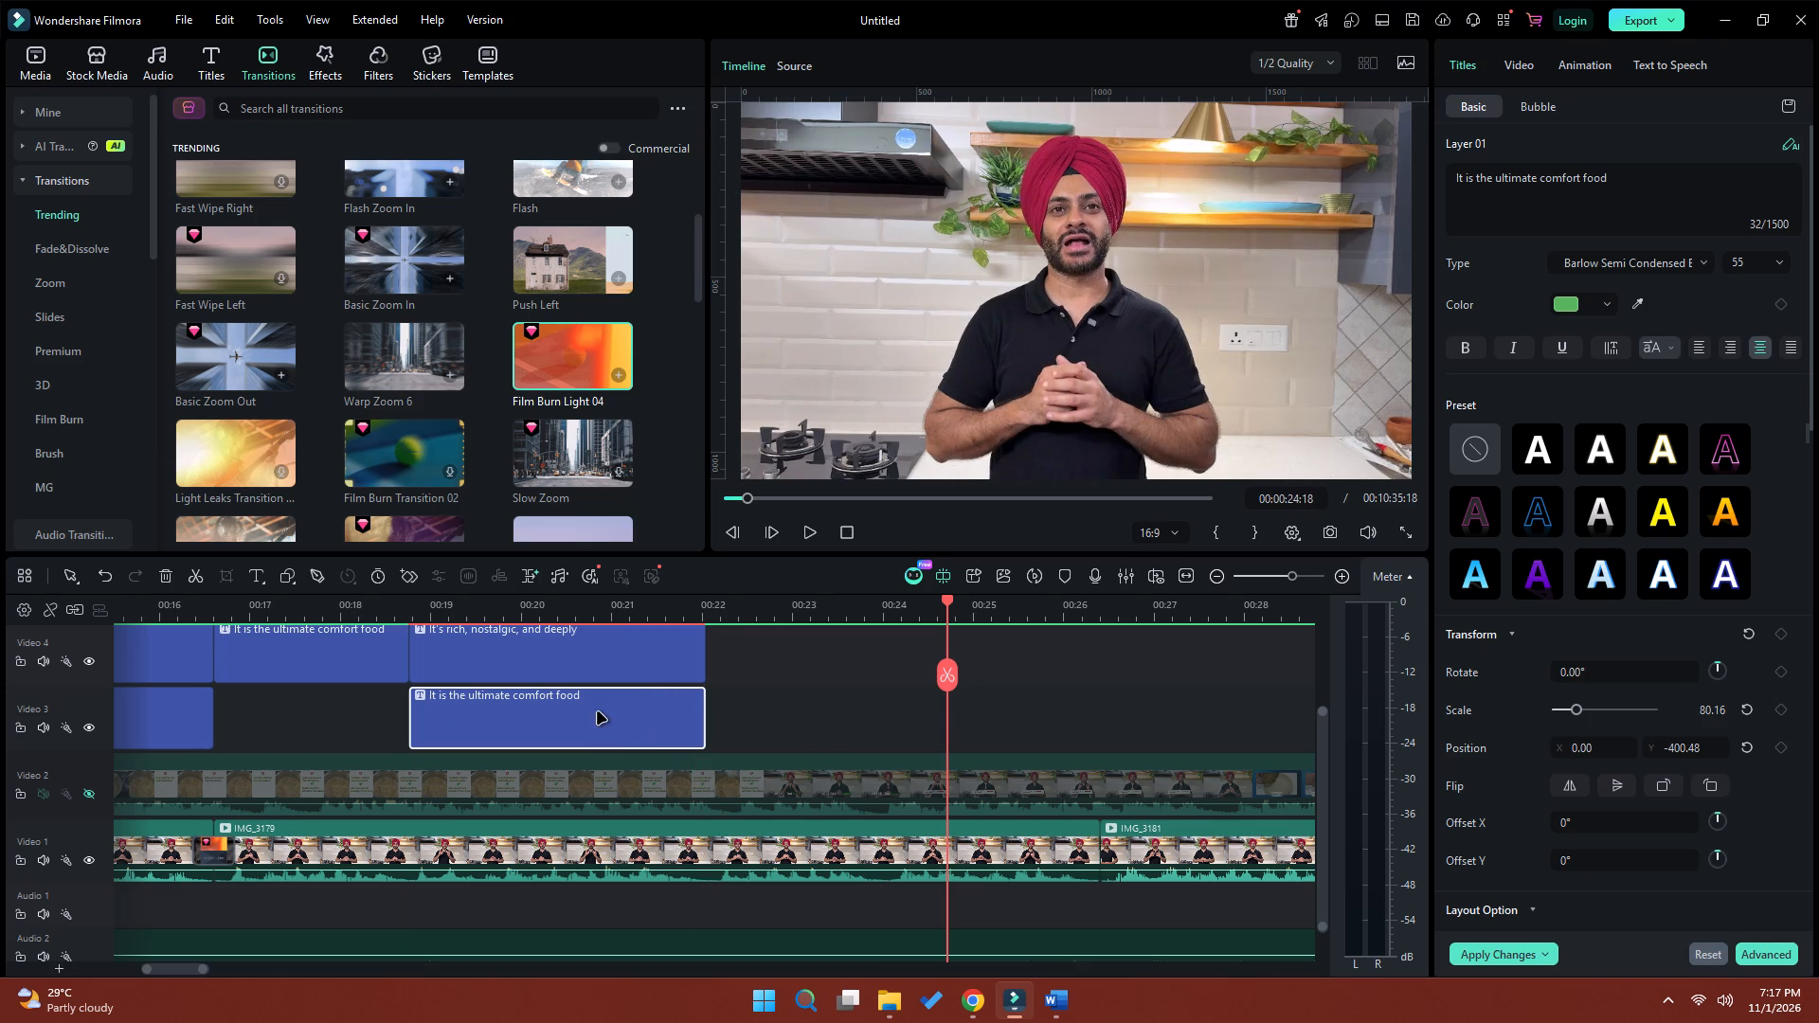
# Replace the text of the duplicated title on Video 3 with "tied to our roots" and check both lines in the preview.
pyautogui.click(593, 712)
pyautogui.moveTo(1618, 180); pyautogui.dragTo(1424, 179)
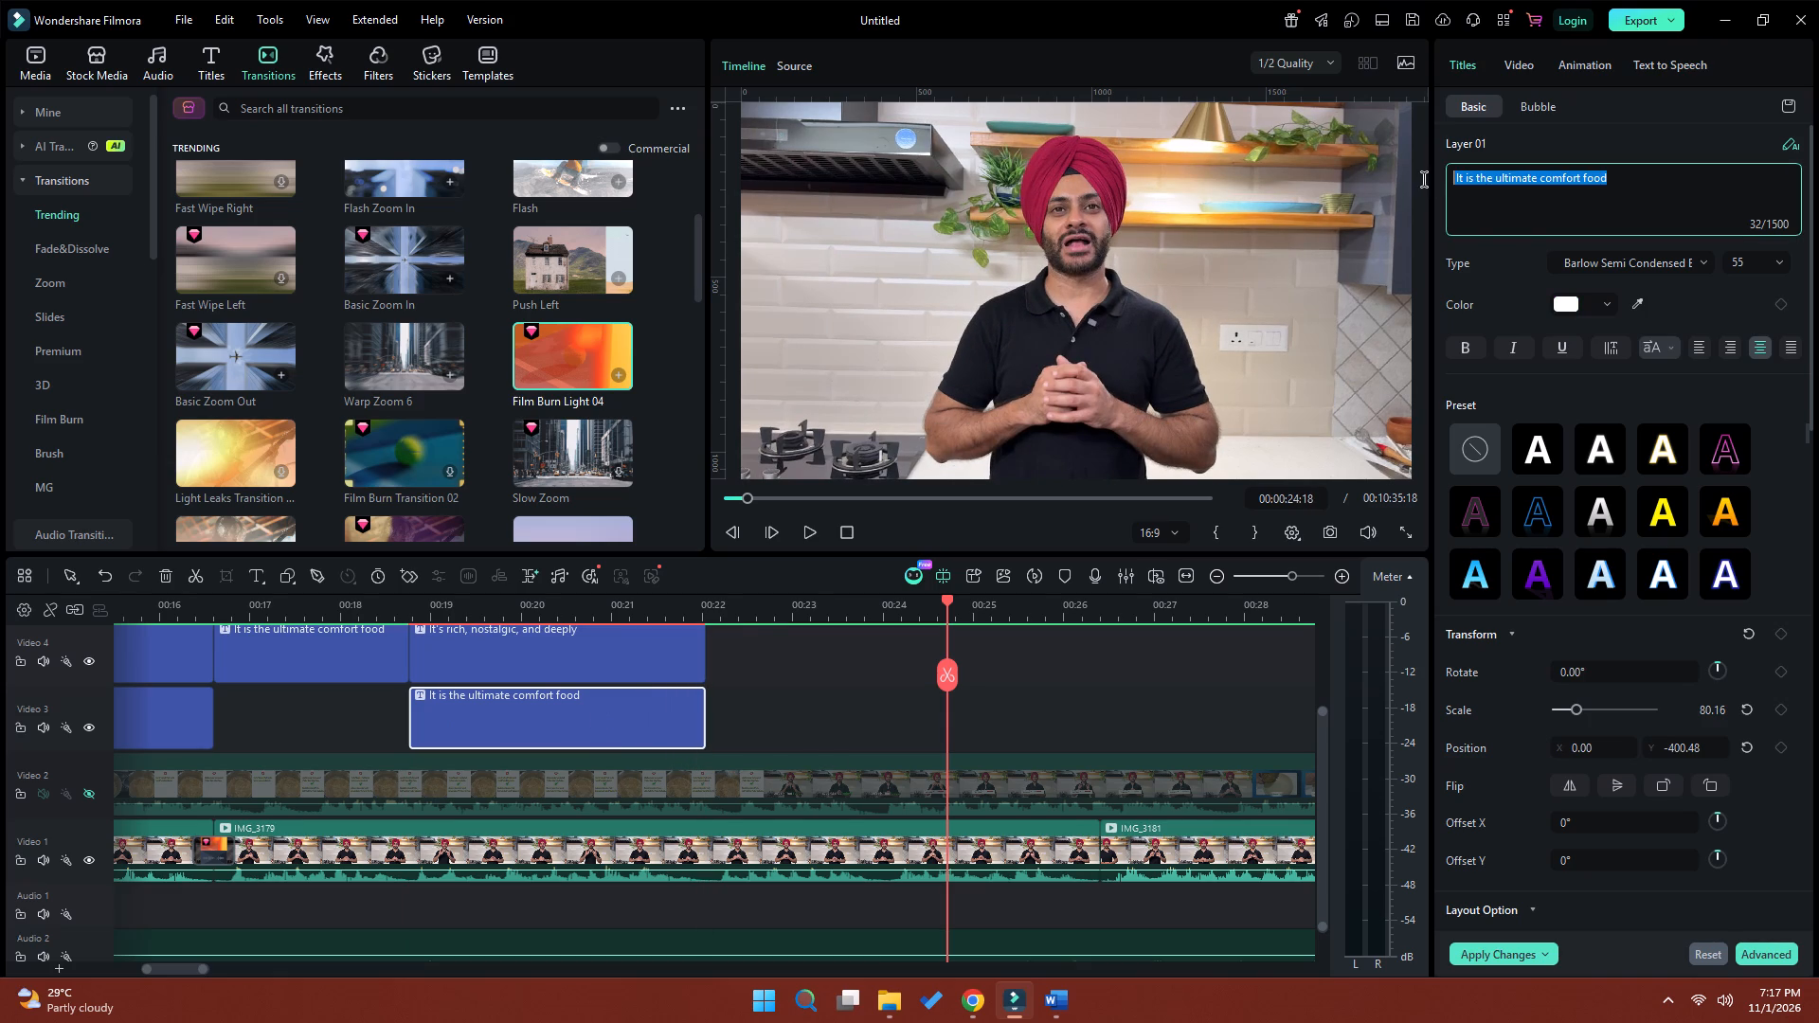
pyautogui.moveTo(1424, 179); pyautogui.dragTo(1418, 179)
pyautogui.hotkey('ctrl', 'v')
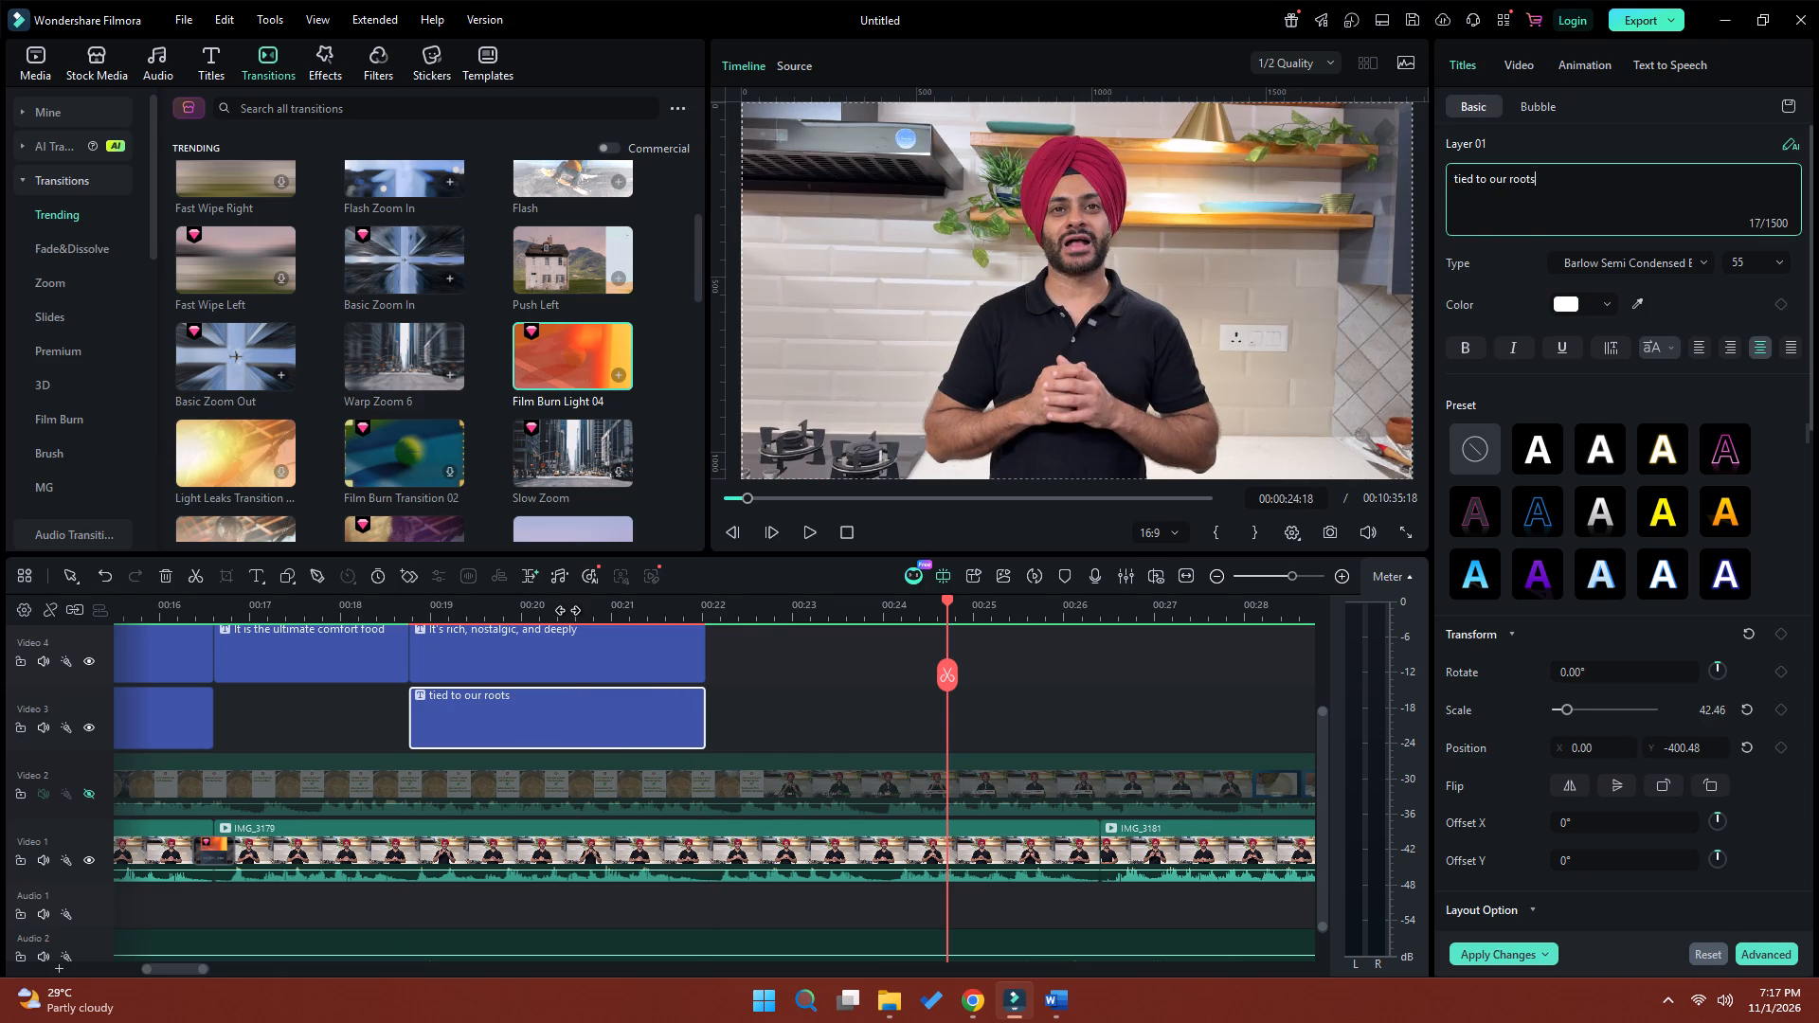
pyautogui.click(567, 612)
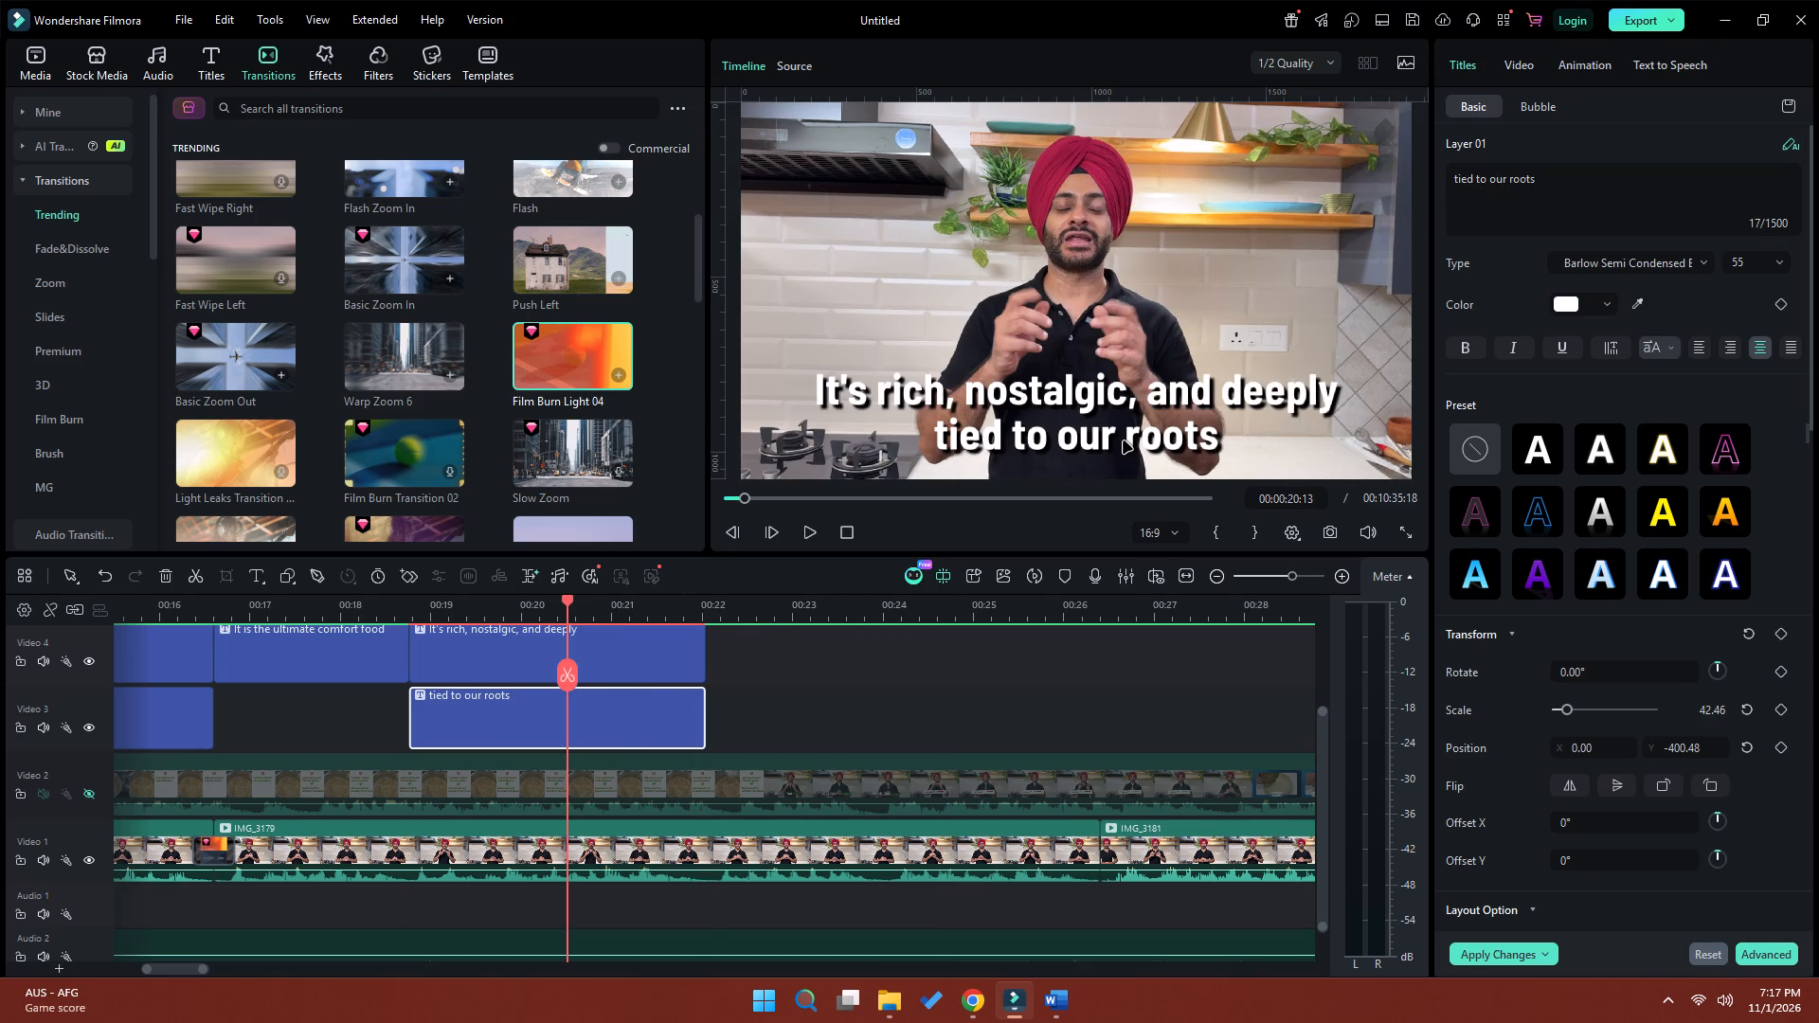
pyautogui.click(1124, 440)
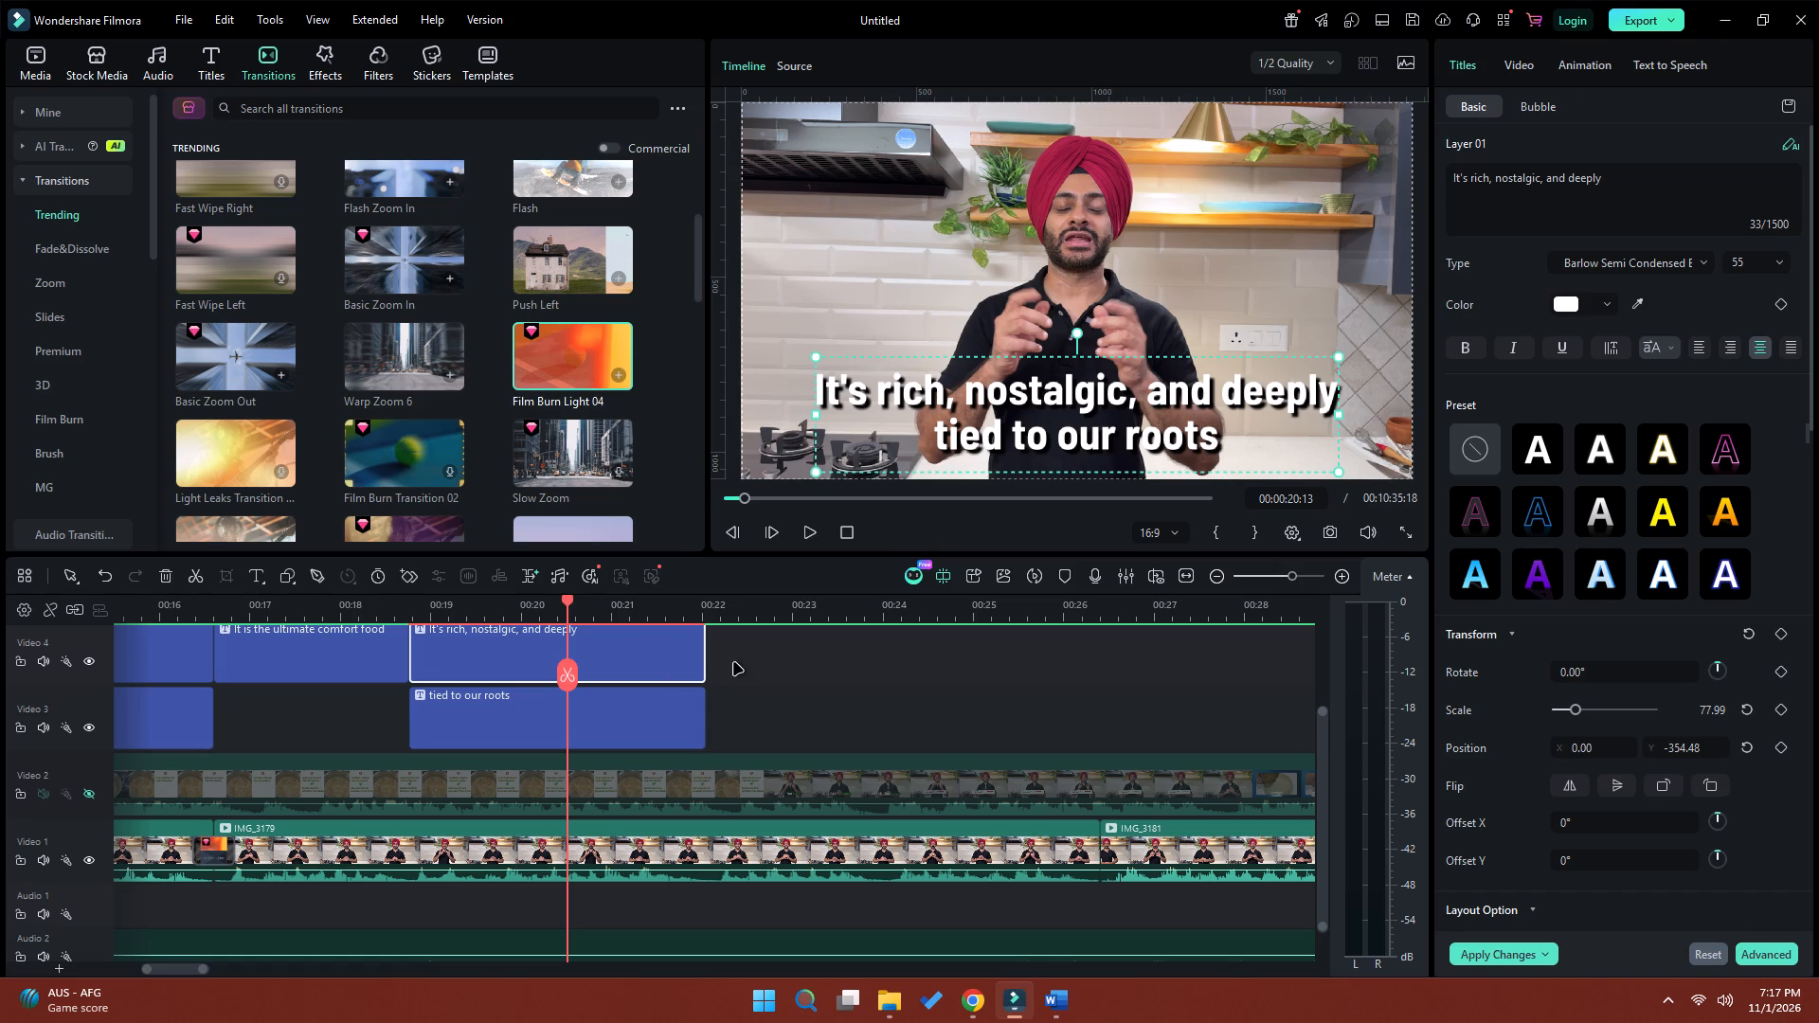
# Move the "It's rich, nostalgic, and deeply" and "tied to our roots" titles together to start at about 23 s.
pyautogui.moveTo(721, 664); pyautogui.dragTo(644, 726)
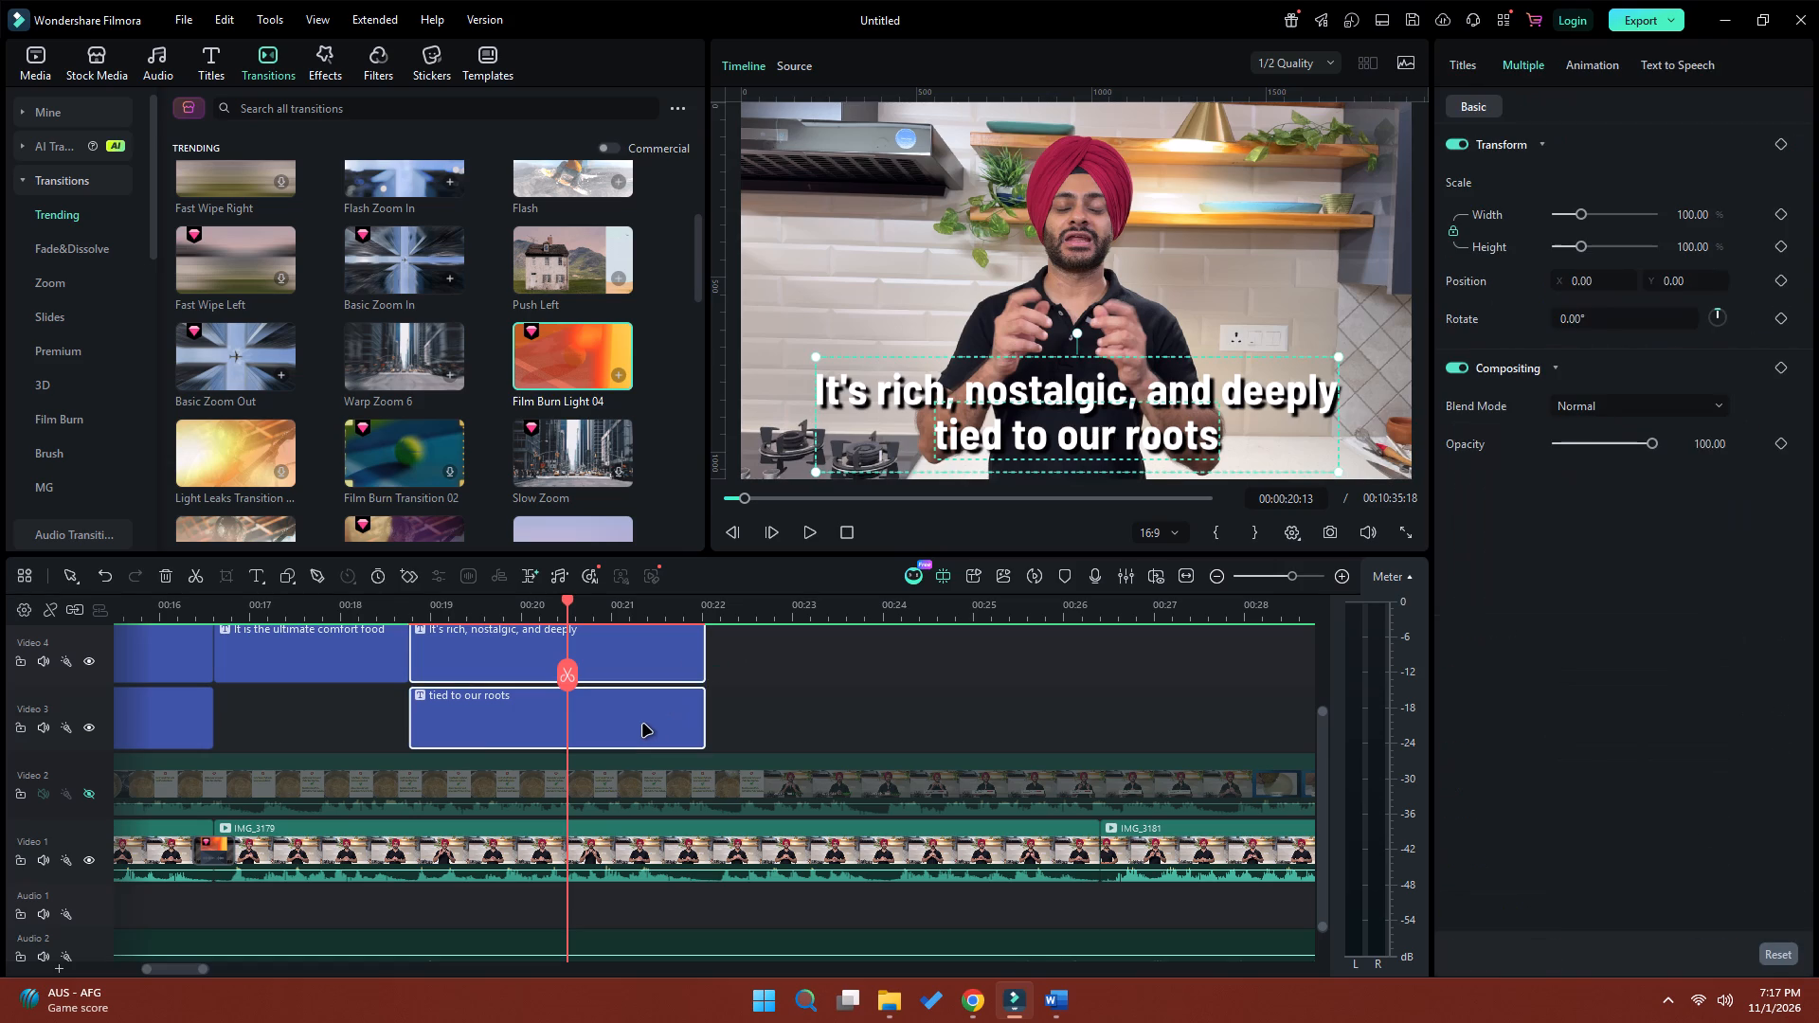
pyautogui.moveTo(643, 725); pyautogui.dragTo(1037, 711)
# Copy the "a classic Kheer" and "nothing will ever truly replace" title pair to directly after the "It is the ultimate comfort food" title.
pyautogui.click(153, 736)
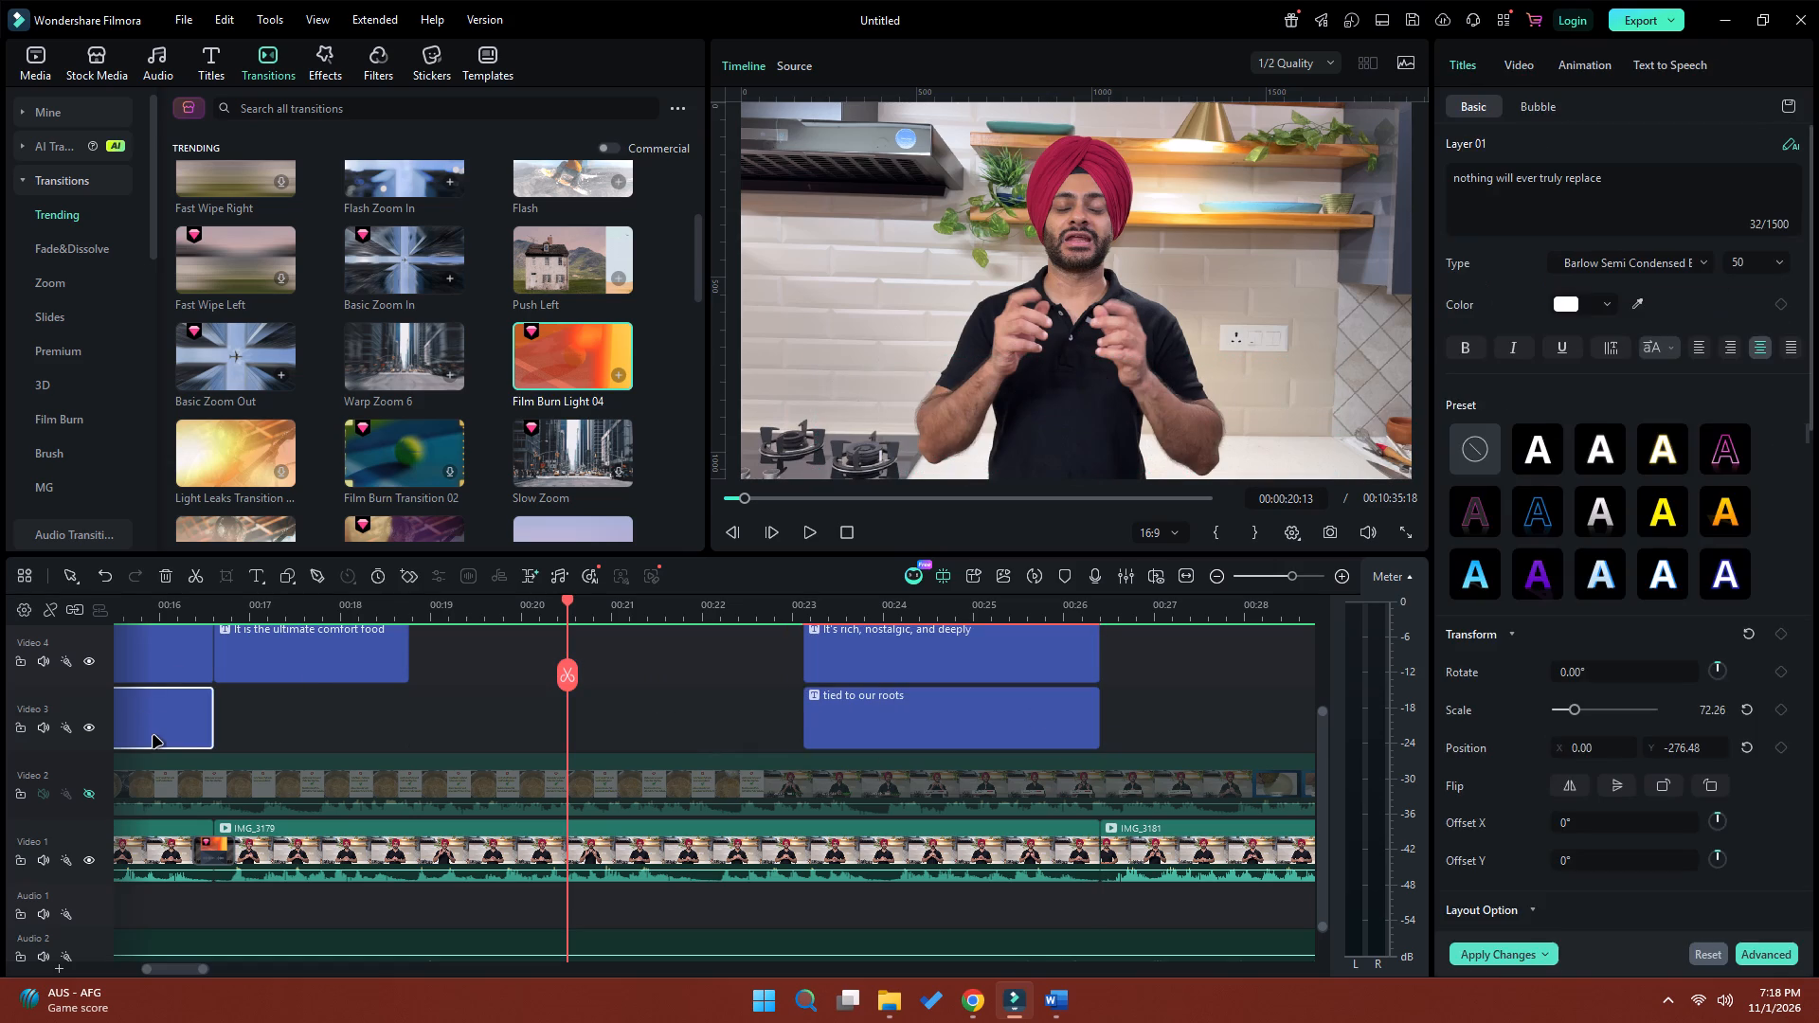
pyautogui.keyDown('ctrl'); pyautogui.click(165, 649); pyautogui.keyUp('ctrl')
pyautogui.hotkey('ctrl', 'c')
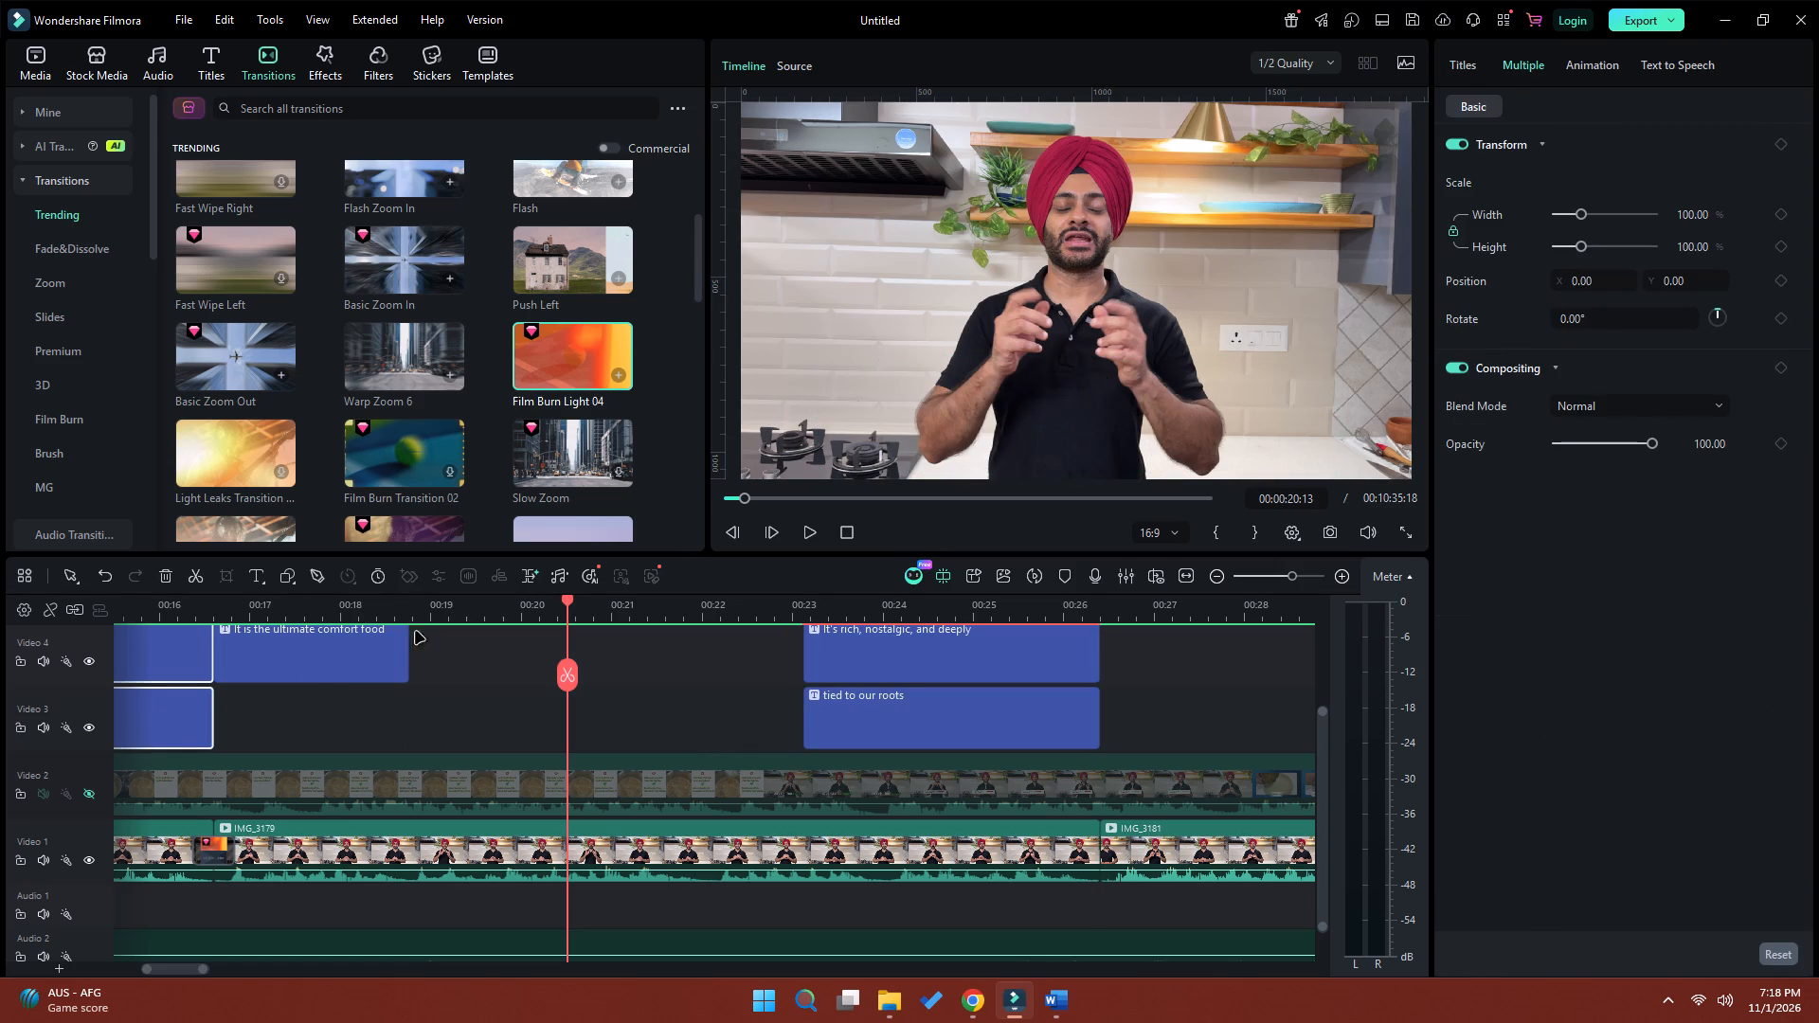
pyautogui.click(449, 613)
pyautogui.press('Up')
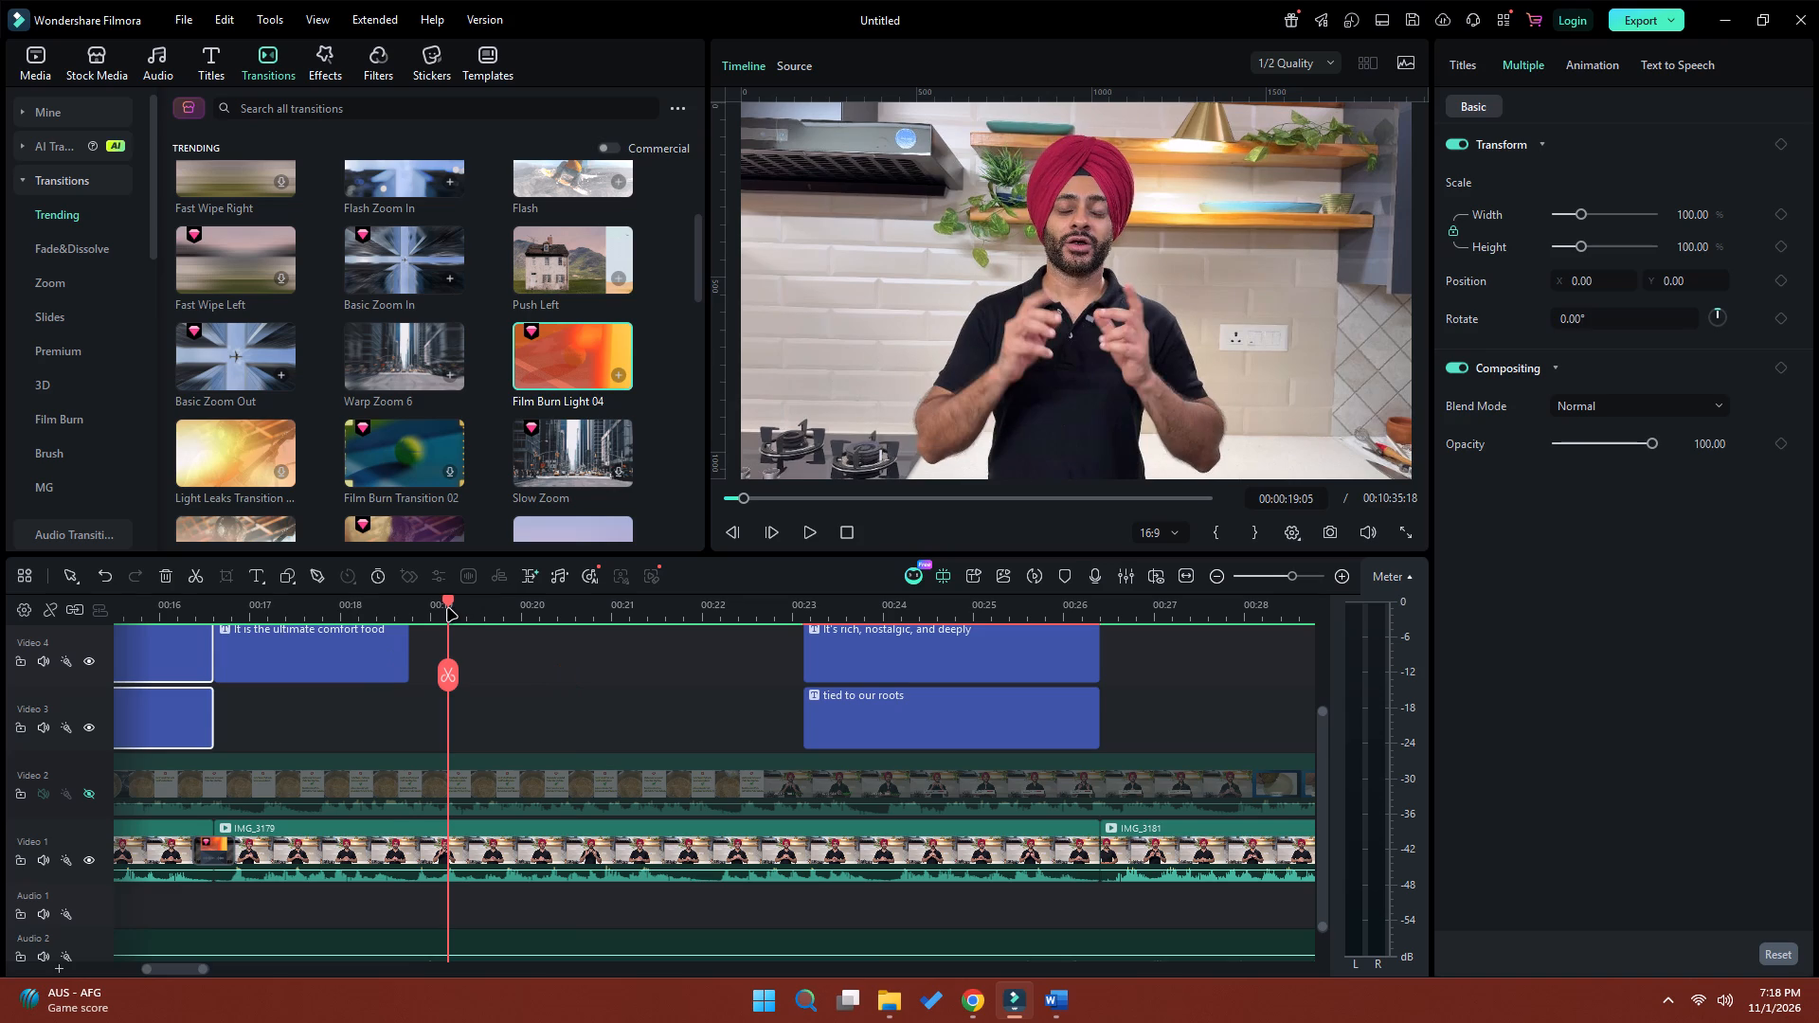
pyautogui.hotkey('ctrl', 'v')
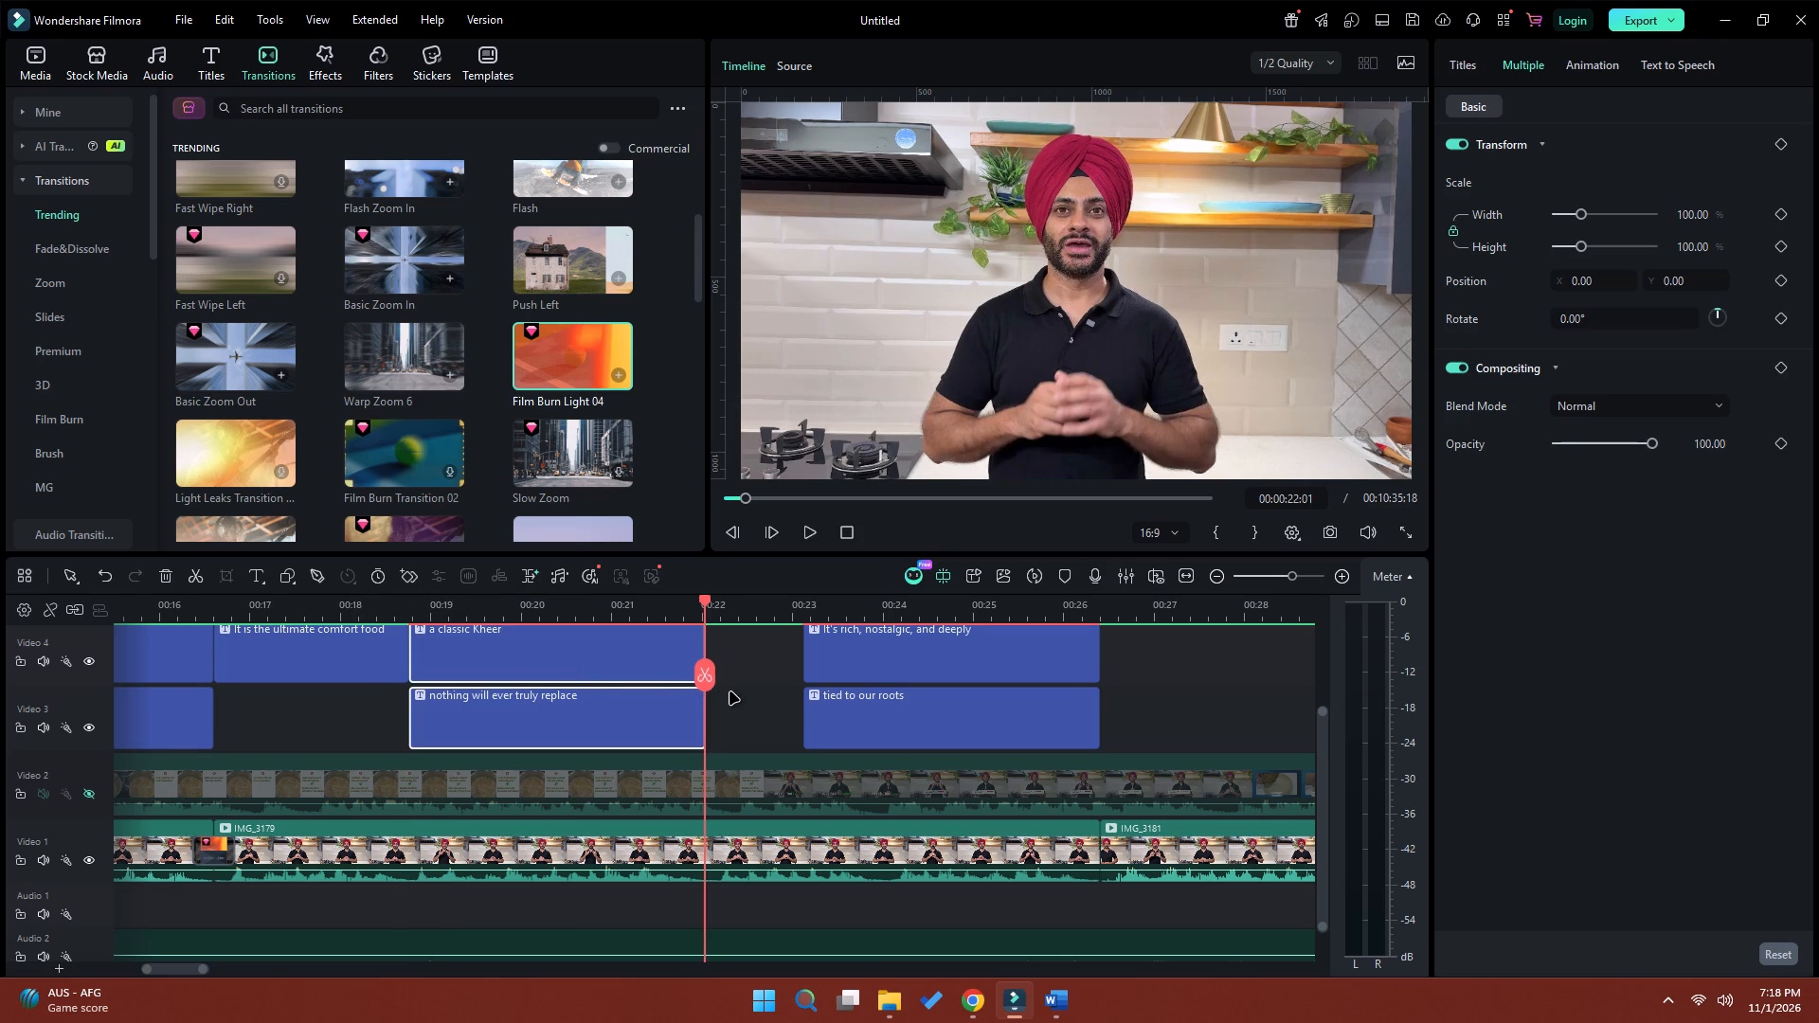
# Copy "It's rich, nostalgic, and deeply" over the text of the newly pasted "nothing will ever truly replace" title on Video 3.
pyautogui.click(902, 653)
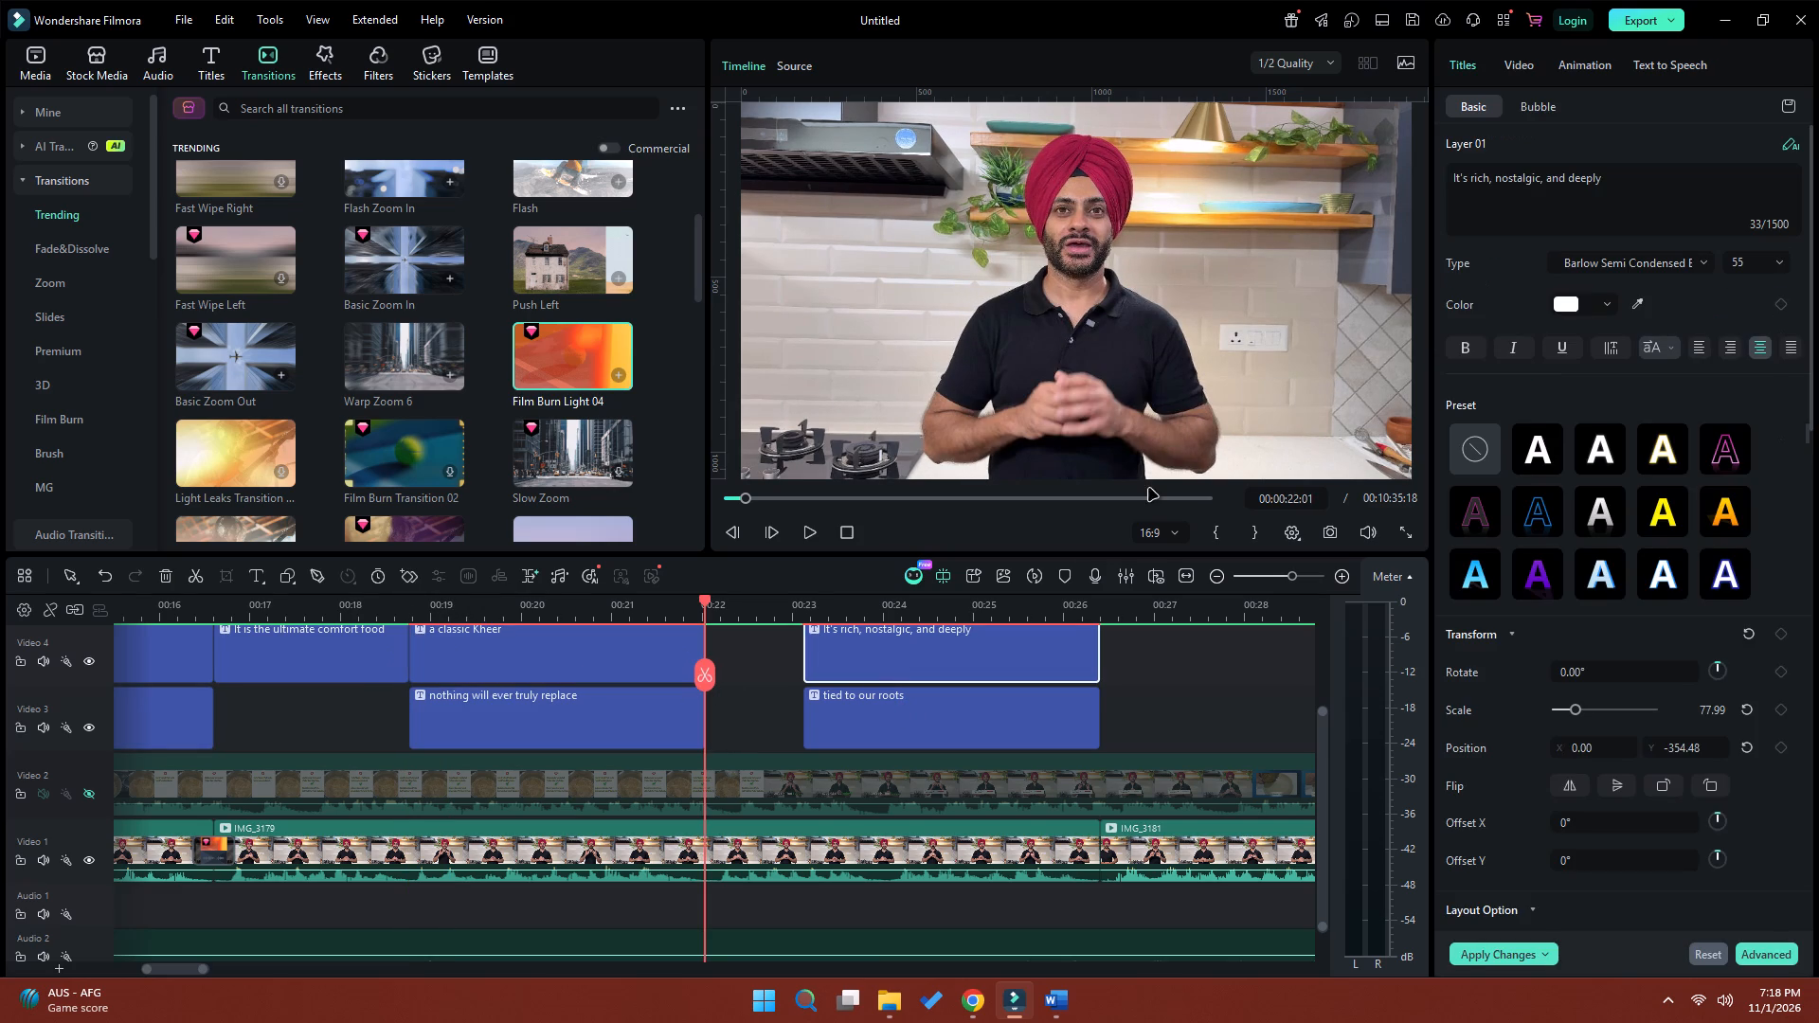
pyautogui.moveTo(1612, 174); pyautogui.dragTo(1436, 177)
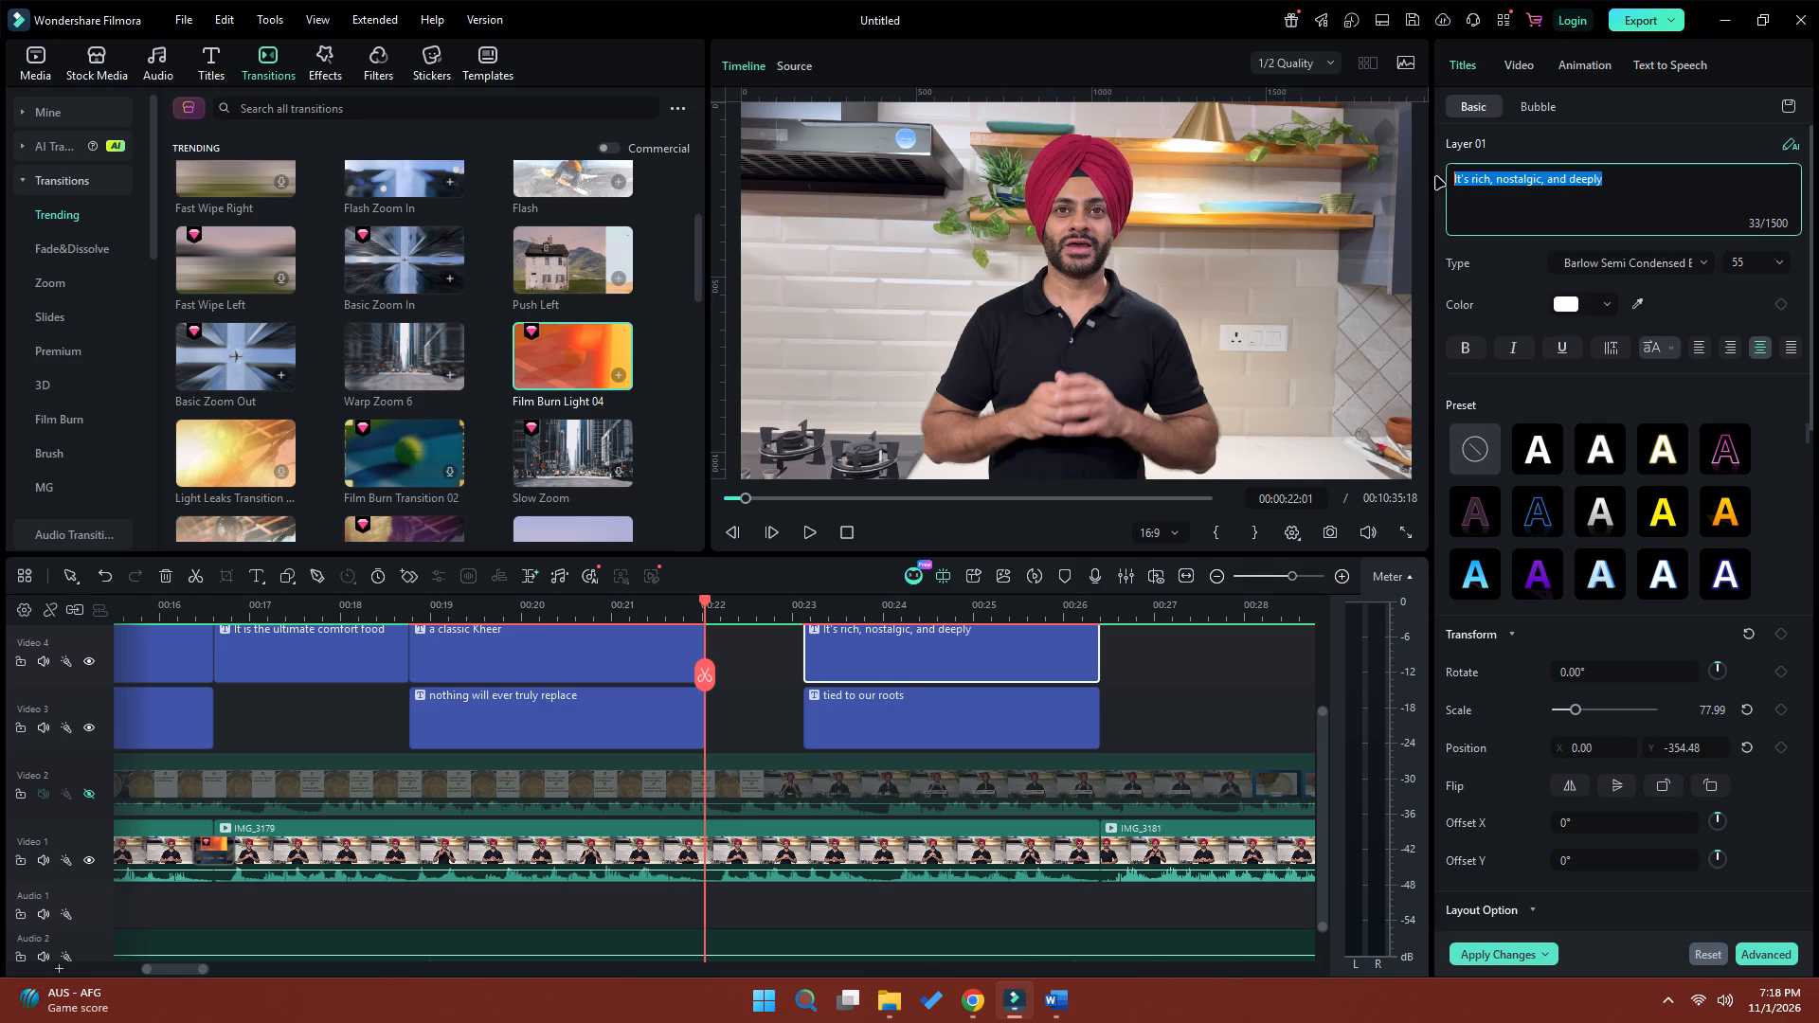
pyautogui.hotkey('ctrl', 'c')
pyautogui.click(579, 709)
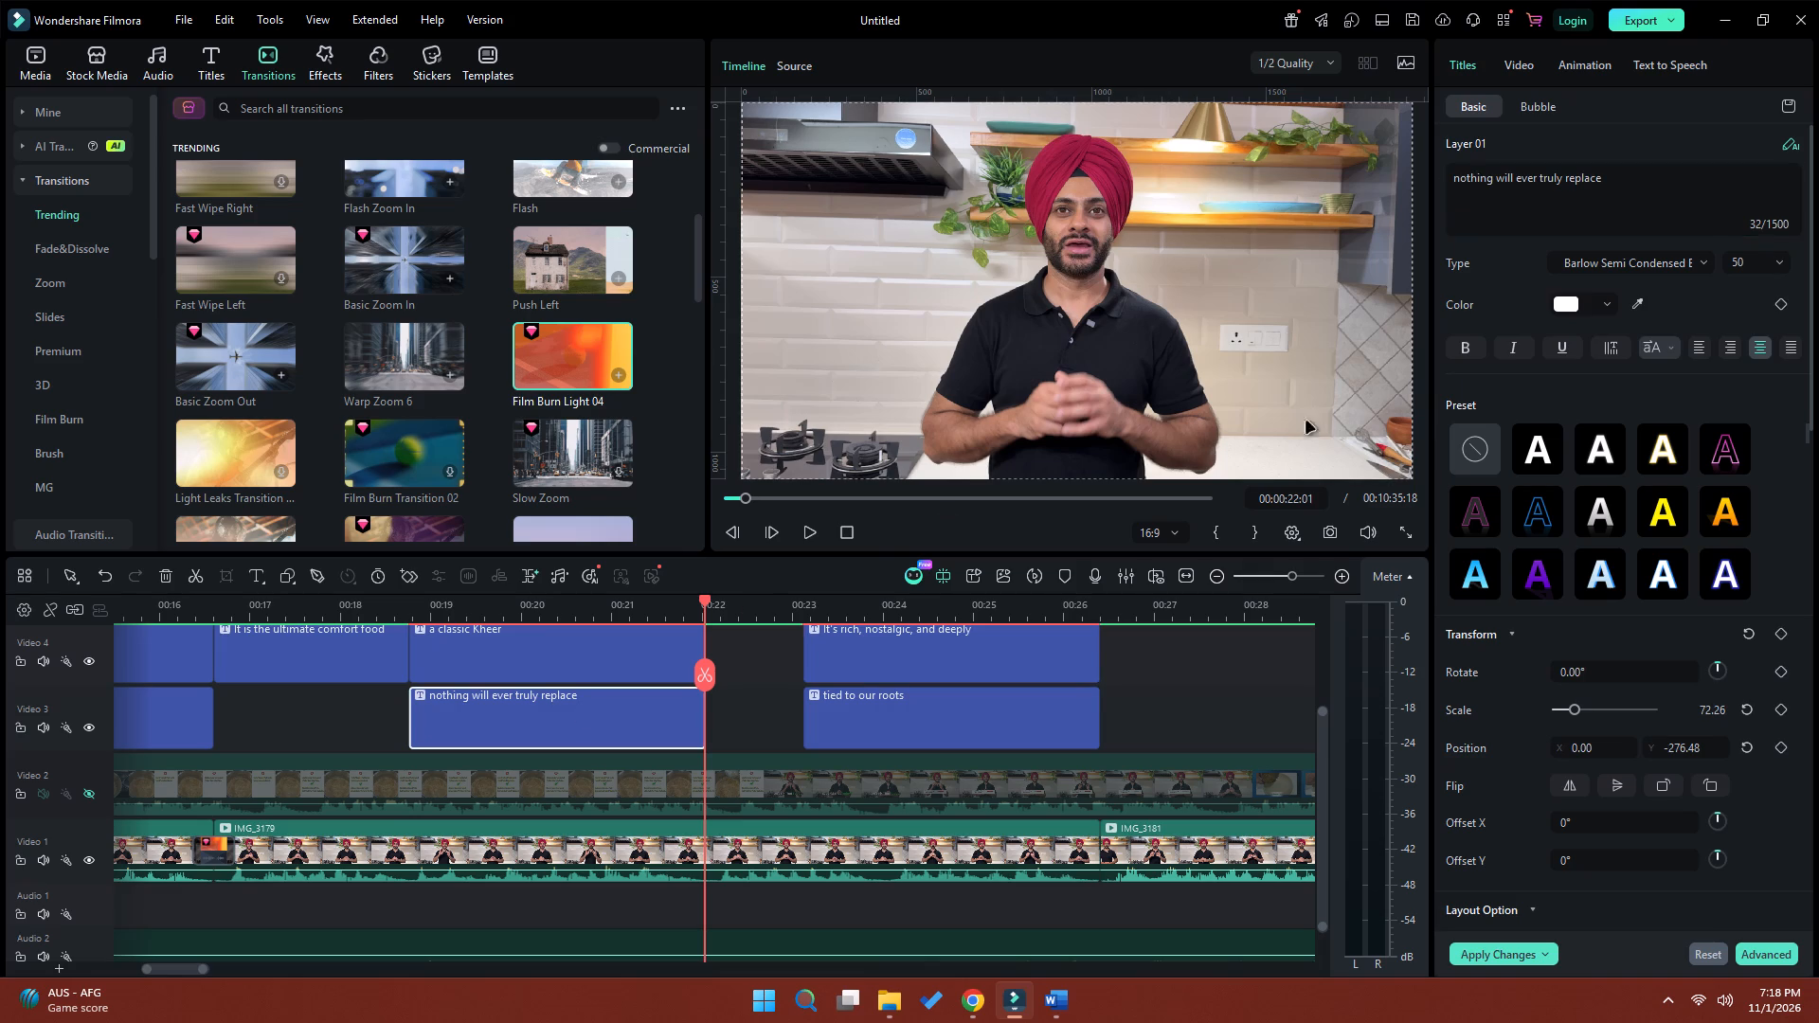
pyautogui.moveTo(1617, 180); pyautogui.dragTo(1427, 171)
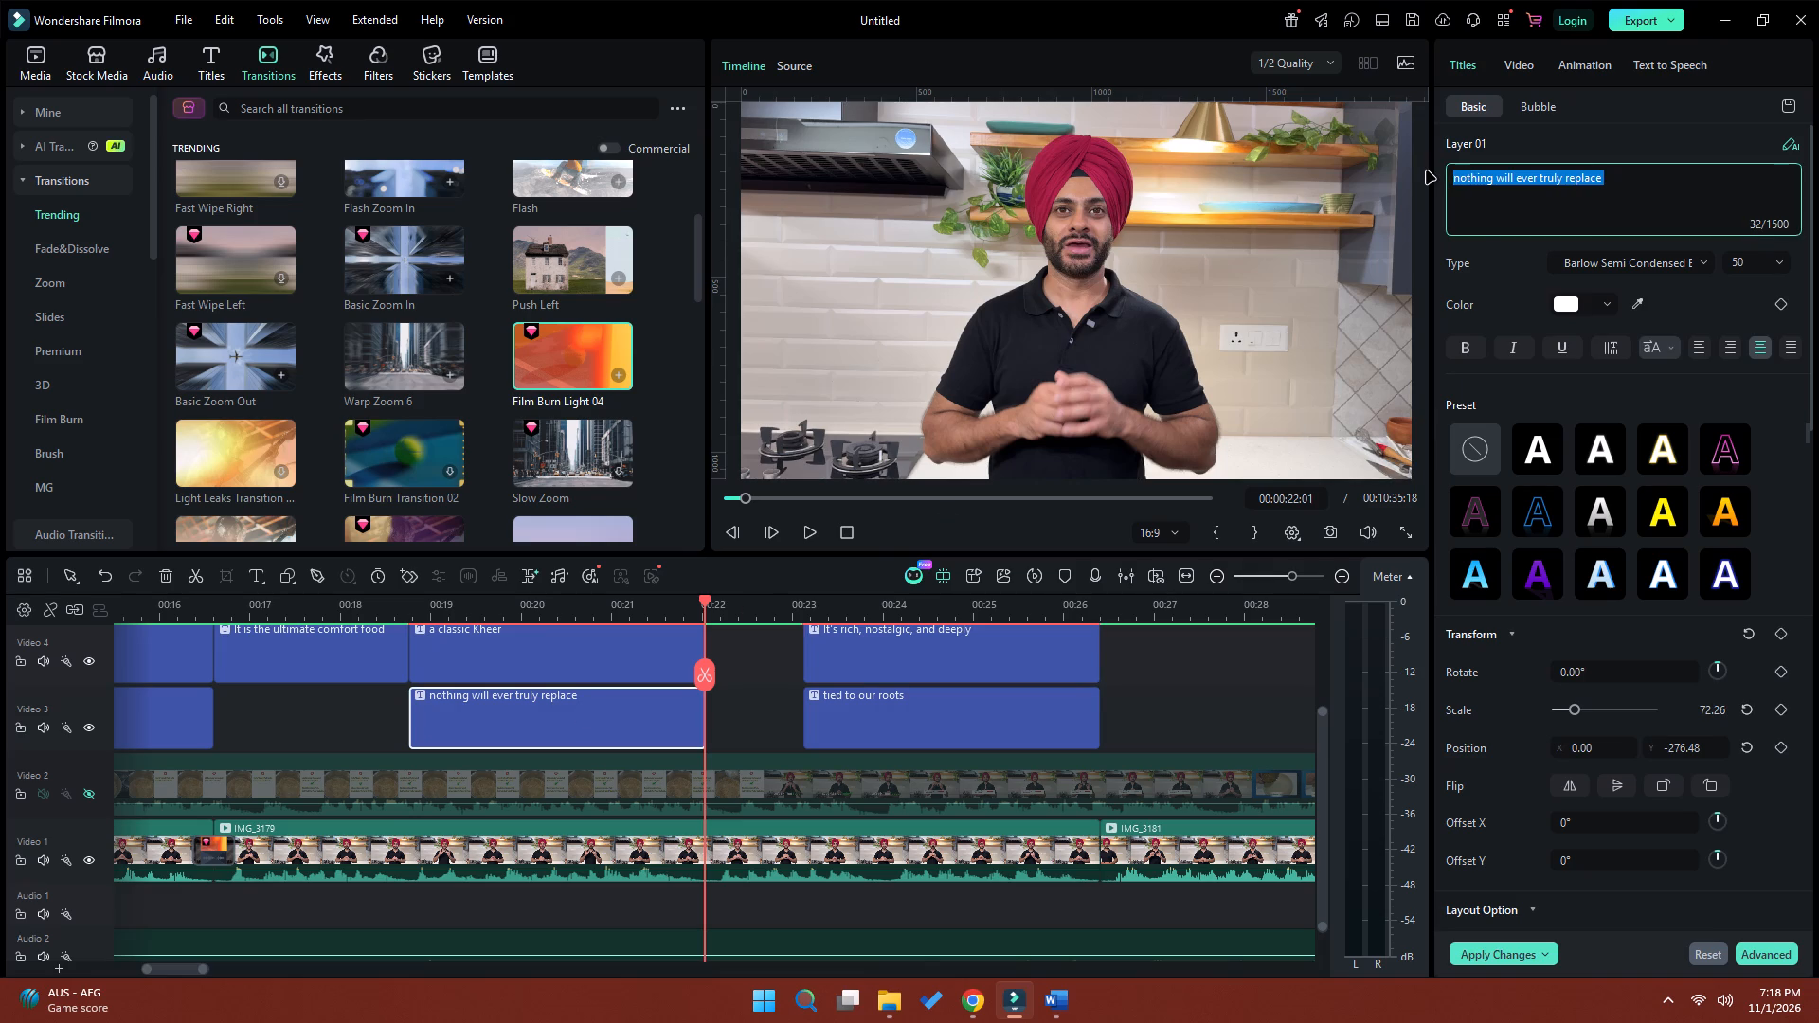
pyautogui.hotkey('ctrl', 'v')
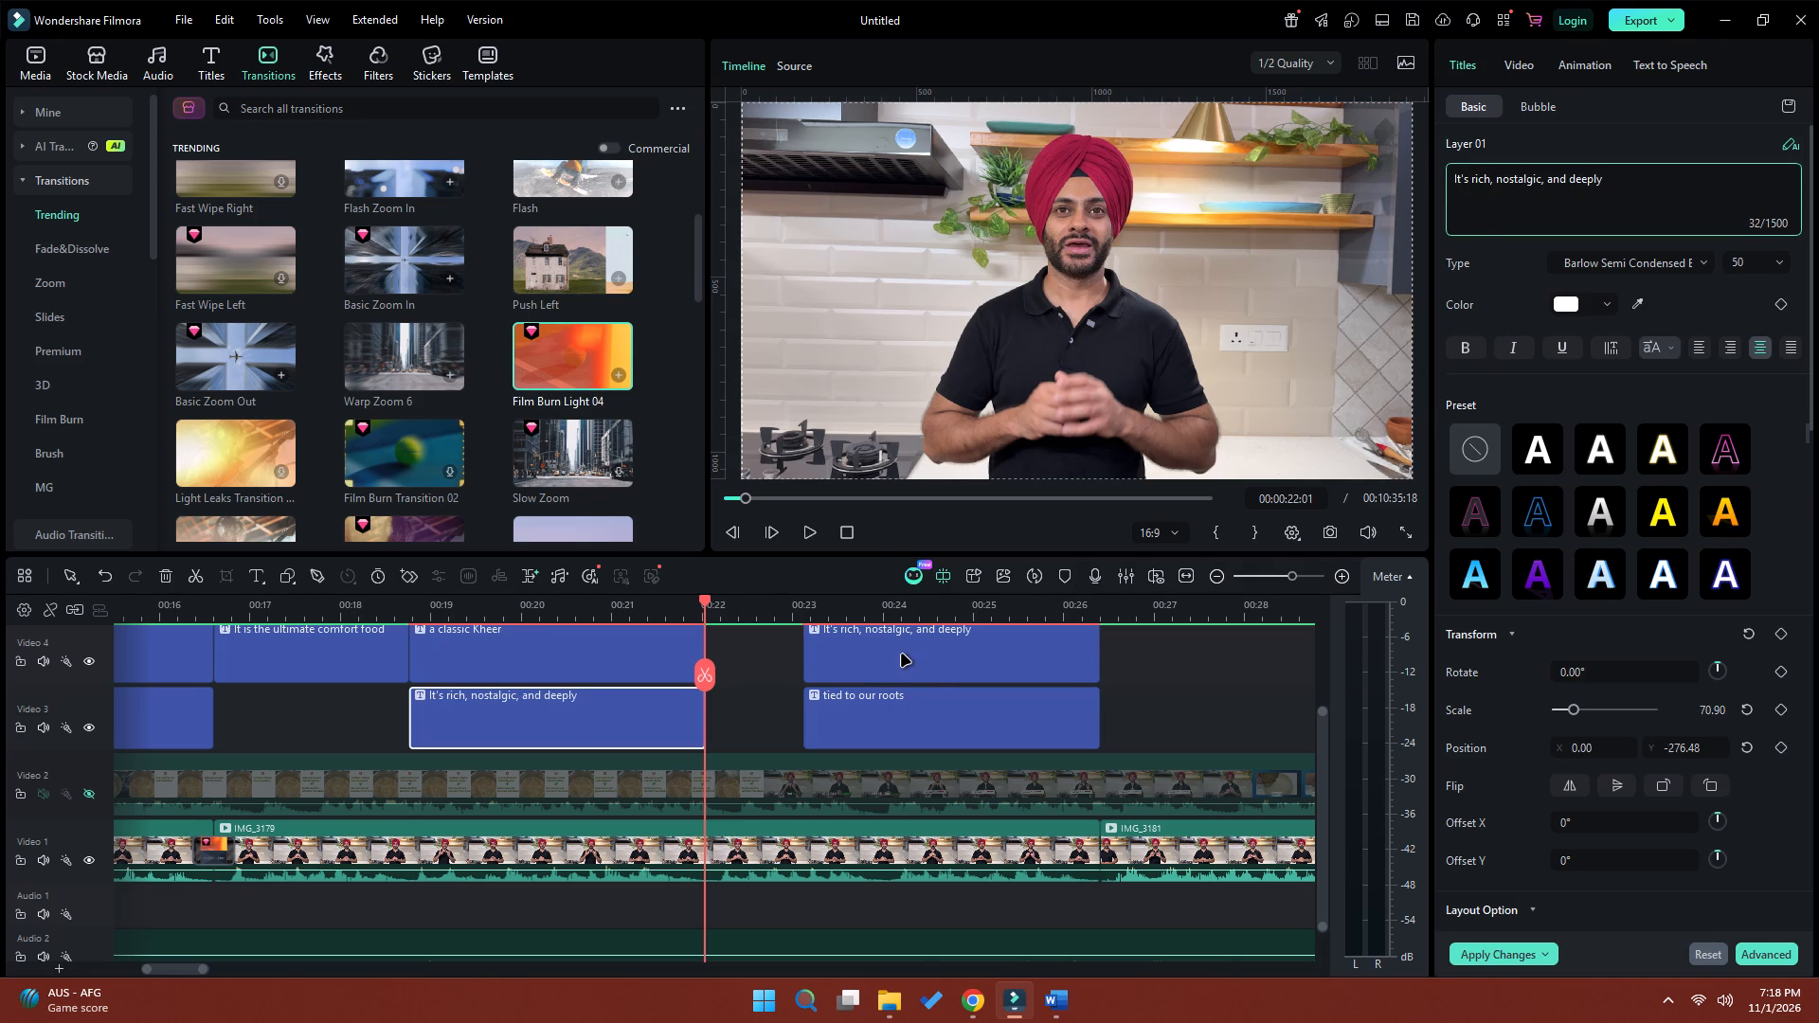
# Copy "tied to our roots" over the text of the newly pasted "a classic Kheer" title on Video 4.
pyautogui.click(946, 712)
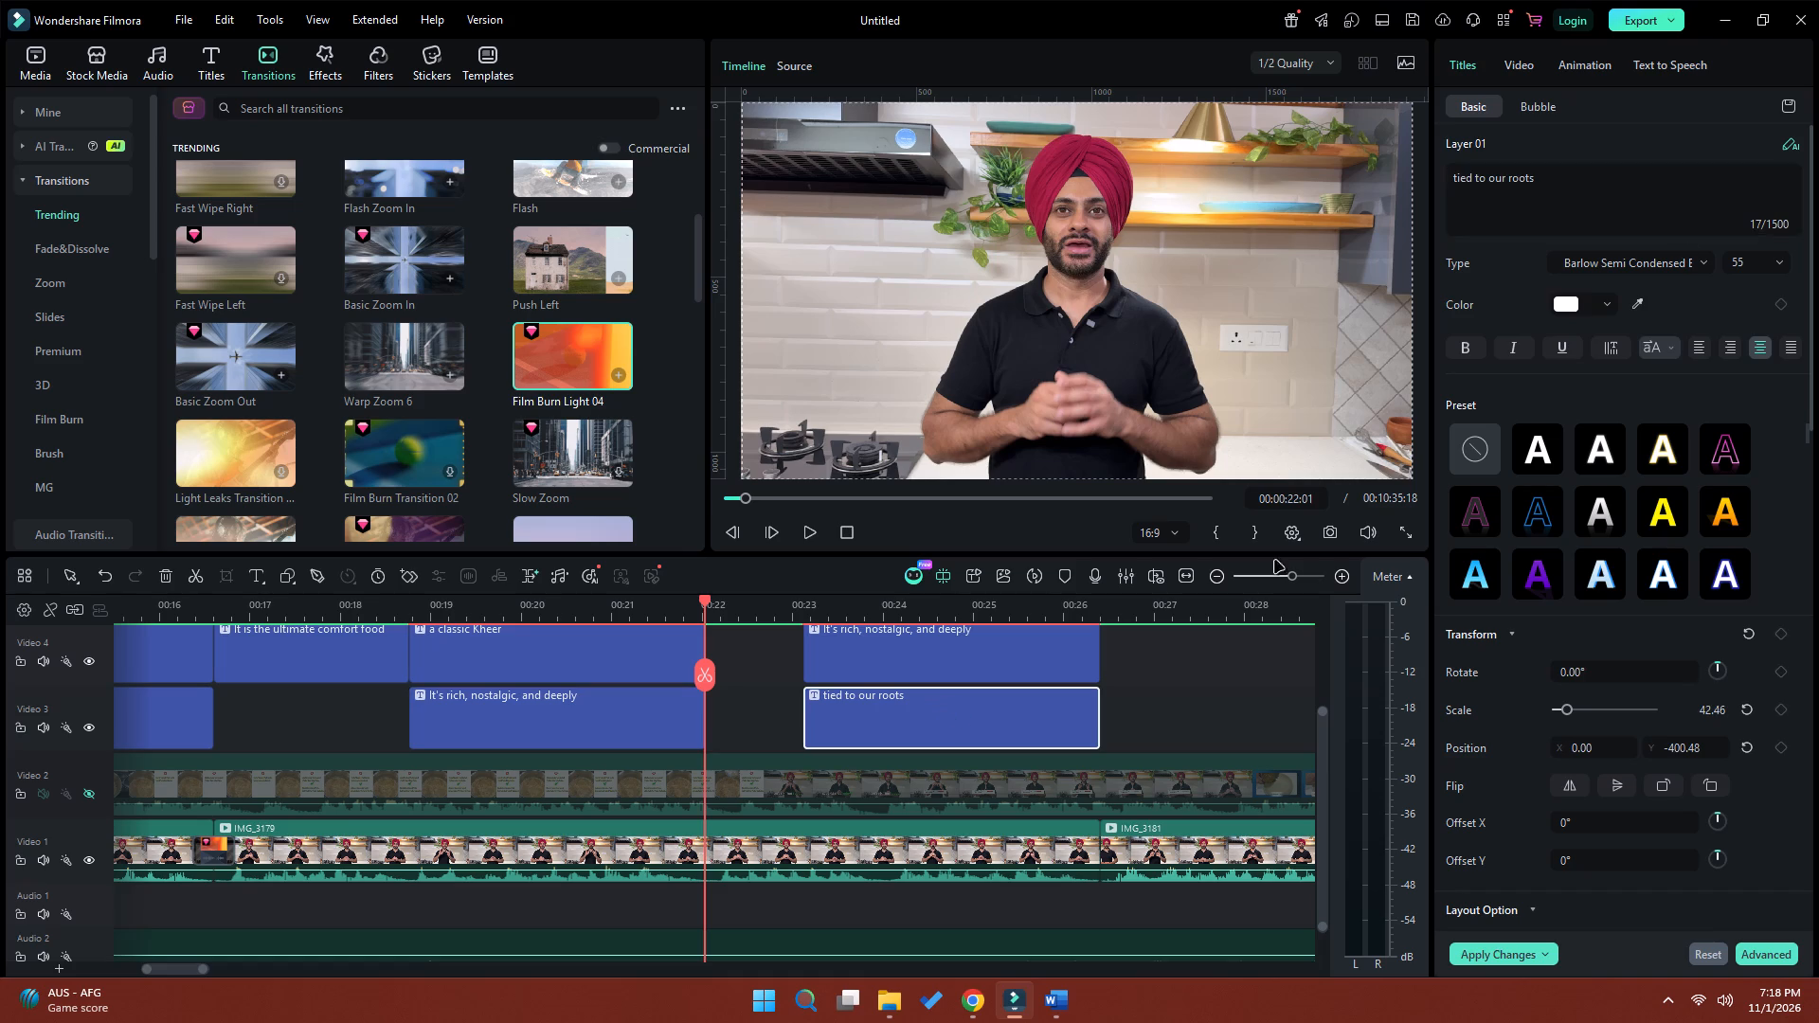
pyautogui.moveTo(1561, 183); pyautogui.dragTo(1414, 174)
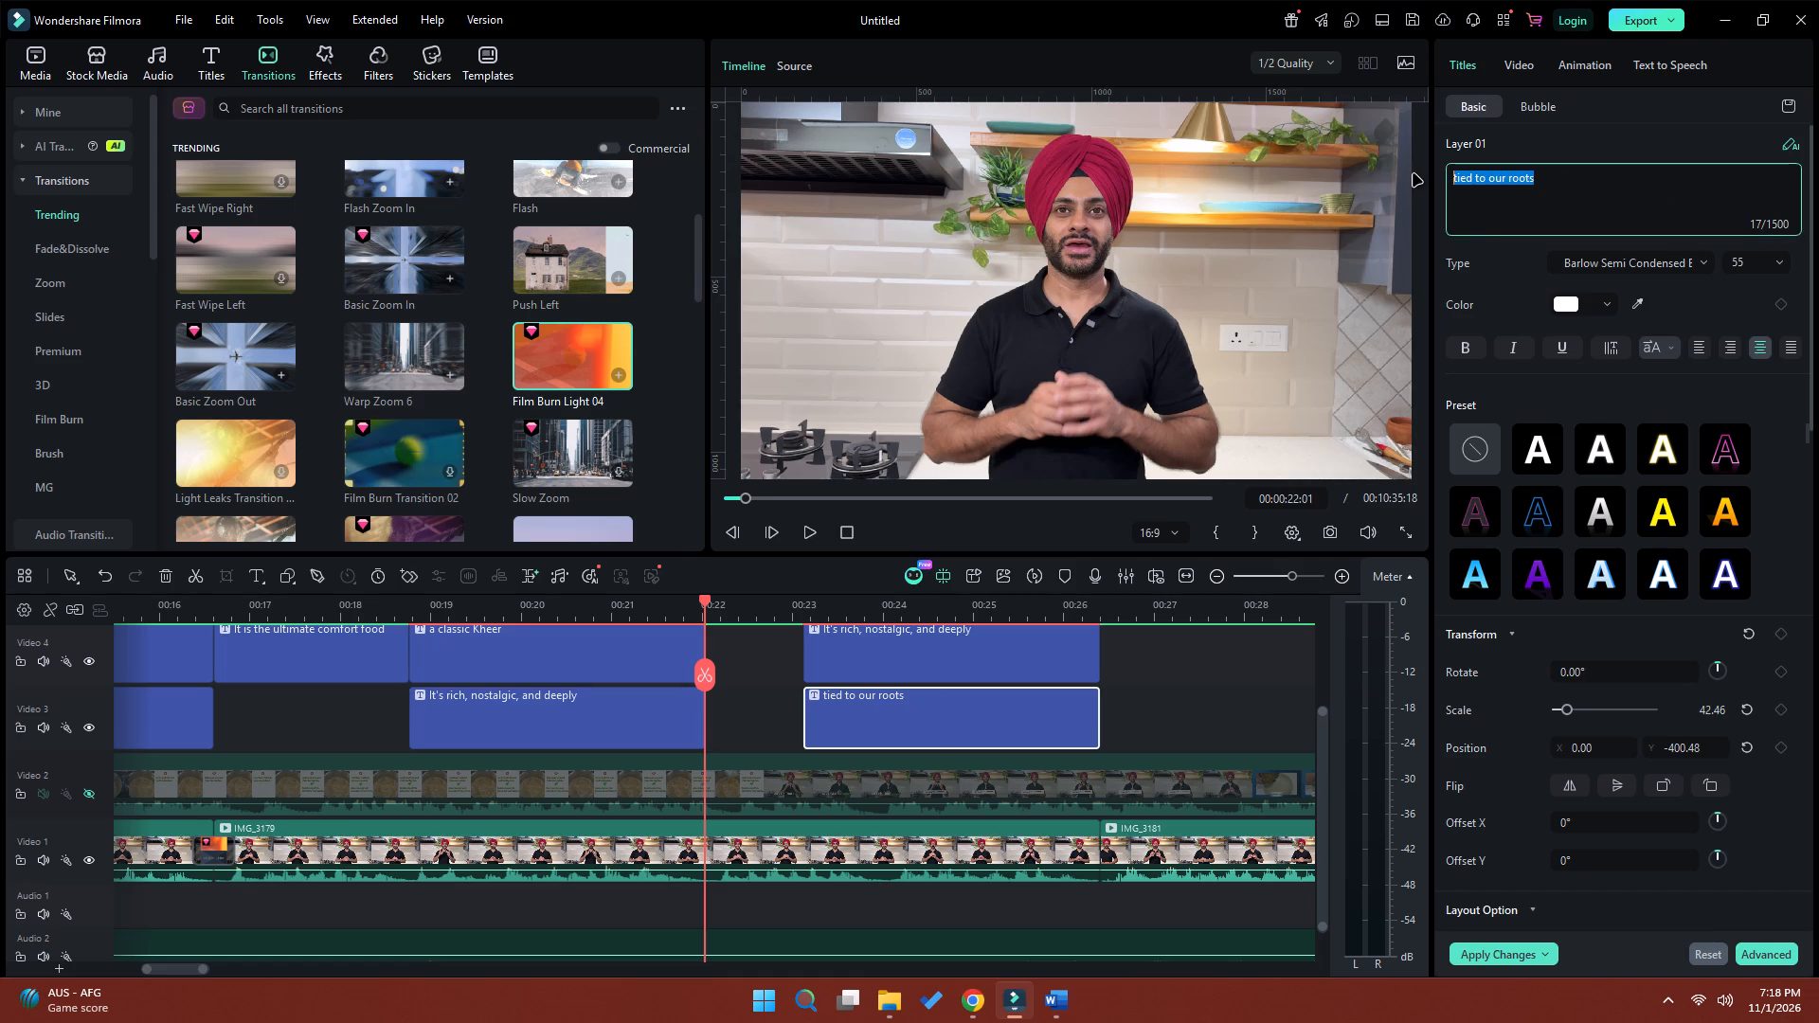
pyautogui.hotkey('ctrl', 'c')
pyautogui.click(568, 659)
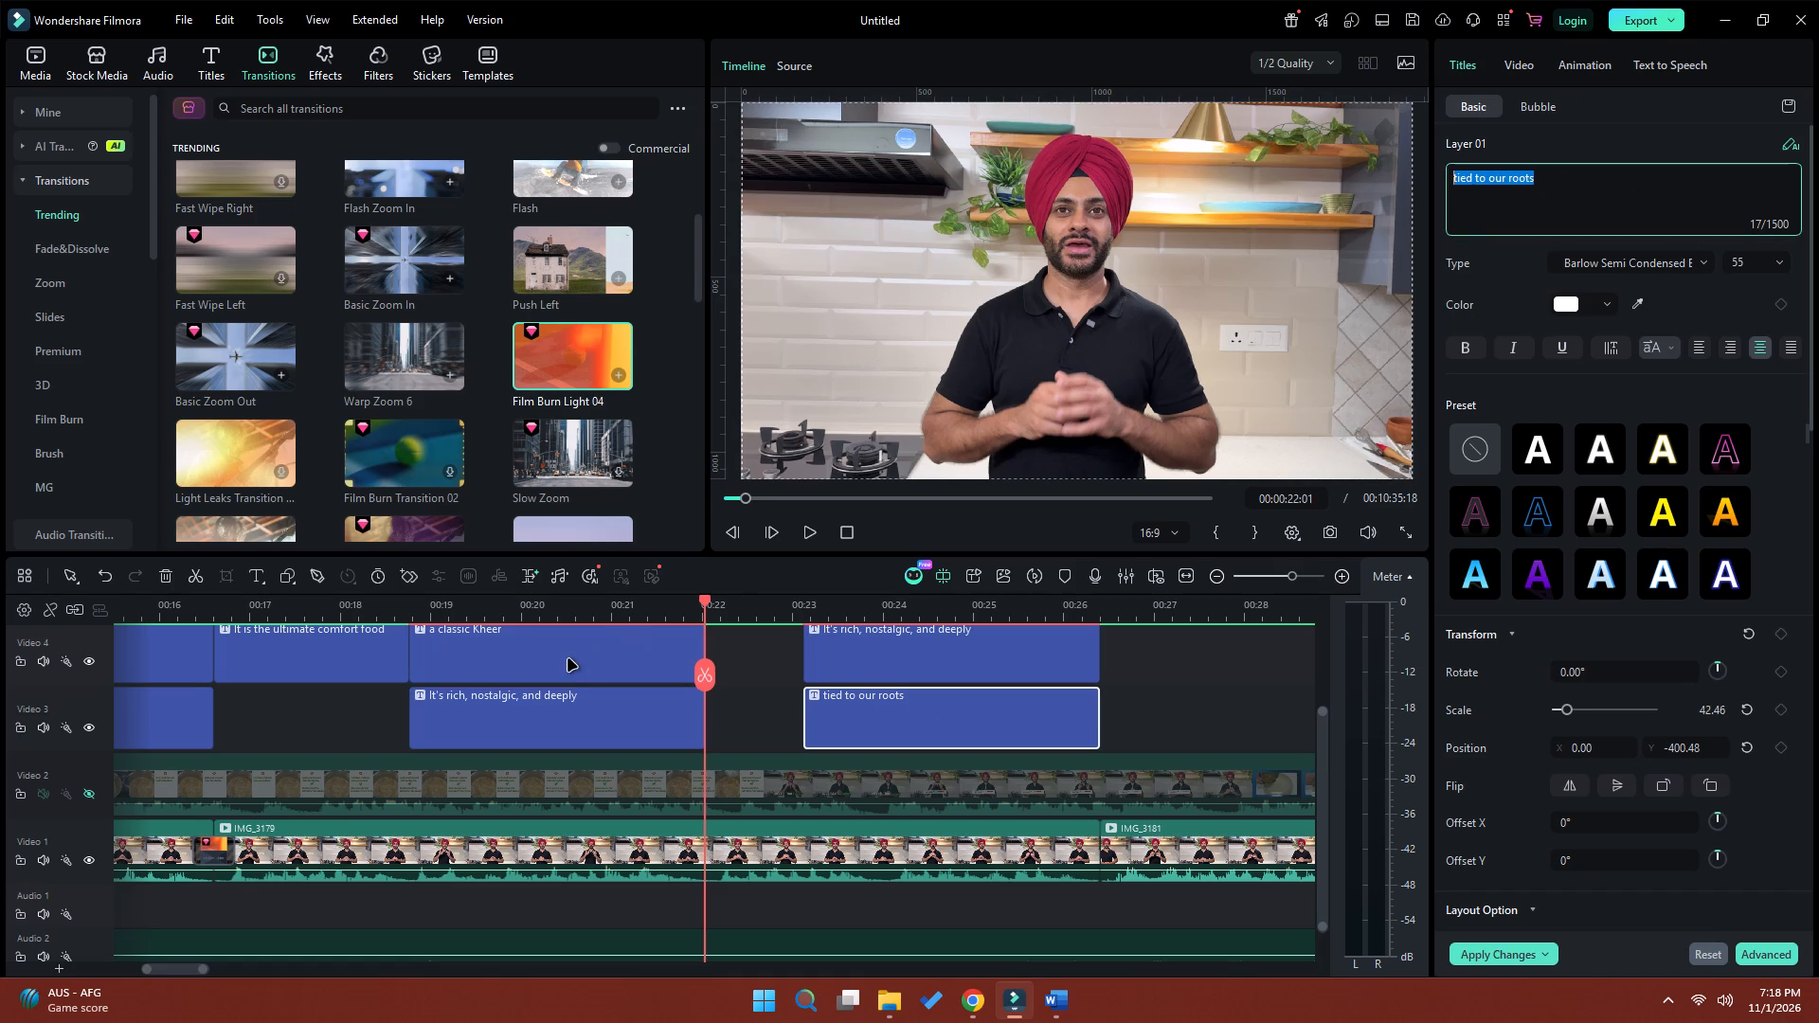
pyautogui.moveTo(1566, 187); pyautogui.dragTo(1416, 173)
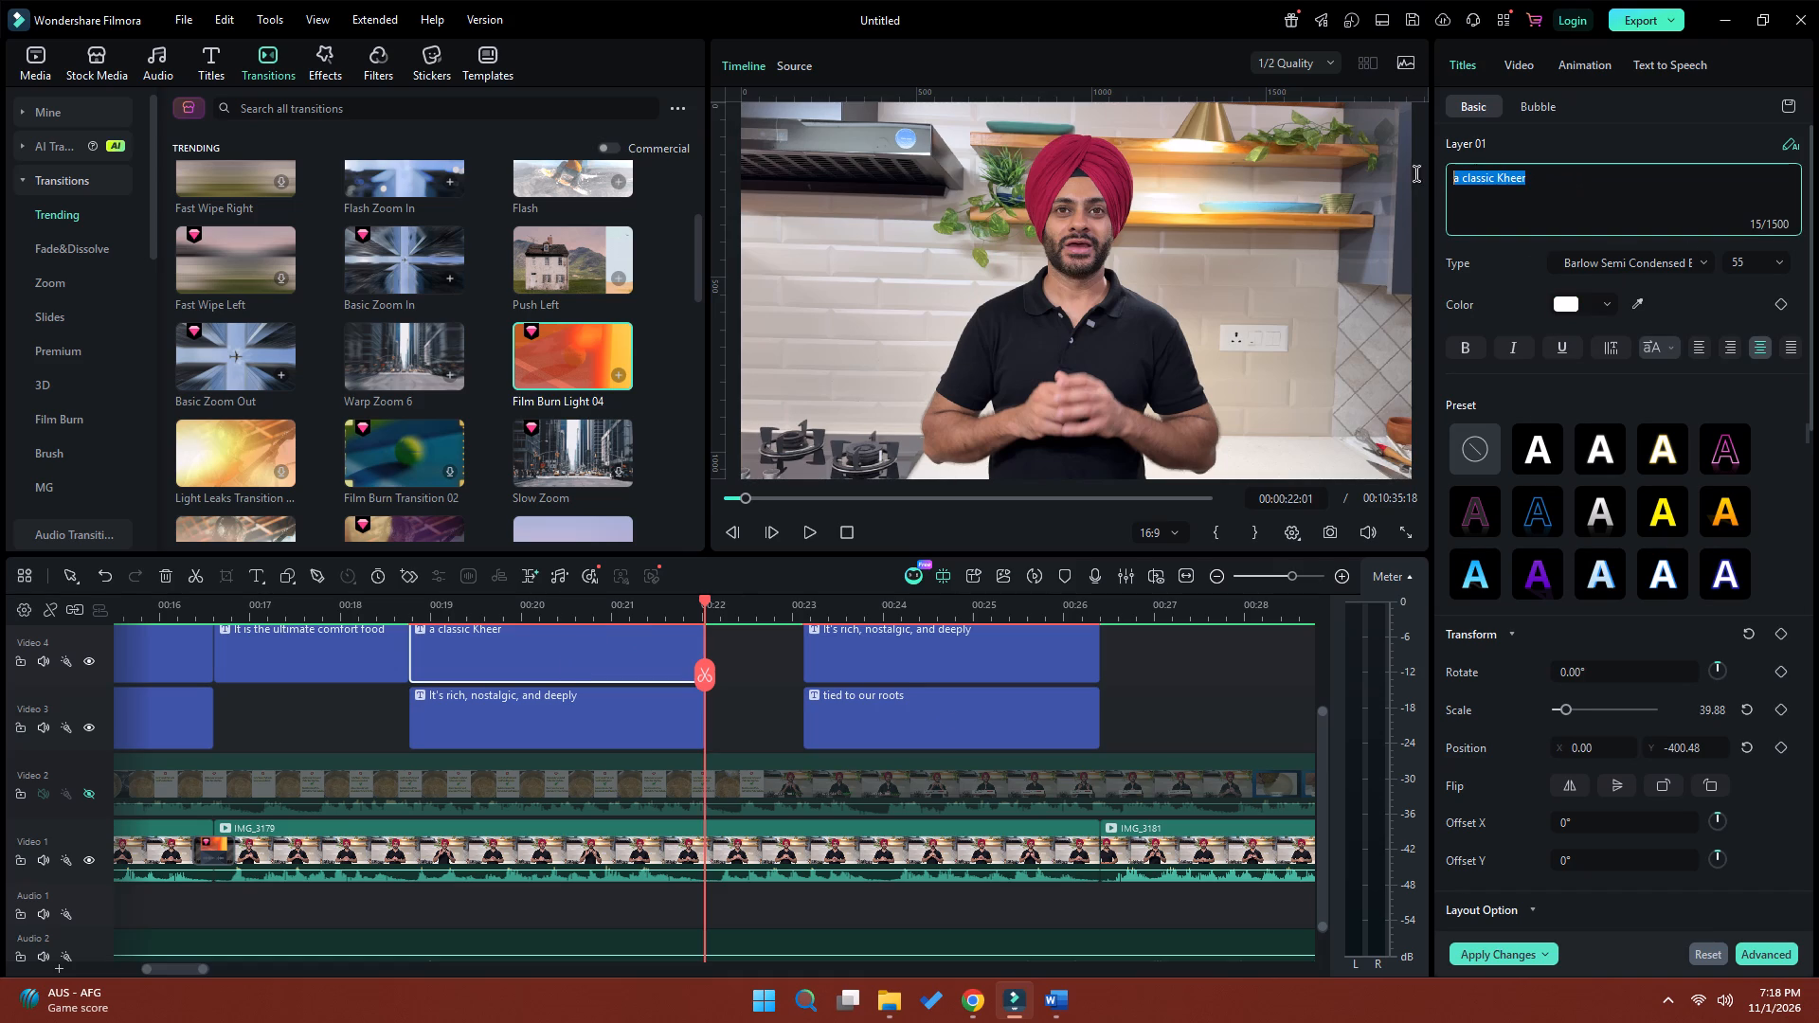
pyautogui.moveTo(1416, 173); pyautogui.dragTo(1414, 173)
pyautogui.hotkey('ctrl', 'v')
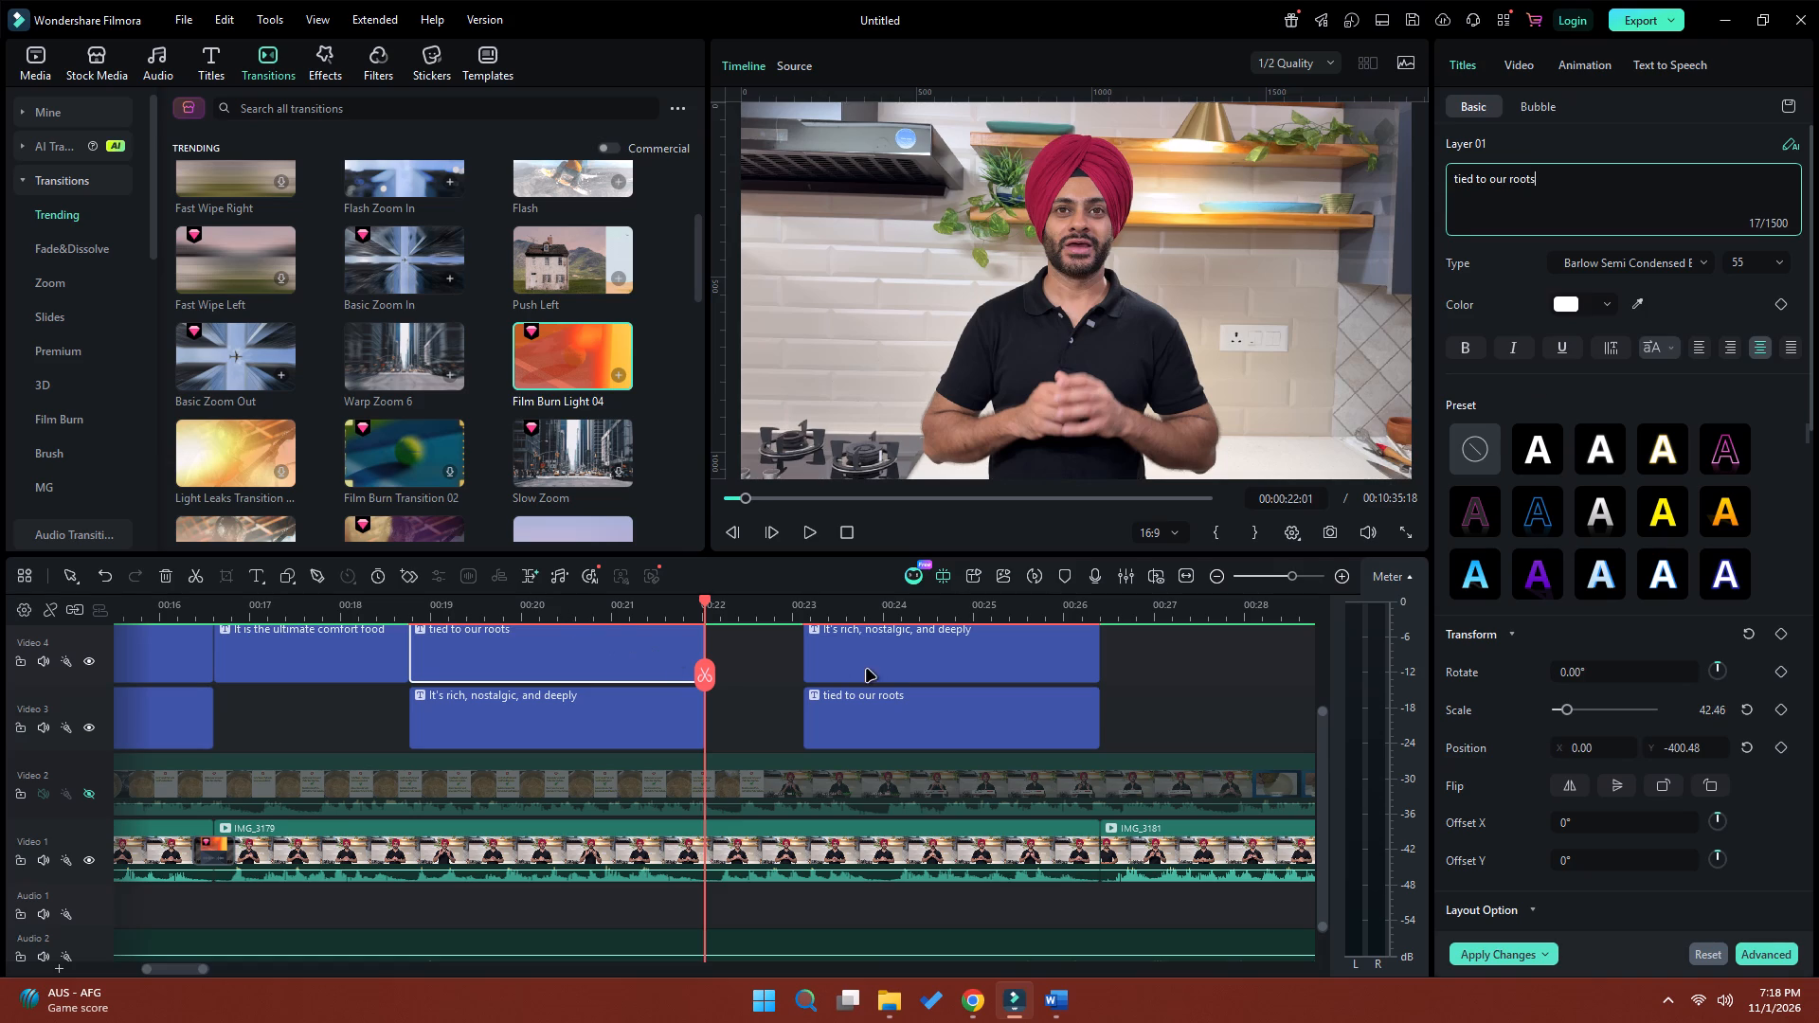
# Delete the spare "It's rich, nostalgic, and deeply" and "tied to our roots" titles starting at about 23 s.
pyautogui.moveTo(1121, 655); pyautogui.dragTo(1044, 696)
pyautogui.press('Delete')
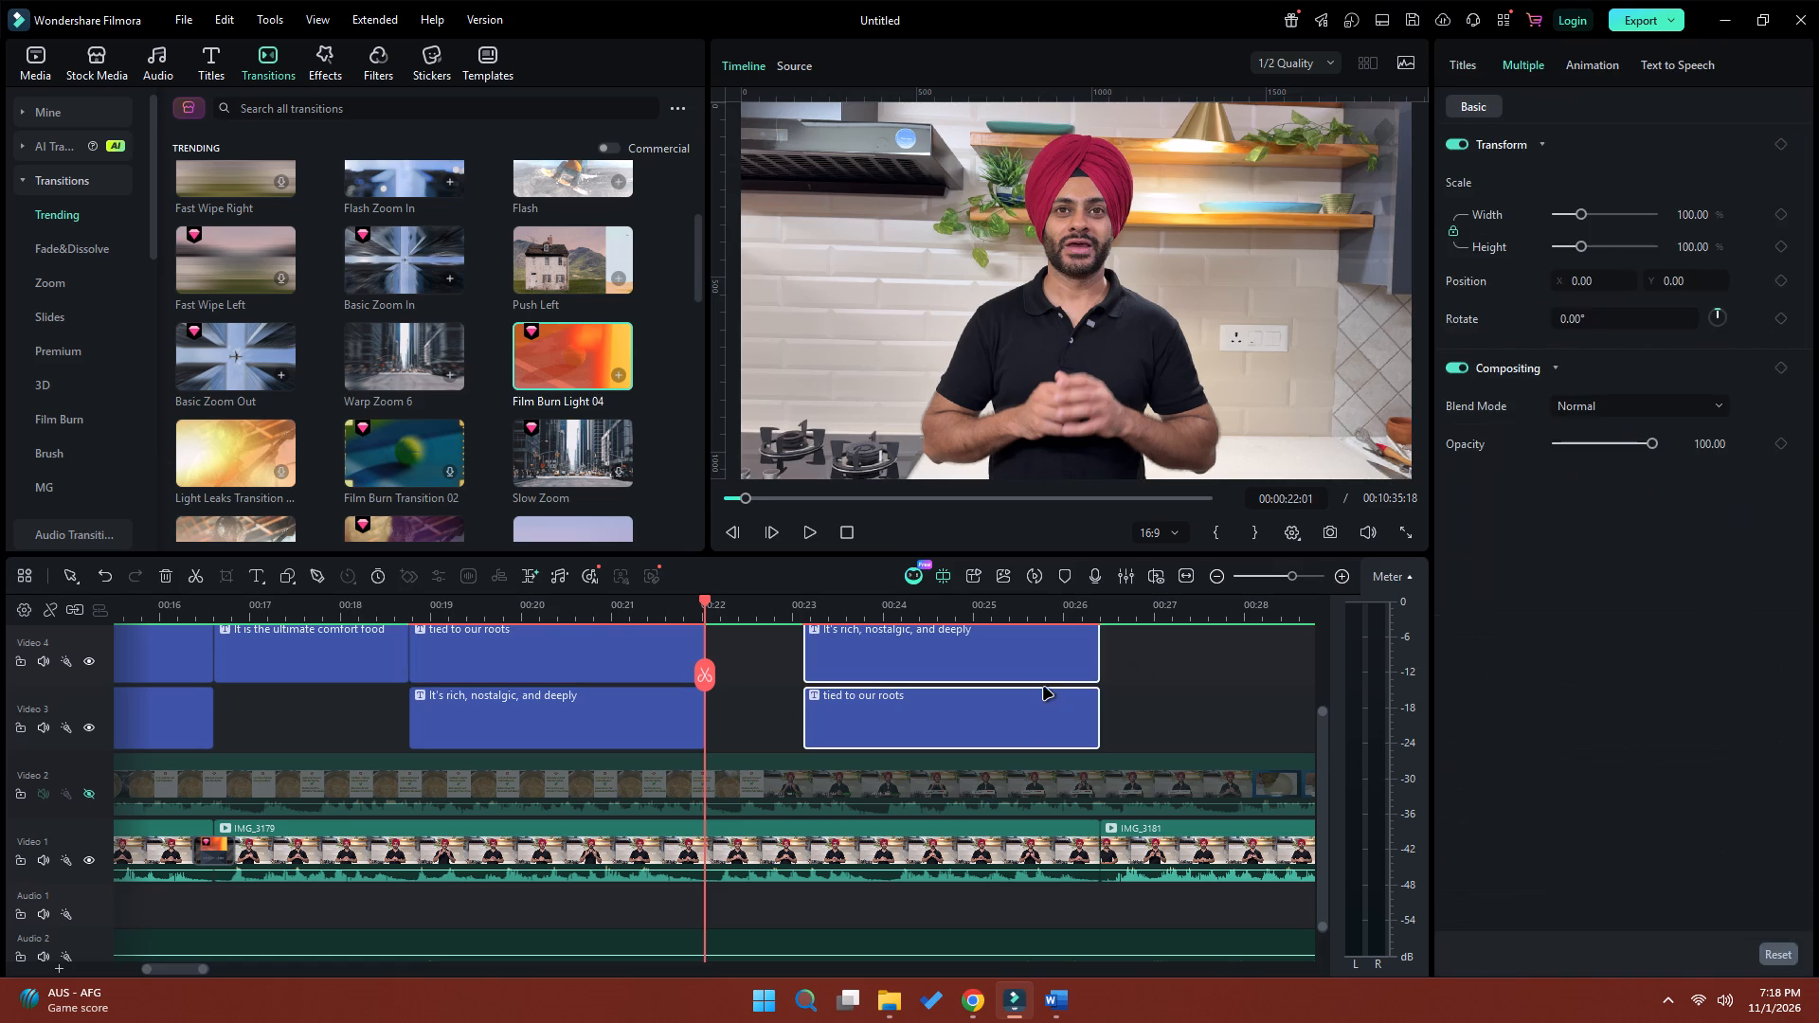
# Play back the "It's rich, nostalgic, and deeply tied to our roots" caption to check where the line split falls in the speech.
pyautogui.click(419, 606)
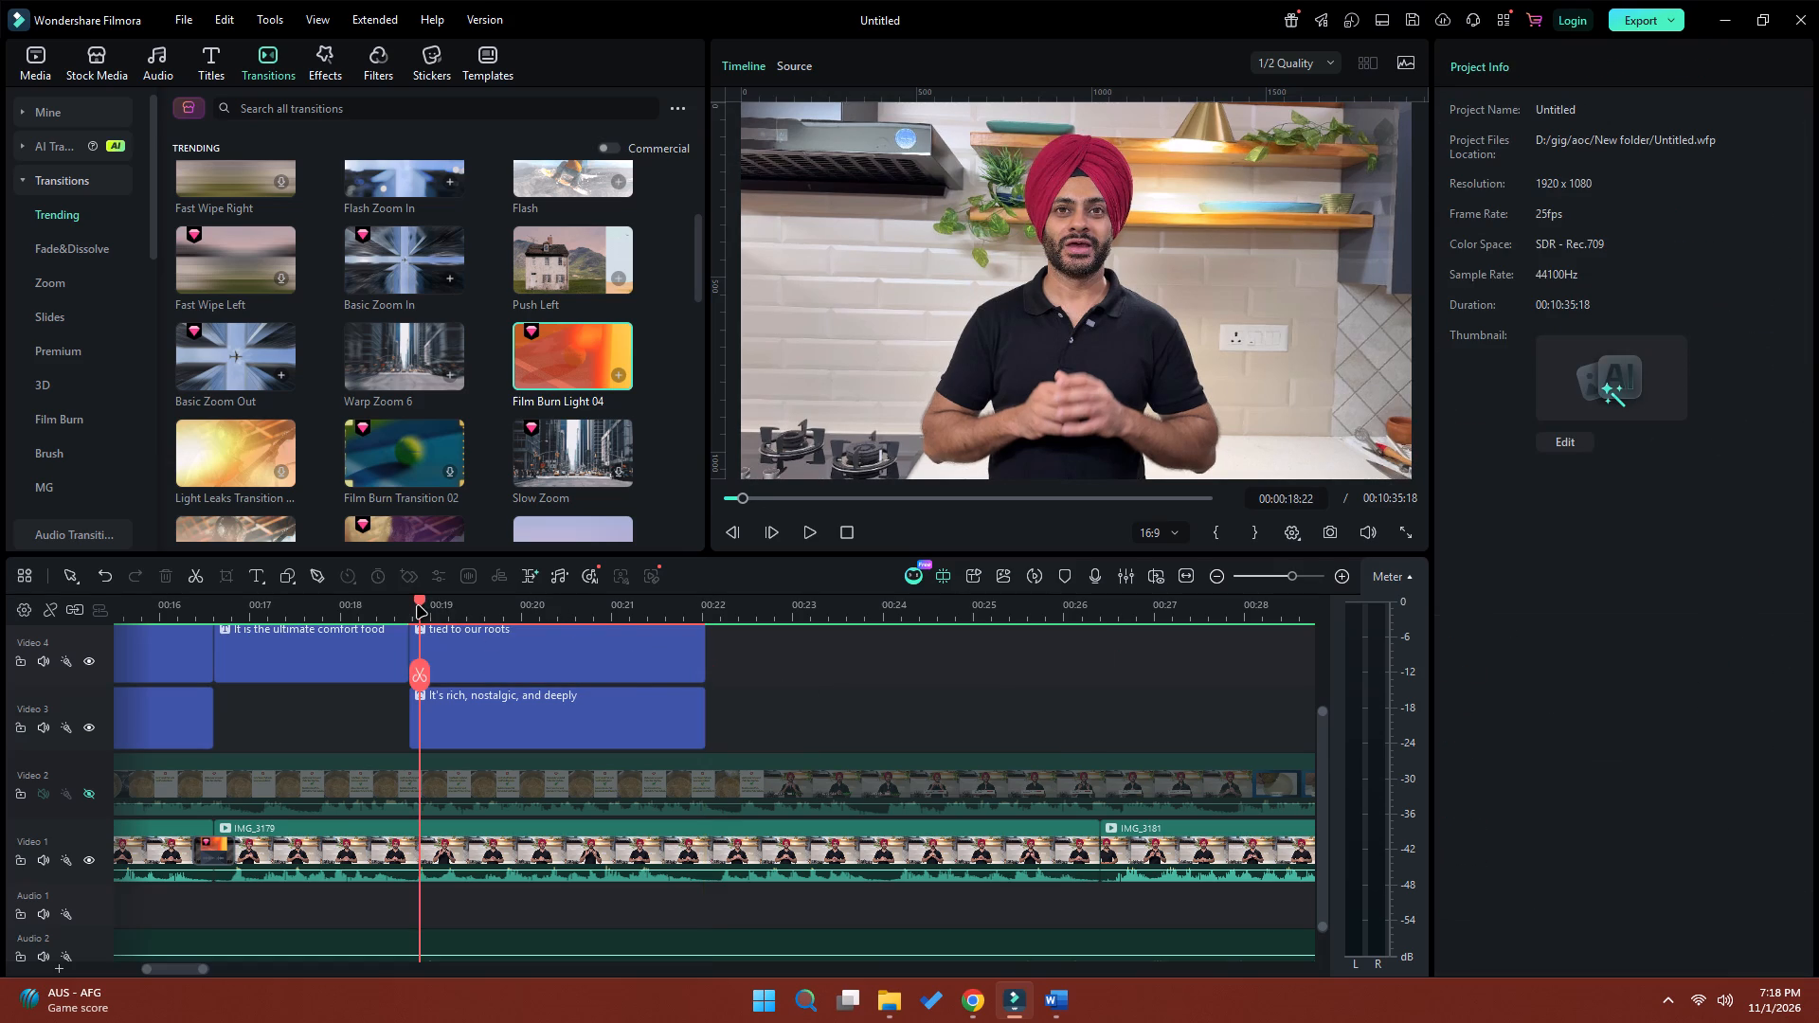
pyautogui.press('space')
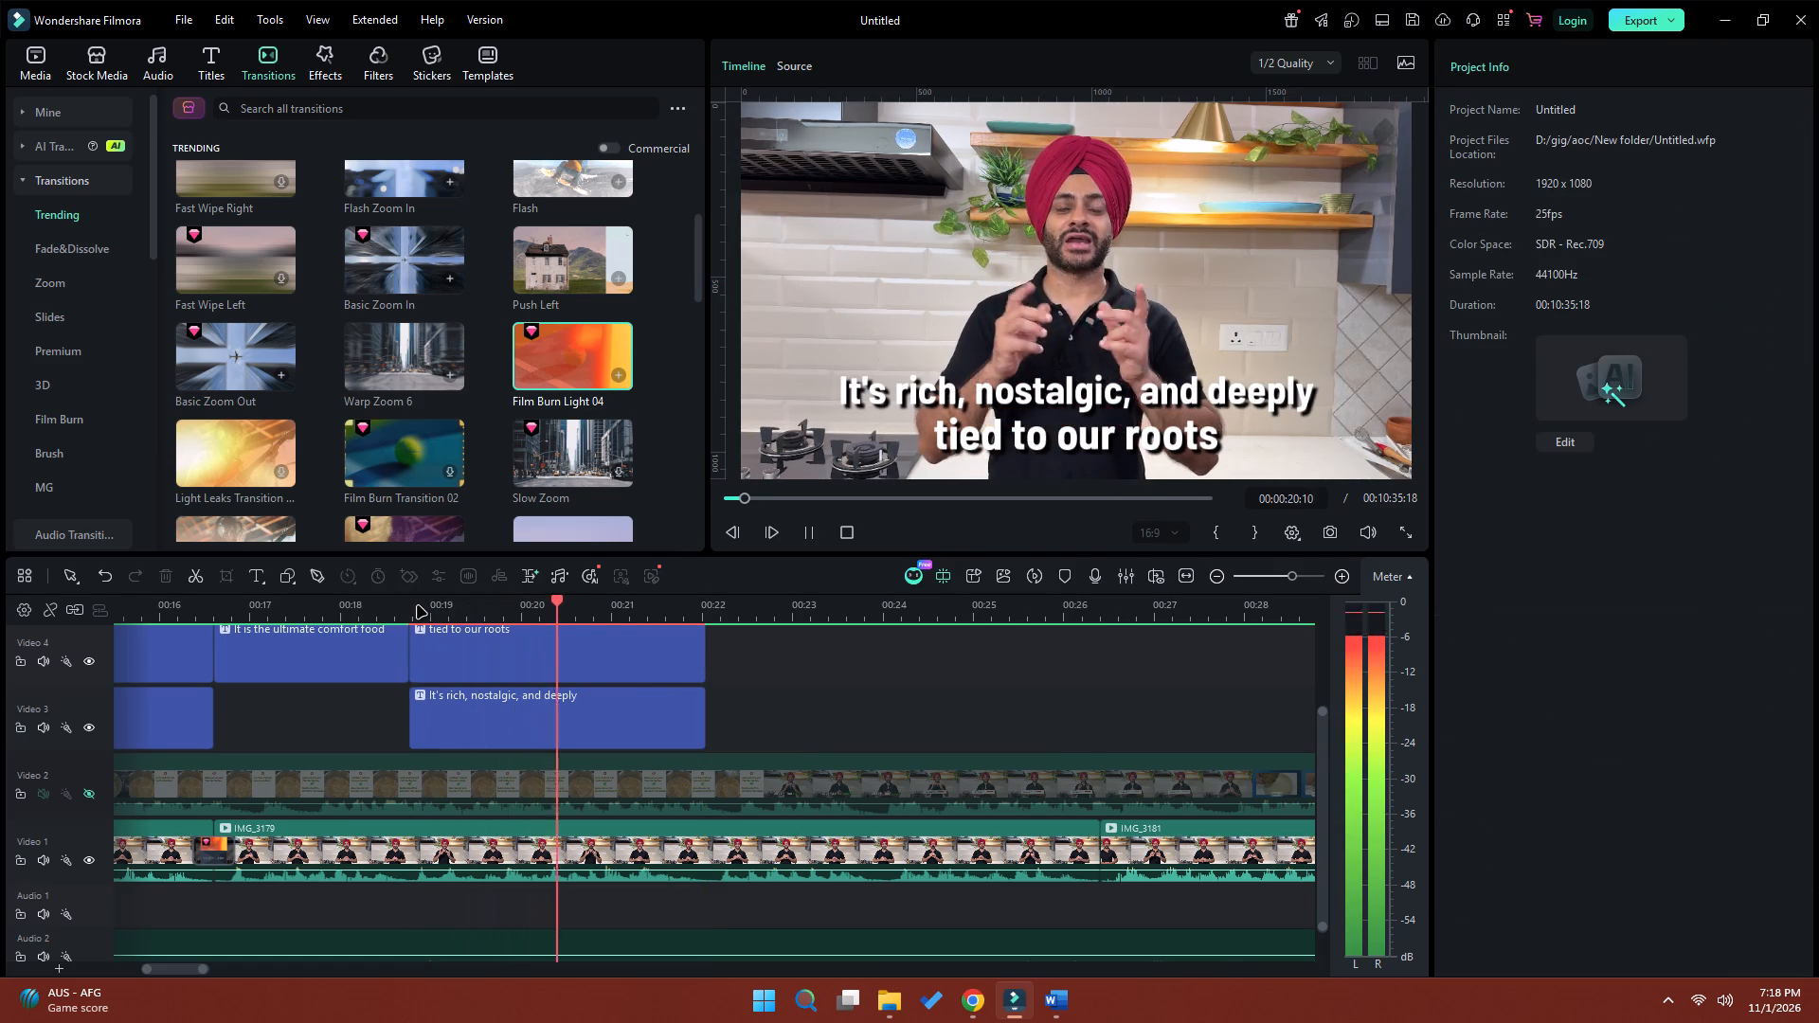
pyautogui.press('space')
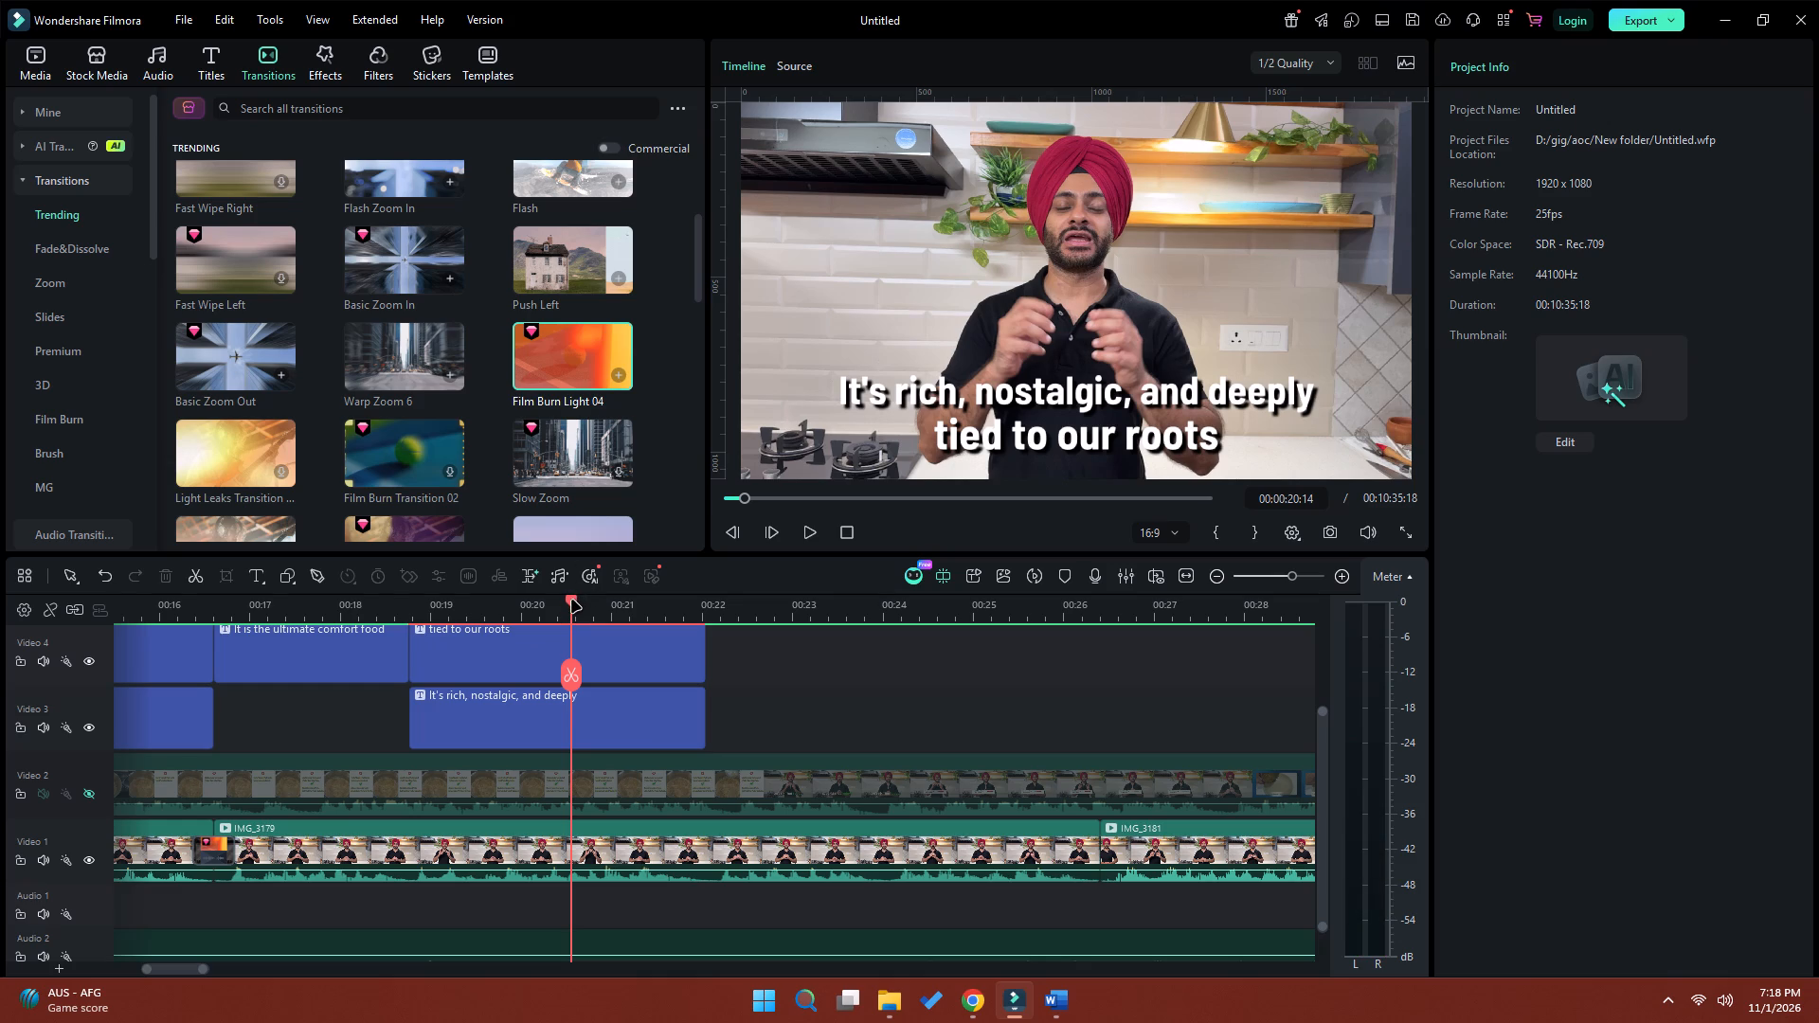
pyautogui.moveTo(571, 602); pyautogui.dragTo(545, 605)
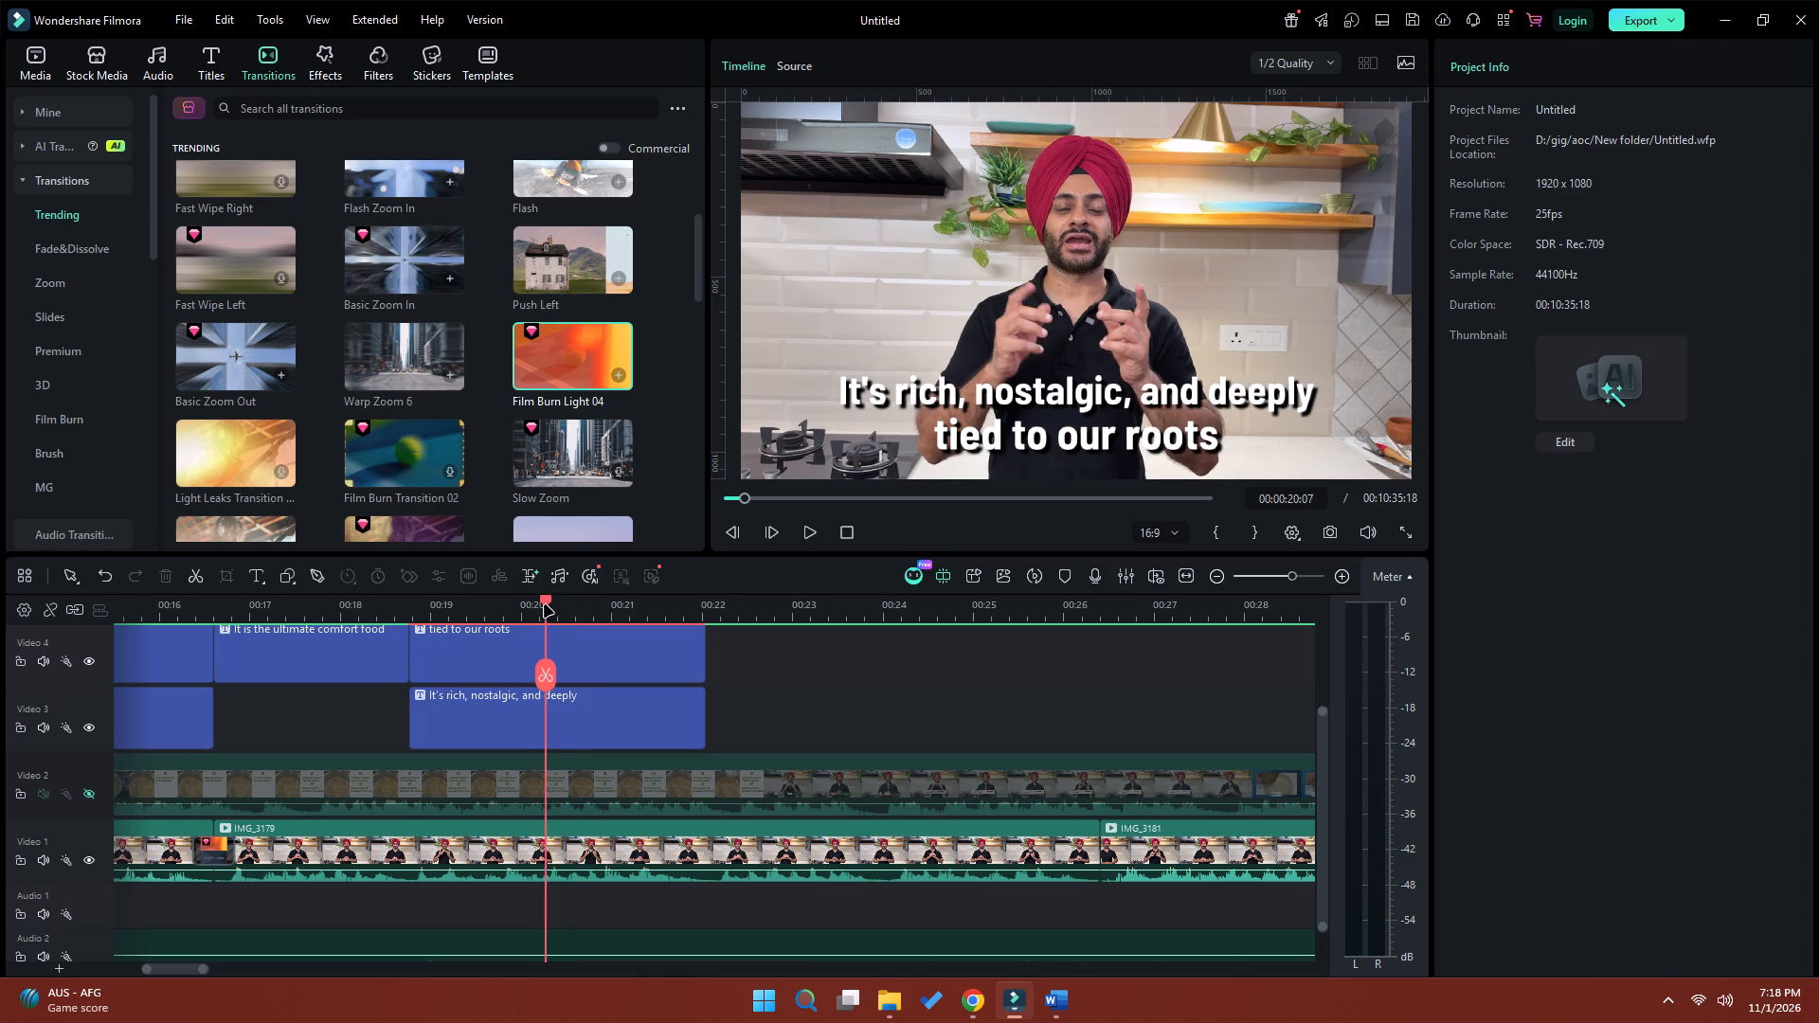
pyautogui.moveTo(545, 605); pyautogui.dragTo(540, 606)
pyautogui.press('space')
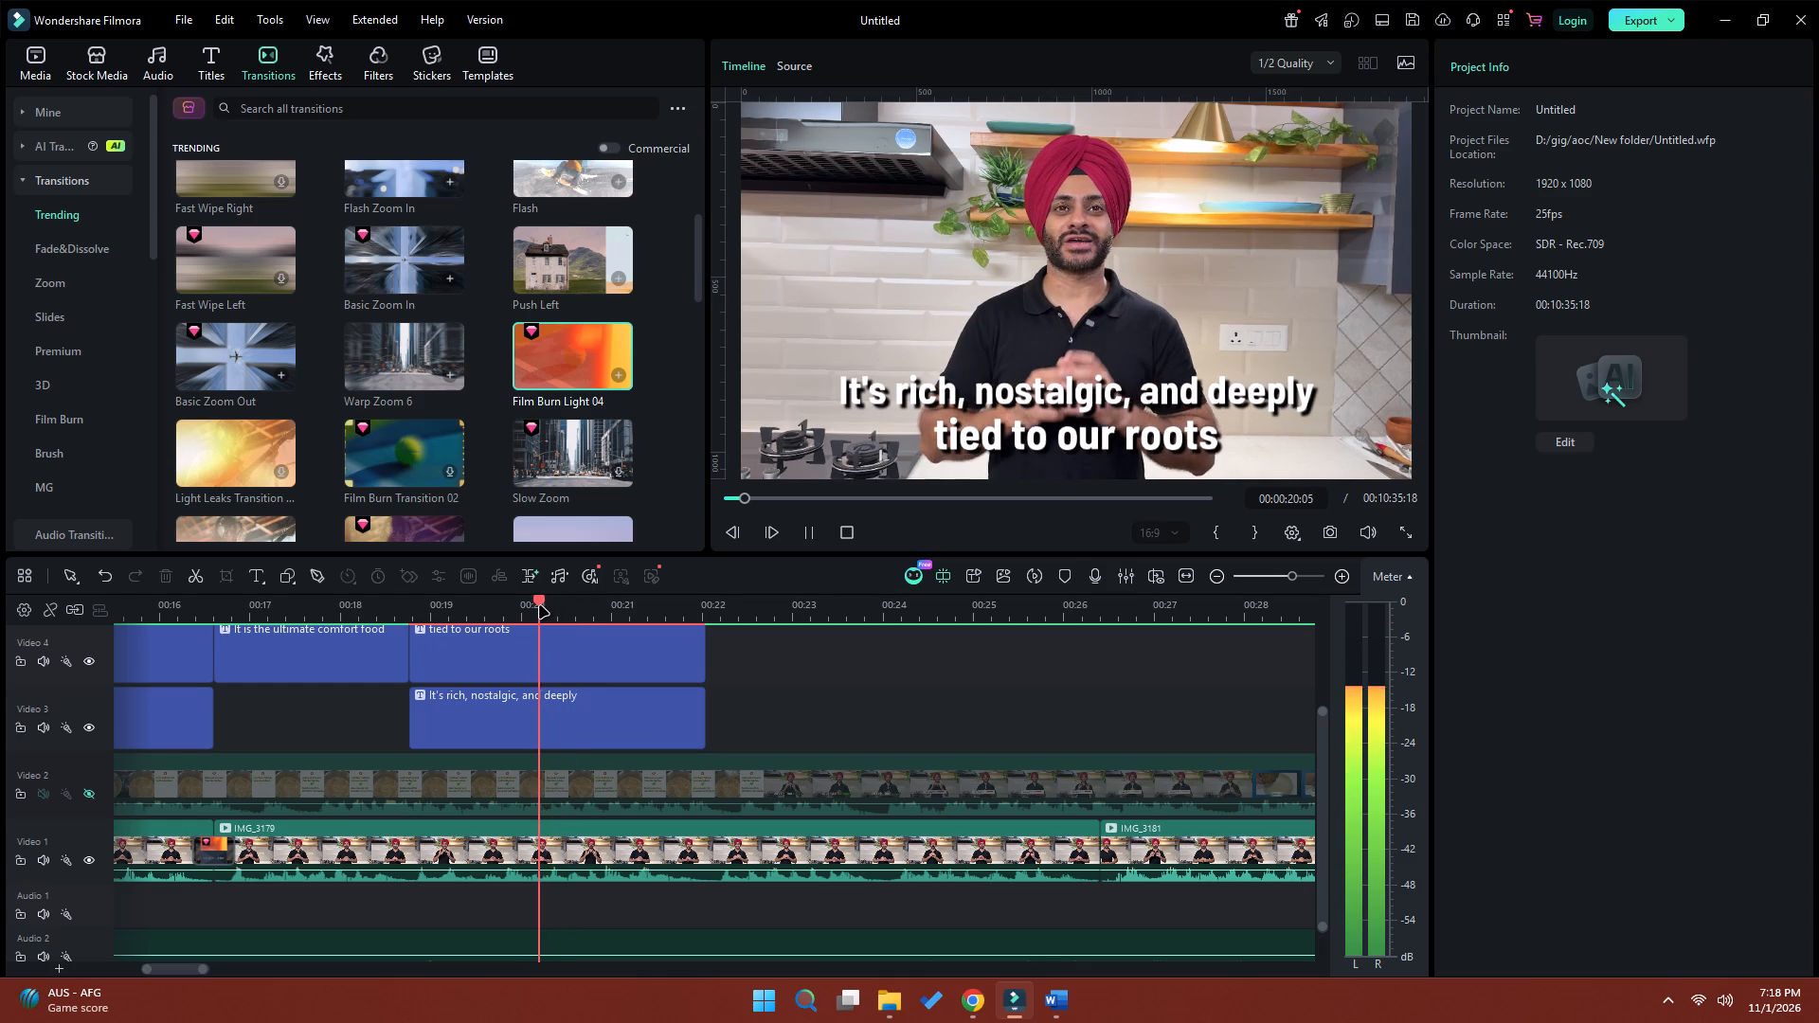
pyautogui.press('space')
pyautogui.moveTo(562, 598); pyautogui.dragTo(550, 603)
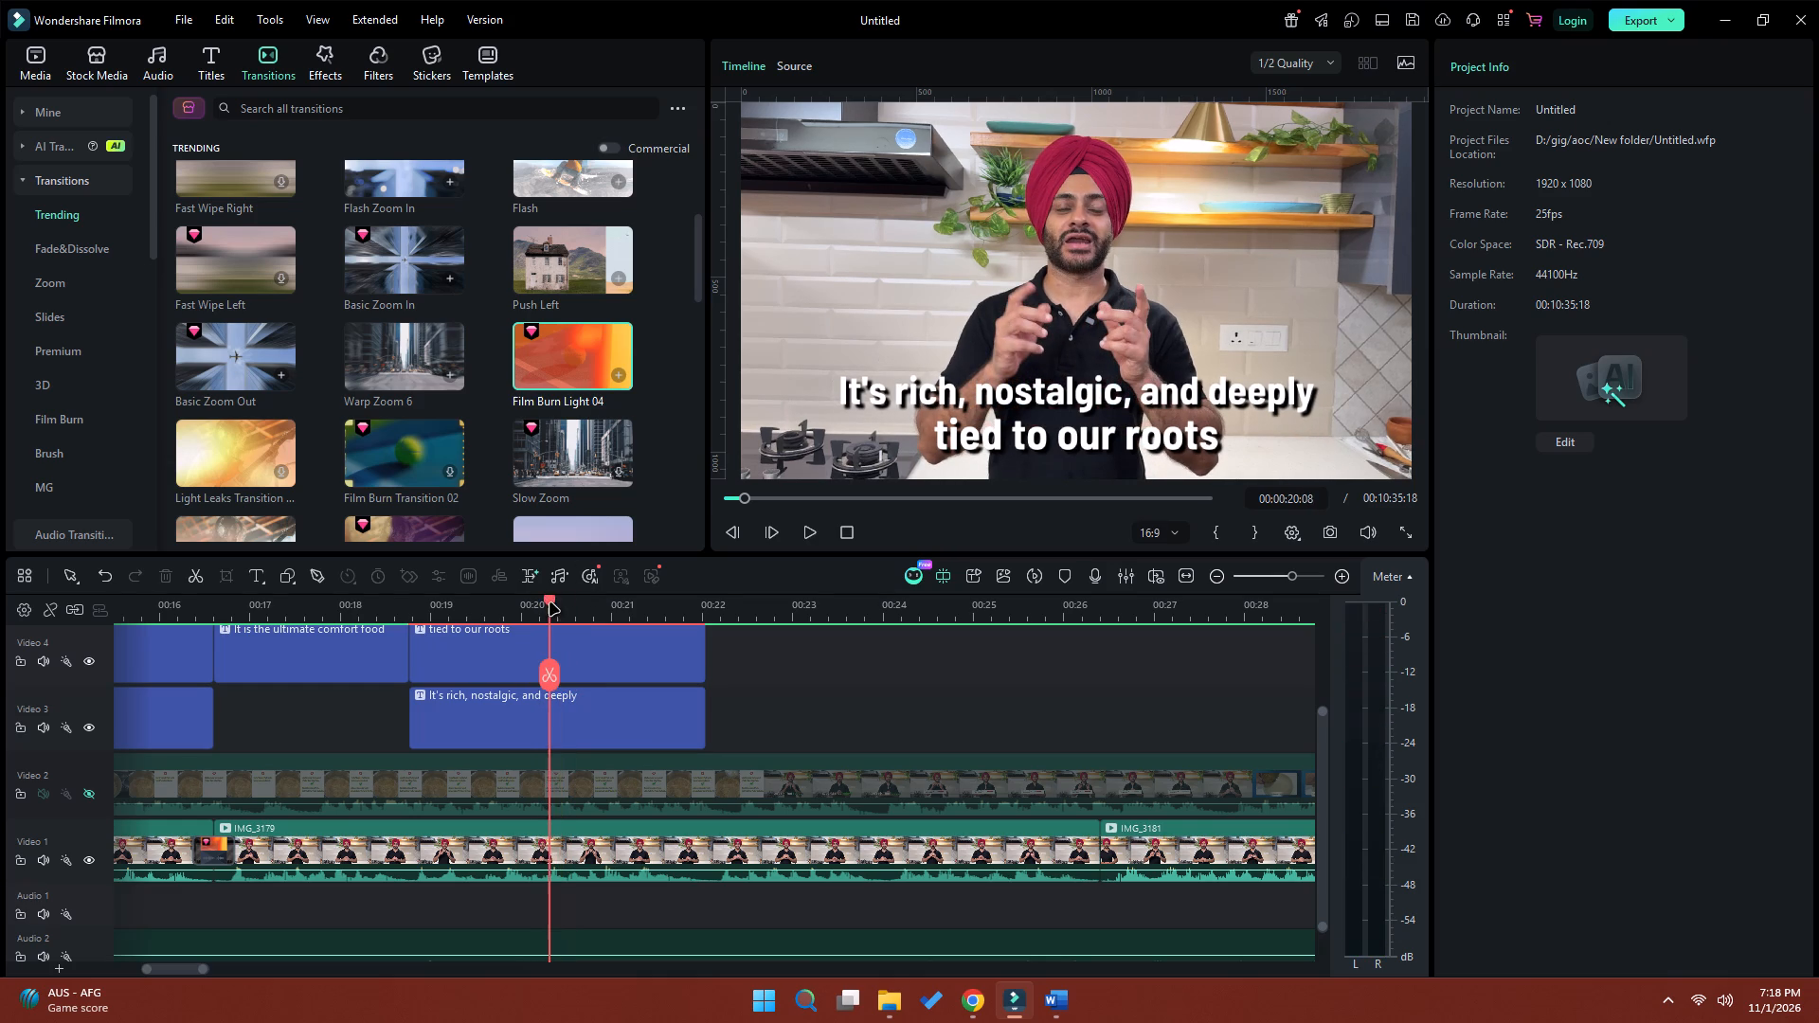
pyautogui.moveTo(550, 603); pyautogui.dragTo(541, 607)
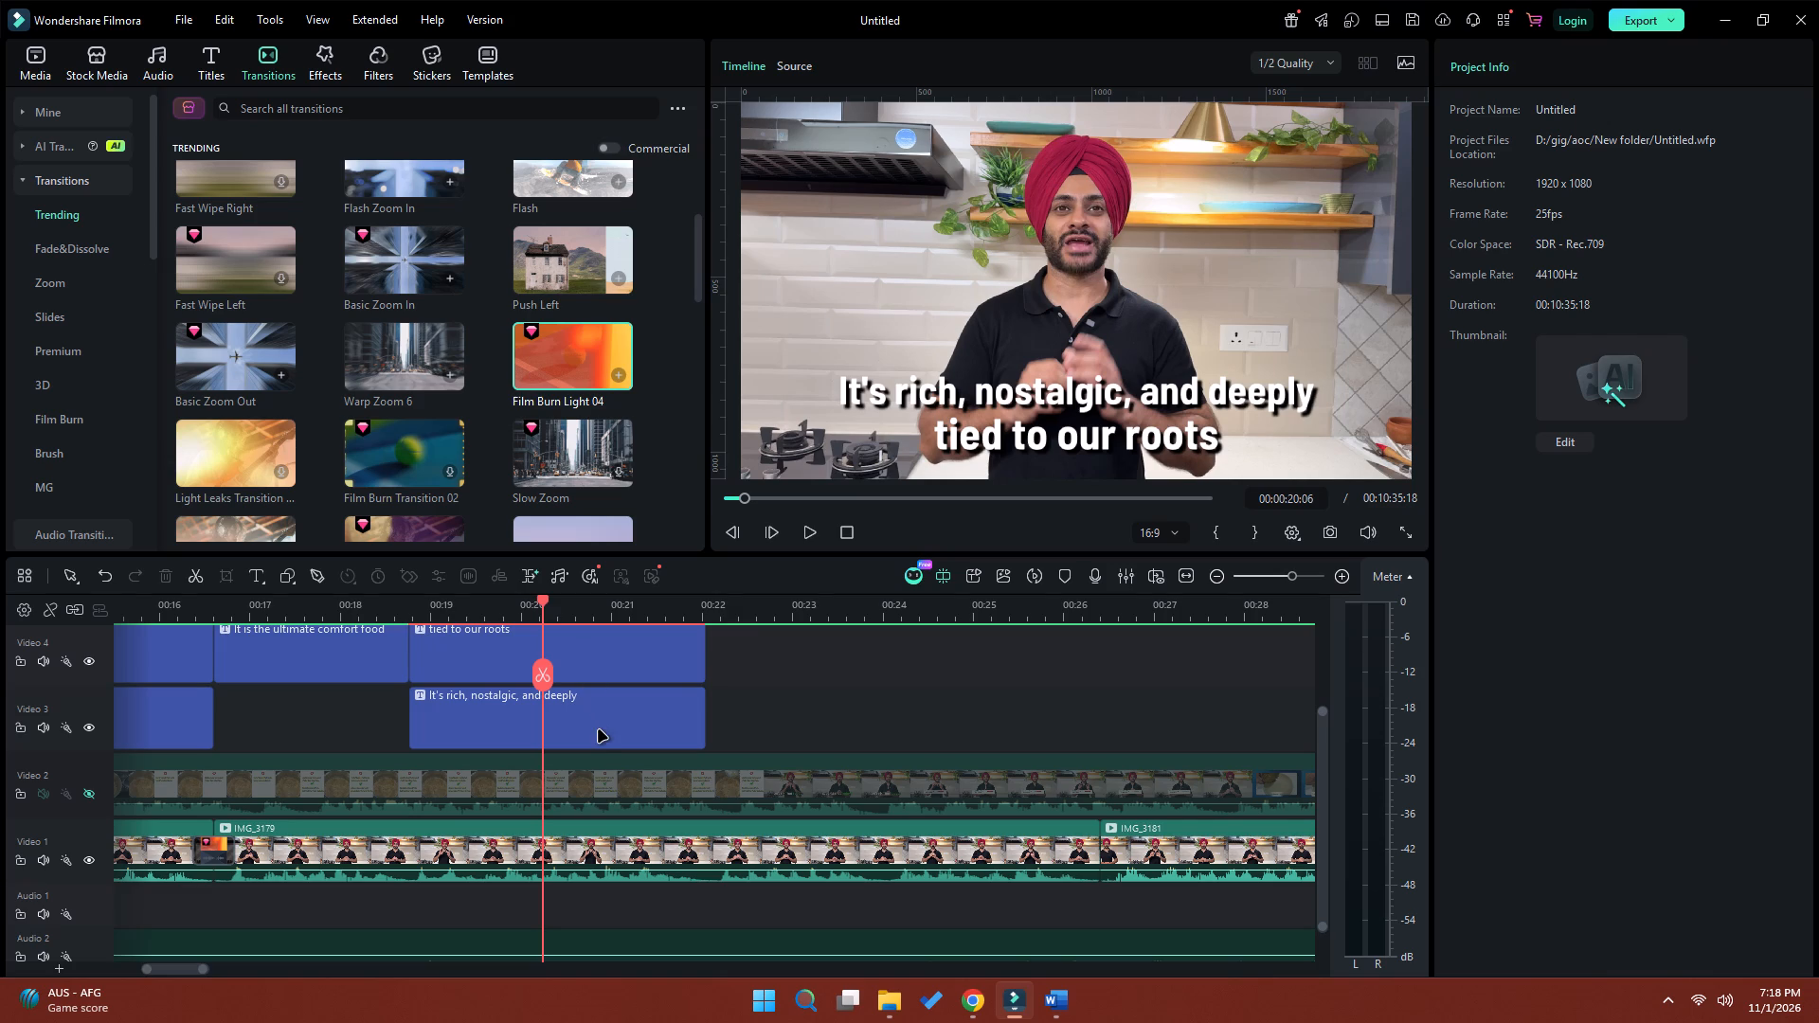
# Move "and deeply" from the Video 3 title to the start of the "tied to our roots" title, dropping the comma before it.
pyautogui.click(599, 730)
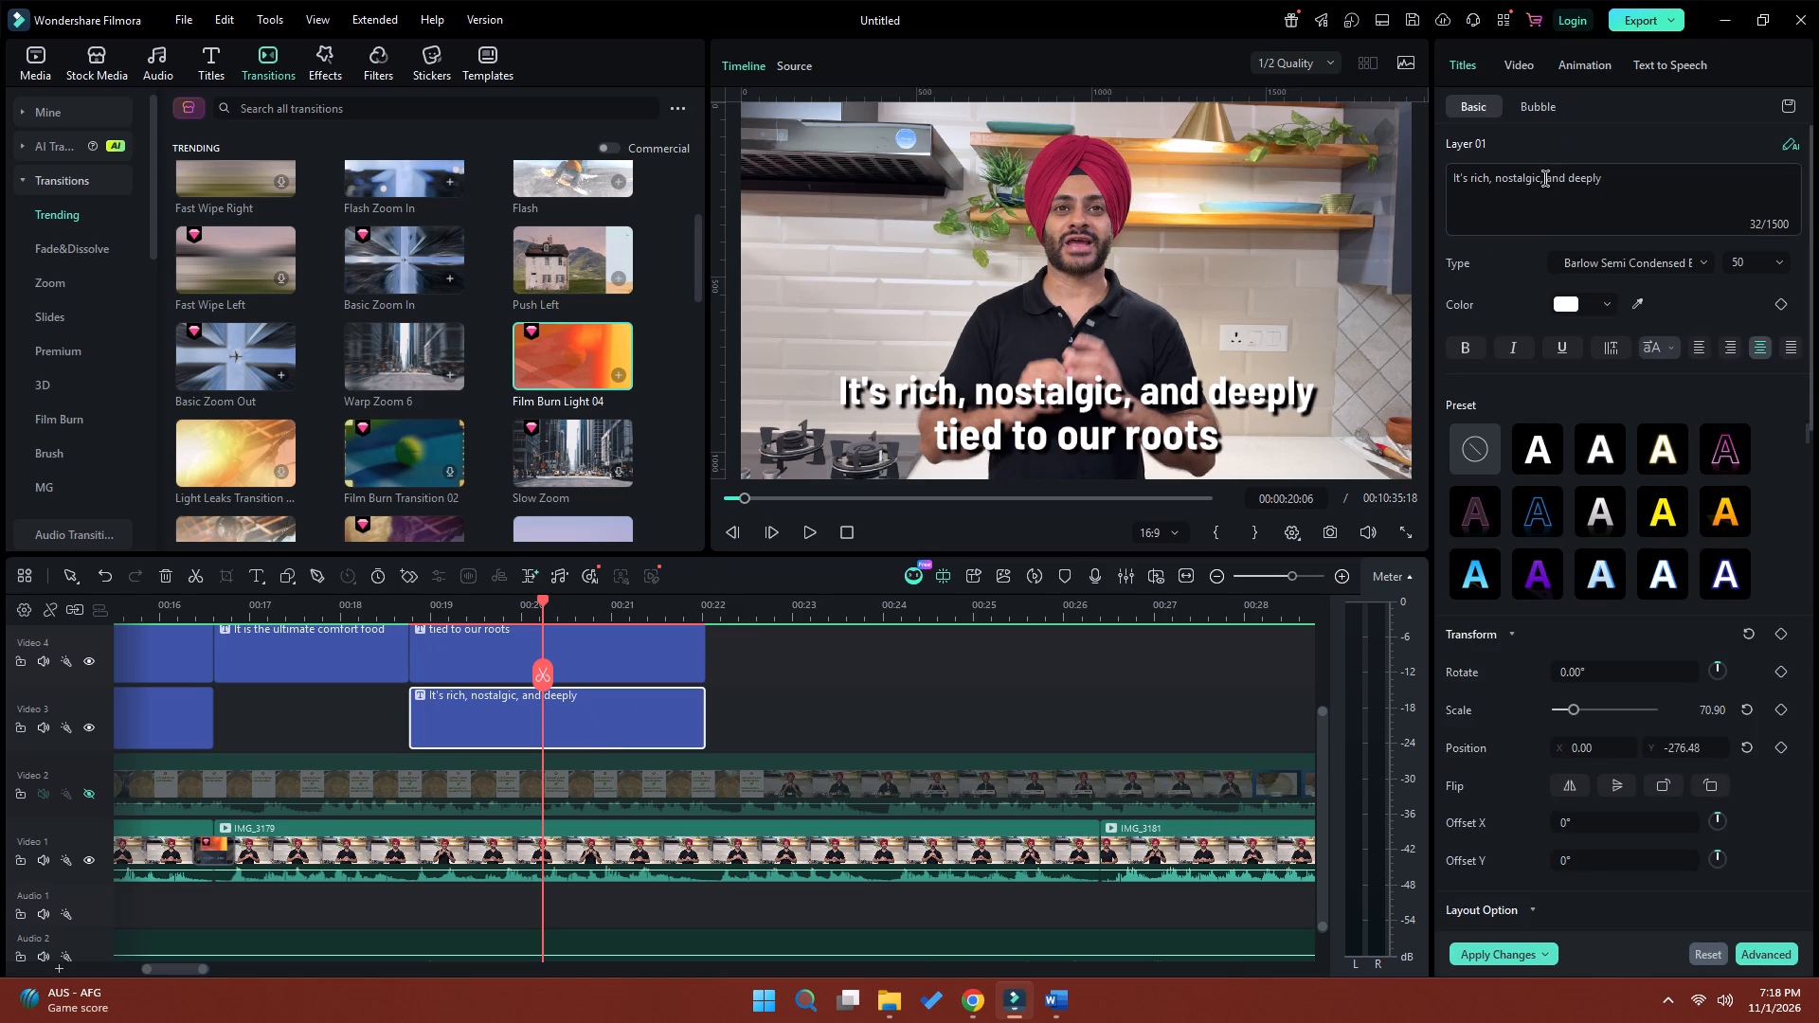
pyautogui.moveTo(1541, 179); pyautogui.dragTo(1587, 179)
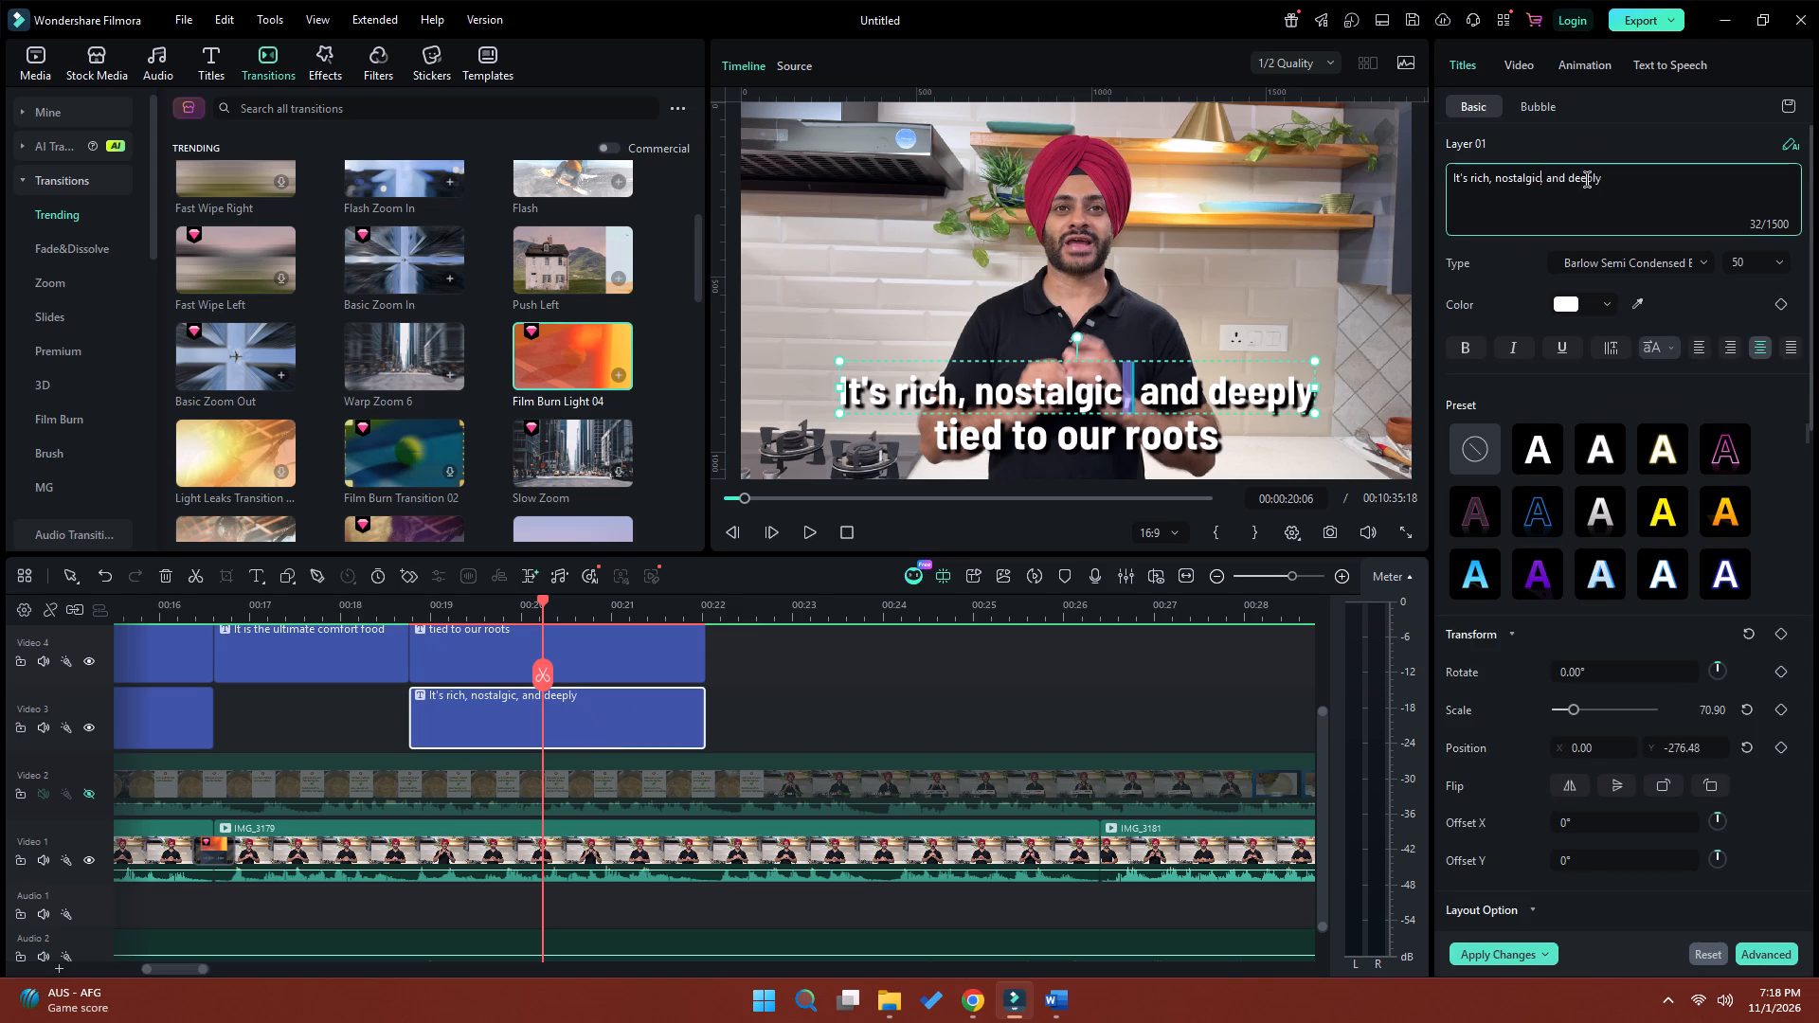
pyautogui.moveTo(1587, 179); pyautogui.dragTo(1616, 179)
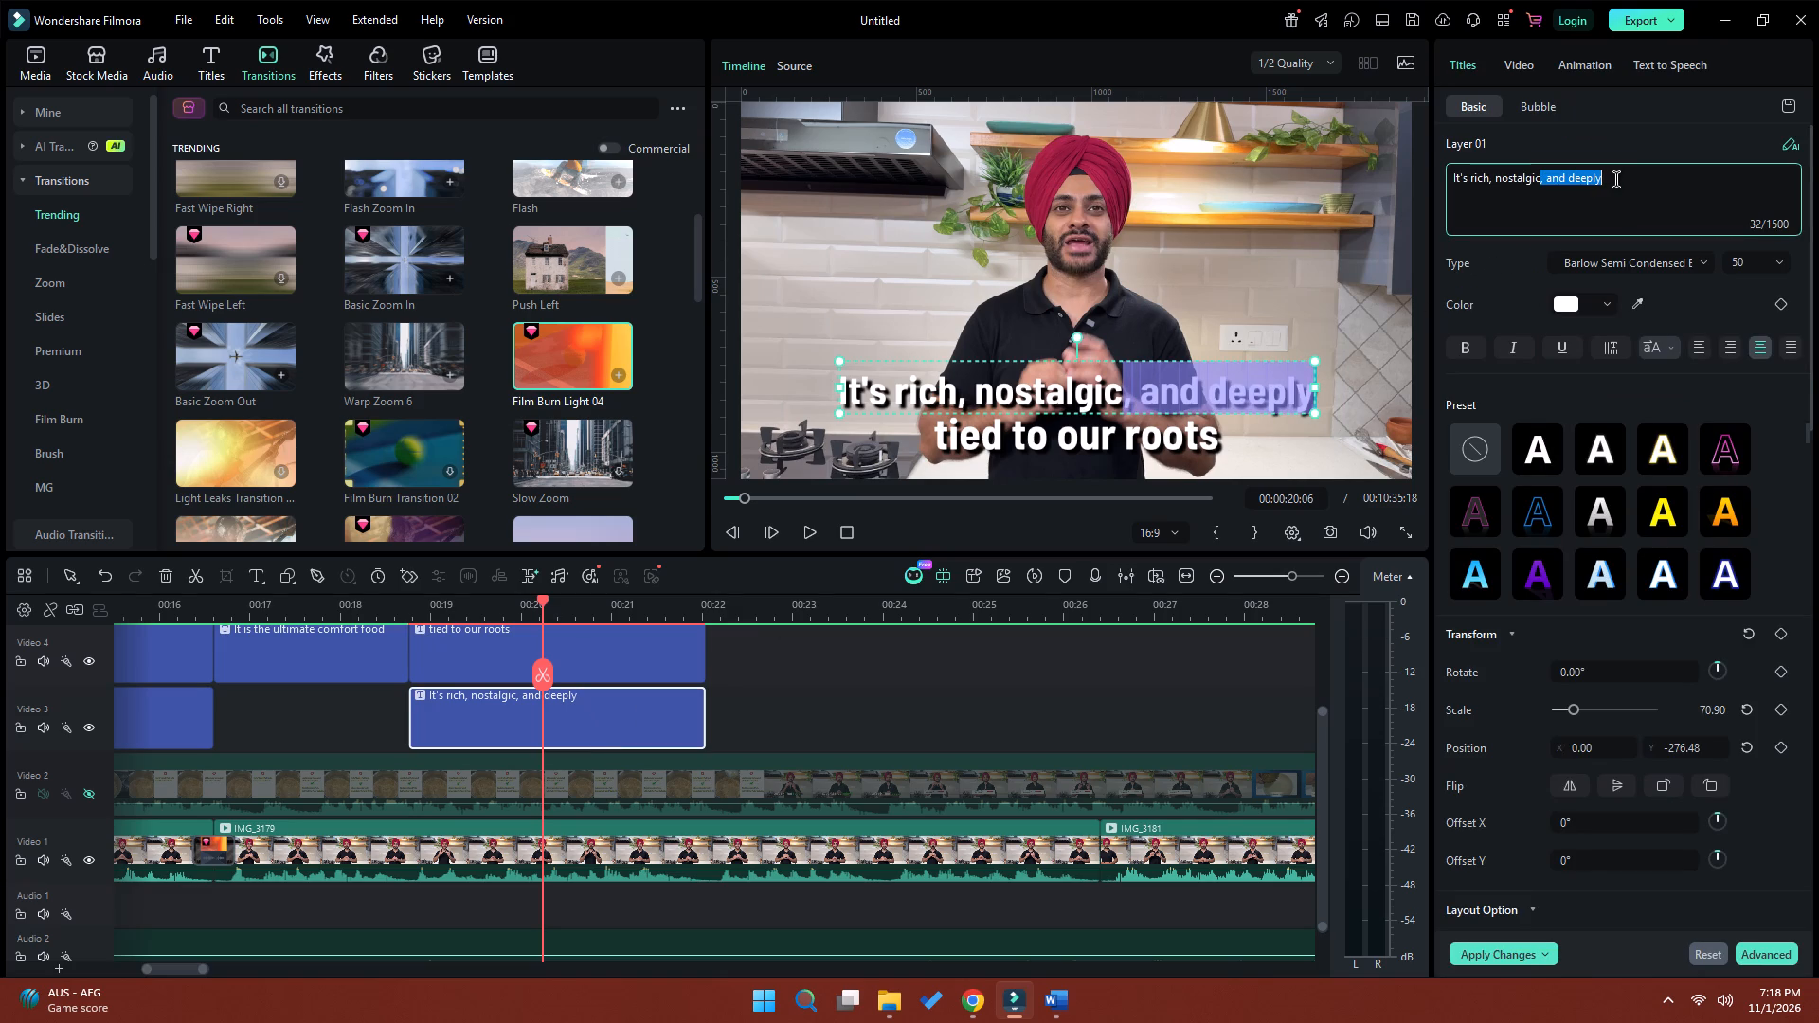
pyautogui.hotkey('ctrl', 'x')
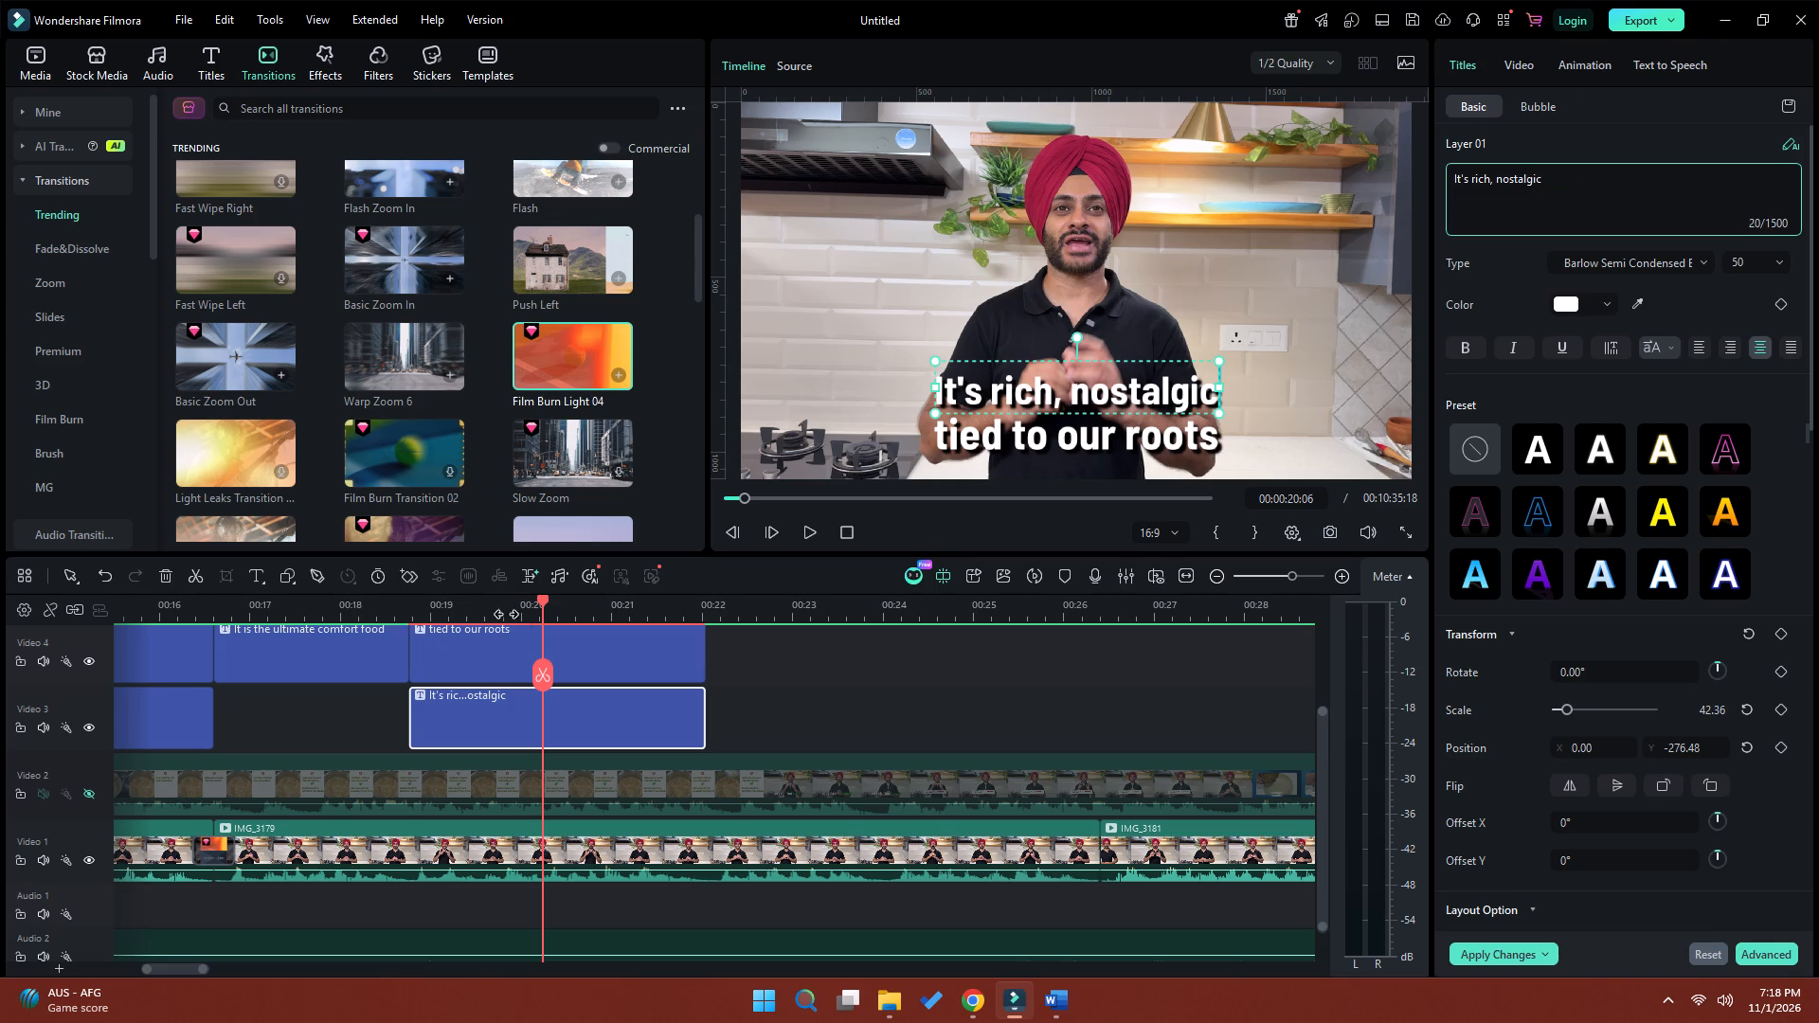
pyautogui.click(558, 658)
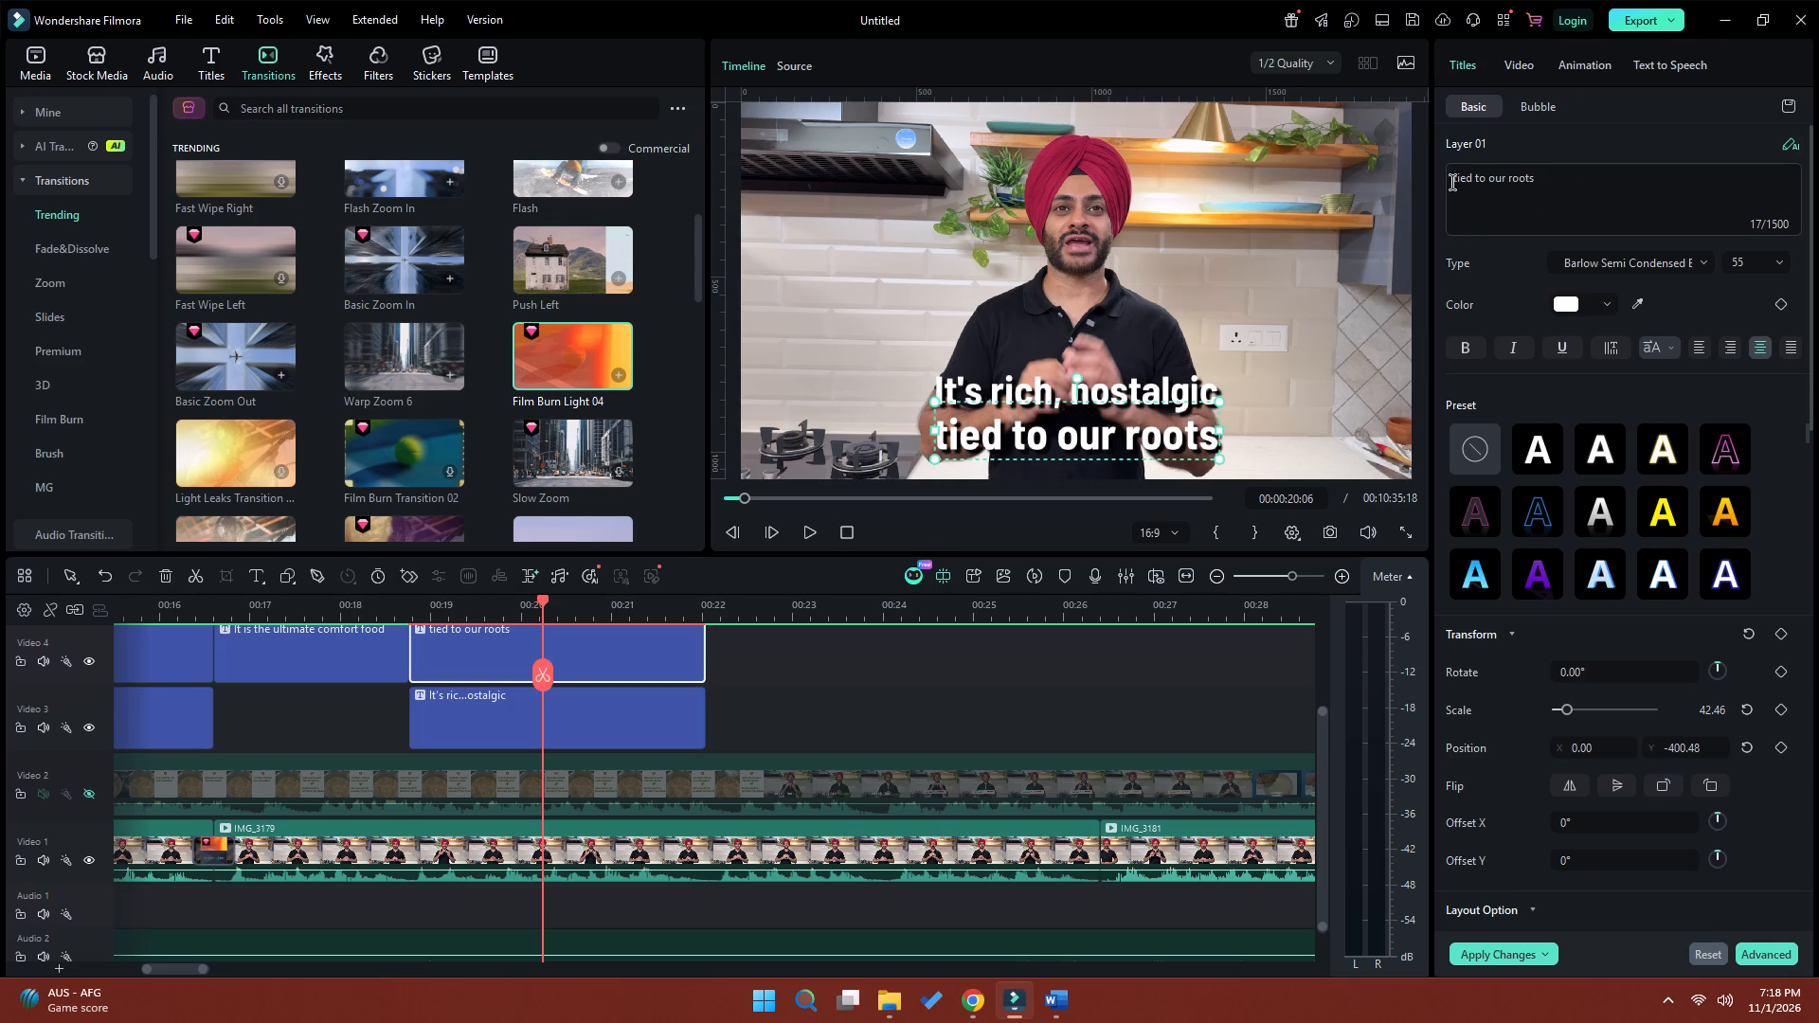
pyautogui.click(1451, 178)
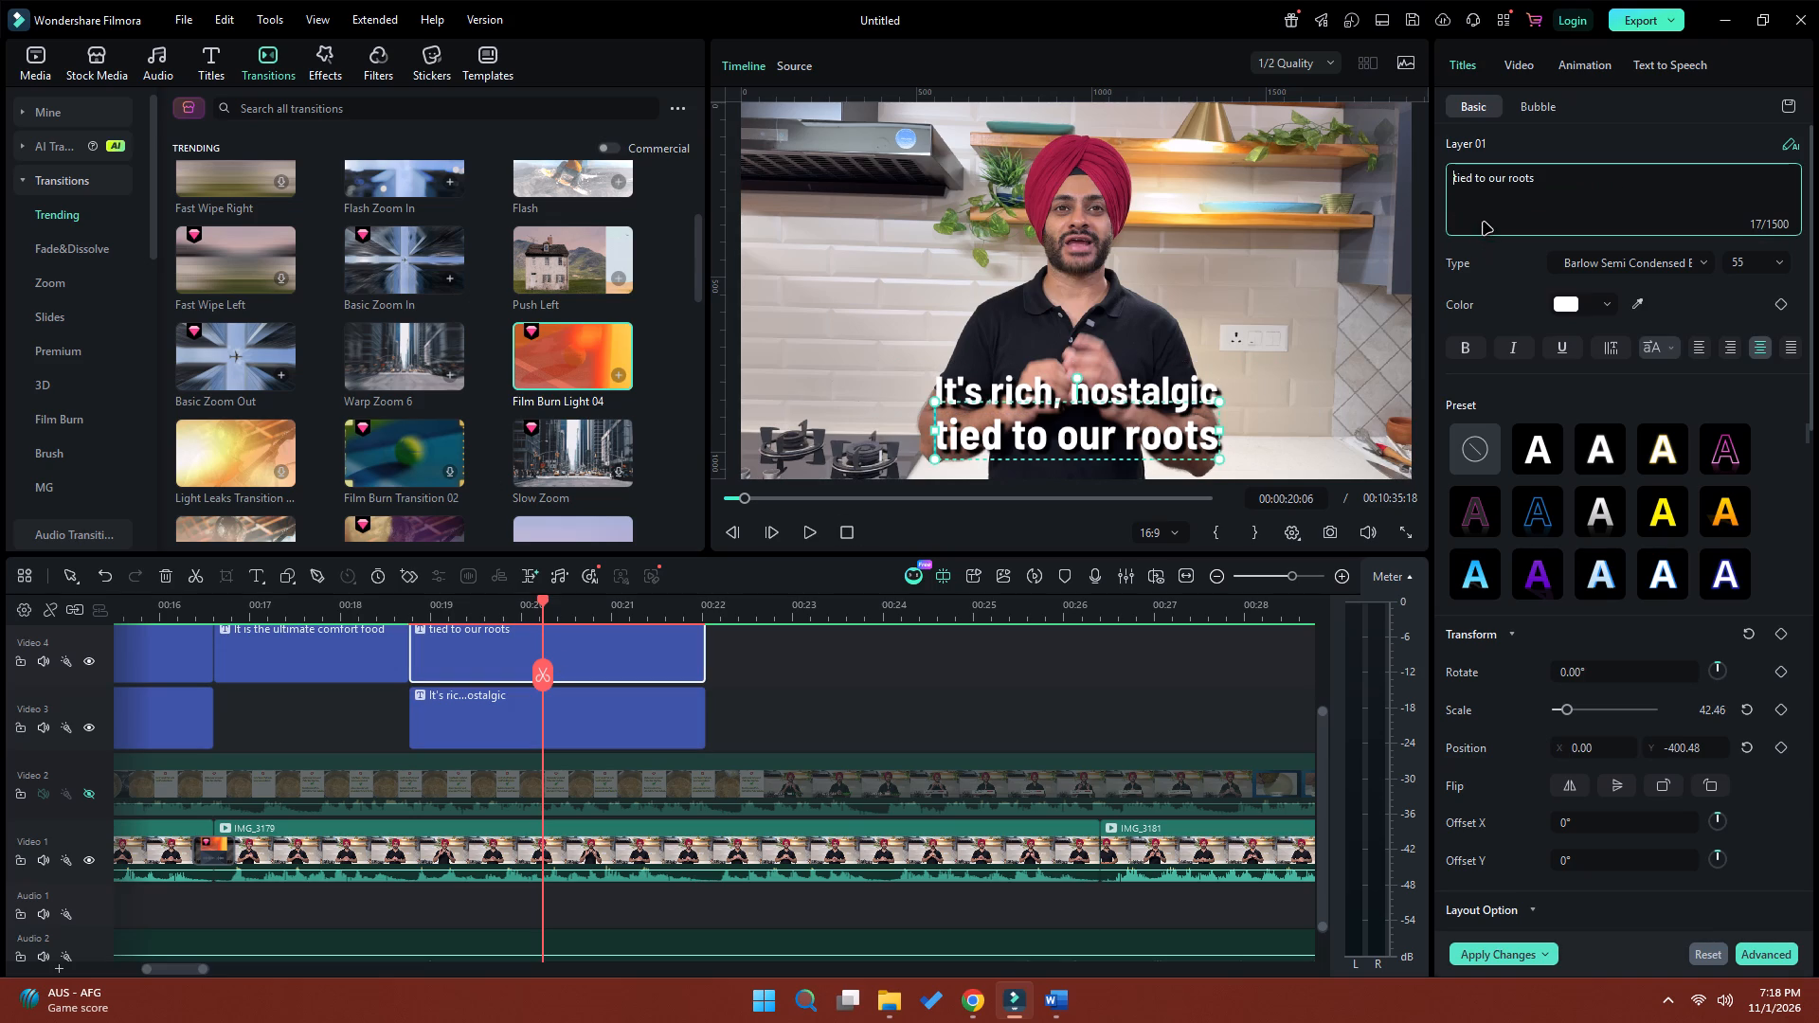
pyautogui.hotkey('ctrl', 'v')
pyautogui.moveTo(1462, 182); pyautogui.dragTo(1428, 184)
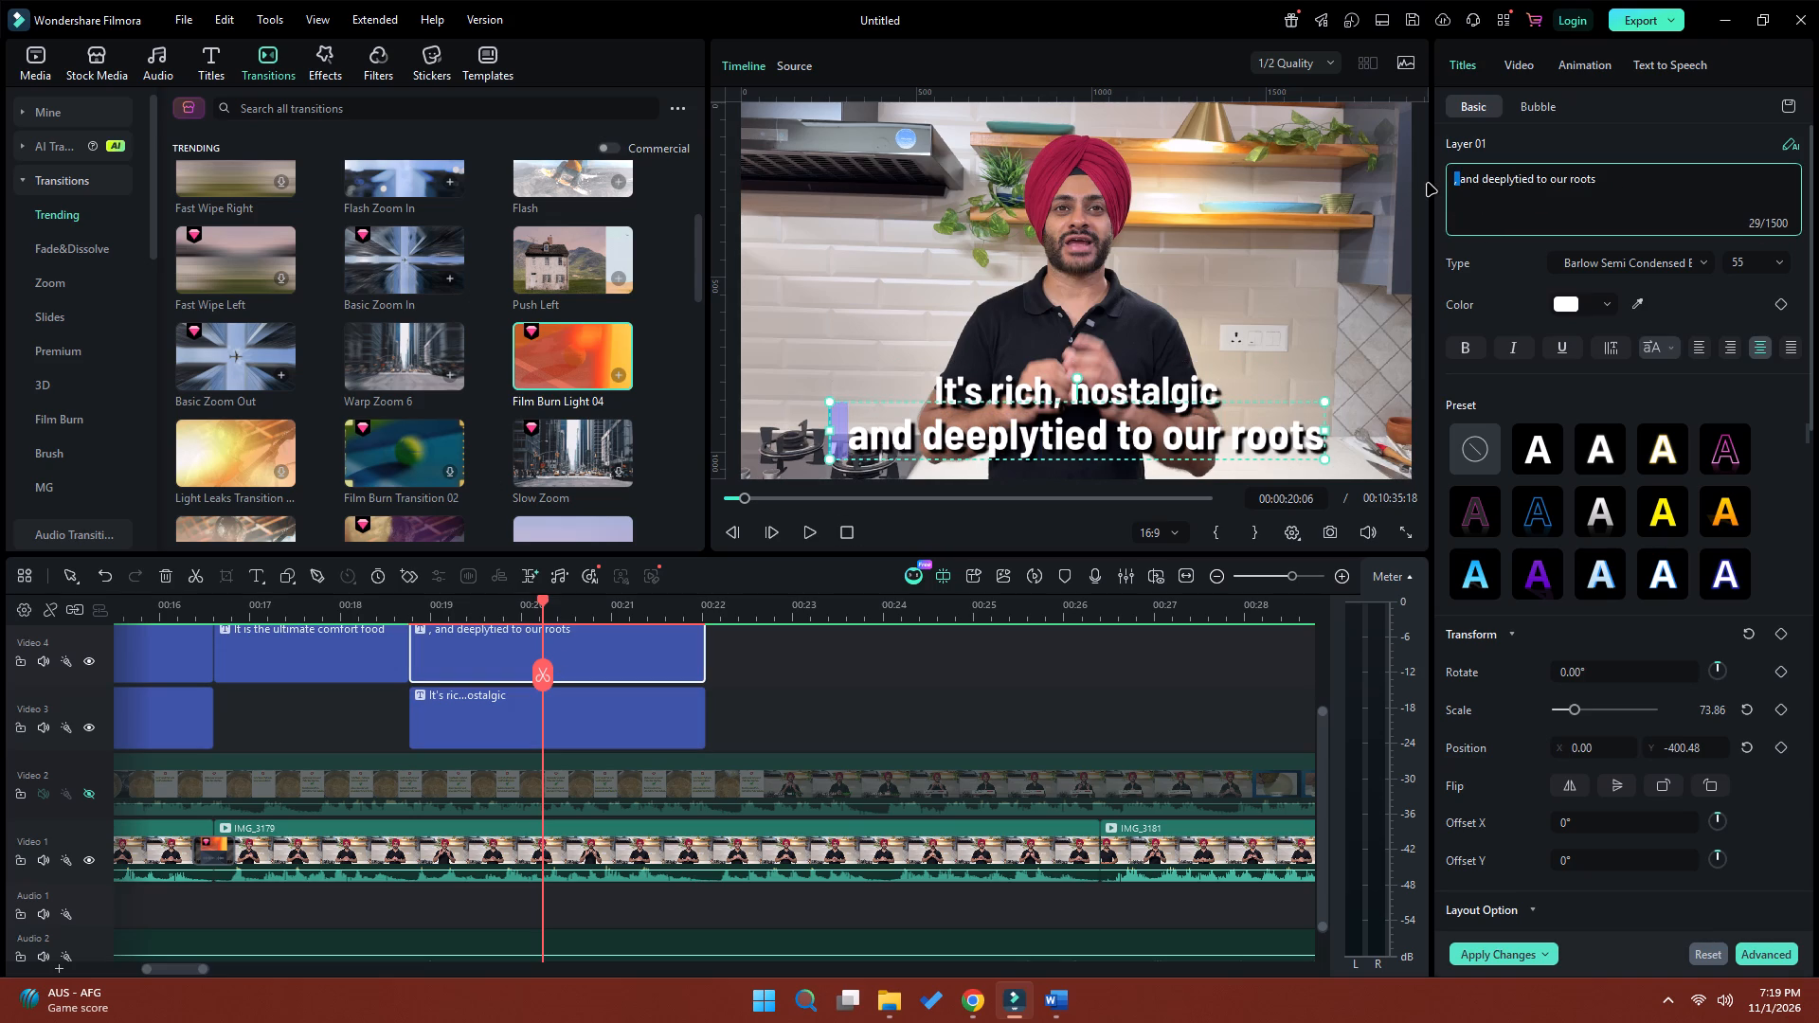
pyautogui.press('BackSpace')
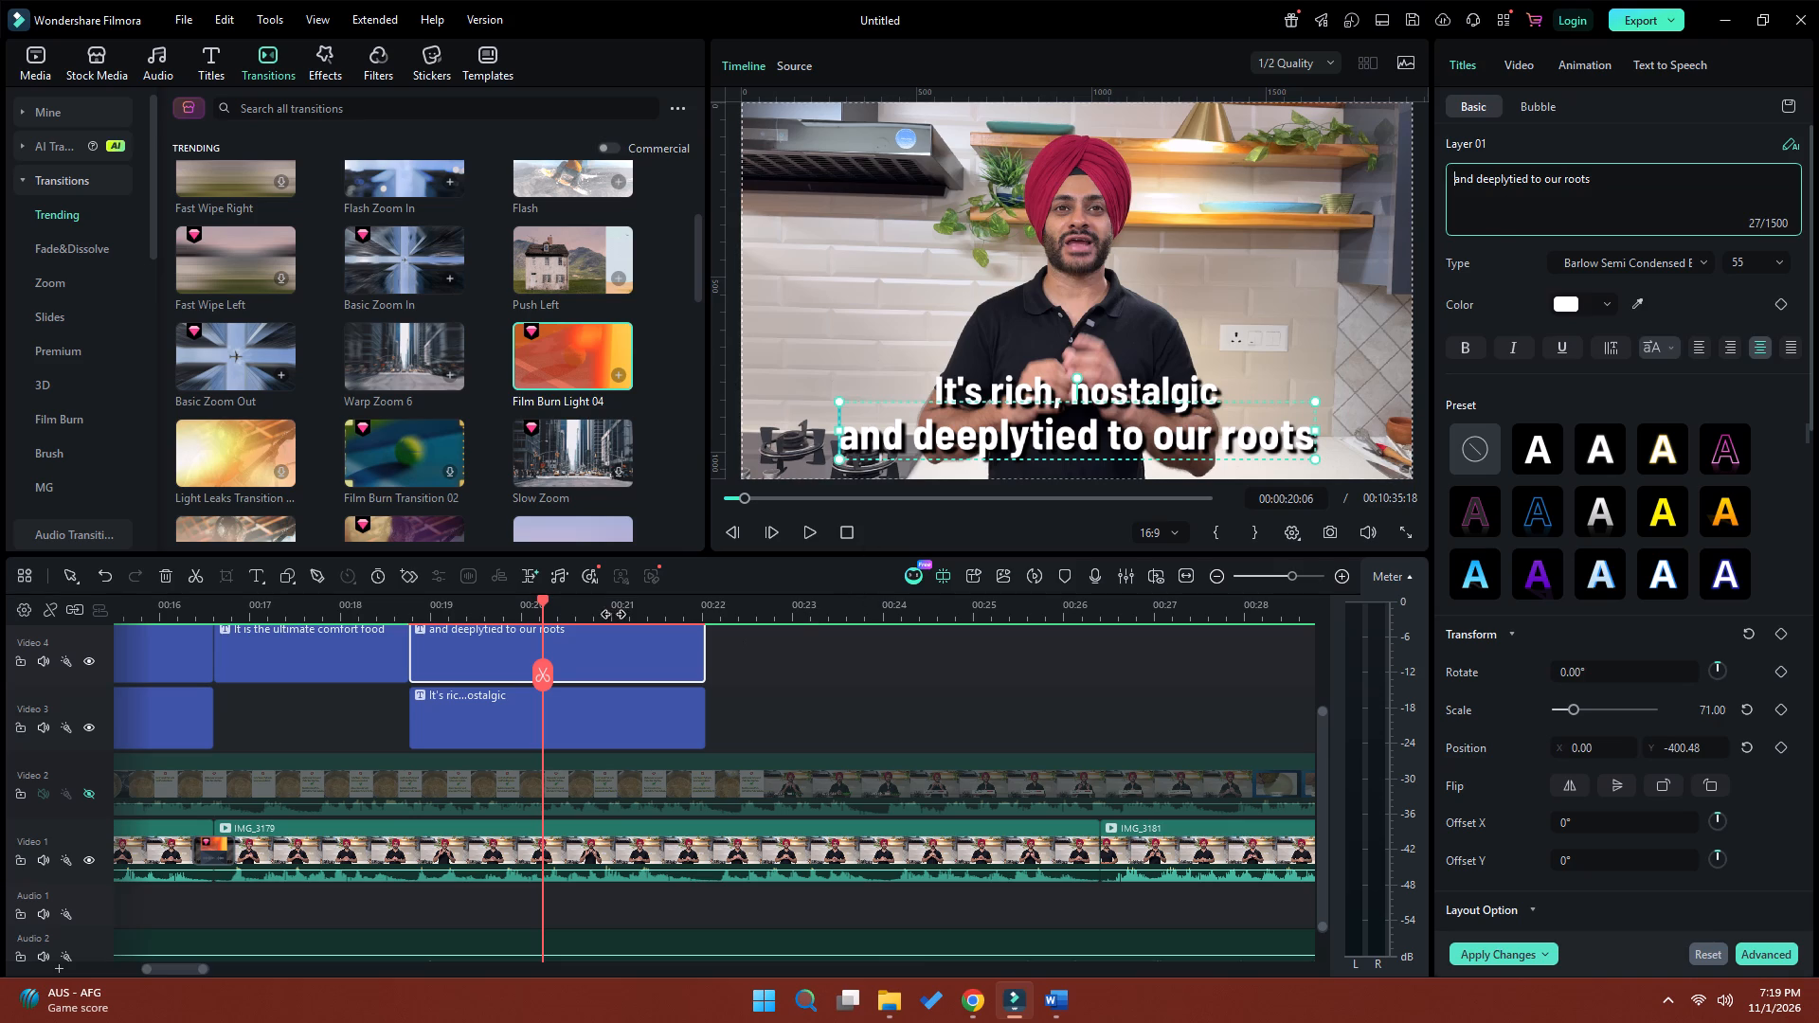
# Trim the start of the "and deeplytied to our roots" title on Video 4 to the playhead at 00:00:20:06.
pyautogui.moveTo(411, 656); pyautogui.dragTo(549, 665)
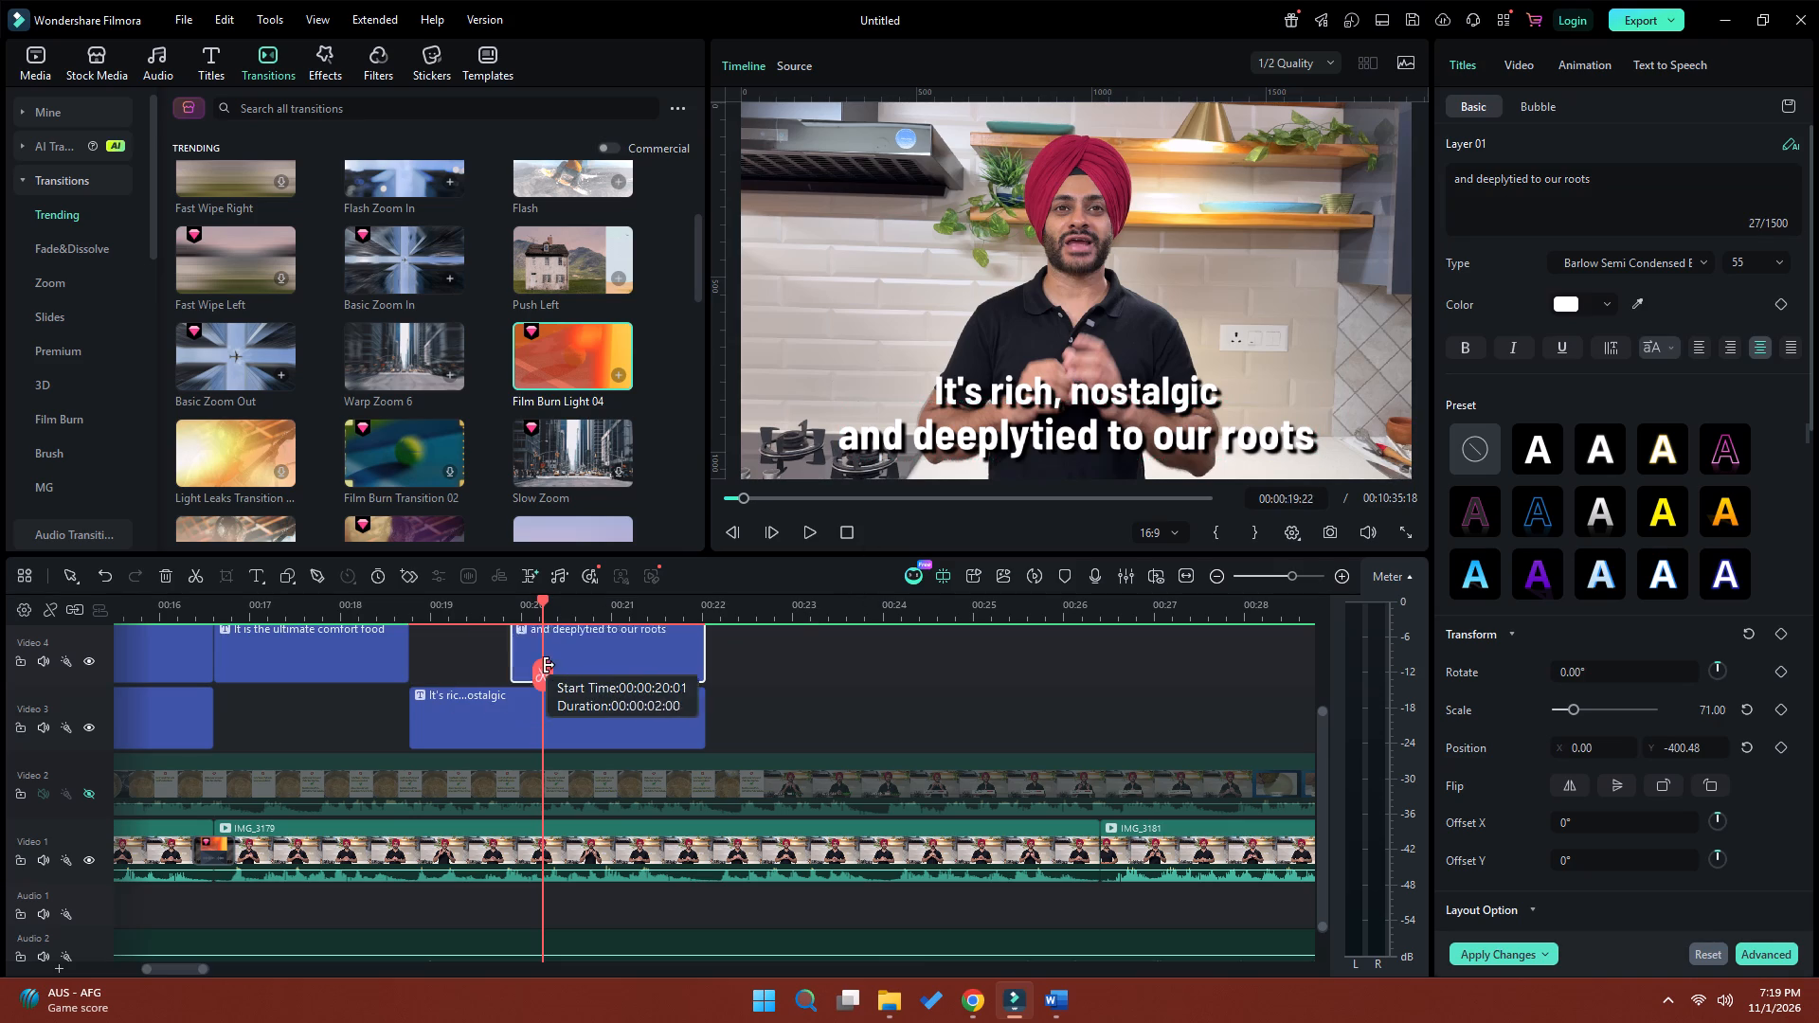
pyautogui.moveTo(549, 665); pyautogui.dragTo(547, 670)
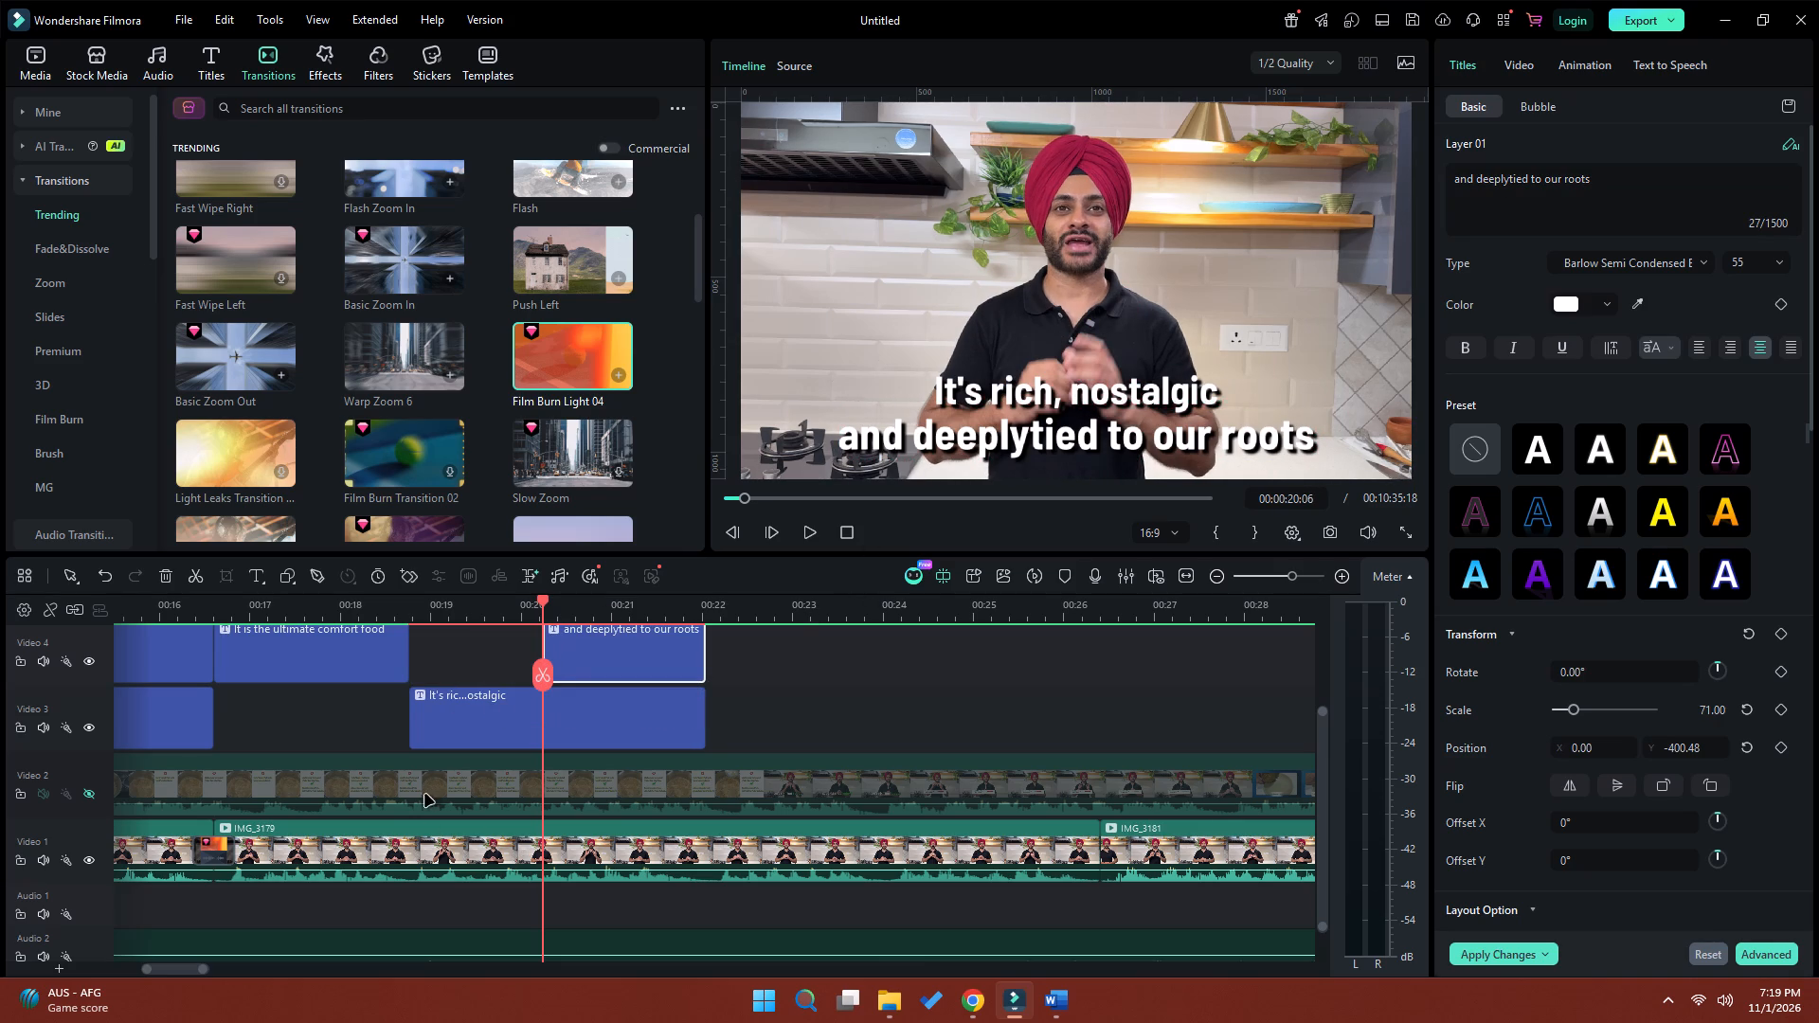
# Find where "a classic Kheer" is spoken and trim the start of that Video 4 title to 00:00:15:11.
pyautogui.moveTo(166, 973); pyautogui.dragTo(157, 973)
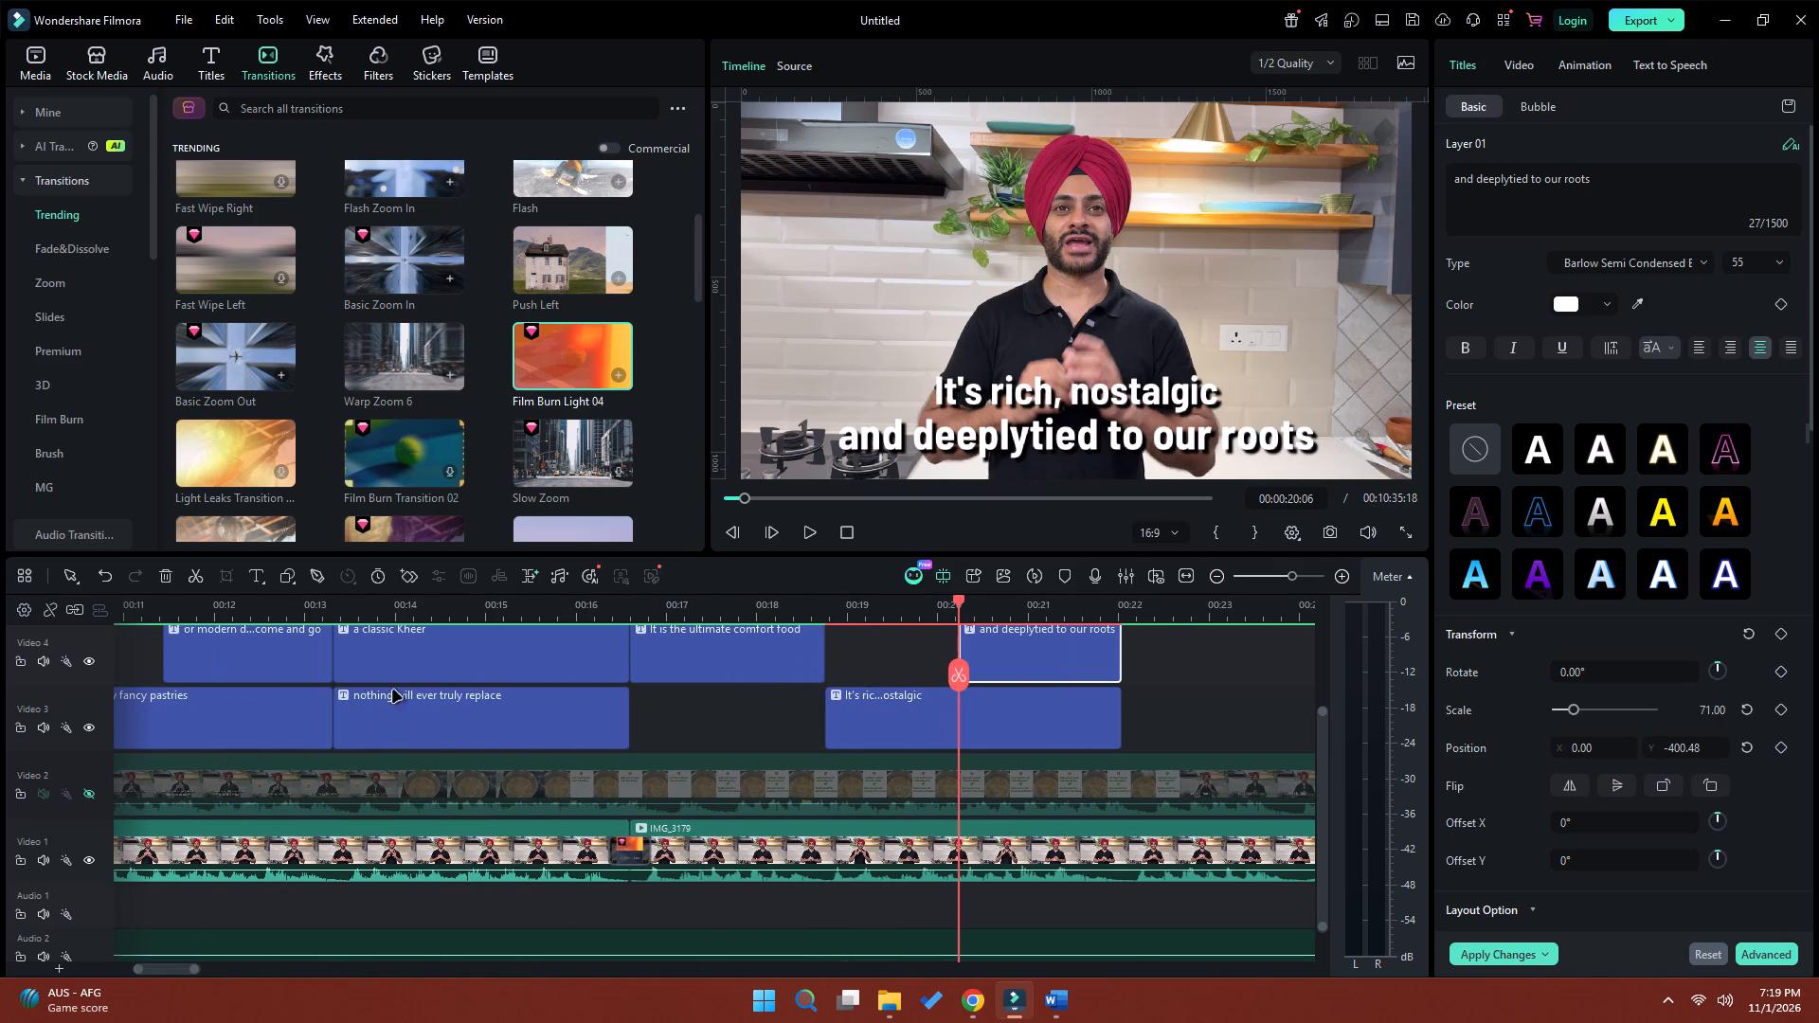
pyautogui.click(348, 613)
pyautogui.press('space')
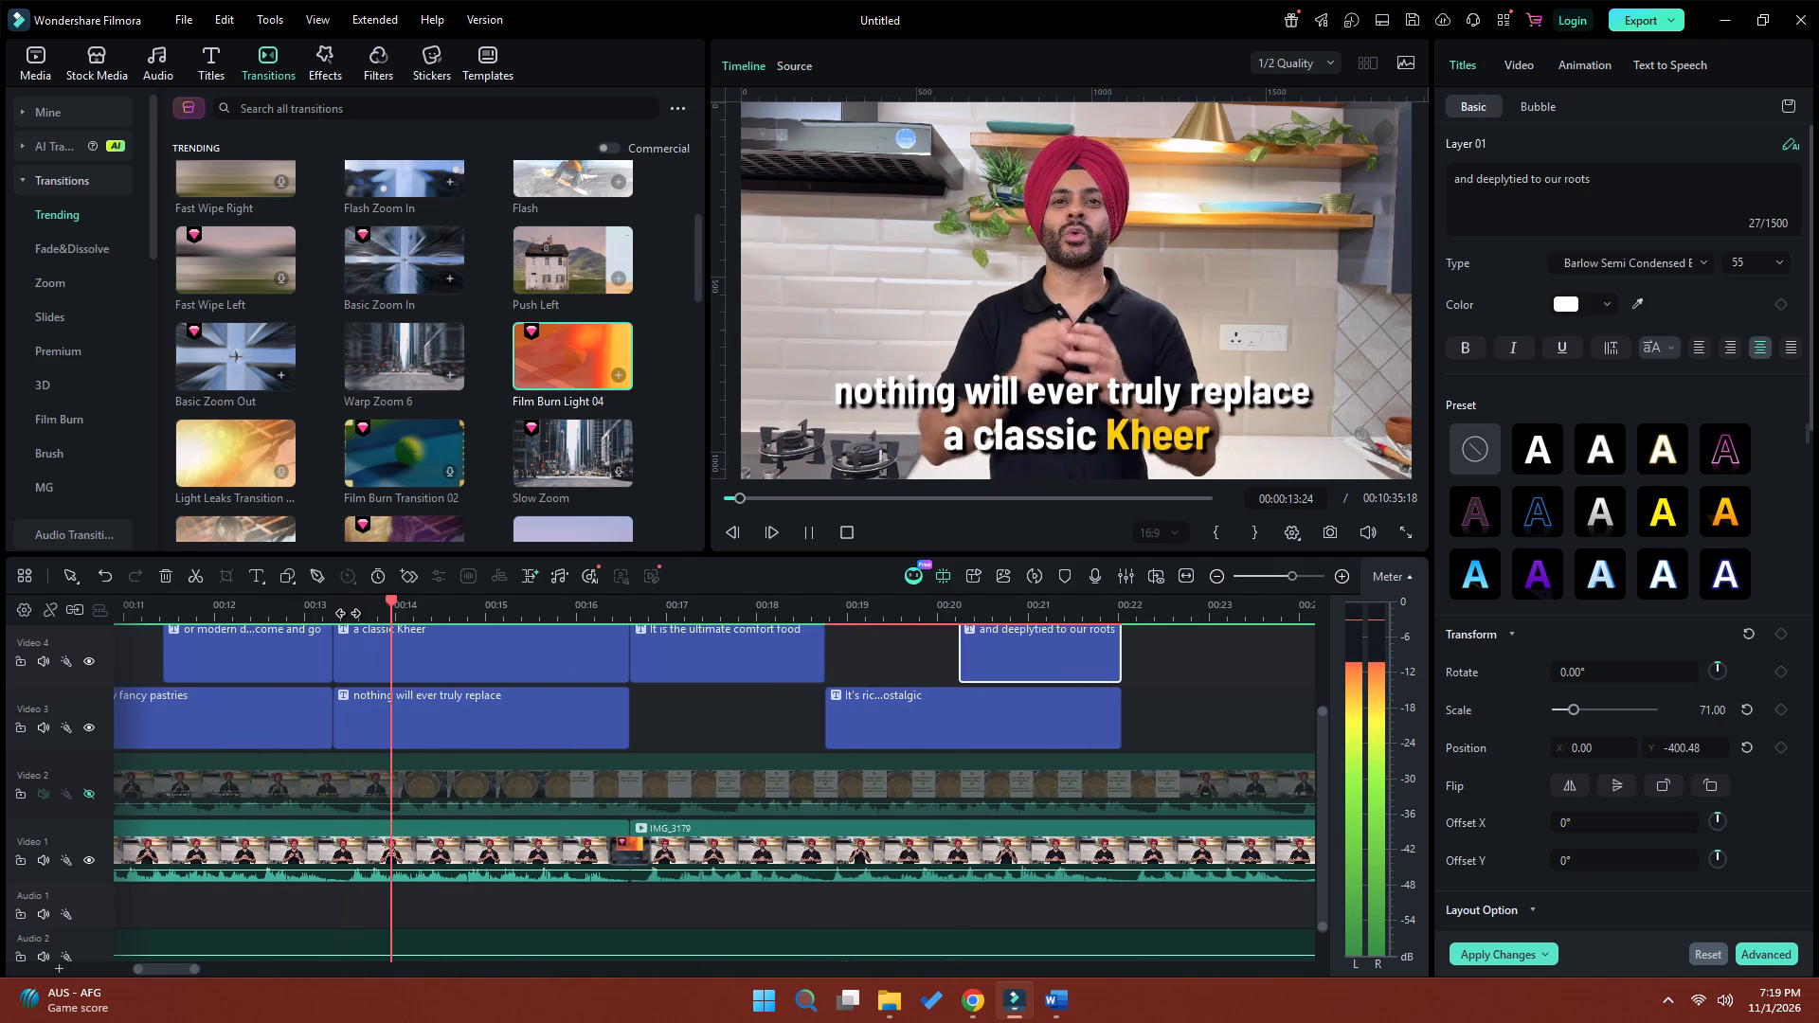
pyautogui.press('space')
pyautogui.press('space')
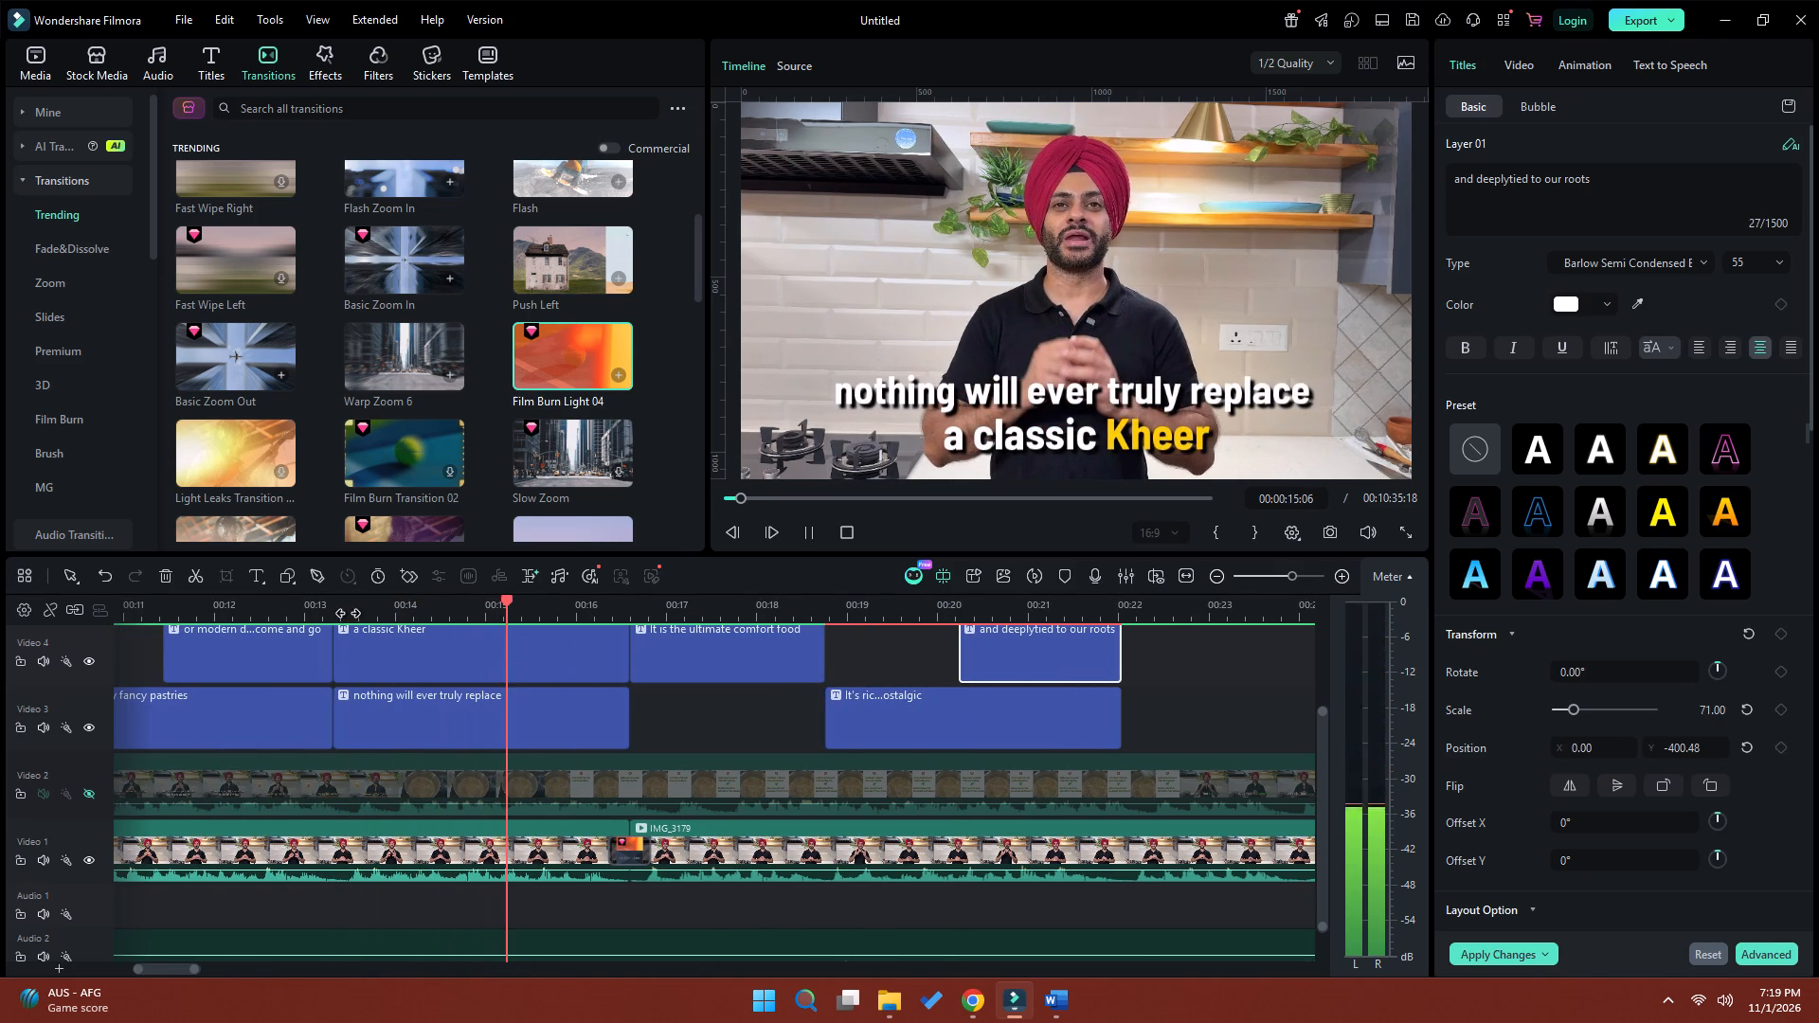
pyautogui.press('space')
pyautogui.click(380, 664)
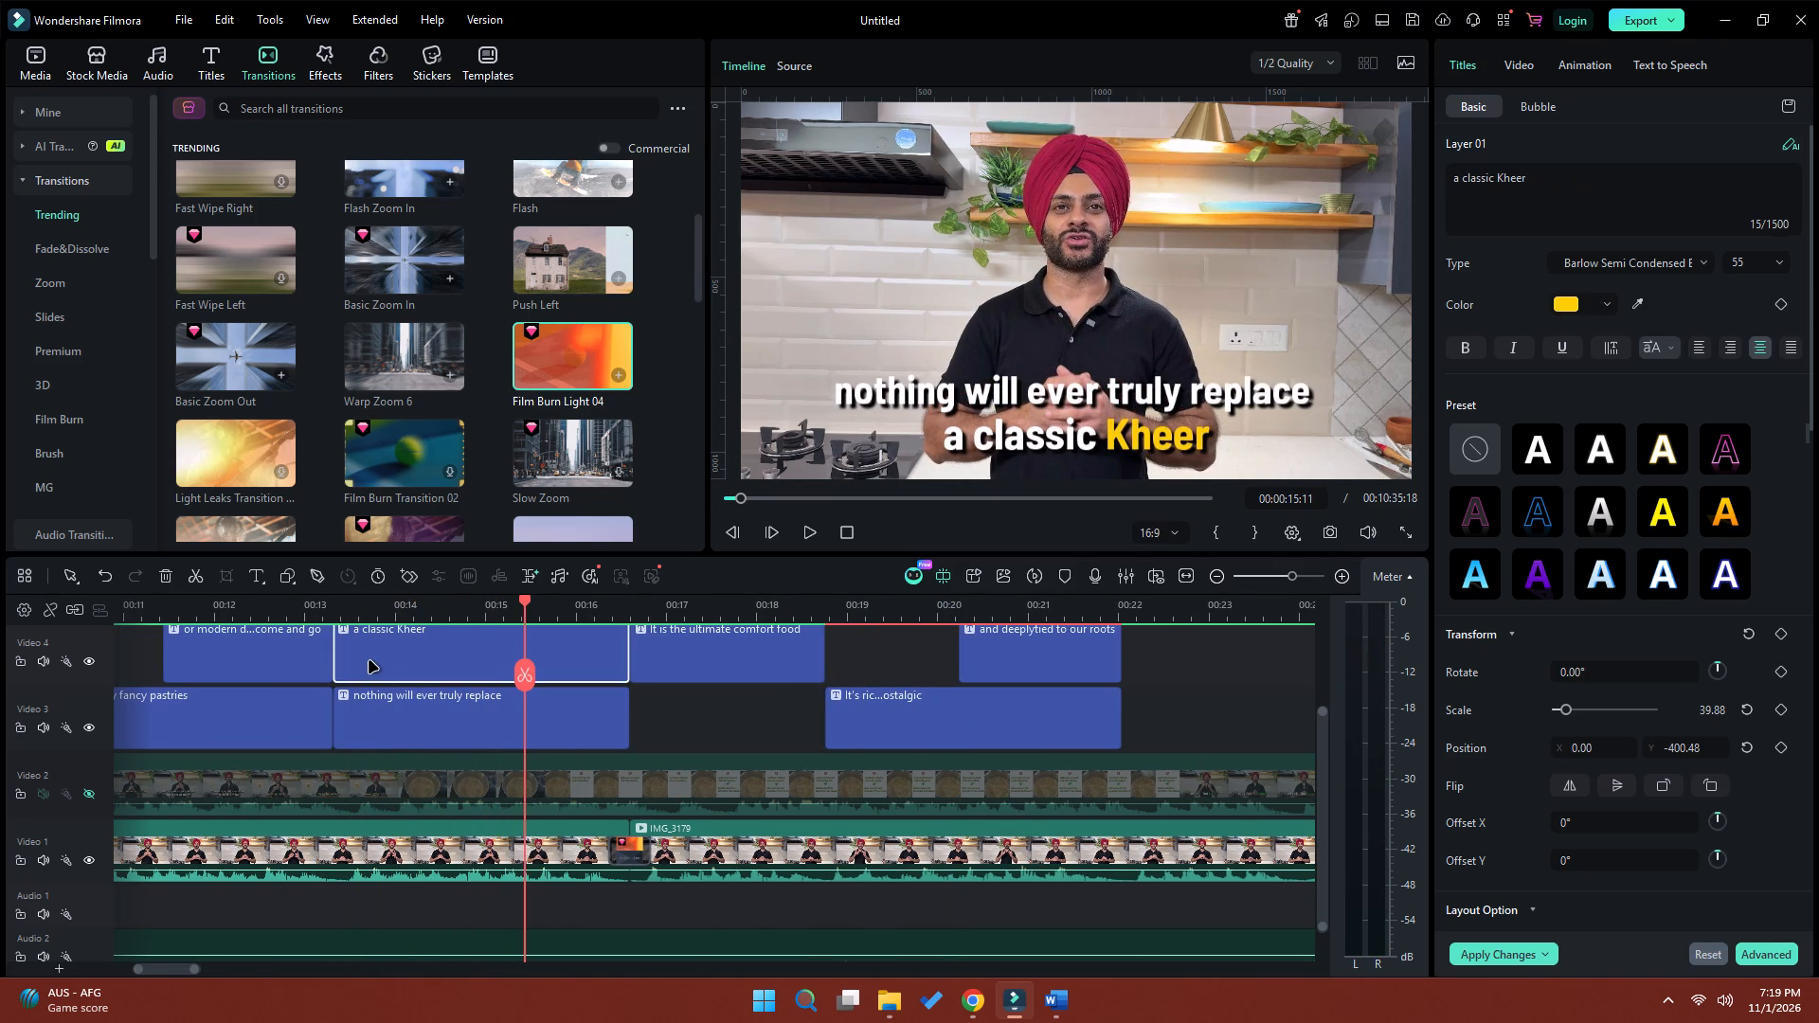
pyautogui.moveTo(337, 655); pyautogui.dragTo(530, 655)
# Play back the retimed captions and the uncaptioned speech up to about 27 s to check timing and the IMG_3181 cut.
pyautogui.press('space')
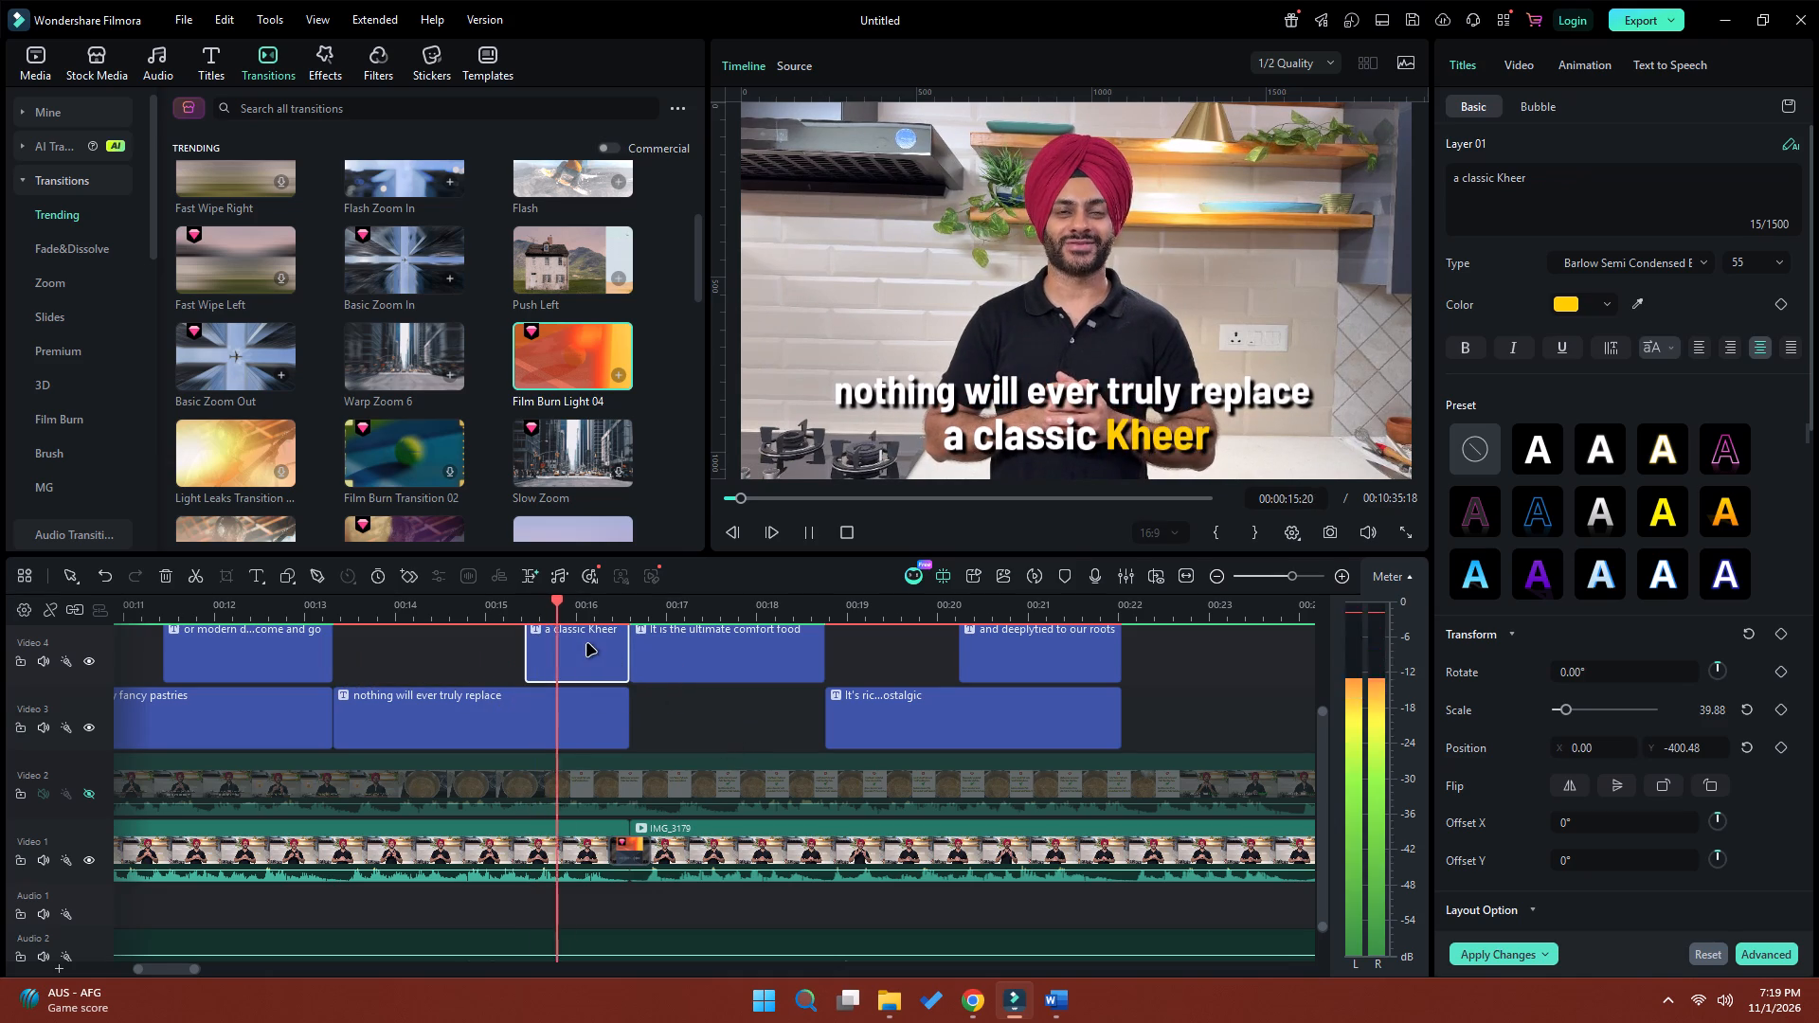
pyautogui.press('space')
pyautogui.click(426, 610)
pyautogui.press('space')
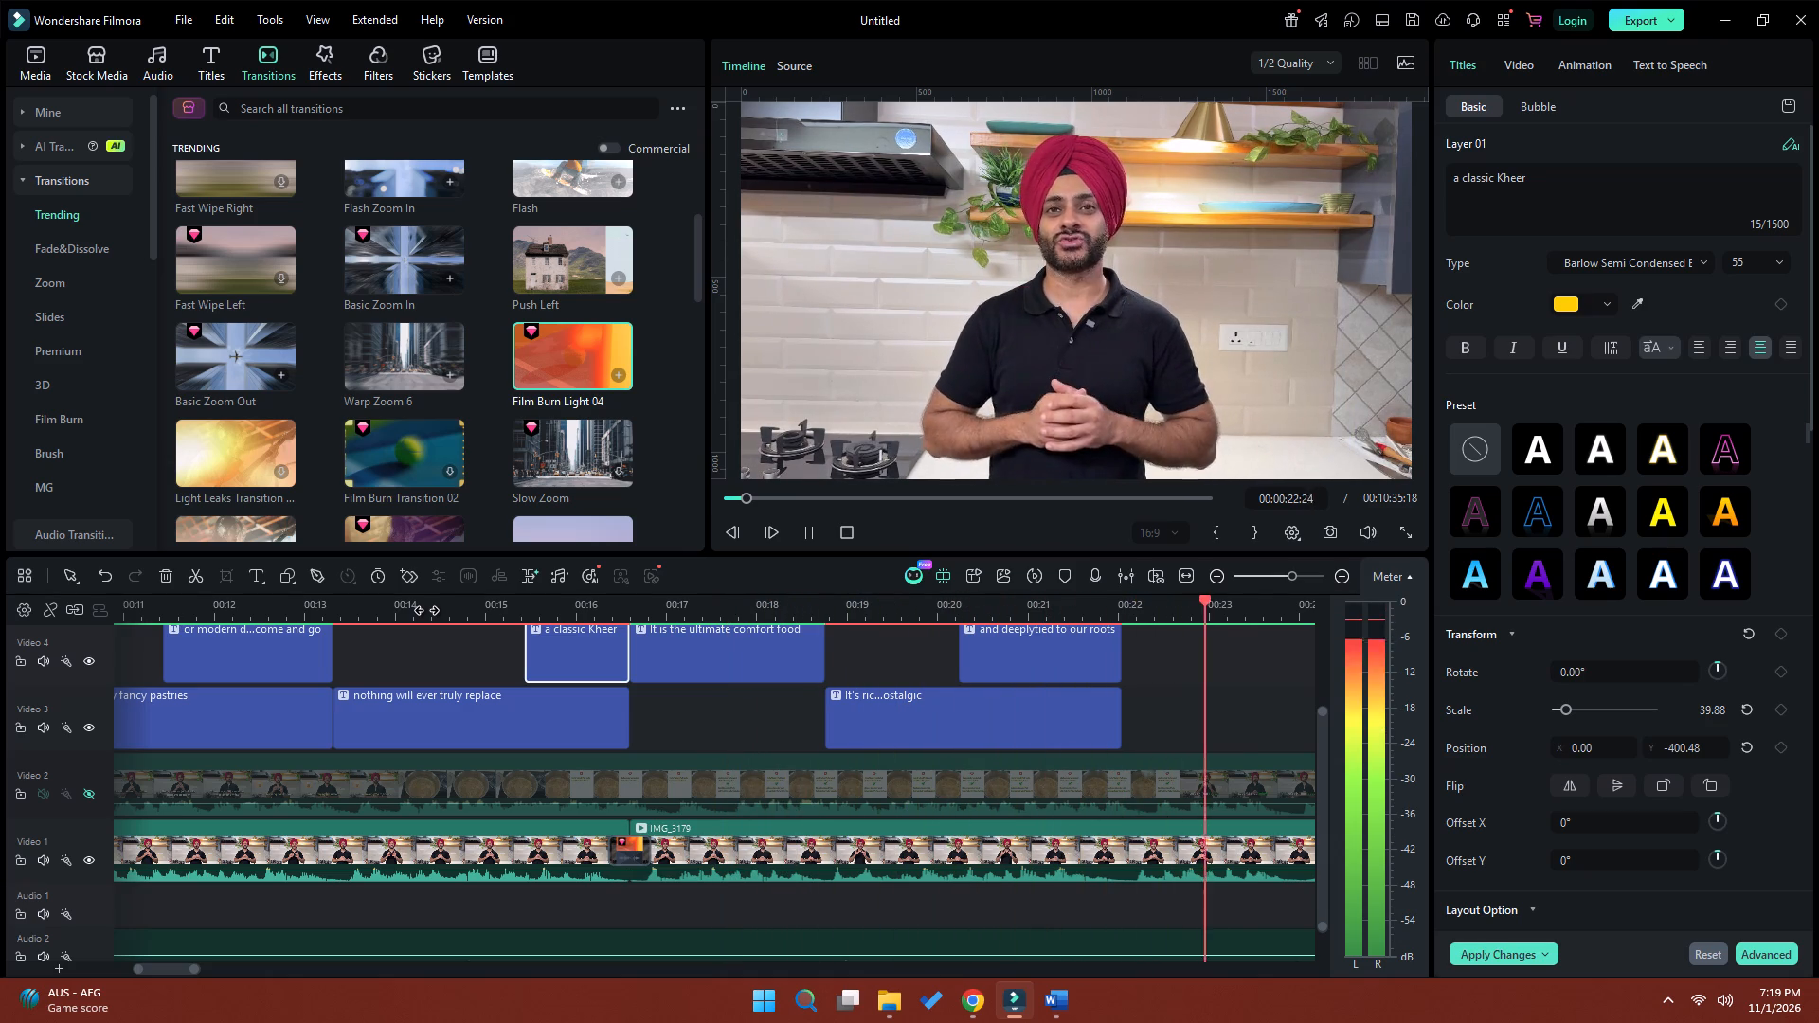
pyautogui.press('space')
pyautogui.press('space')
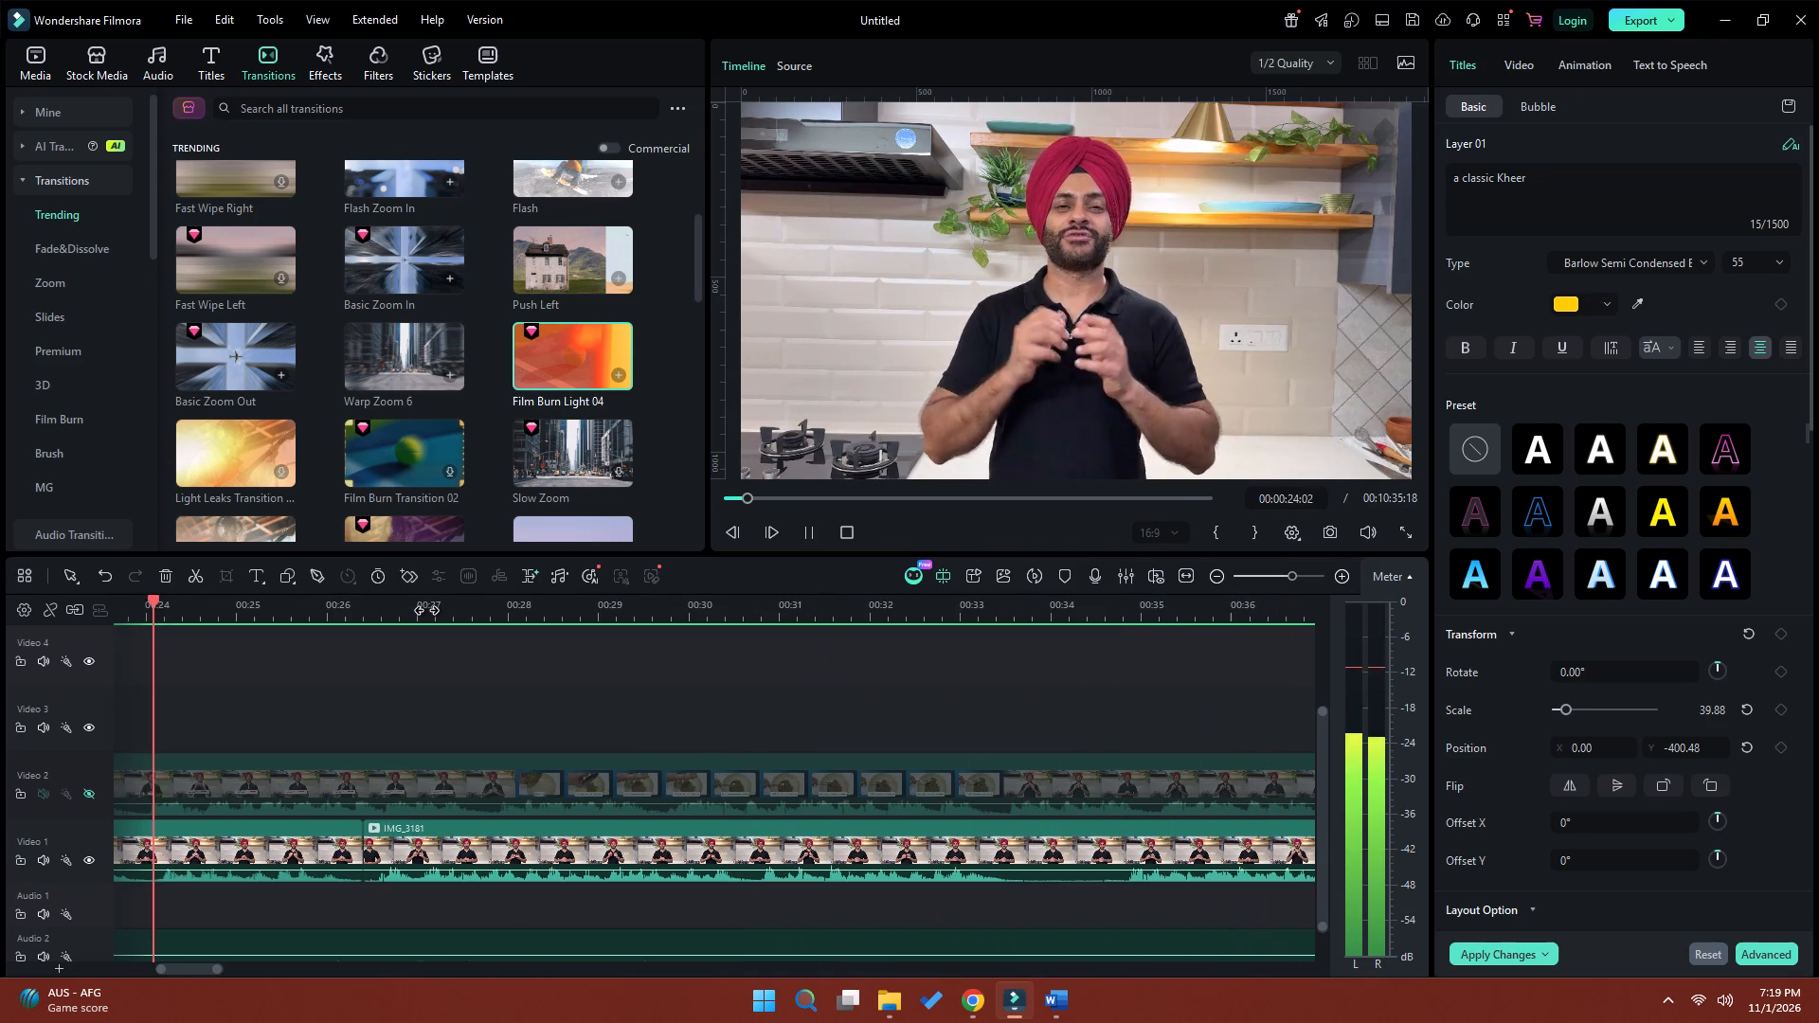
pyautogui.press('space')
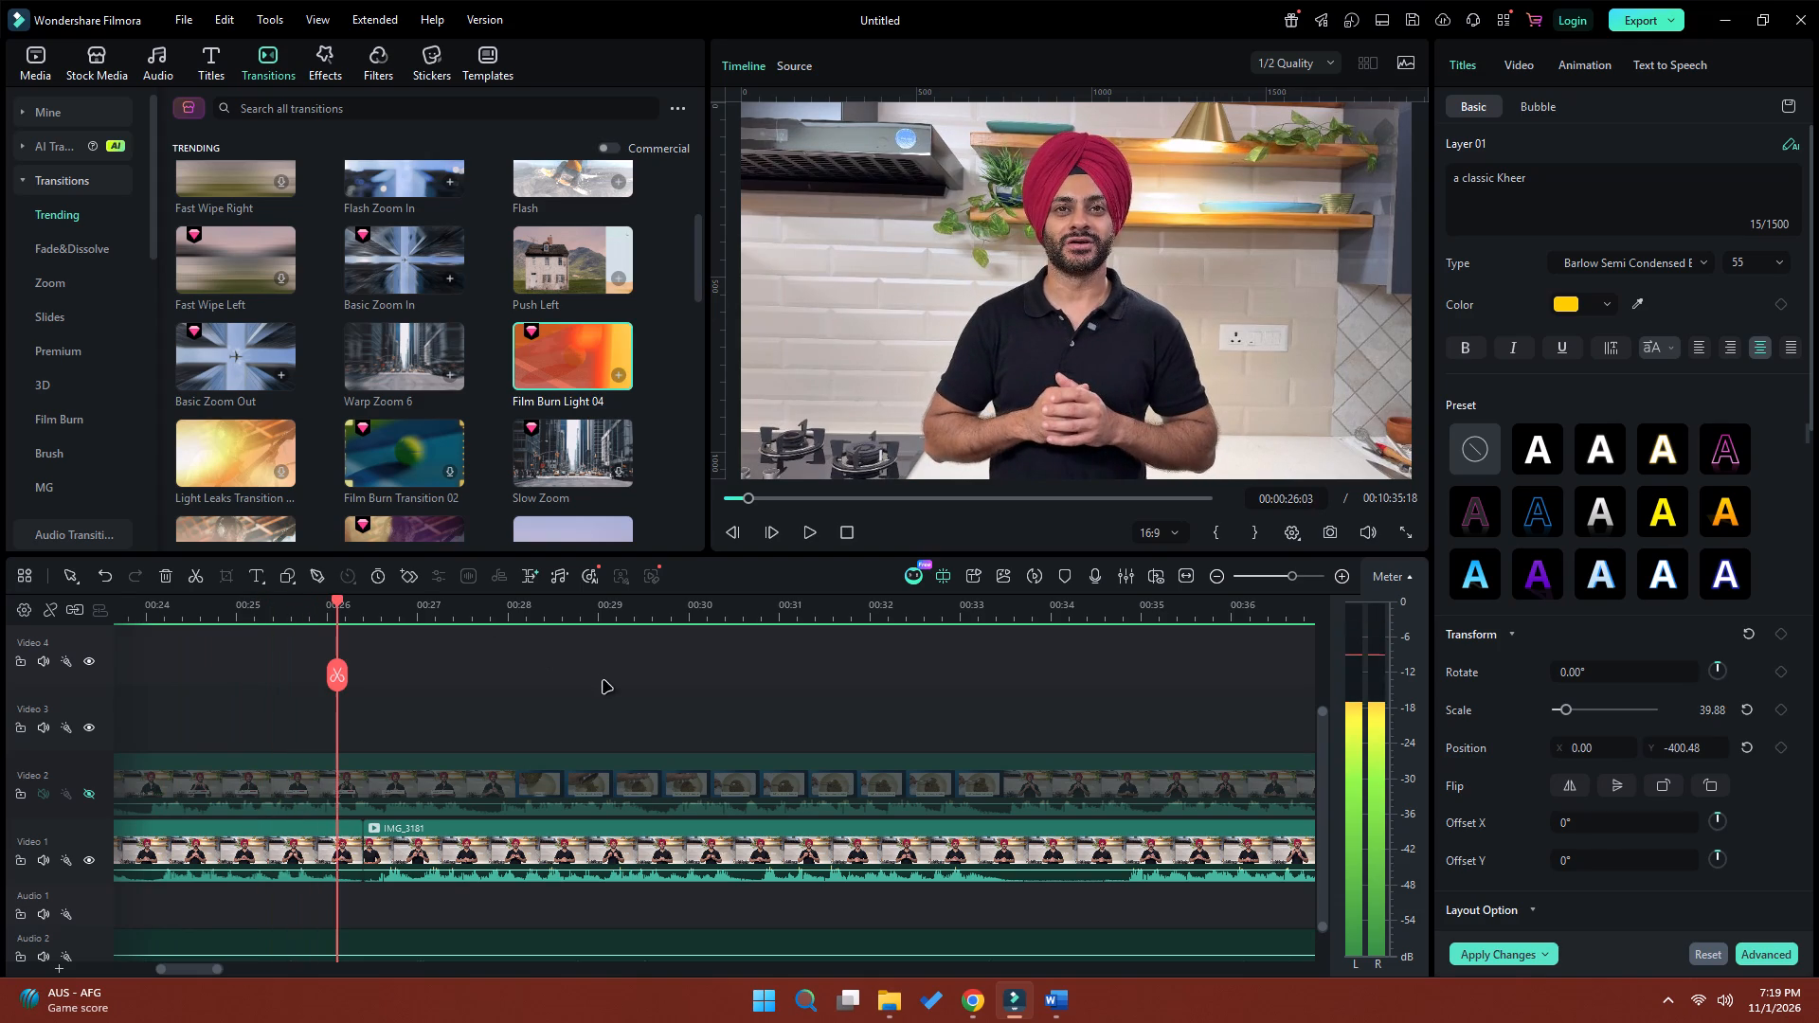
pyautogui.press('space')
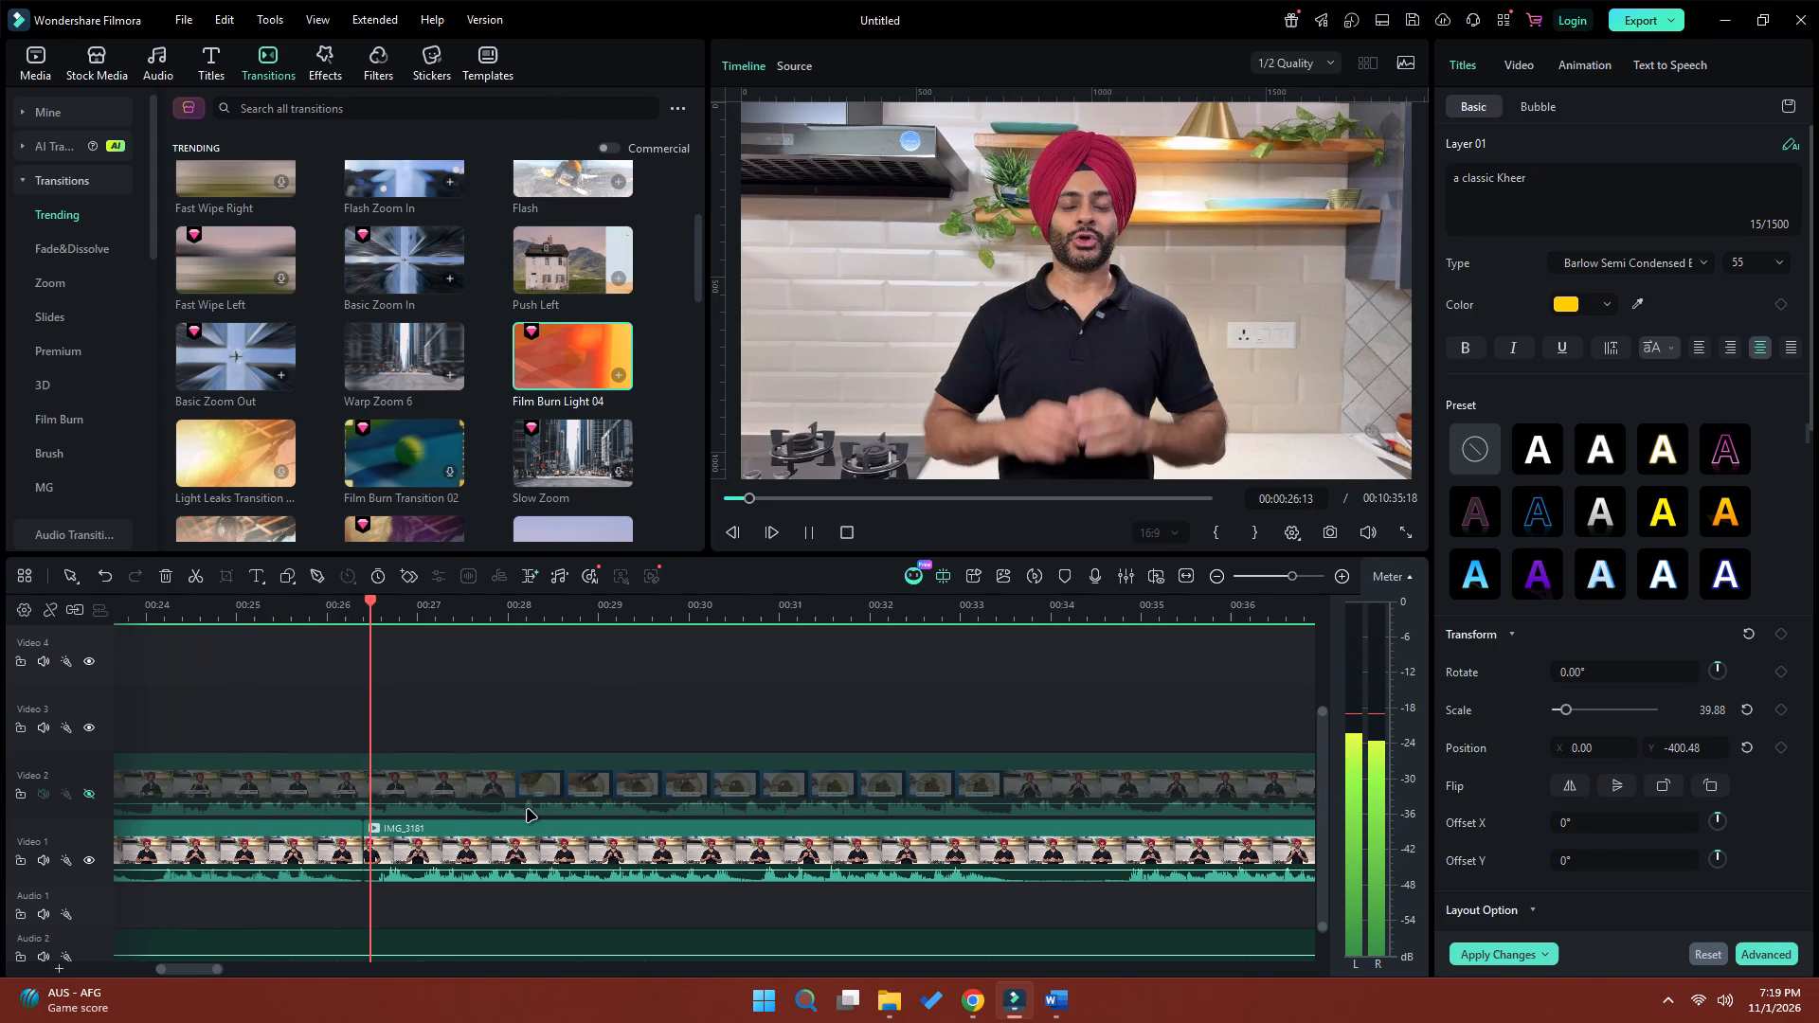
pyautogui.press('space')
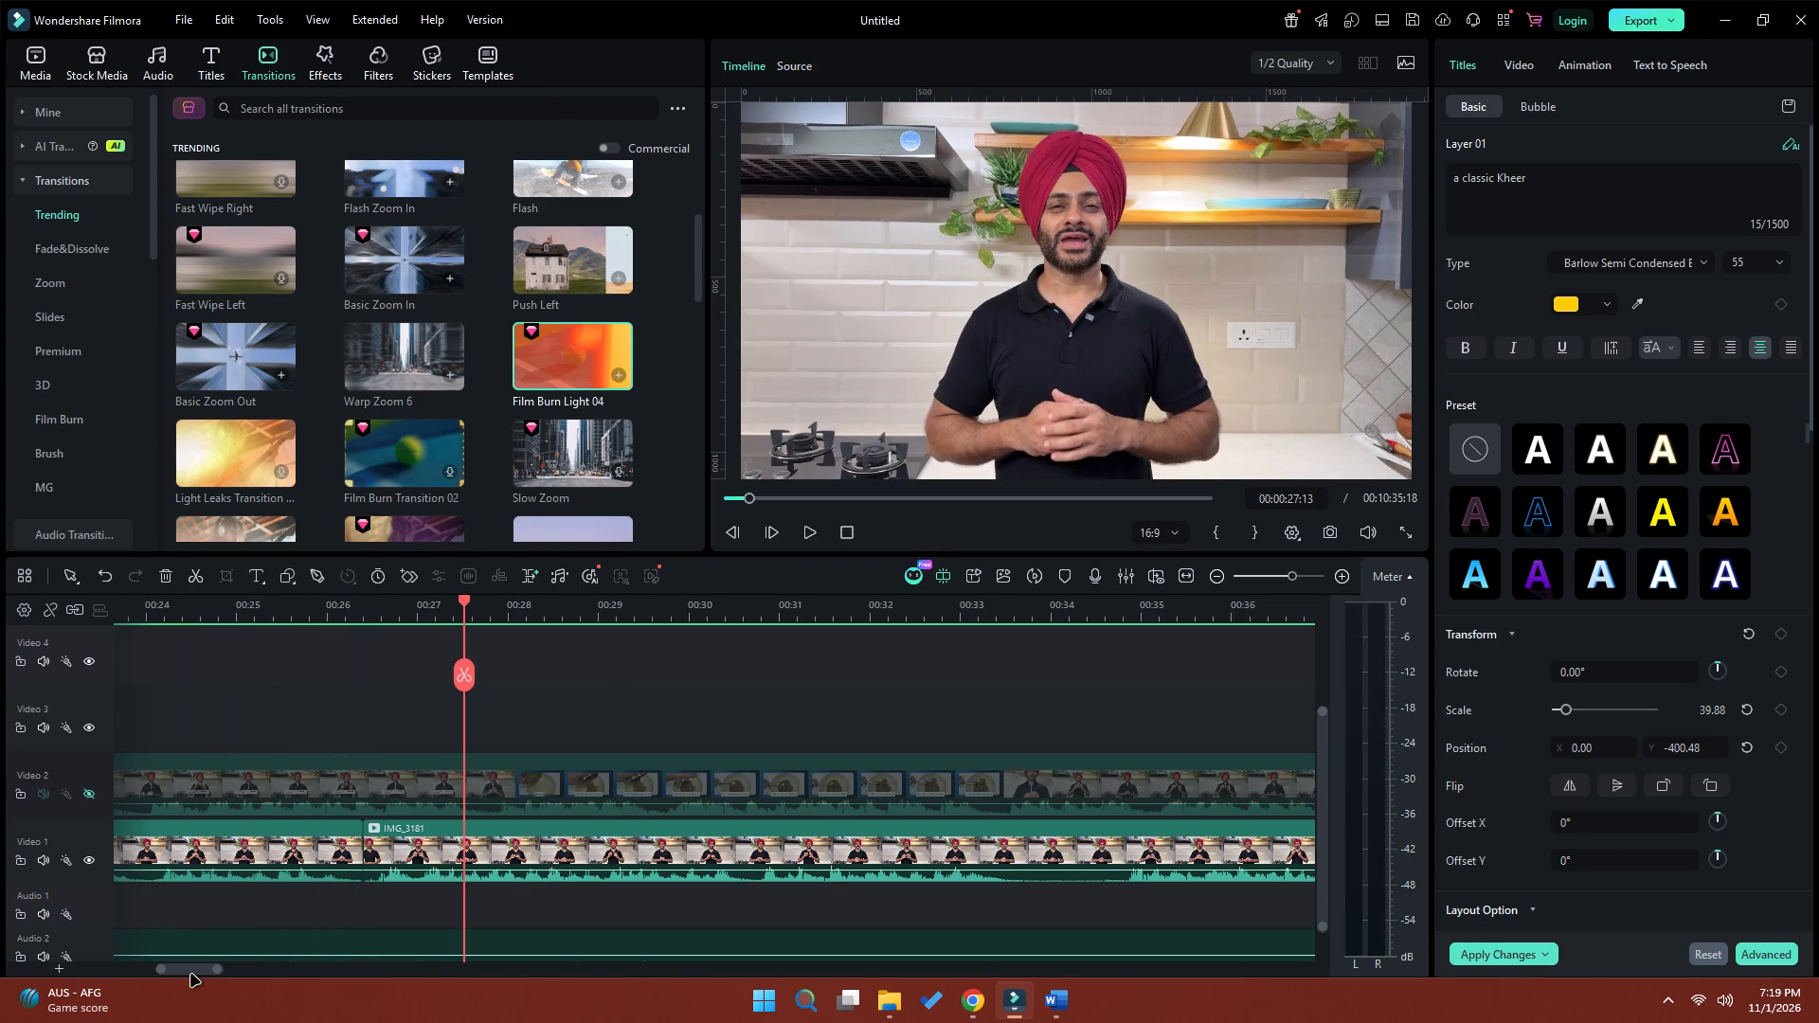
# Add the Film Burn Light 04 transition at the cut before IMG_3181 on Video 1 and shorten it to 12 frames.
pyautogui.click(190, 971)
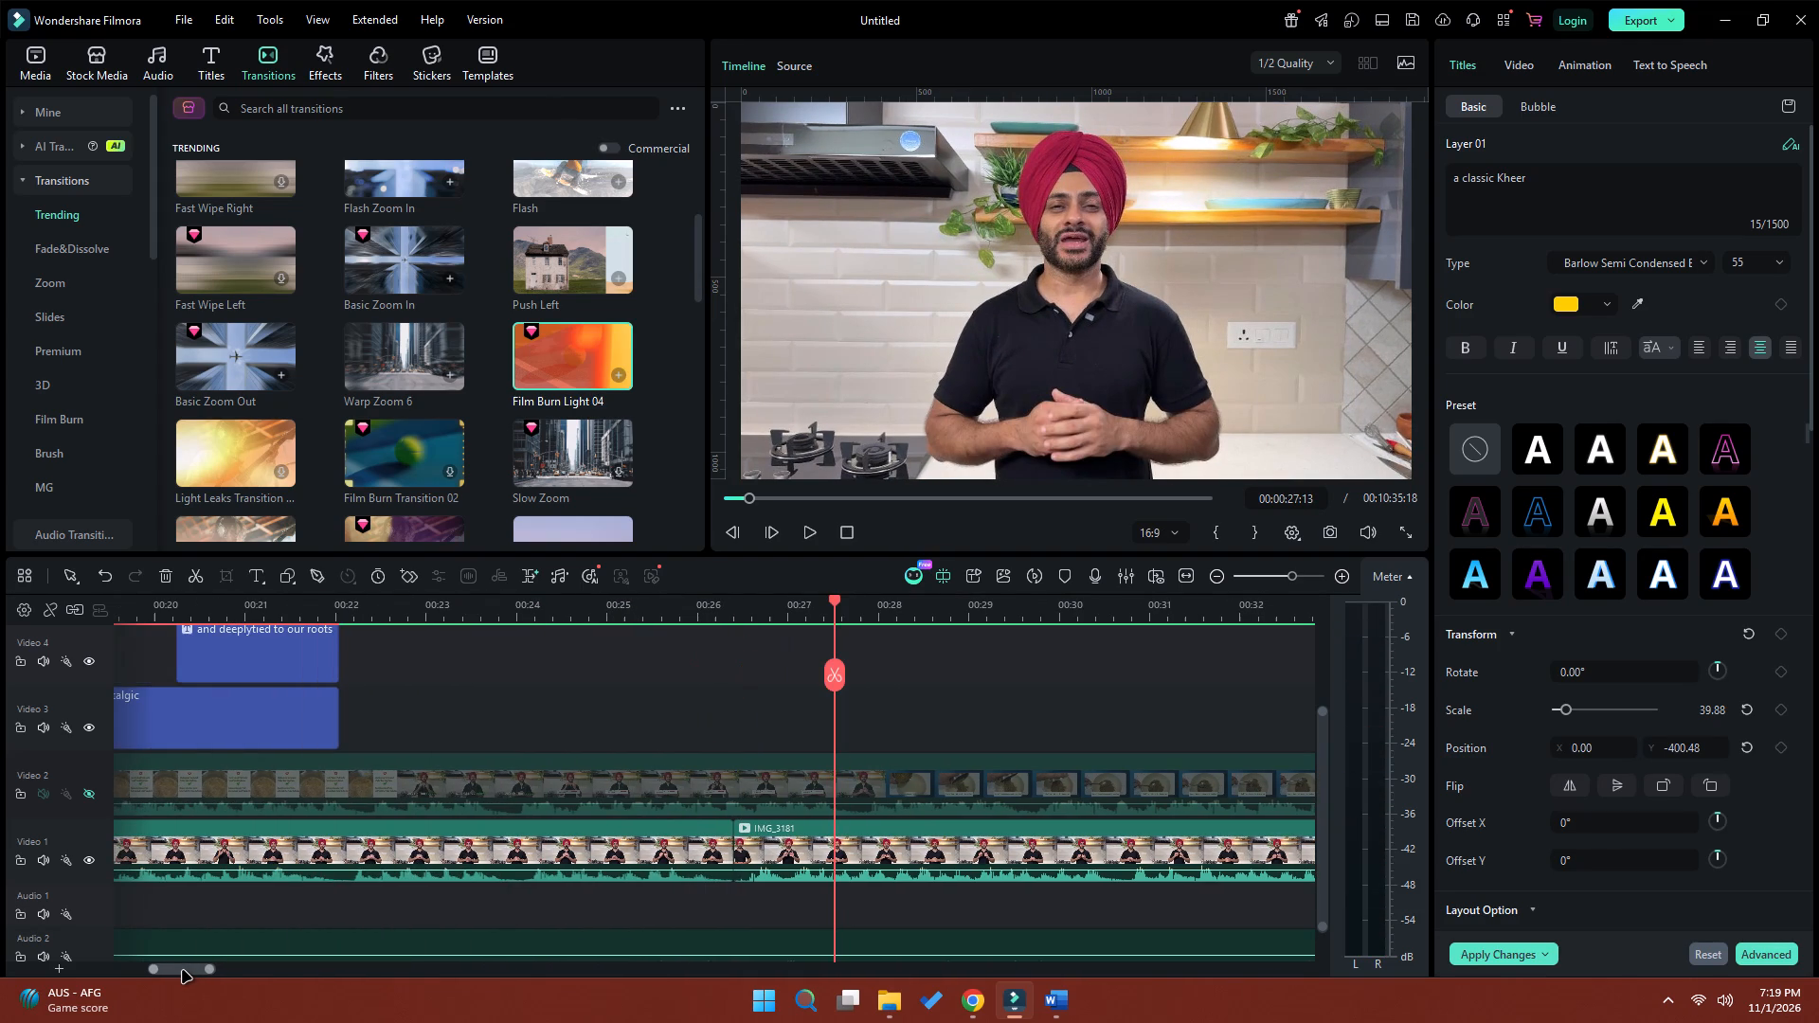
pyautogui.moveTo(546, 352); pyautogui.dragTo(737, 821)
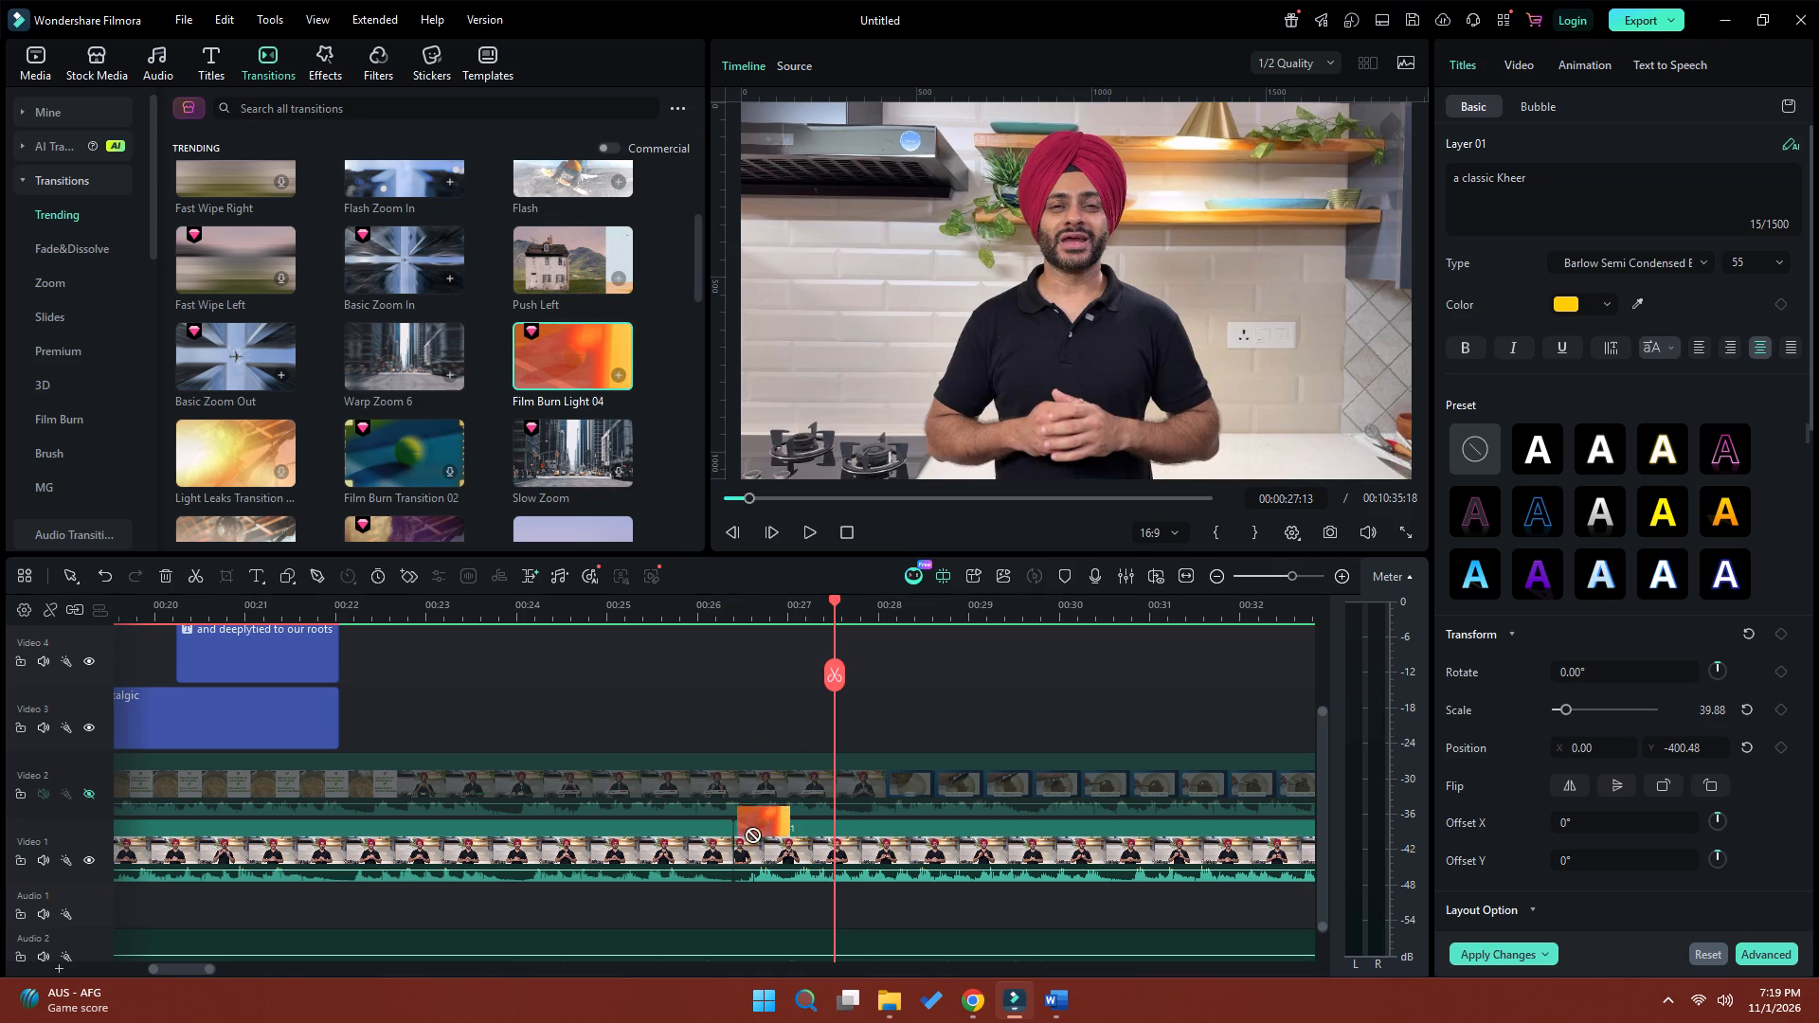
pyautogui.moveTo(737, 821); pyautogui.dragTo(736, 839)
pyautogui.moveTo(775, 849); pyautogui.dragTo(757, 855)
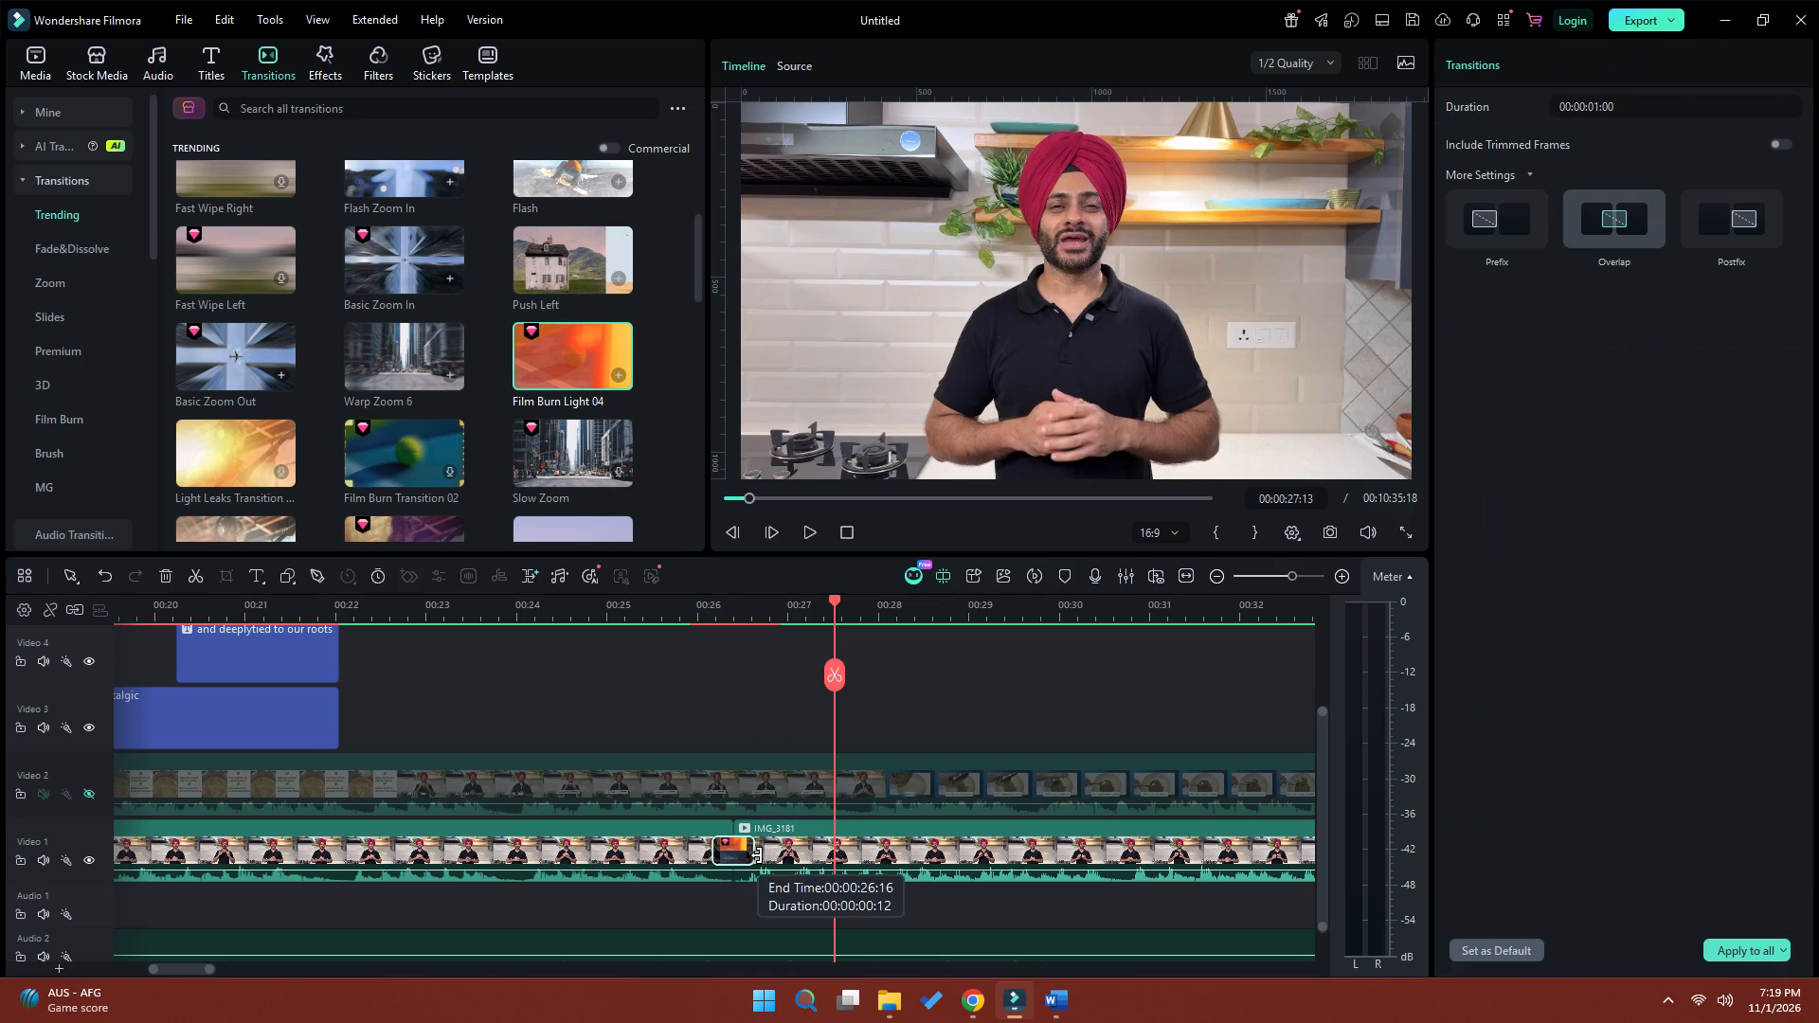
pyautogui.moveTo(757, 855); pyautogui.dragTo(757, 856)
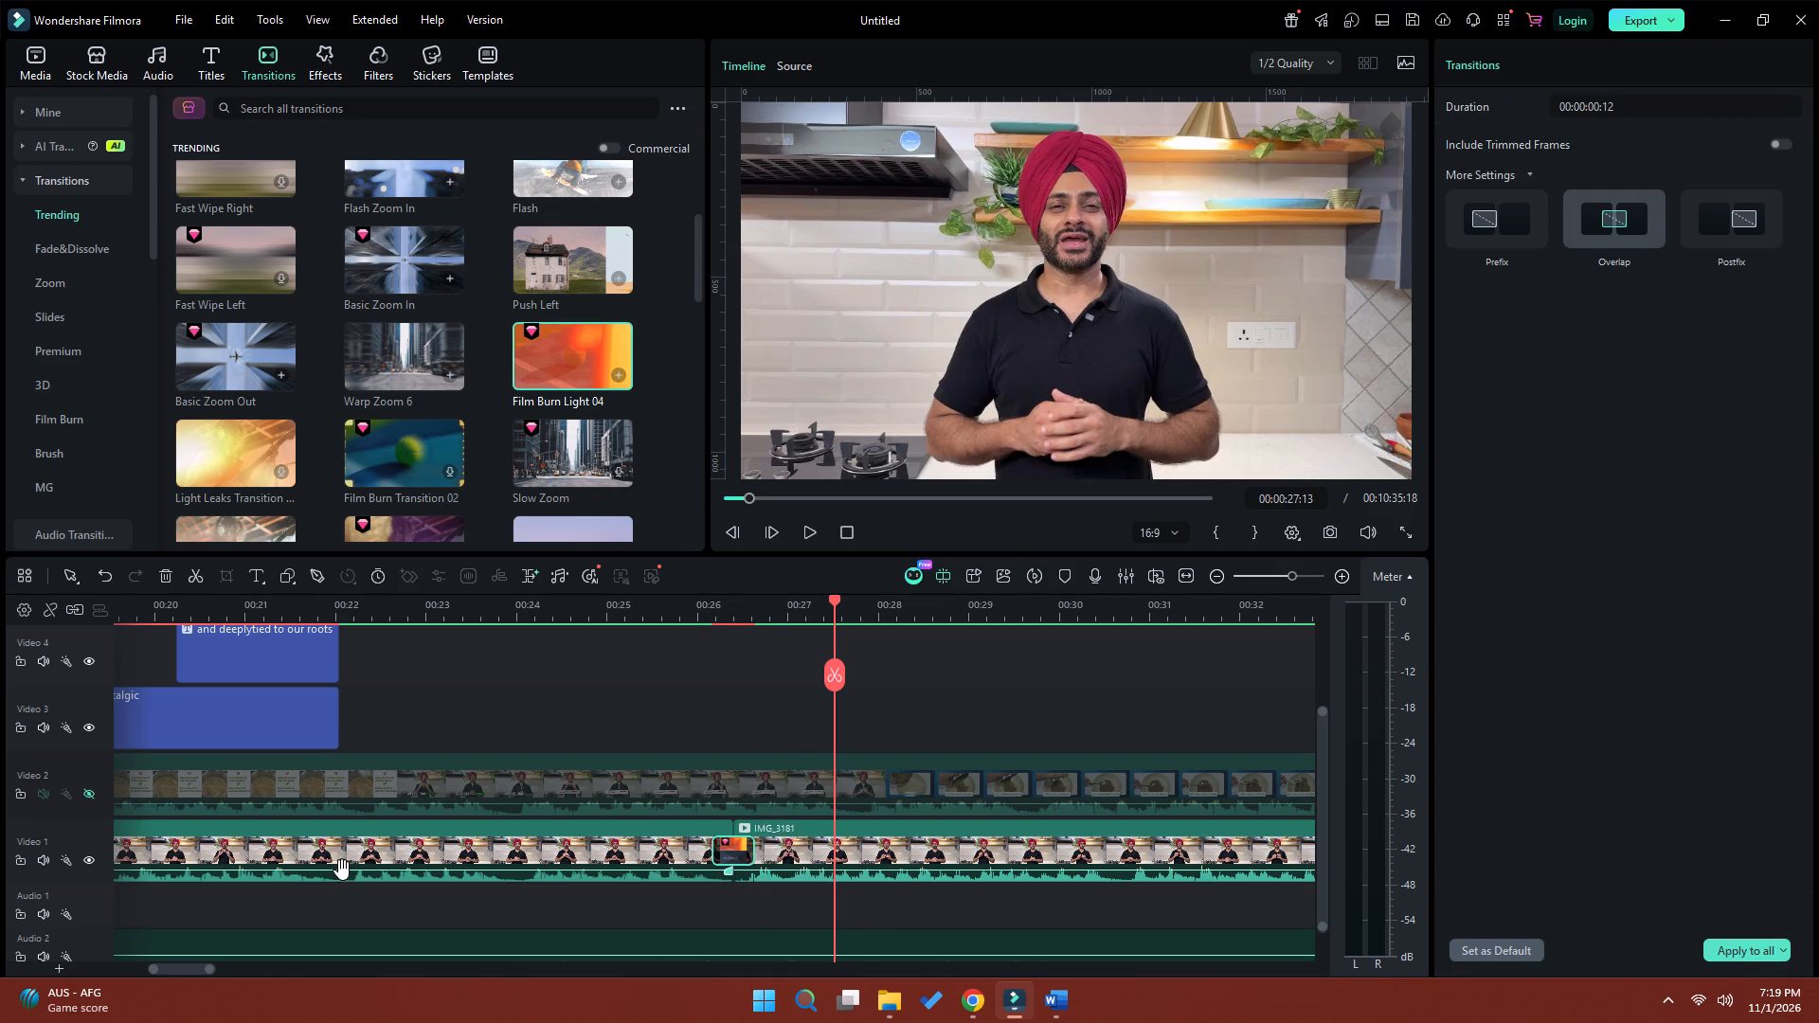
# Listen to the speech after 22 s and copy "It is the taste of festivals" from the kheer script in Chrome.
pyautogui.click(367, 611)
pyautogui.press('space')
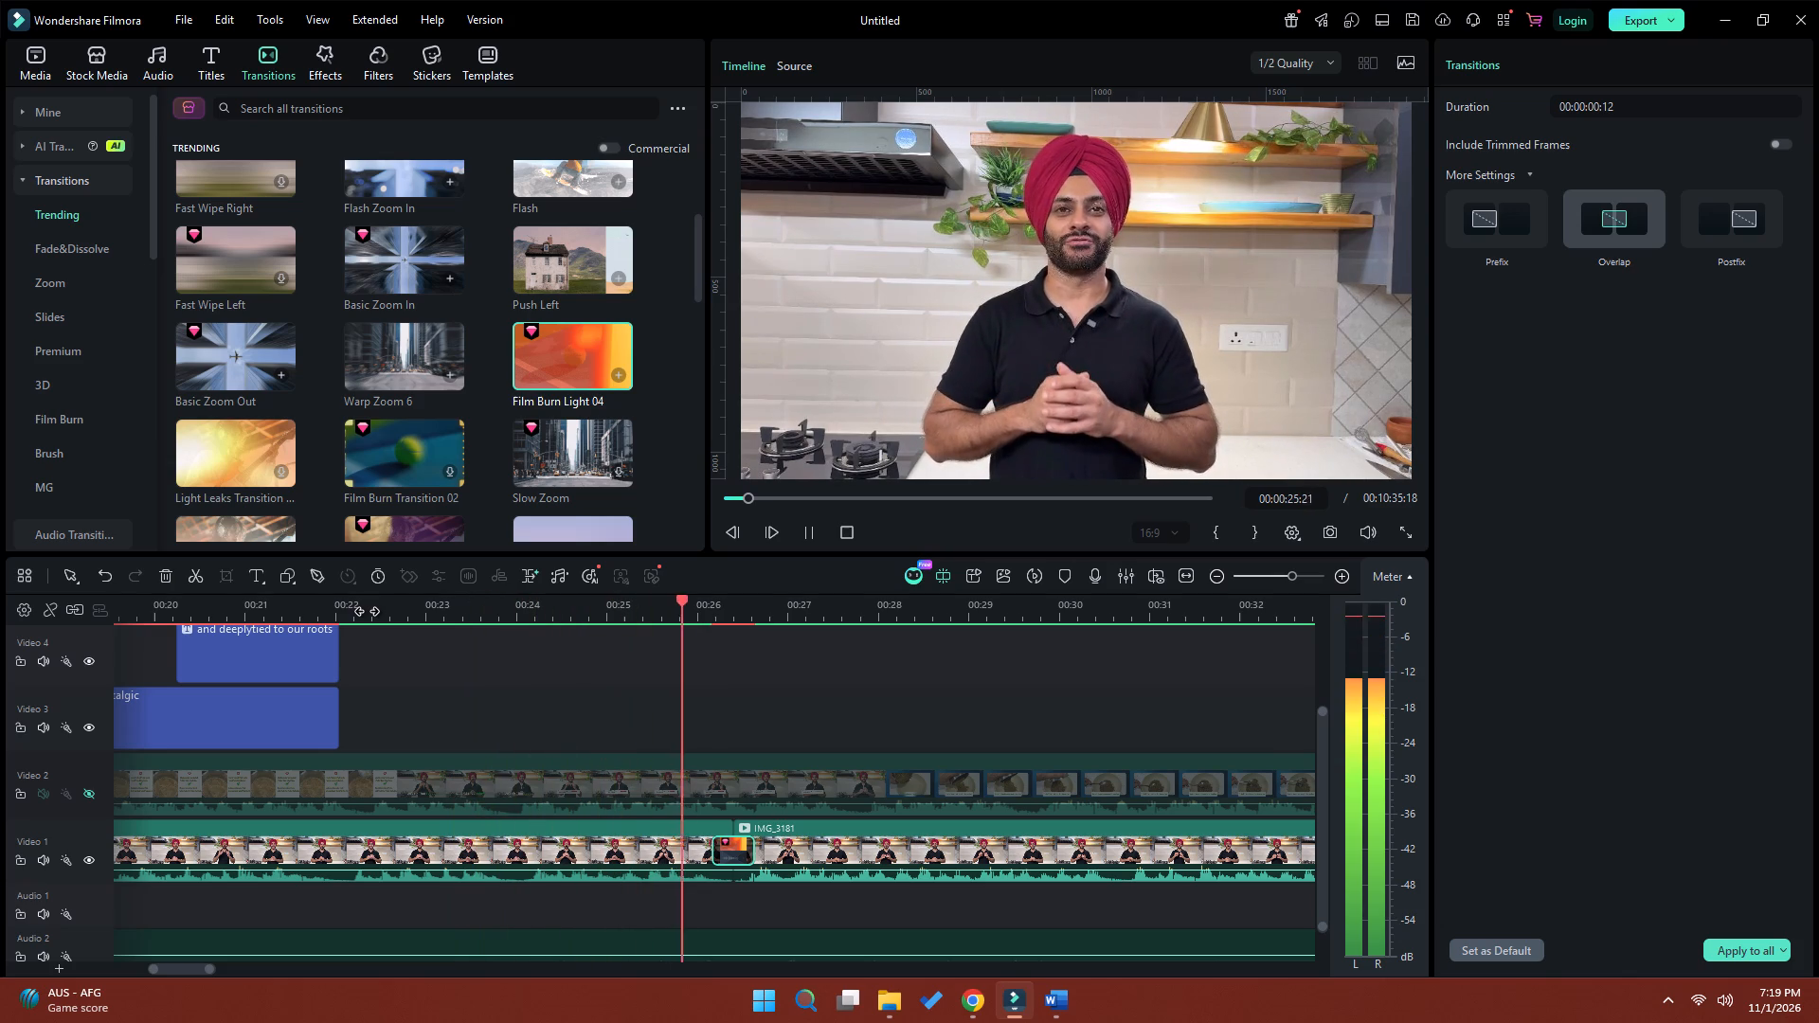
pyautogui.press('space')
pyautogui.click(1054, 1007)
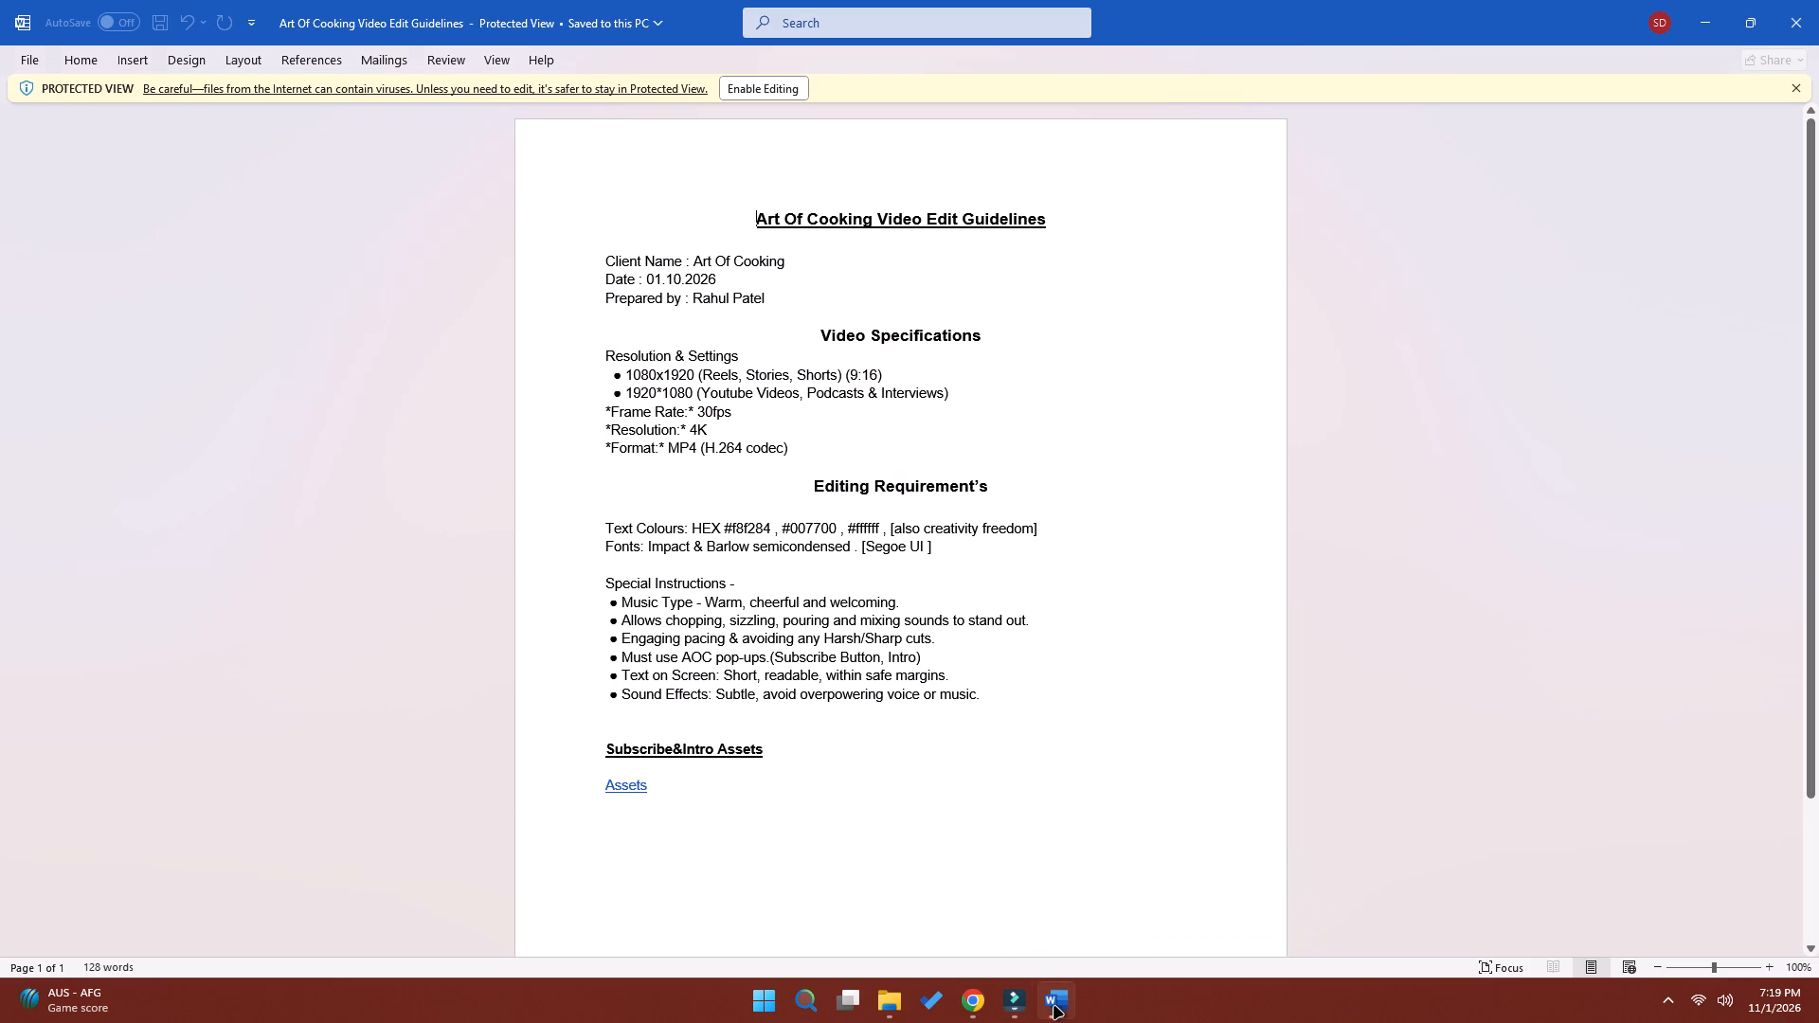
pyautogui.click(974, 1007)
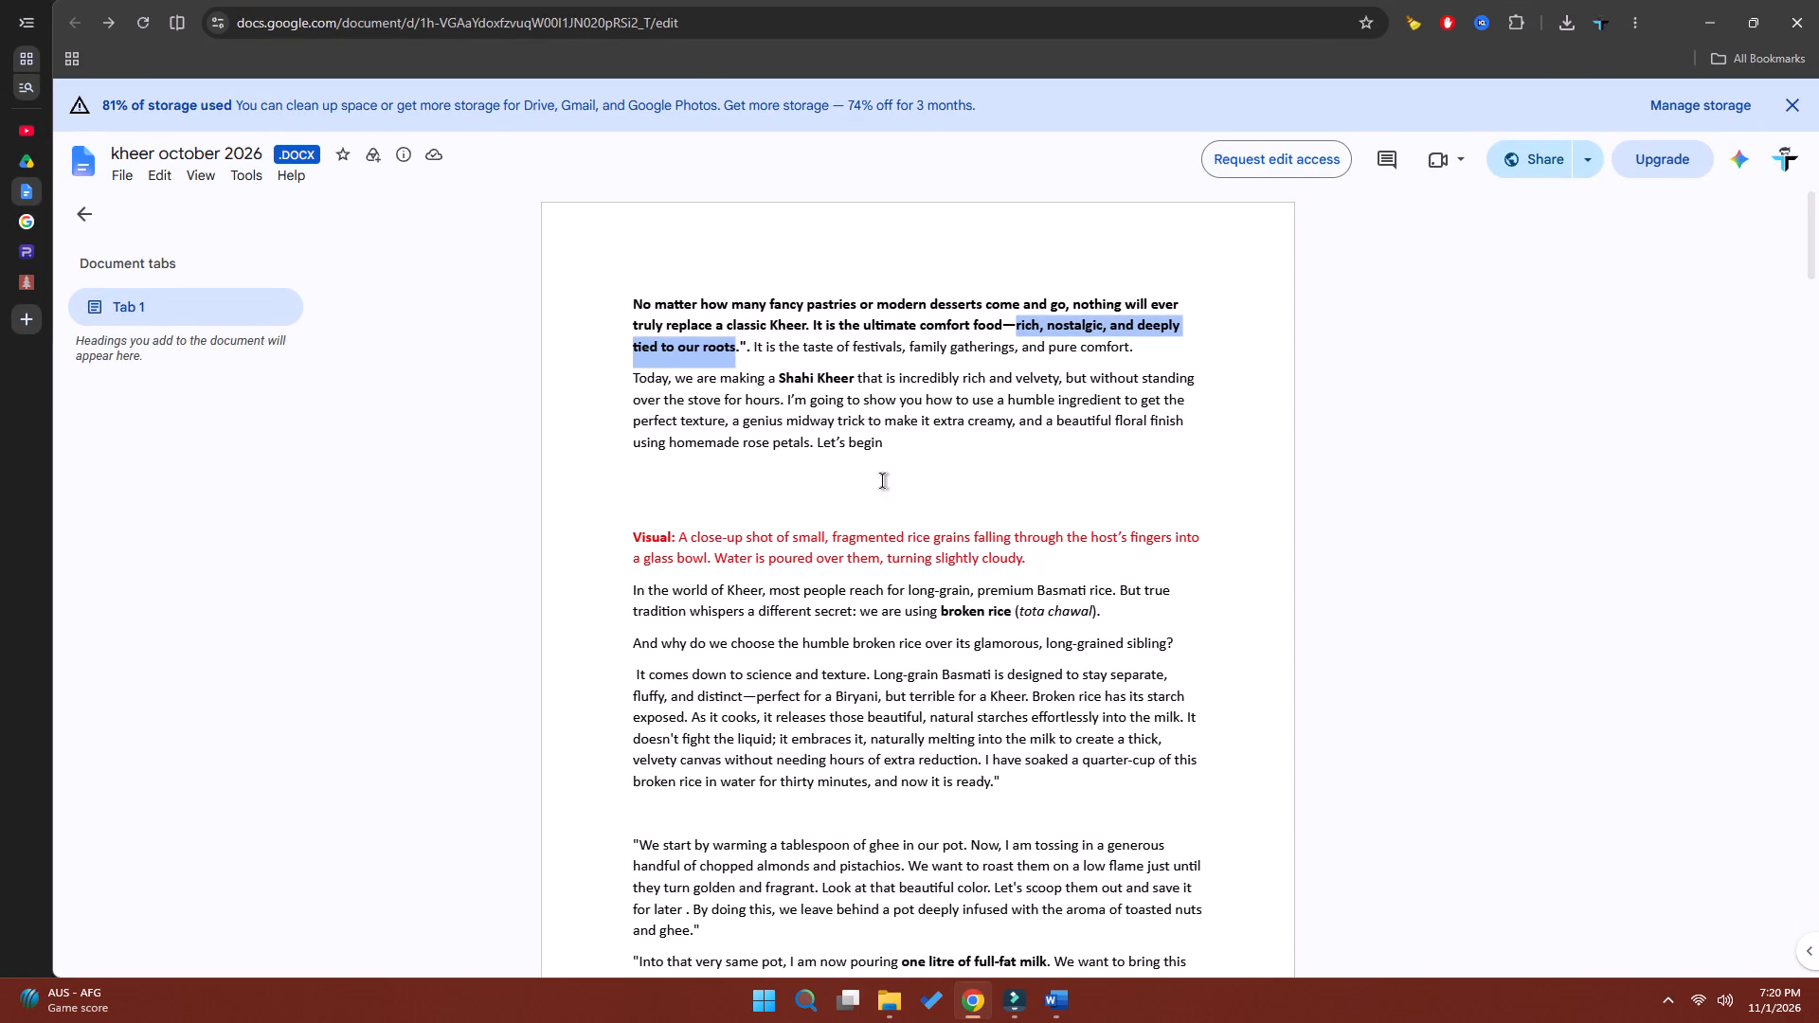
pyautogui.moveTo(752, 343); pyautogui.dragTo(799, 345)
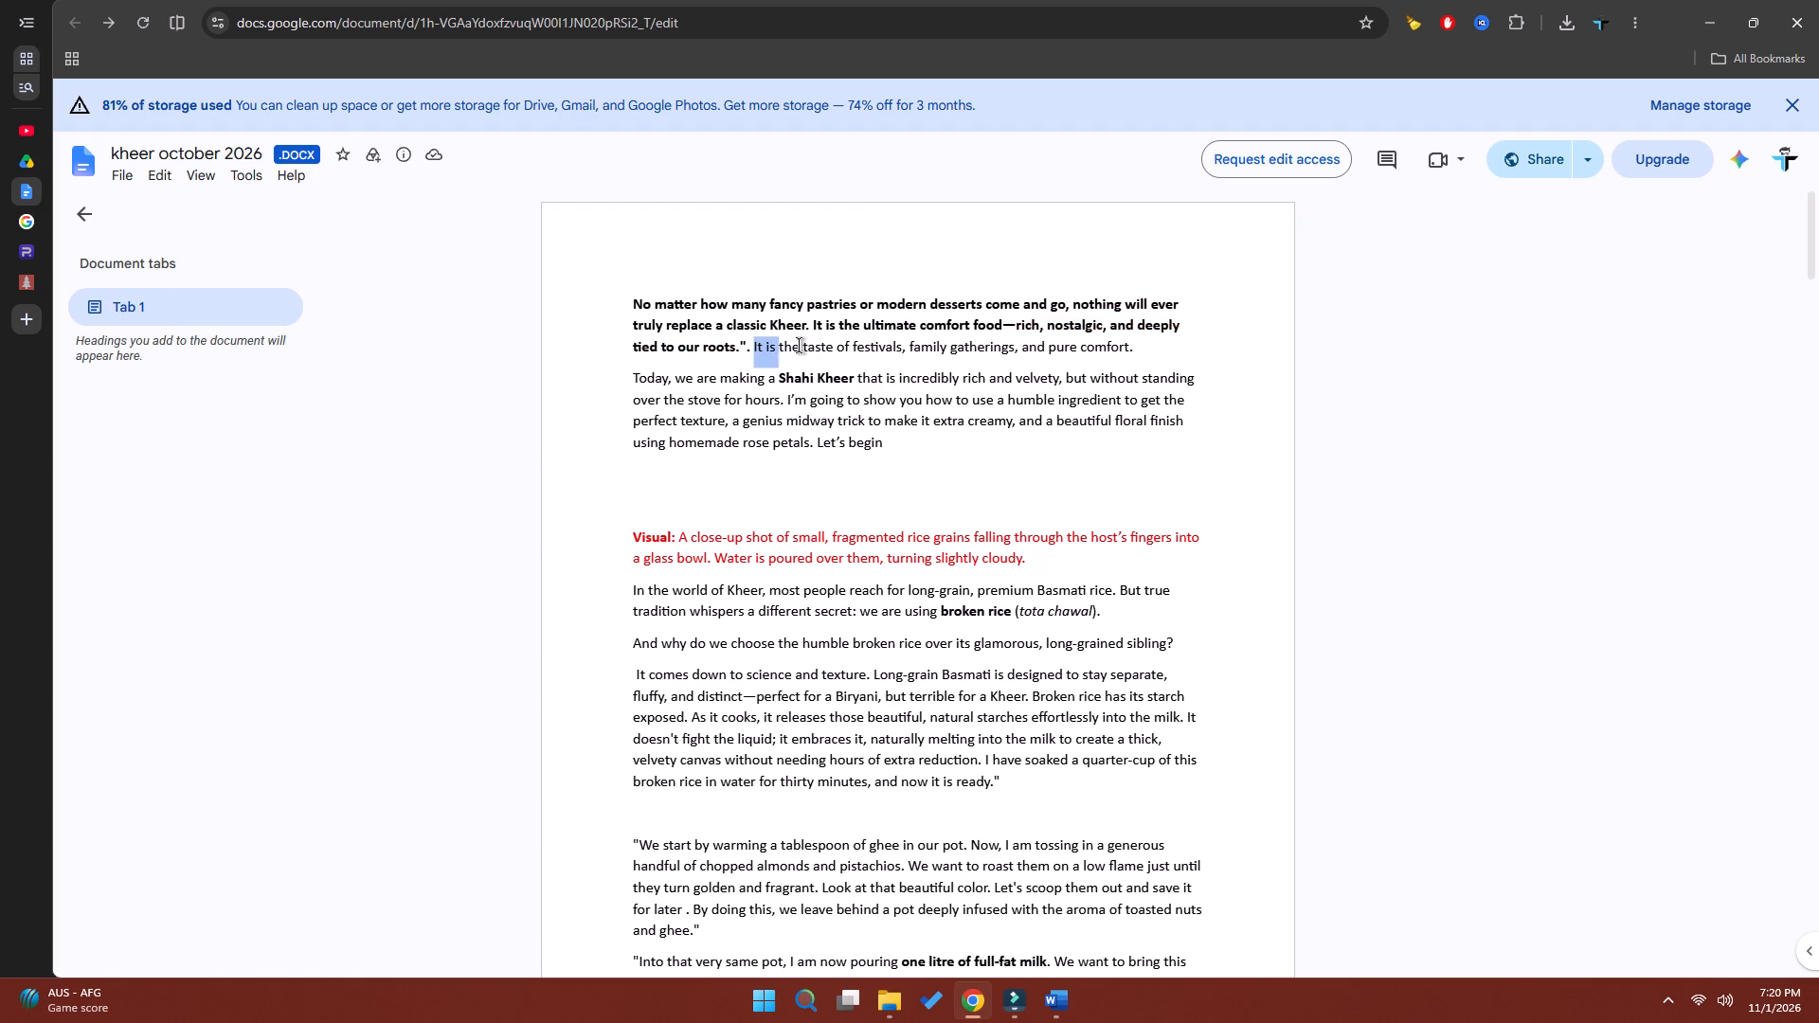
pyautogui.moveTo(799, 345); pyautogui.dragTo(901, 343)
pyautogui.hotkey('ctrl', 'c')
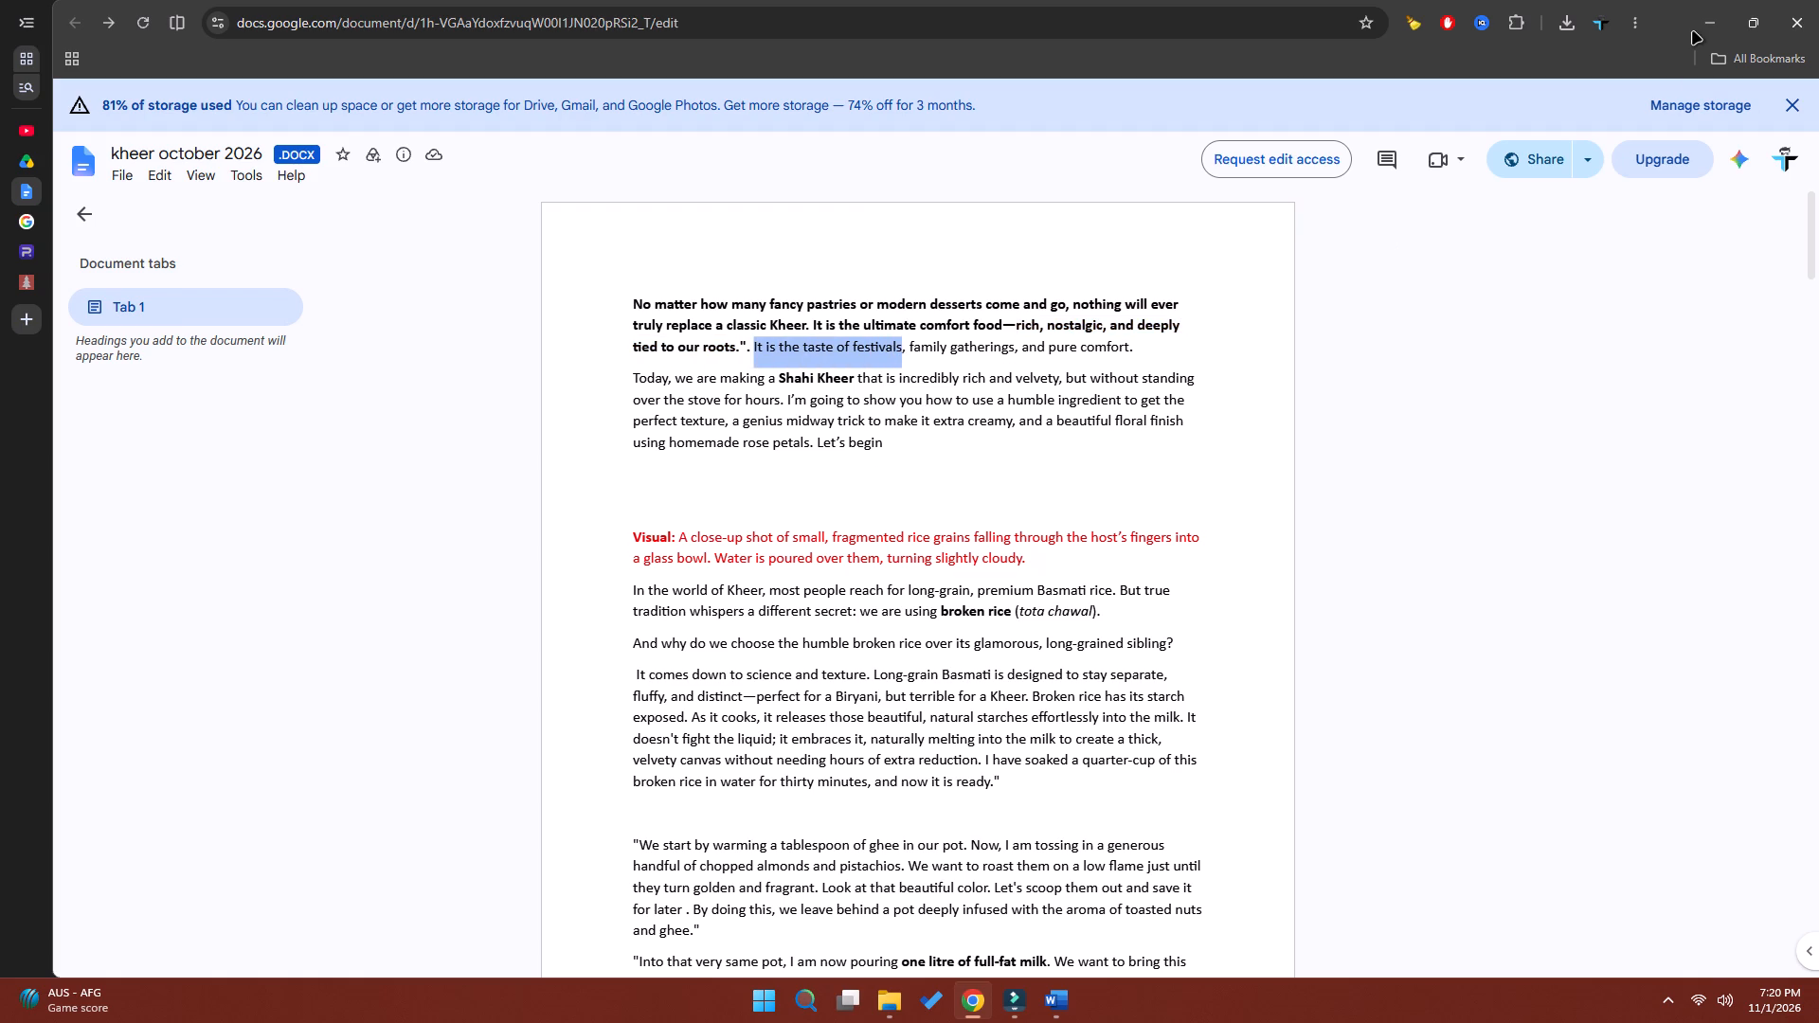
# Back in Filmora, duplicate the "and deeplytied to our roots" title on Video 4 and butt the copy against the original's end.
pyautogui.click(1706, 21)
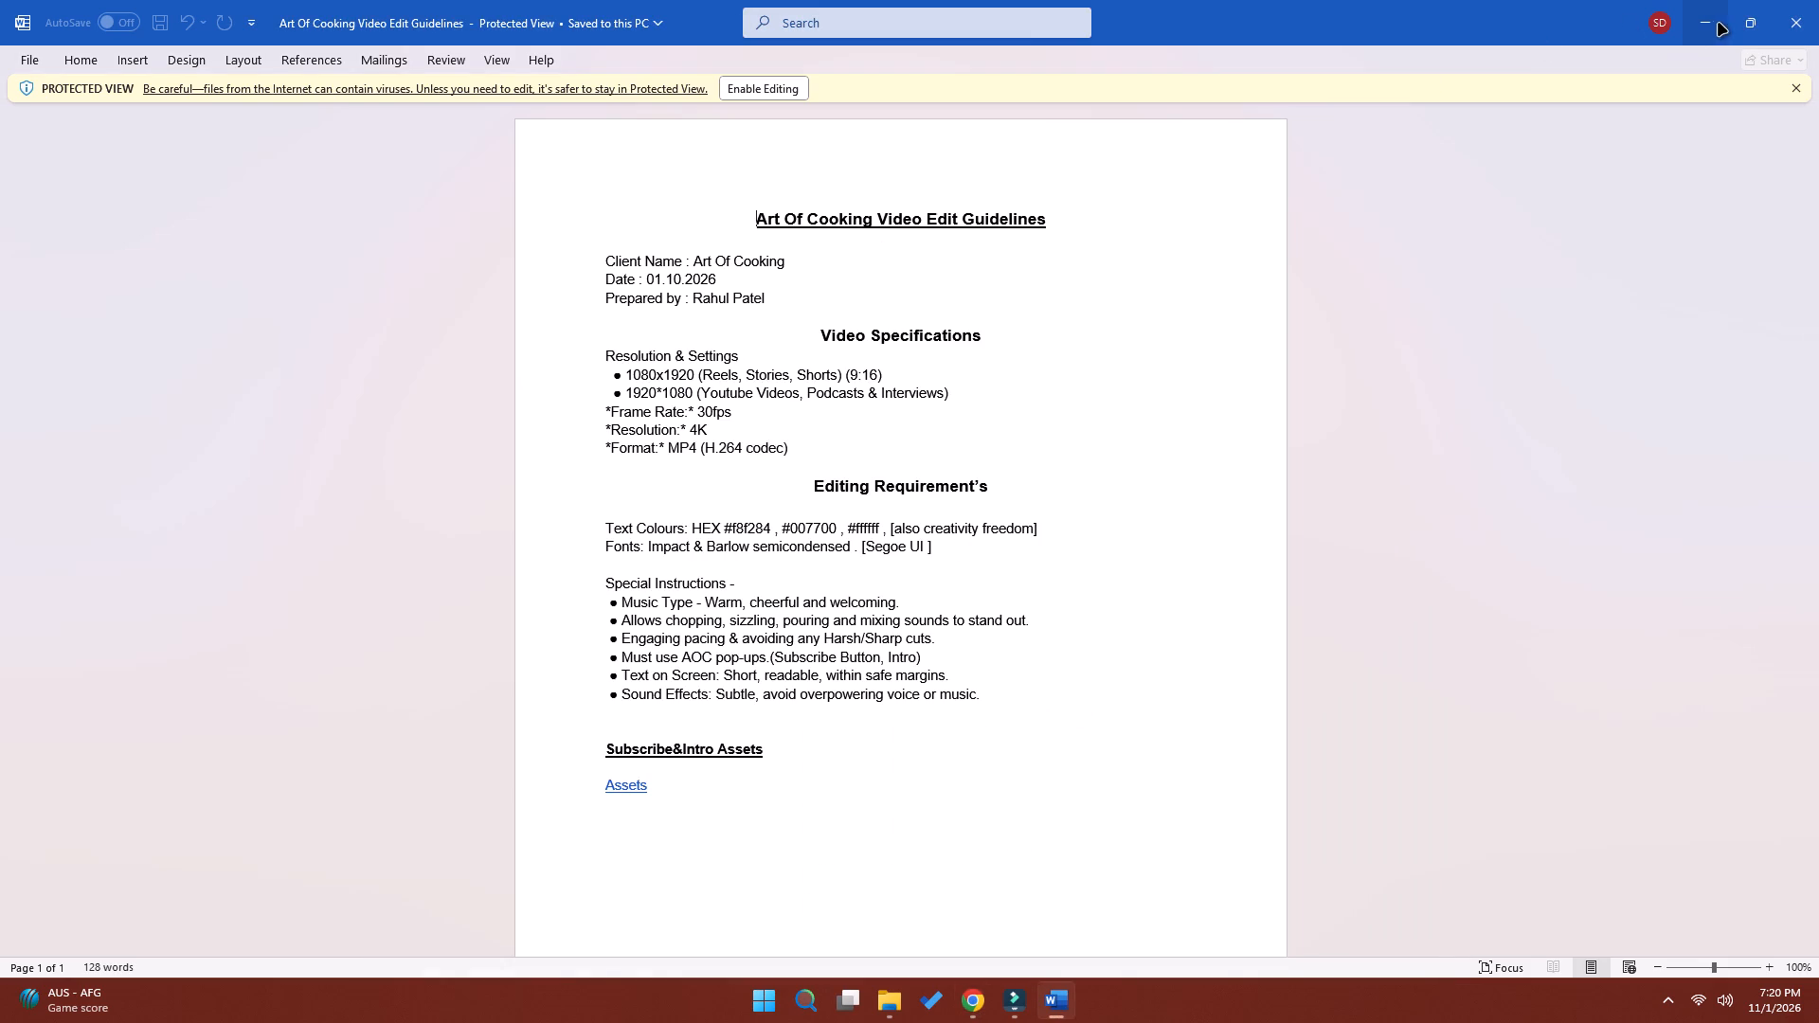
pyautogui.click(1708, 20)
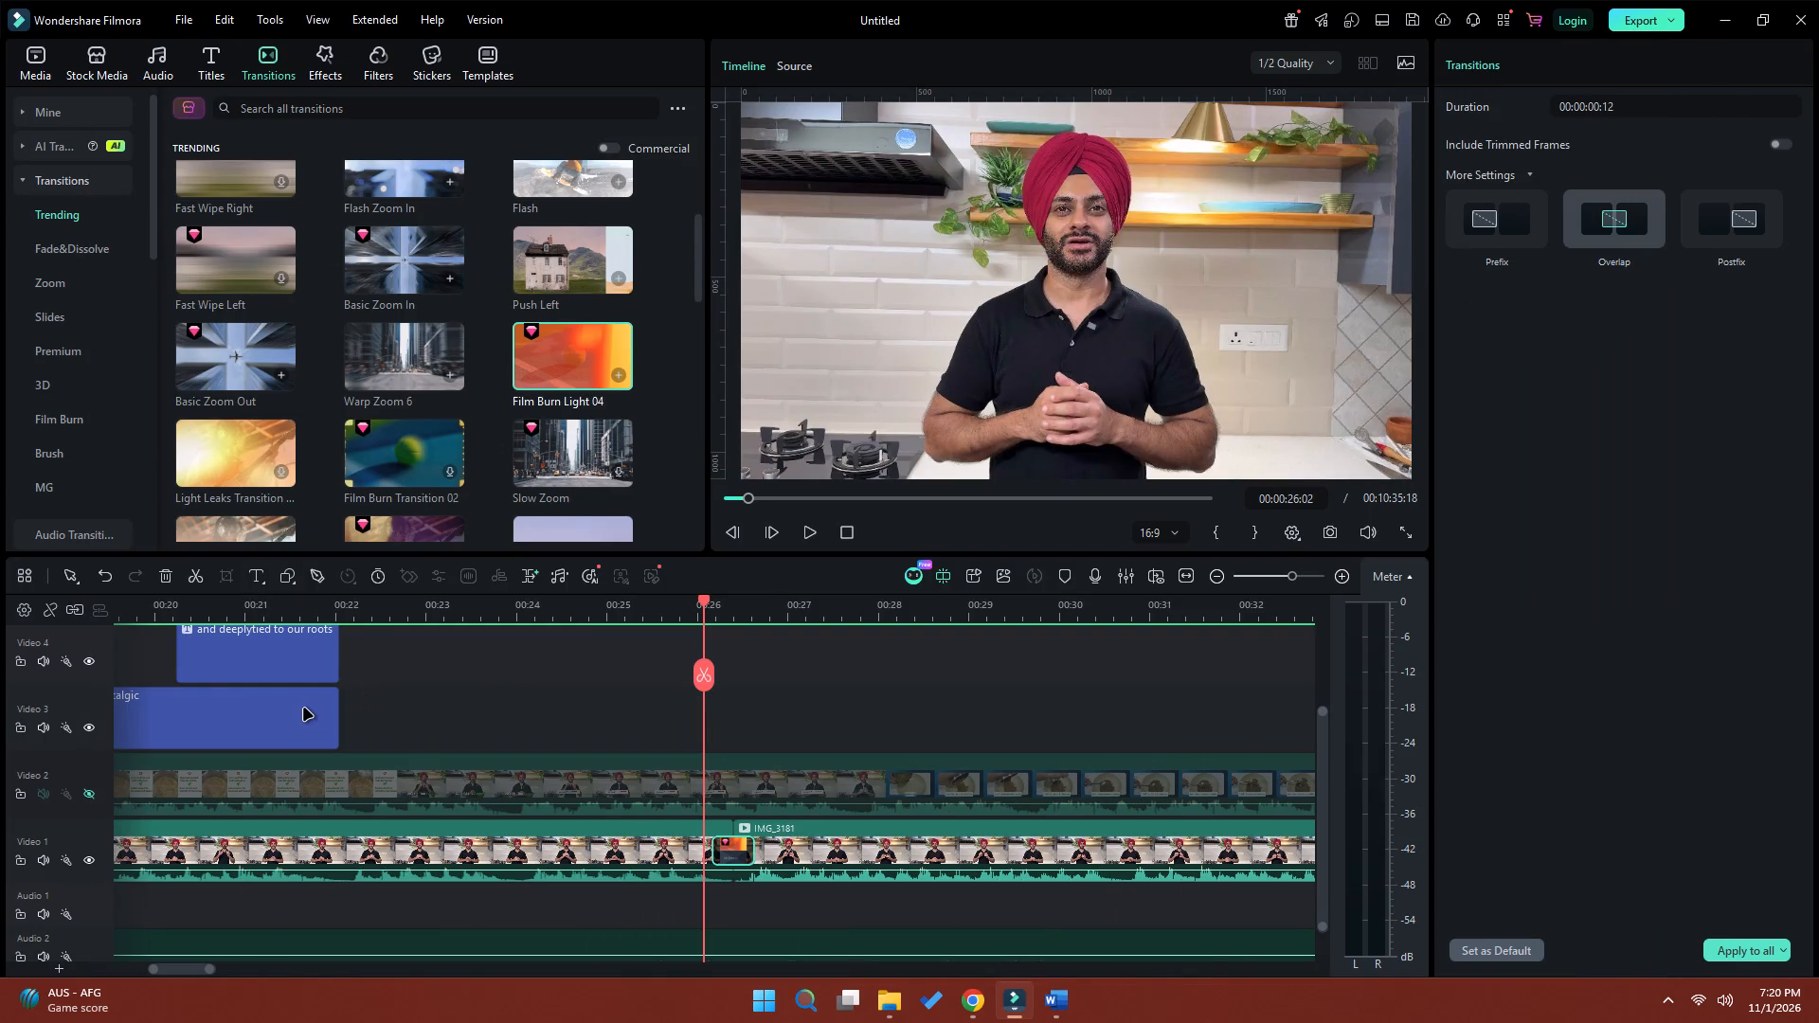
pyautogui.click(299, 709)
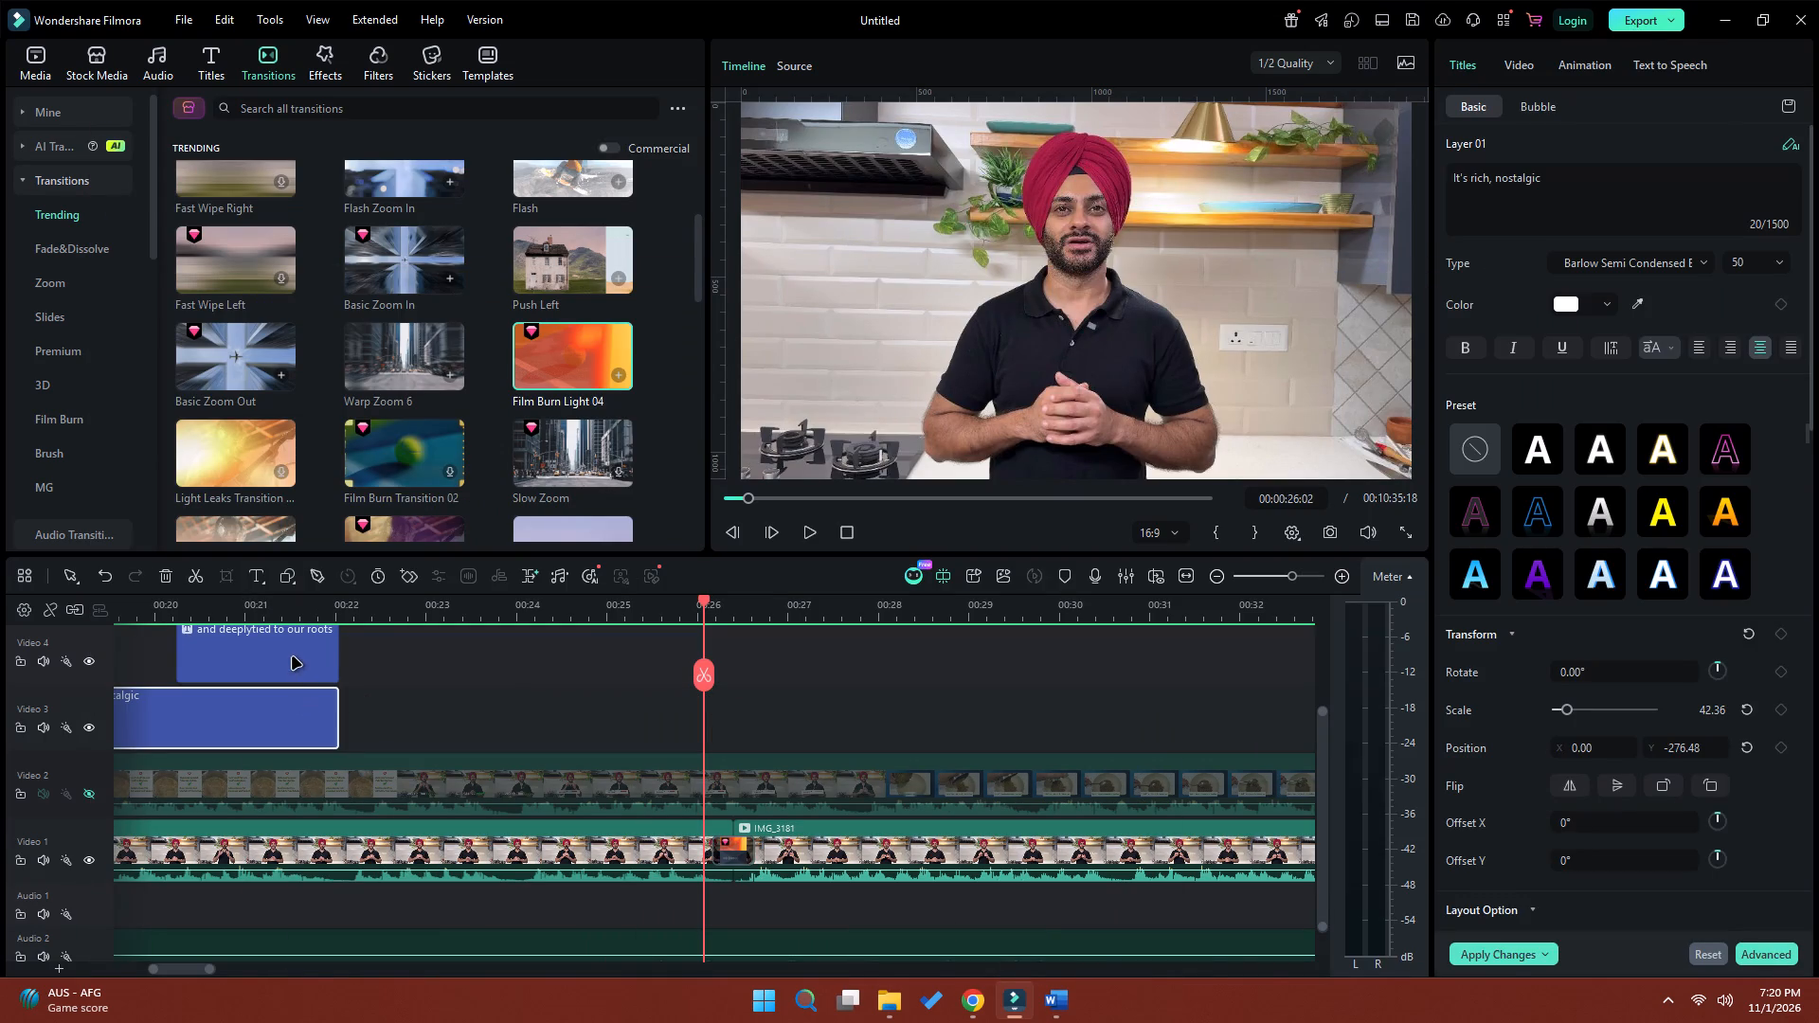
pyautogui.click(293, 657)
pyautogui.hotkey('ctrl', 'c')
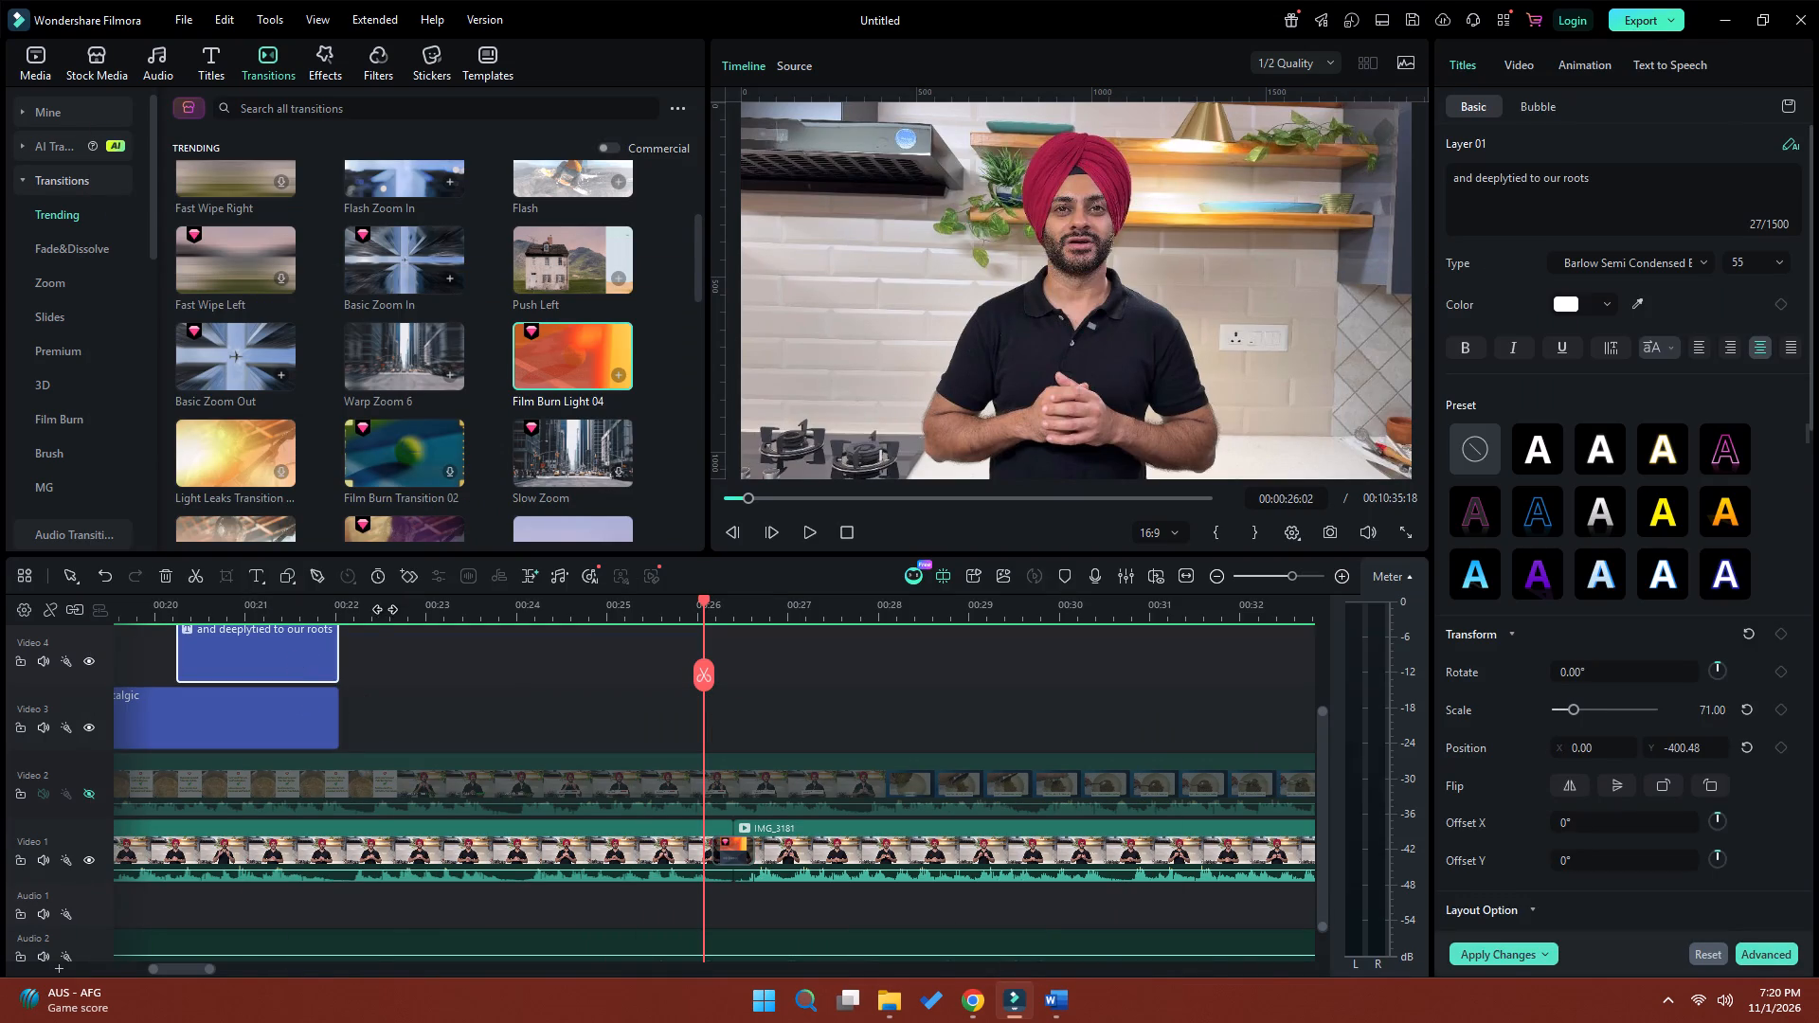
pyautogui.click(378, 610)
pyautogui.hotkey('ctrl', 'v')
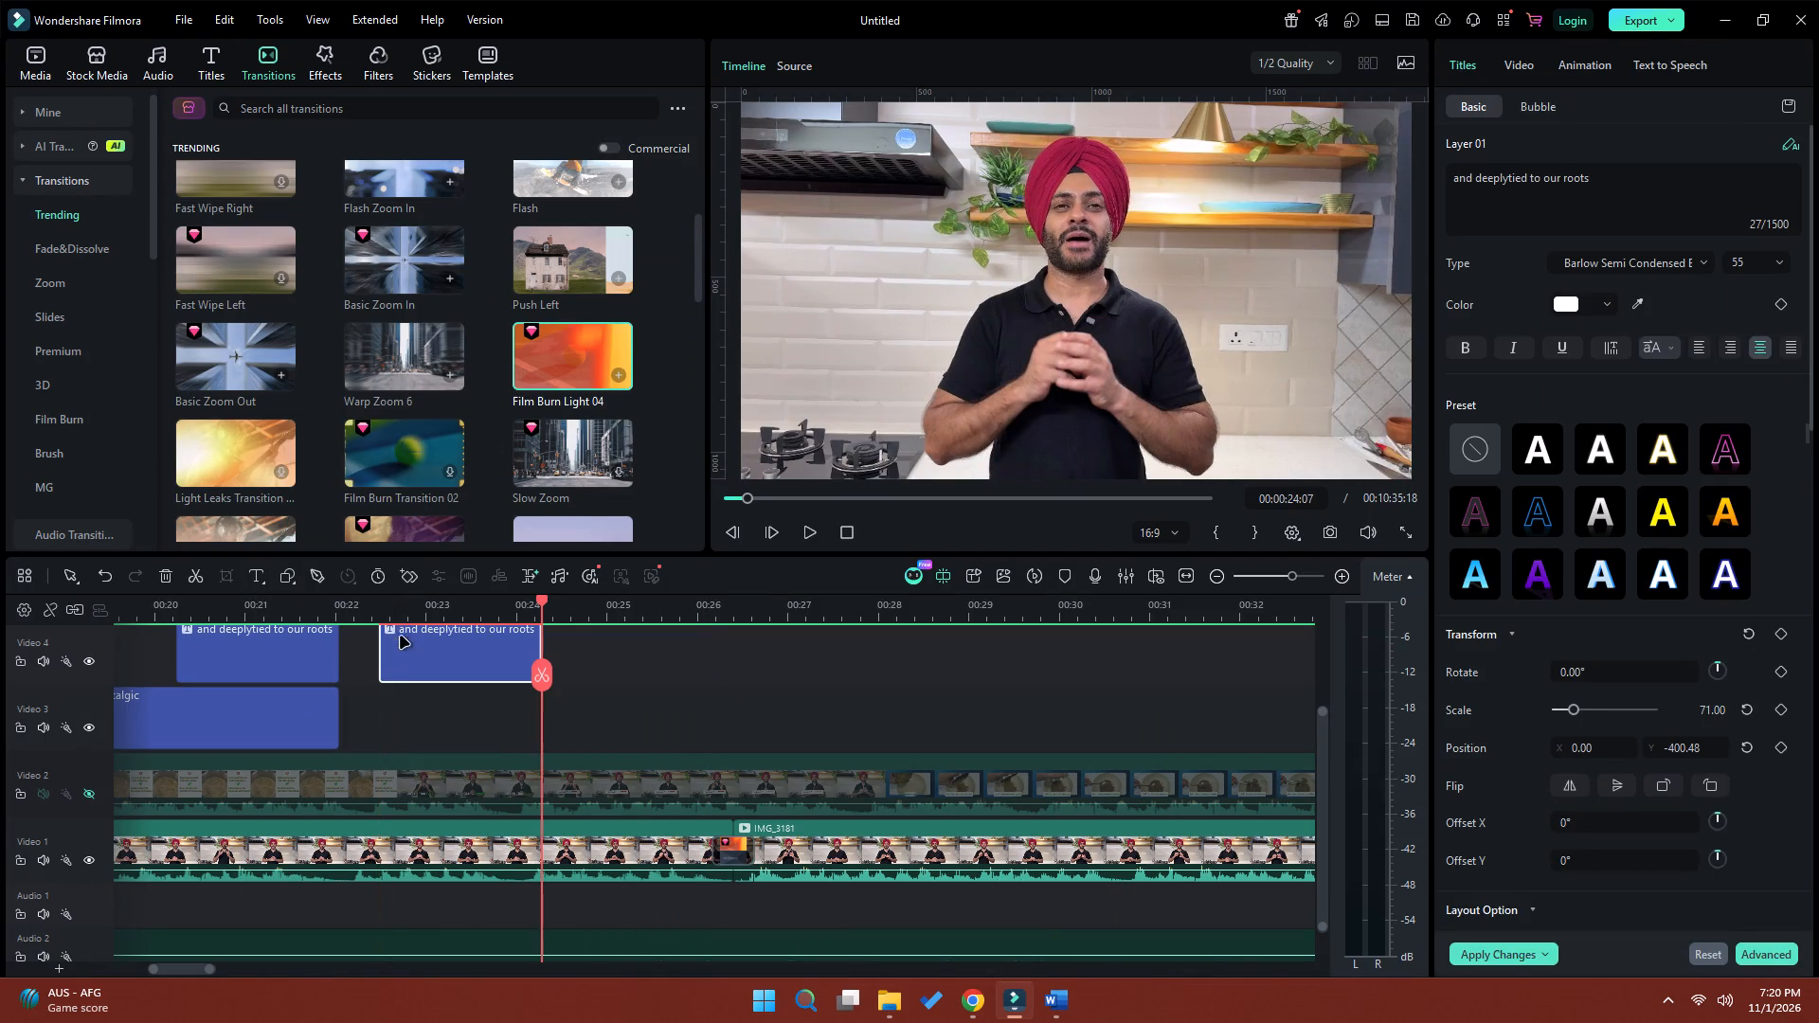
pyautogui.moveTo(415, 649); pyautogui.dragTo(377, 654)
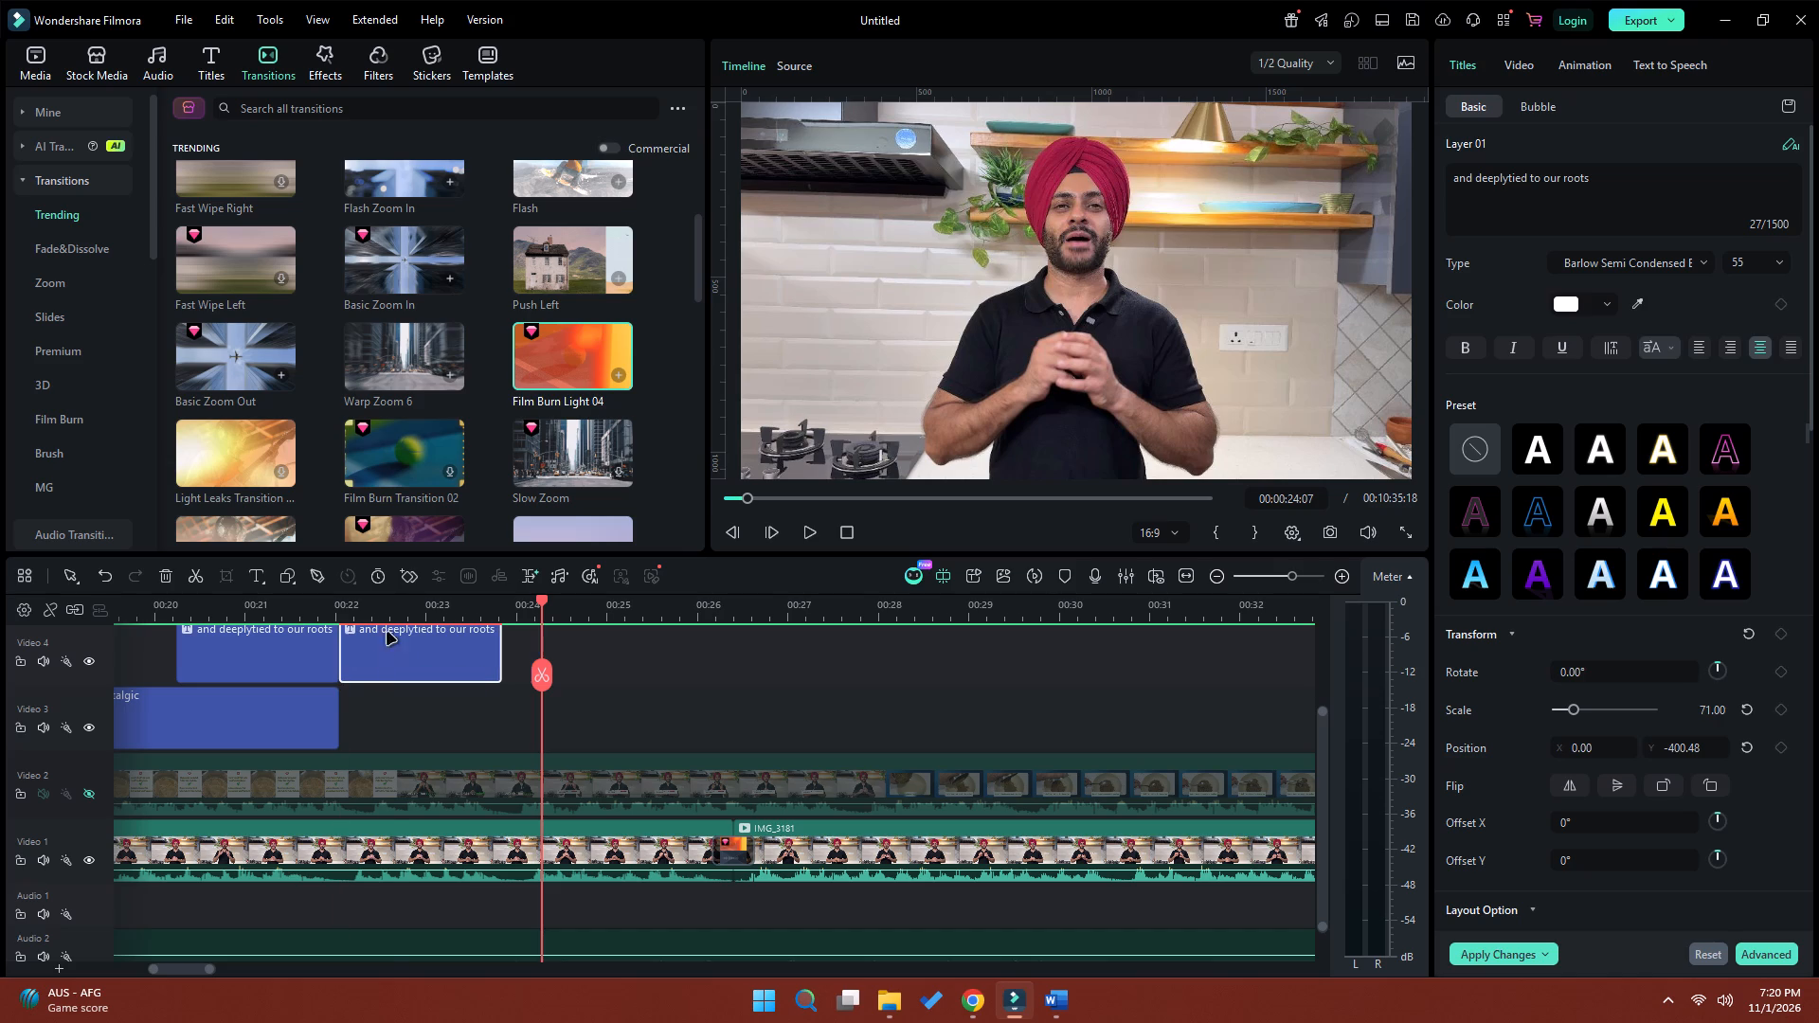
# Replace the duplicated title's text with the copied line "It is the taste of festivals".
pyautogui.click(394, 605)
pyautogui.click(444, 659)
pyautogui.moveTo(1601, 184); pyautogui.dragTo(1432, 182)
pyautogui.hotkey('ctrl', 'v')
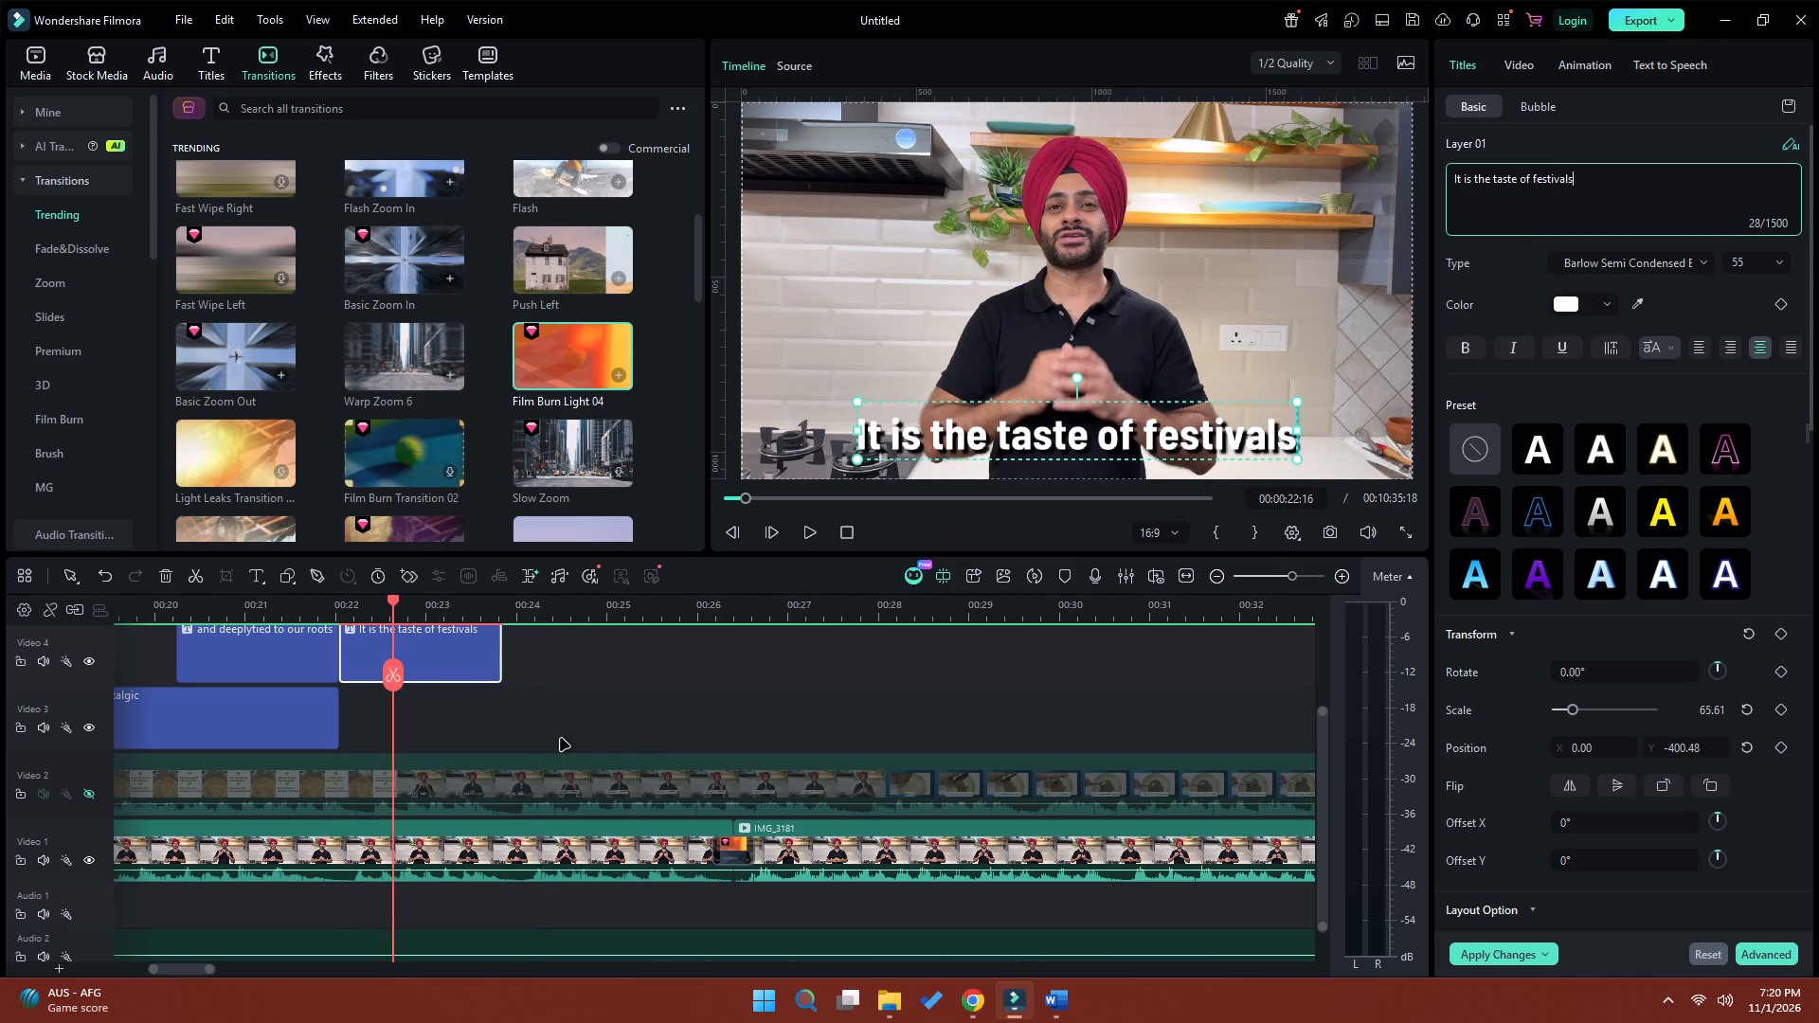
# Extend the end of the "It is the taste of festivals" title to 00:00:24:00 to match the speech.
pyautogui.click(497, 618)
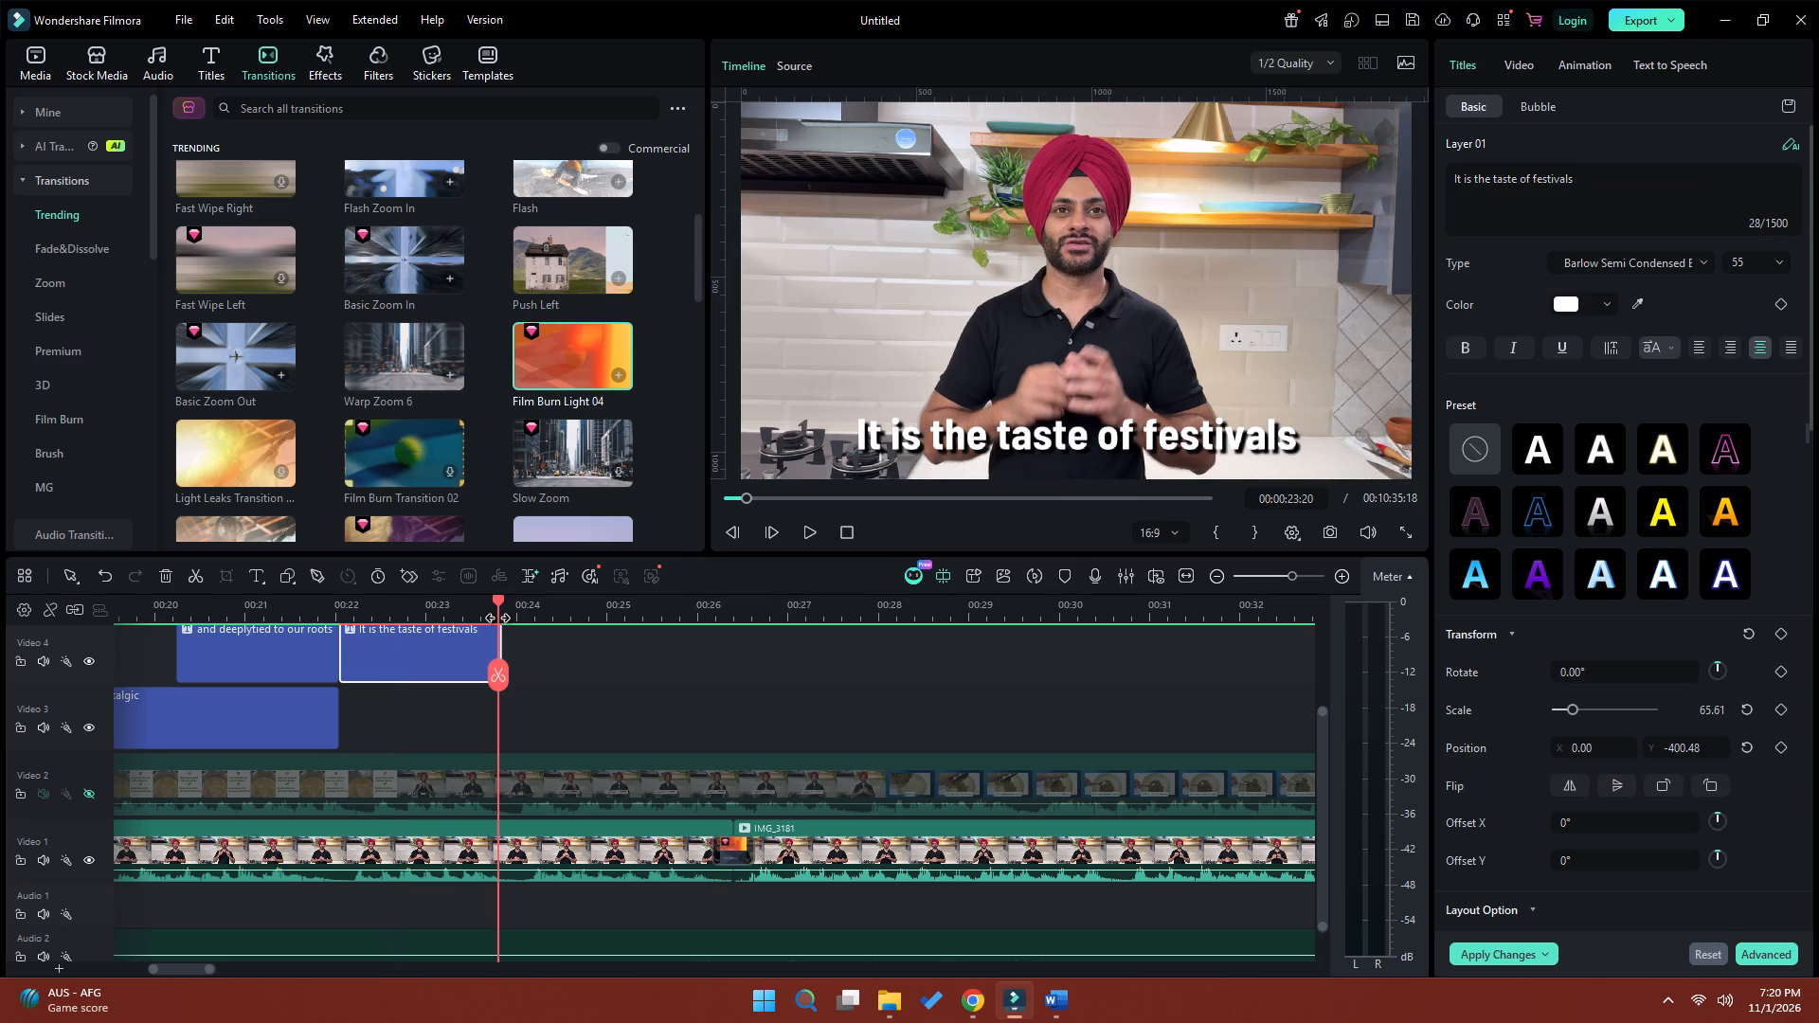
pyautogui.press('space')
pyautogui.press('space')
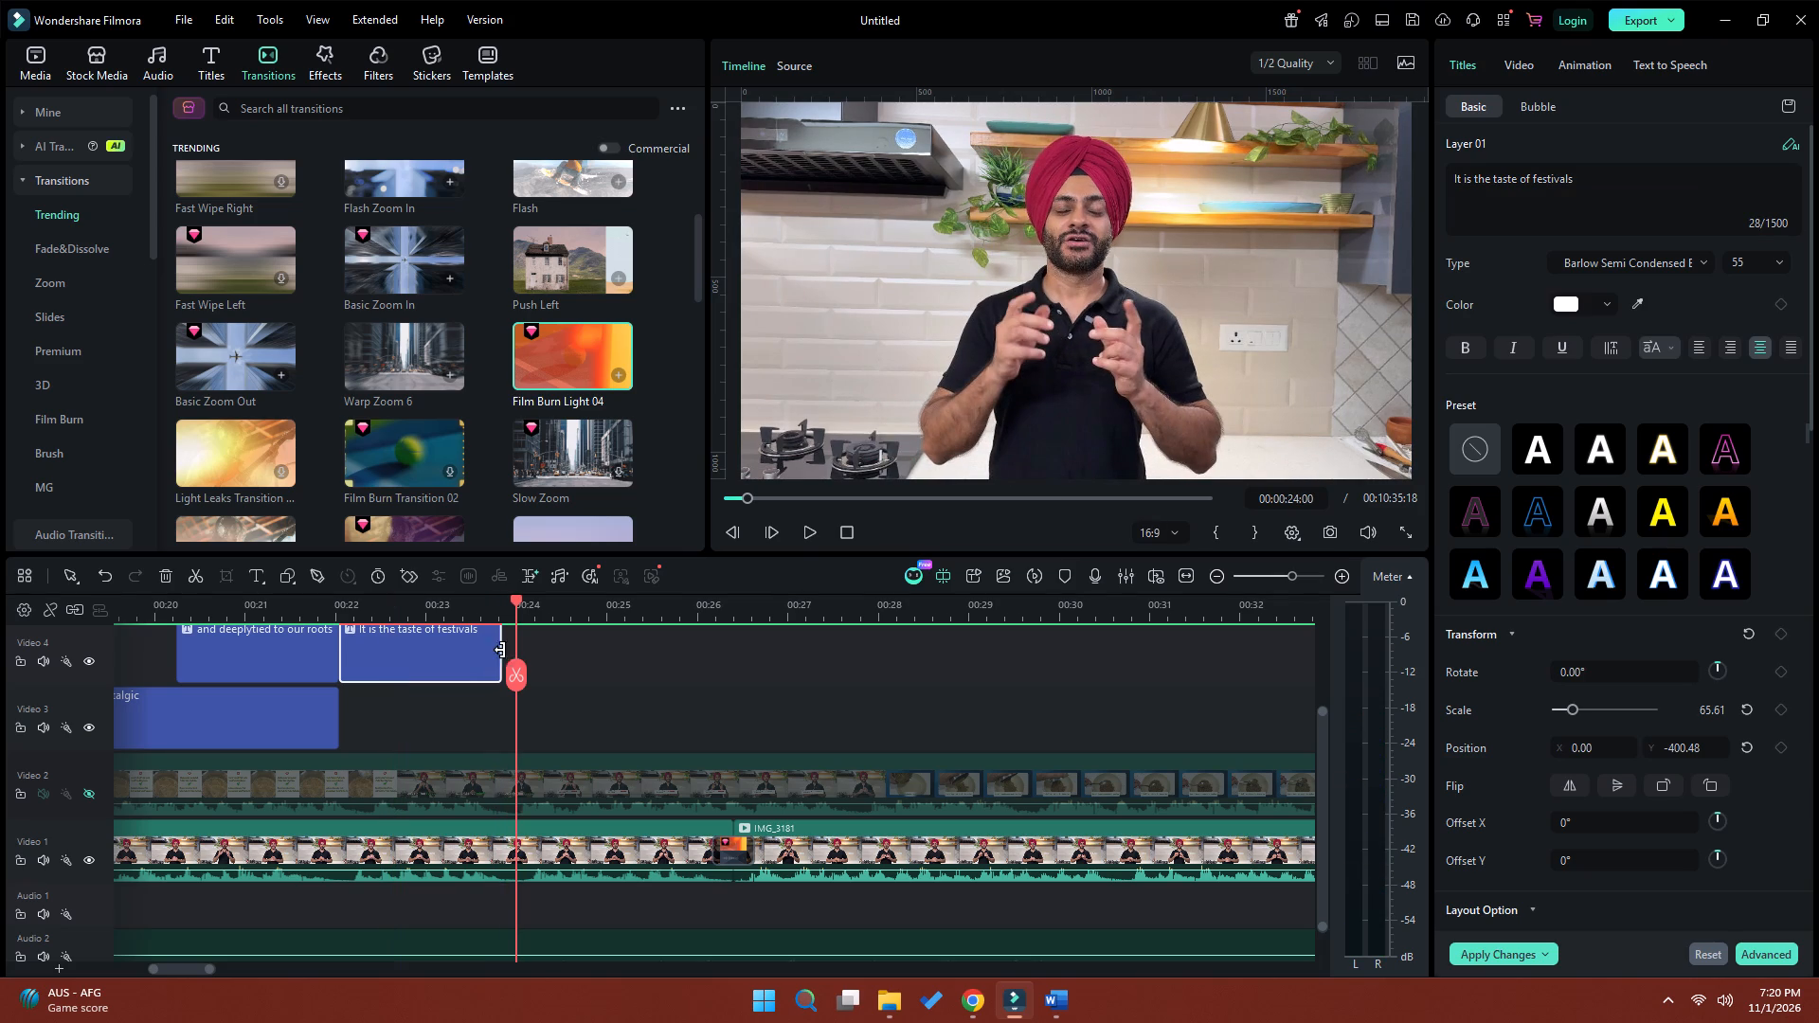
pyautogui.moveTo(495, 648); pyautogui.dragTo(509, 648)
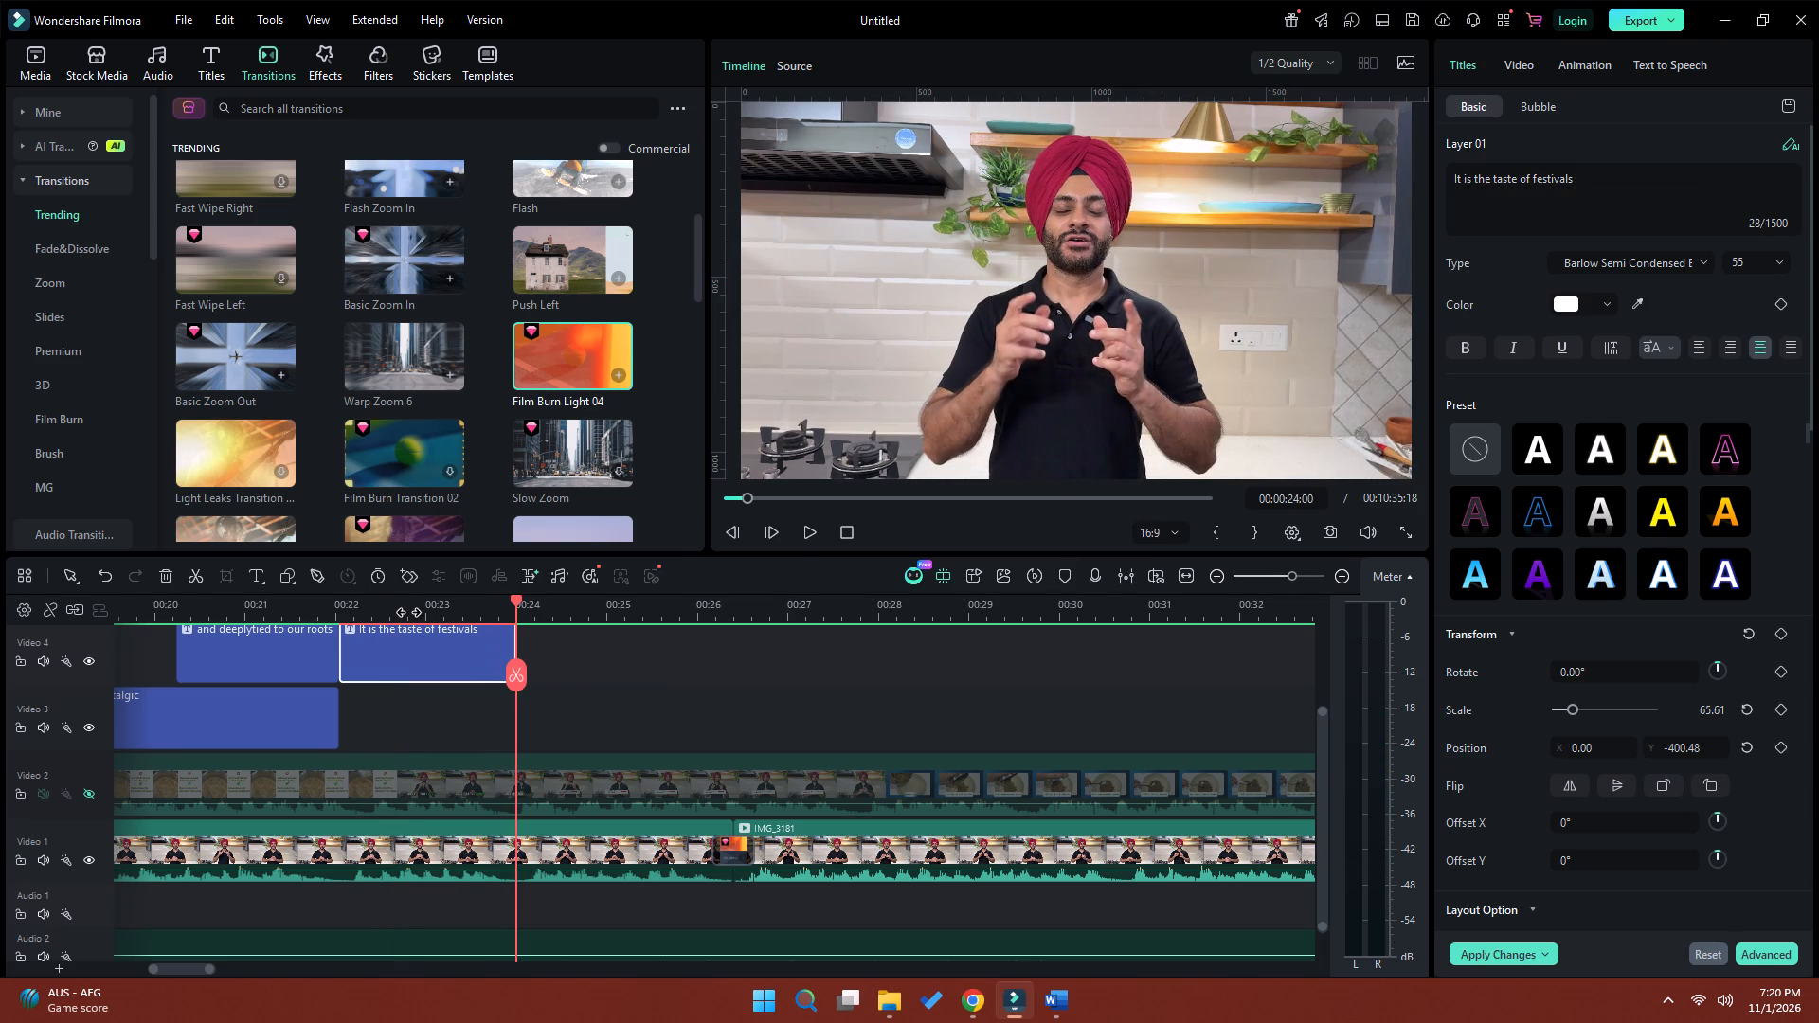
# Play back from about 22 s to 26 s to check the new caption and hear the rest of the sentence.
pyautogui.click(406, 612)
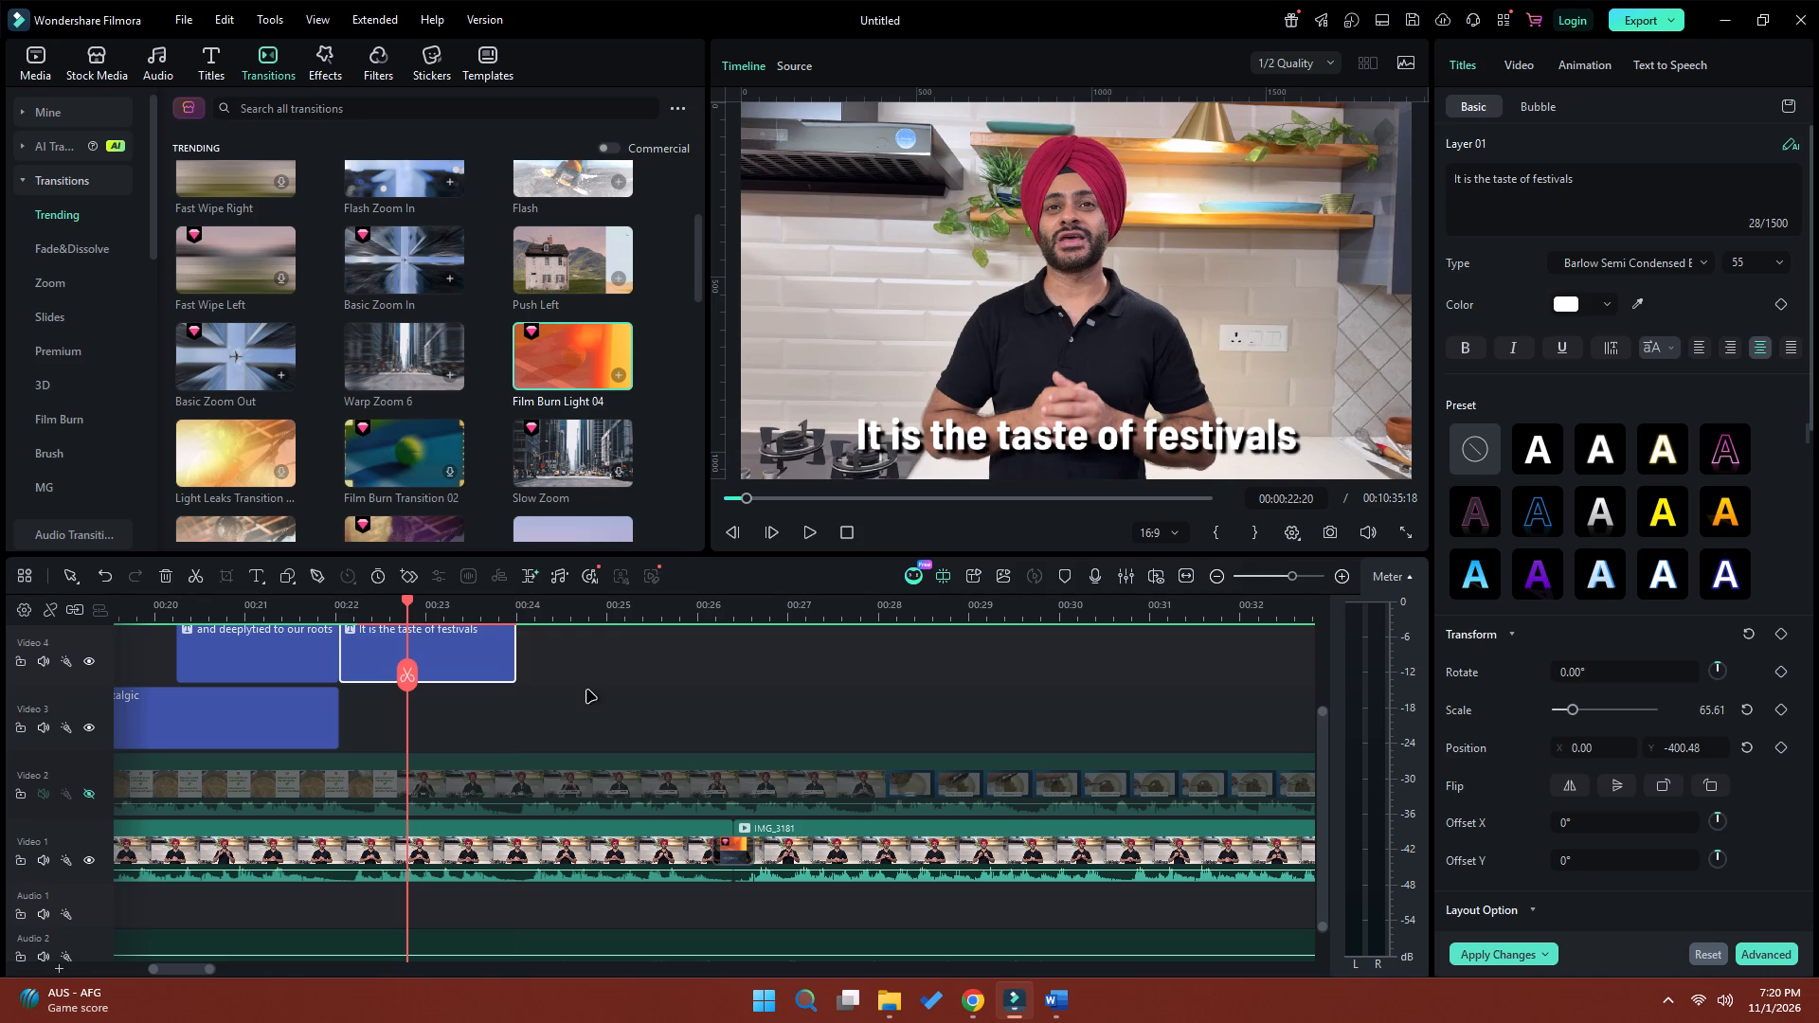
pyautogui.click(343, 611)
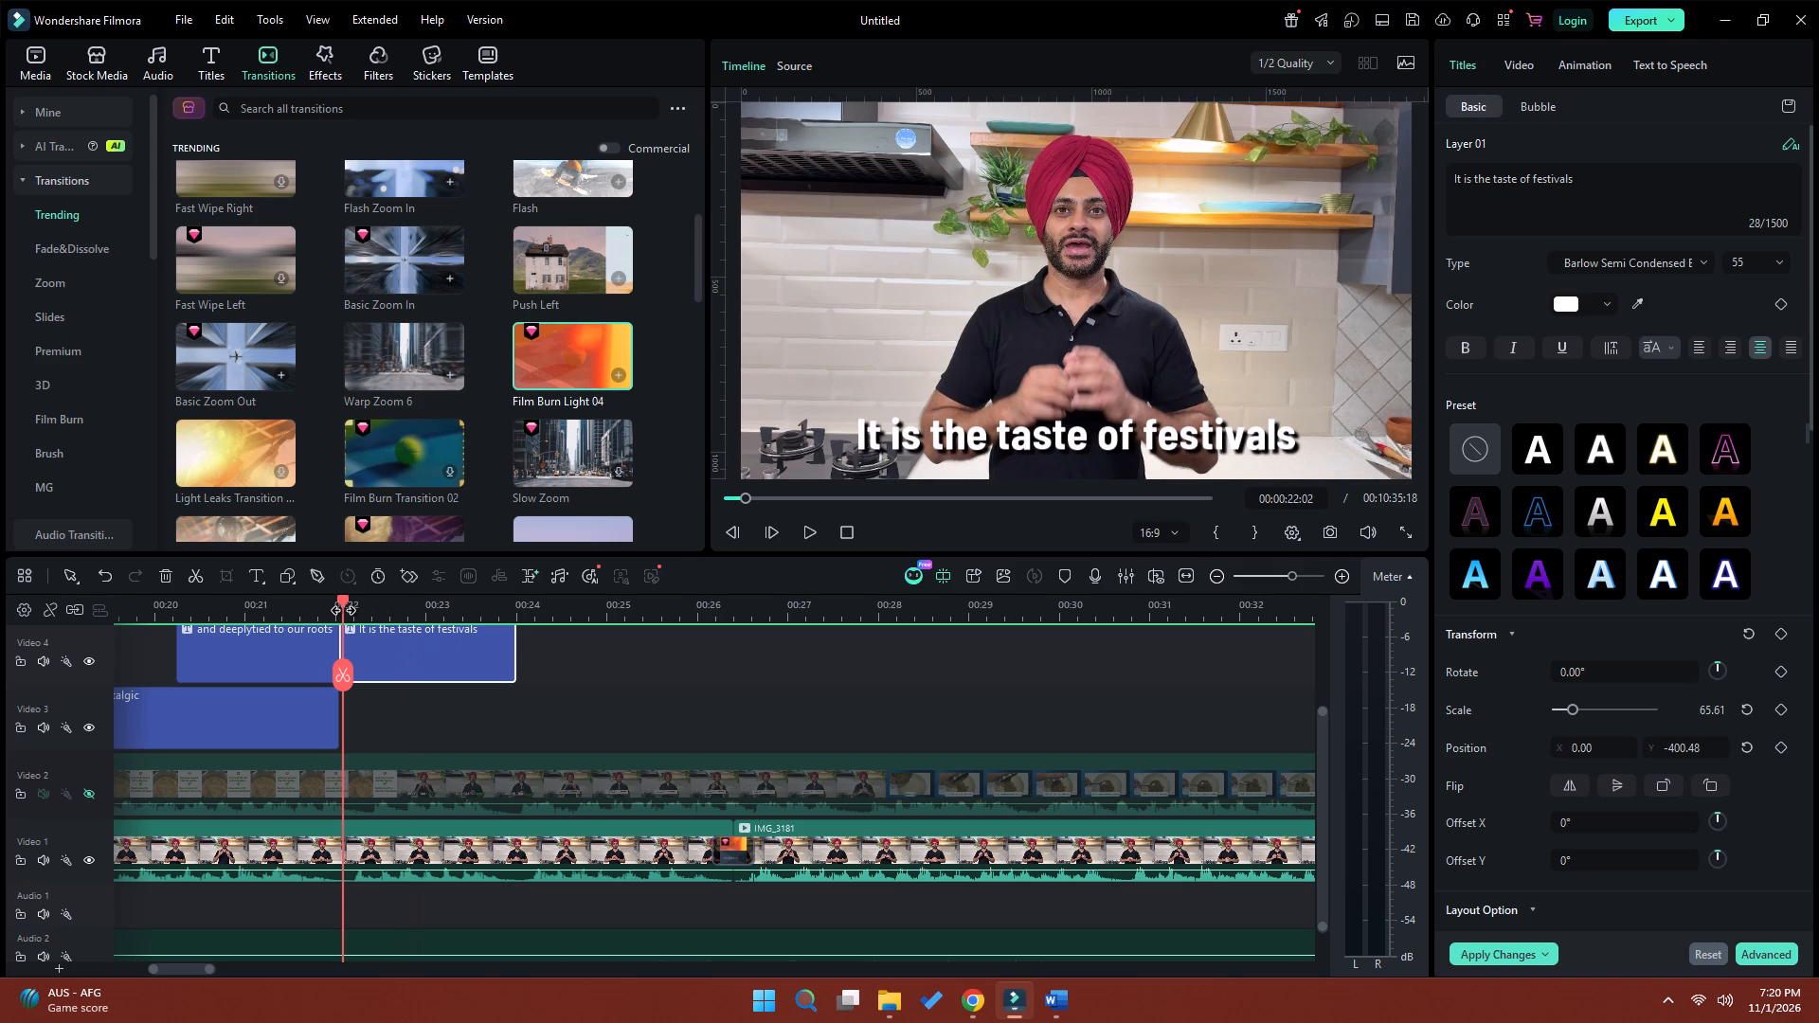
pyautogui.press('space')
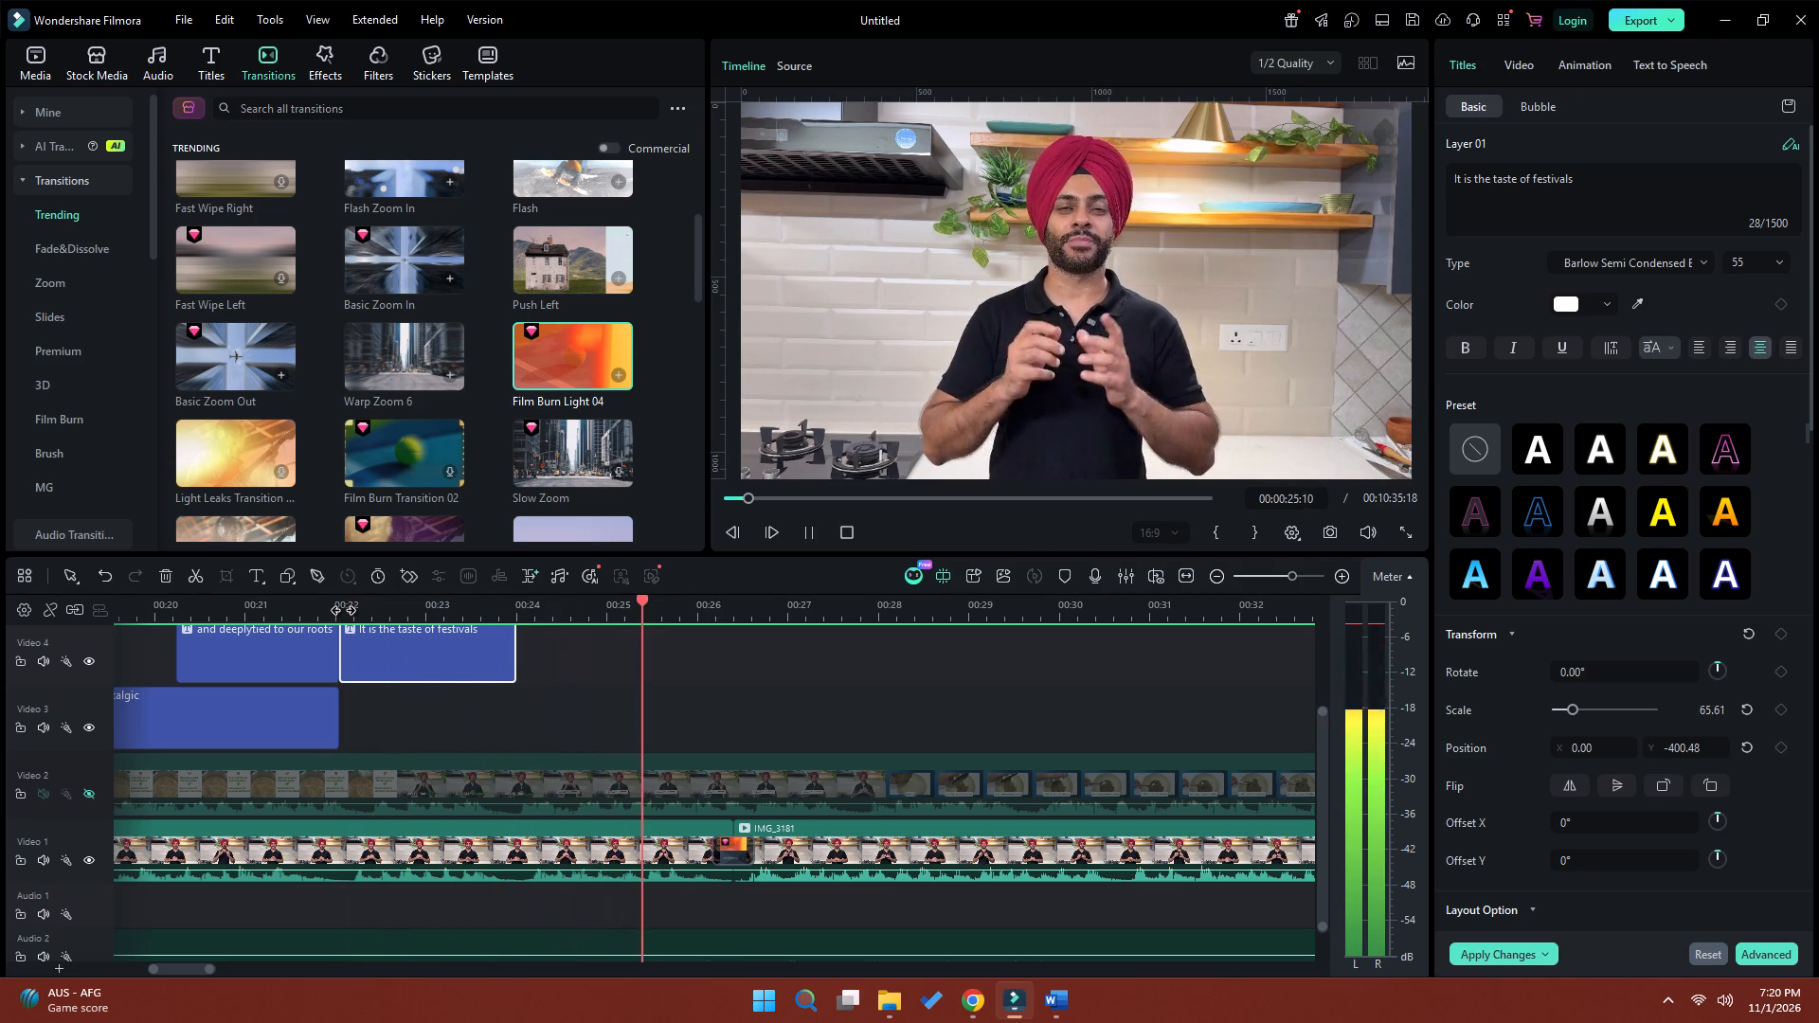
pyautogui.press('space')
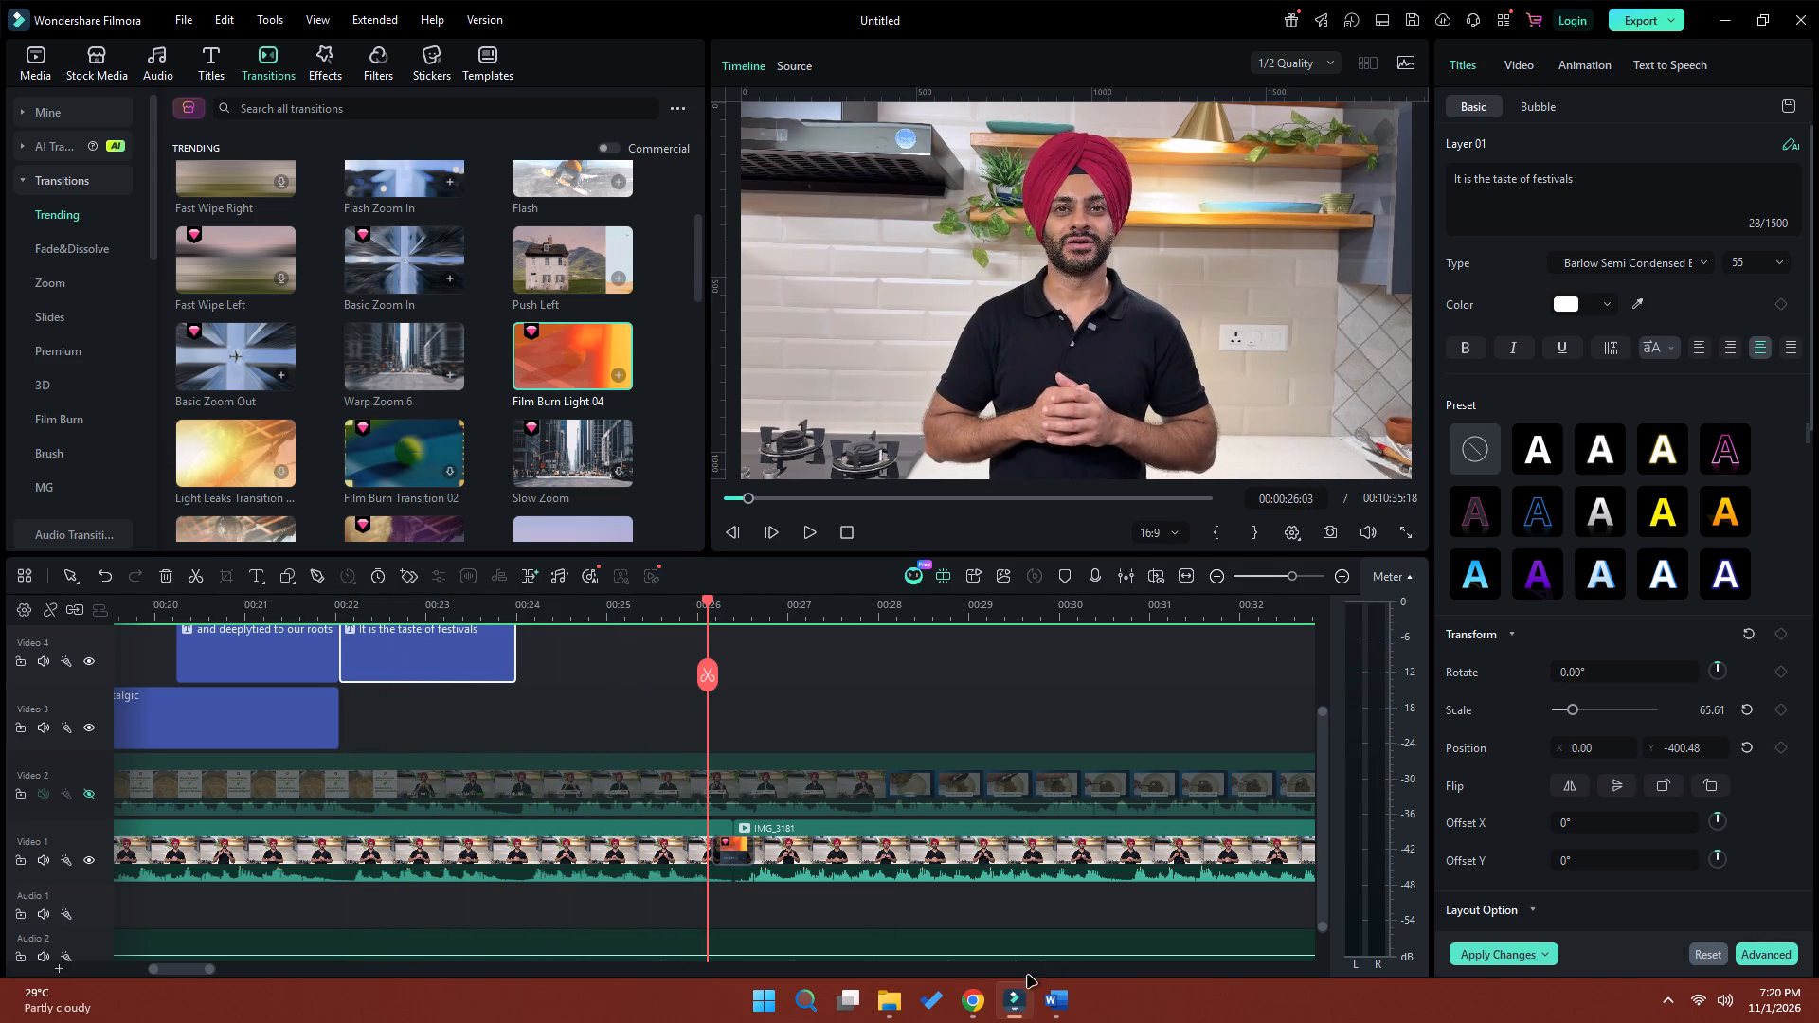
# Switch to the kheer script in Chrome and copy the phrase "family gatherings, and pure comfort".
pyautogui.click(1059, 1005)
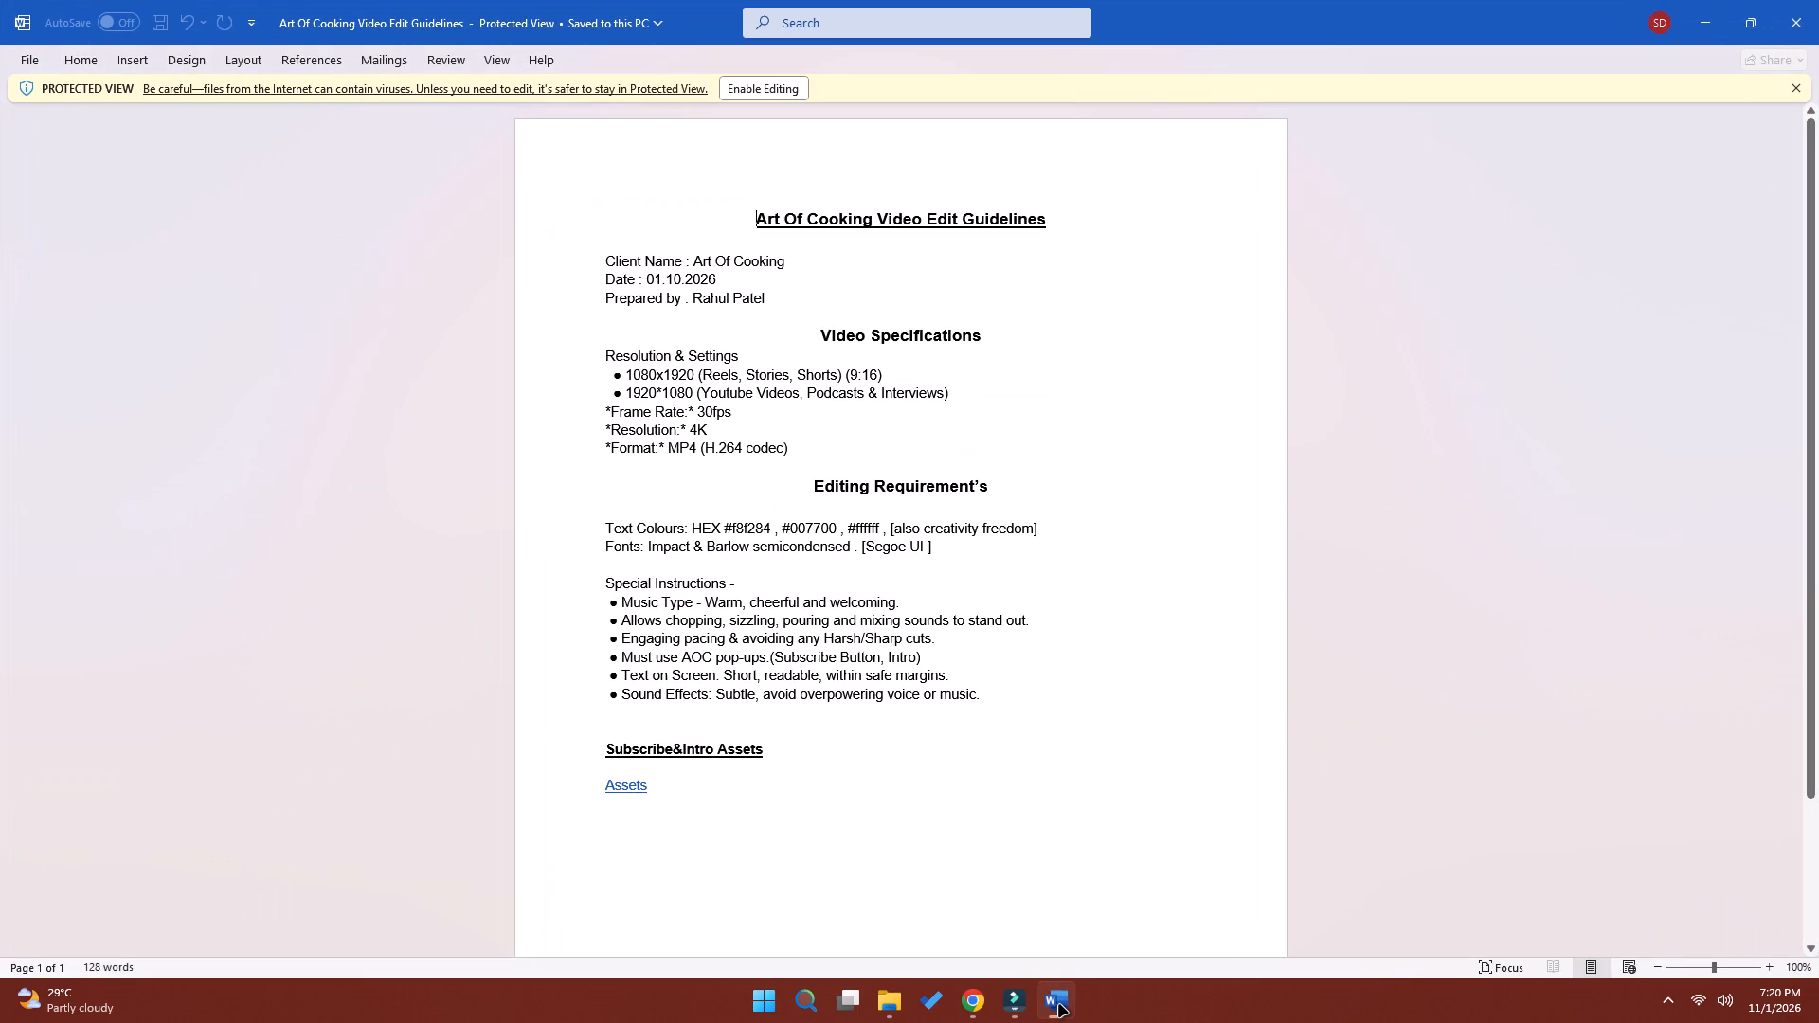
pyautogui.click(1059, 1005)
pyautogui.click(966, 1006)
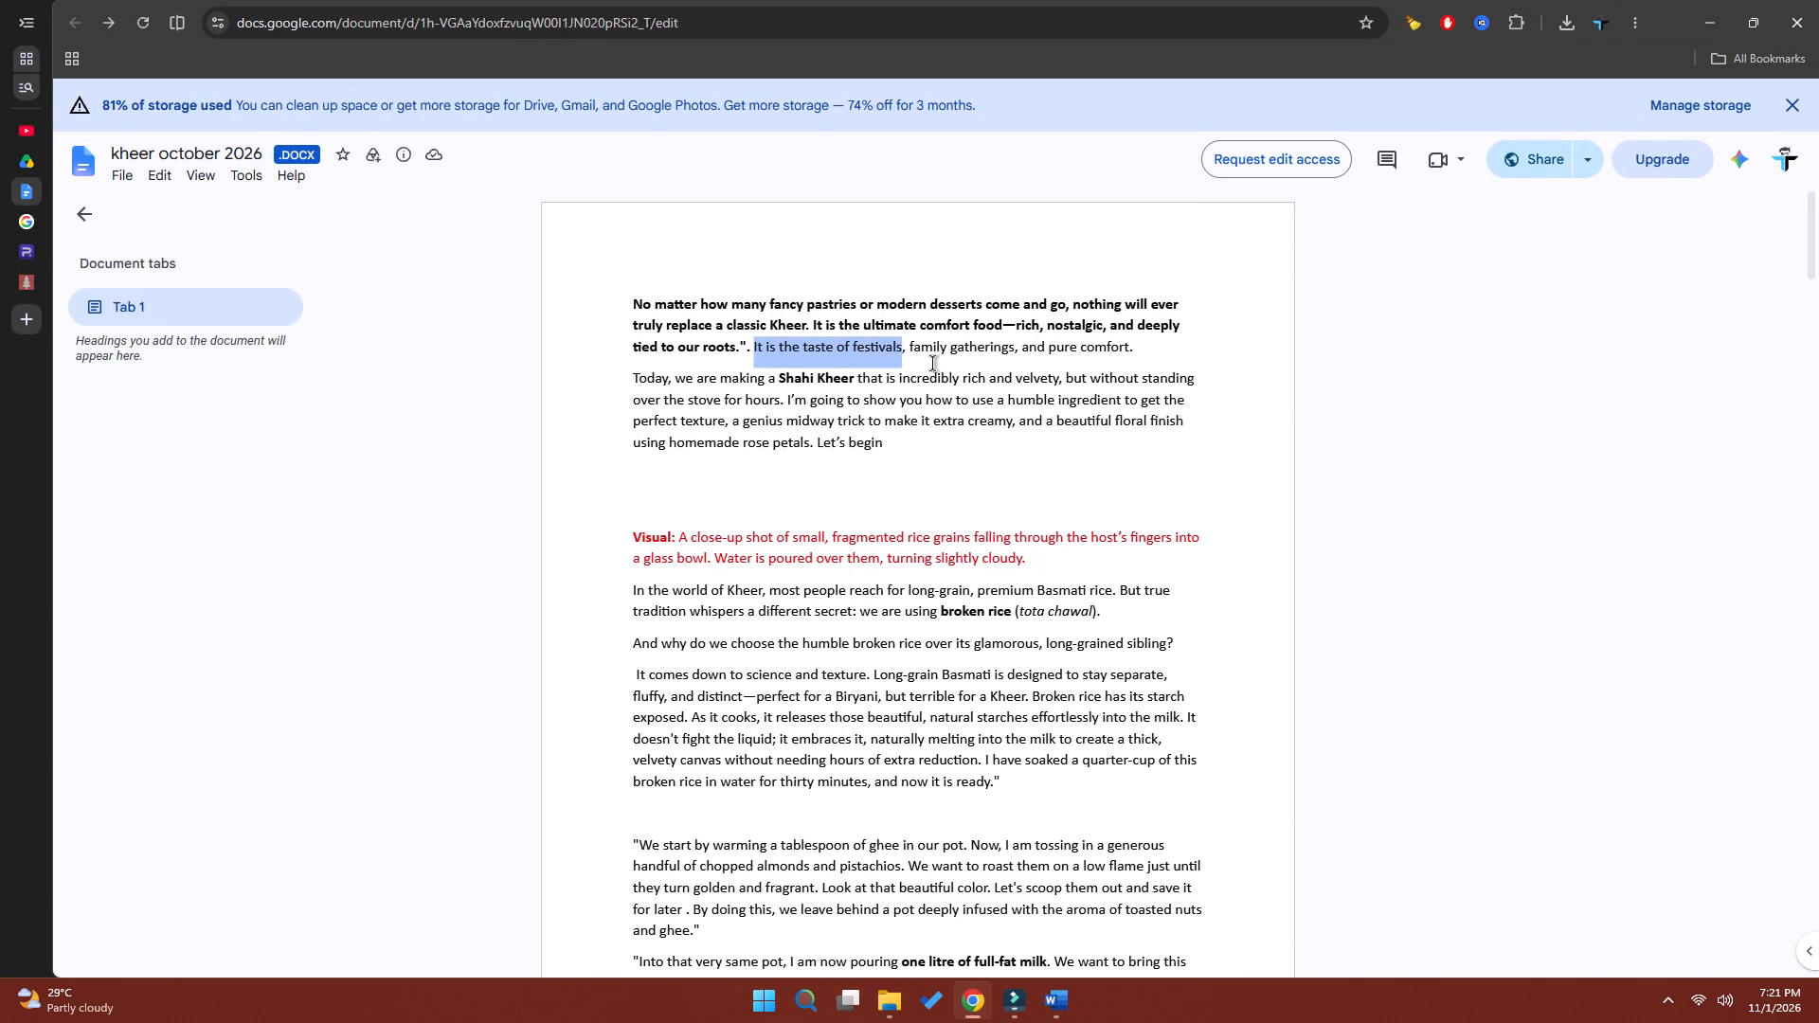
pyautogui.moveTo(909, 344); pyautogui.dragTo(1099, 346)
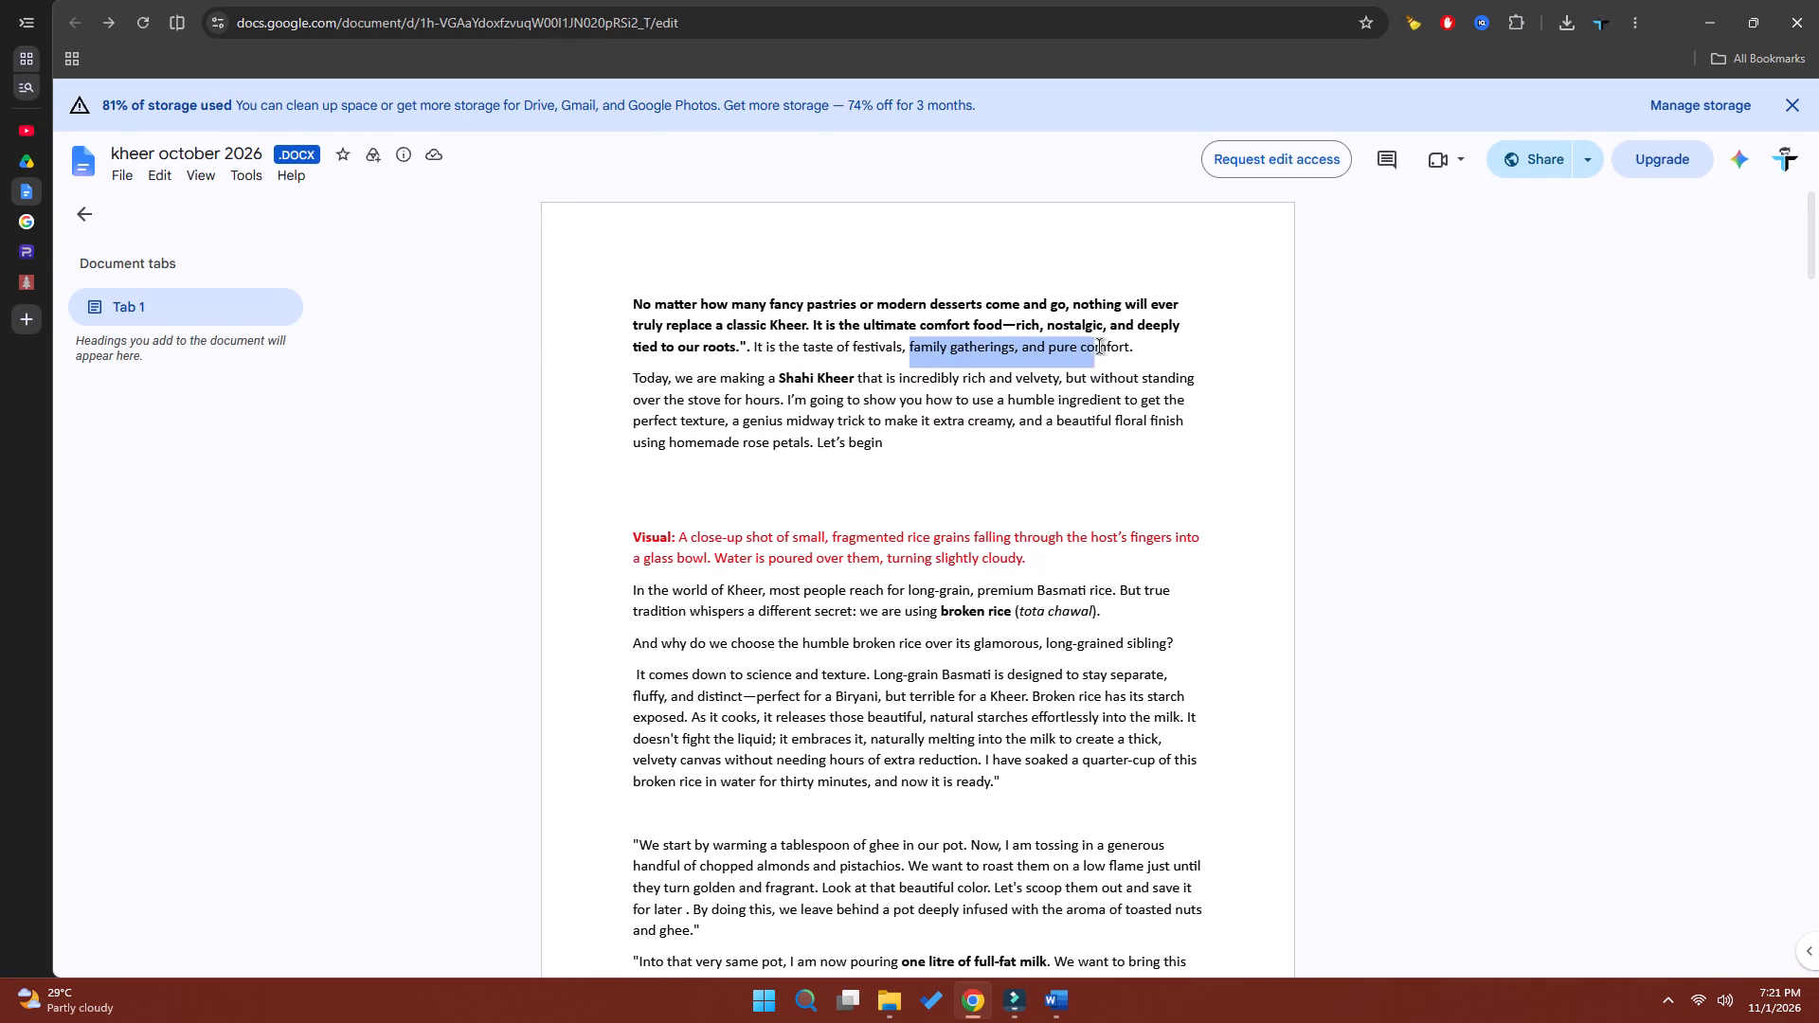
pyautogui.moveTo(1099, 346); pyautogui.dragTo(1128, 346)
pyautogui.hotkey('ctrl', 'c')
# Back in Filmora, duplicate the "It is the taste of festivals" title on Video 4, butt it against the original and extend its end to 00:00:26:10.
pyautogui.click(1706, 25)
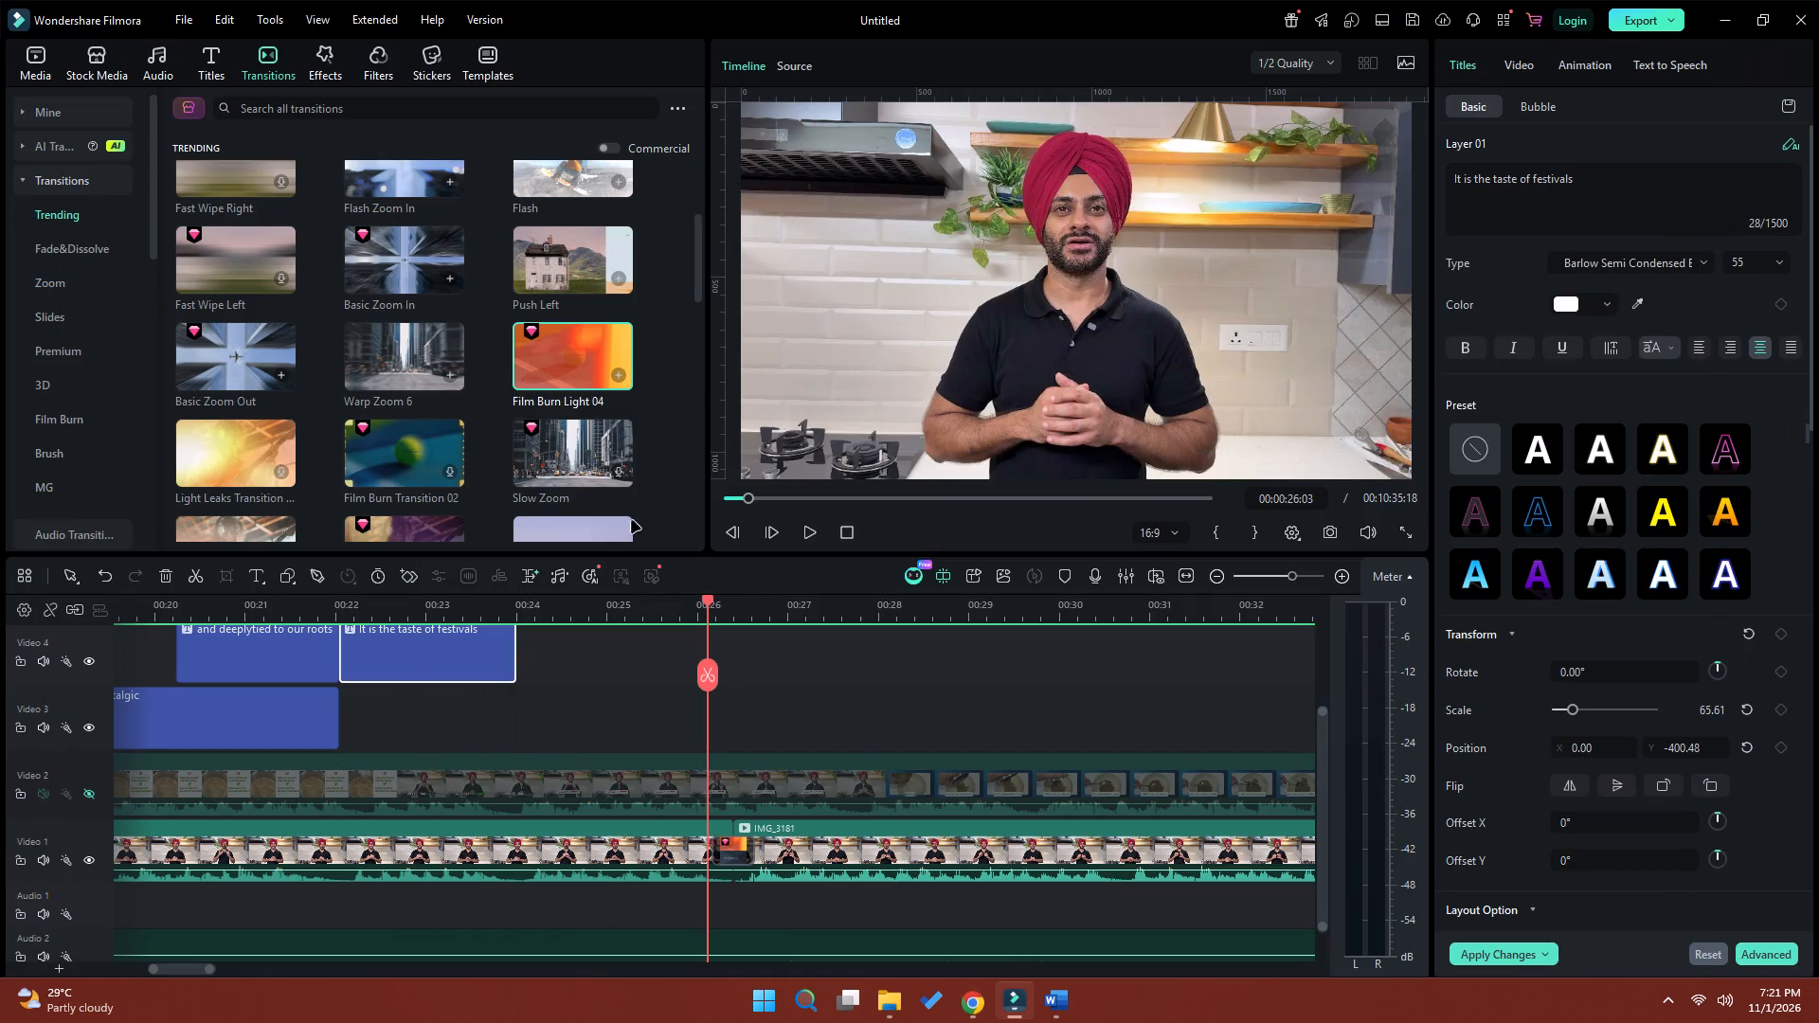
pyautogui.click(477, 662)
pyautogui.hotkey('ctrl', 'c')
pyautogui.hotkey('ctrl', 'v')
pyautogui.moveTo(760, 664); pyautogui.dragTo(660, 669)
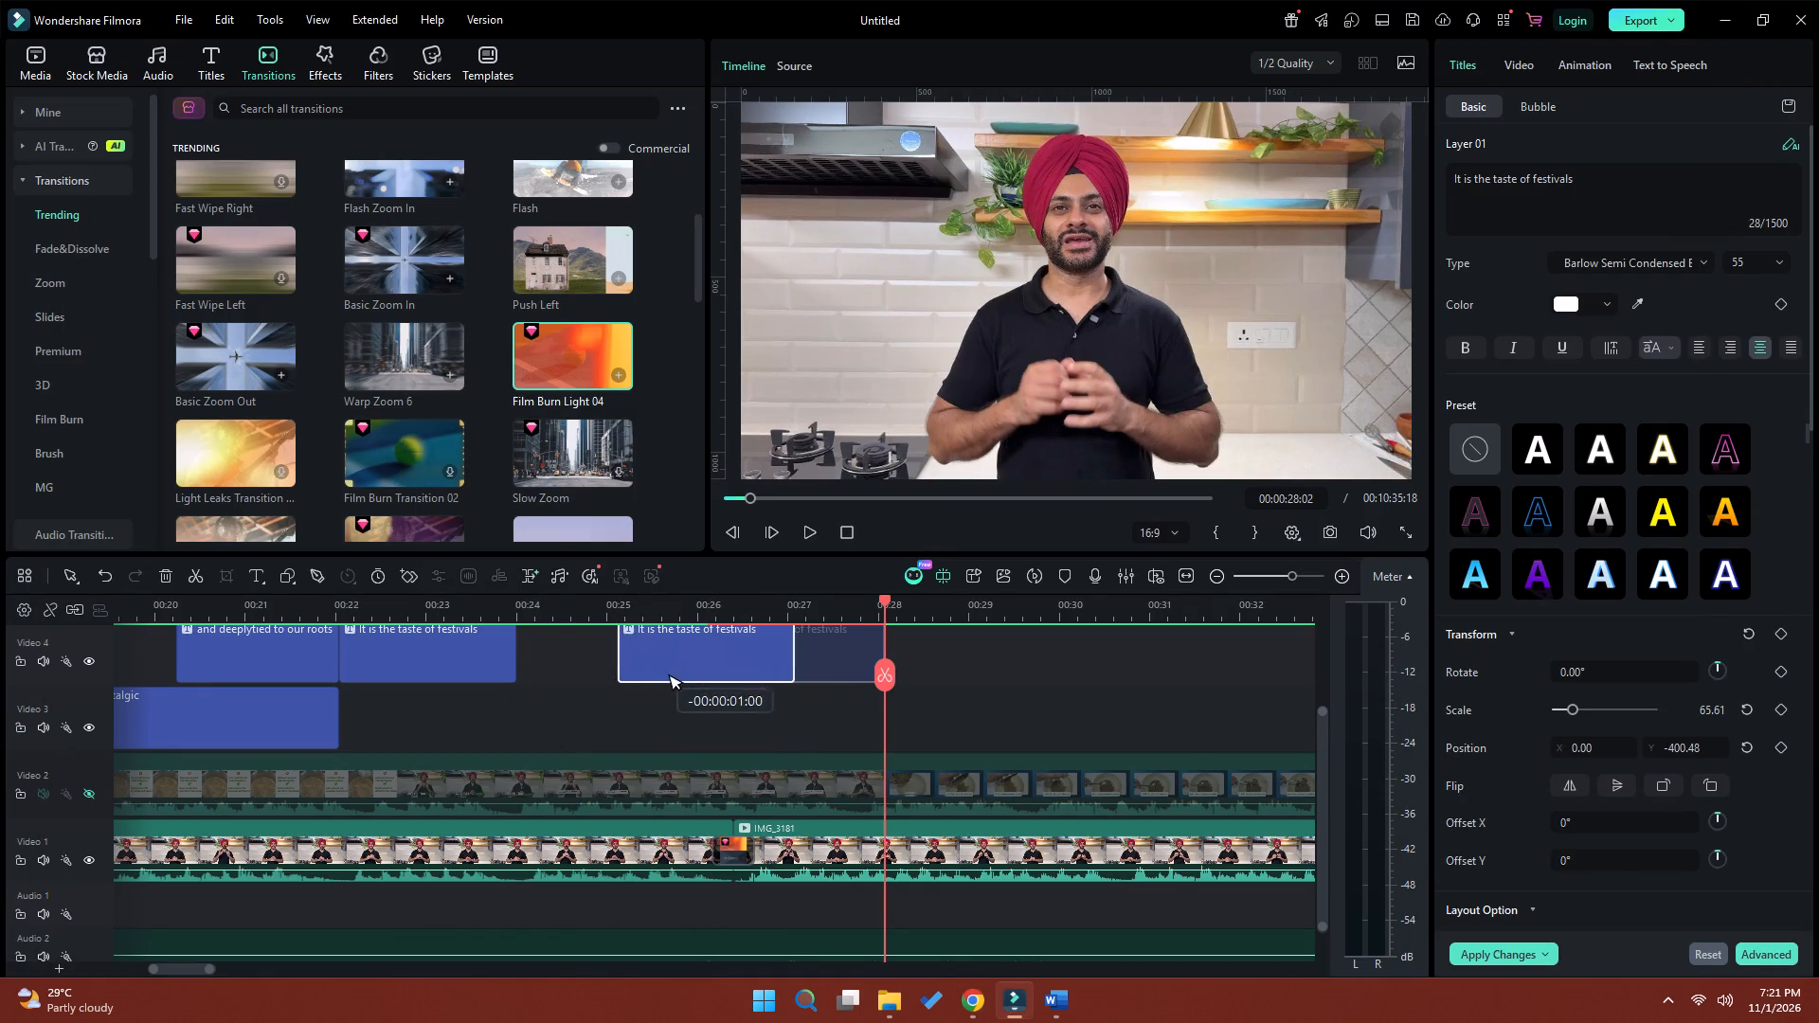
pyautogui.moveTo(660, 669); pyautogui.dragTo(571, 673)
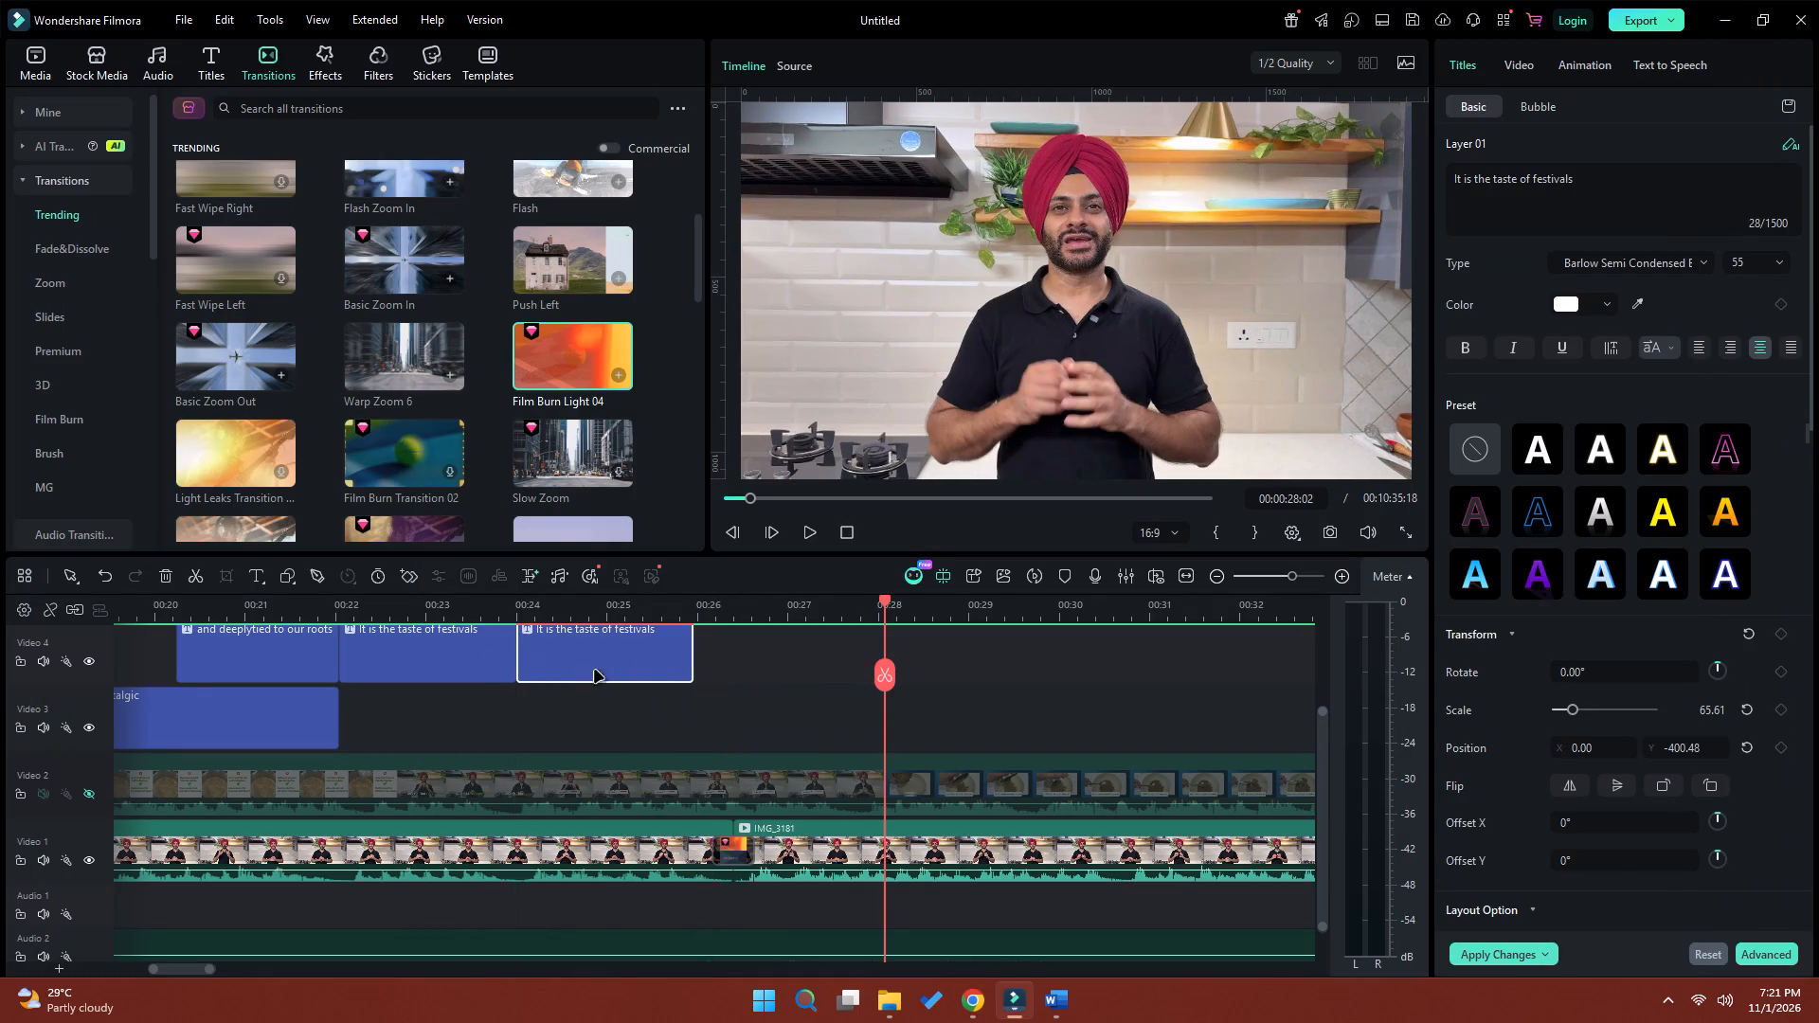
pyautogui.moveTo(693, 657); pyautogui.dragTo(731, 662)
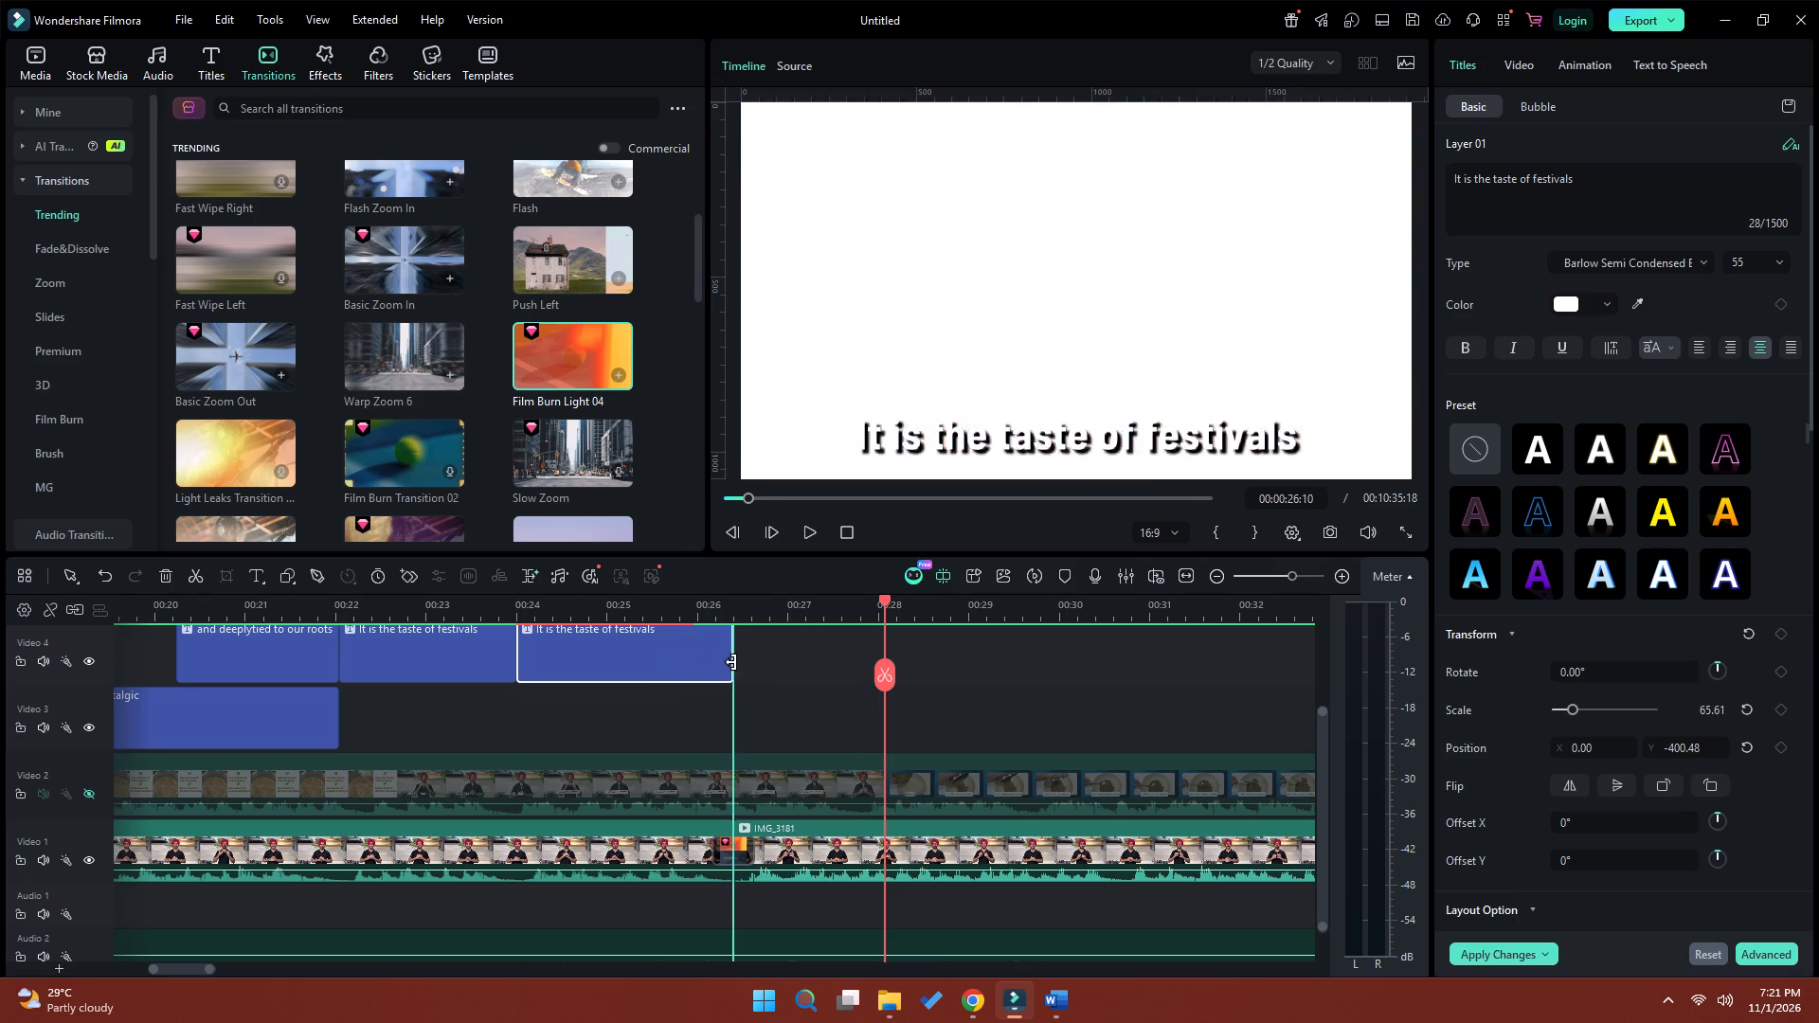
# Duplicate the "It's rich, nostalgic" title on Video 3 and align the copy's start and end with the new Video 4 title.
pyautogui.click(241, 711)
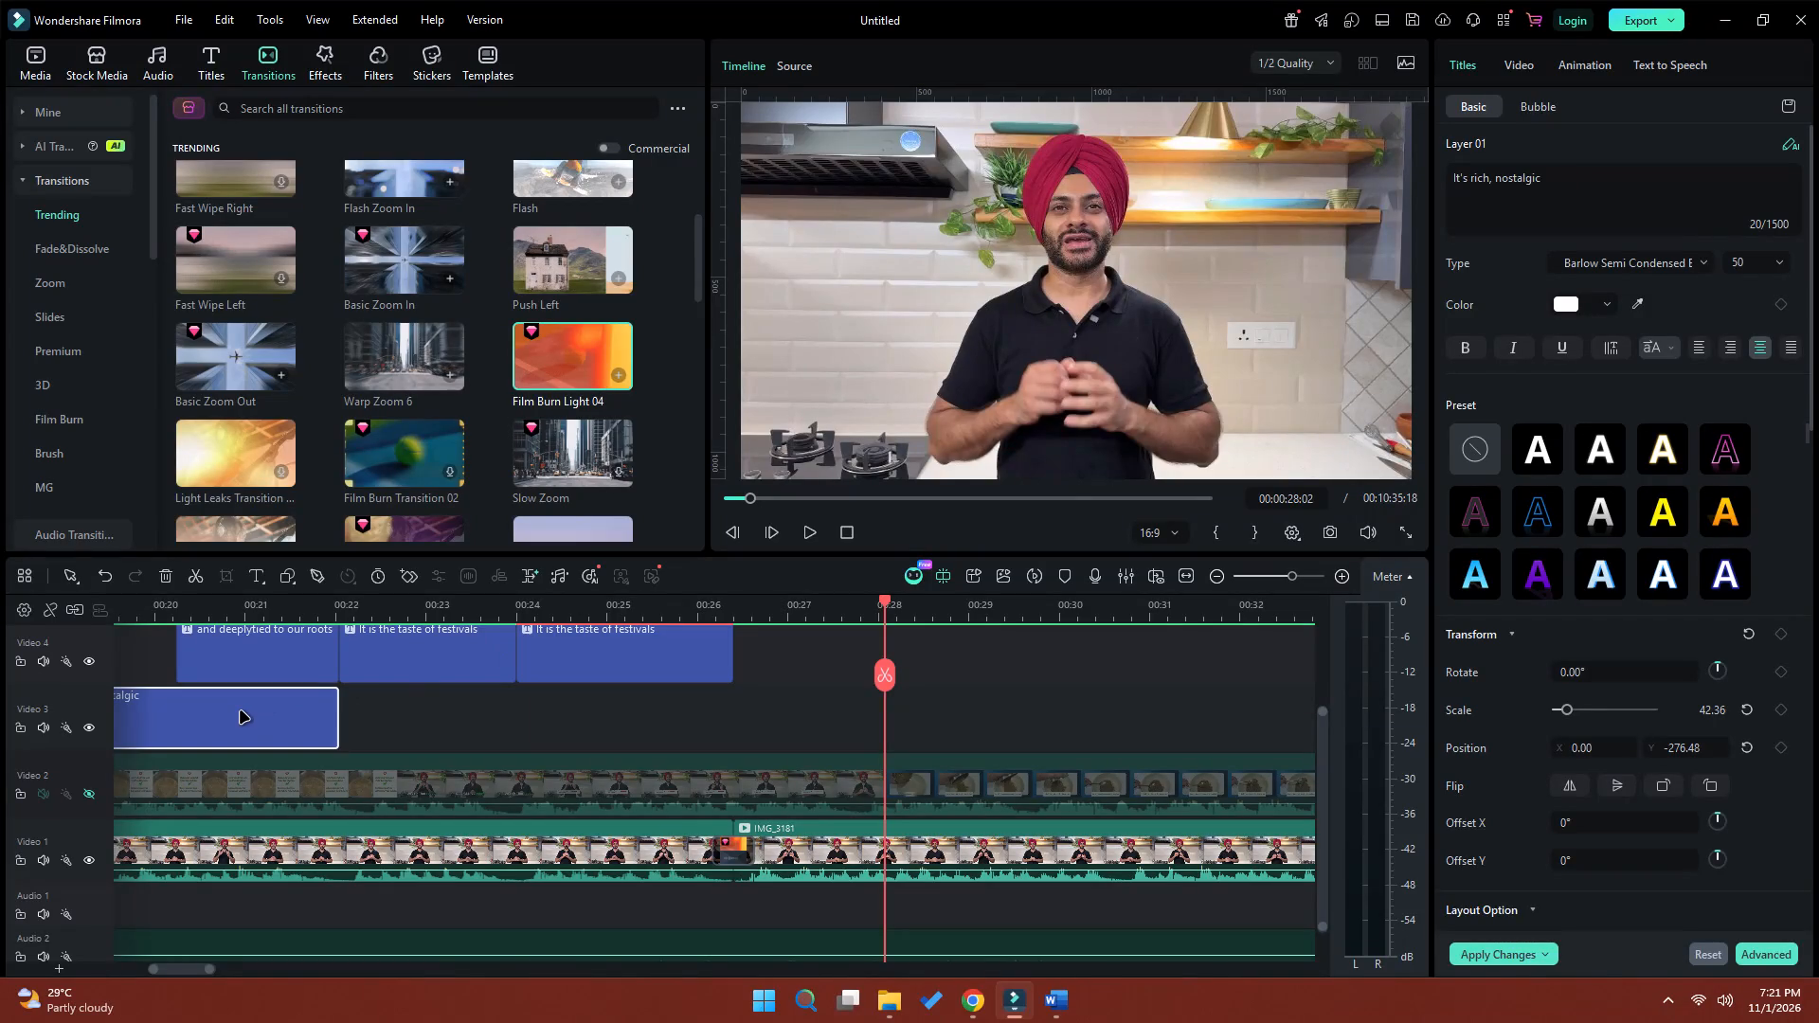
pyautogui.hotkey('ctrl', 'c')
pyautogui.hotkey('ctrl', 'v')
pyautogui.moveTo(928, 721); pyautogui.dragTo(820, 721)
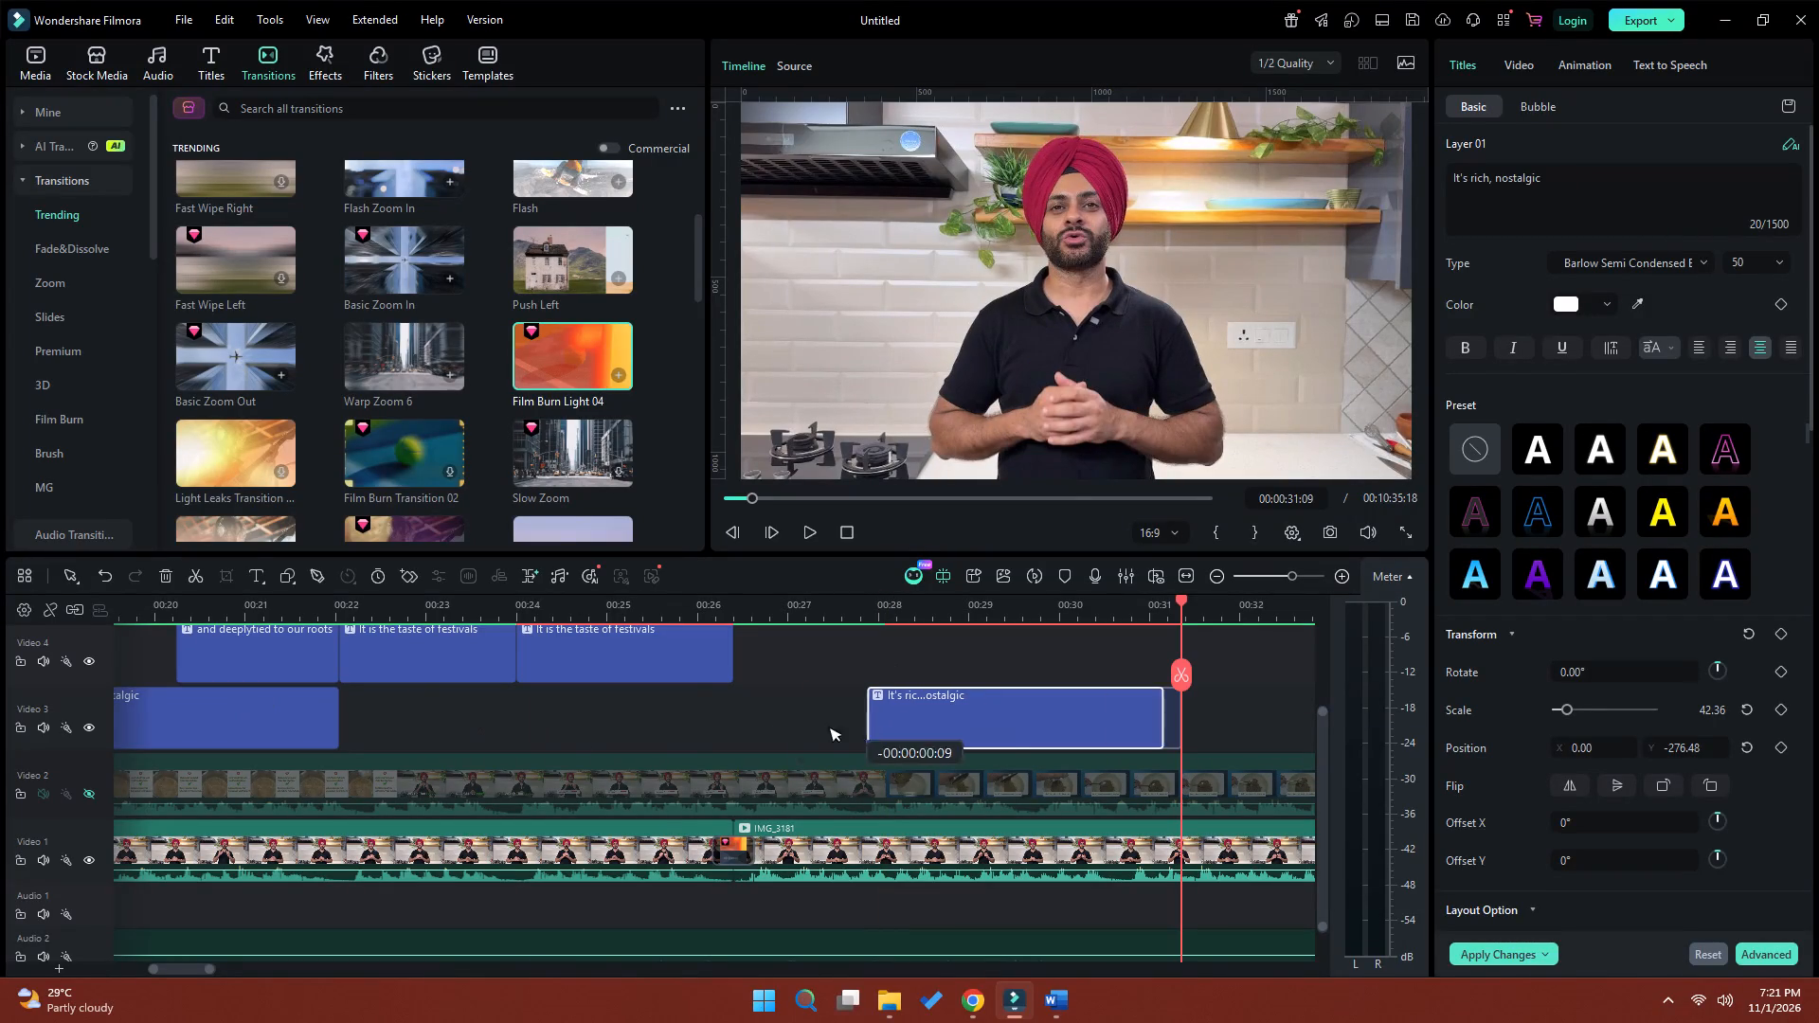
pyautogui.moveTo(820, 721); pyautogui.dragTo(555, 725)
pyautogui.moveTo(810, 718); pyautogui.dragTo(793, 719)
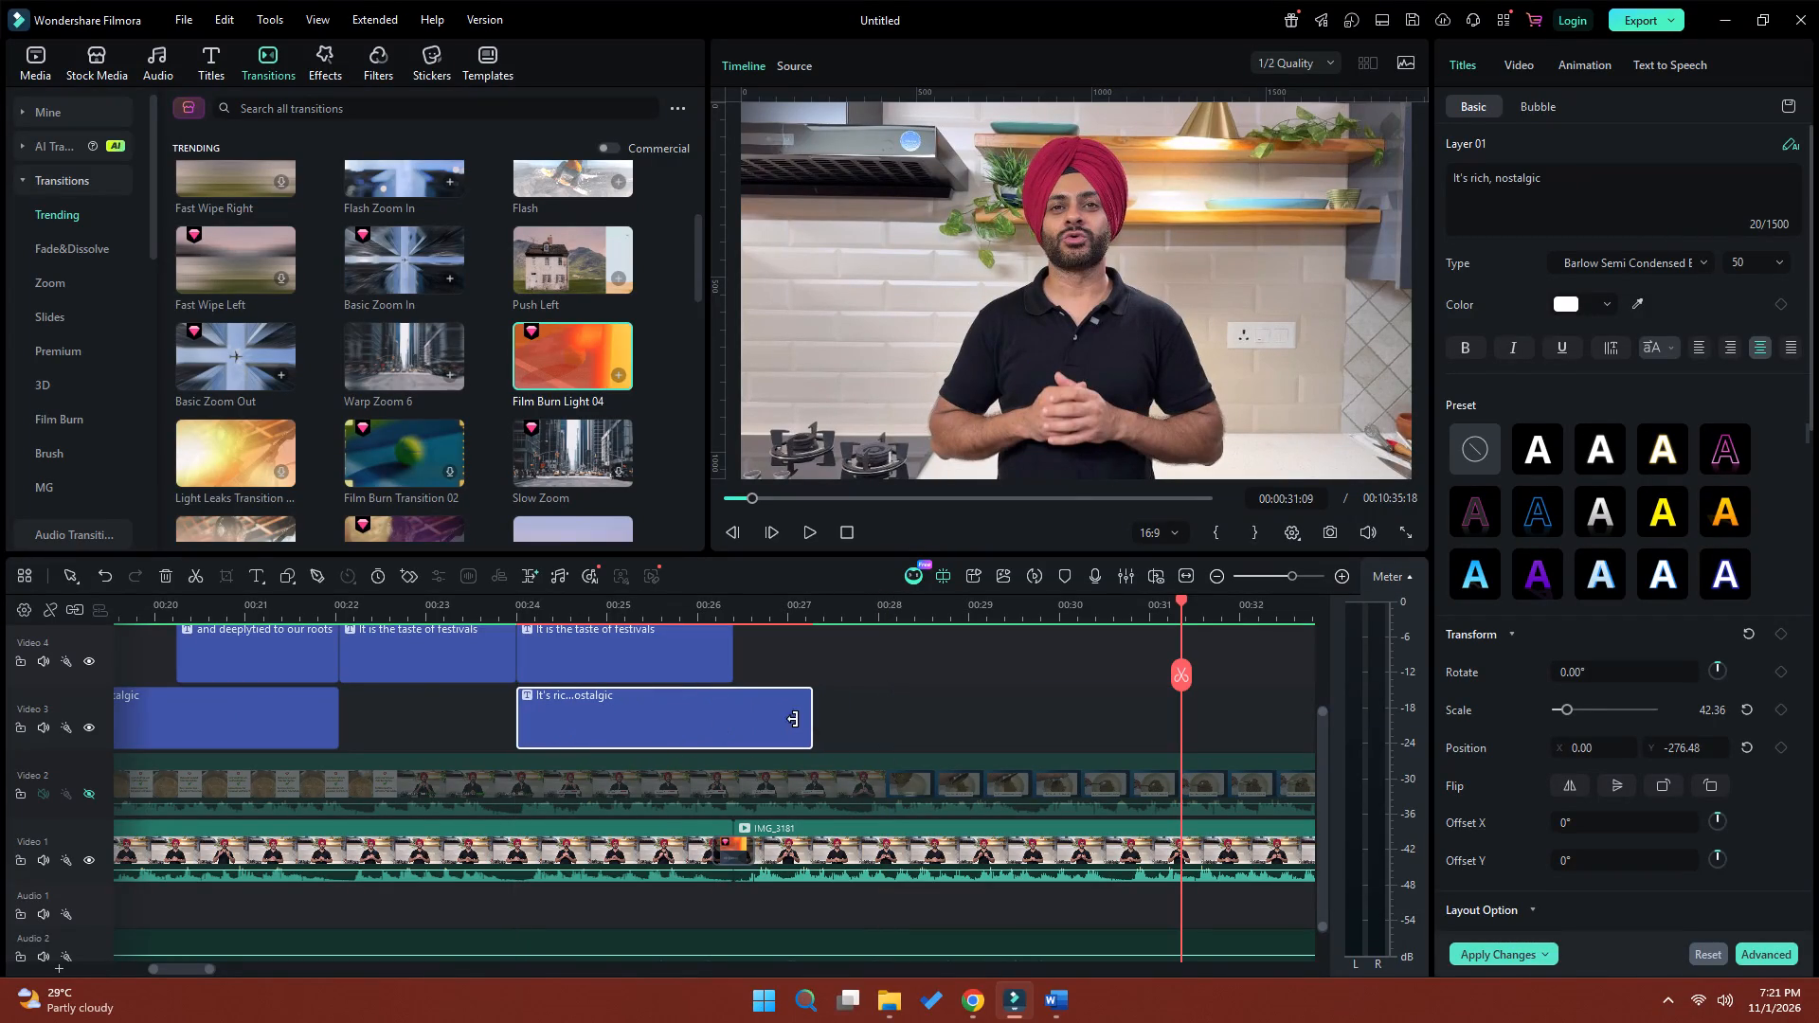
pyautogui.moveTo(793, 719); pyautogui.dragTo(728, 724)
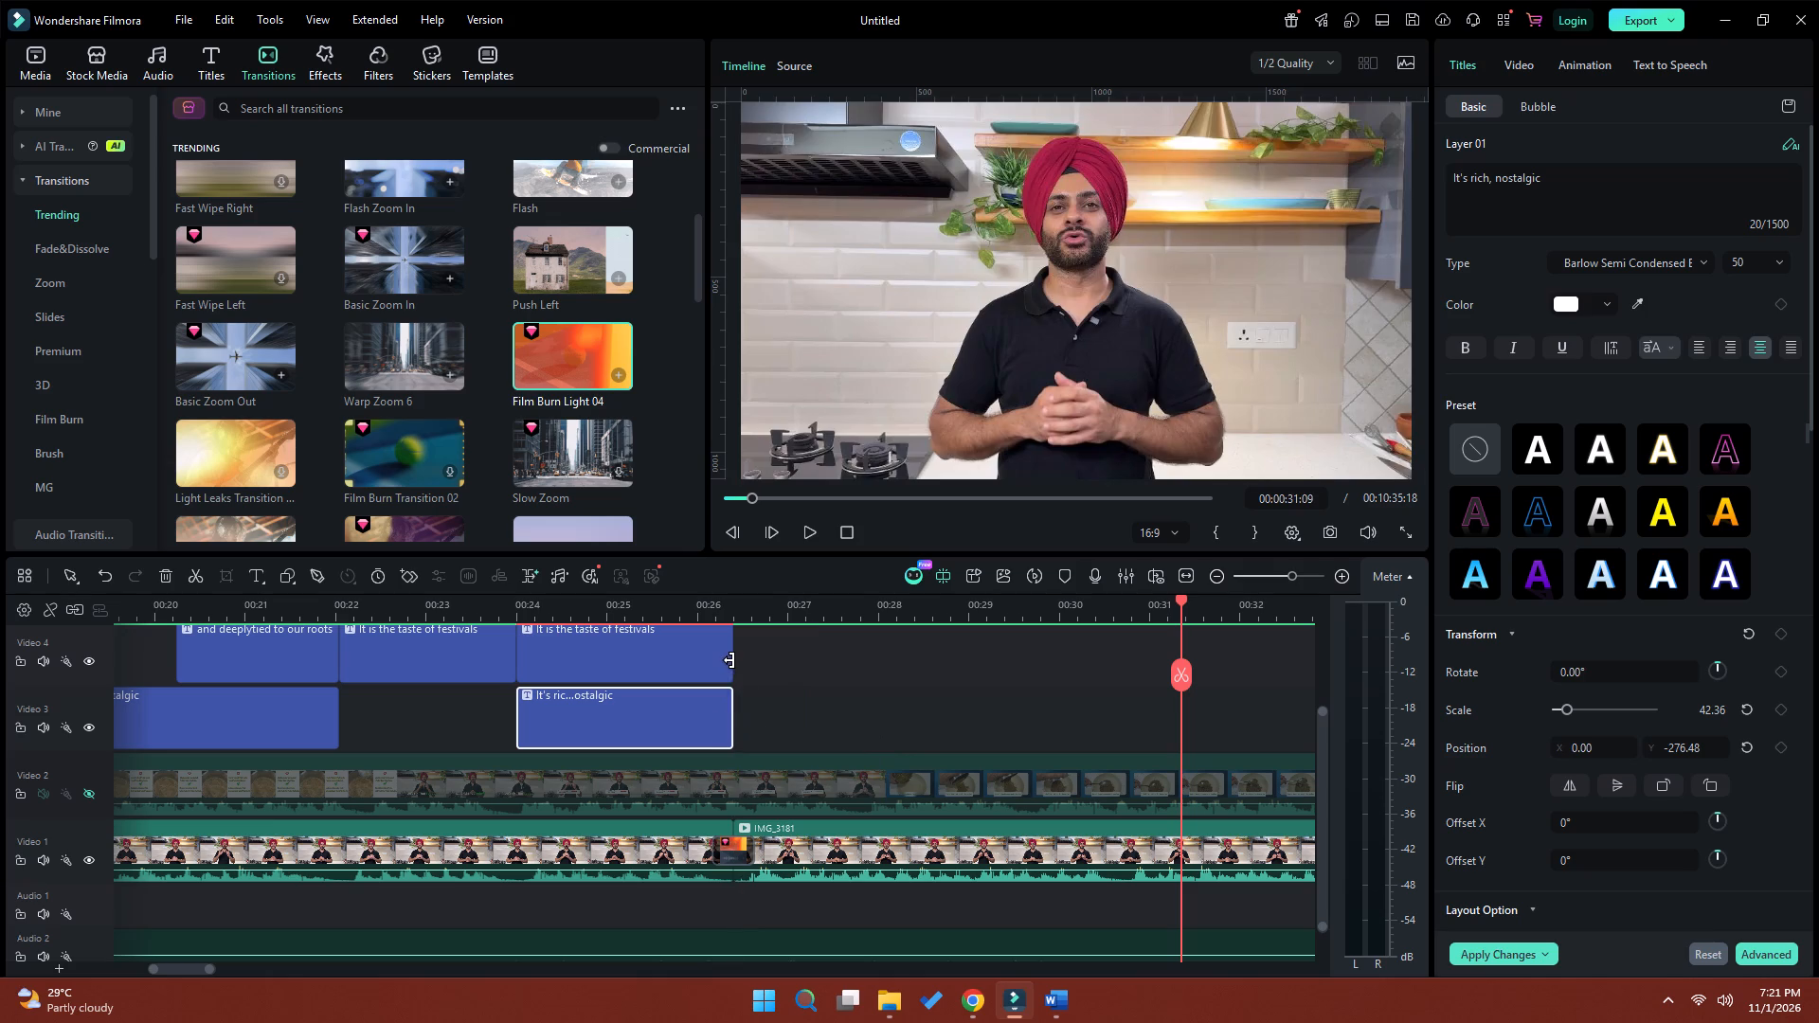
# Replace the duplicated Video 3 title's text with the copied phrase, delete the comma and cut out "and pure comfort", leaving "family gatherings".
pyautogui.click(568, 618)
pyautogui.click(603, 722)
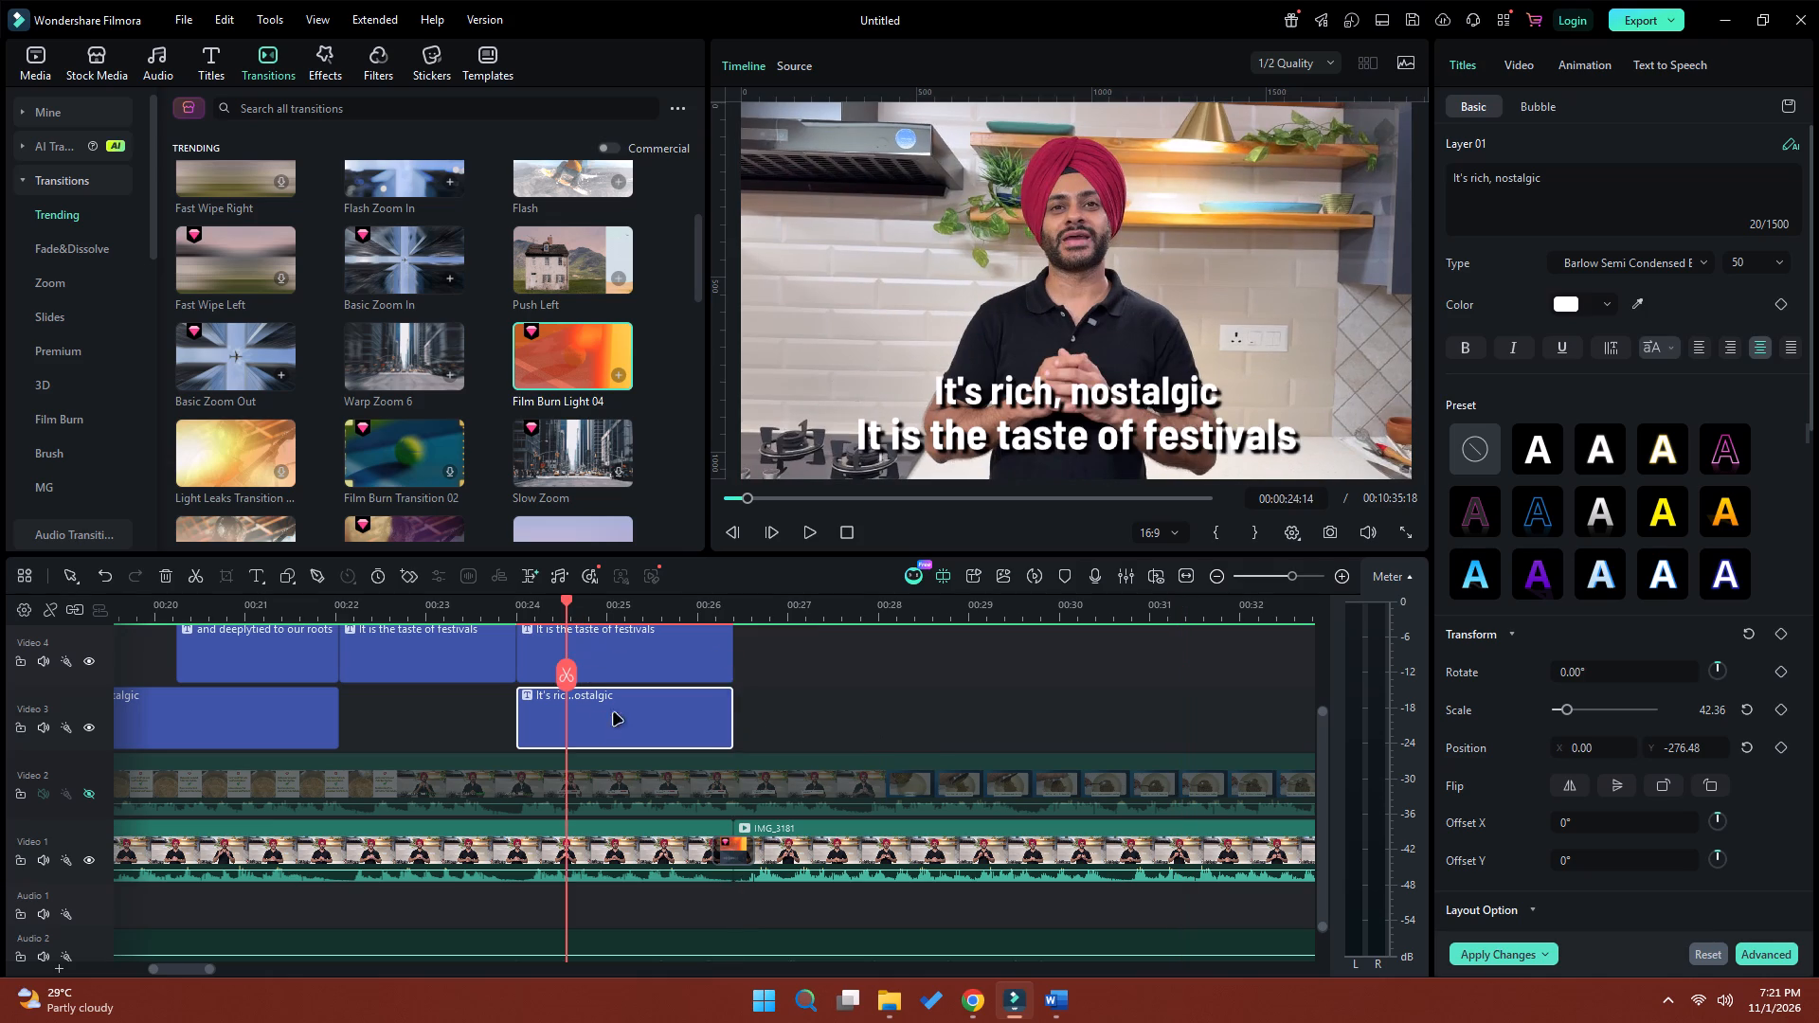
pyautogui.moveTo(1560, 183); pyautogui.dragTo(1431, 175)
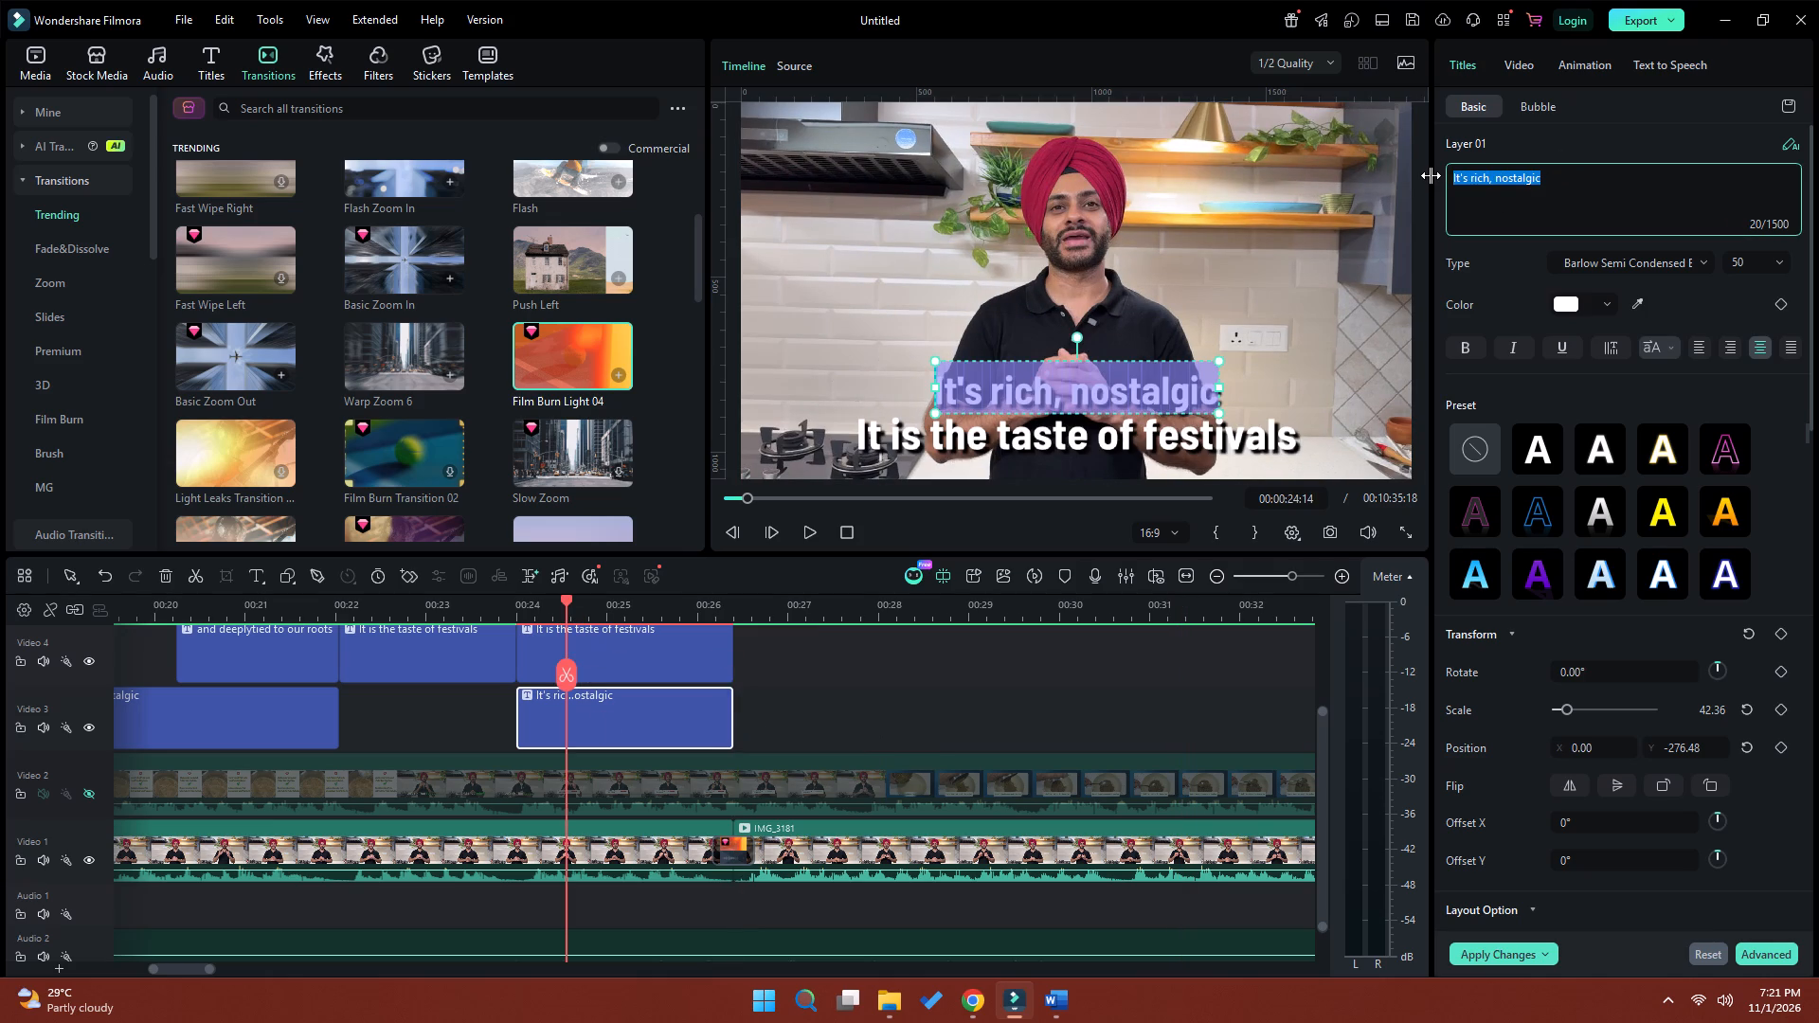
pyautogui.hotkey('ctrl', 'v')
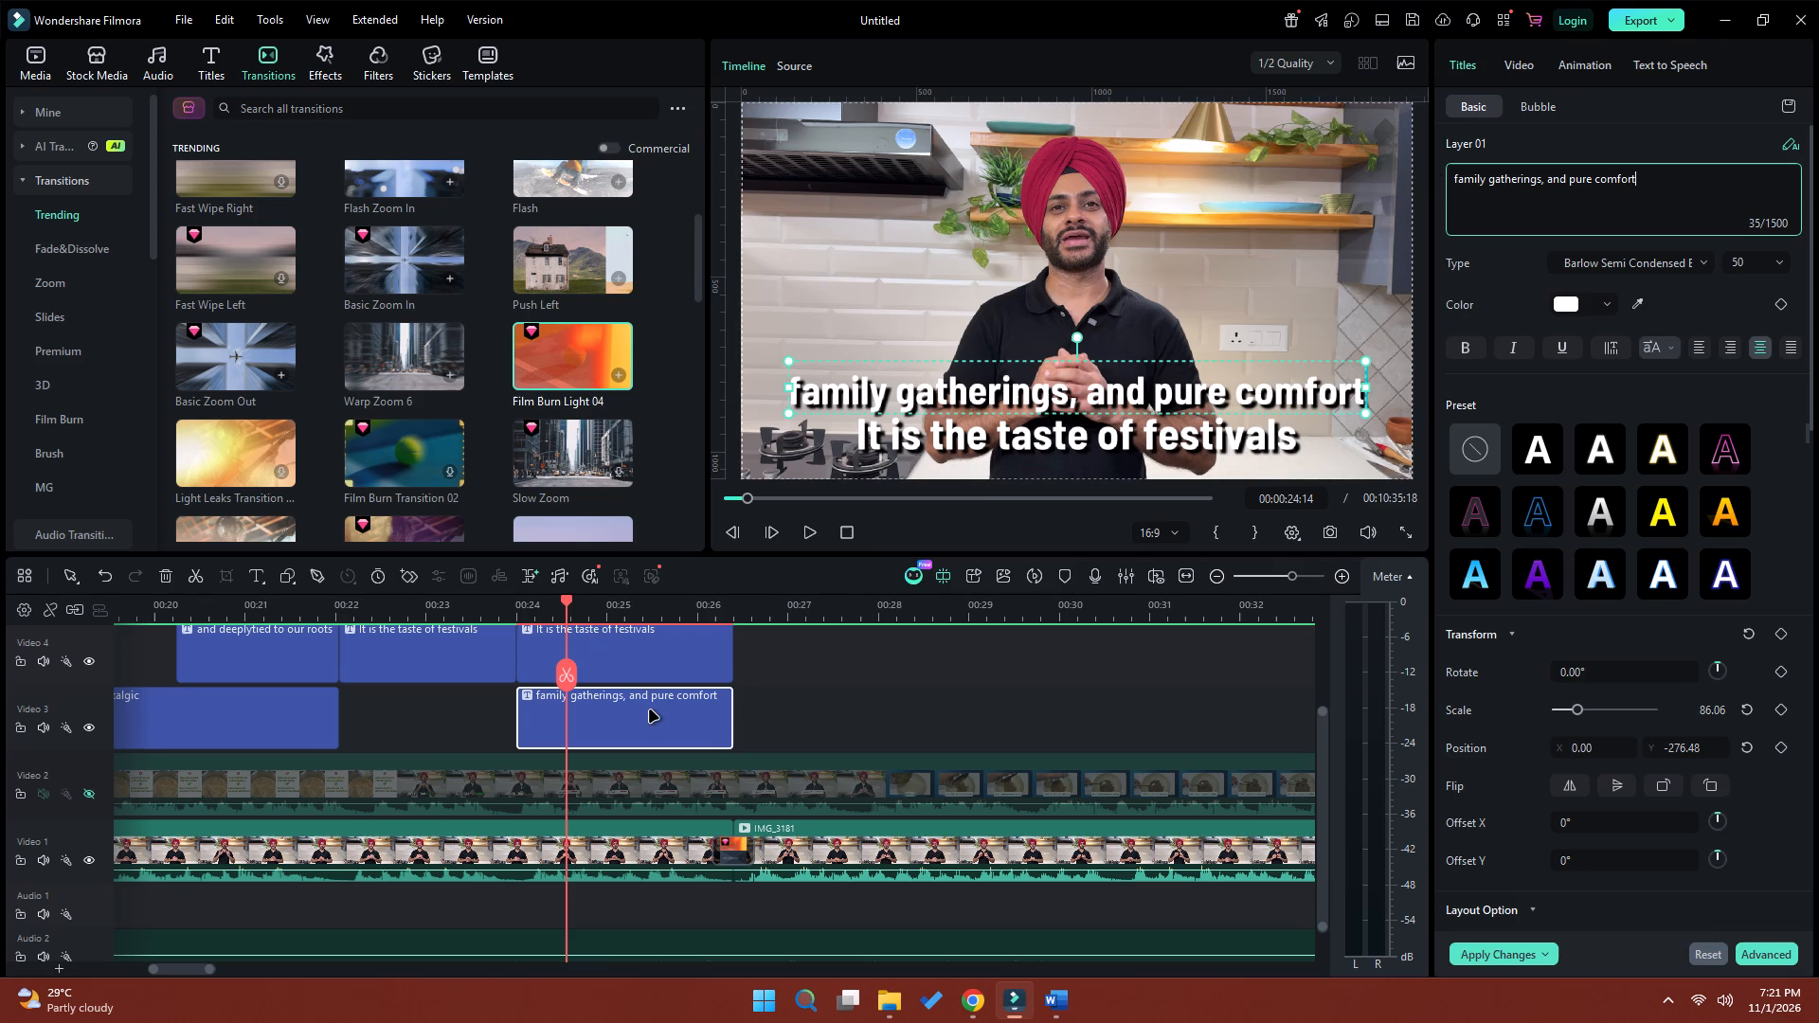
pyautogui.click(1545, 185)
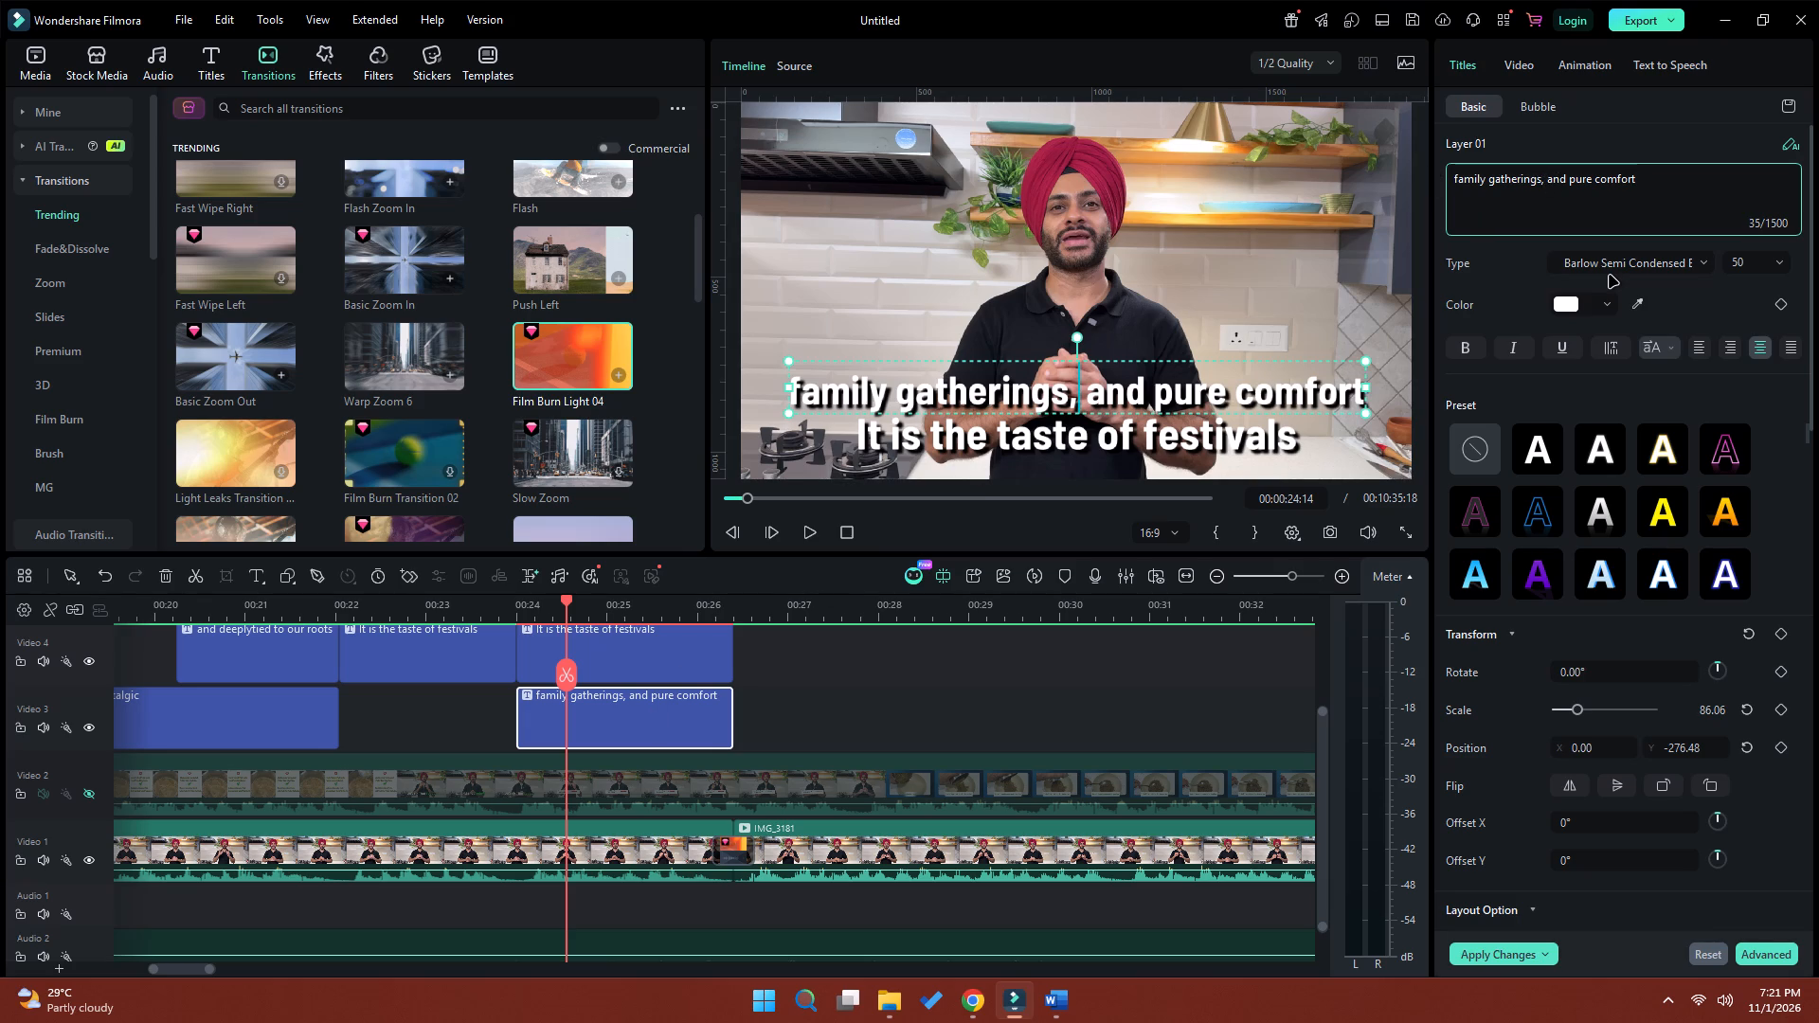
pyautogui.press('BackSpace')
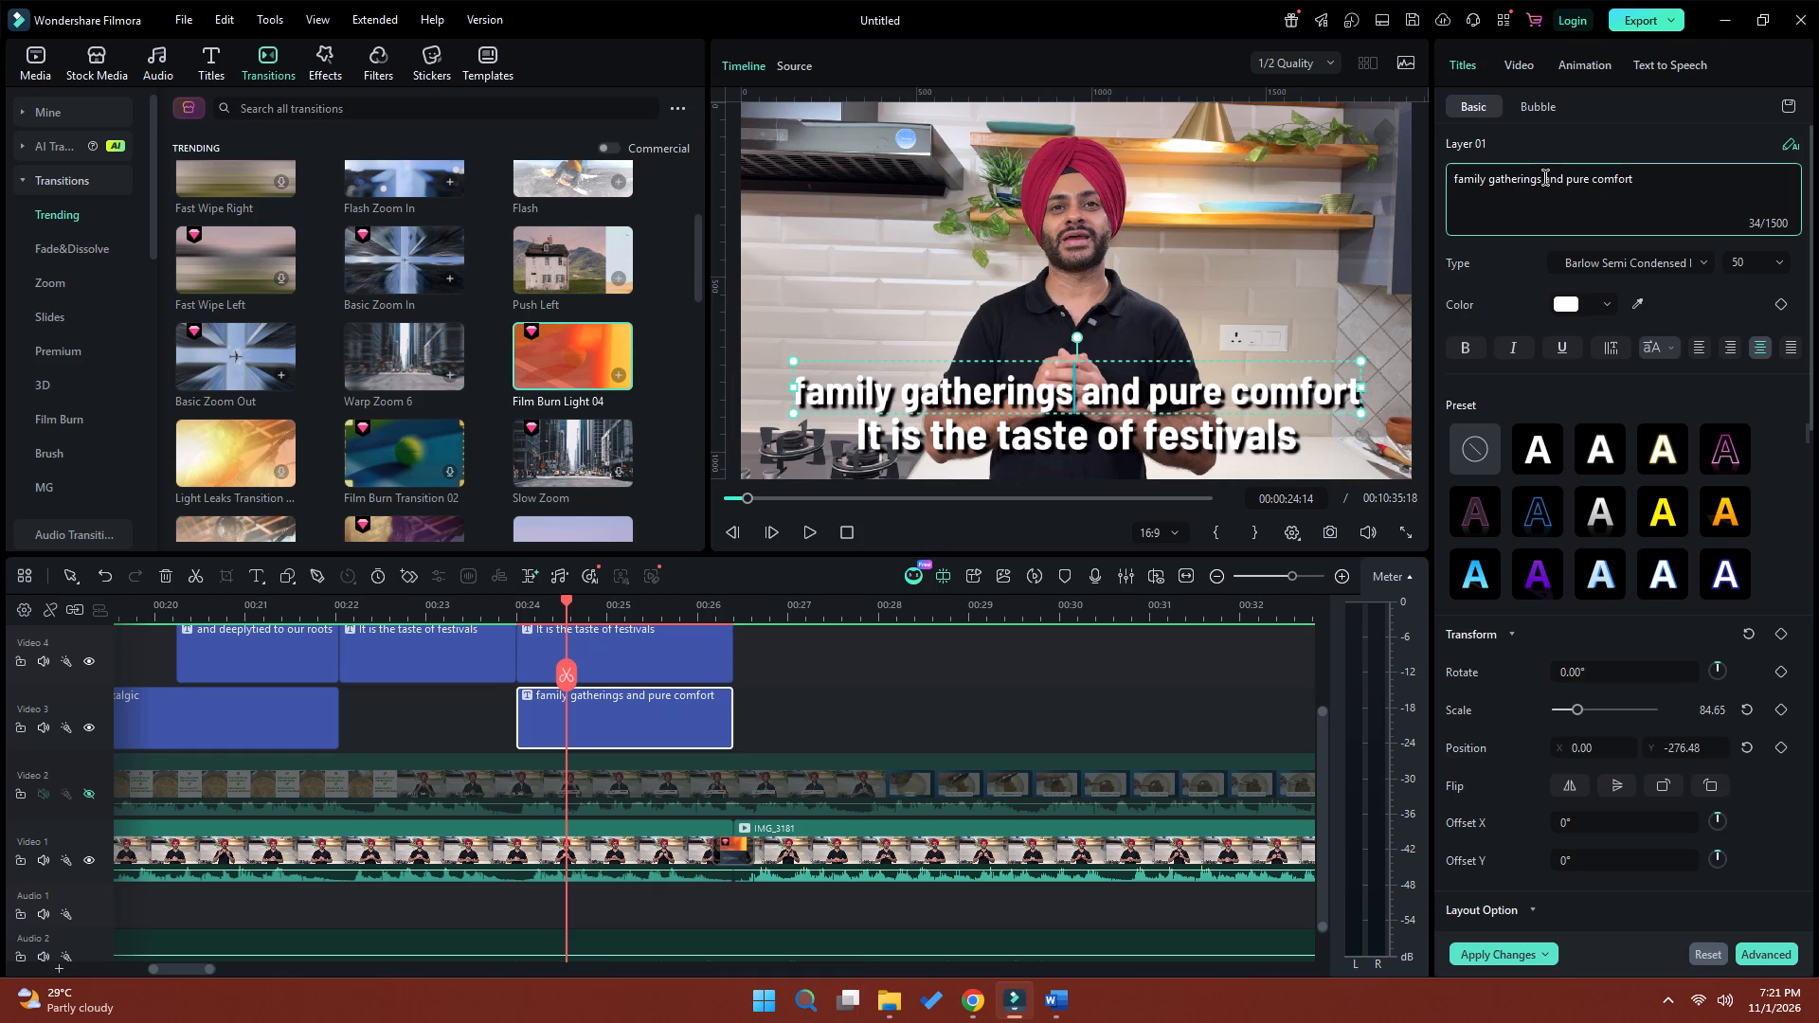
pyautogui.moveTo(1545, 177); pyautogui.dragTo(1763, 168)
pyautogui.moveTo(1648, 180); pyautogui.dragTo(1567, 182)
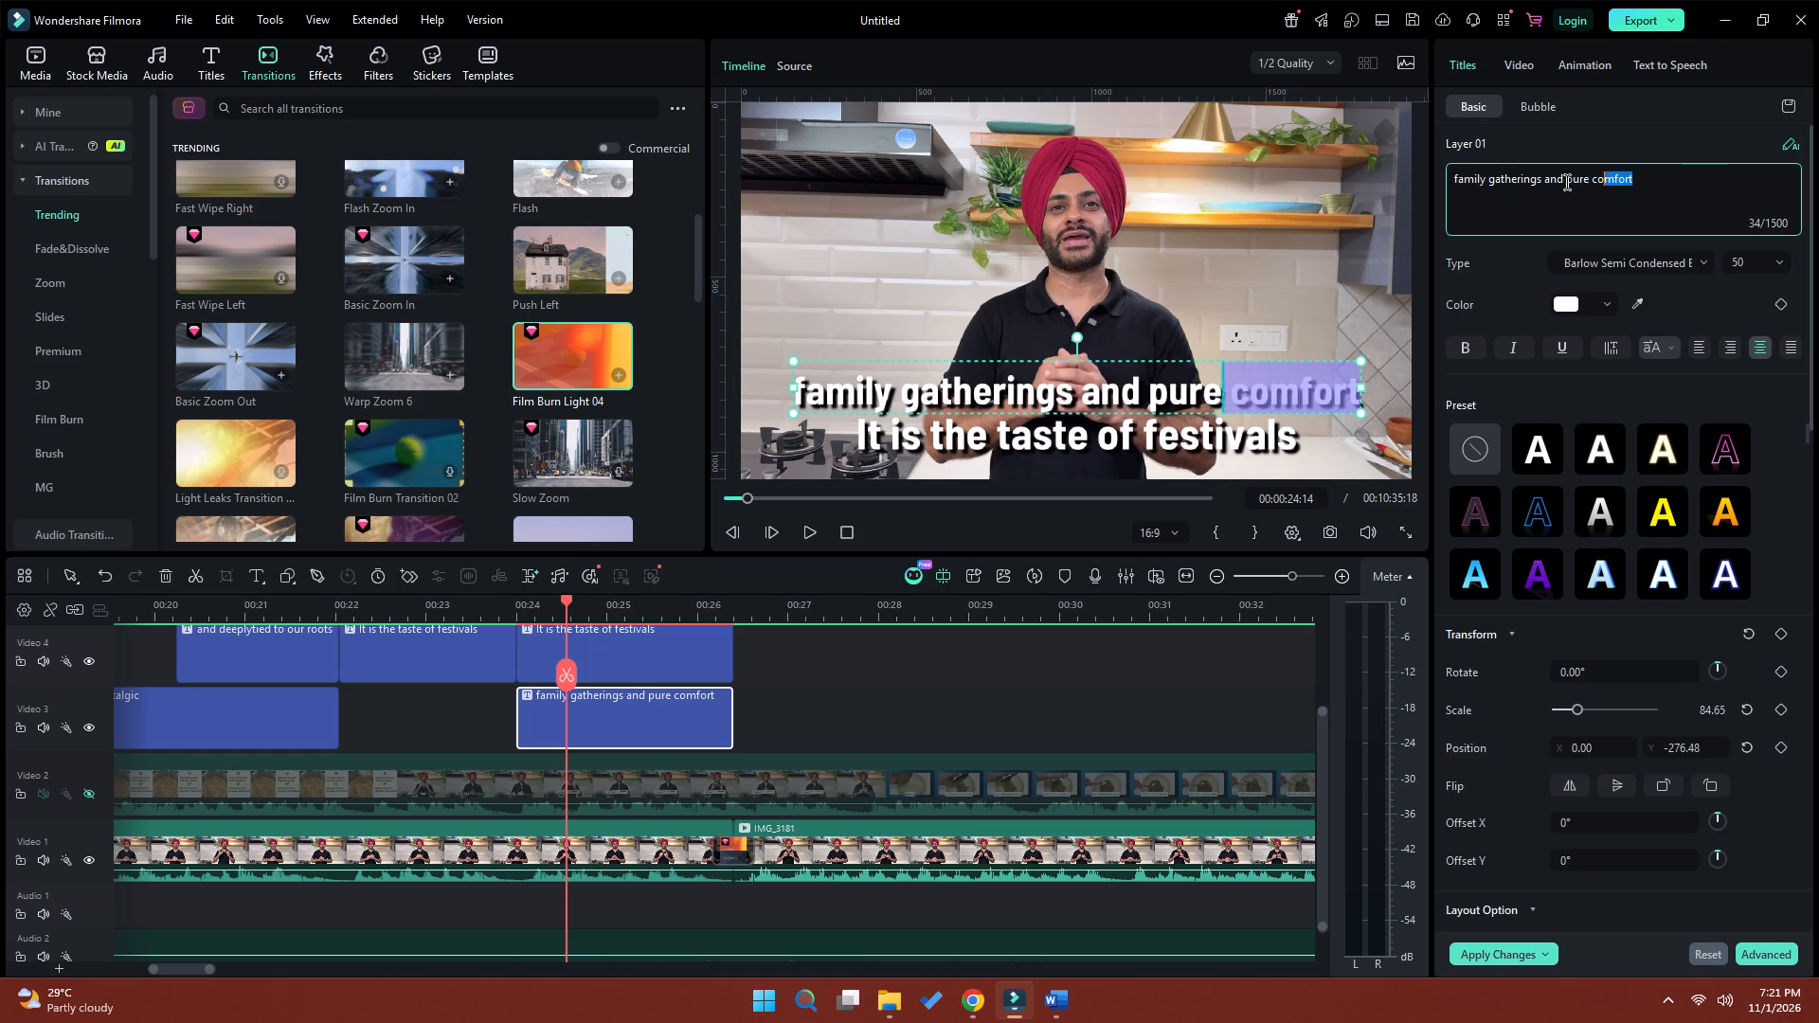
pyautogui.moveTo(1567, 182); pyautogui.dragTo(1542, 183)
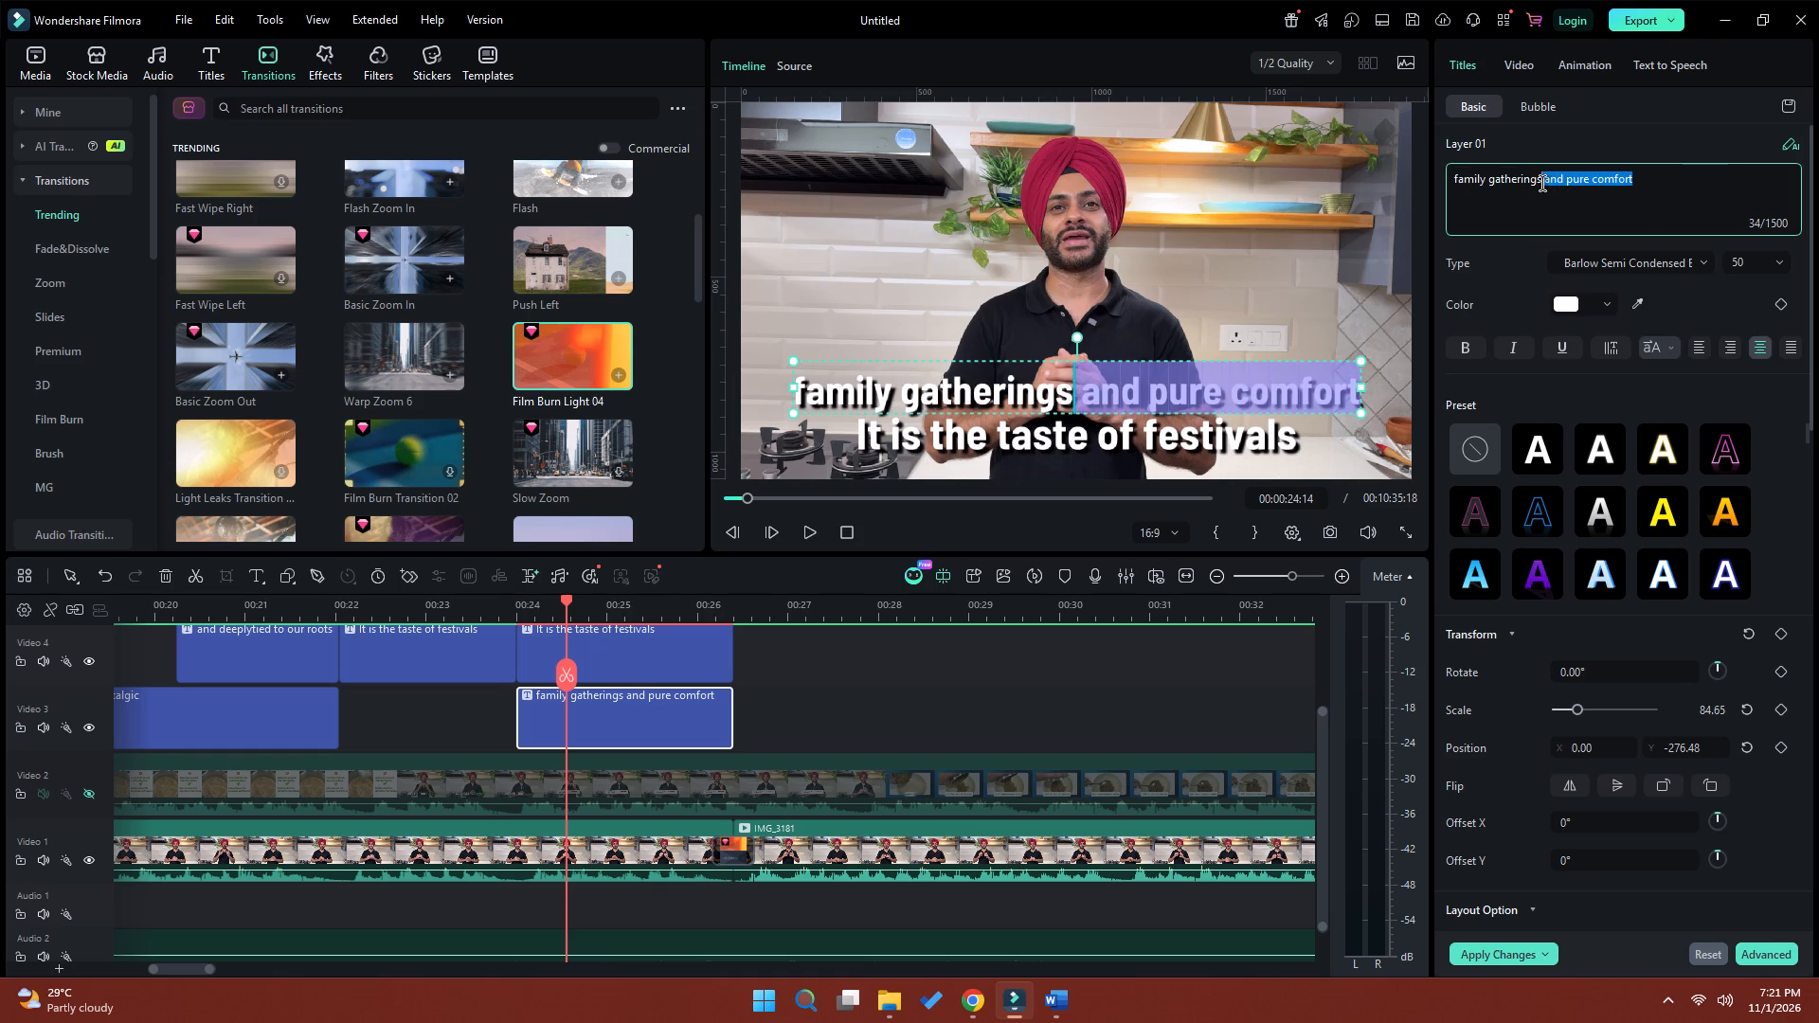
pyautogui.hotkey('ctrl', 'x')
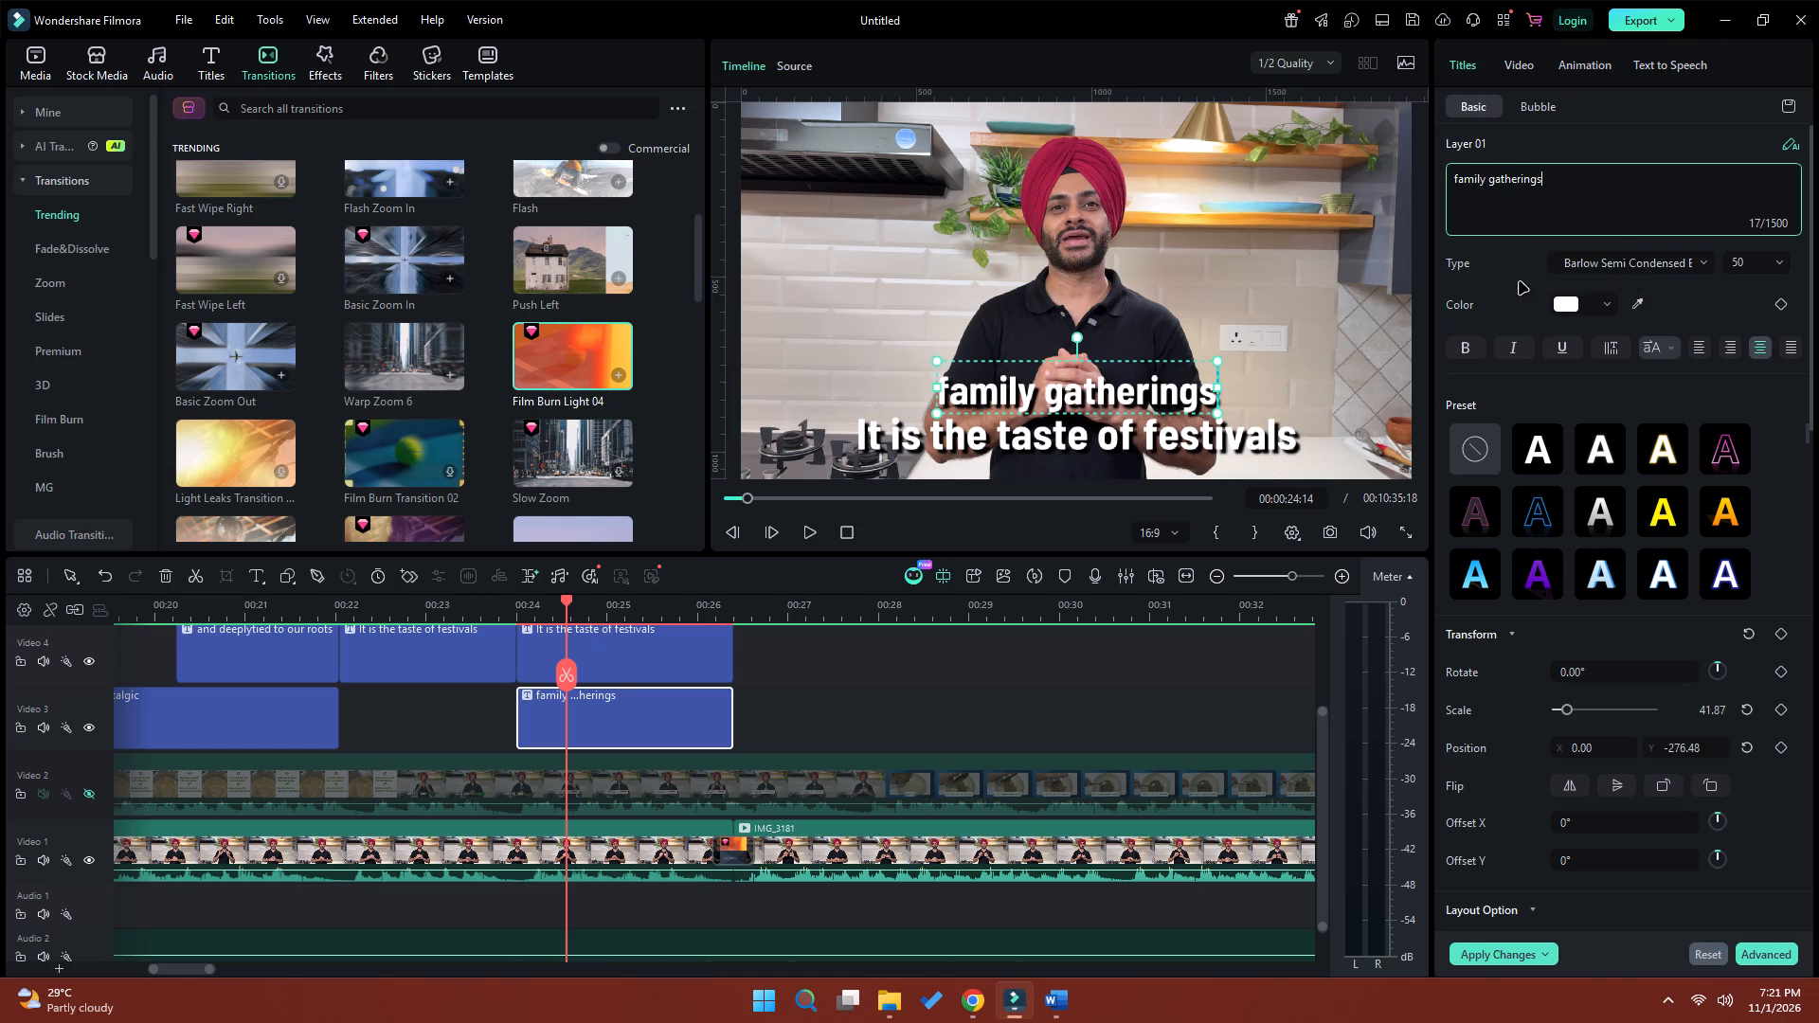
# Replace the text of the new Video 4 title above it with the cut words "and pure comfort".
pyautogui.click(638, 658)
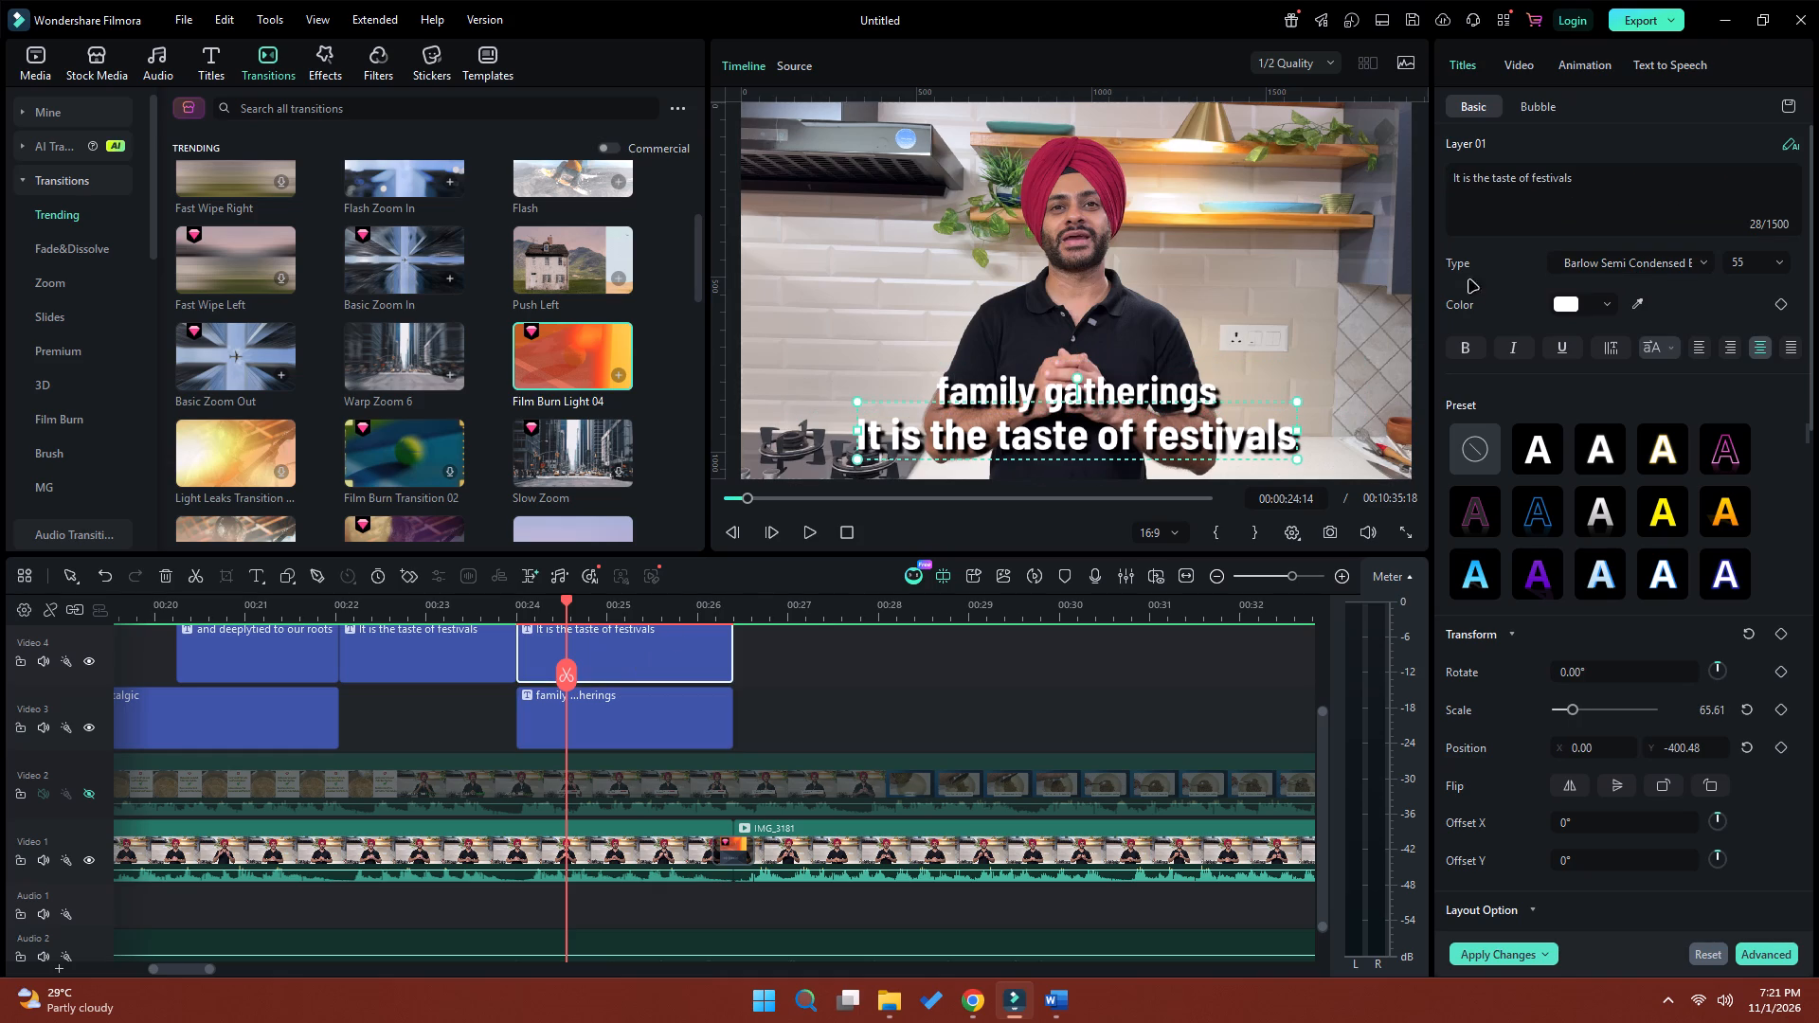
pyautogui.moveTo(1591, 180); pyautogui.dragTo(1424, 164)
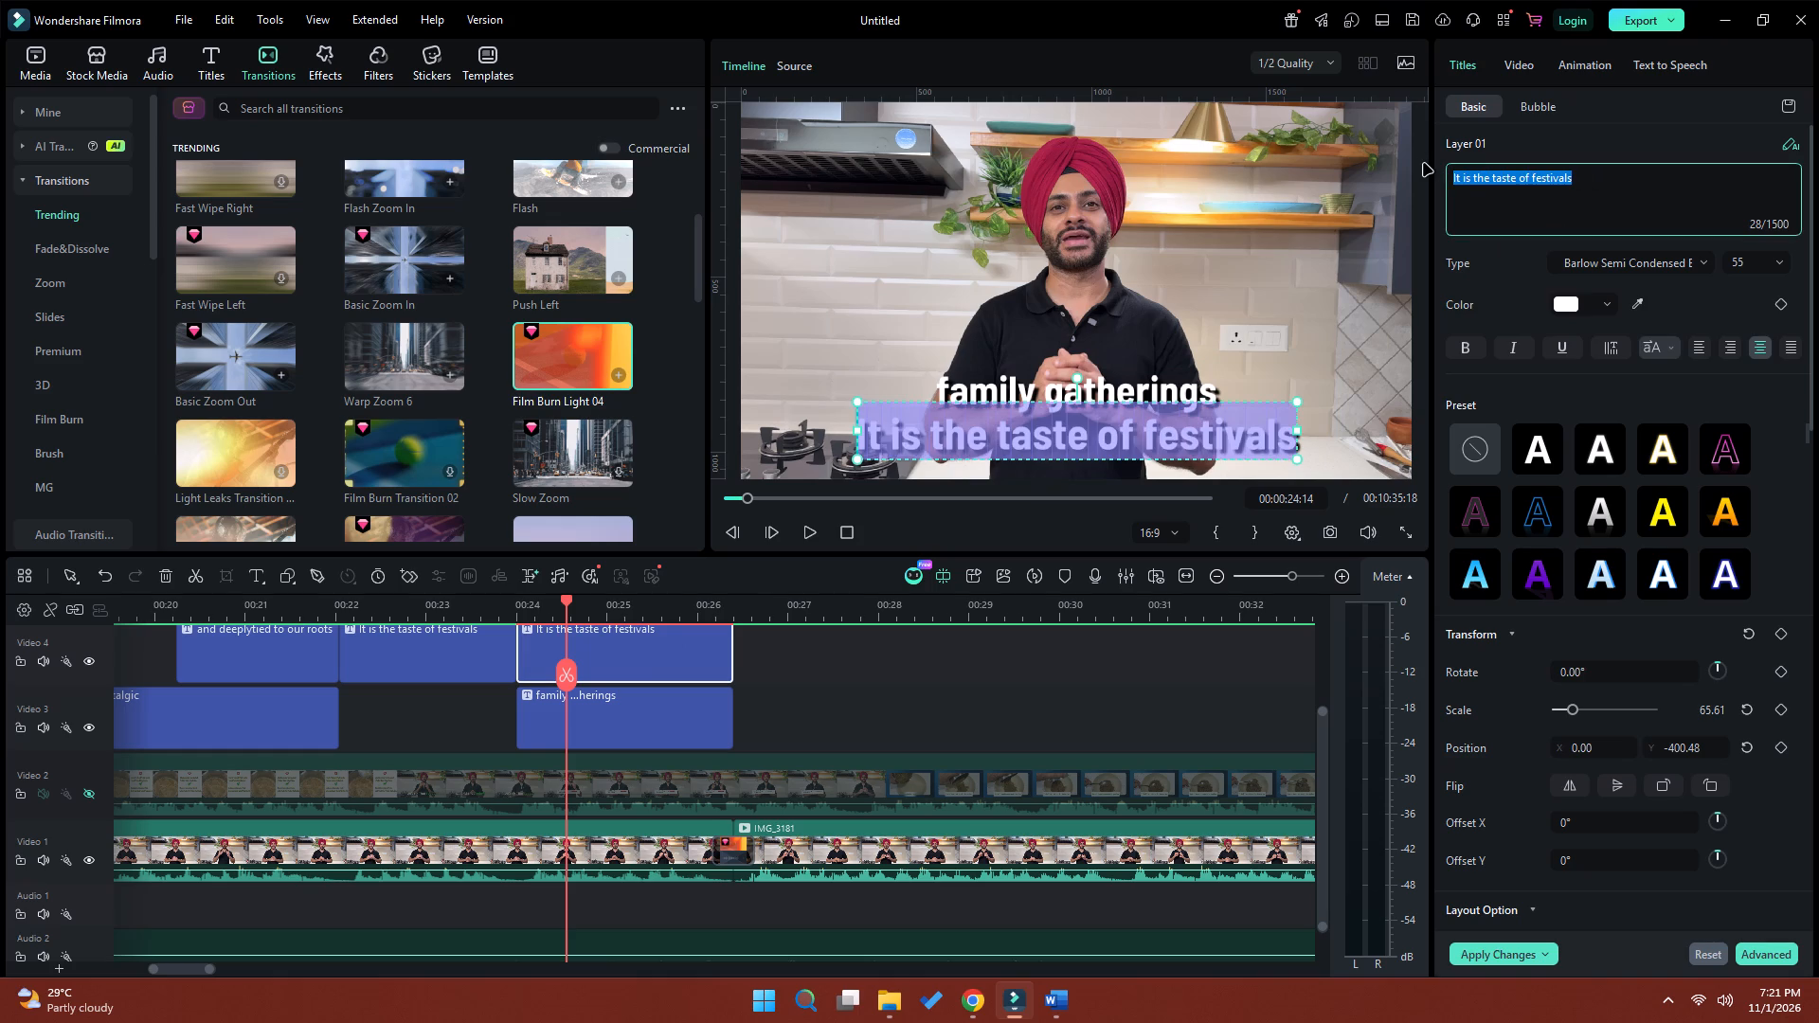
pyautogui.hotkey('ctrl', 'v')
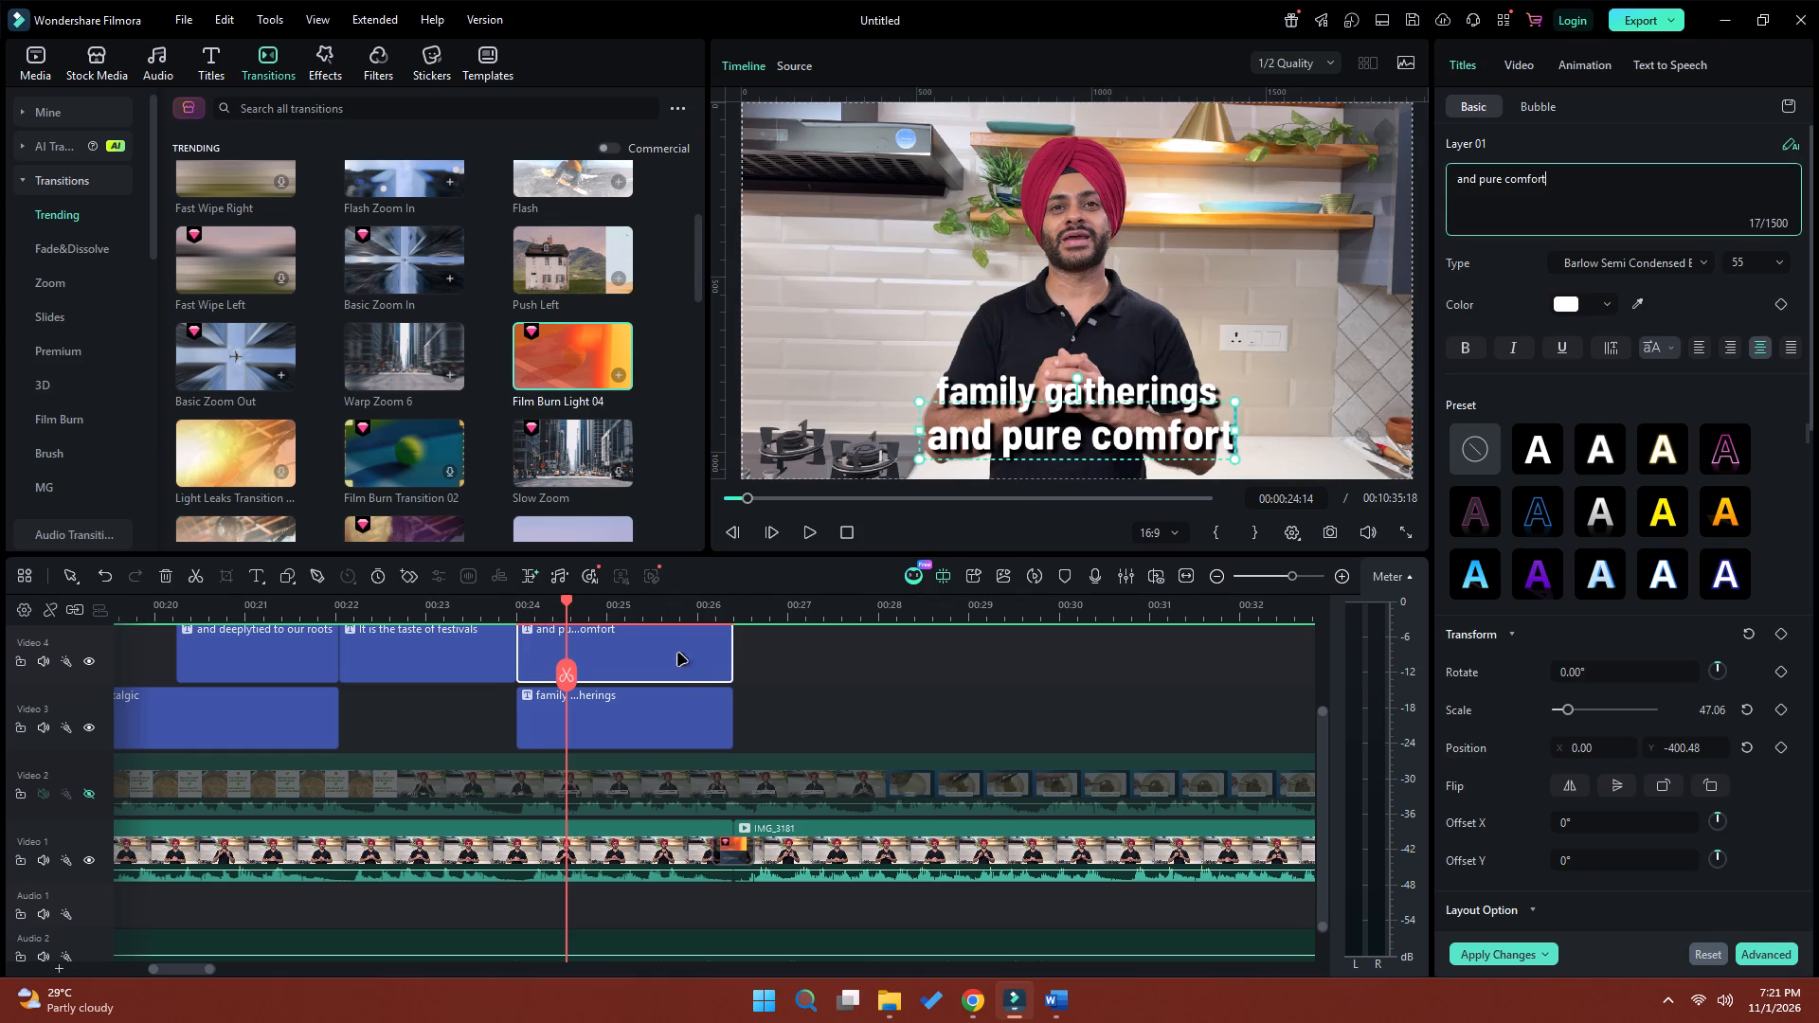
# Capitalise the first letter of the Video 3 title so it reads "Family gatherings".
pyautogui.click(673, 727)
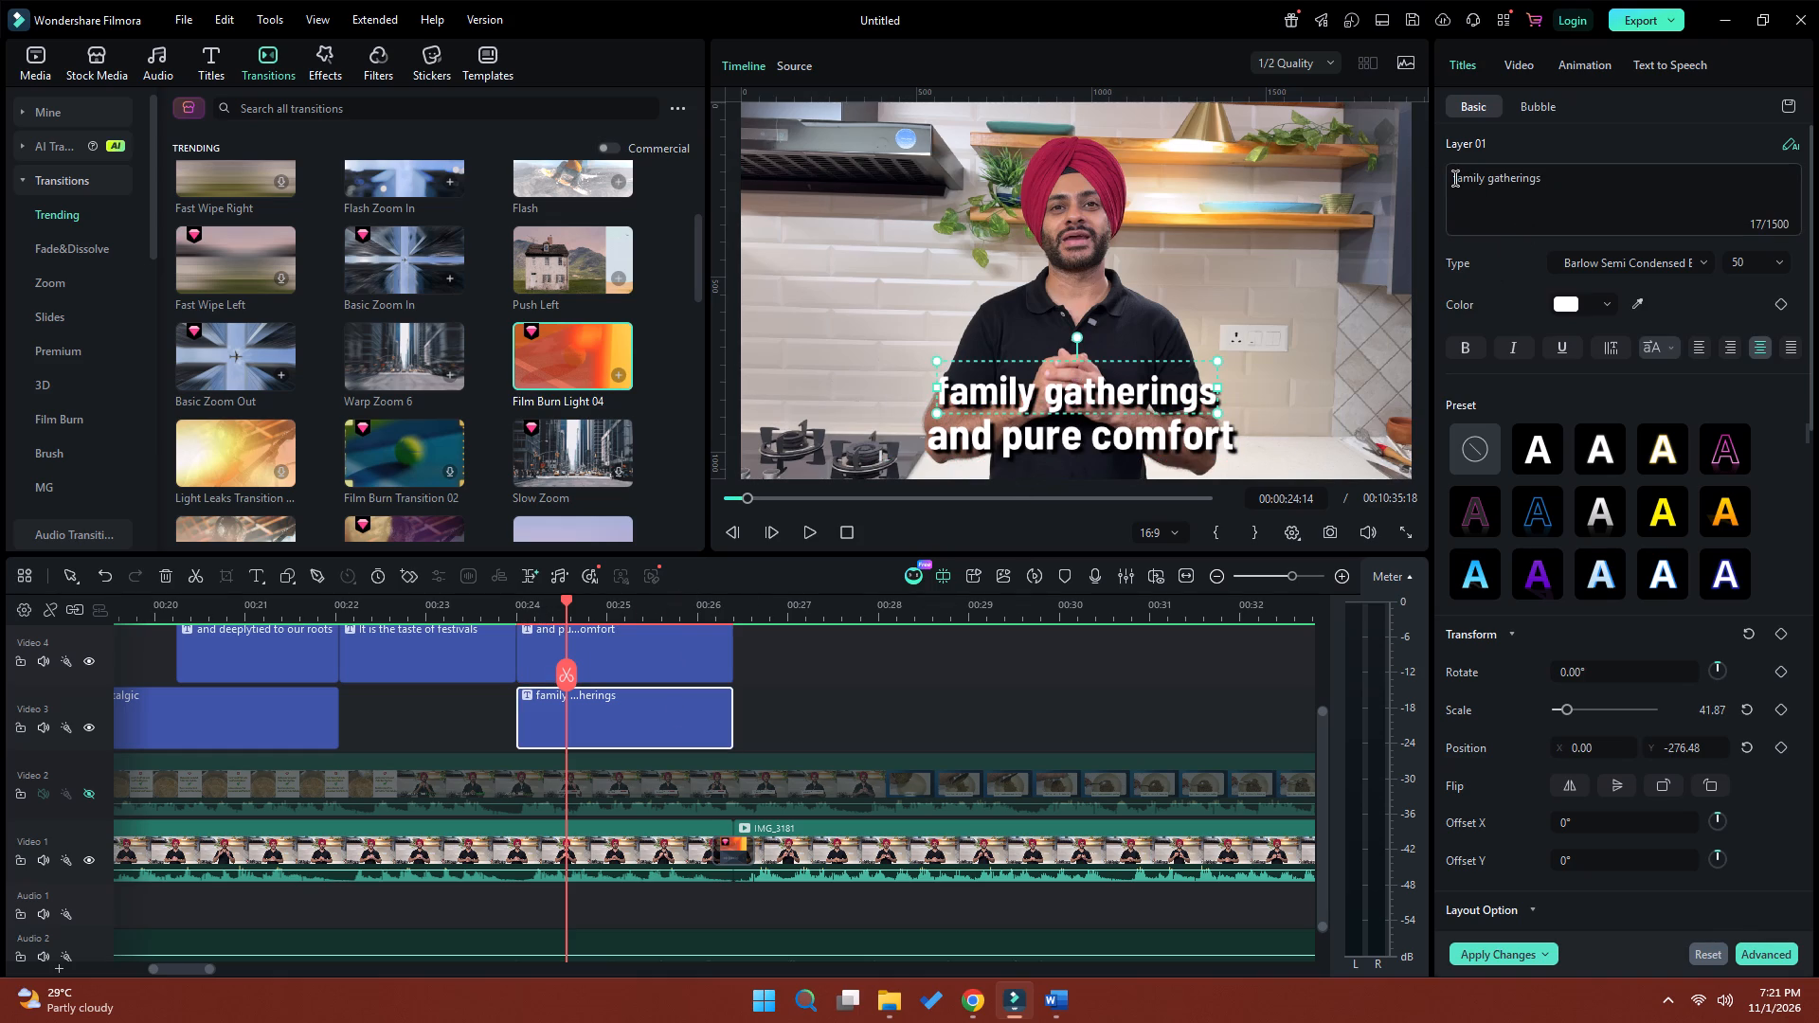
pyautogui.click(1459, 179)
pyautogui.press('BackSpace')
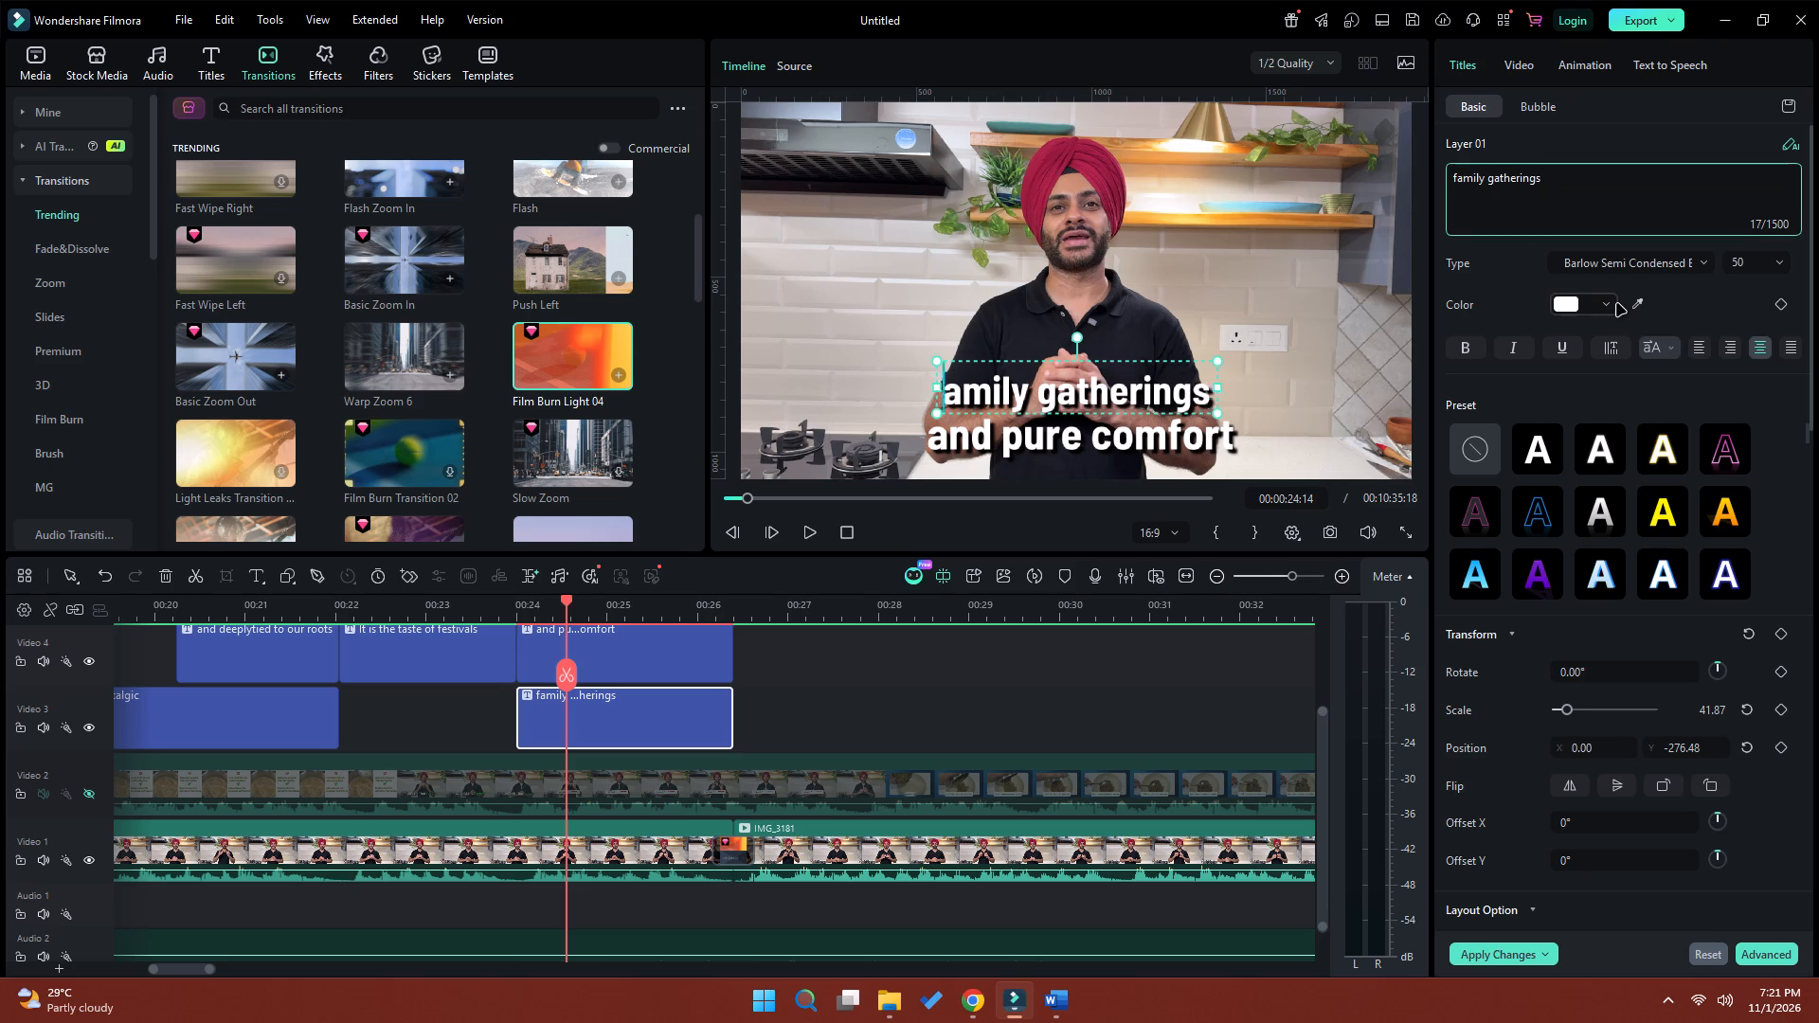
pyautogui.hotkey('shift', 'f')
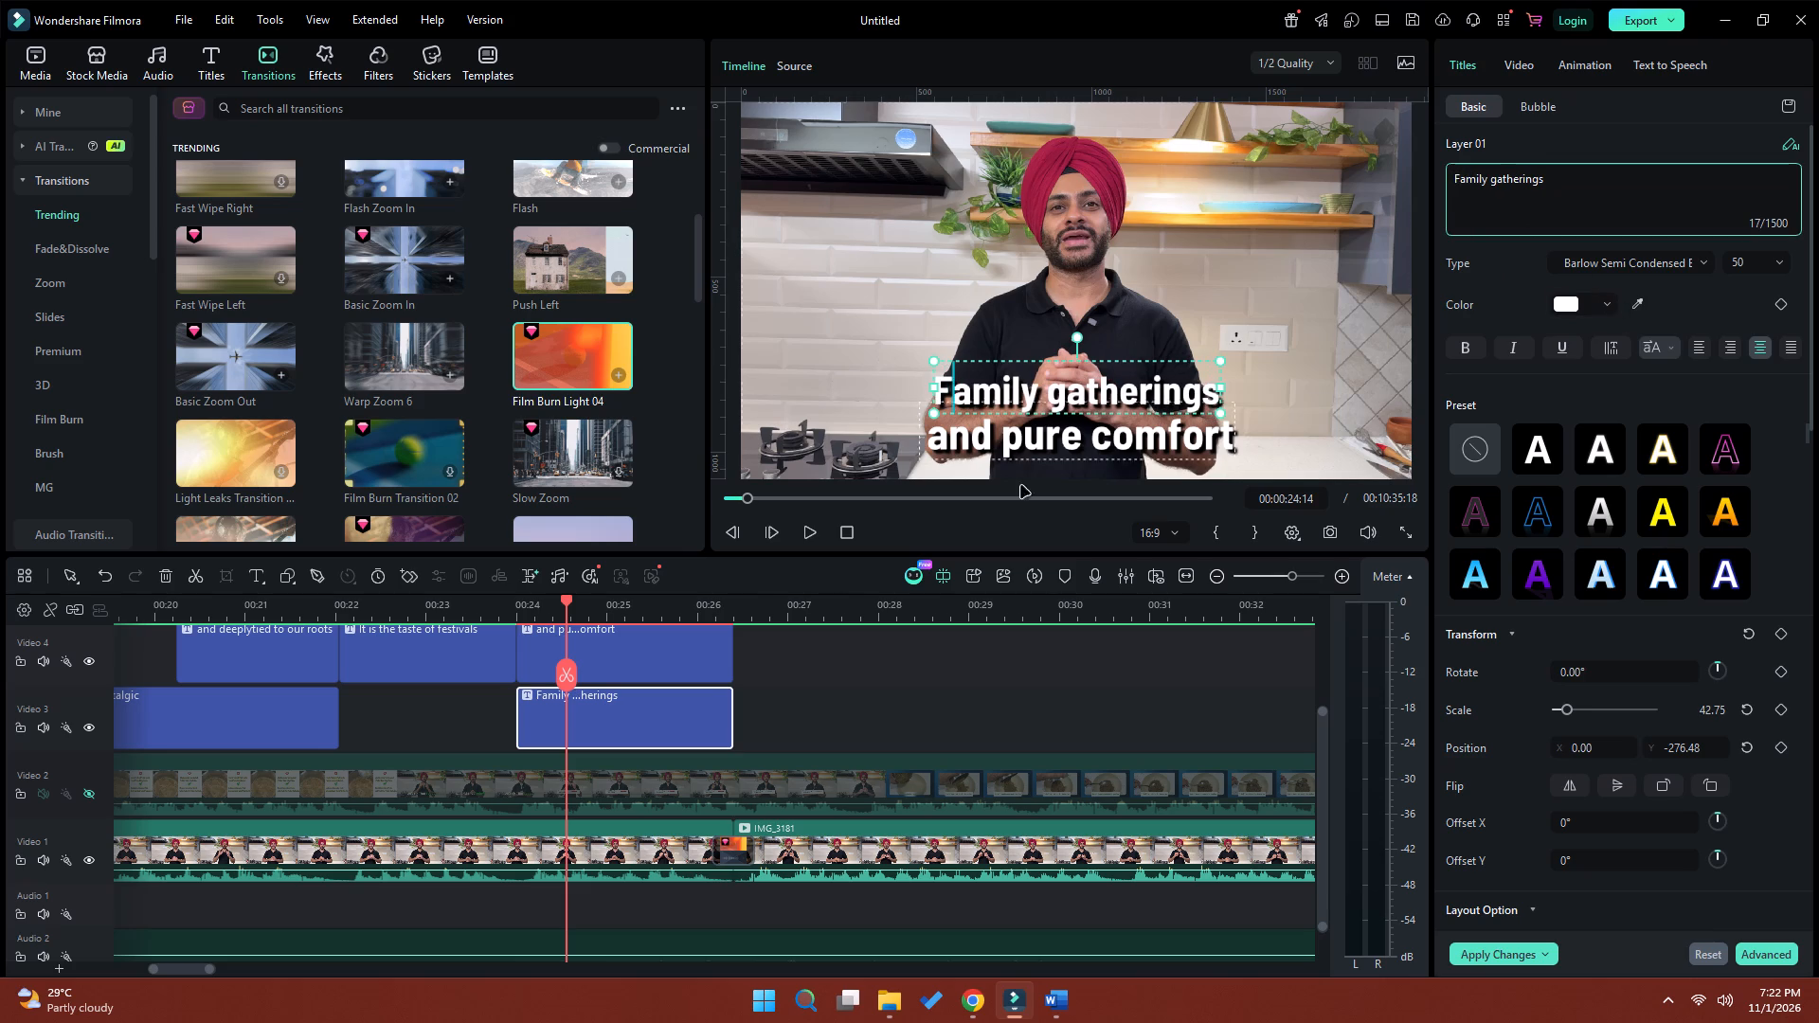
# Play back the new captions and trim the start of the "and pure comfort" title to about 00:00:25:02 to match the speech.
pyautogui.click(522, 611)
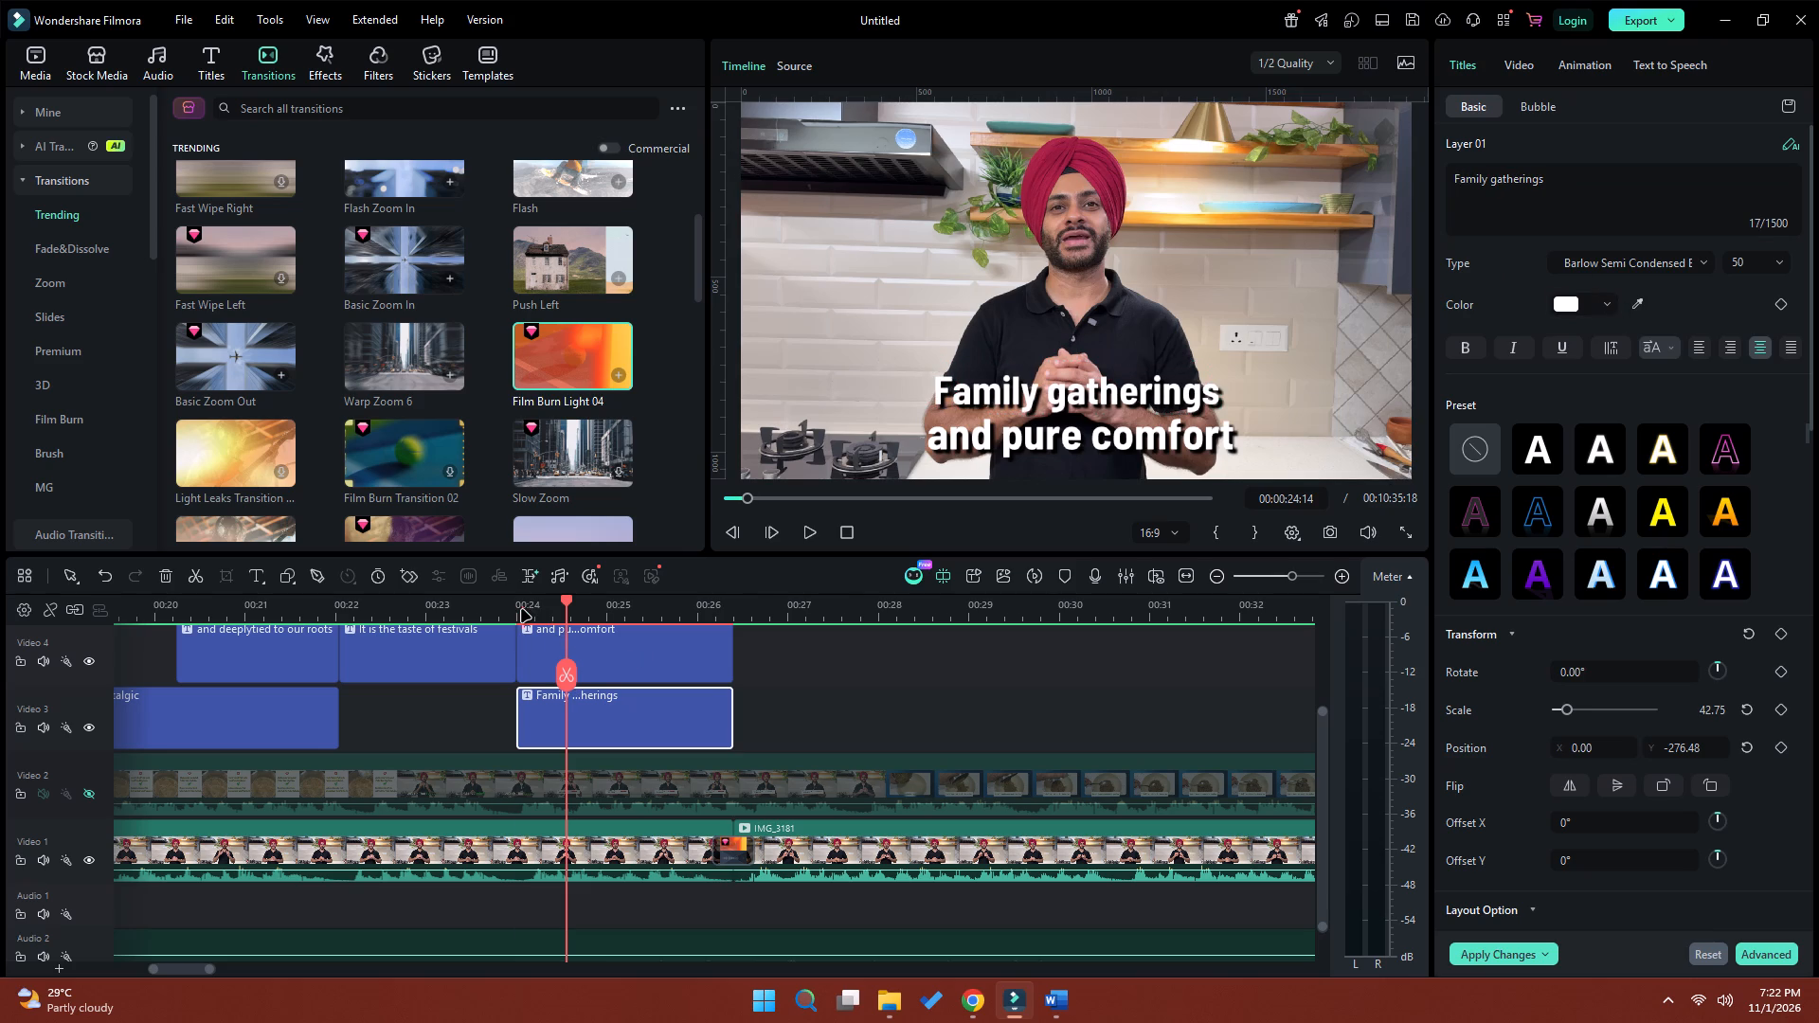
pyautogui.press('space')
pyautogui.press('space')
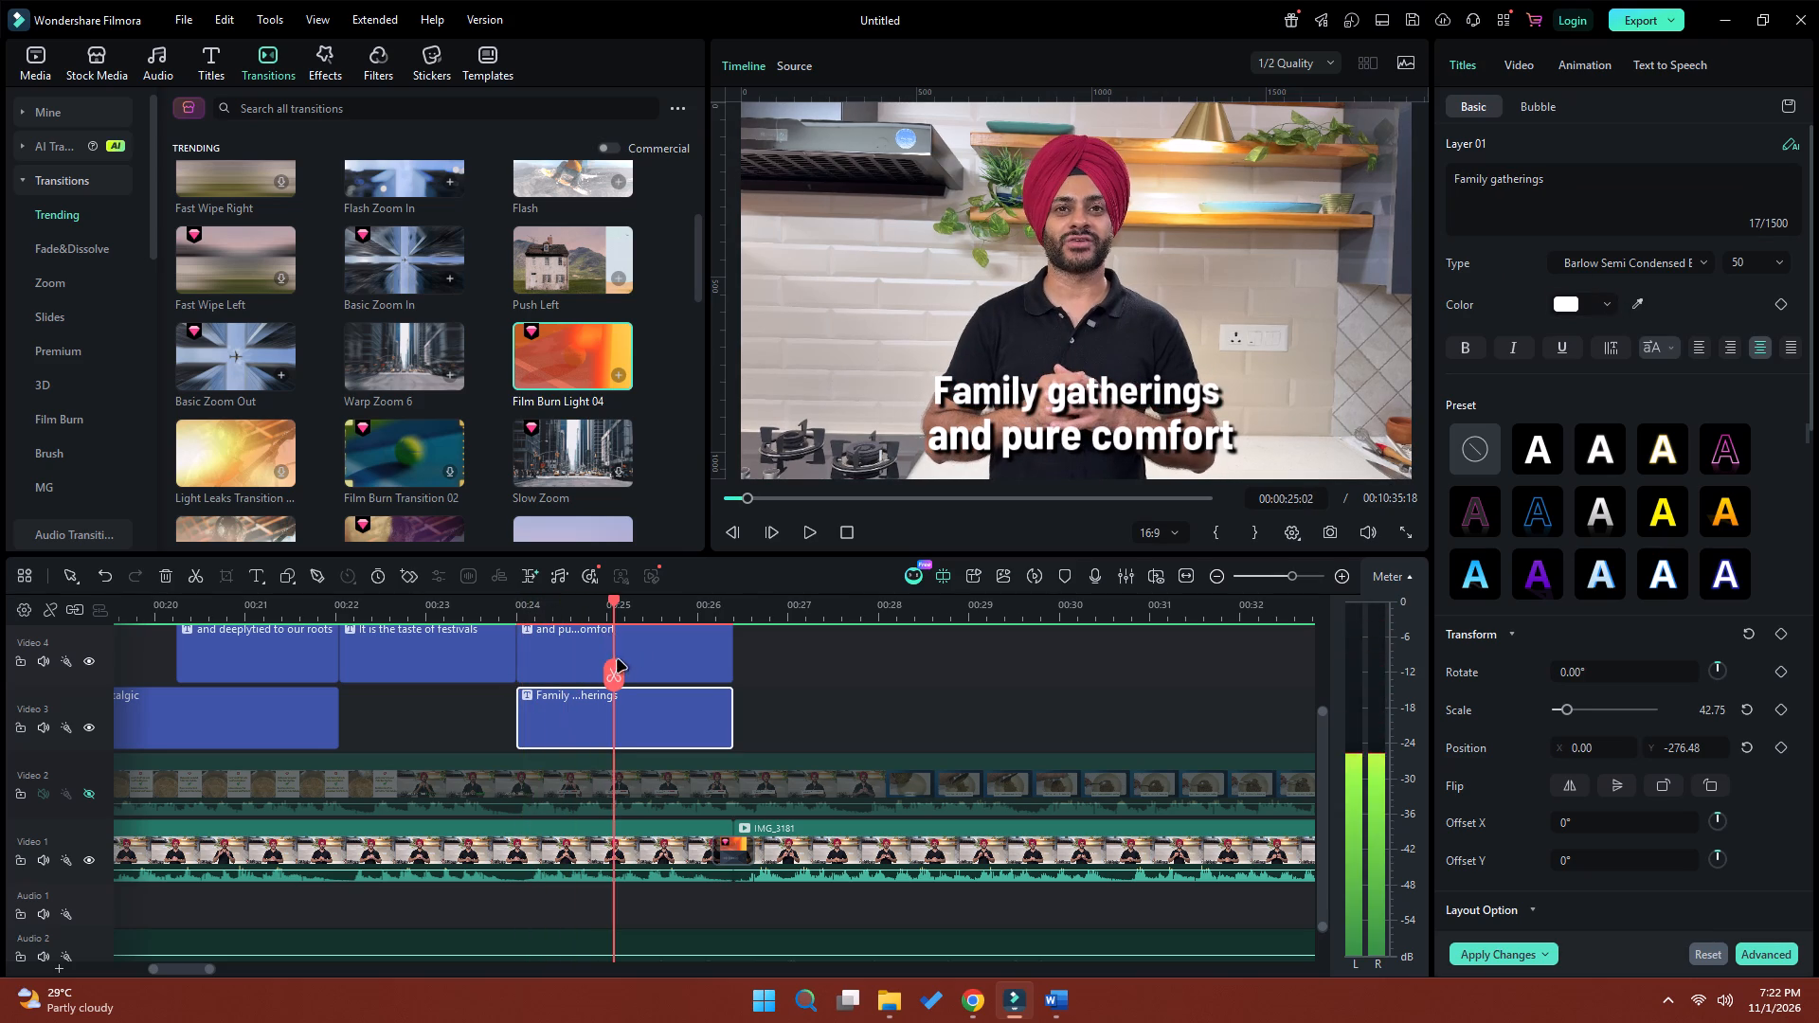
pyautogui.click(572, 651)
pyautogui.moveTo(522, 648); pyautogui.dragTo(616, 650)
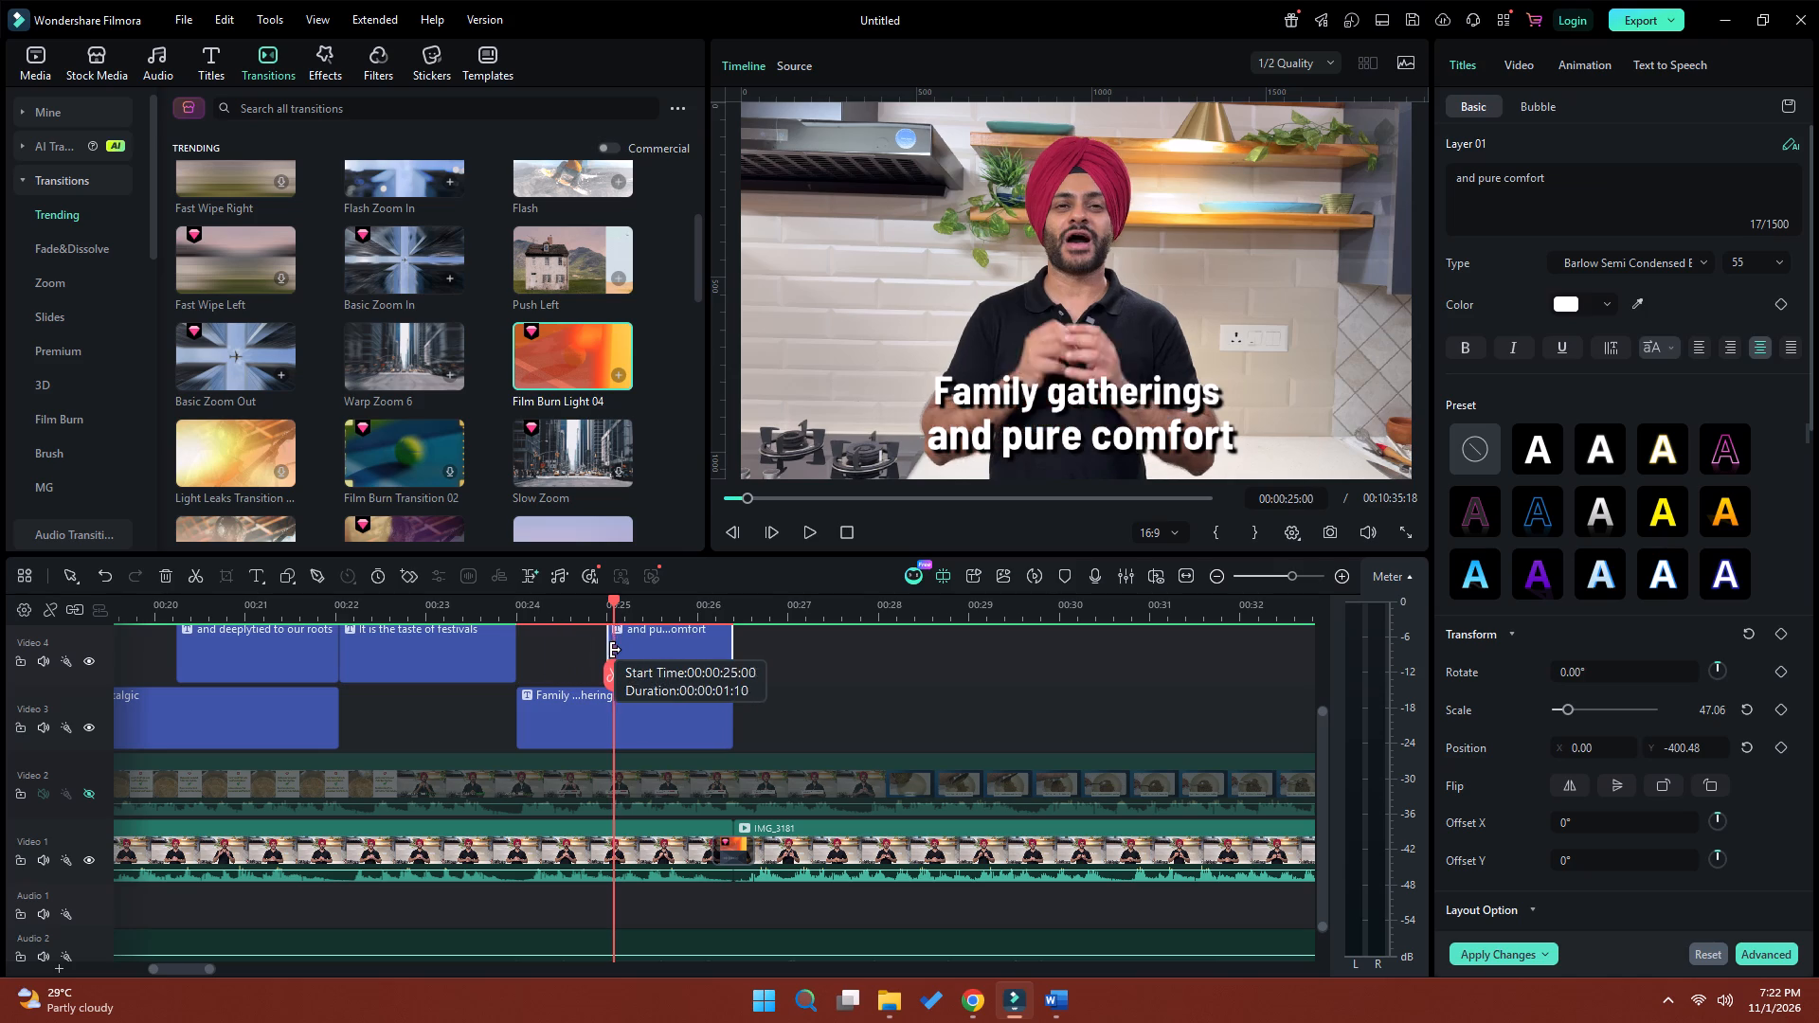
pyautogui.moveTo(616, 650); pyautogui.dragTo(618, 650)
pyautogui.press('space')
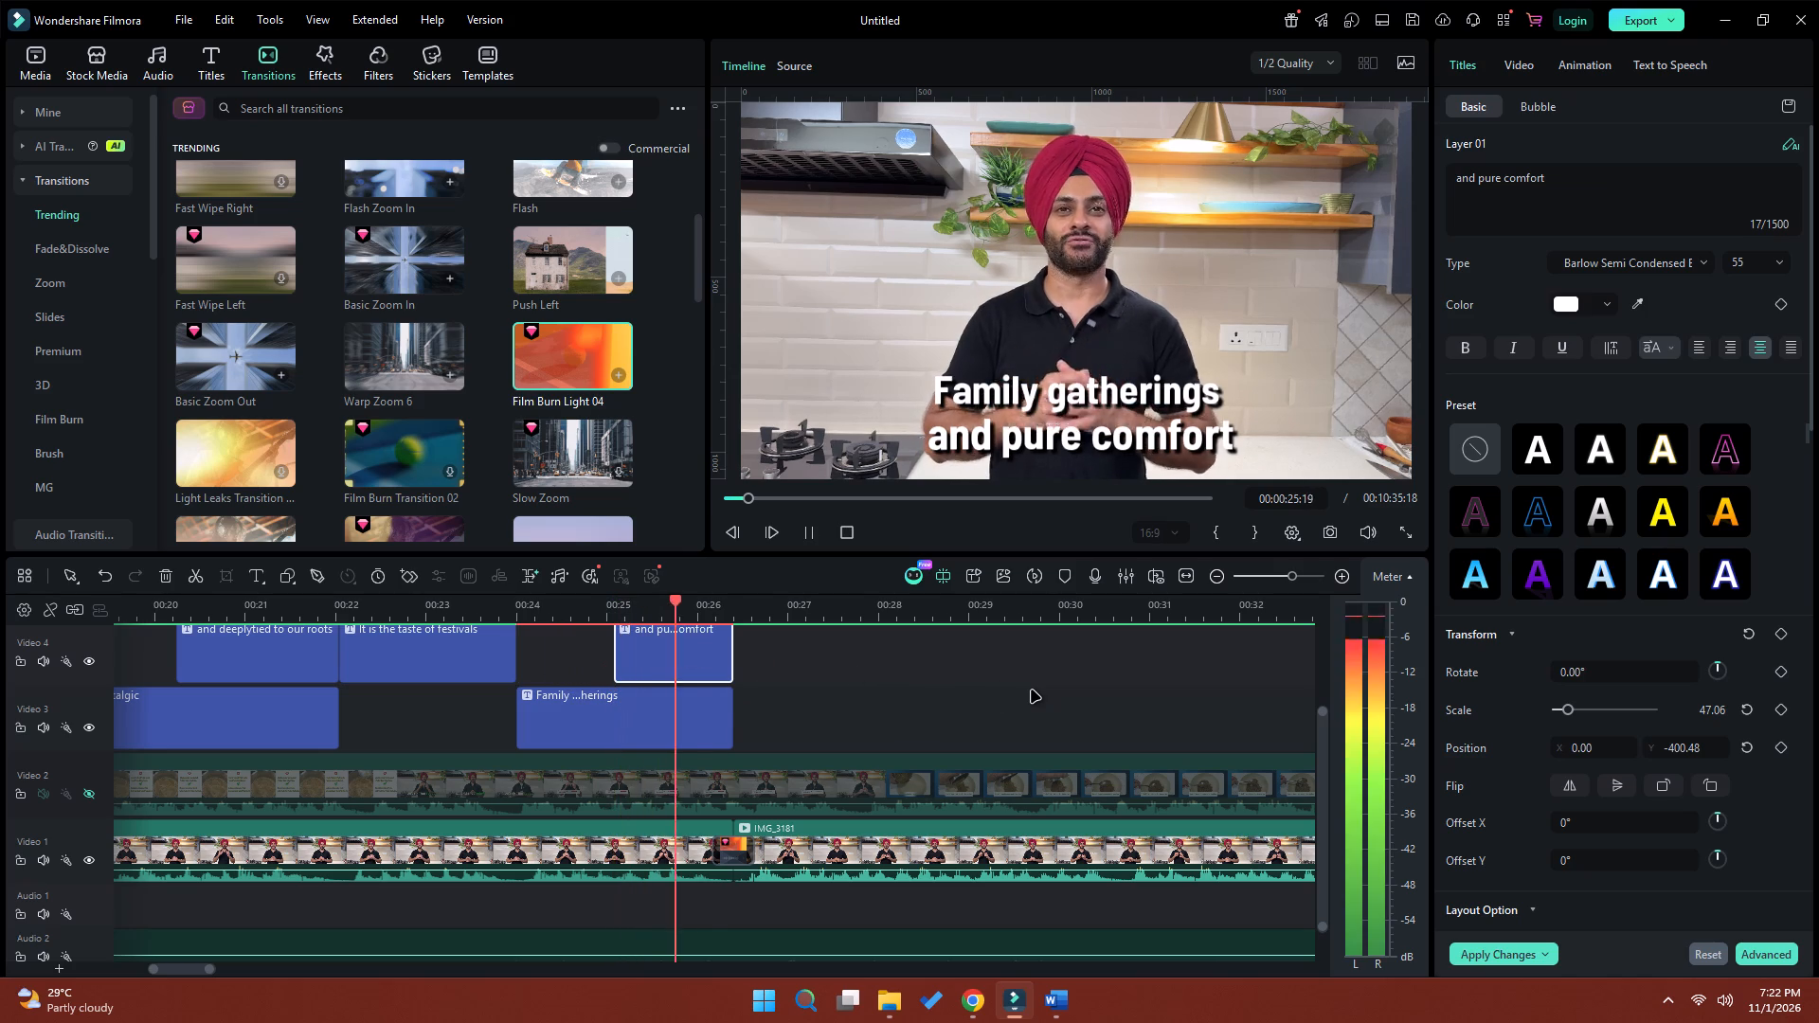
pyautogui.press('space')
# Set the font size of the "and pure comfort" title to 50.
pyautogui.click(668, 604)
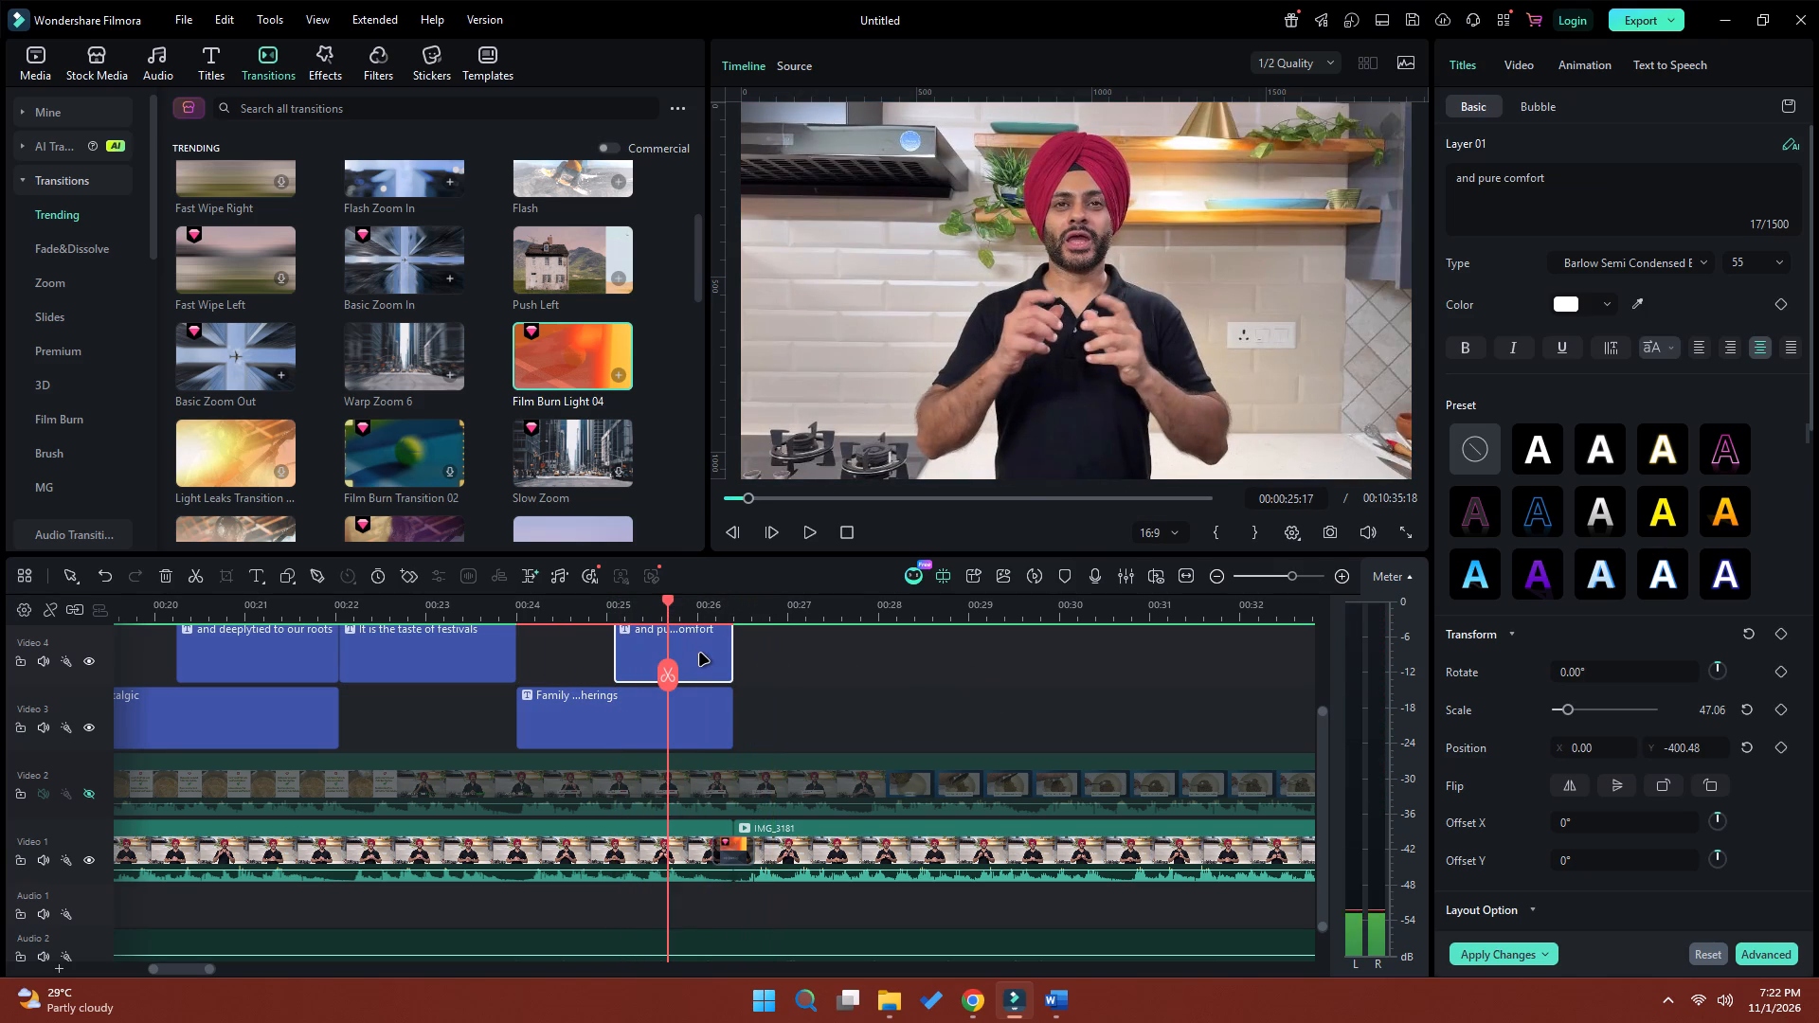
pyautogui.click(700, 655)
pyautogui.click(1743, 267)
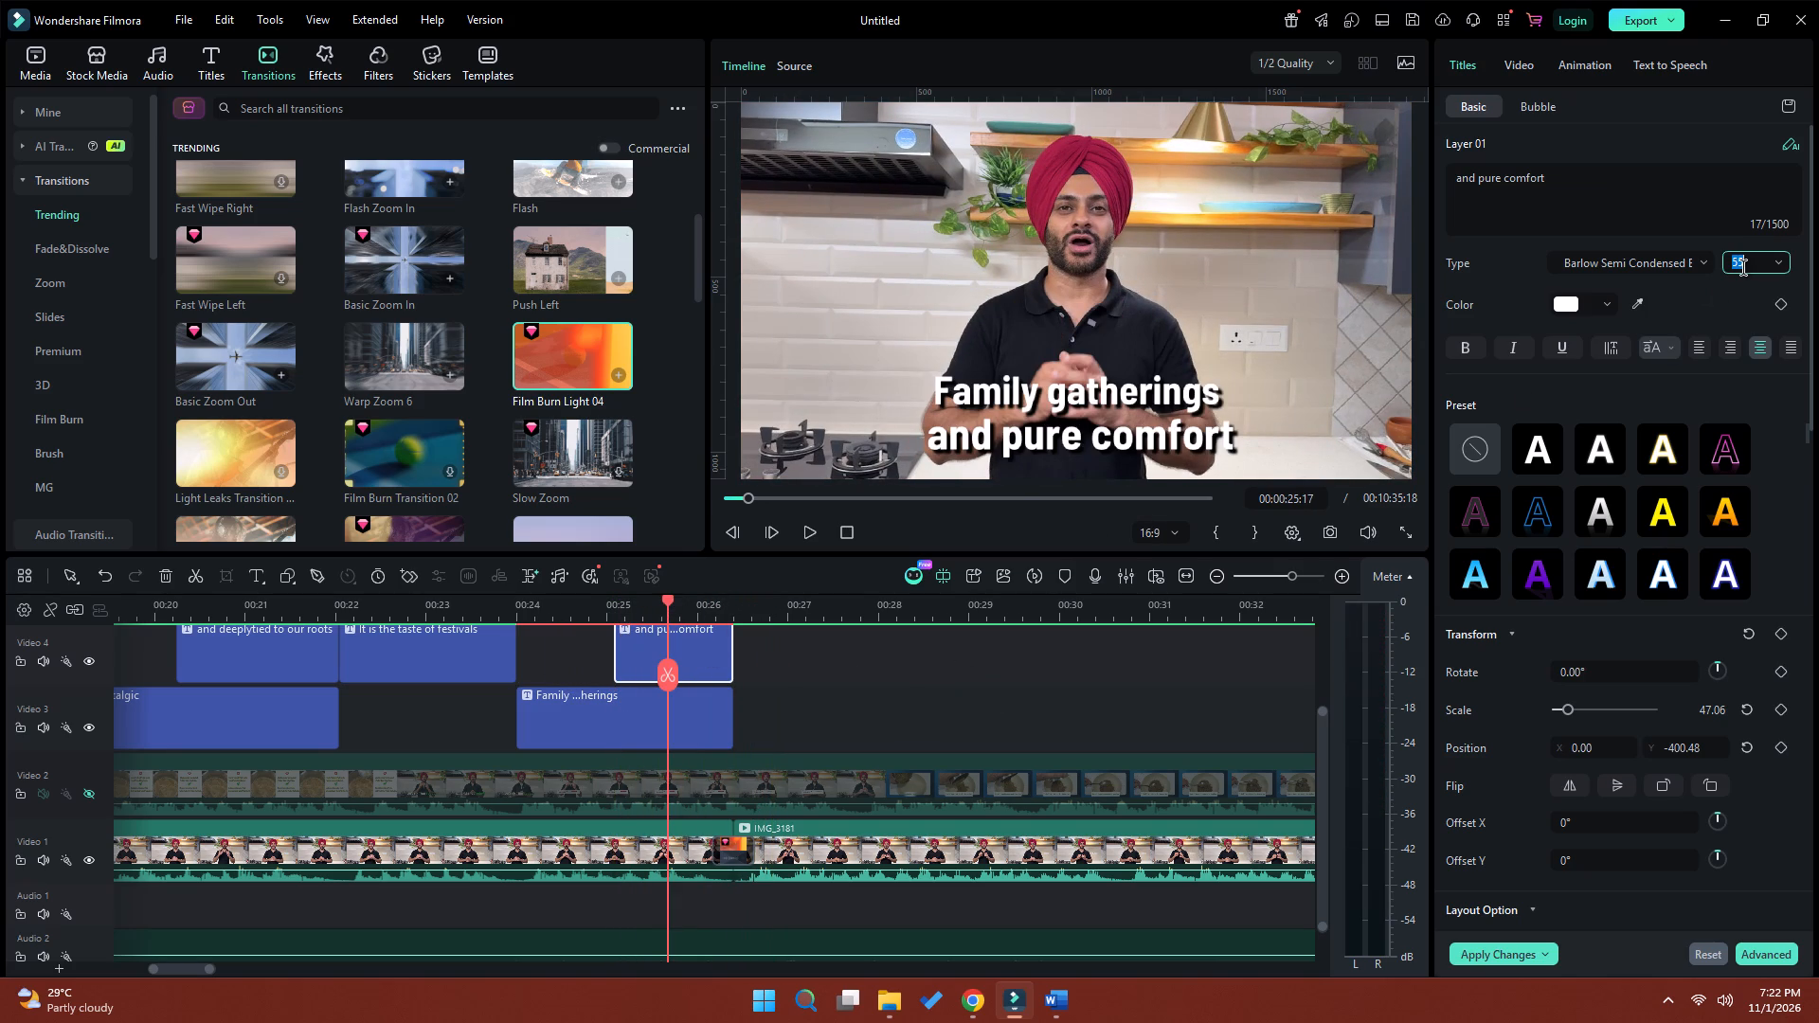
pyautogui.write('50')
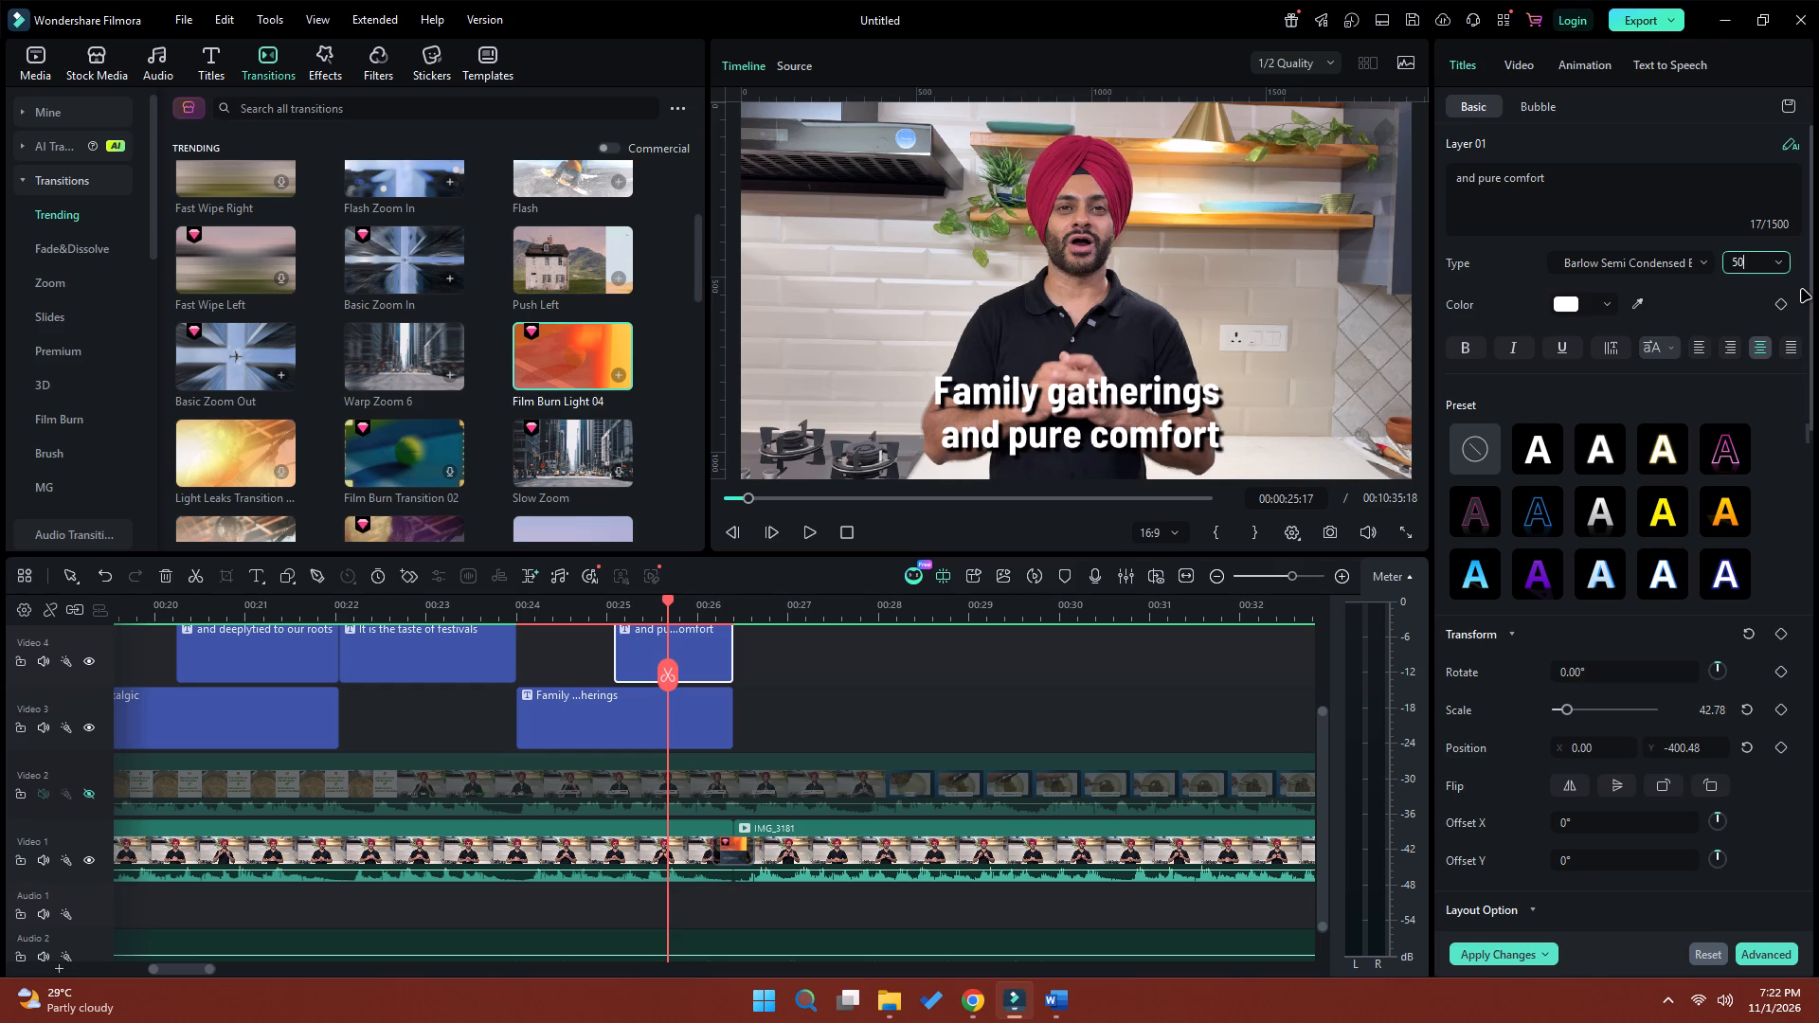
# Set the font size of the "It is the taste of festivals" title to 50.
pyautogui.press('Return')
pyautogui.click(404, 651)
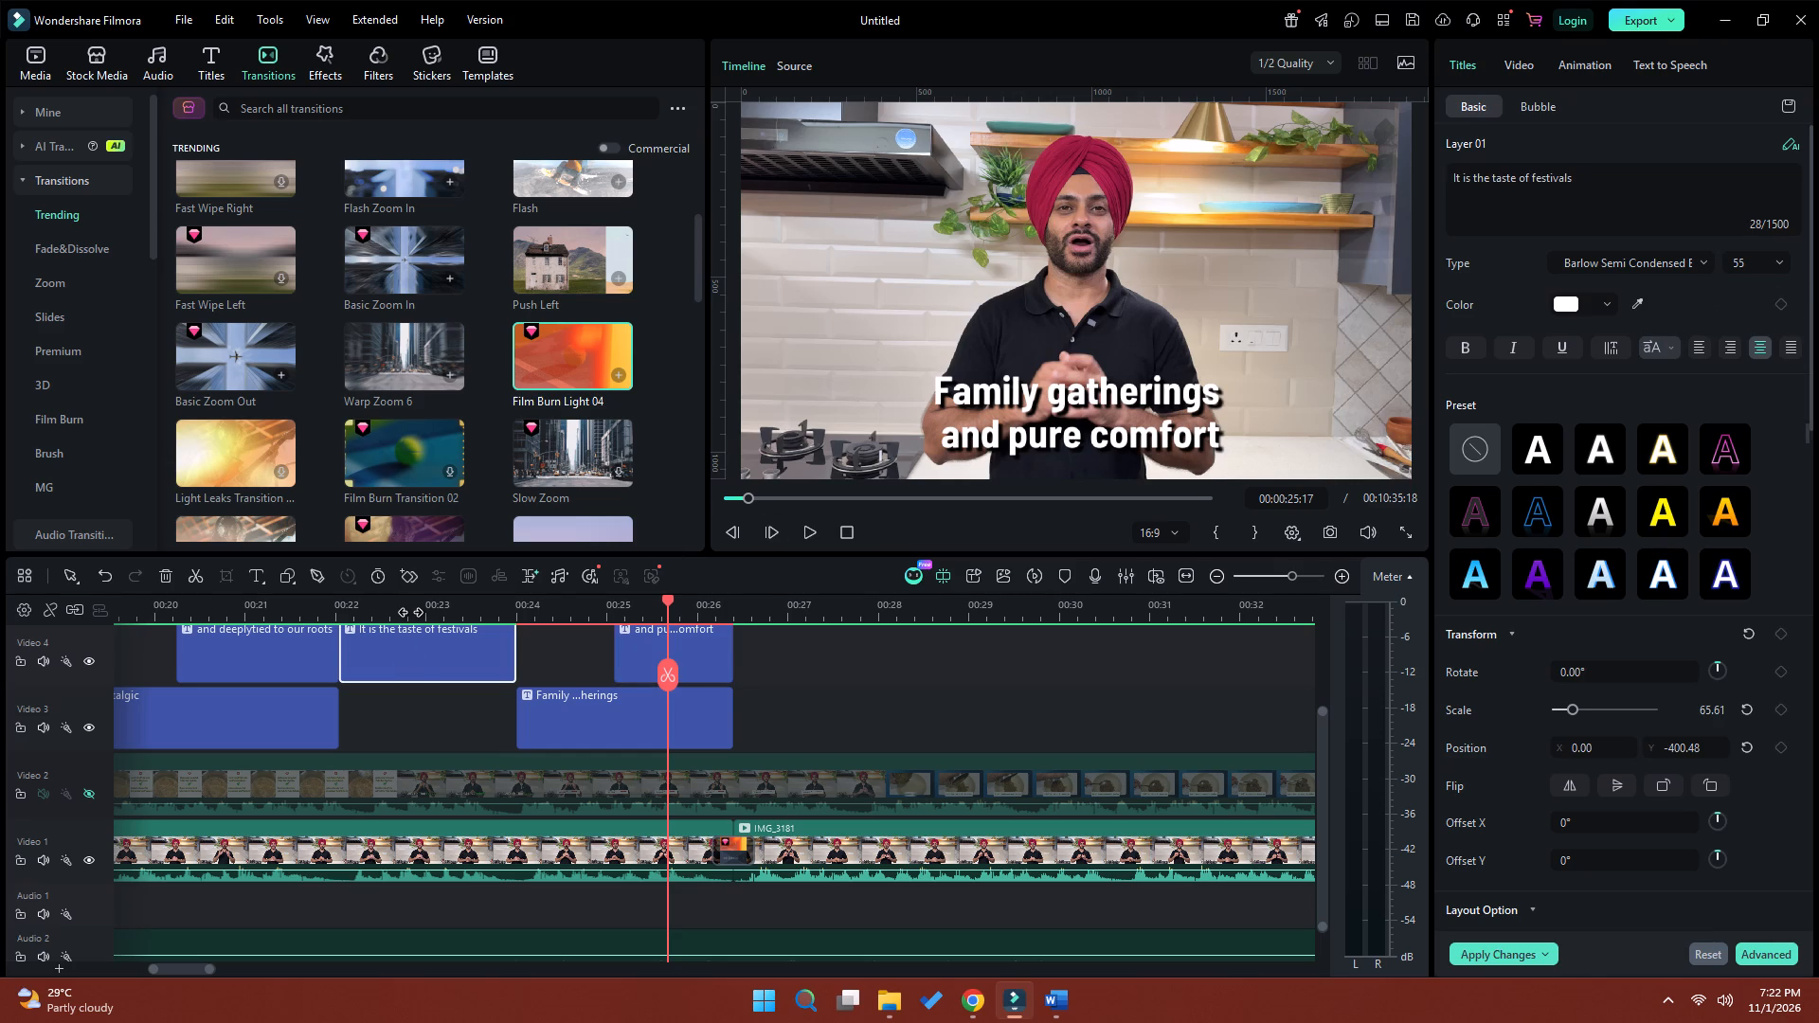
pyautogui.click(410, 609)
pyautogui.click(1761, 265)
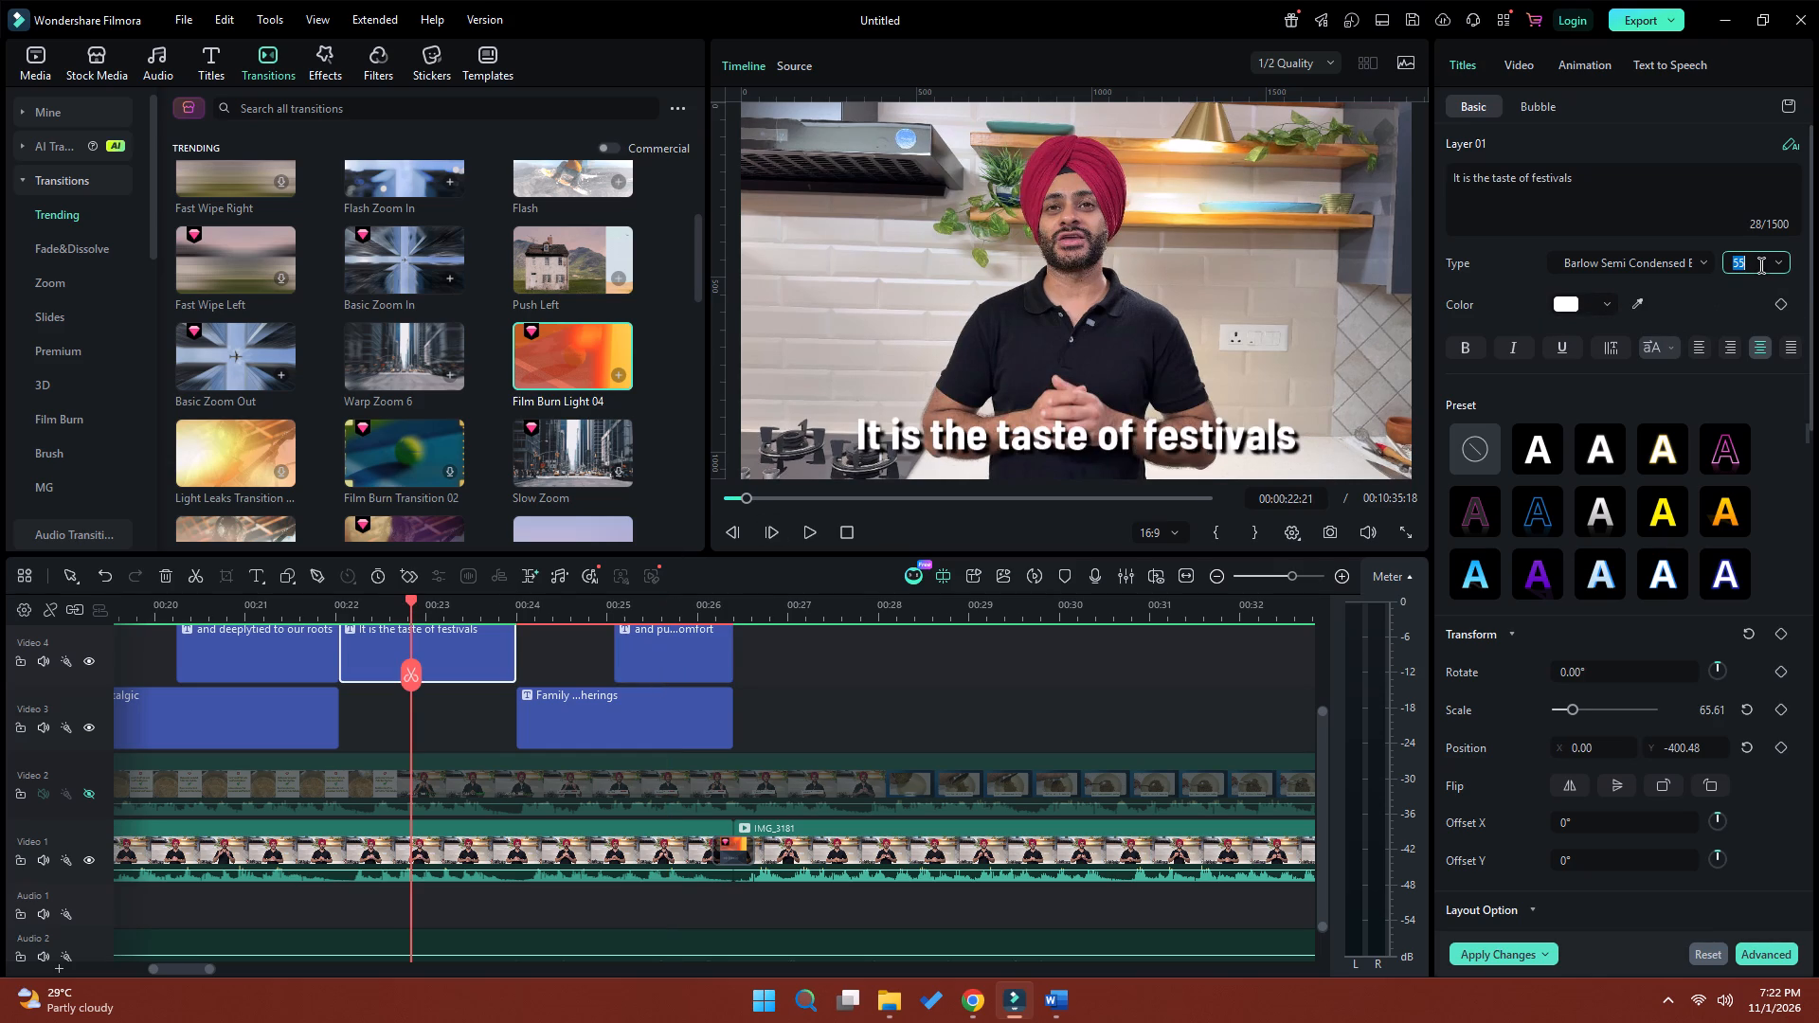
pyautogui.press('5')
pyautogui.press('0')
pyautogui.press('Return')
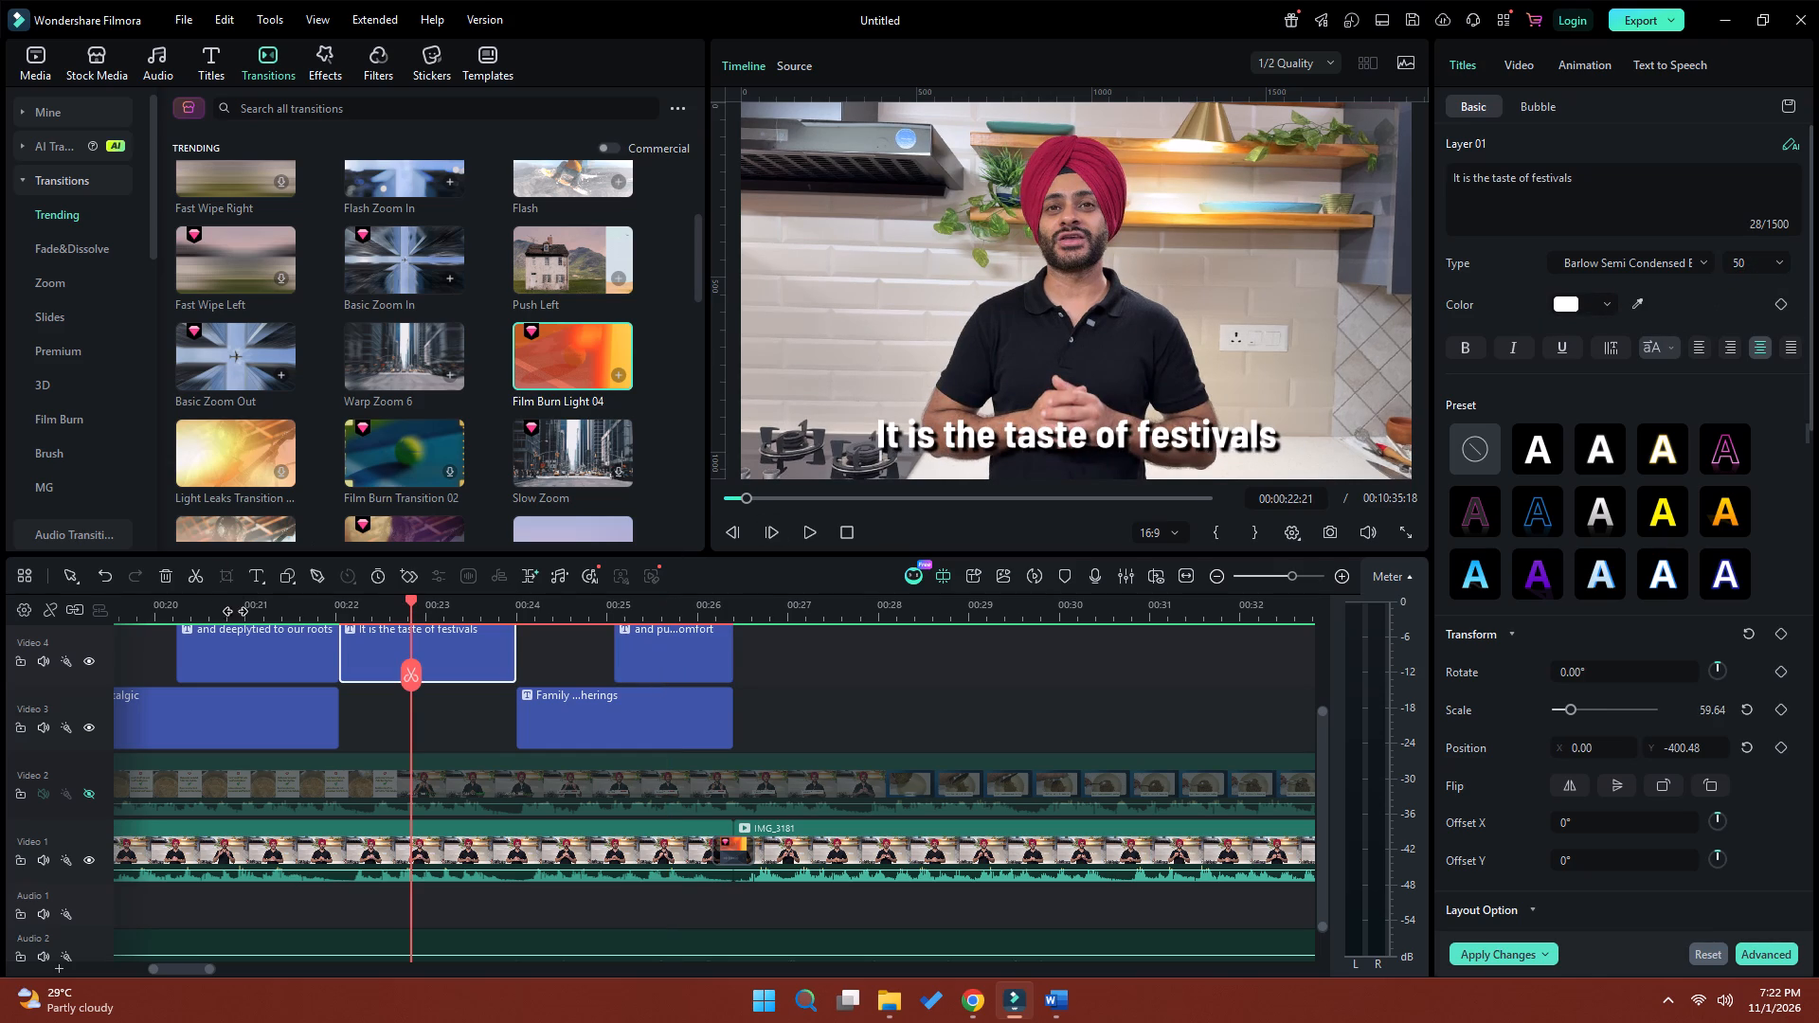
# Set the font size of the "and deeplytied to our roots" title to 50.
pyautogui.click(257, 617)
pyautogui.click(296, 657)
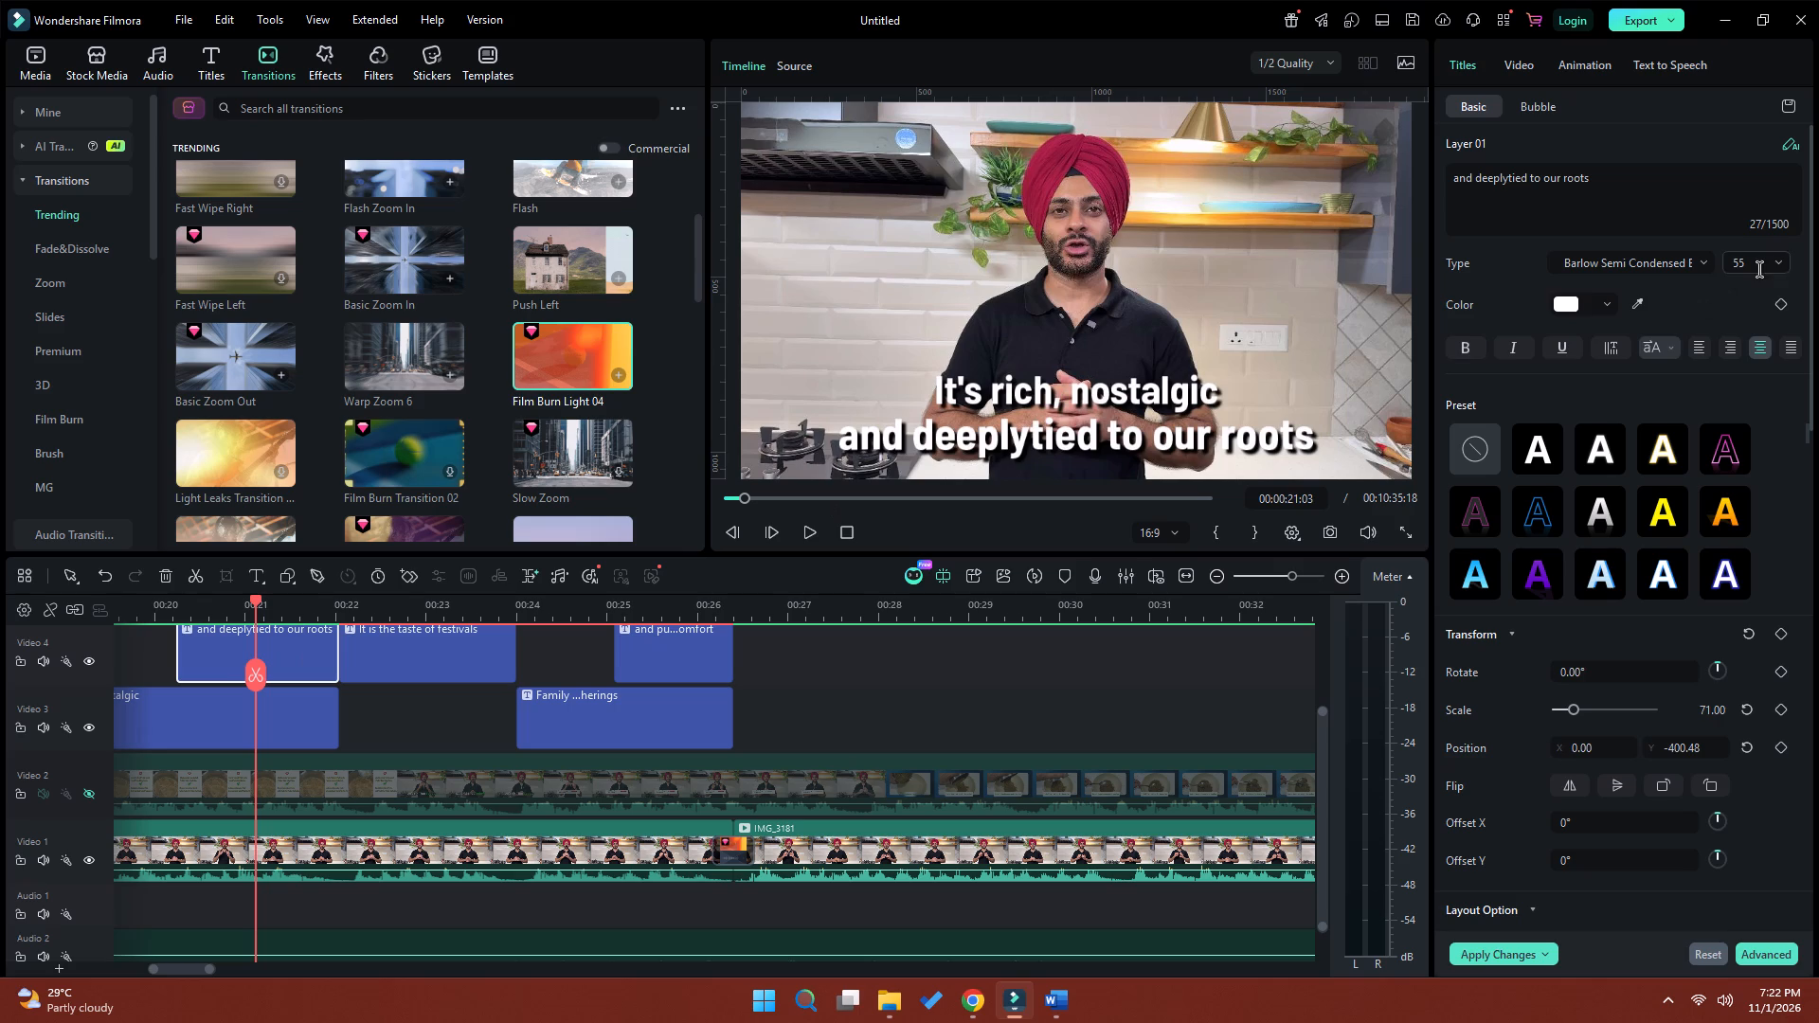
pyautogui.click(1759, 269)
pyautogui.press('5')
pyautogui.press('0')
pyautogui.press('Return')
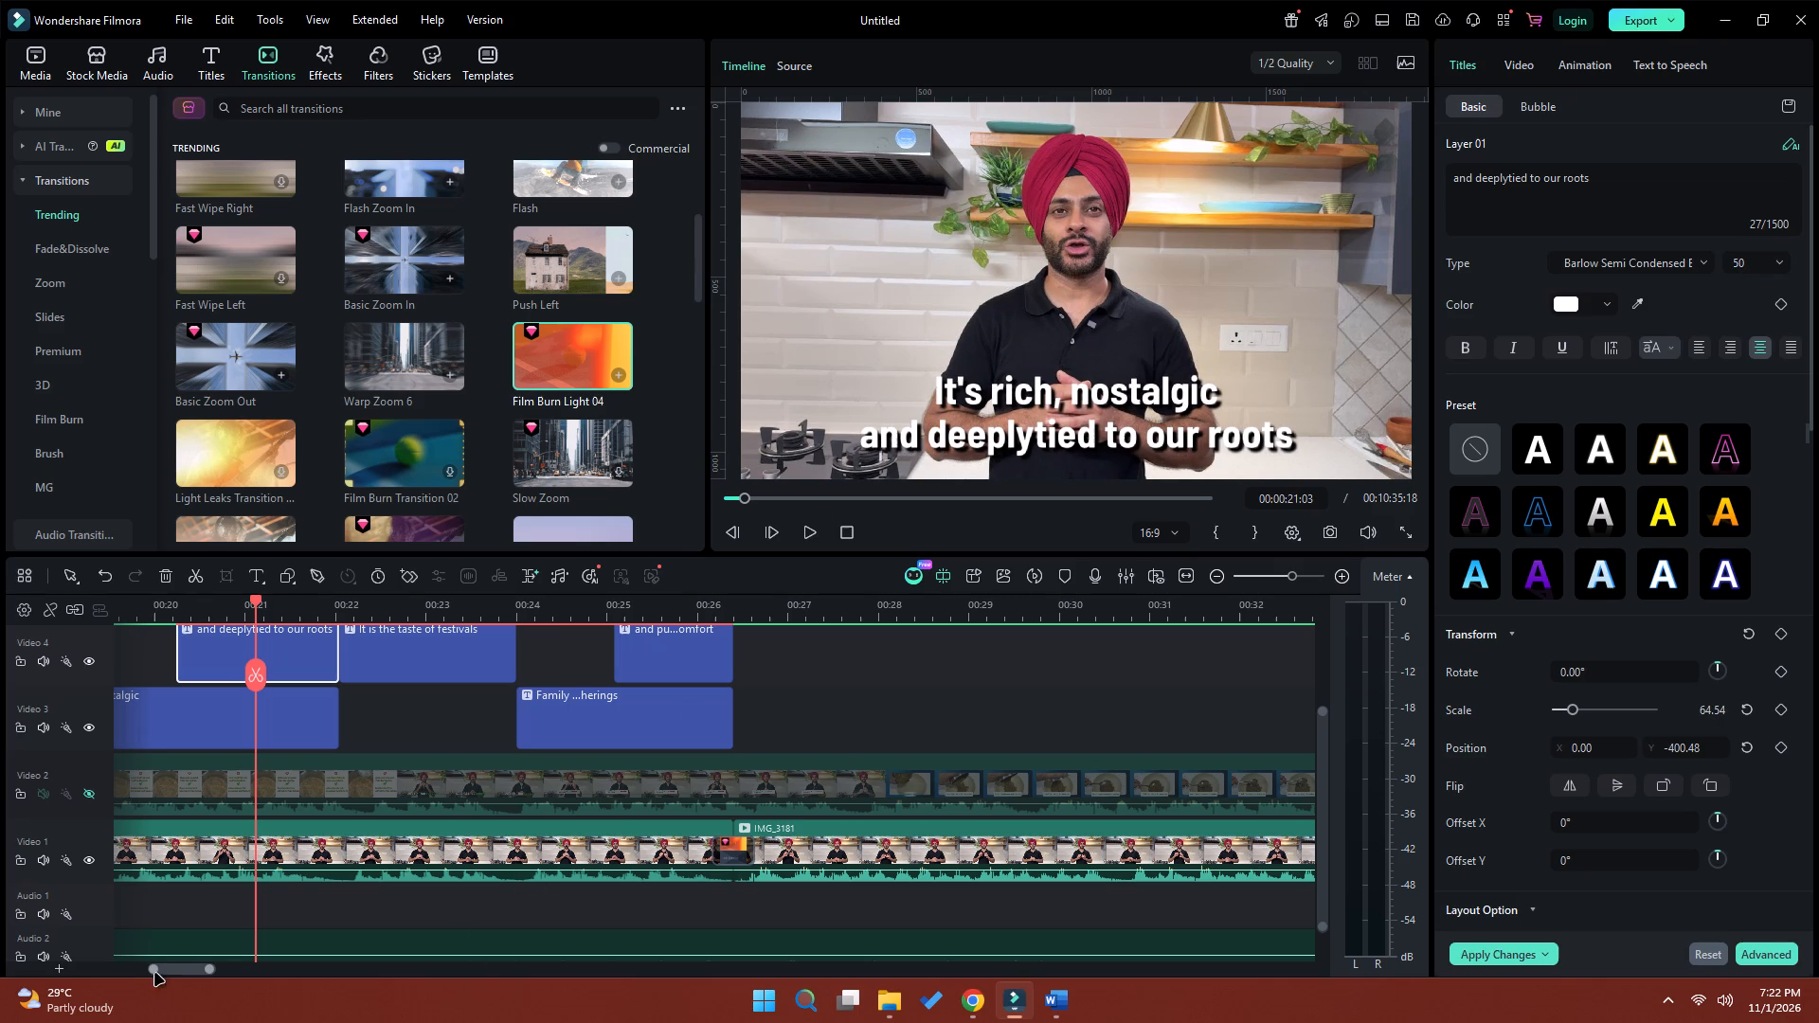
# Set the font size of the words "It is the ultimate" in the "It is the ultimate comfort food" title to 50.
pyautogui.moveTo(166, 971); pyautogui.dragTo(152, 971)
pyautogui.click(619, 604)
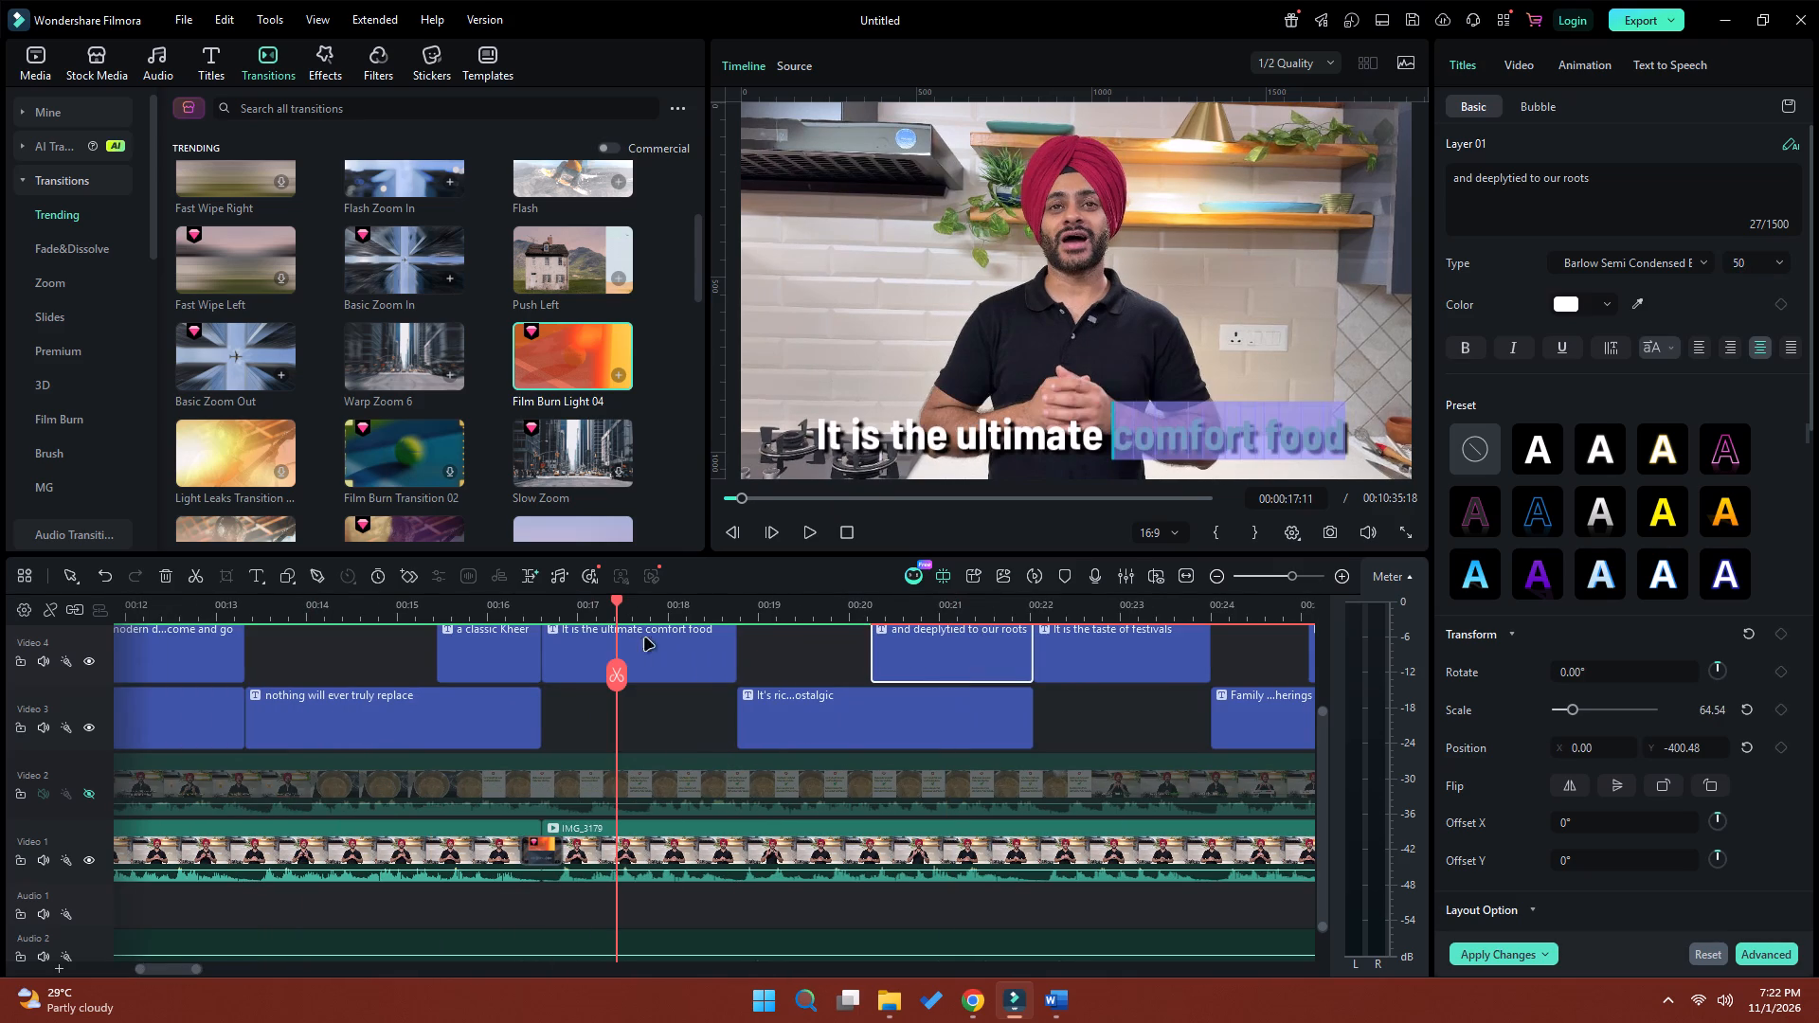
pyautogui.click(671, 657)
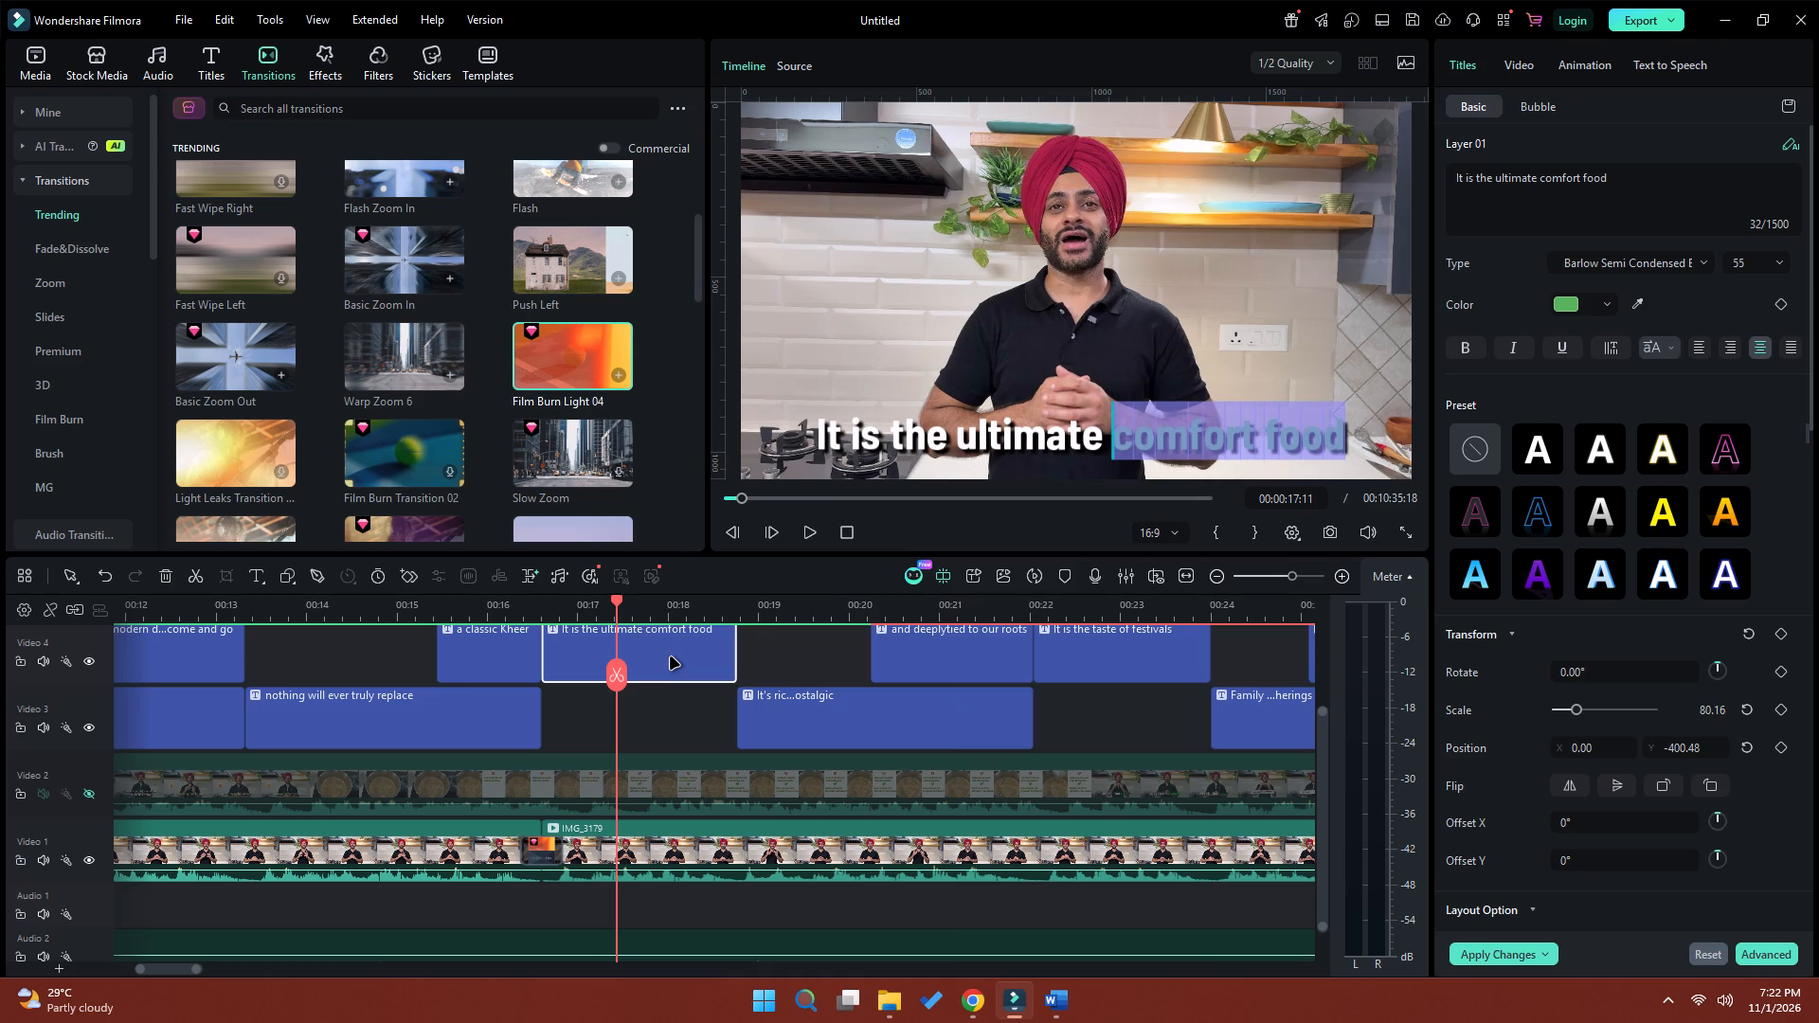
pyautogui.click(1755, 257)
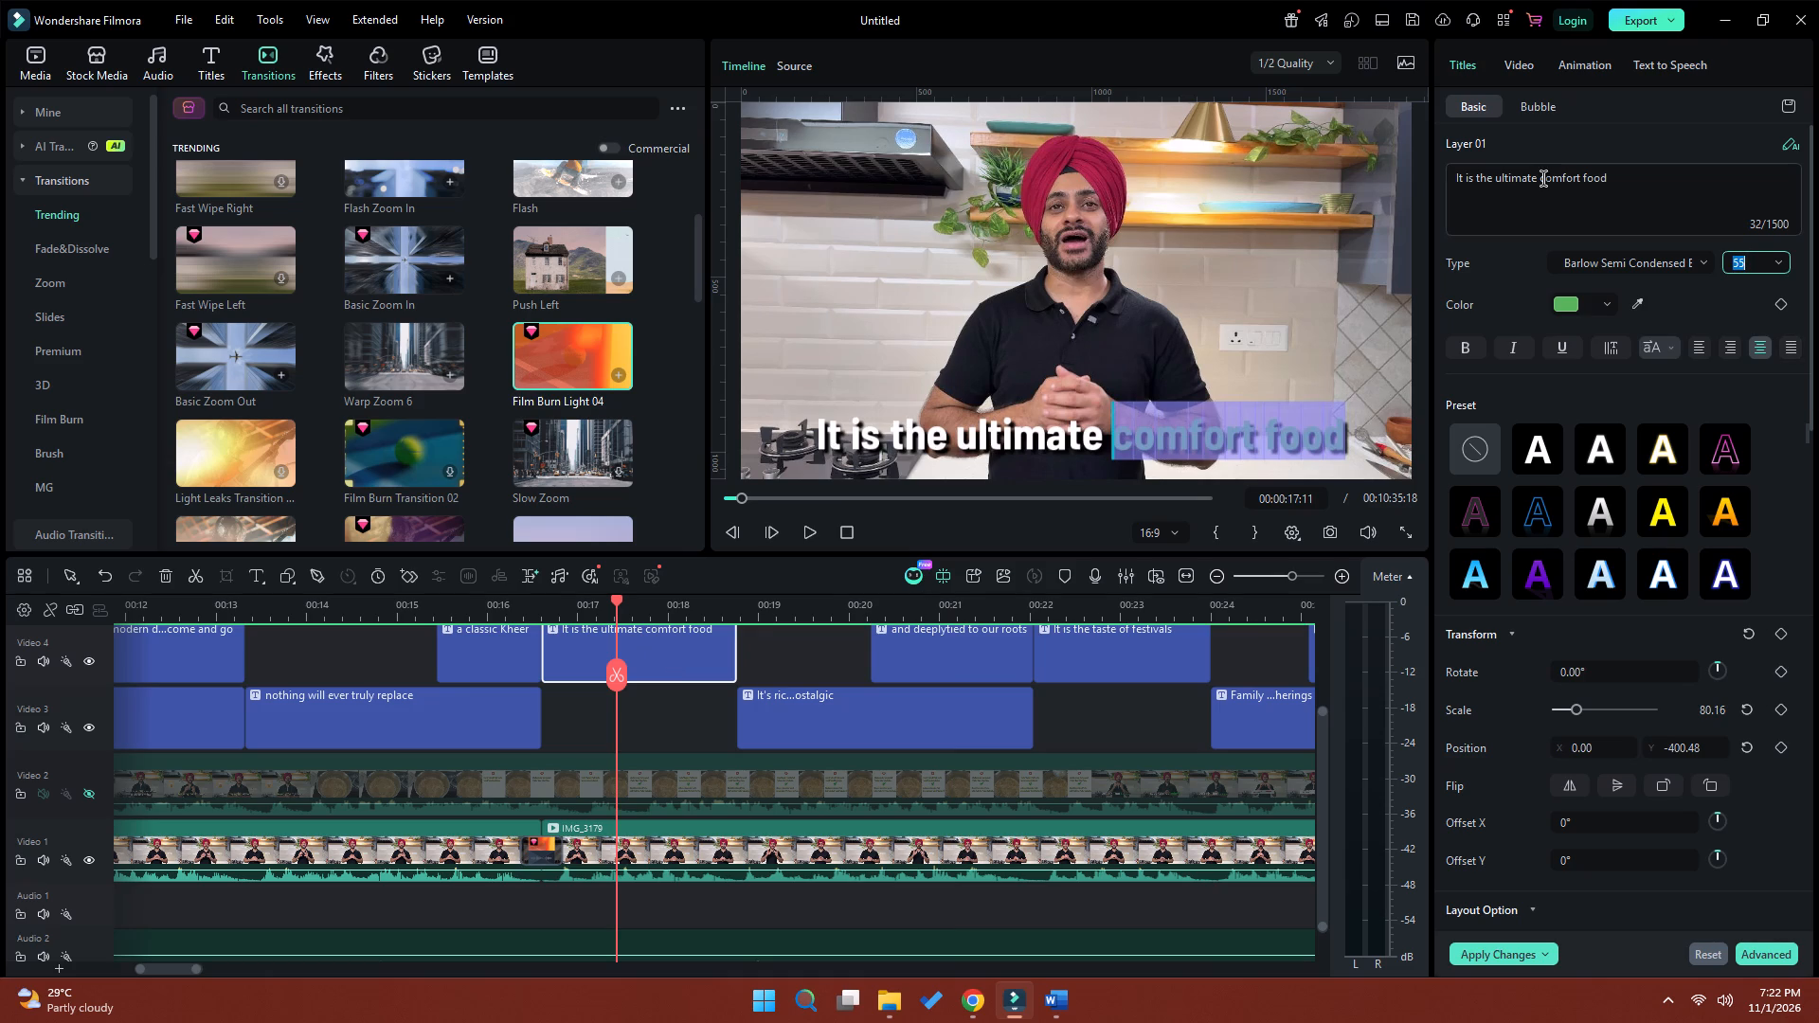
pyautogui.moveTo(1539, 176); pyautogui.dragTo(1434, 180)
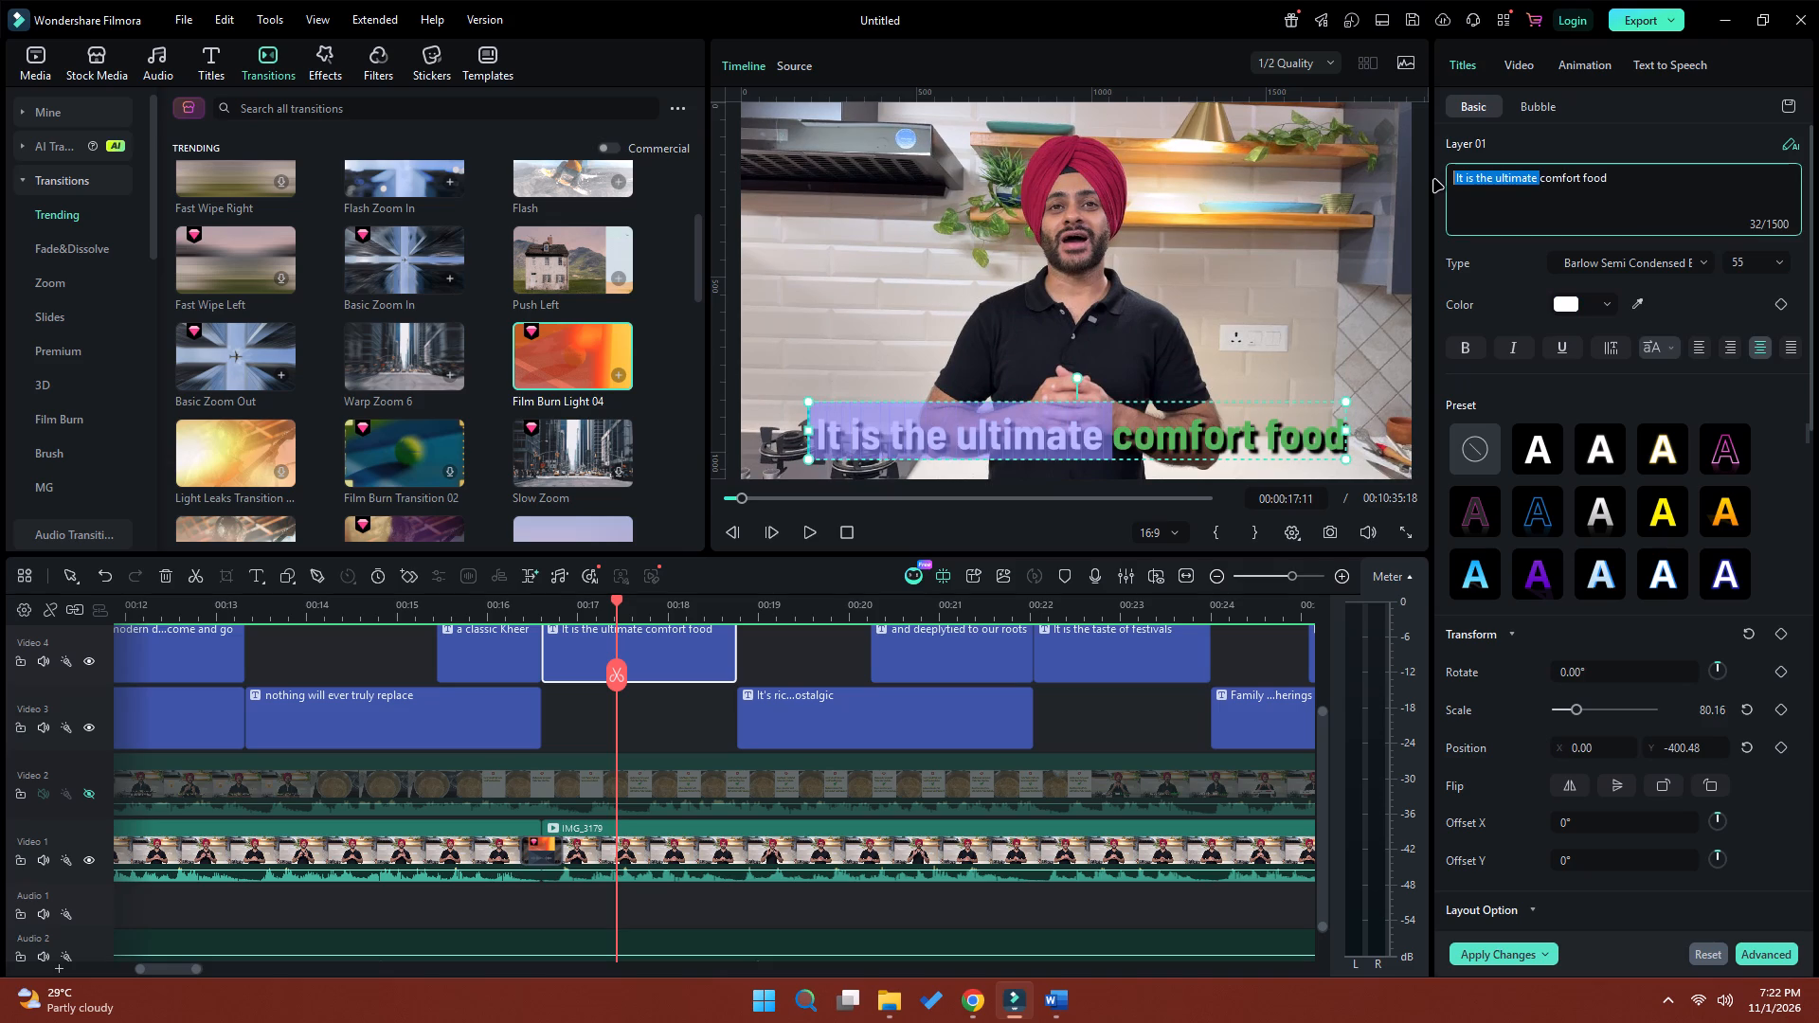
pyautogui.write('50')
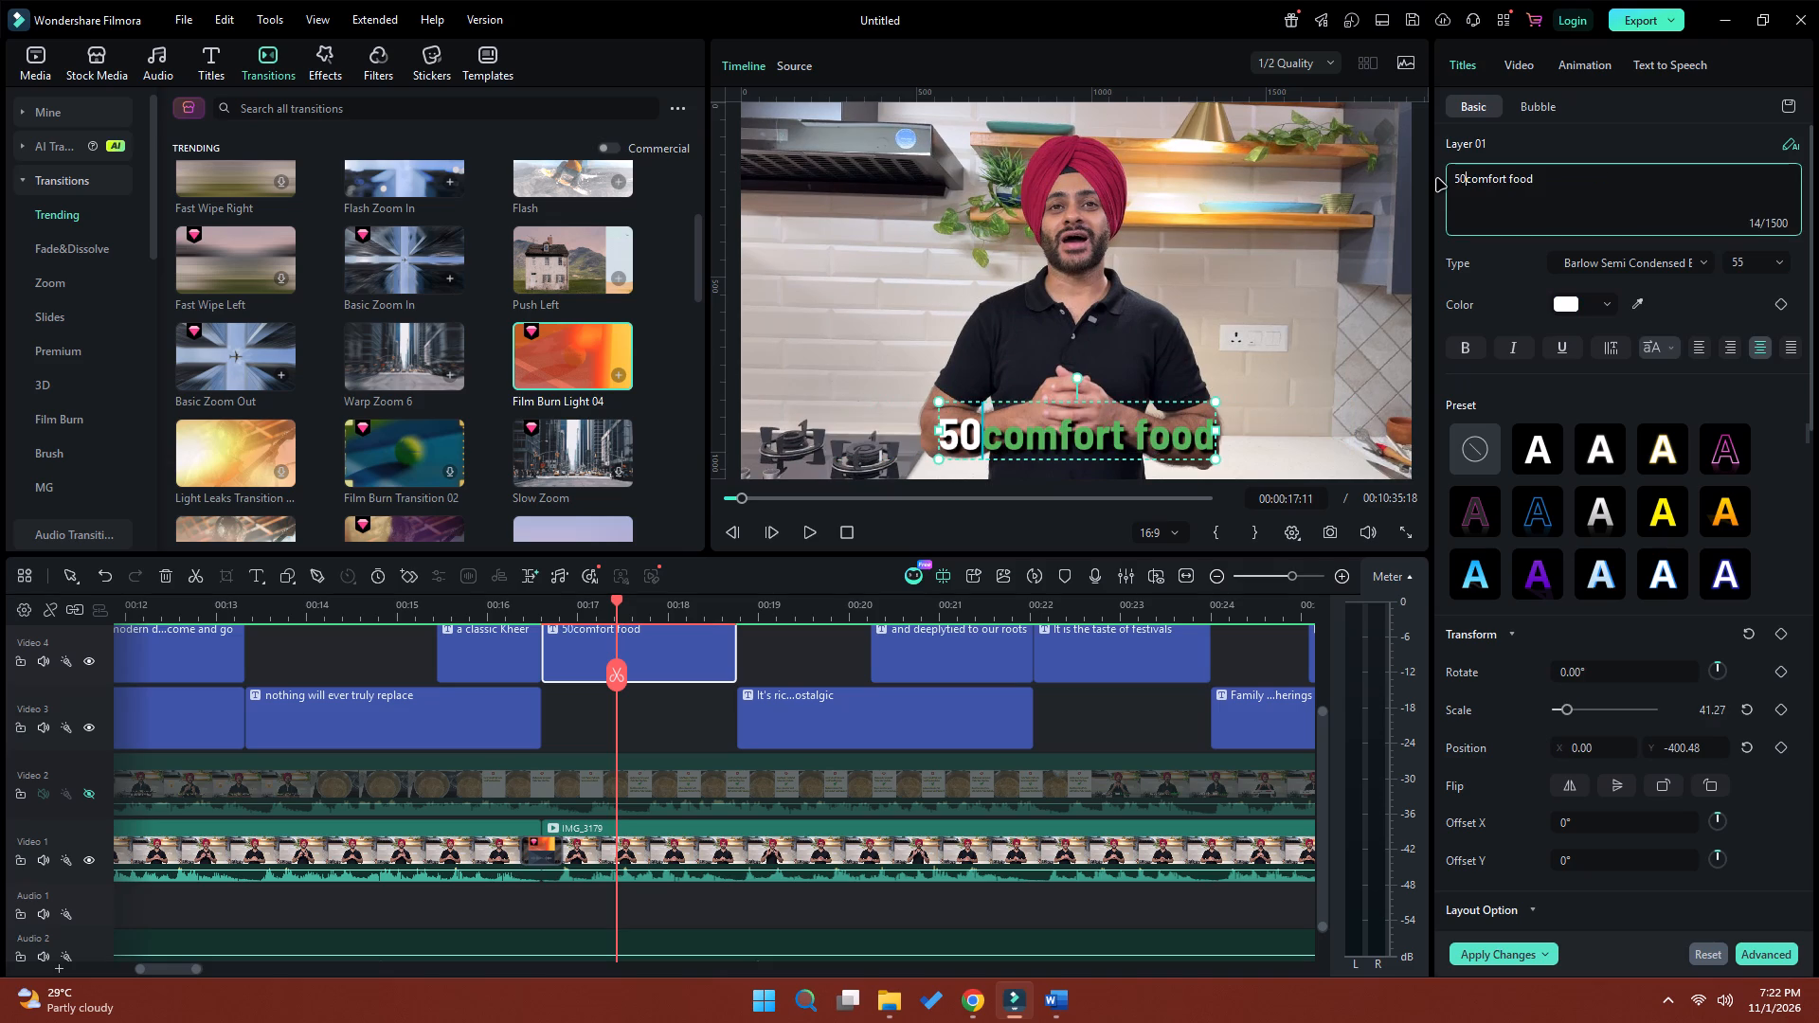
pyautogui.hotkey('ctrl', 'z')
pyautogui.hotkey('ctrl', 'z')
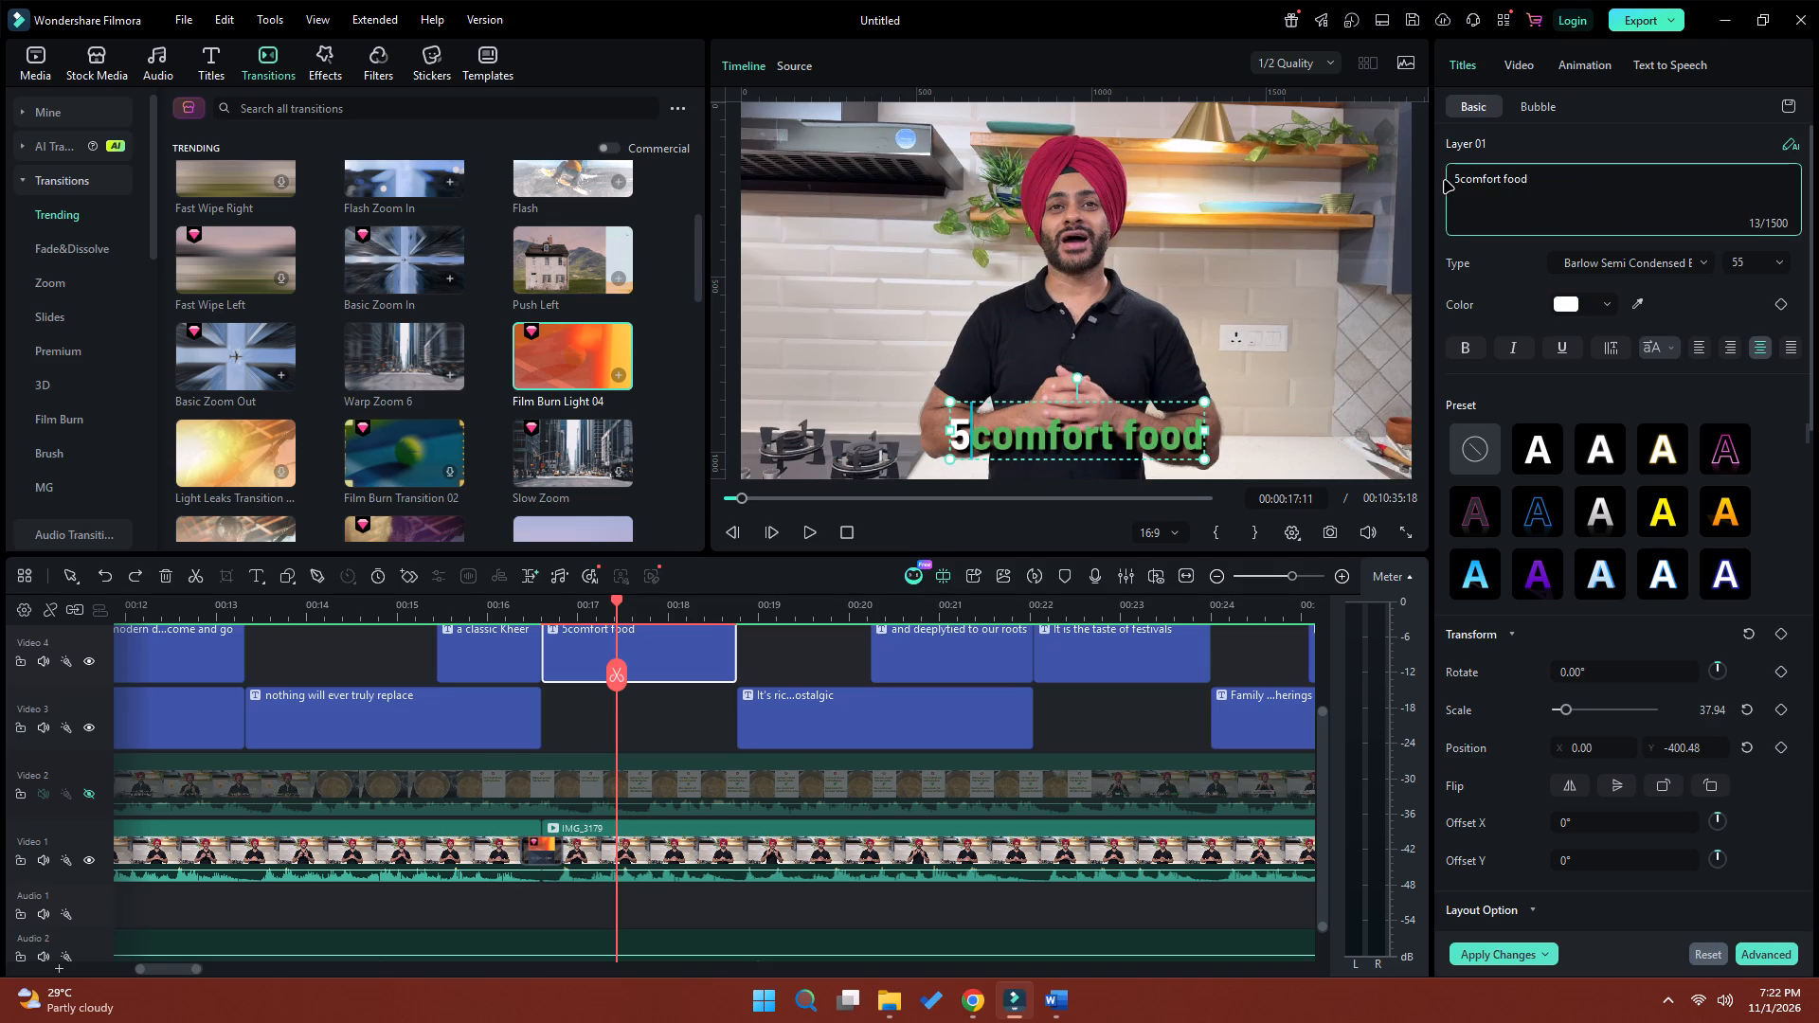
pyautogui.click(1747, 261)
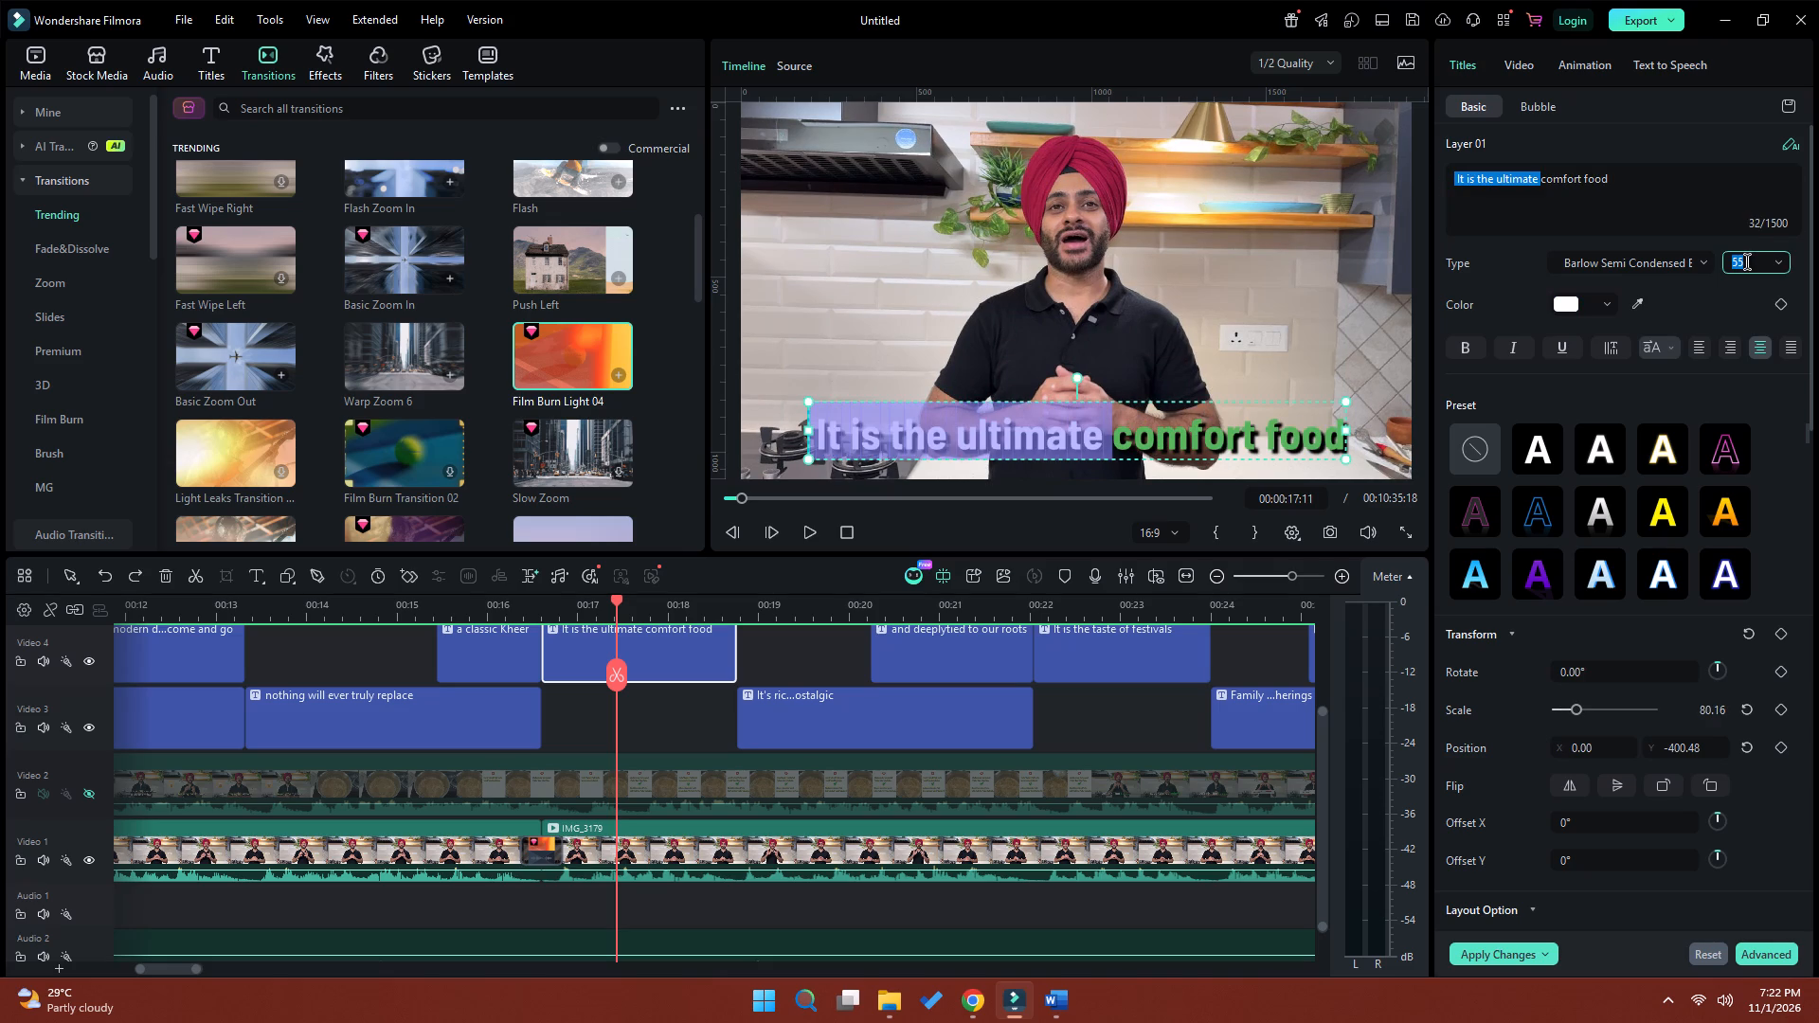
pyautogui.write('50')
pyautogui.press('Return')
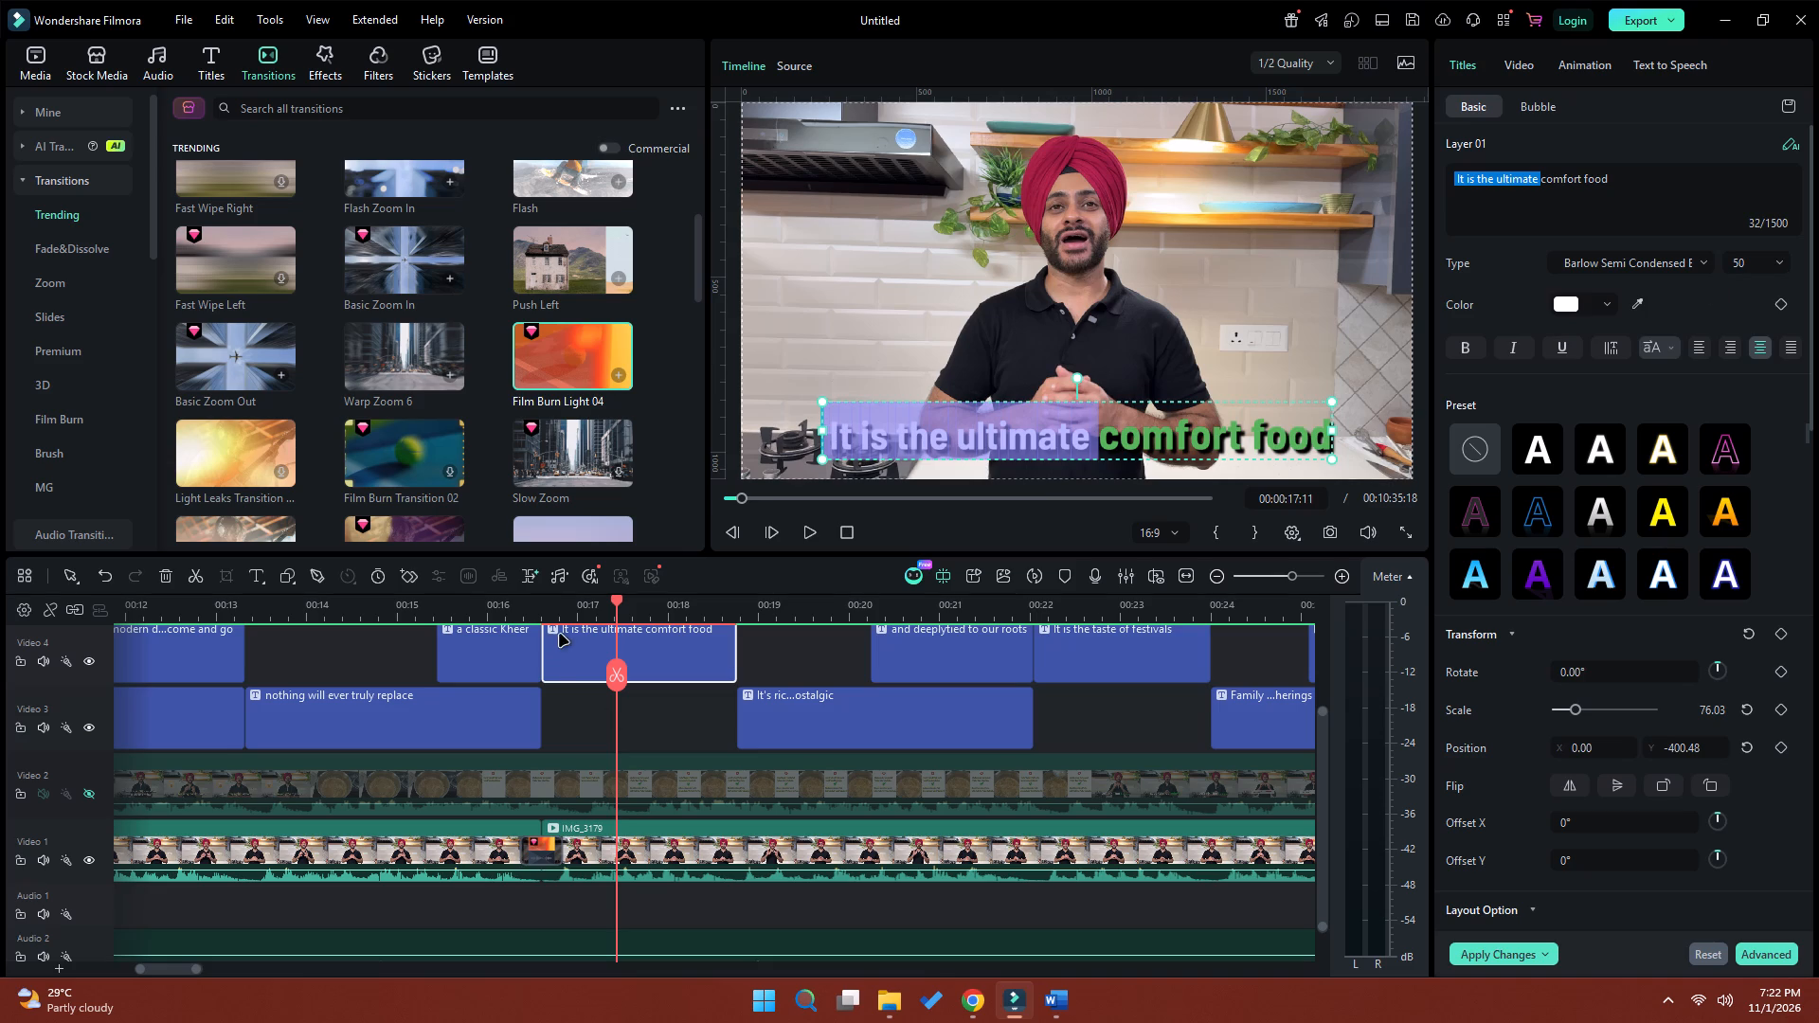
# Play back the captions from 00:00:16:00 onward and split the Video 1 IMG_3181 clip at 00:00:33:14, where the speech pauses.
pyautogui.click(487, 609)
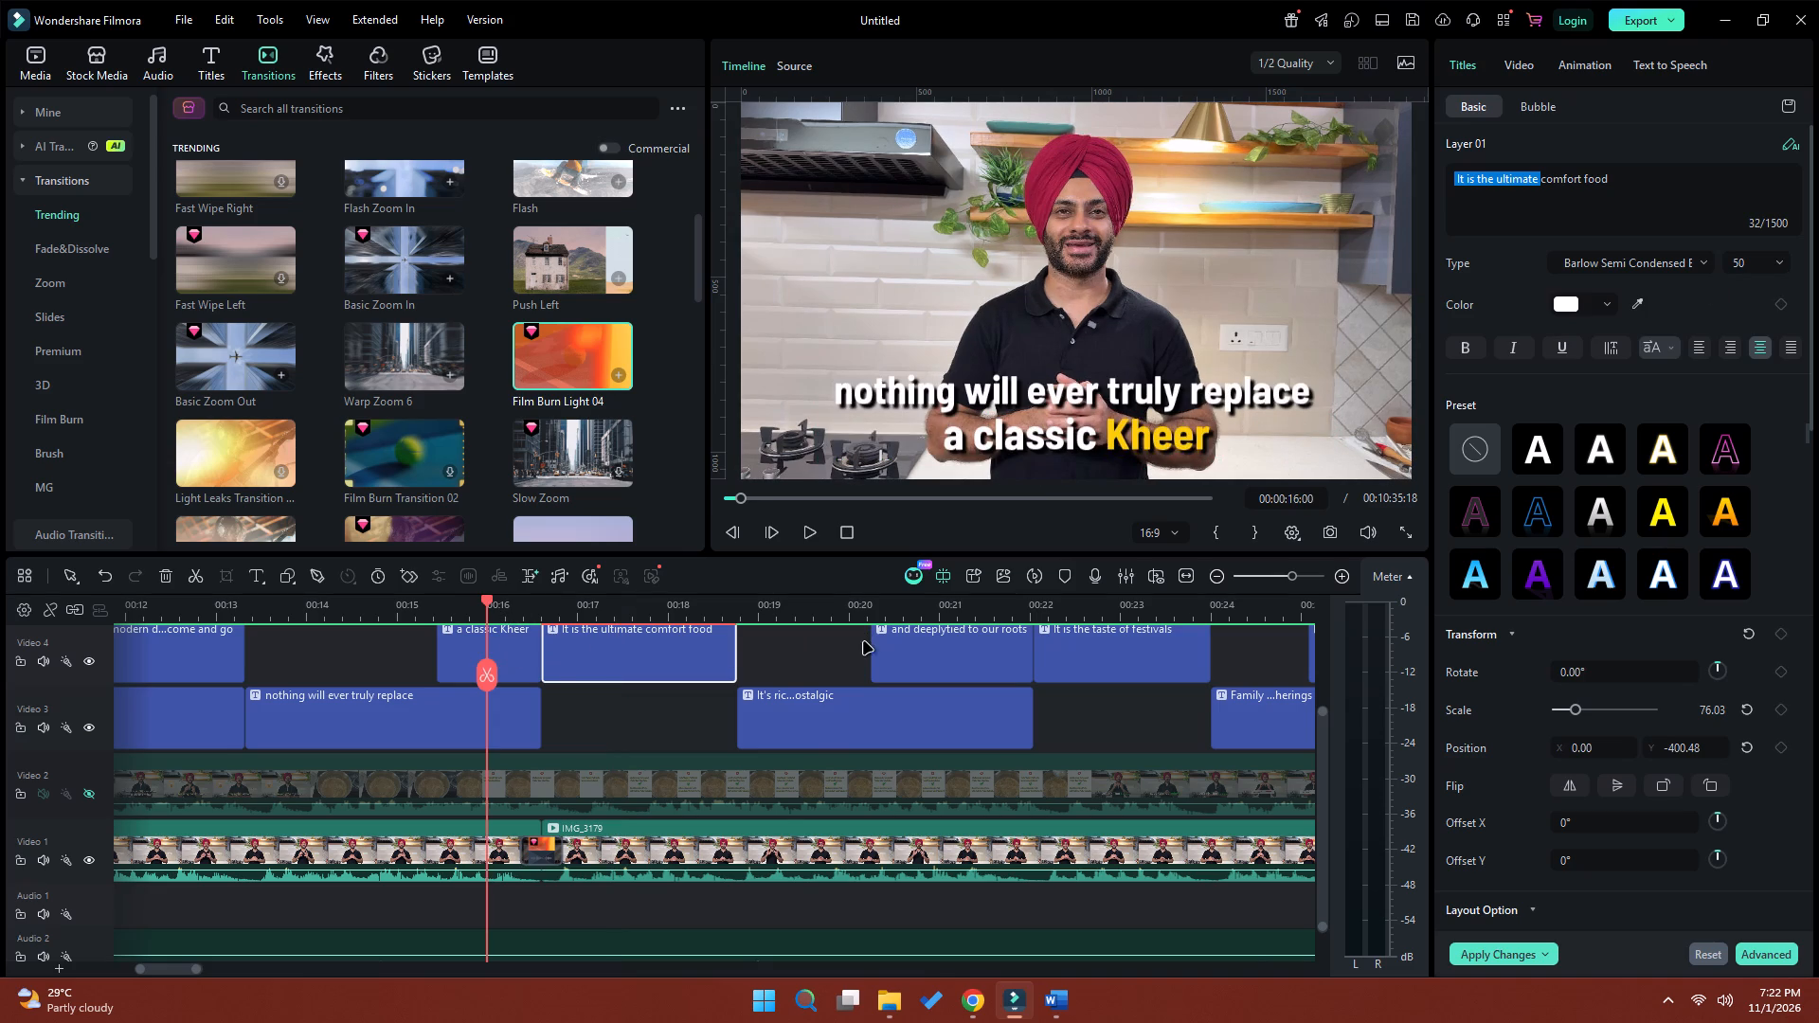
pyautogui.press('space')
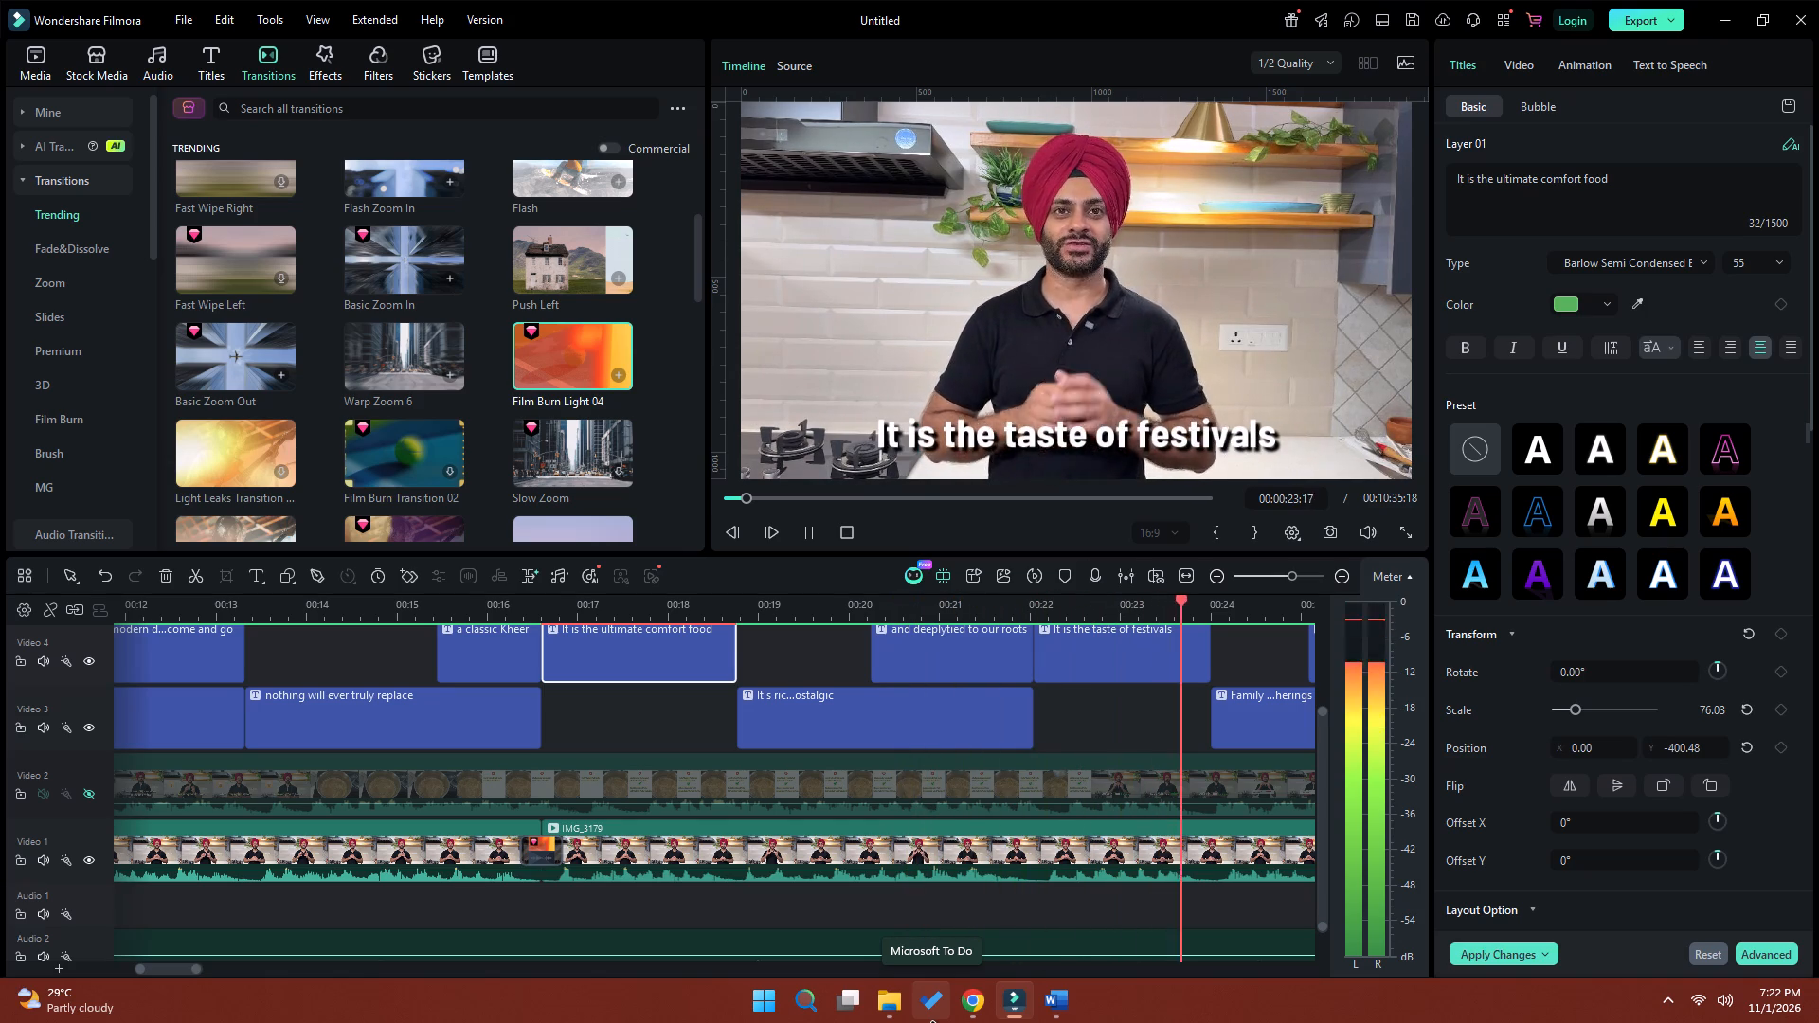
pyautogui.press('space')
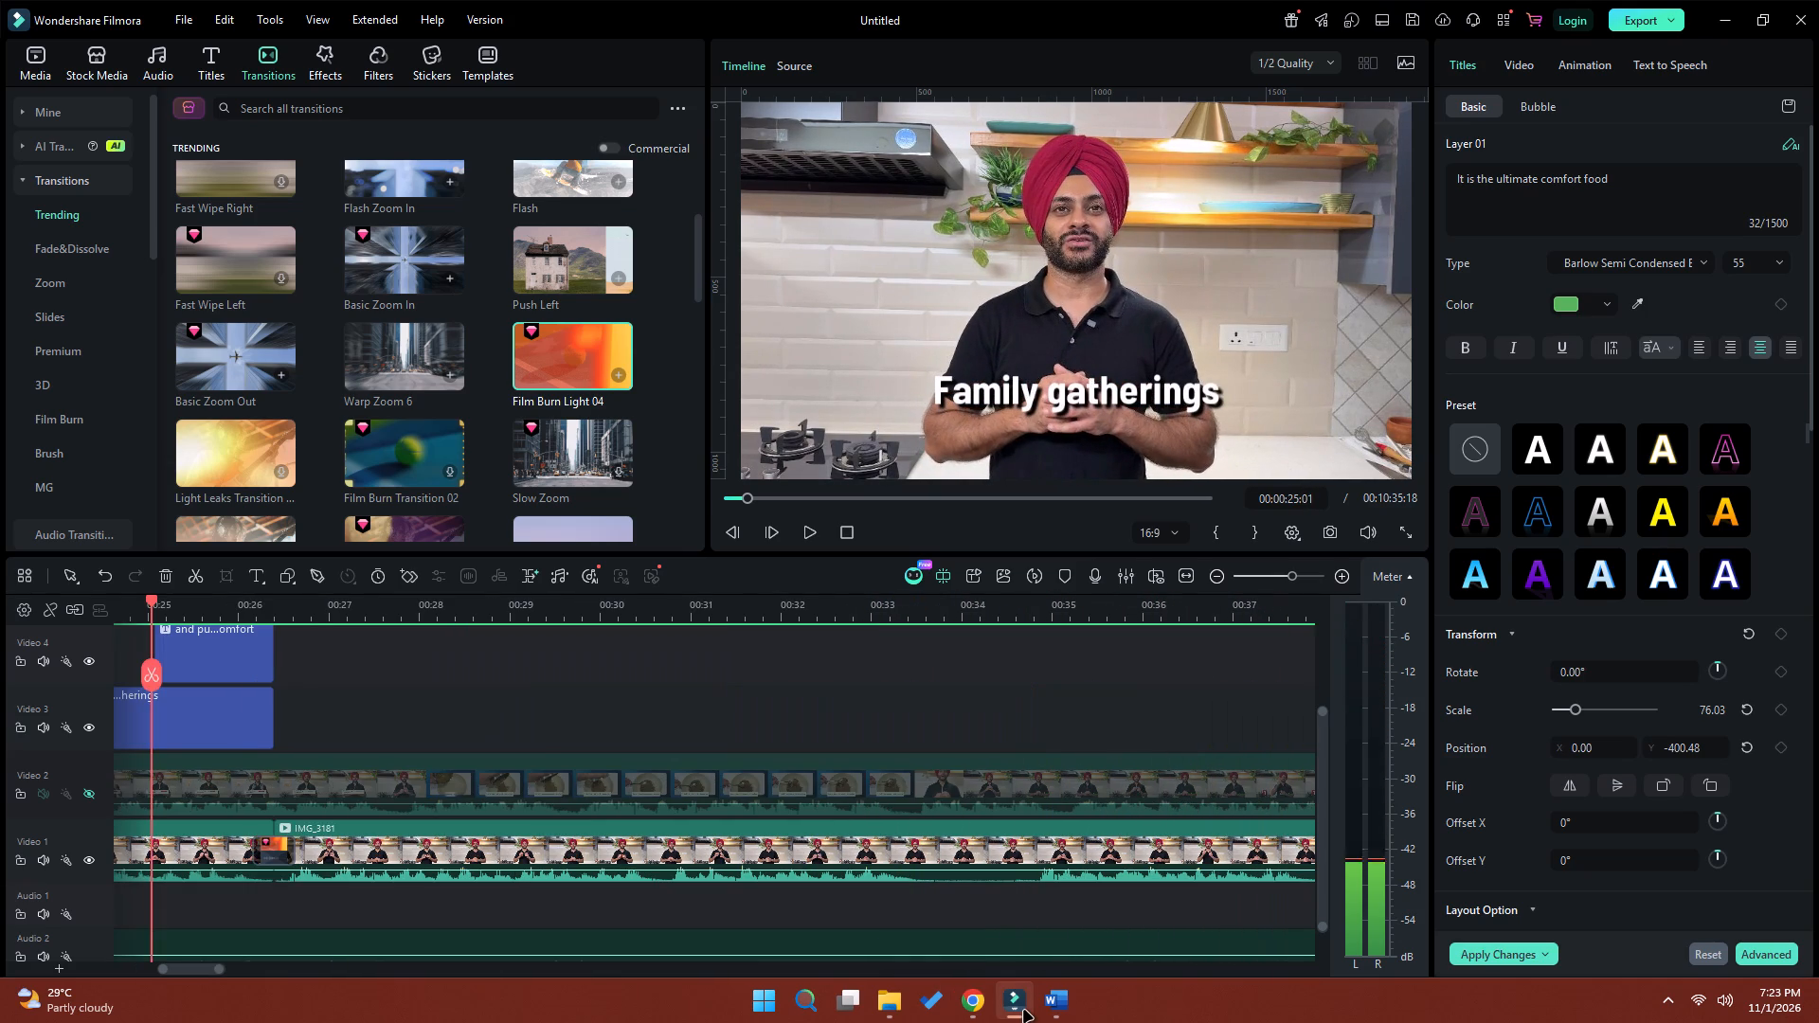
pyautogui.press('space')
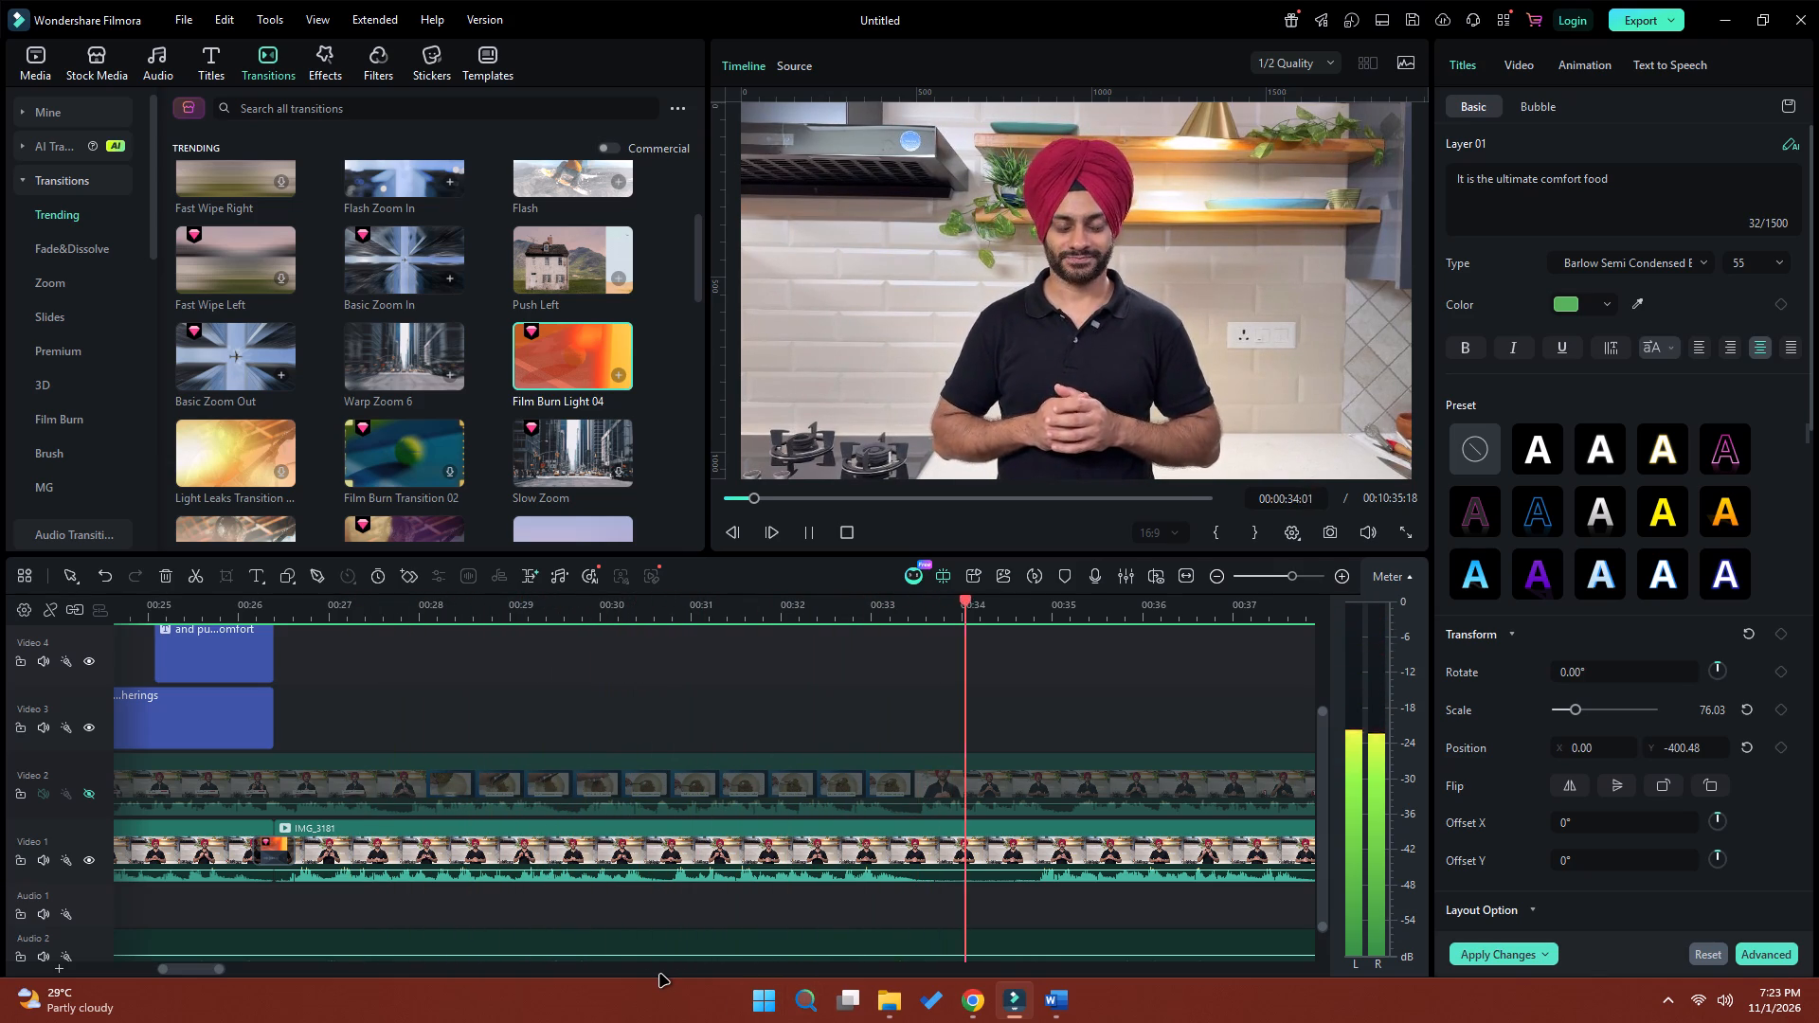
pyautogui.press('space')
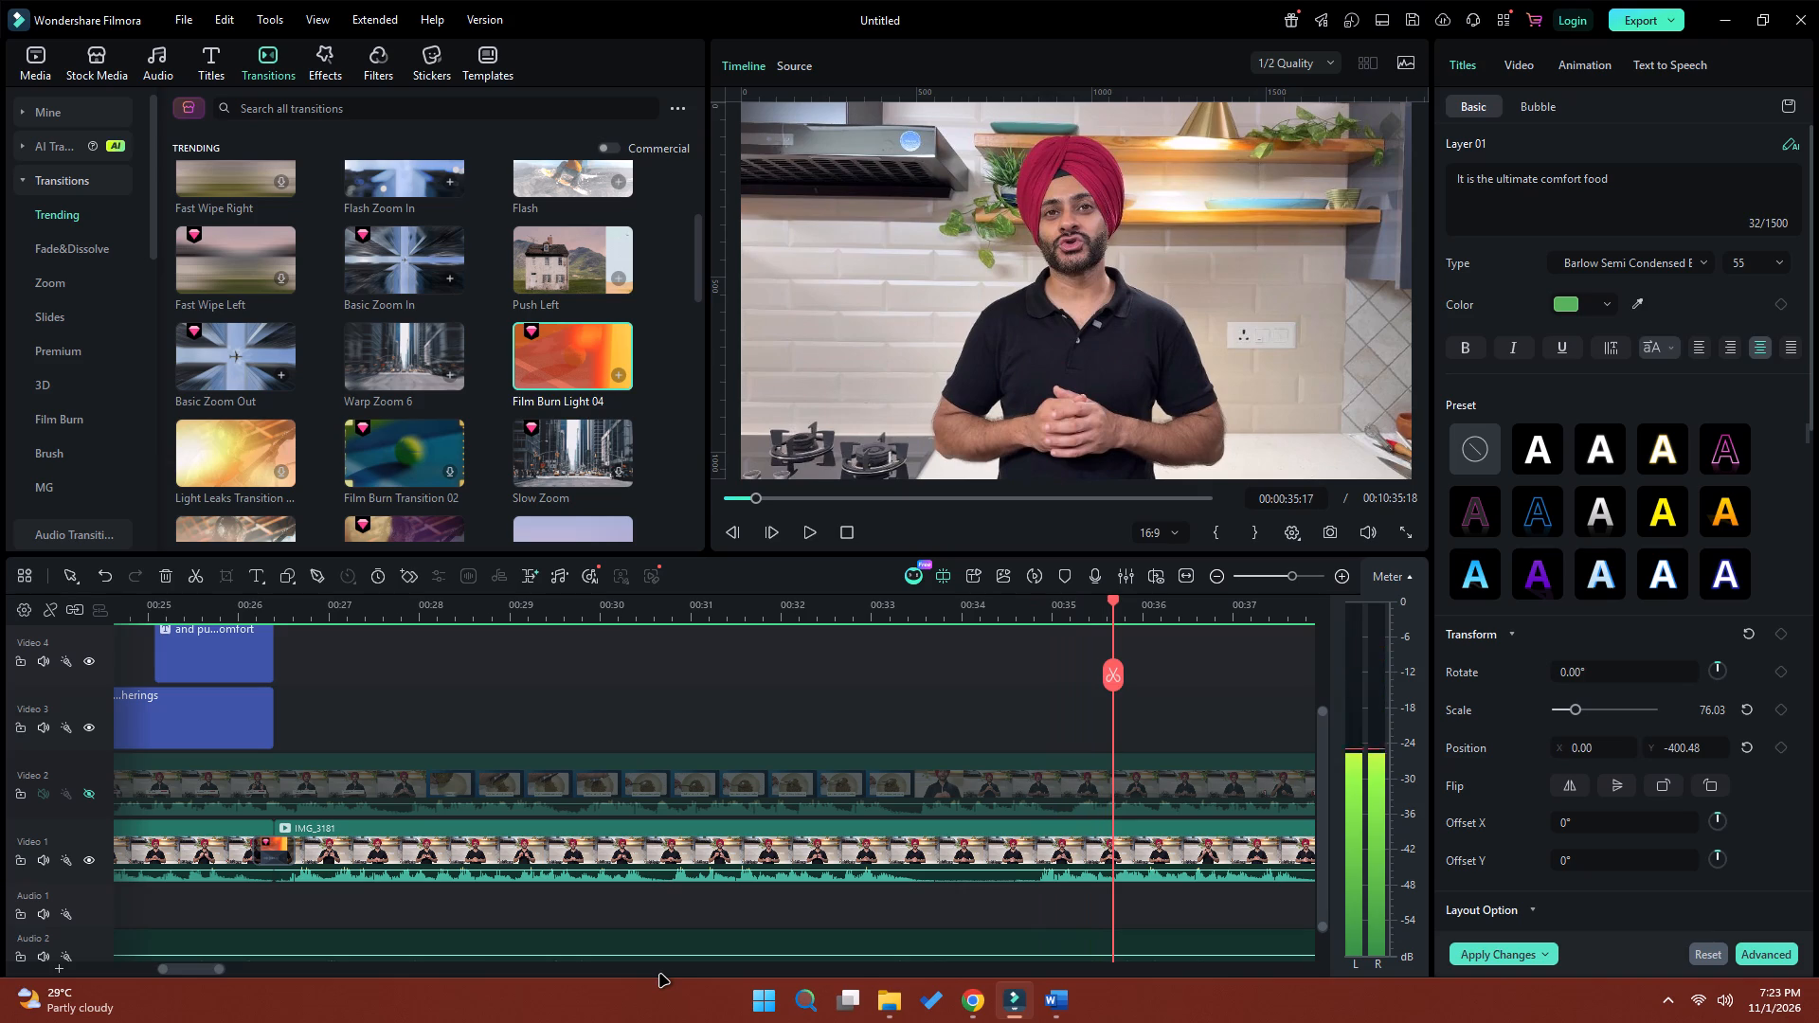
pyautogui.click(936, 610)
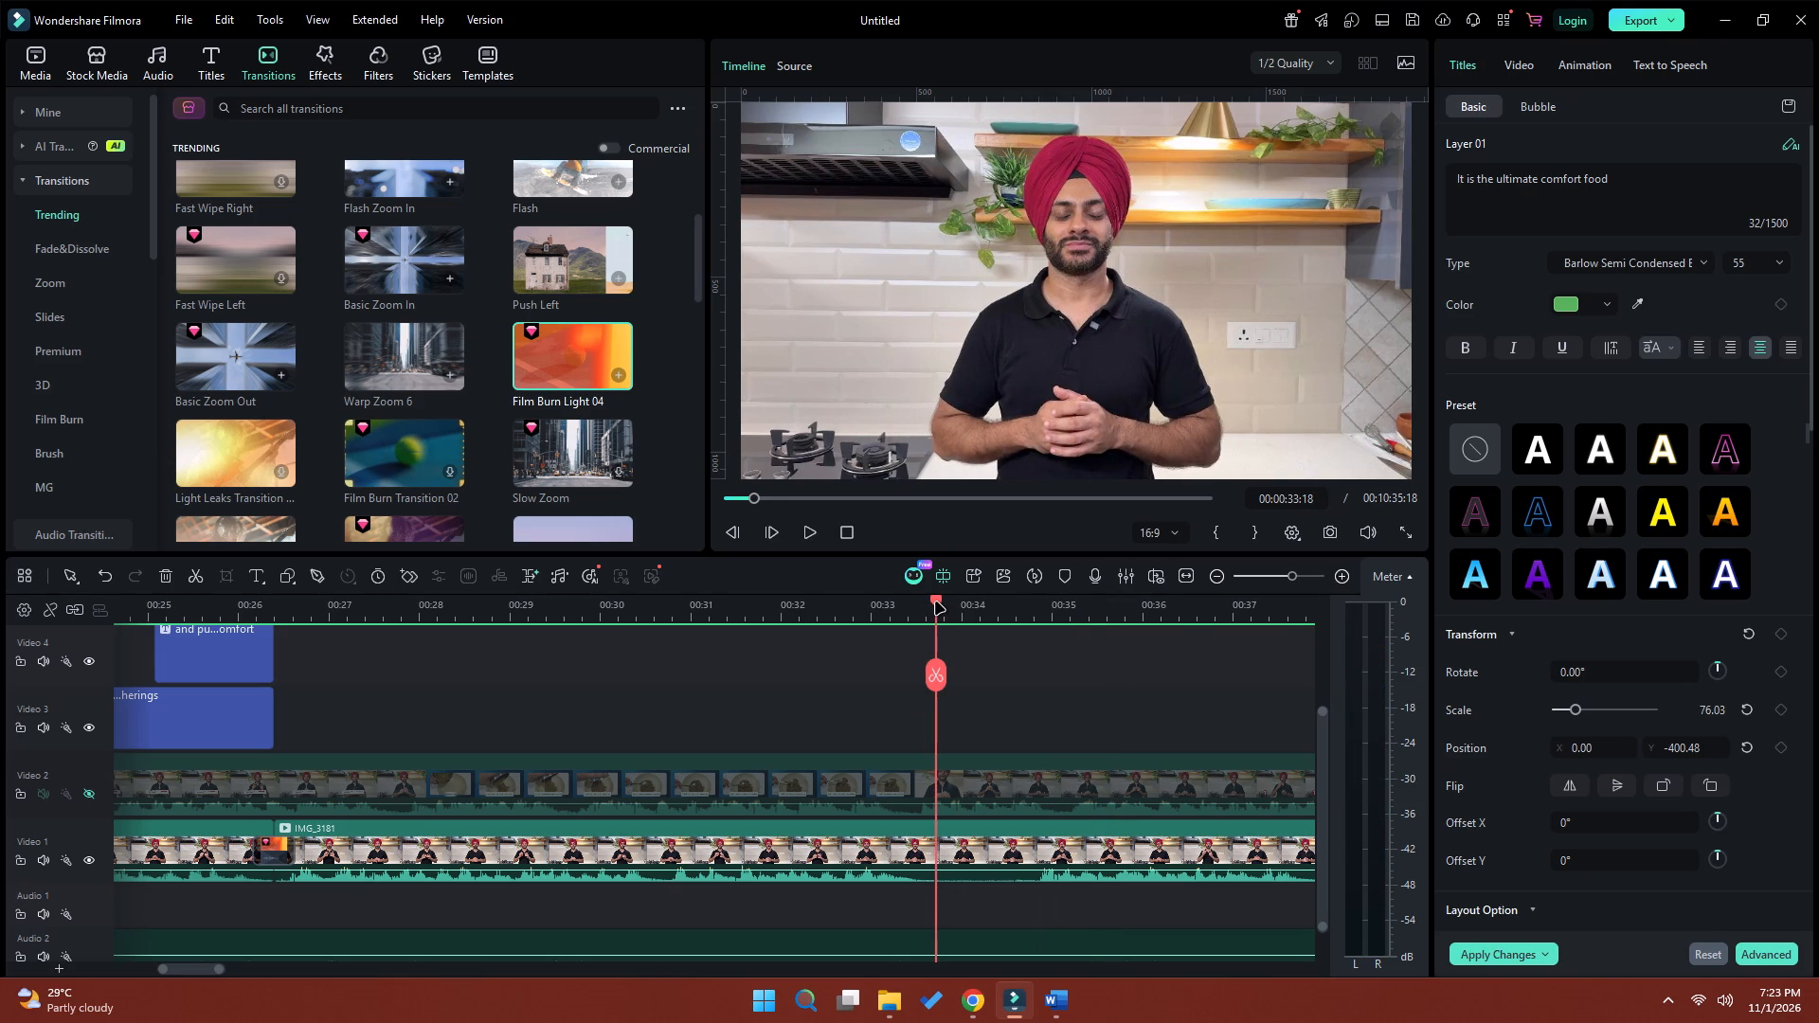
pyautogui.moveTo(936, 602); pyautogui.dragTo(899, 617)
pyautogui.press('space')
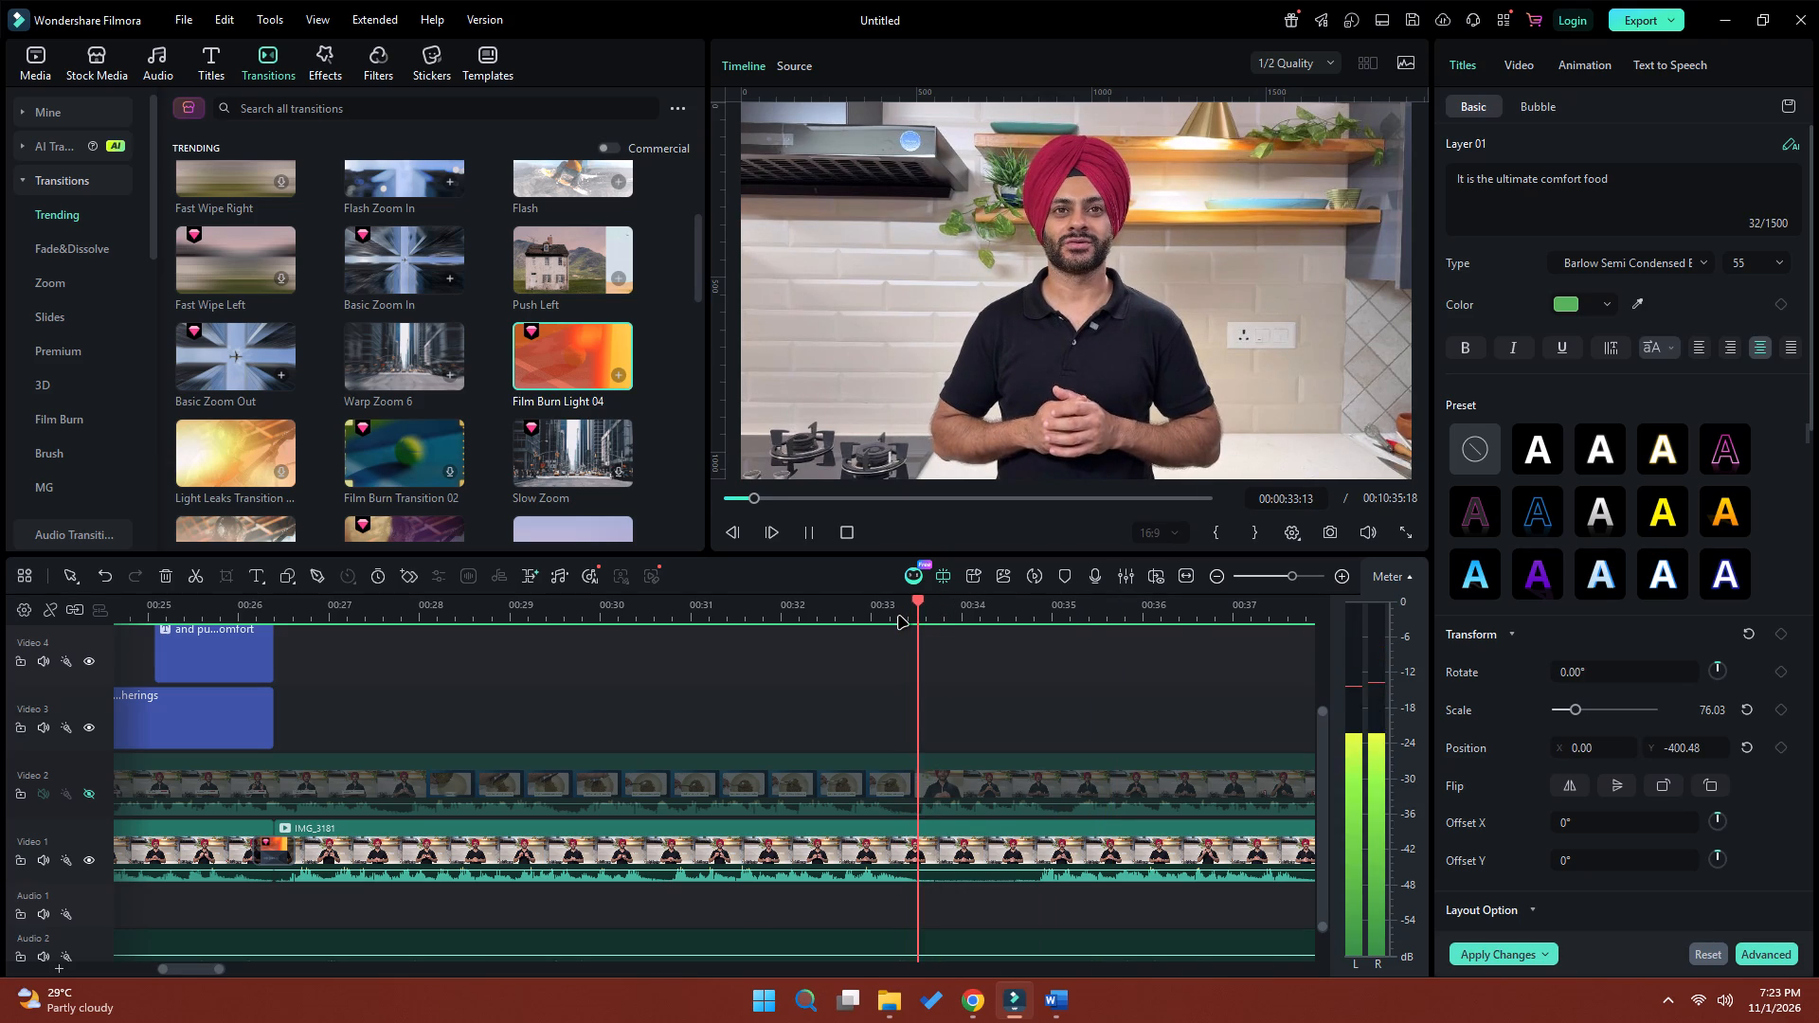
pyautogui.press('space')
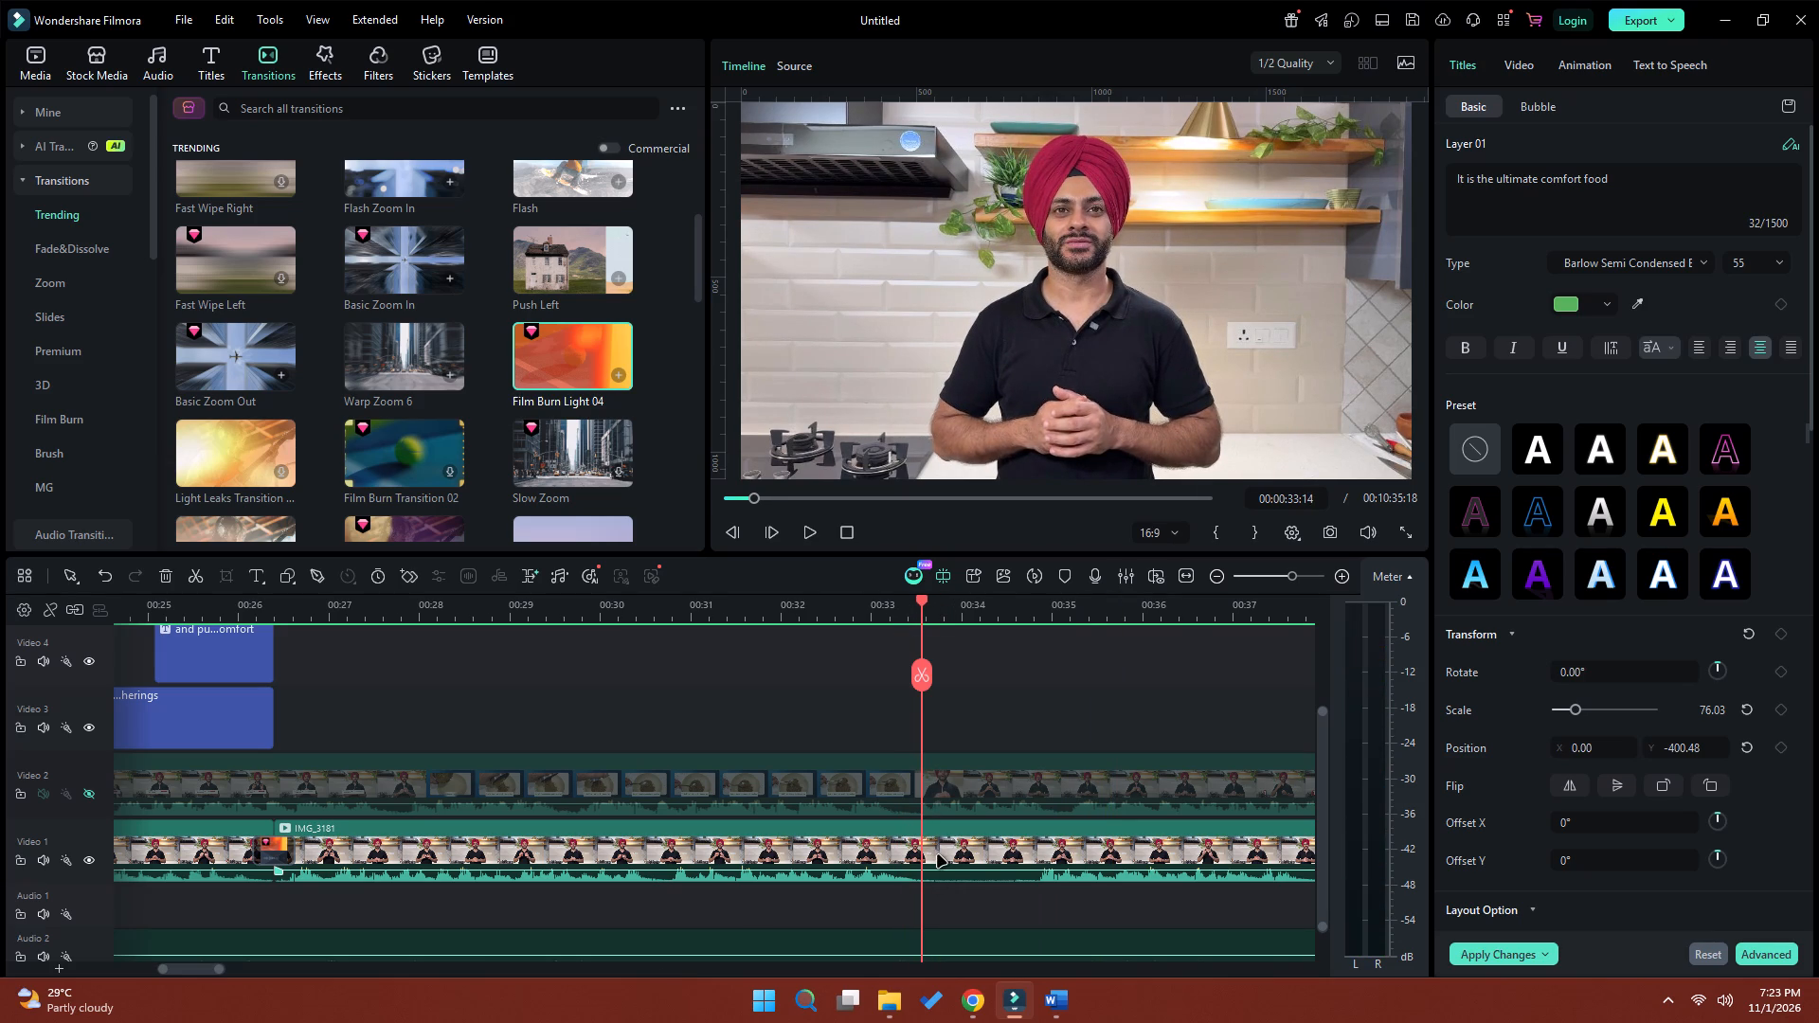
pyautogui.click(938, 855)
pyautogui.click(923, 675)
# Split the IMG_3181 clip again at 00:00:34:19, just before the speech resumes, and ripple-delete the short segment between the two cuts.
pyautogui.press('space')
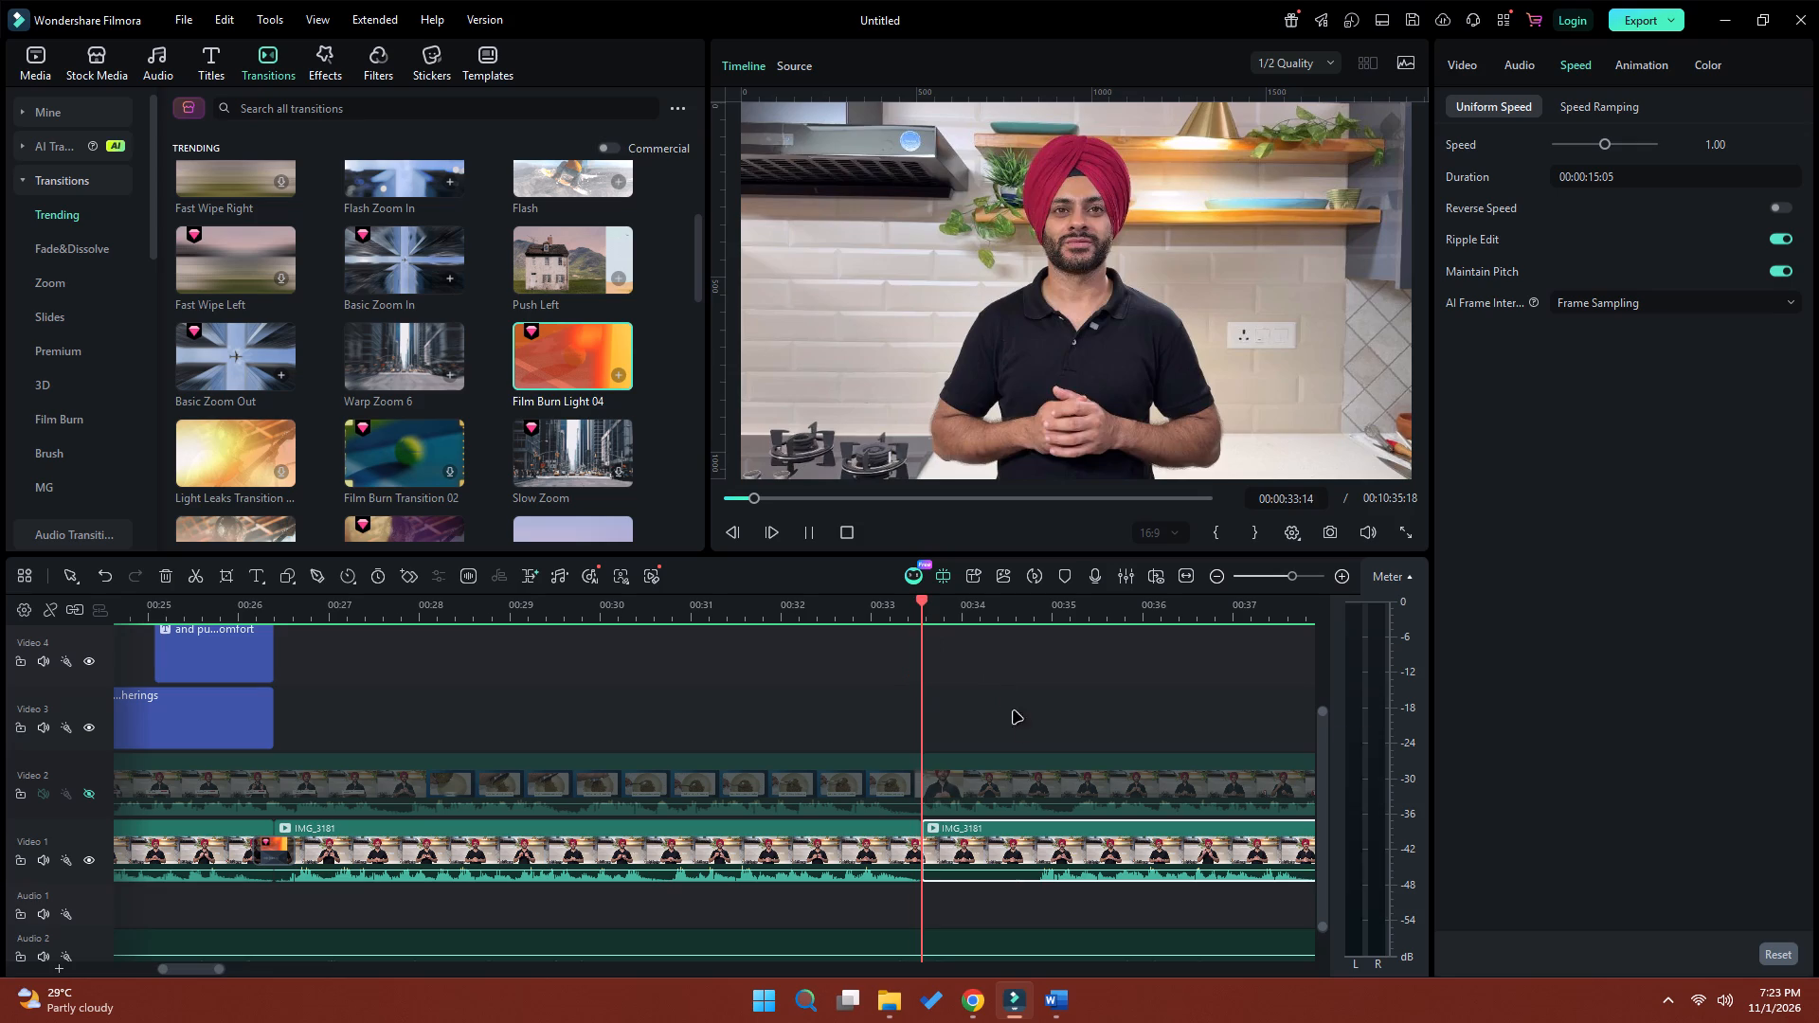
pyautogui.press('space')
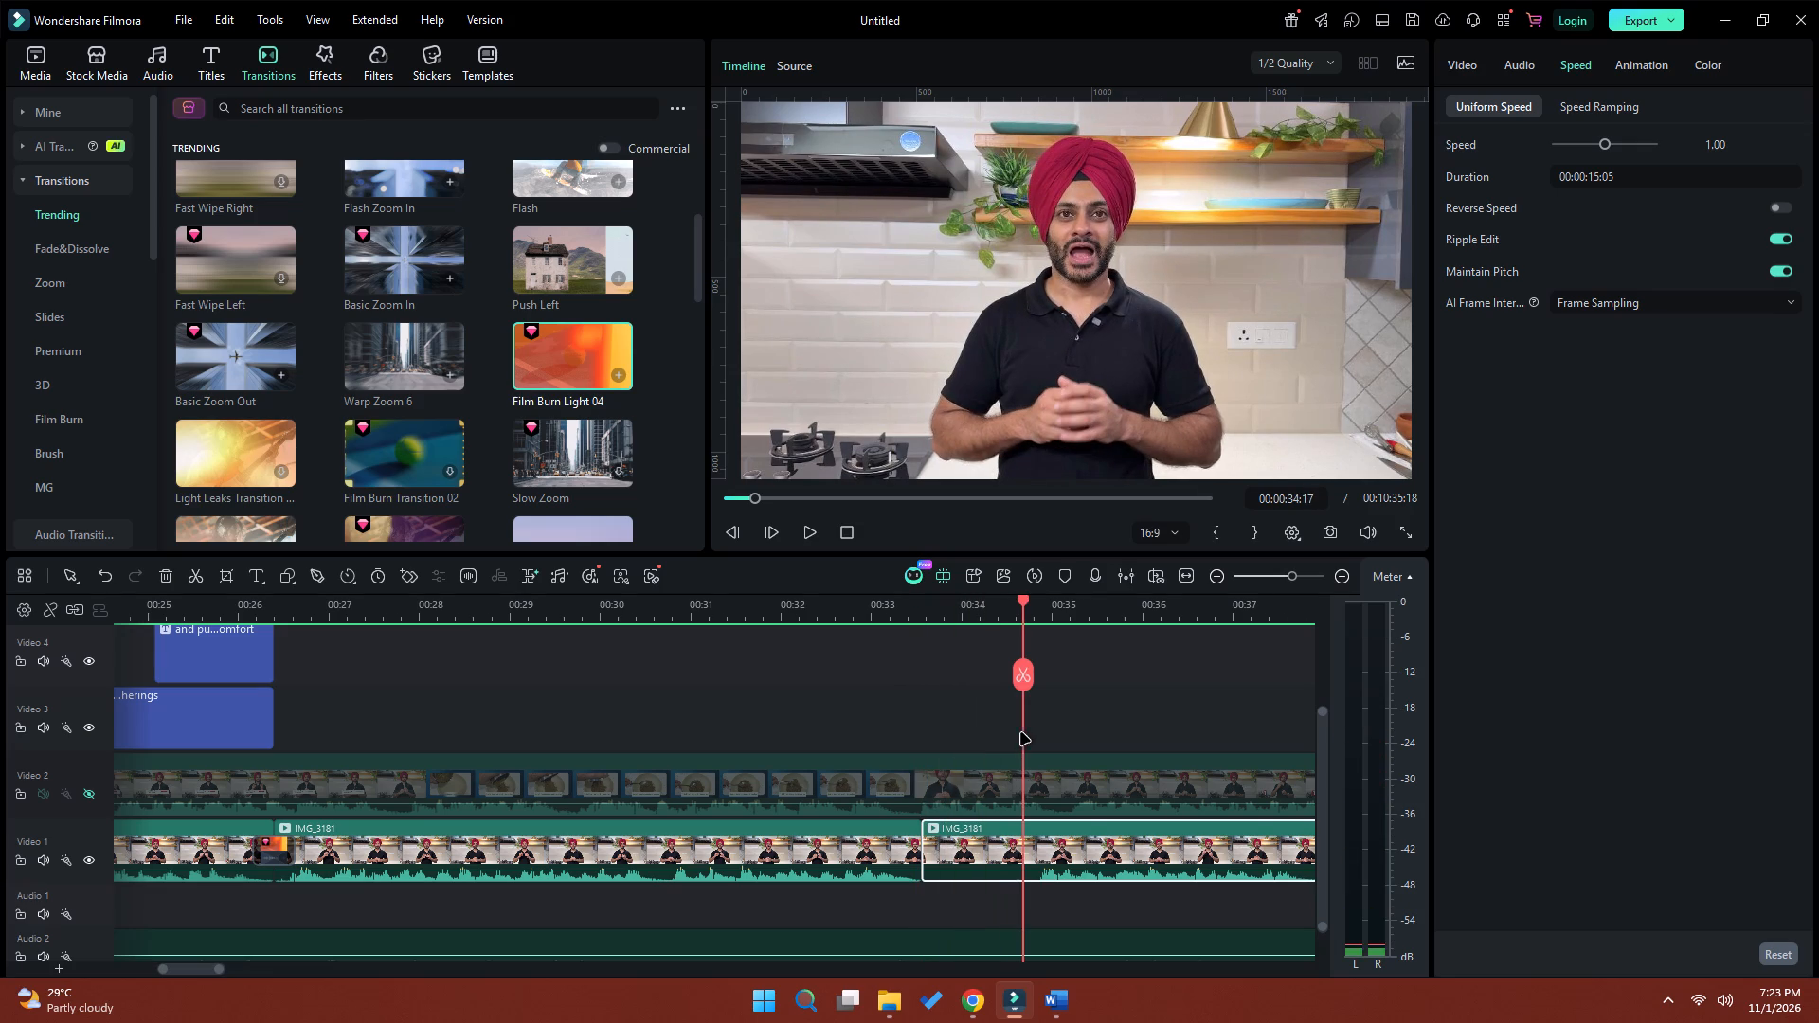
pyautogui.press('space')
pyautogui.press('space')
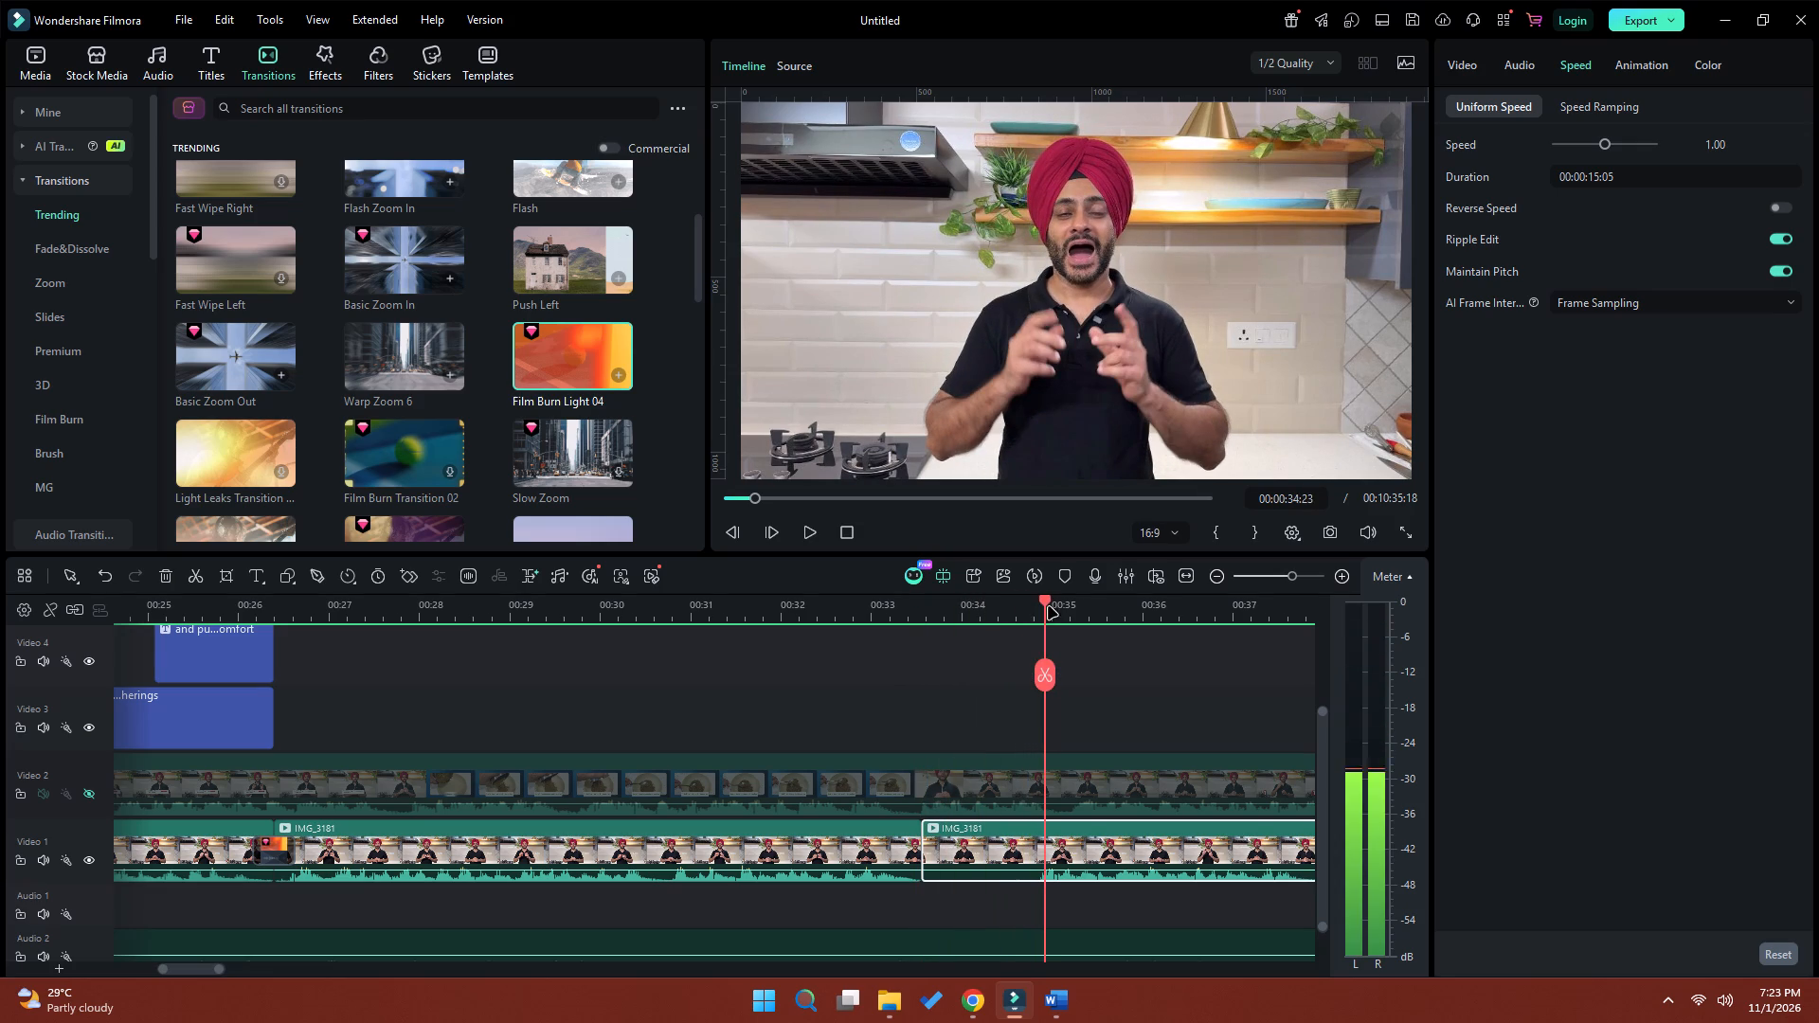
pyautogui.moveTo(1046, 602); pyautogui.dragTo(1031, 610)
pyautogui.click(1029, 679)
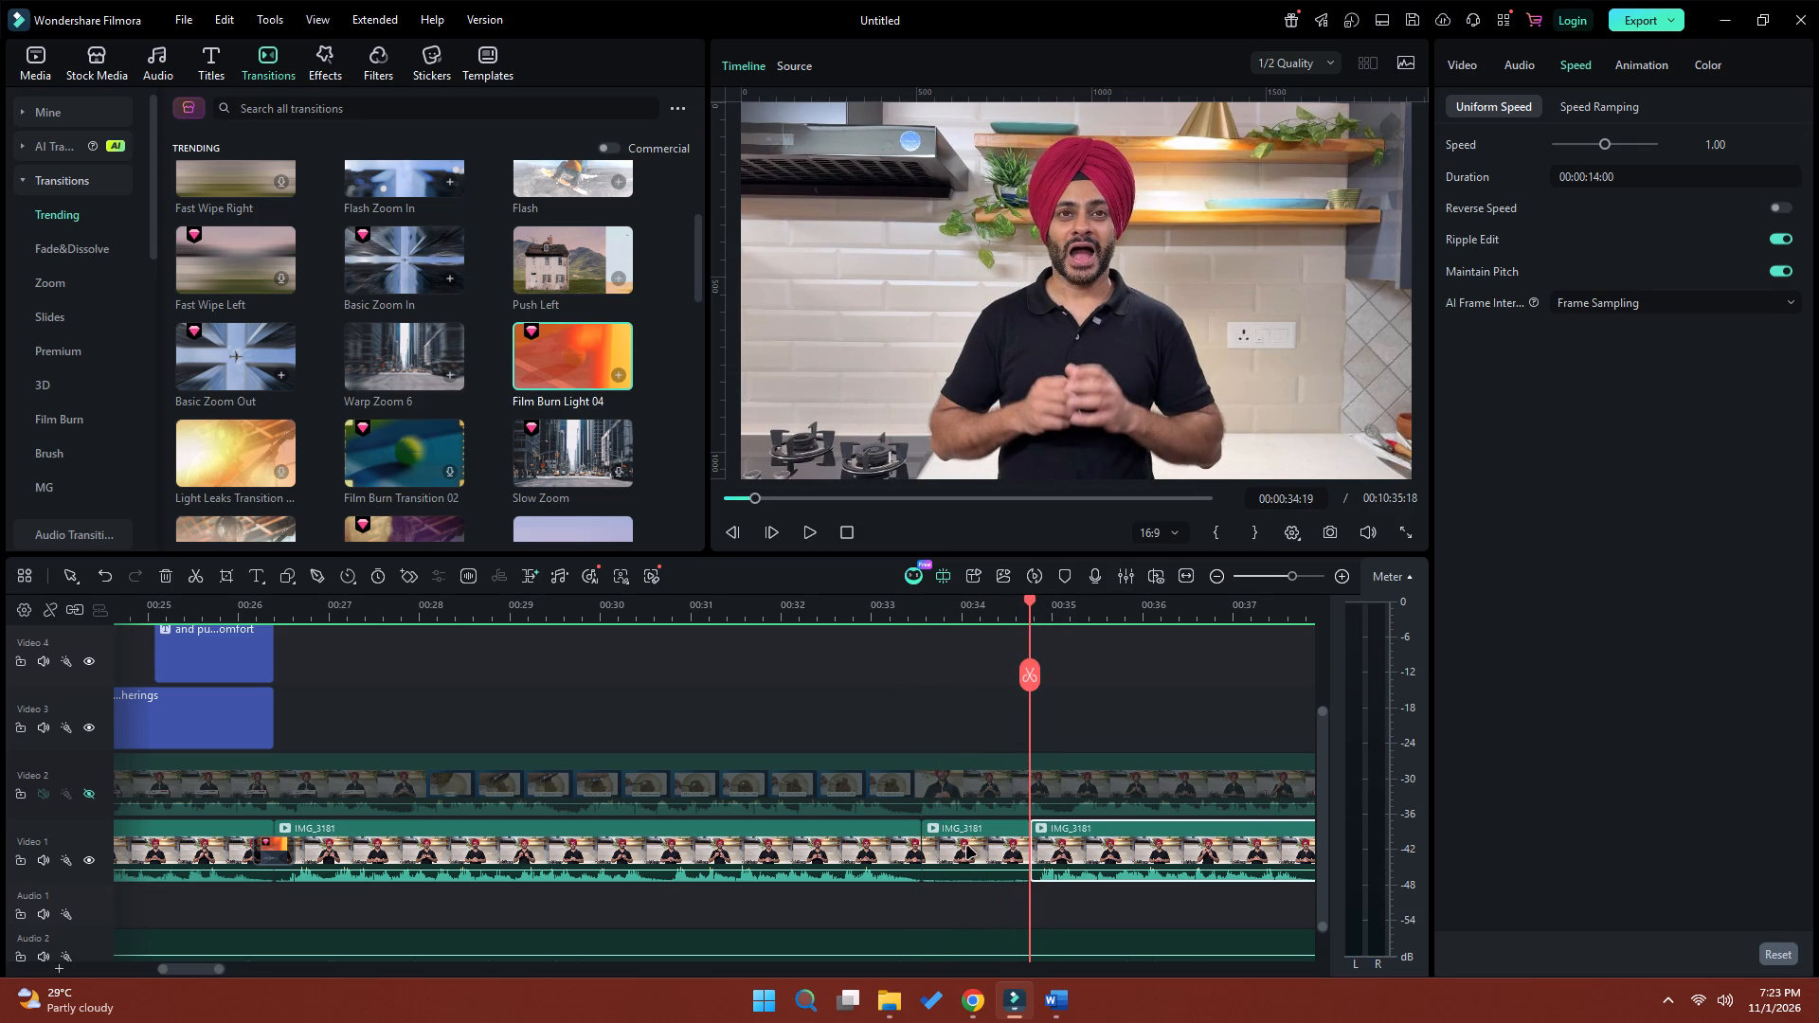
pyautogui.click(967, 852)
pyautogui.hotkey('shift', 'Delete')
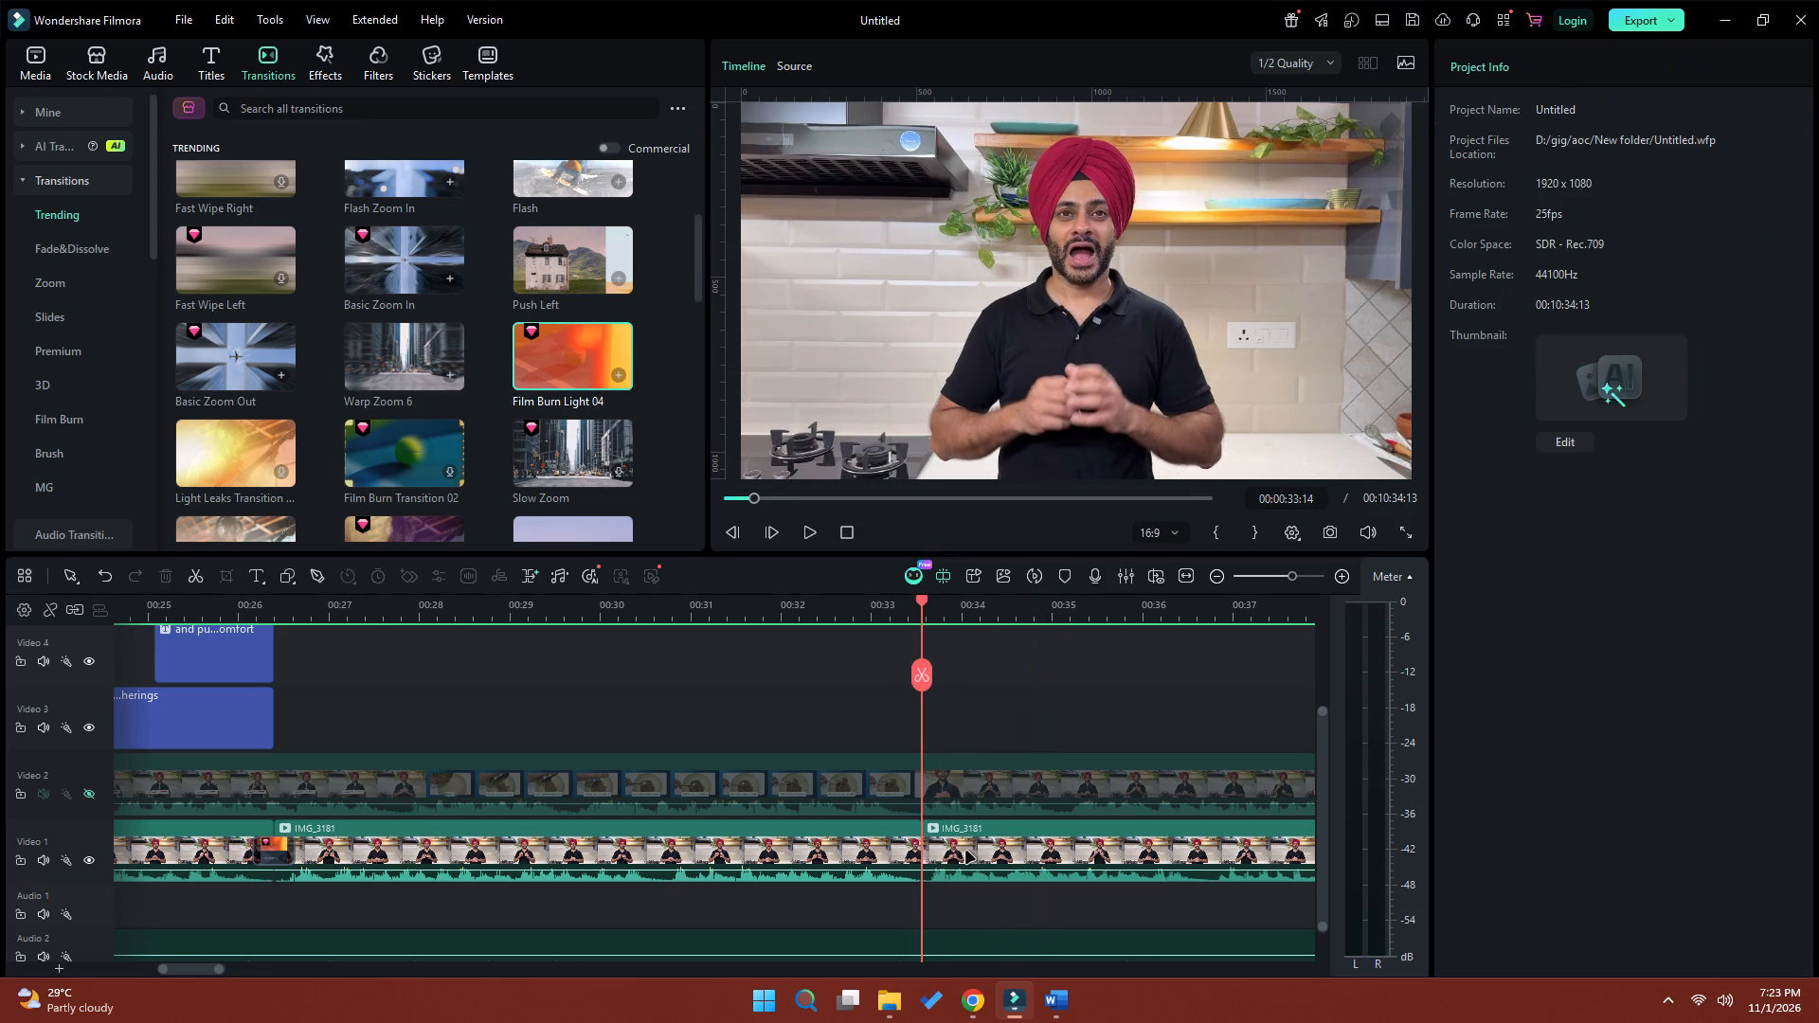
# Play back across the new IMG_3181 cut up to the IMG_3185 clip, and review the stretch from 00:00:25:20 again.
pyautogui.click(867, 618)
pyautogui.press('space')
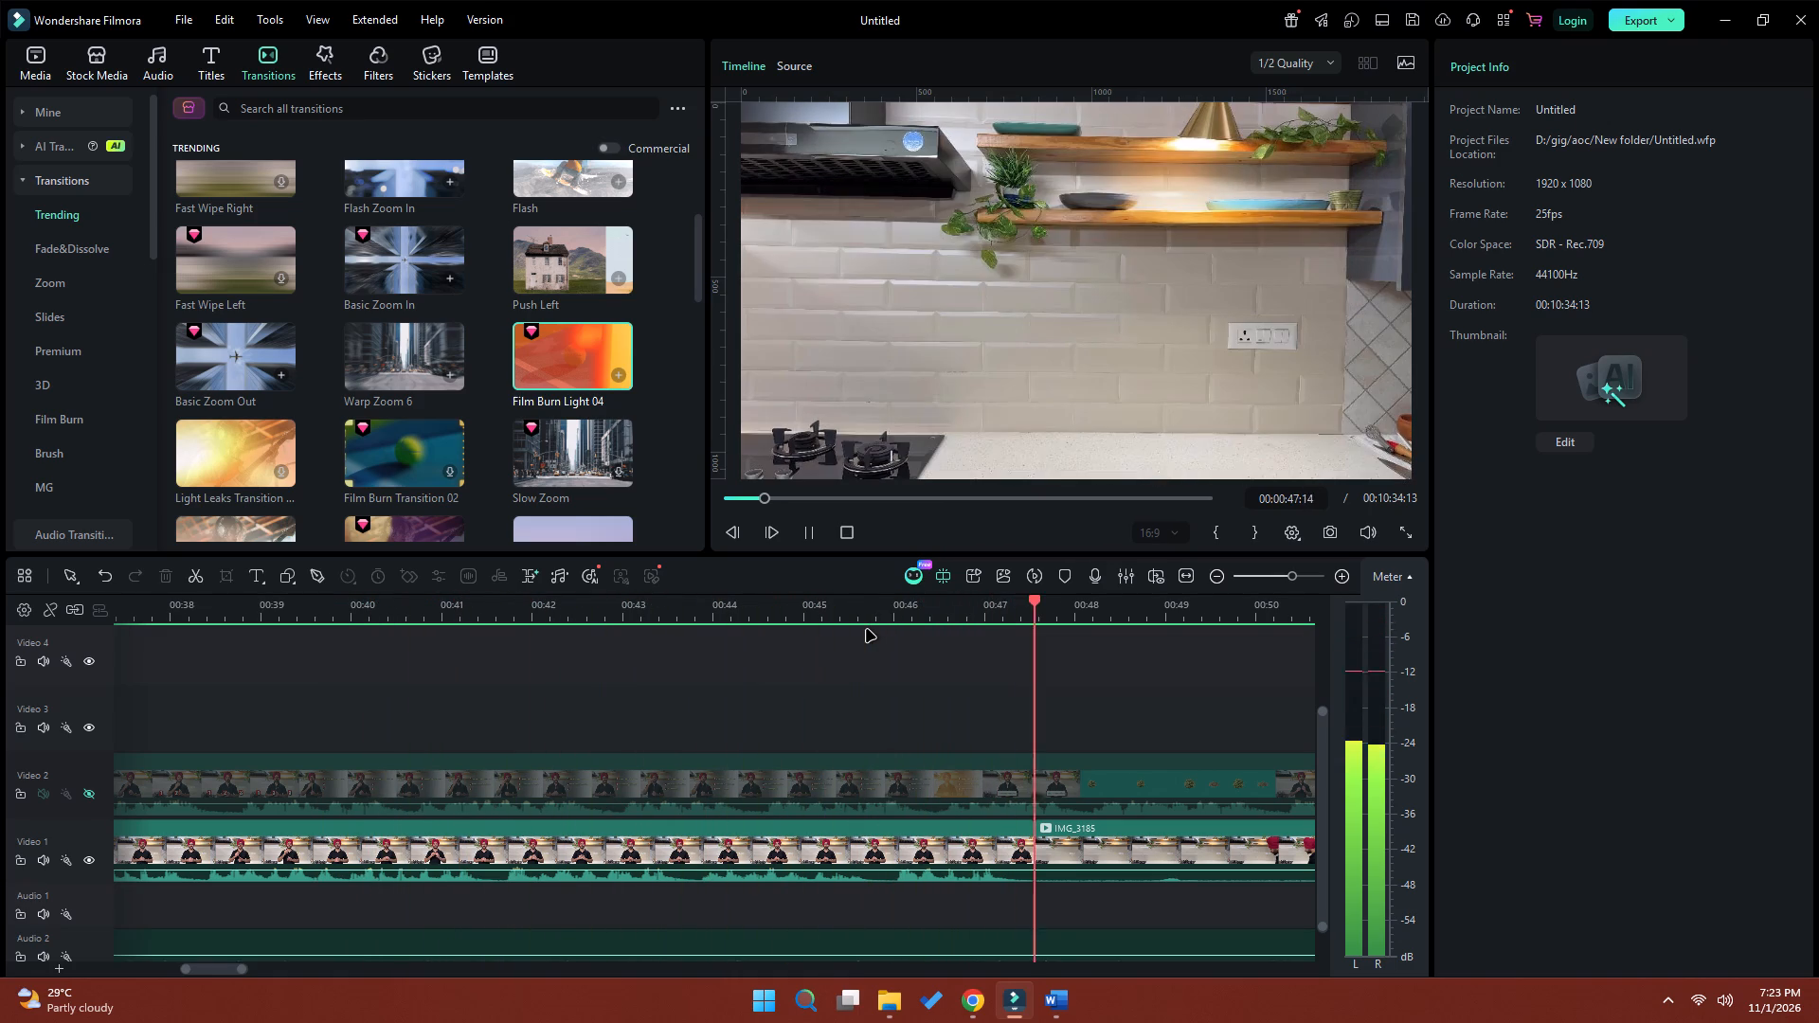
pyautogui.press('space')
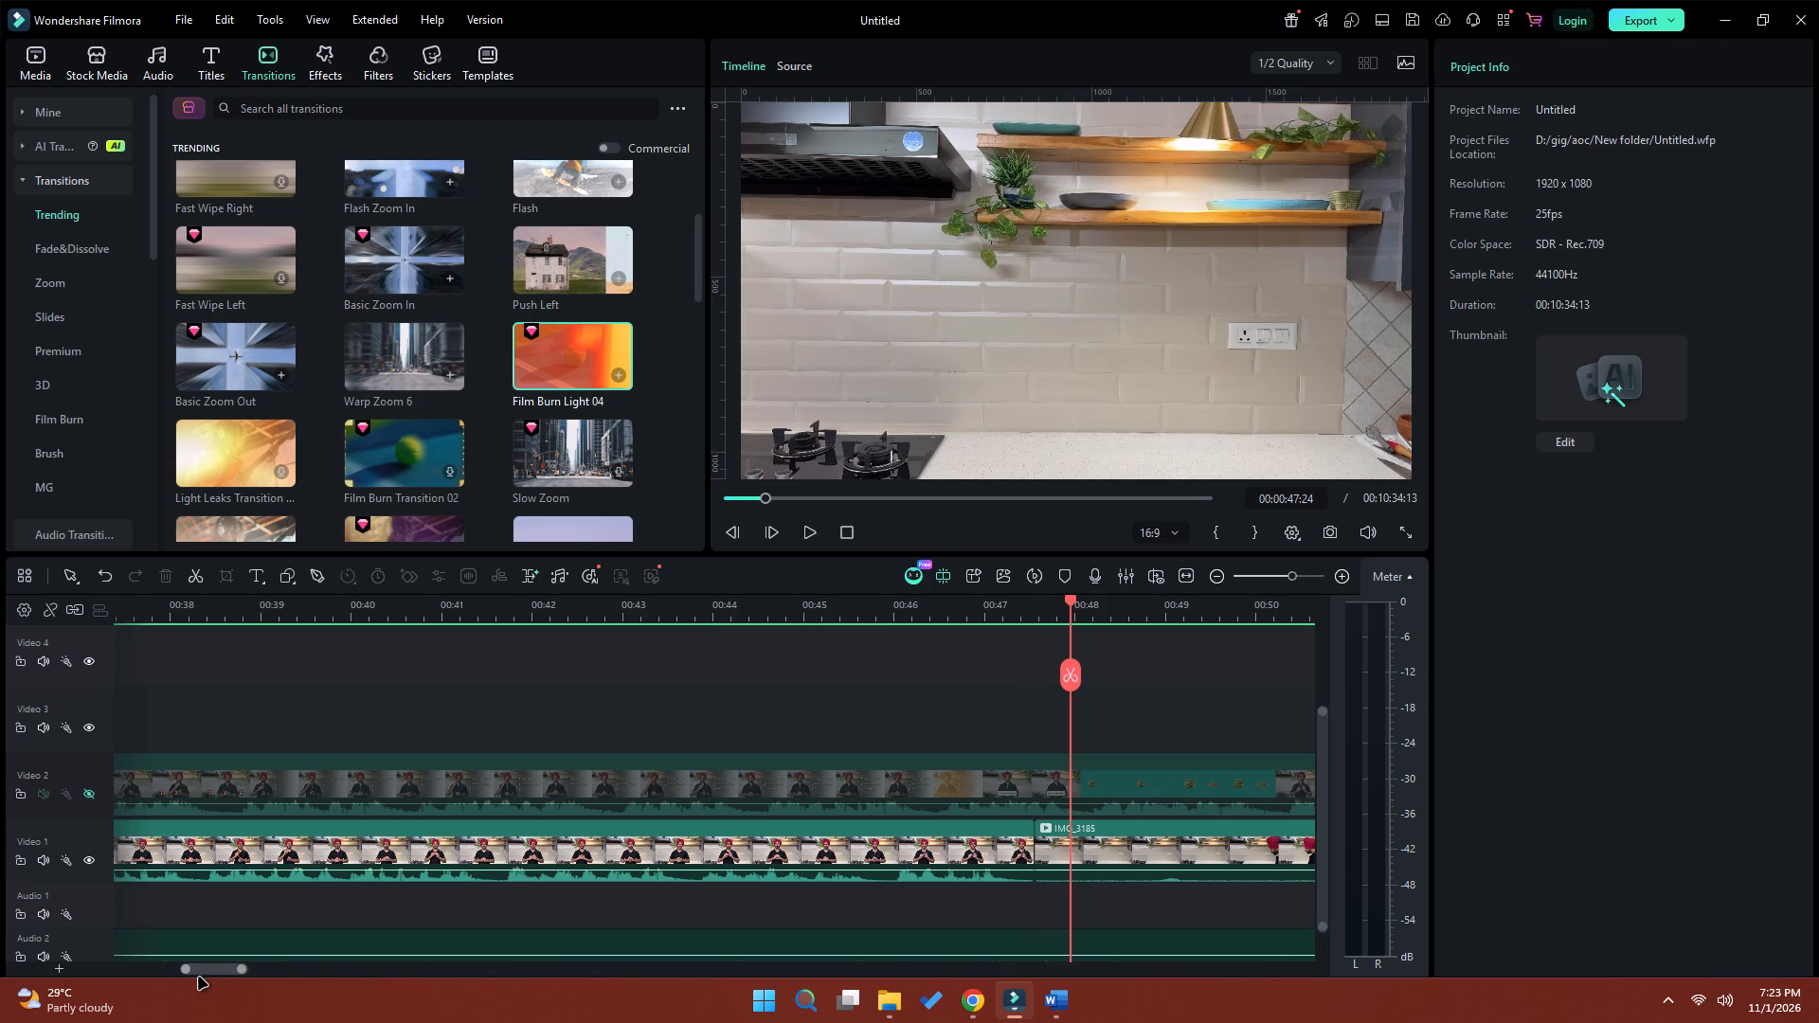
pyautogui.moveTo(217, 972); pyautogui.dragTo(186, 981)
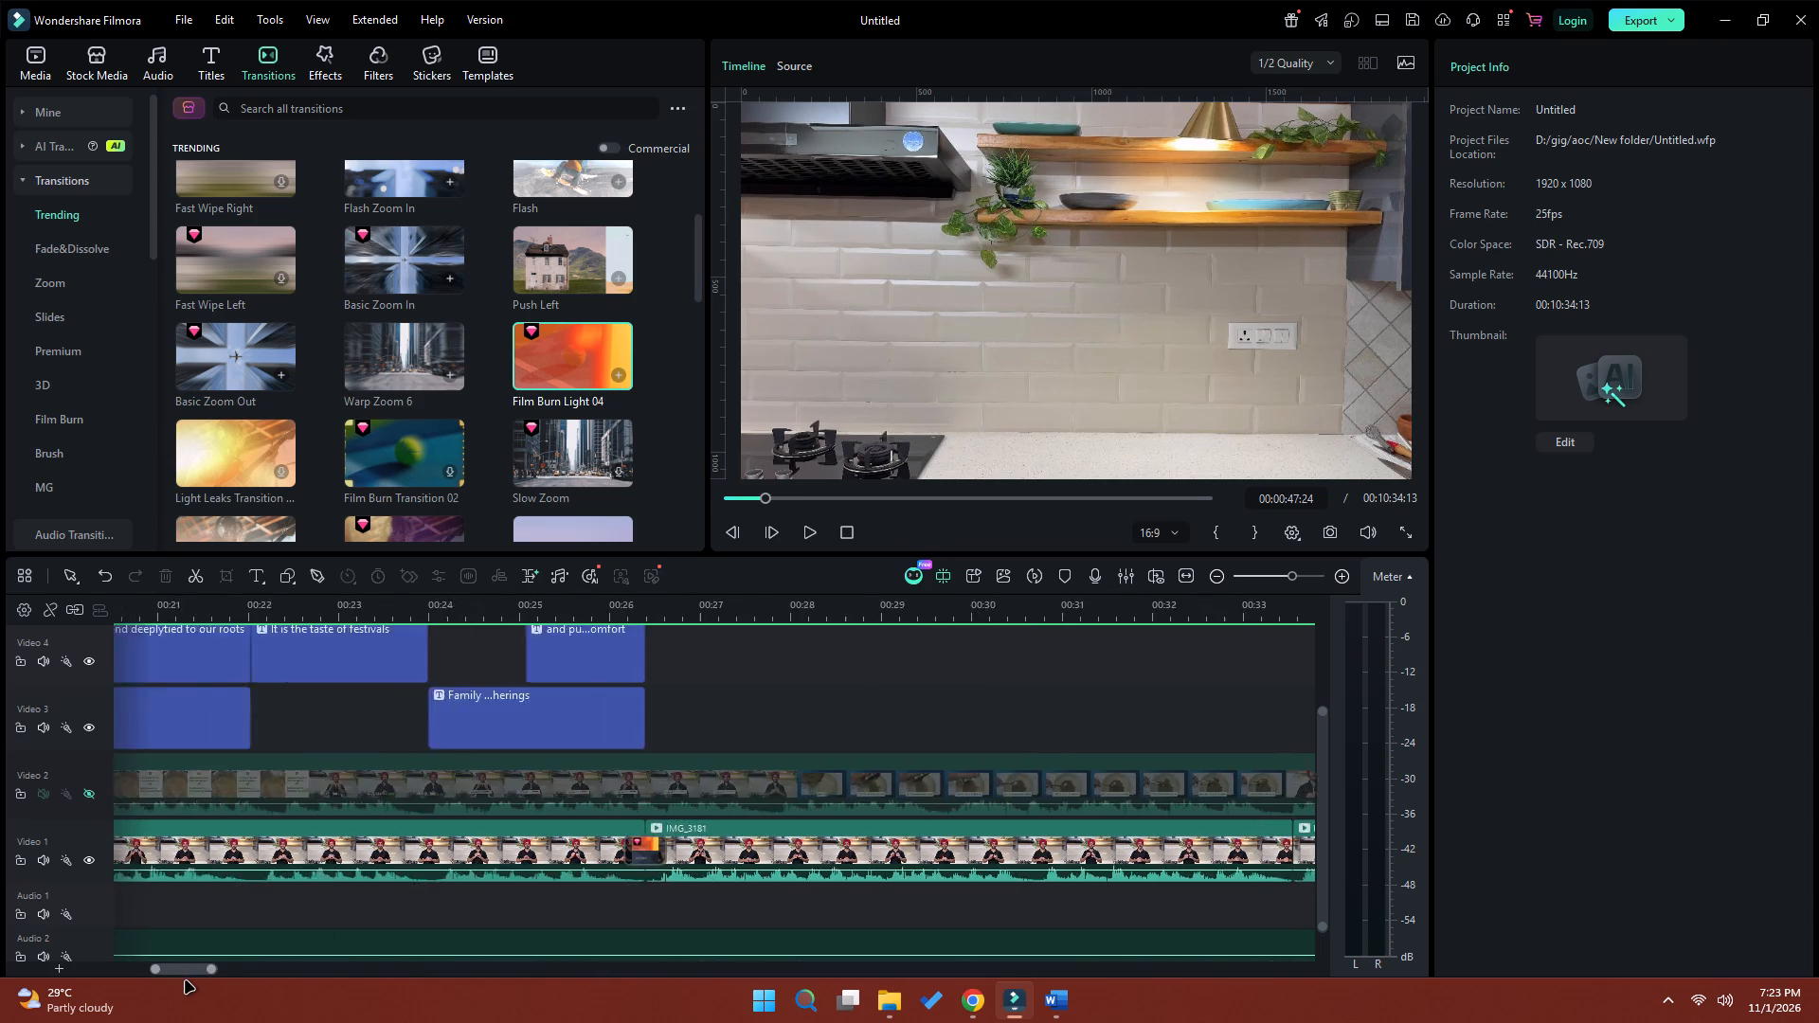
pyautogui.moveTo(186, 981); pyautogui.dragTo(149, 988)
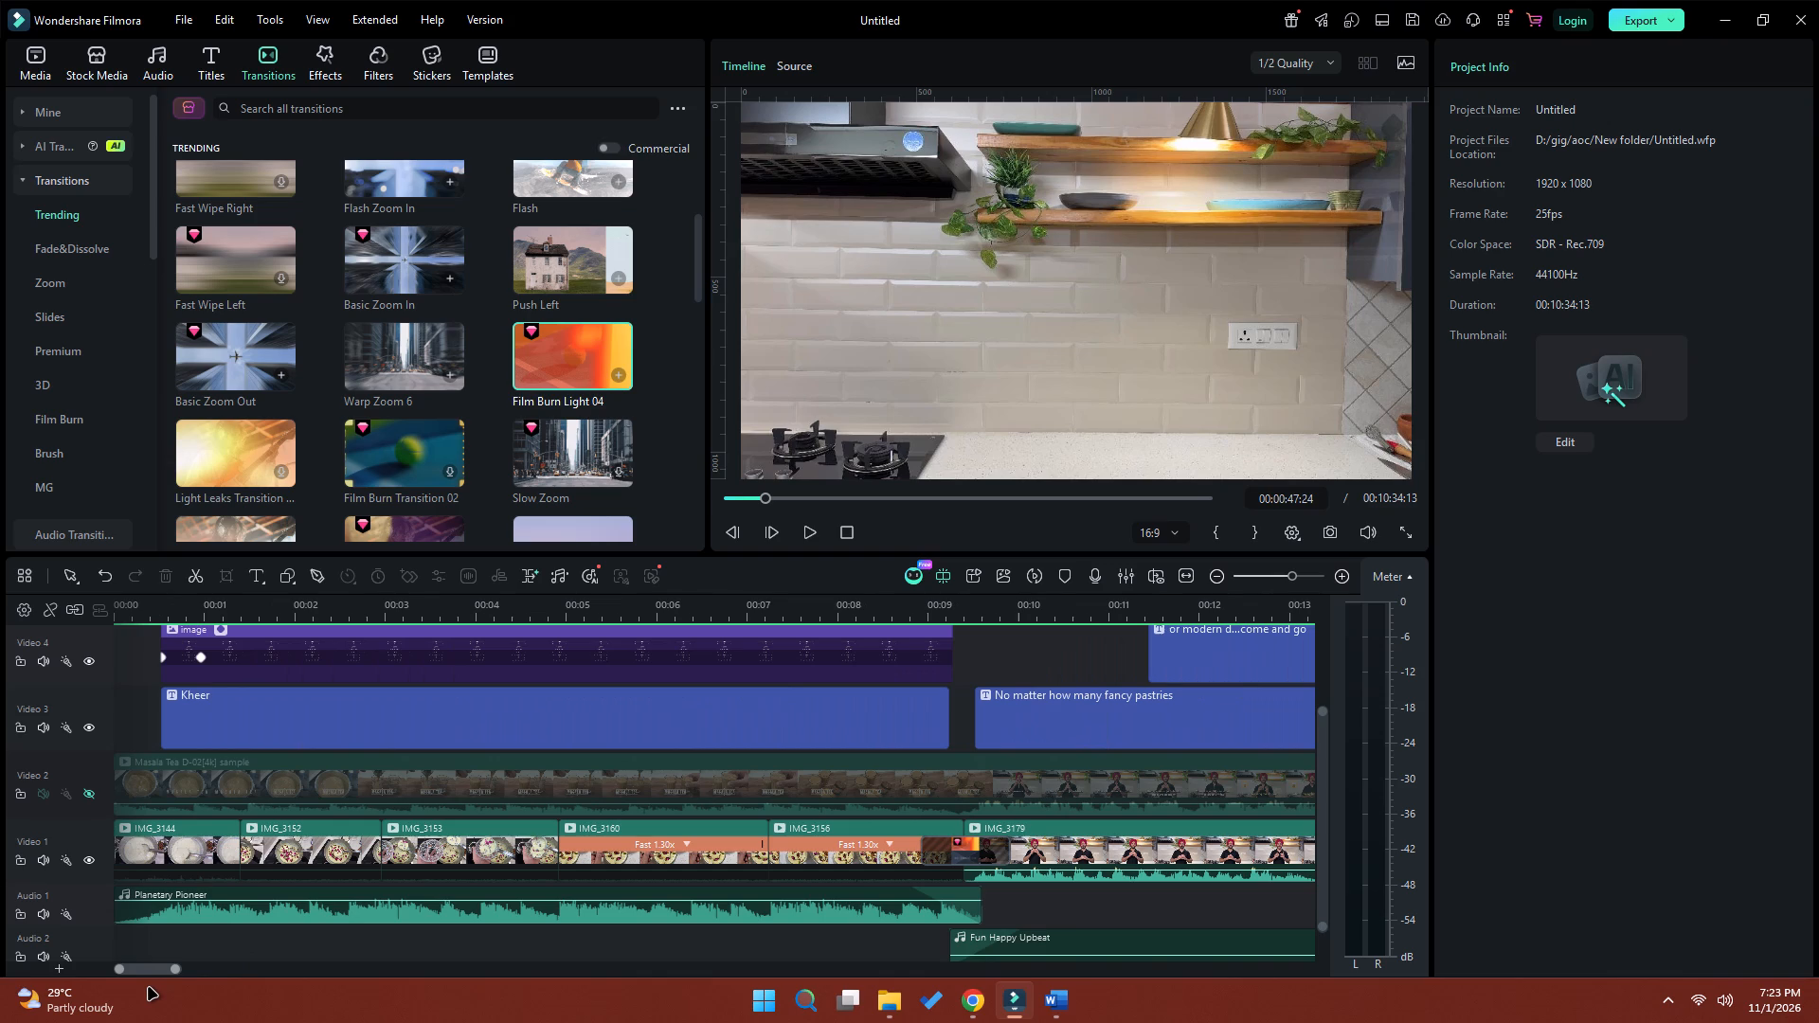
pyautogui.moveTo(149, 988); pyautogui.dragTo(194, 988)
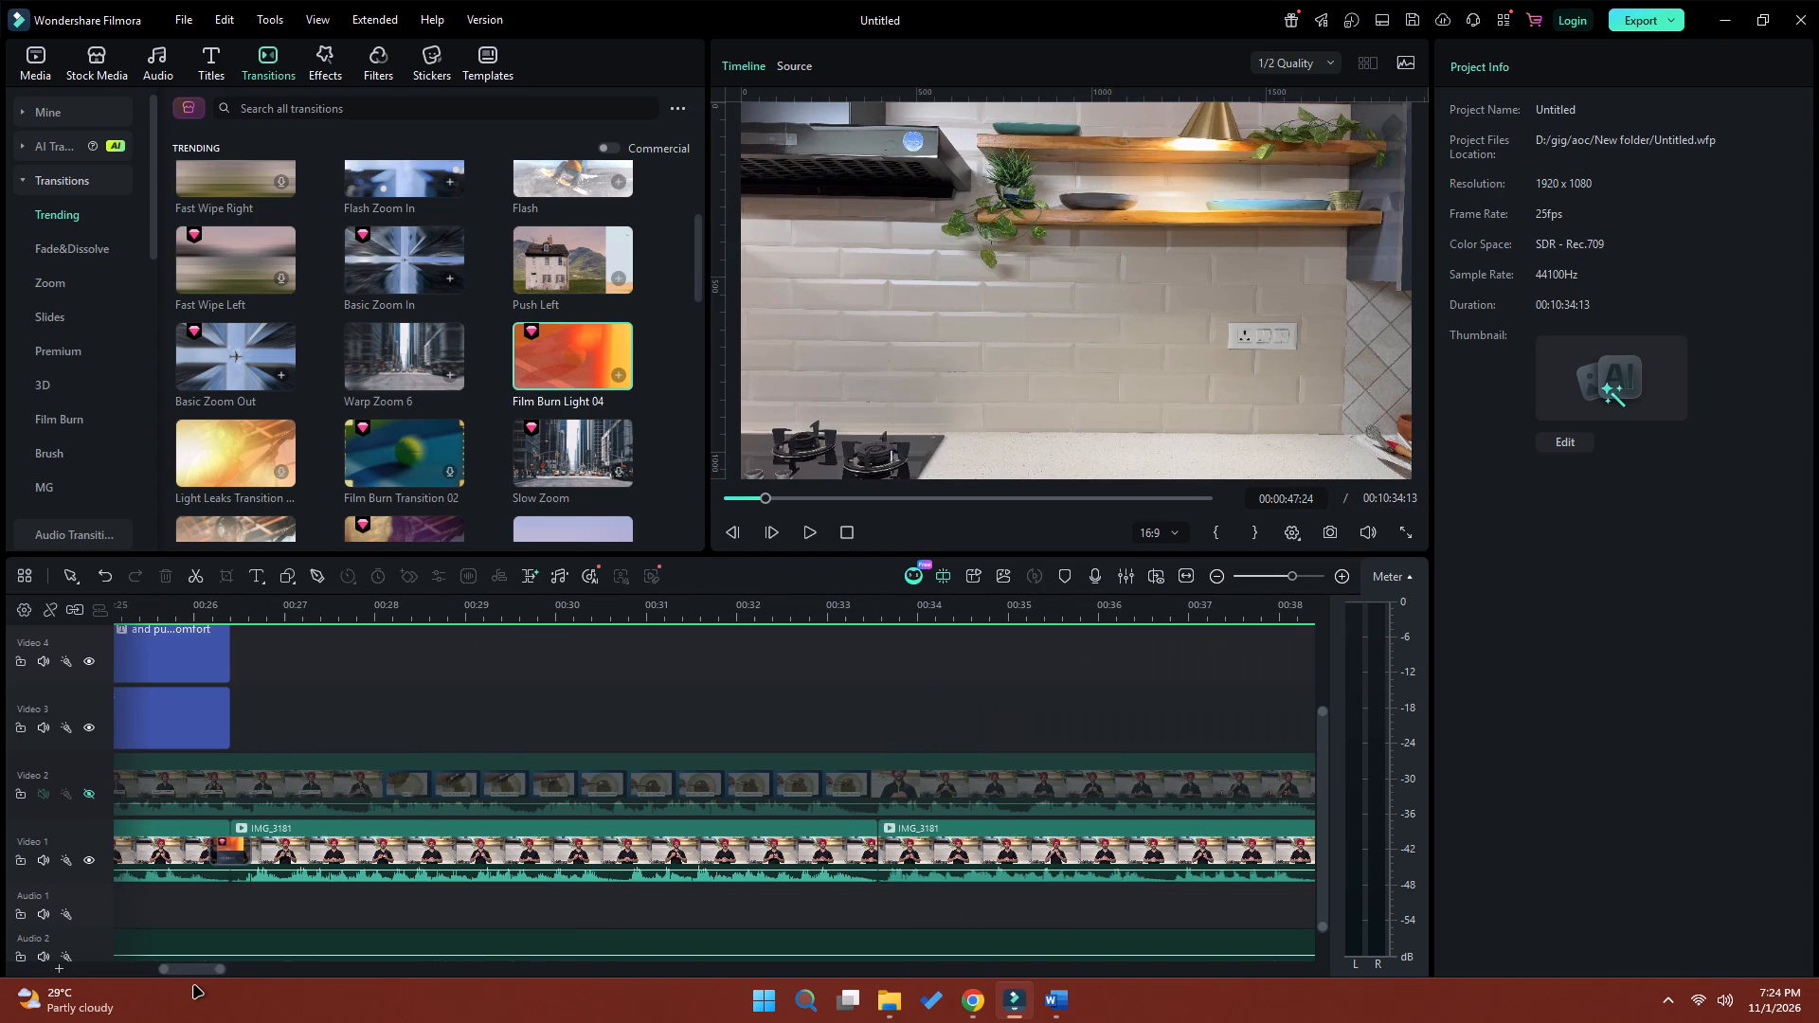
pyautogui.click(177, 603)
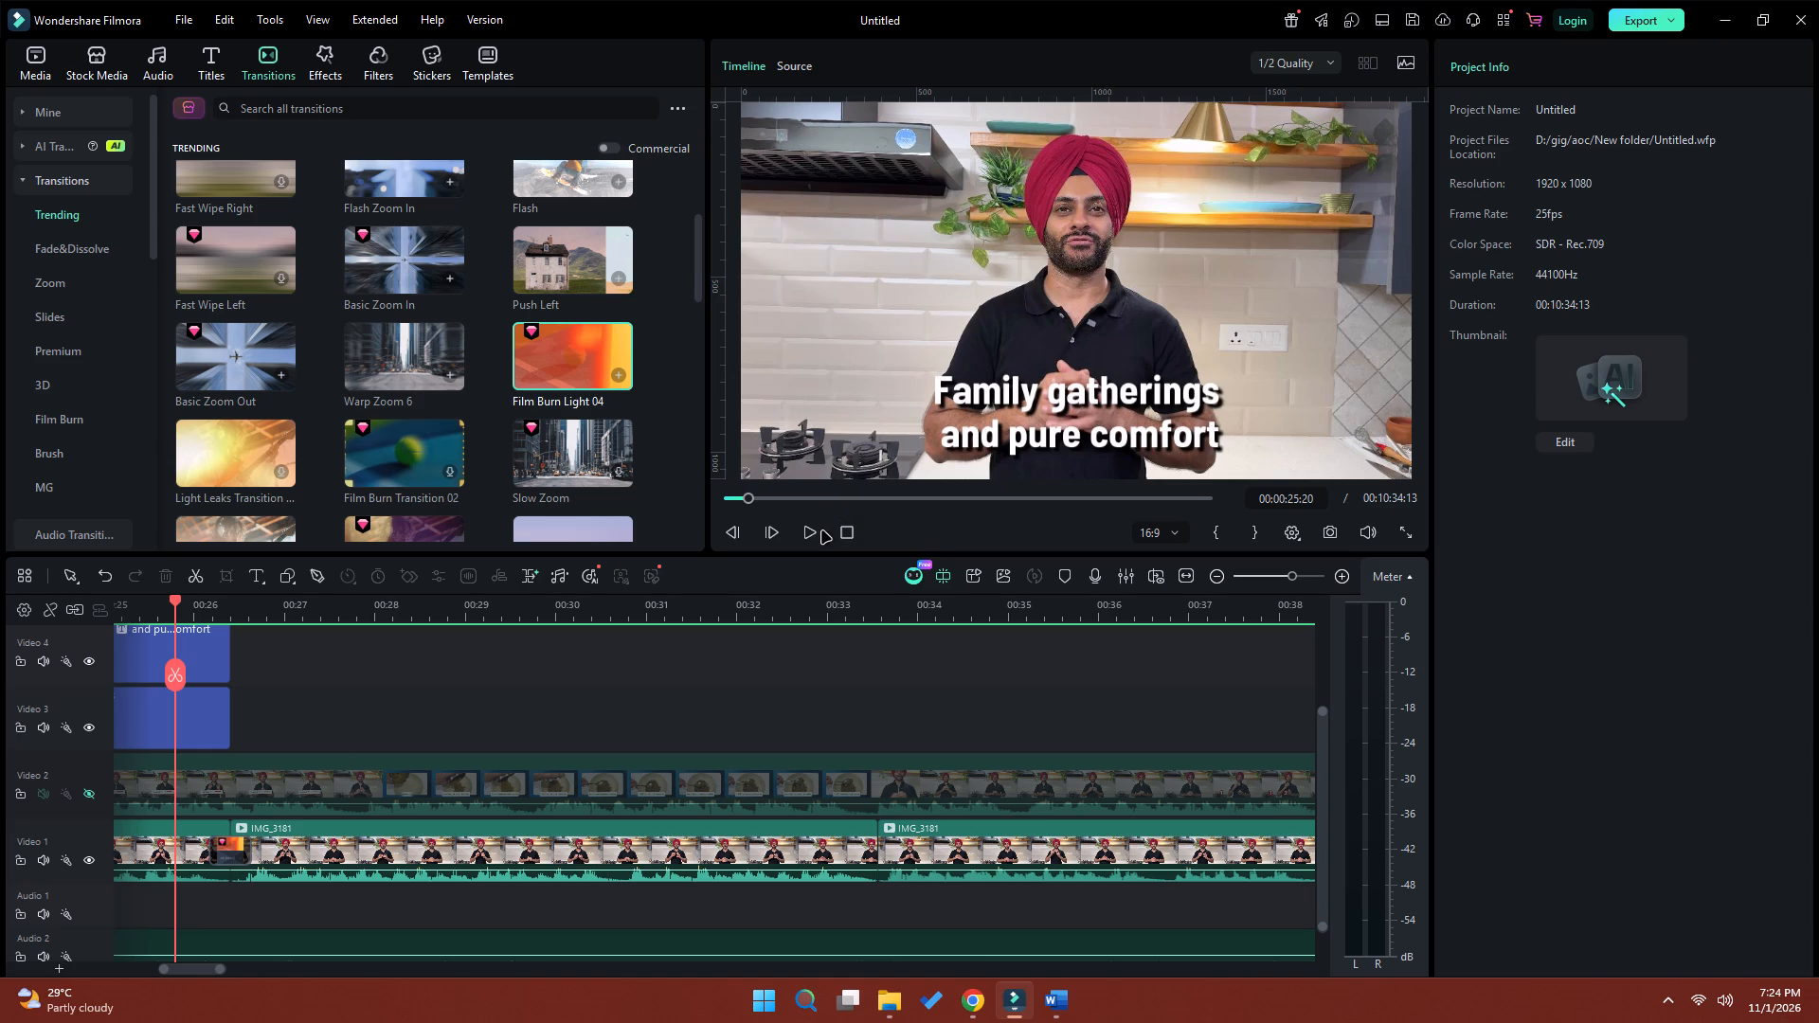
pyautogui.click(812, 535)
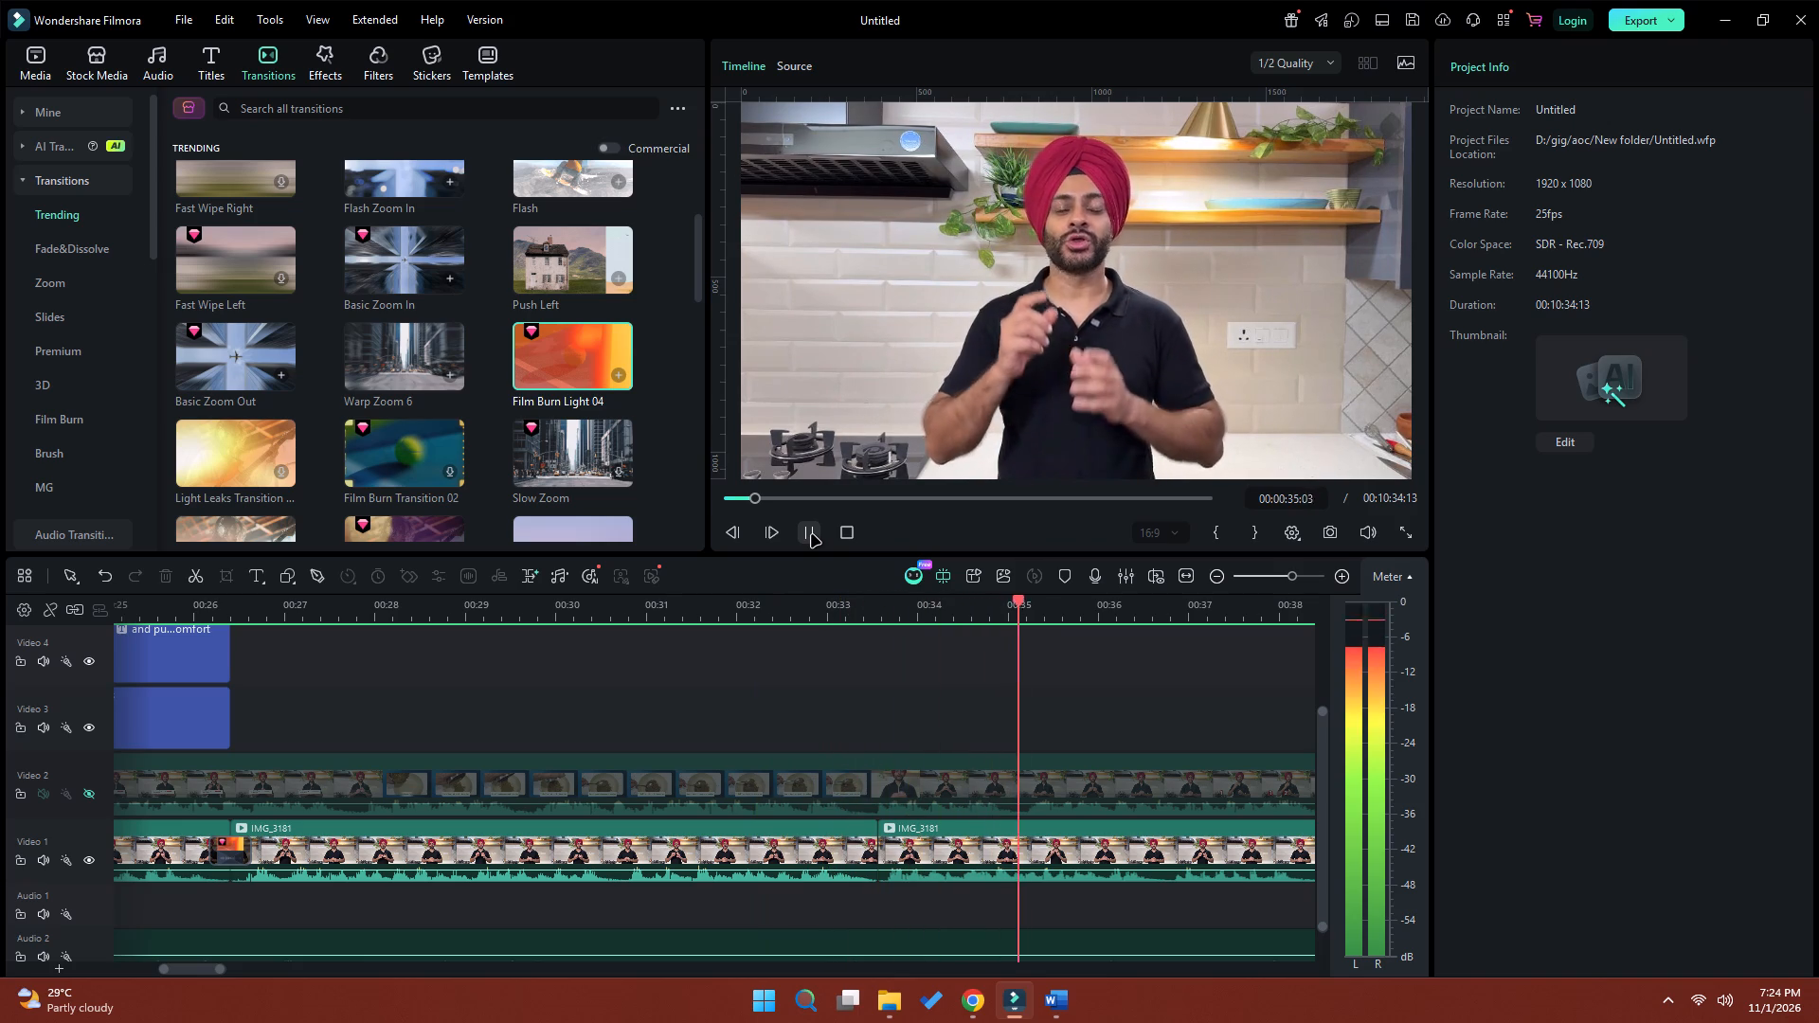
pyautogui.click(812, 535)
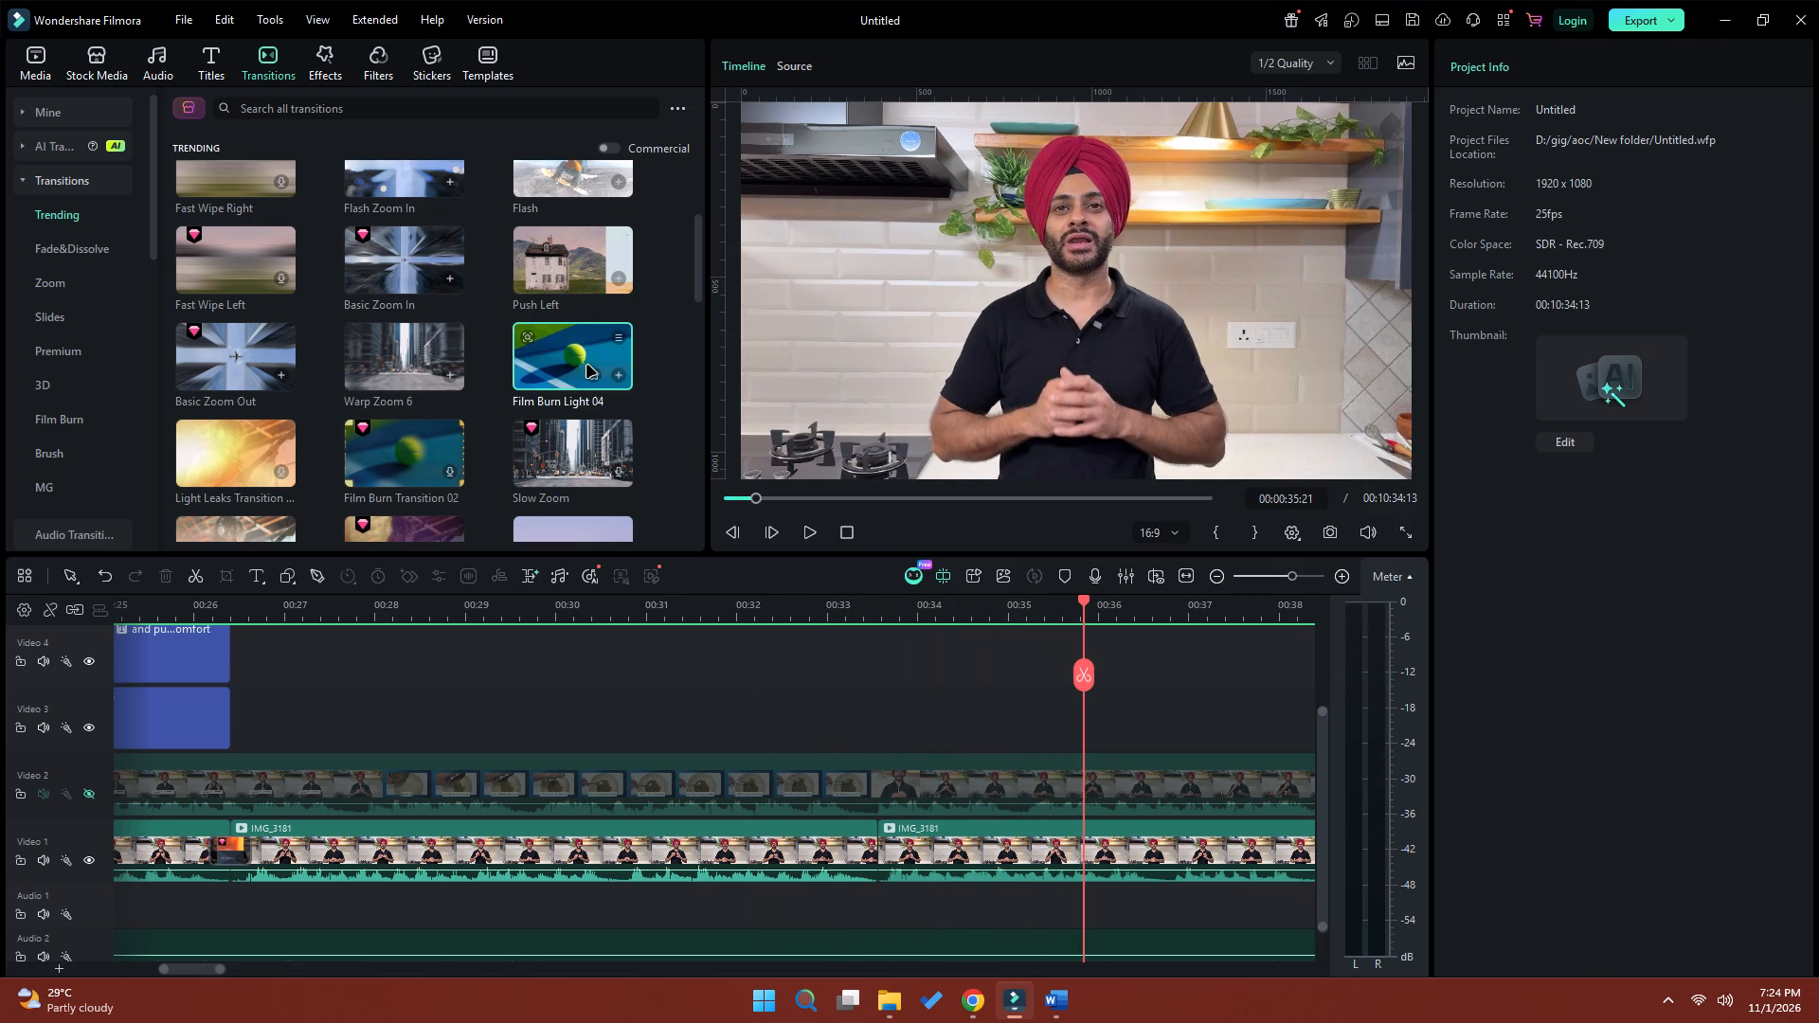
# Add the Film Burn Light 04 transition at the cut between the two IMG_3181 clips on Video 1.
pyautogui.moveTo(581, 363); pyautogui.dragTo(874, 831)
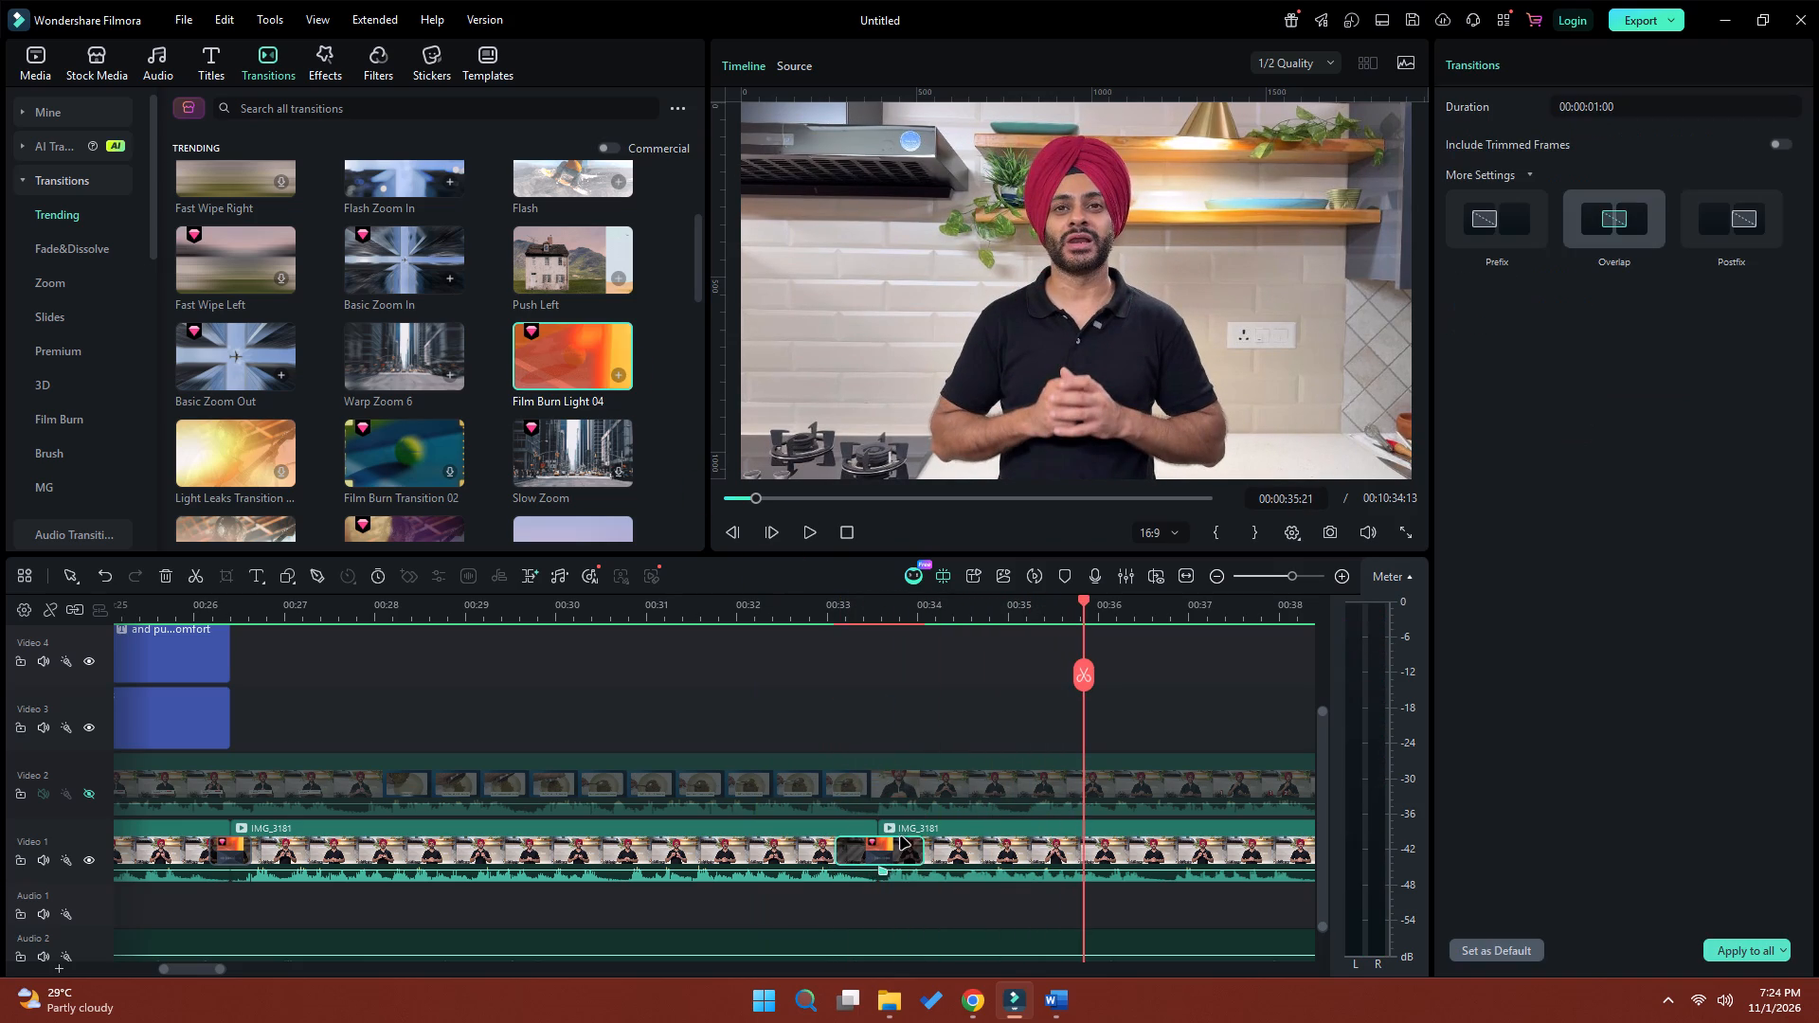
# Shorten the Film Burn Light 04 transition between the two IMG_3181 clips on Video 1 to 00:00:00:12.
pyautogui.moveTo(920, 848); pyautogui.dragTo(902, 851)
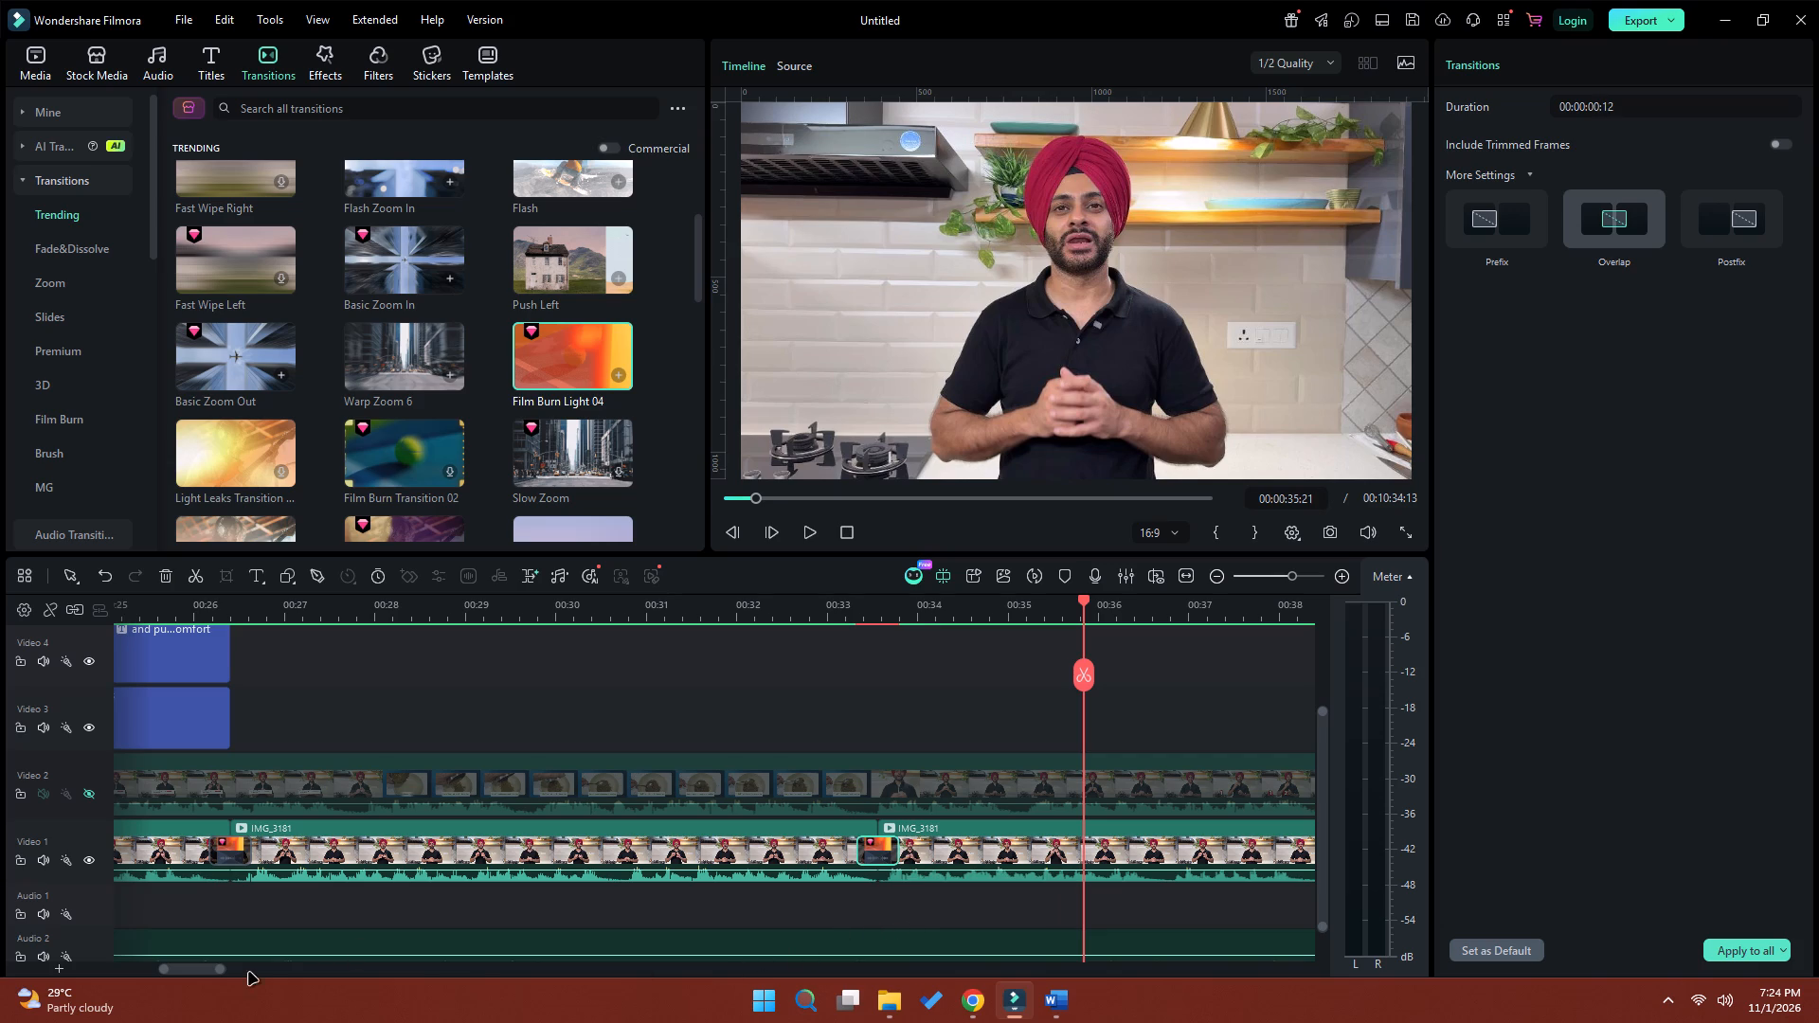
# Look over the timeline up to the IMG_3185 clip, and play the edit from the beginning to 00:00:30:17.
pyautogui.moveTo(196, 972); pyautogui.dragTo(219, 972)
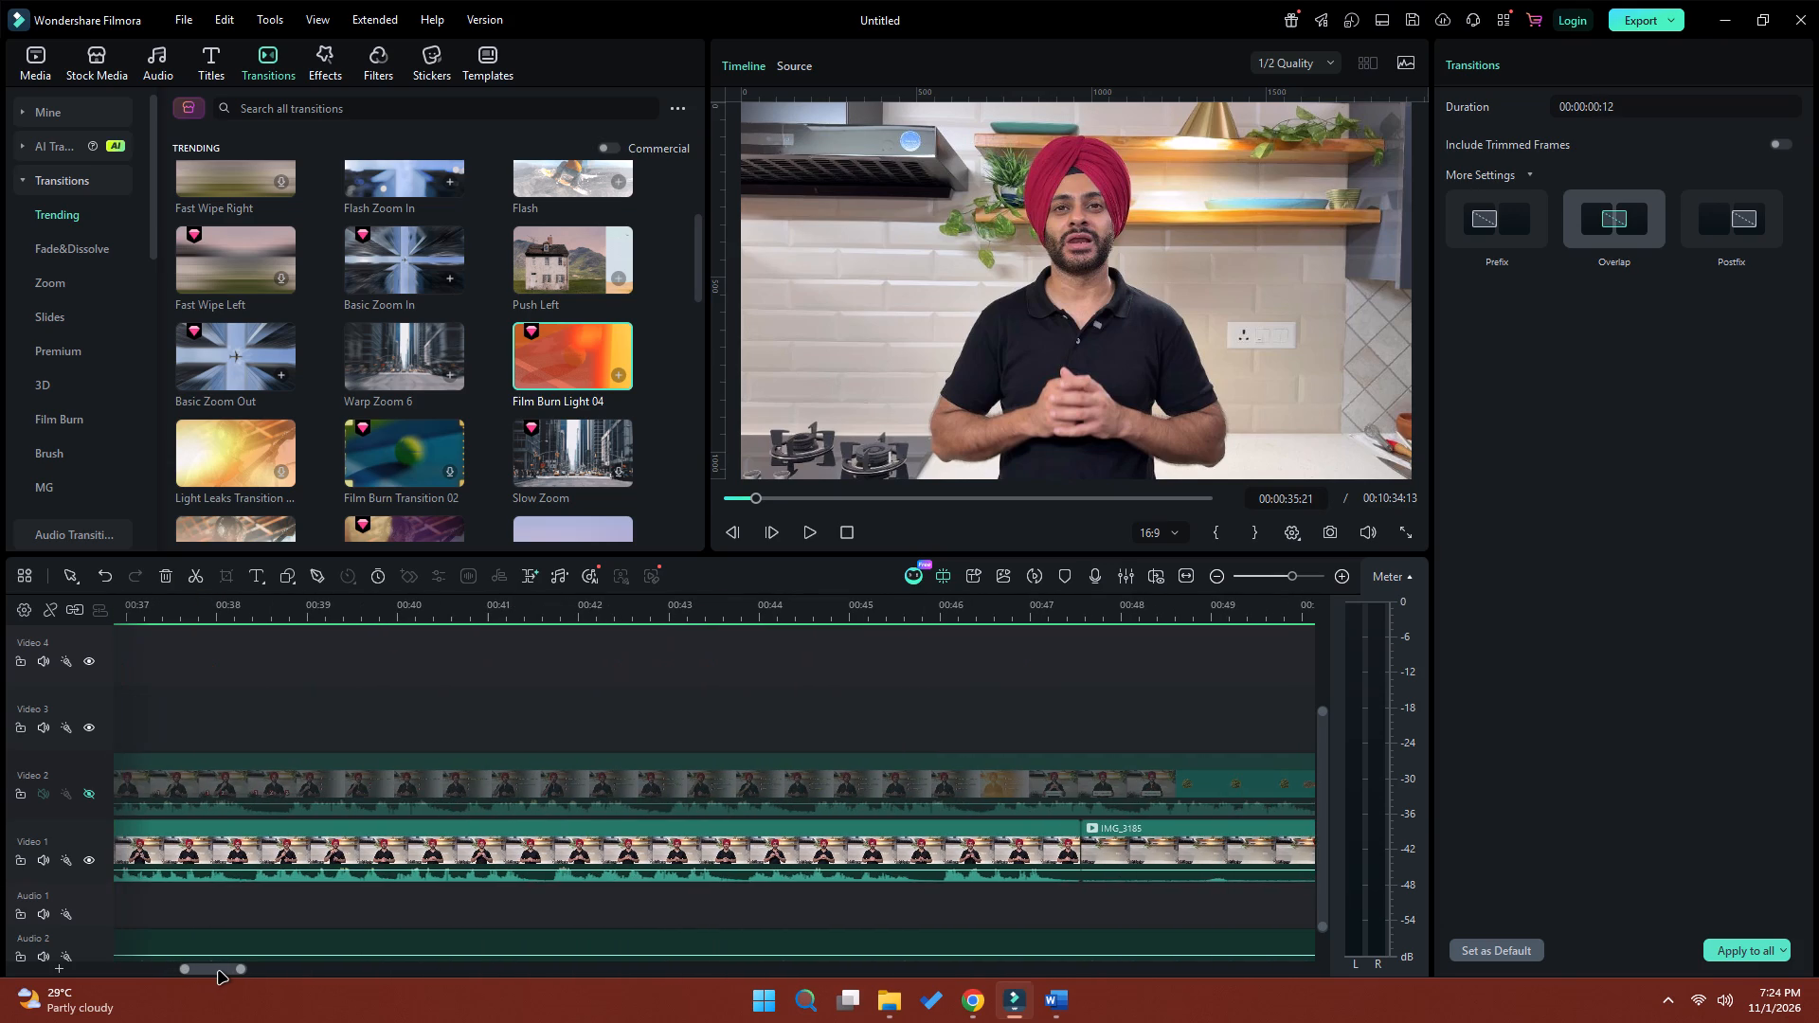
pyautogui.moveTo(219, 972); pyautogui.dragTo(221, 972)
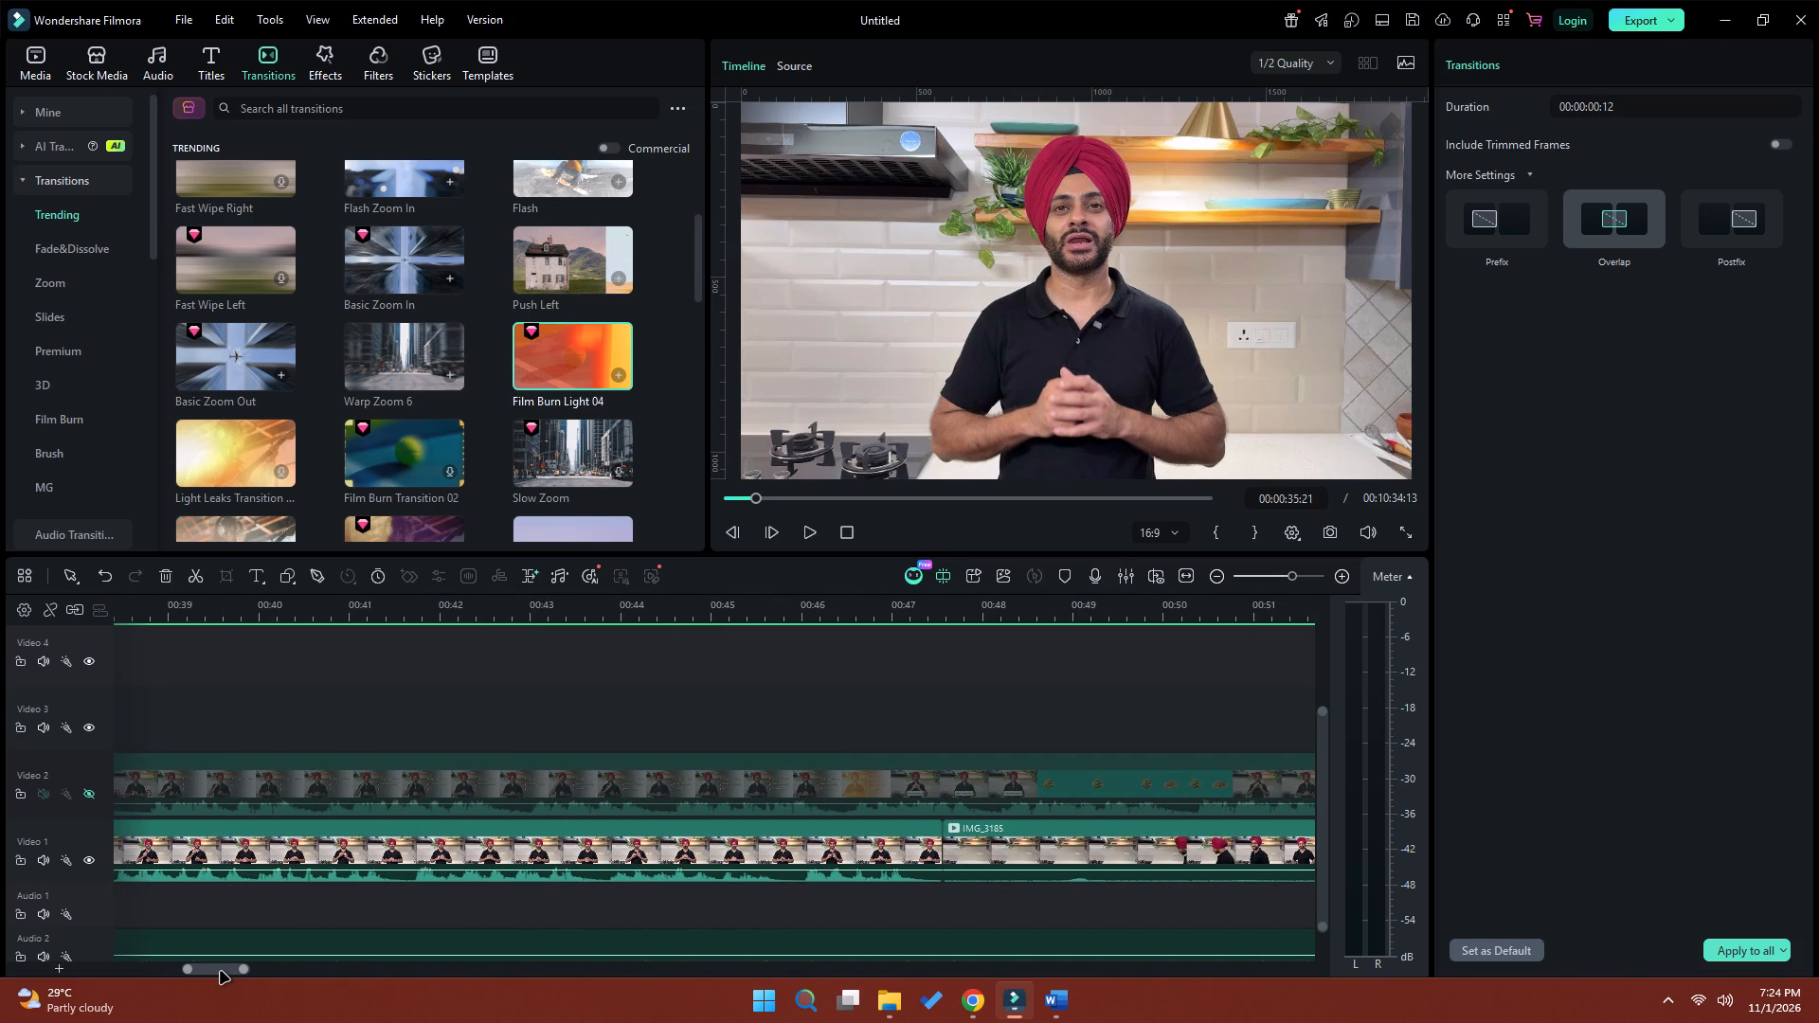
pyautogui.moveTo(221, 972); pyautogui.dragTo(211, 972)
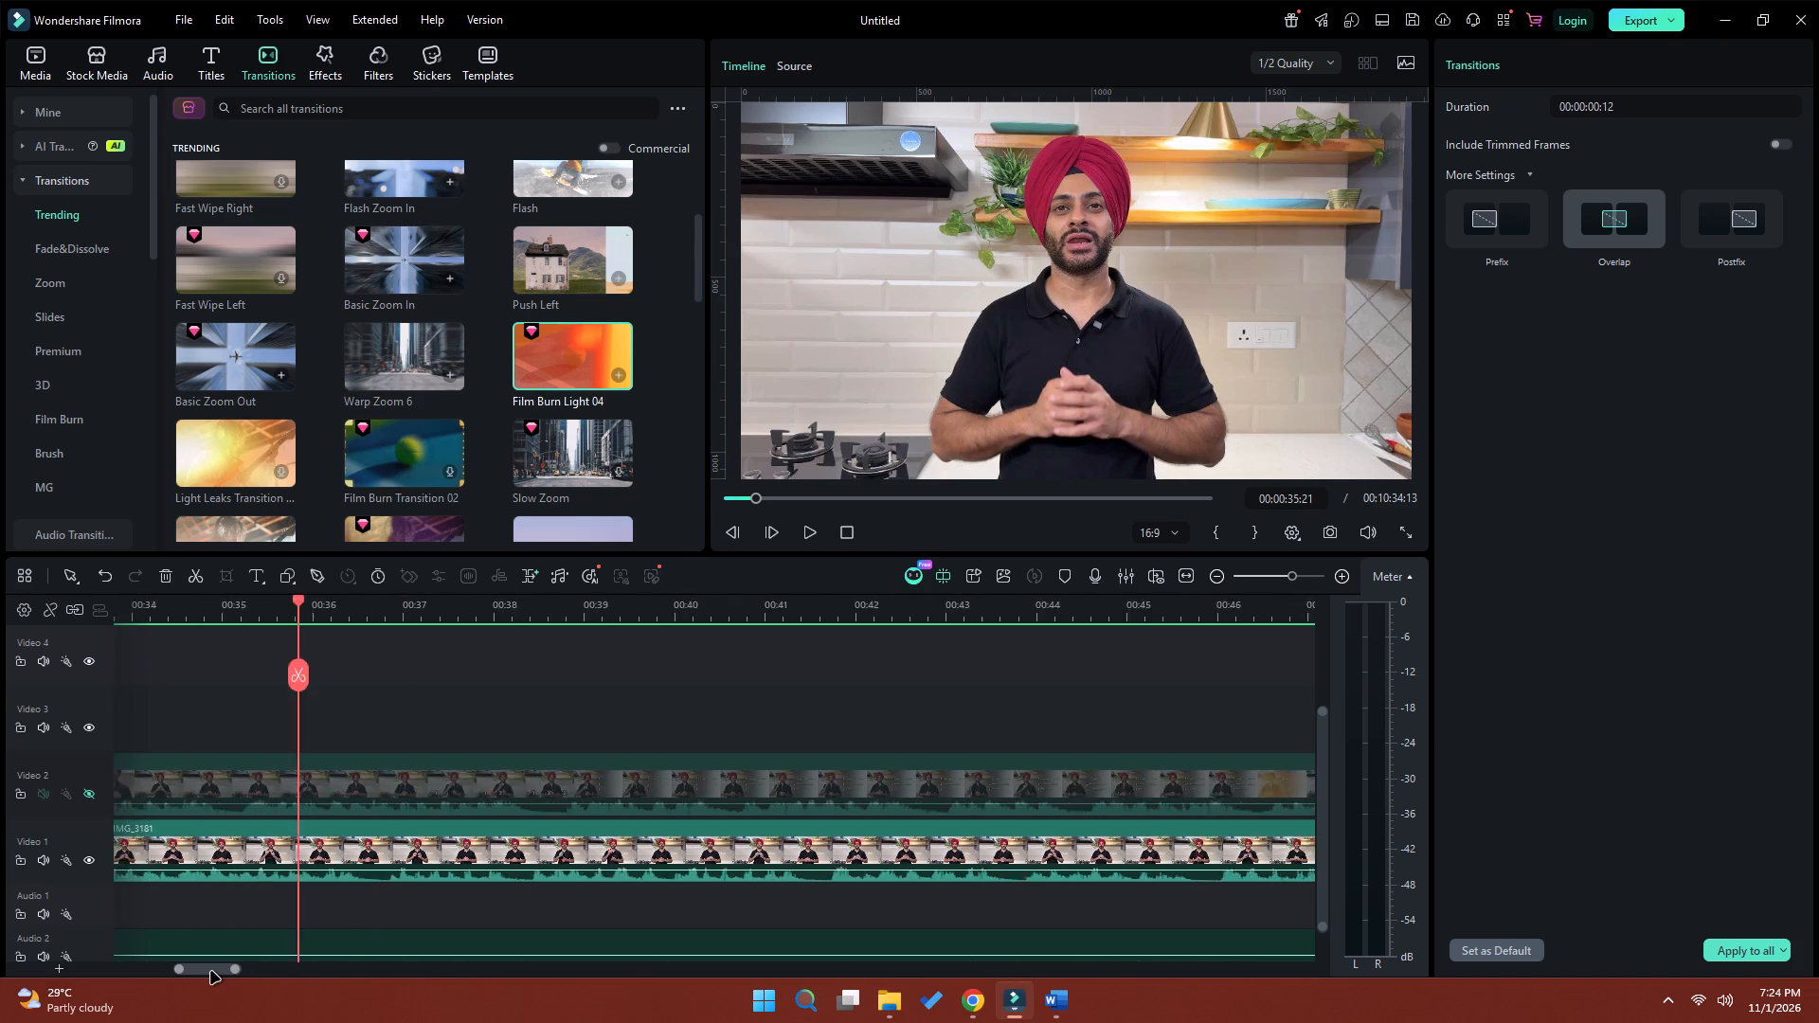
pyautogui.moveTo(211, 972); pyautogui.dragTo(186, 972)
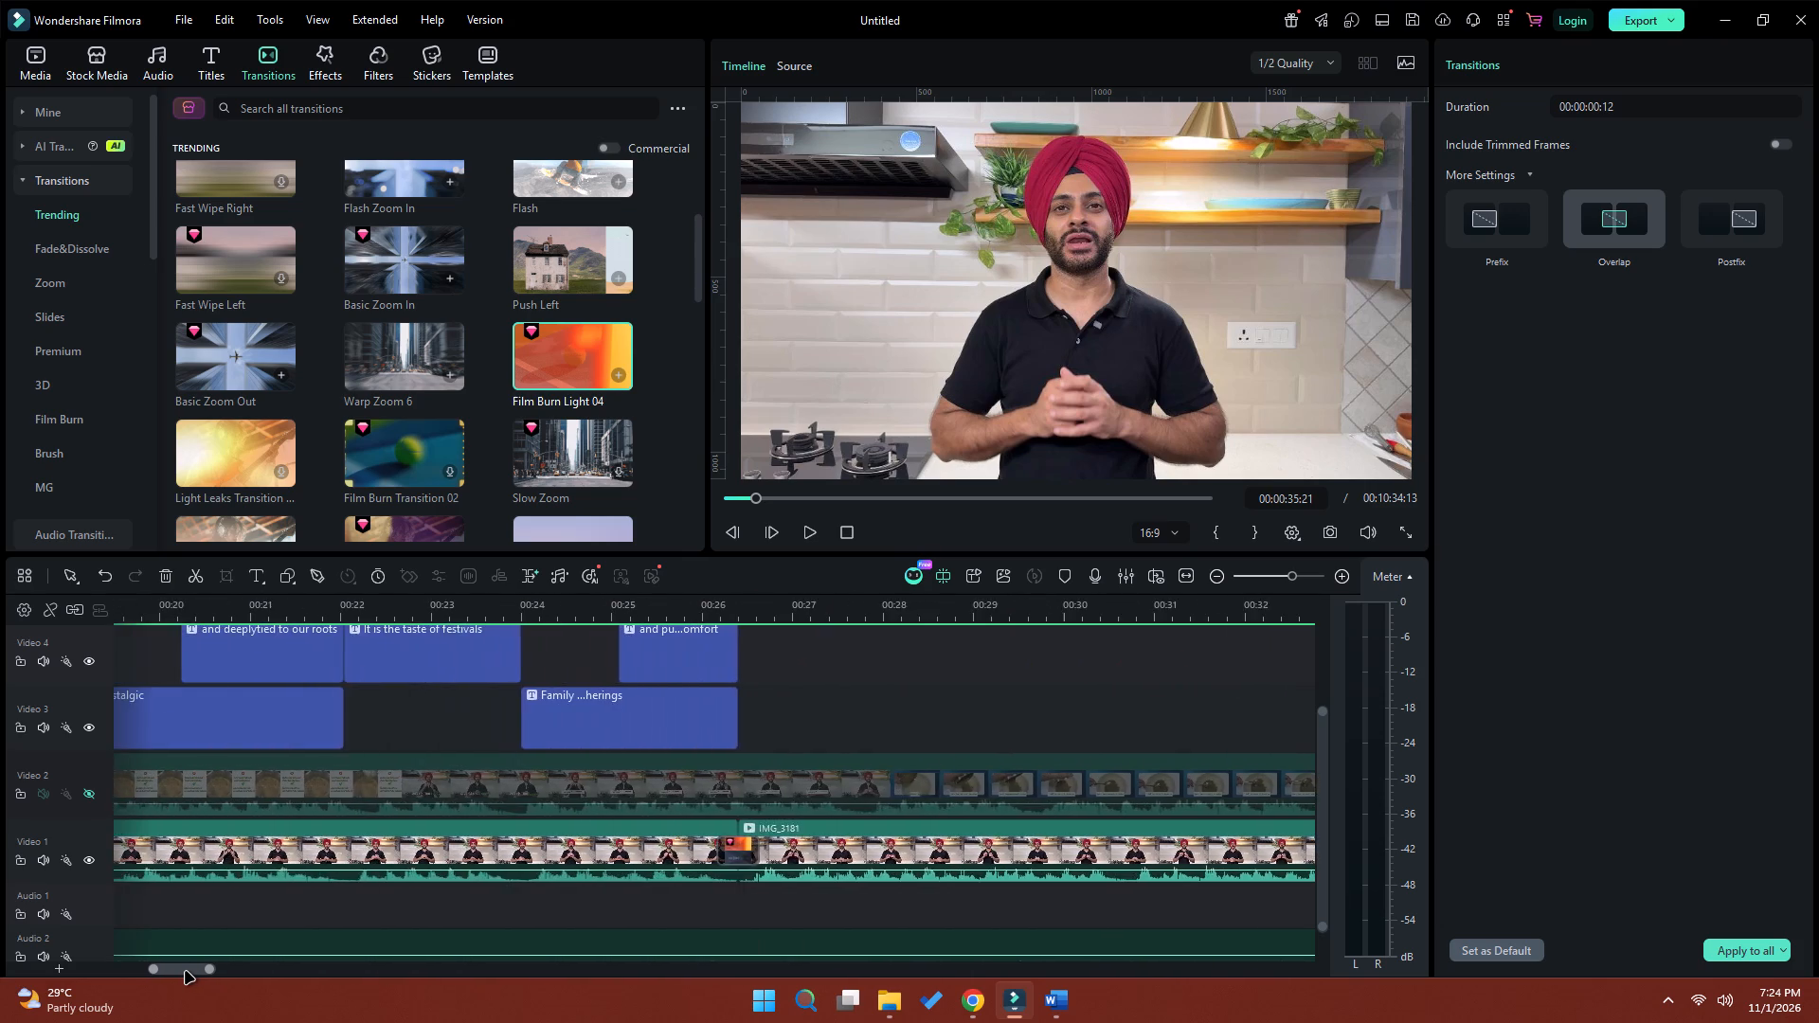
pyautogui.moveTo(186, 972); pyautogui.dragTo(135, 970)
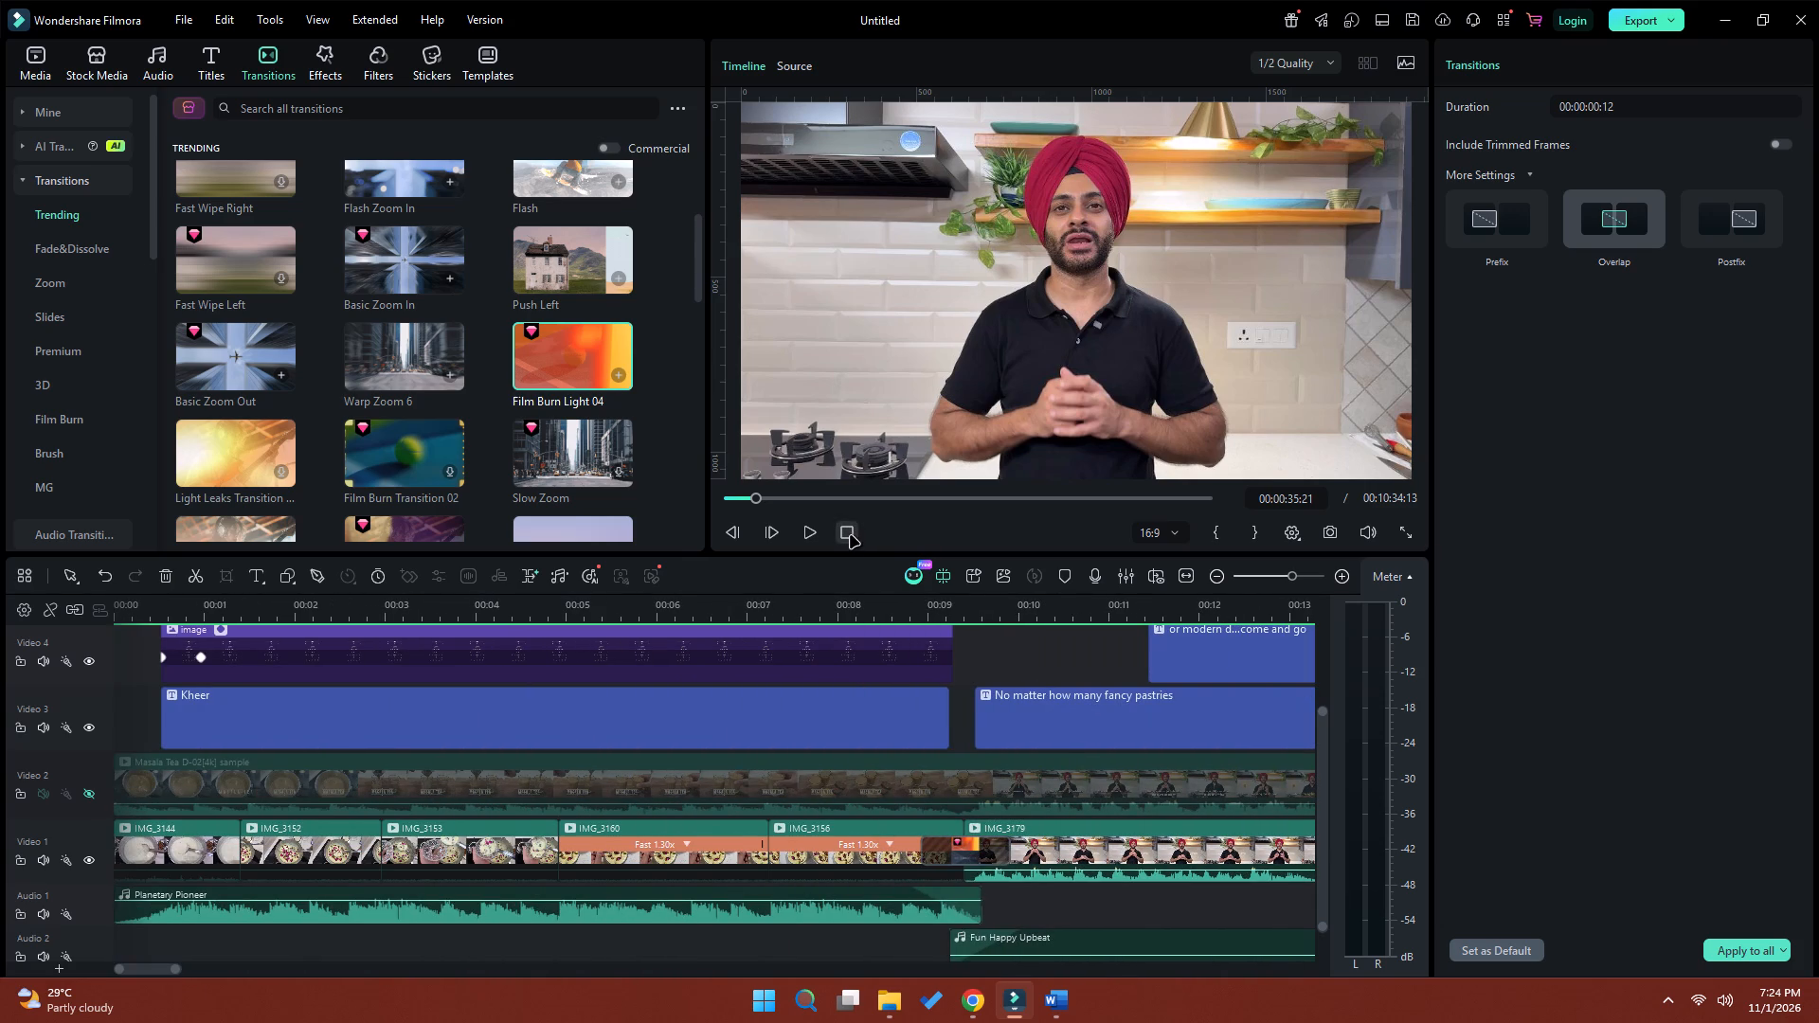
pyautogui.click(851, 535)
pyautogui.click(807, 536)
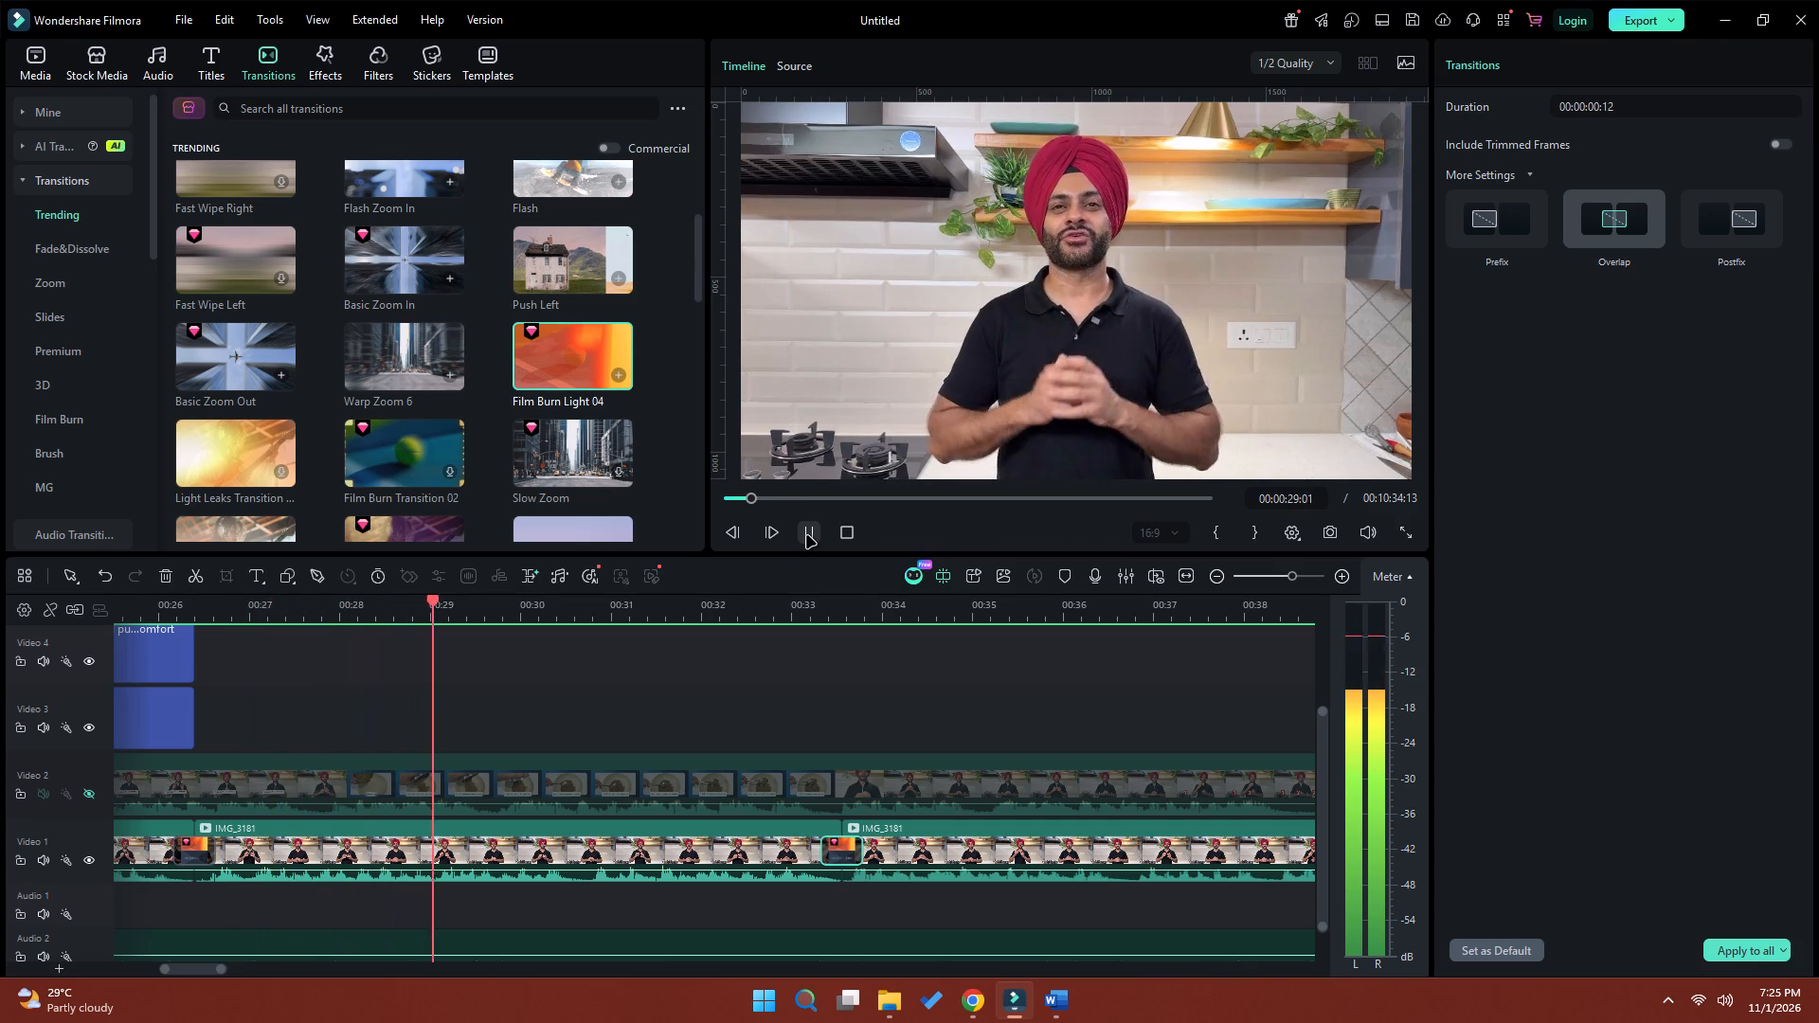
pyautogui.click(807, 536)
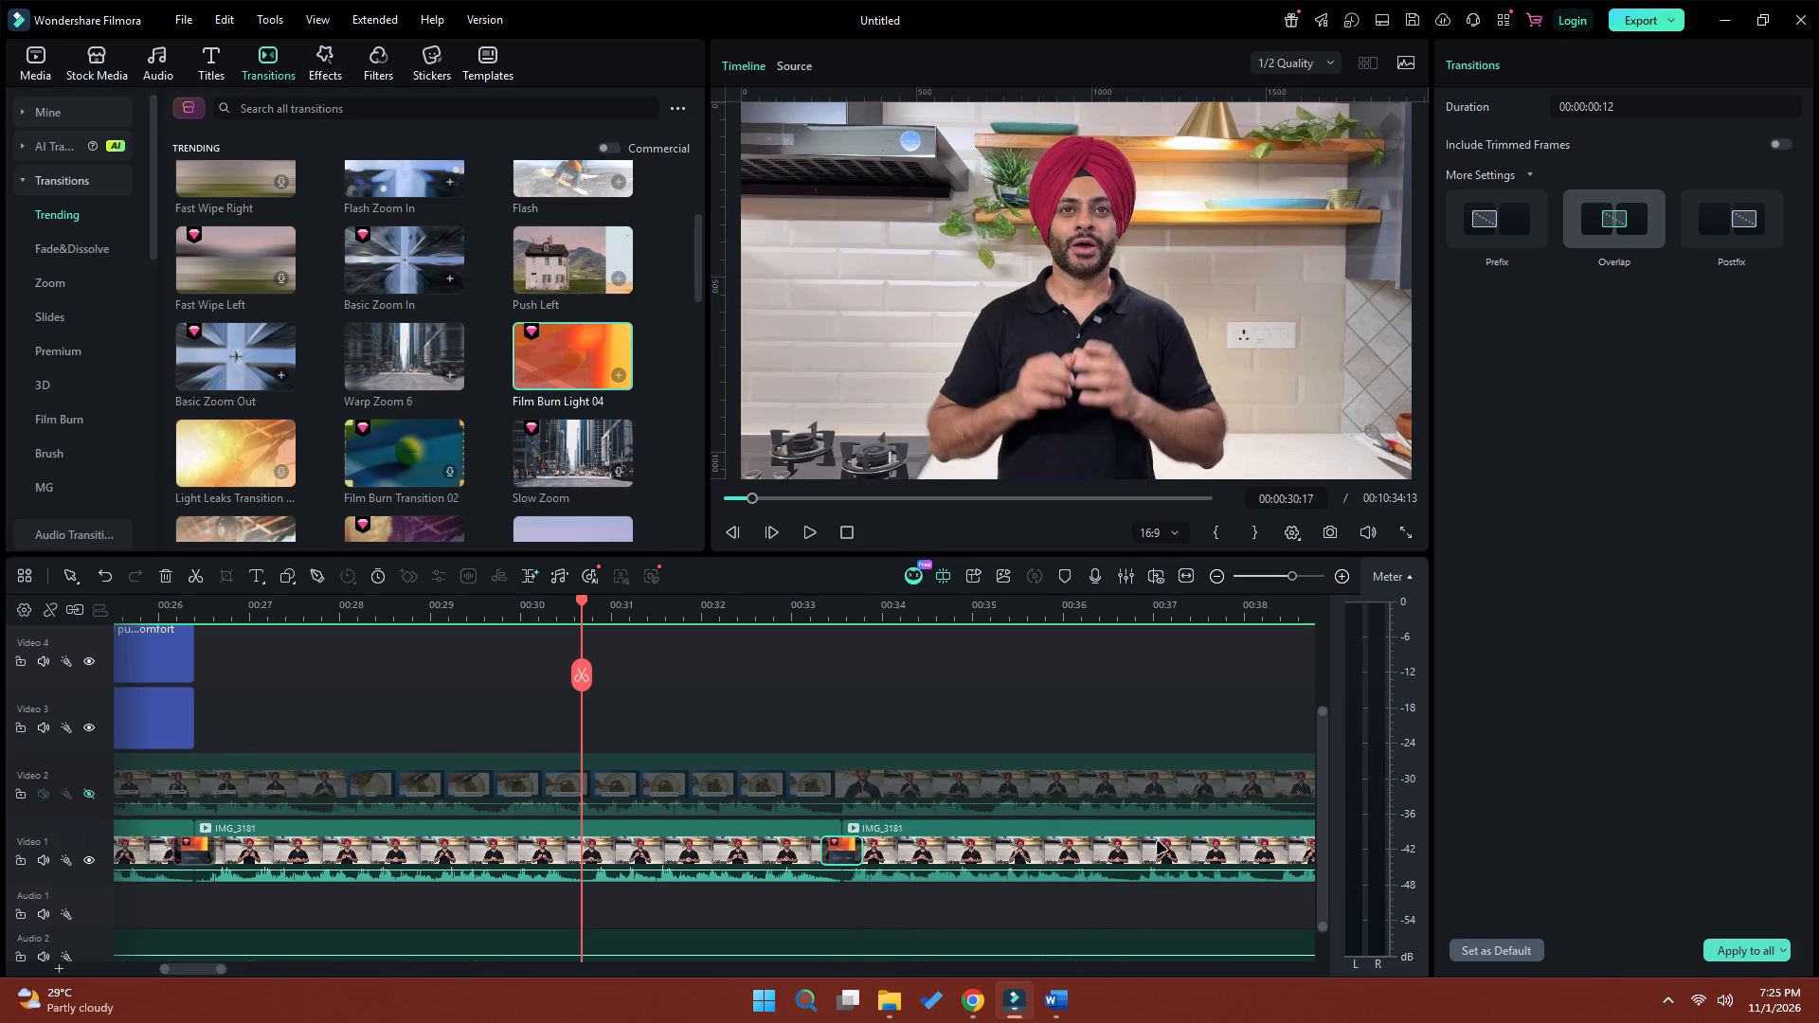
# Switch to the kheer october 2026 script in Chrome, copy "Today, we are making a Shahi Kheer", and return to Filmora.
pyautogui.click(1050, 1011)
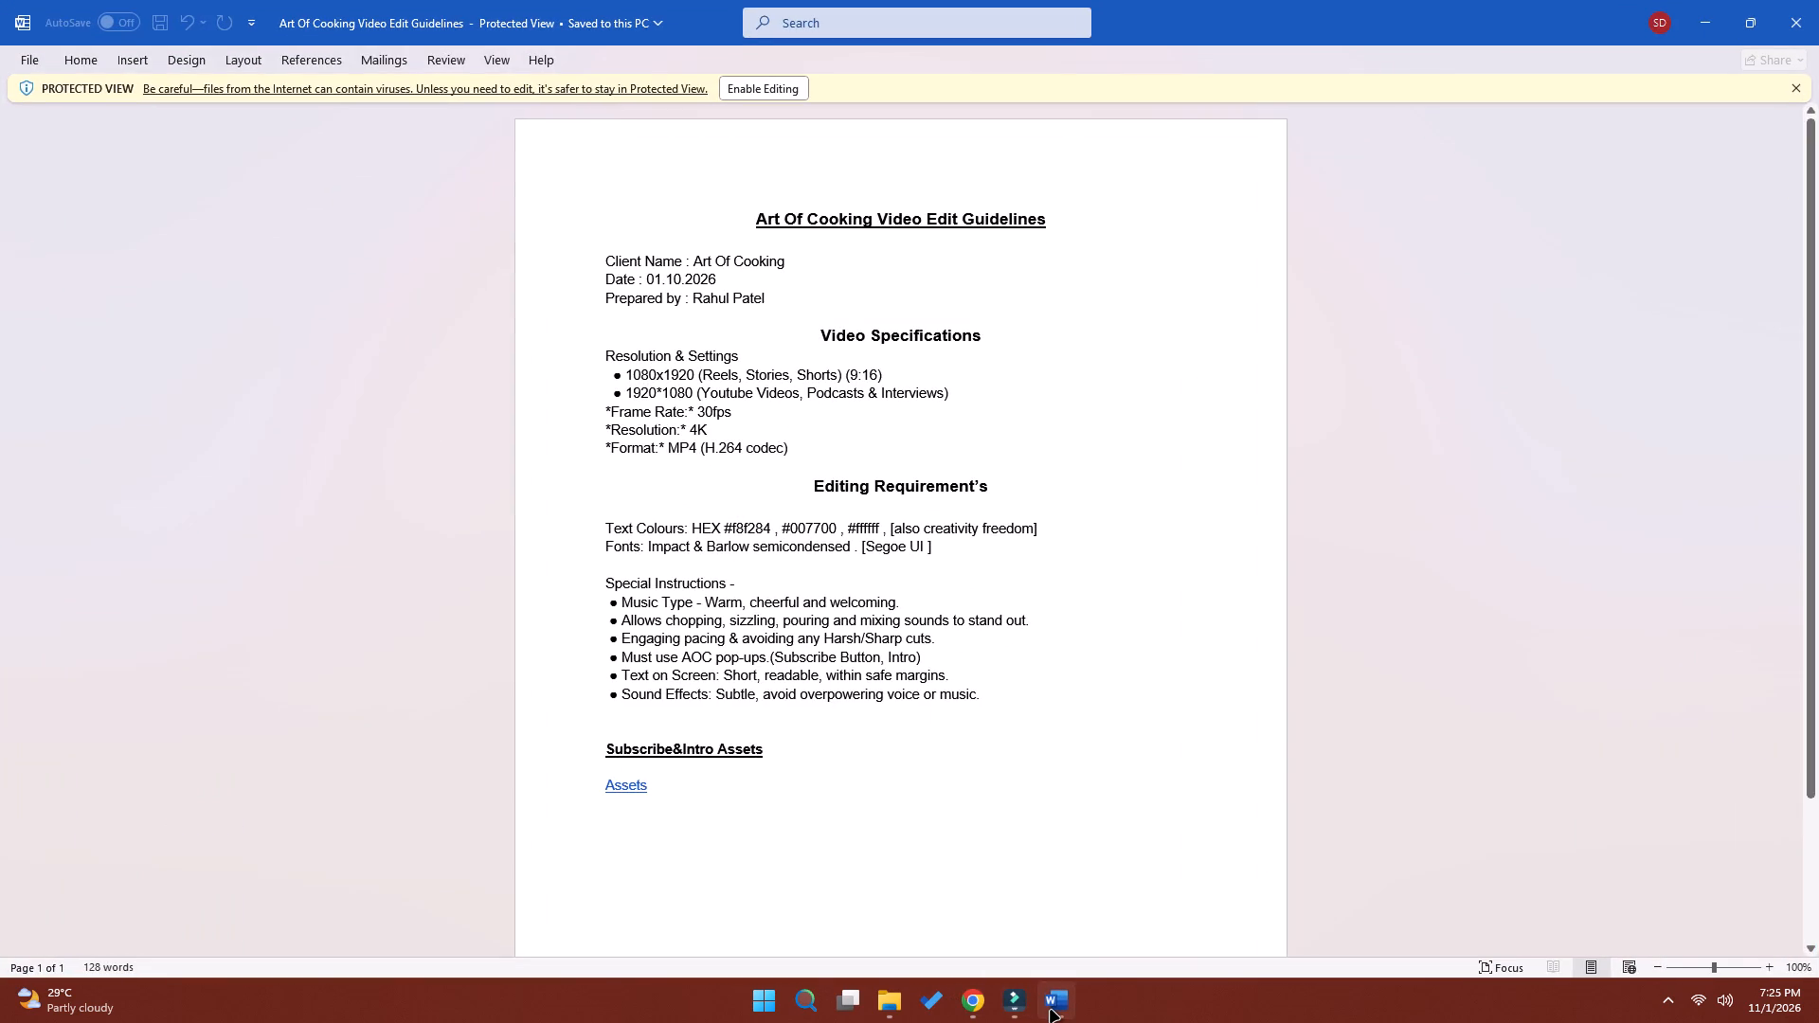
pyautogui.click(1051, 1011)
pyautogui.click(976, 1005)
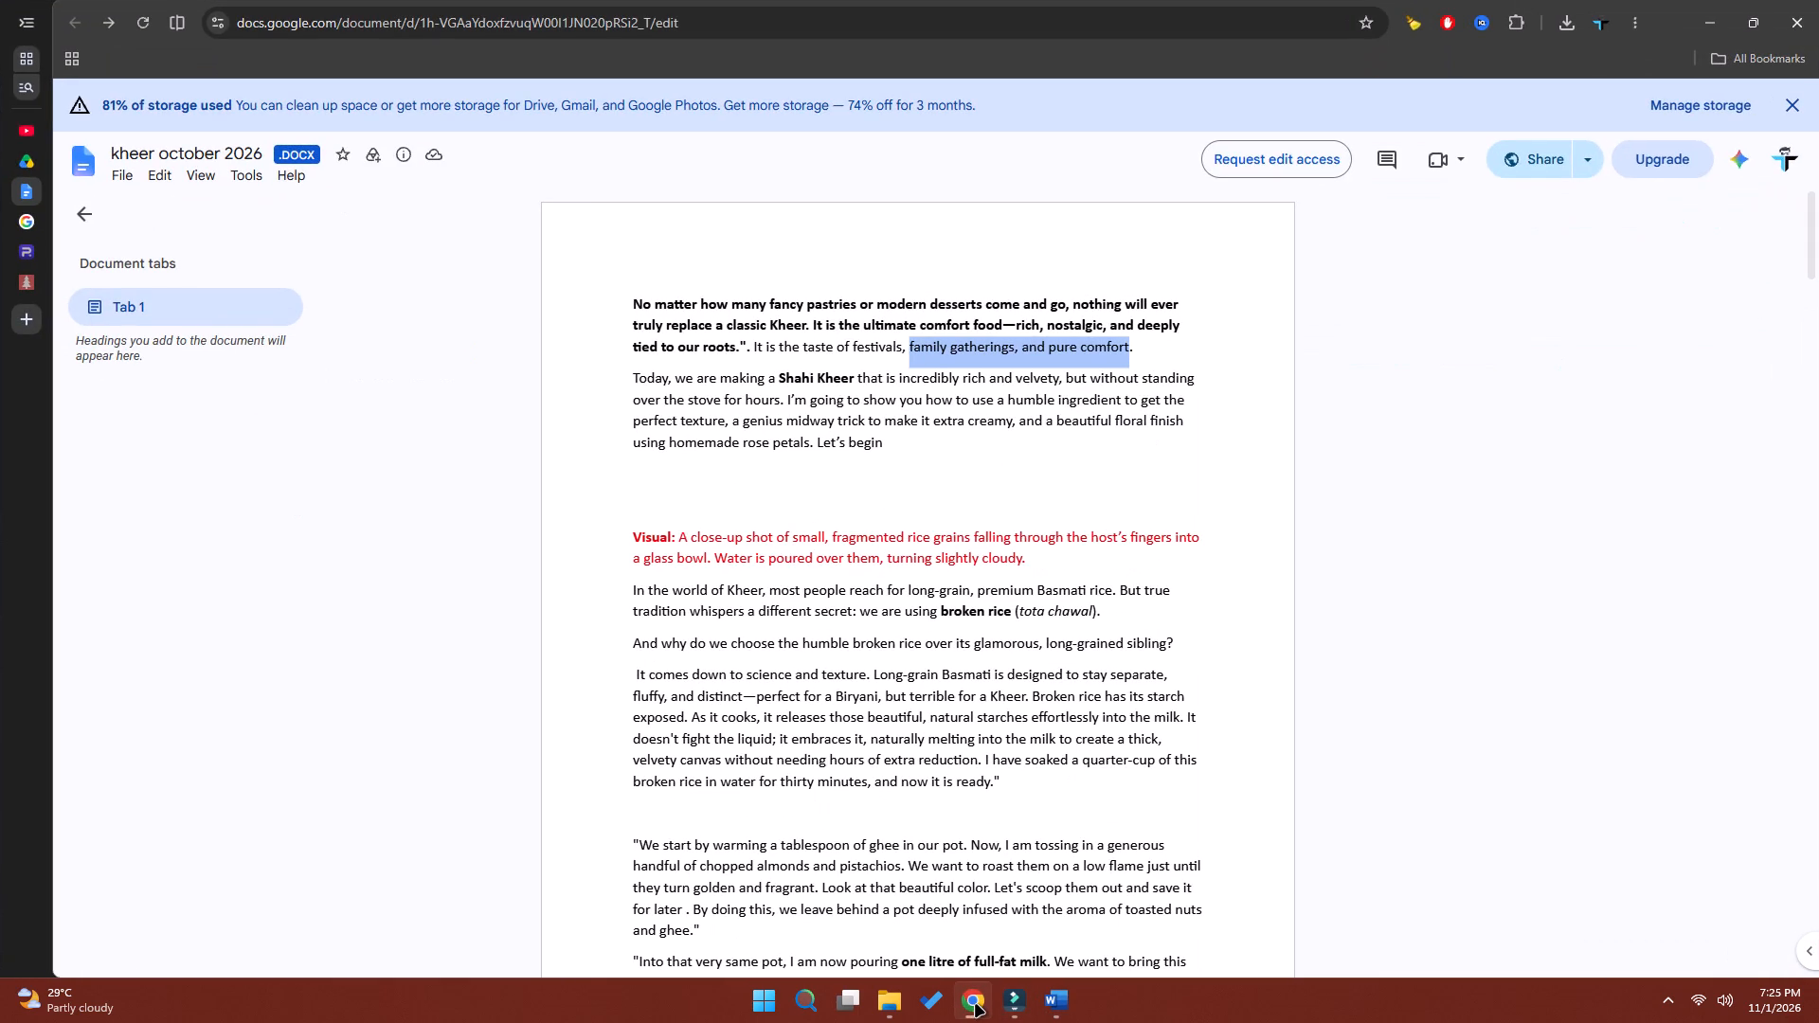
pyautogui.moveTo(632, 378); pyautogui.dragTo(654, 377)
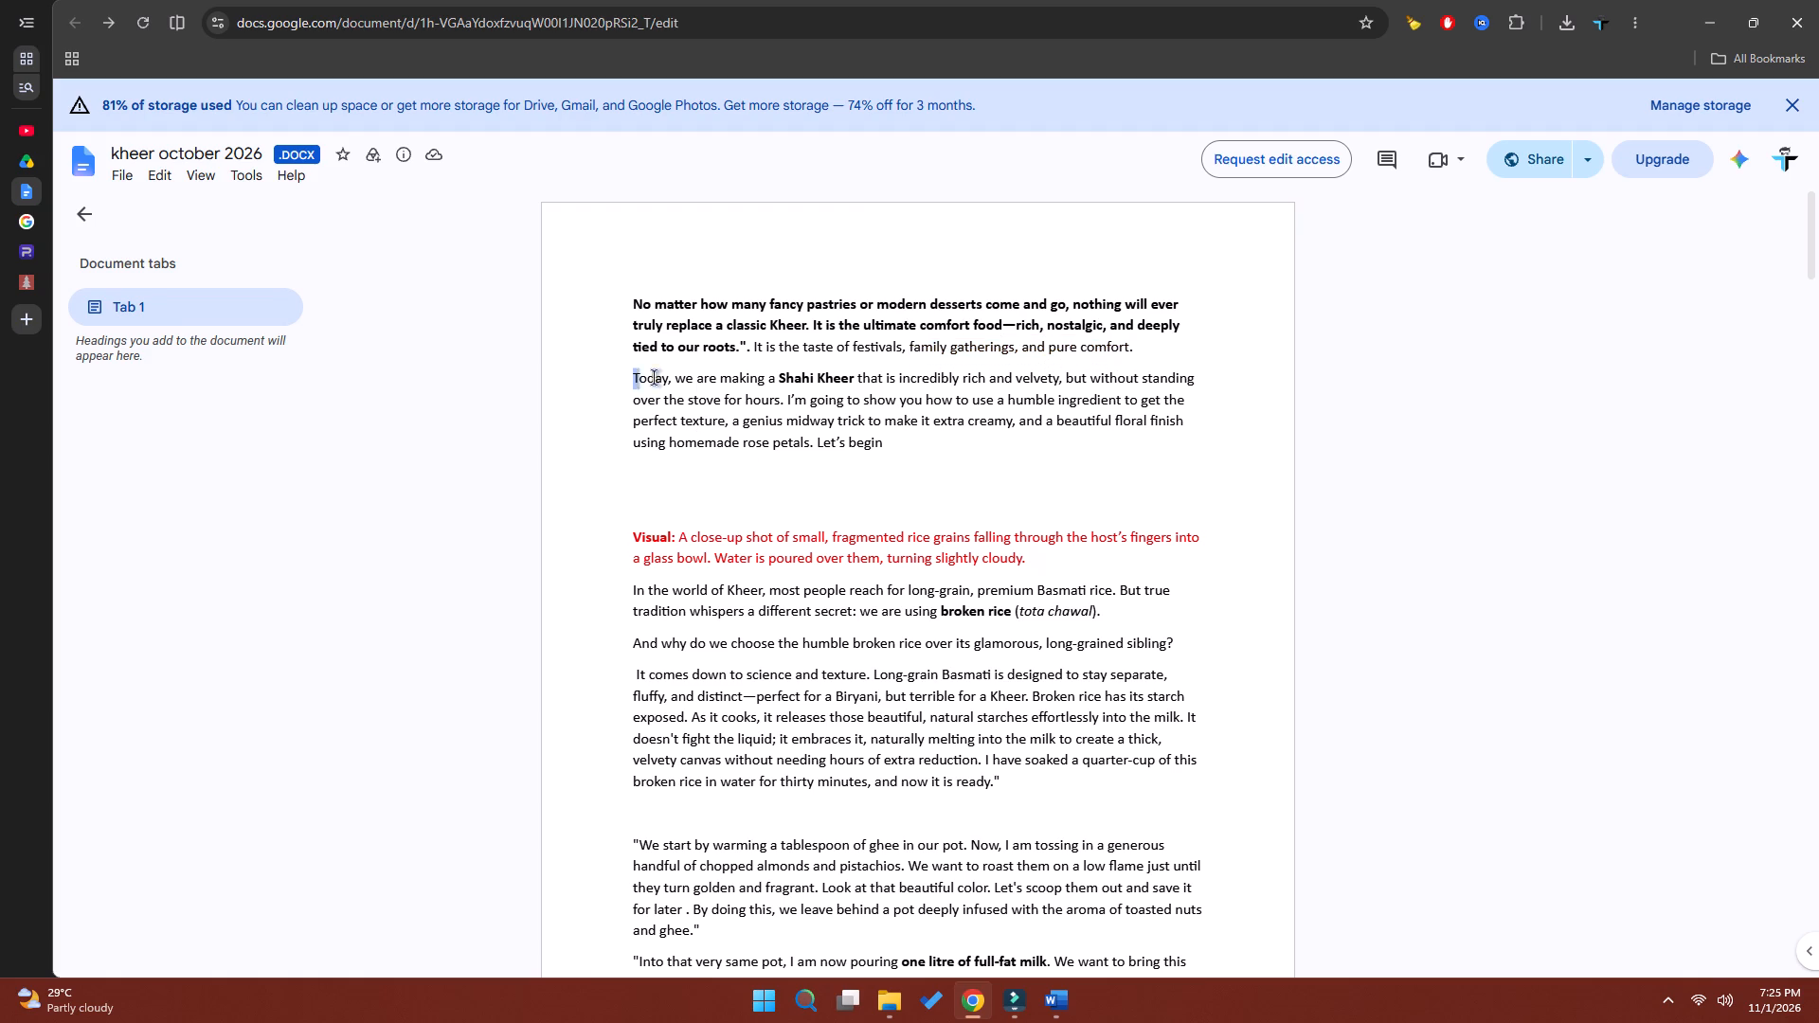
pyautogui.moveTo(654, 377); pyautogui.dragTo(855, 377)
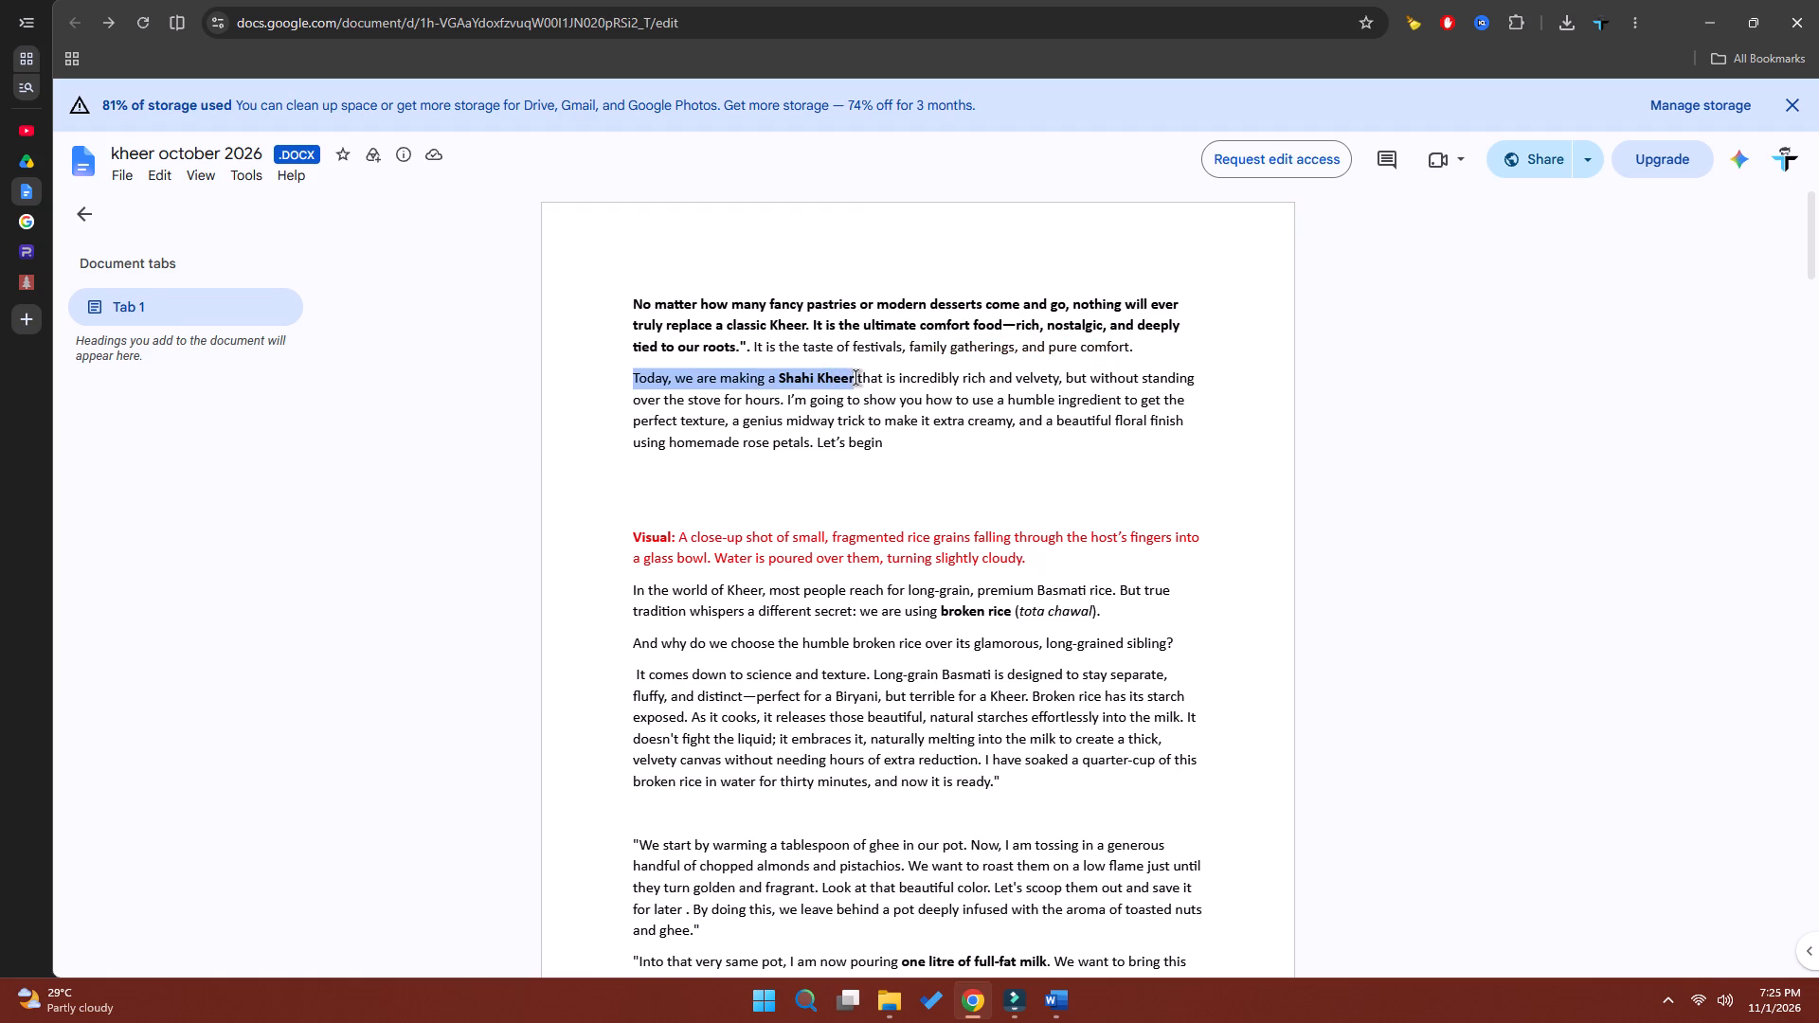
pyautogui.rightClick(833, 377)
pyautogui.click(895, 400)
pyautogui.click(1704, 13)
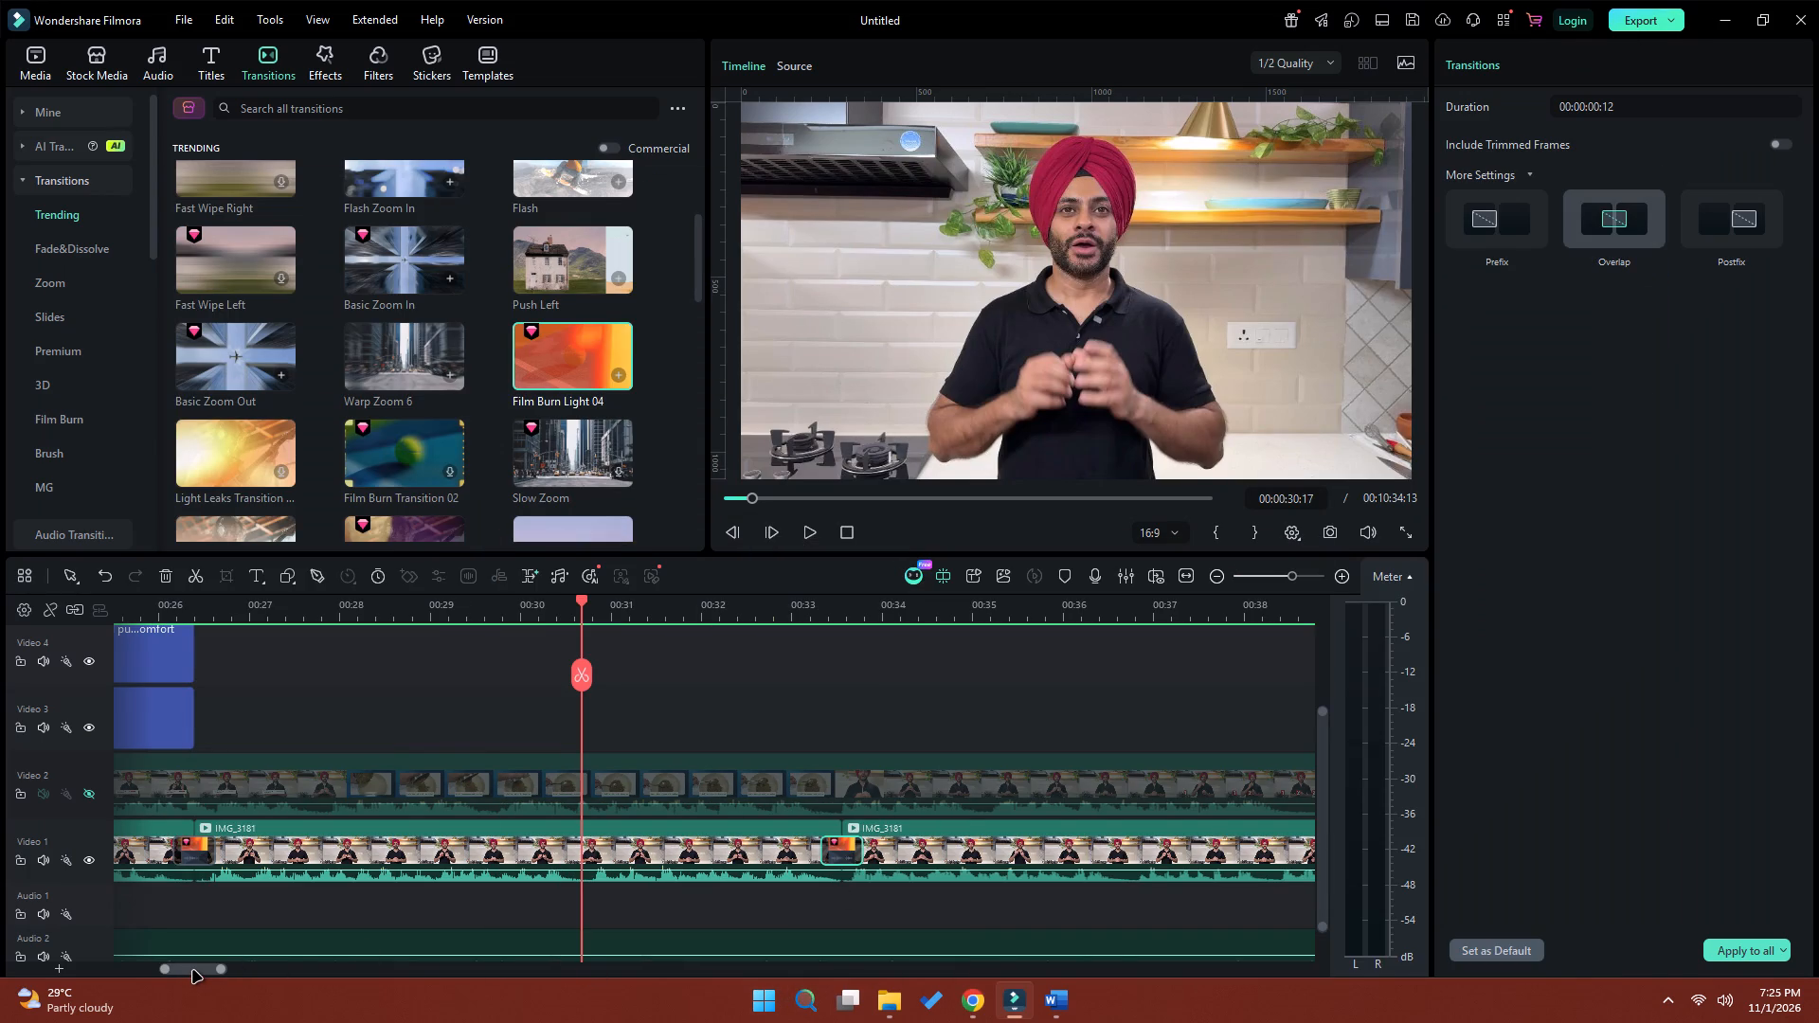
# Duplicate the "Family gatherings" and "and pure comfort" titles and place the copies directly after the originals, at the IMG_3181 cut.
pyautogui.moveTo(193, 971); pyautogui.dragTo(189, 971)
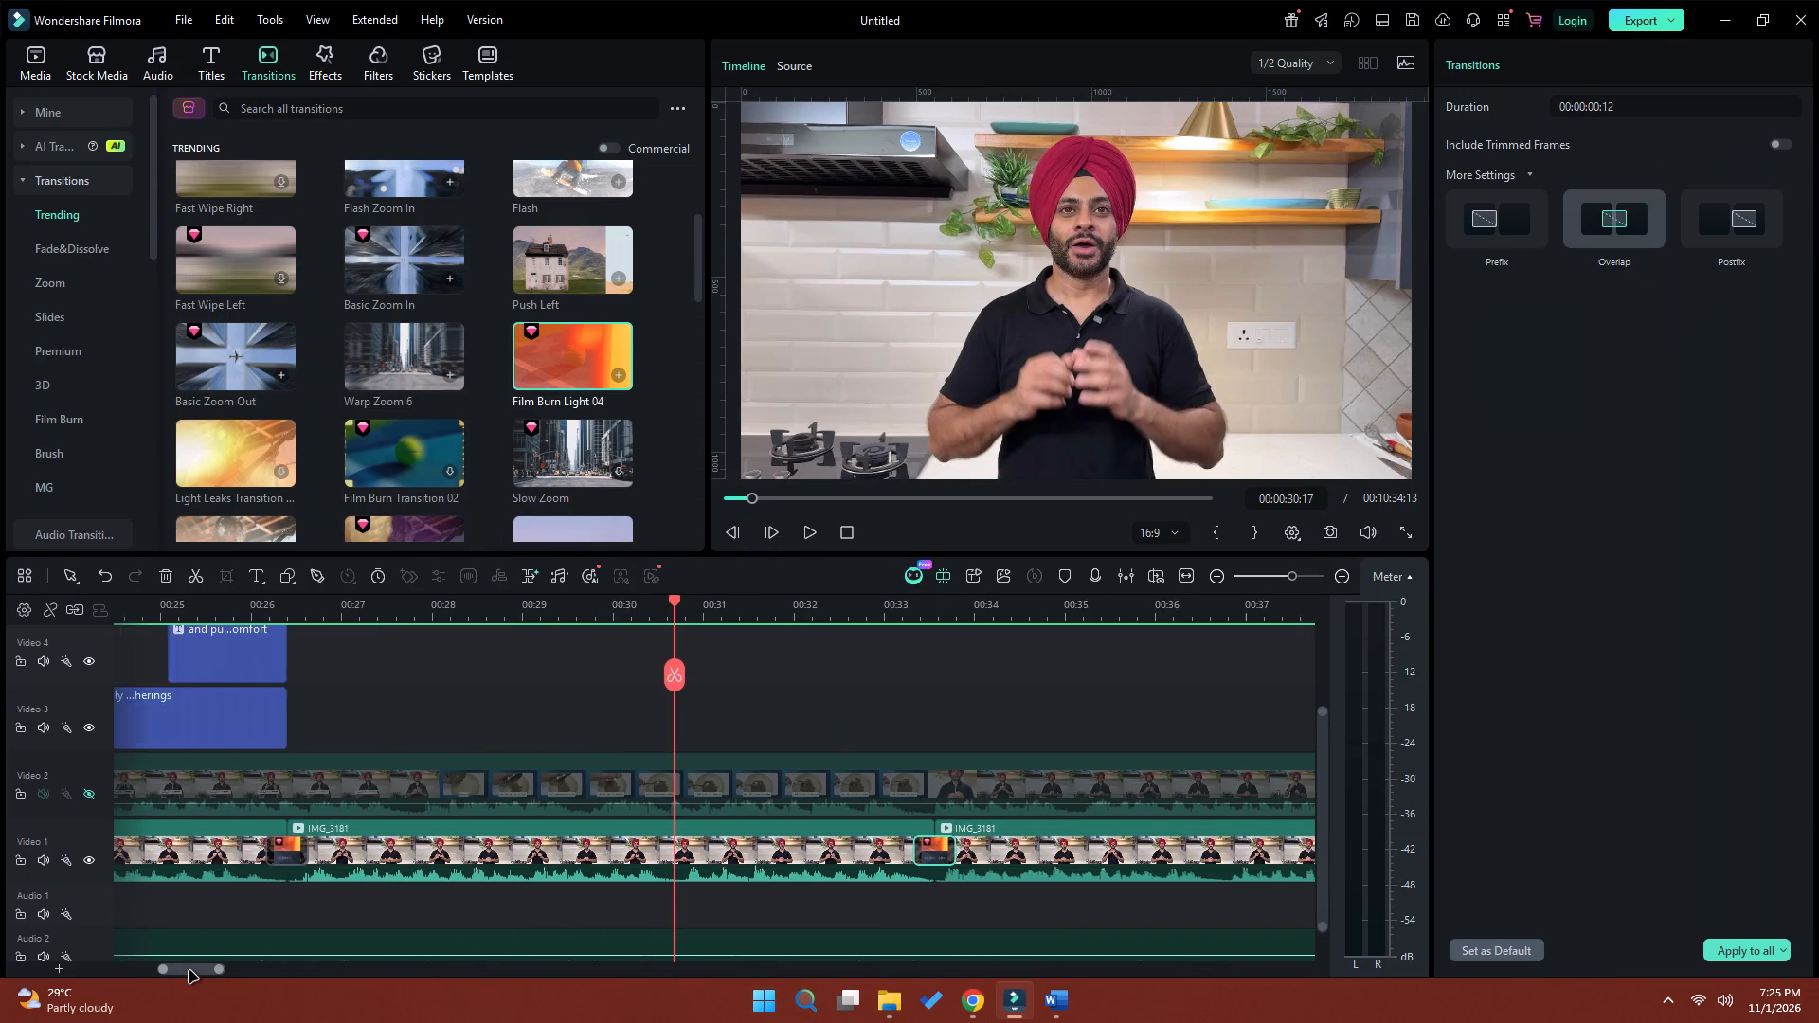
pyautogui.moveTo(189, 971); pyautogui.dragTo(180, 972)
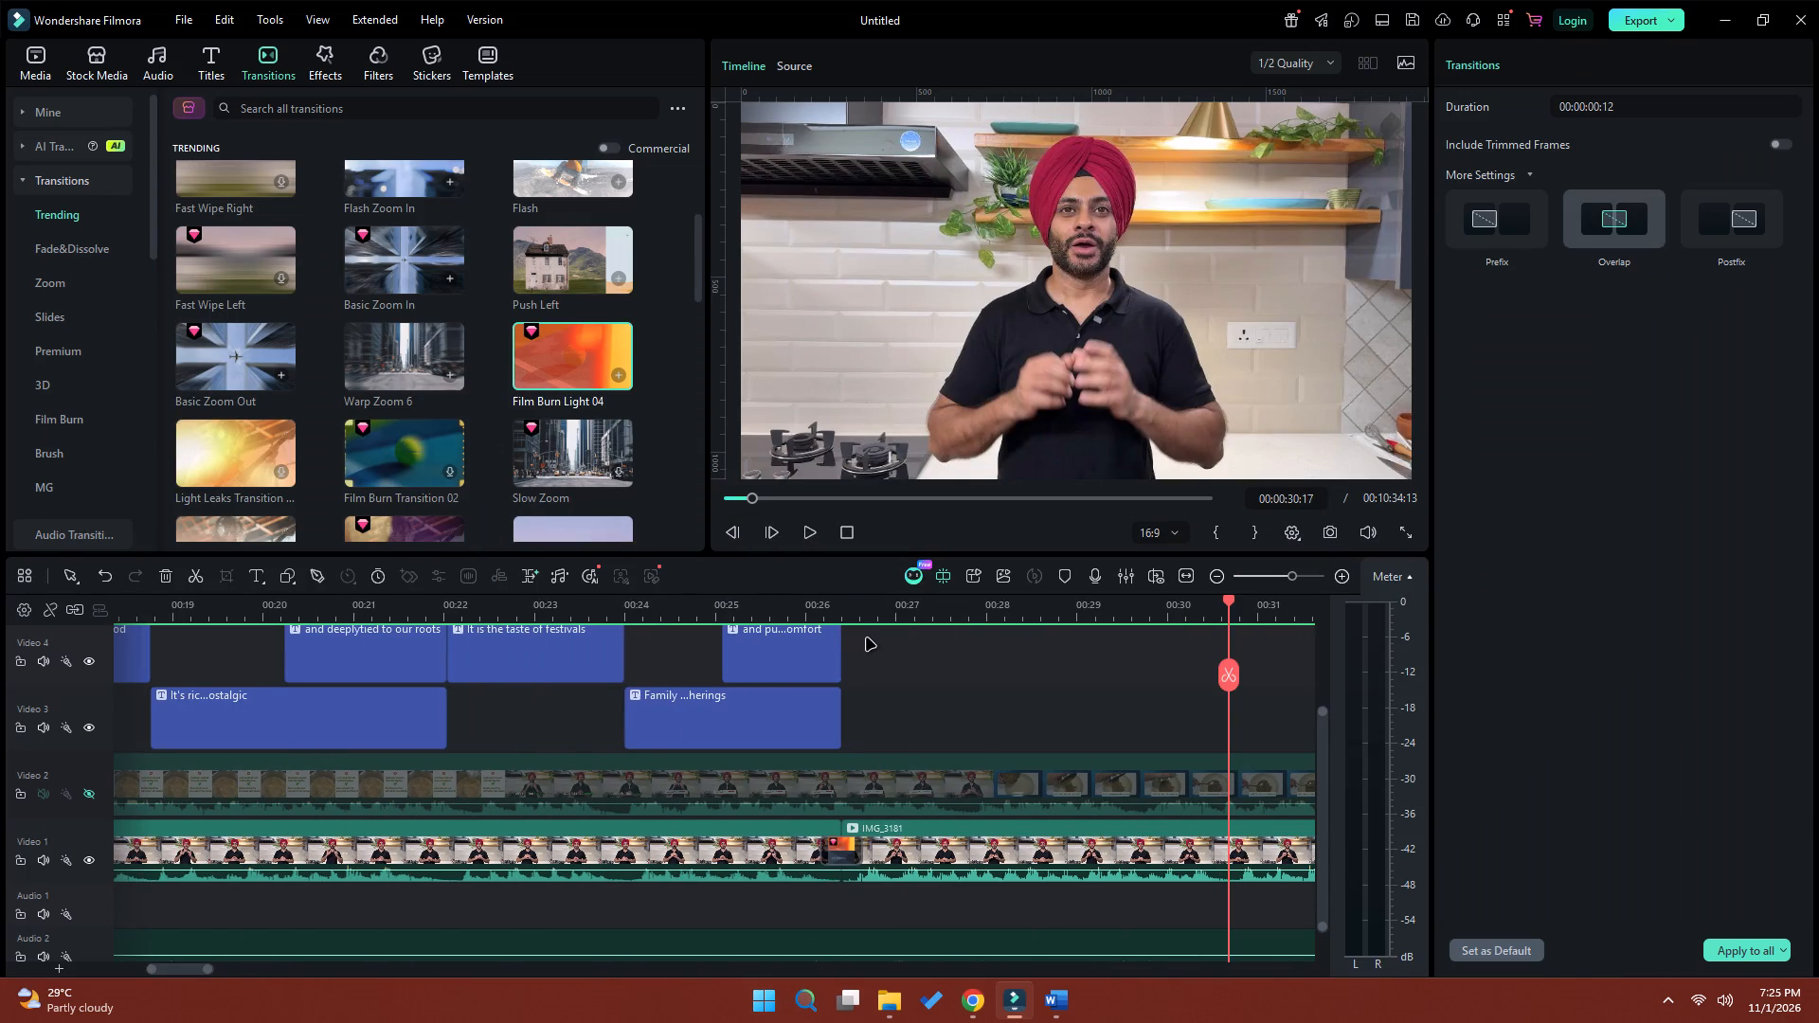
pyautogui.moveTo(864, 639); pyautogui.dragTo(804, 715)
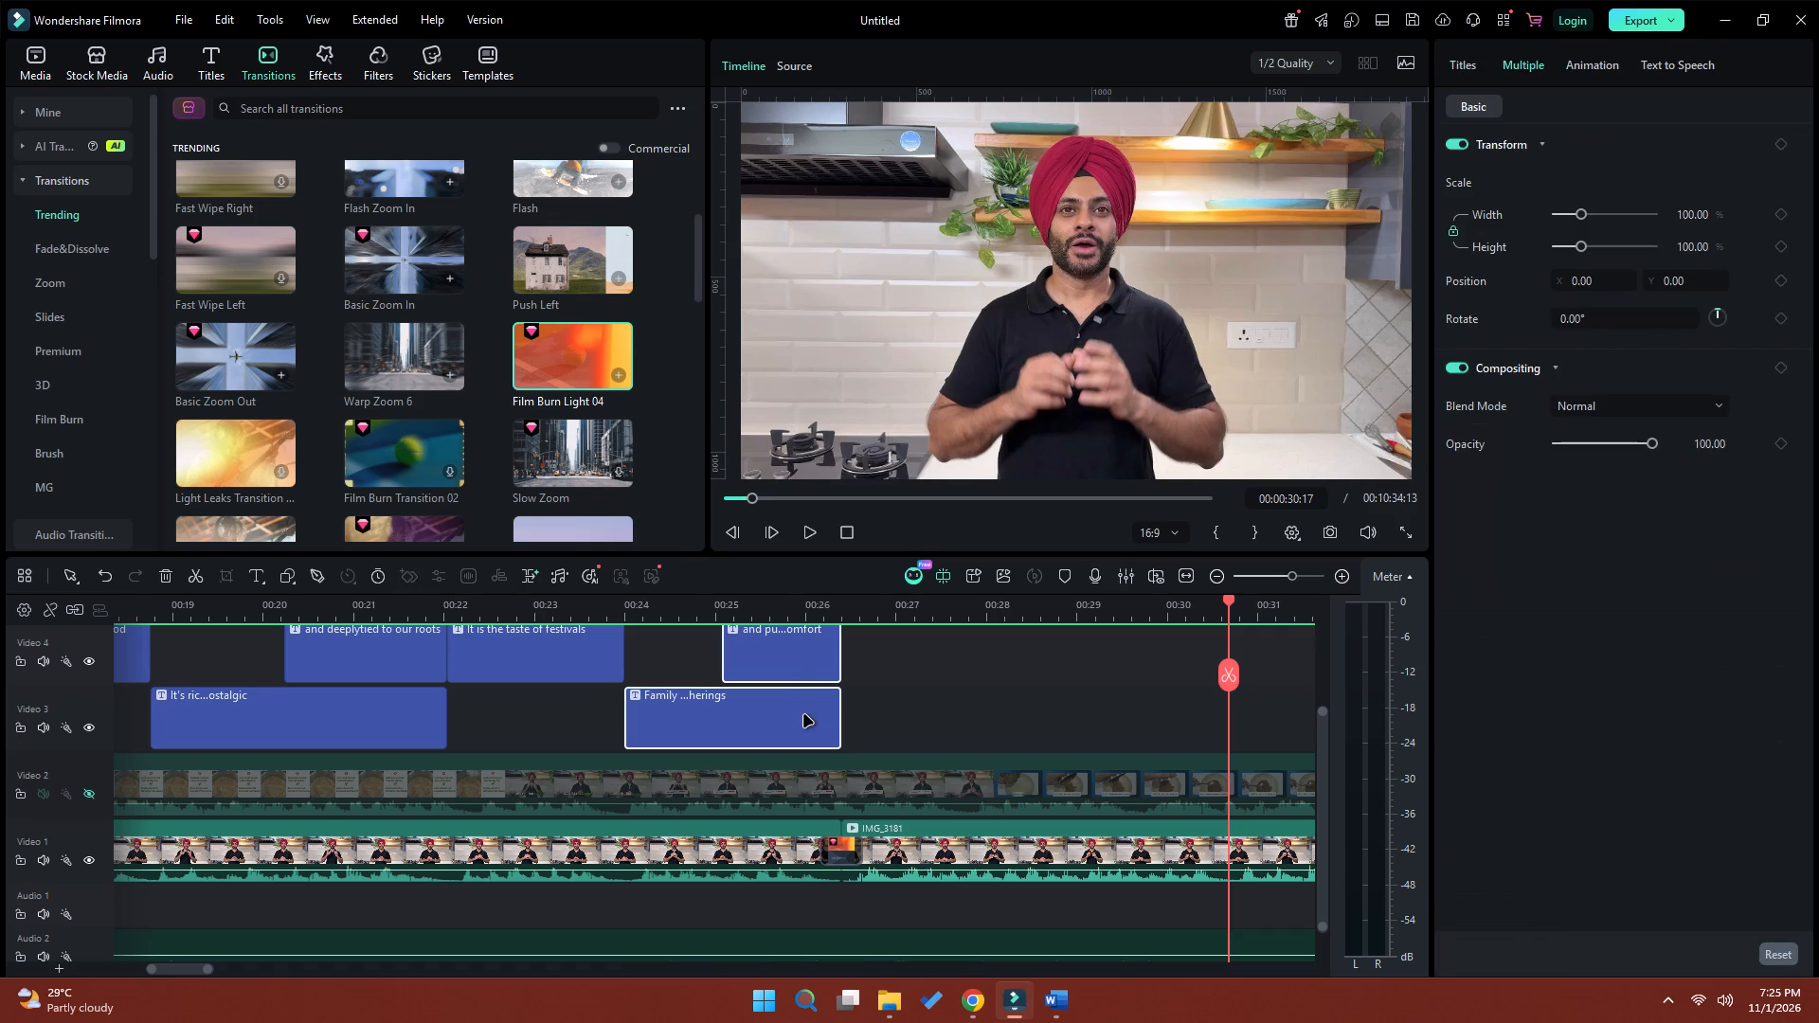
pyautogui.hotkey('ctrl', 'c')
pyautogui.click(927, 611)
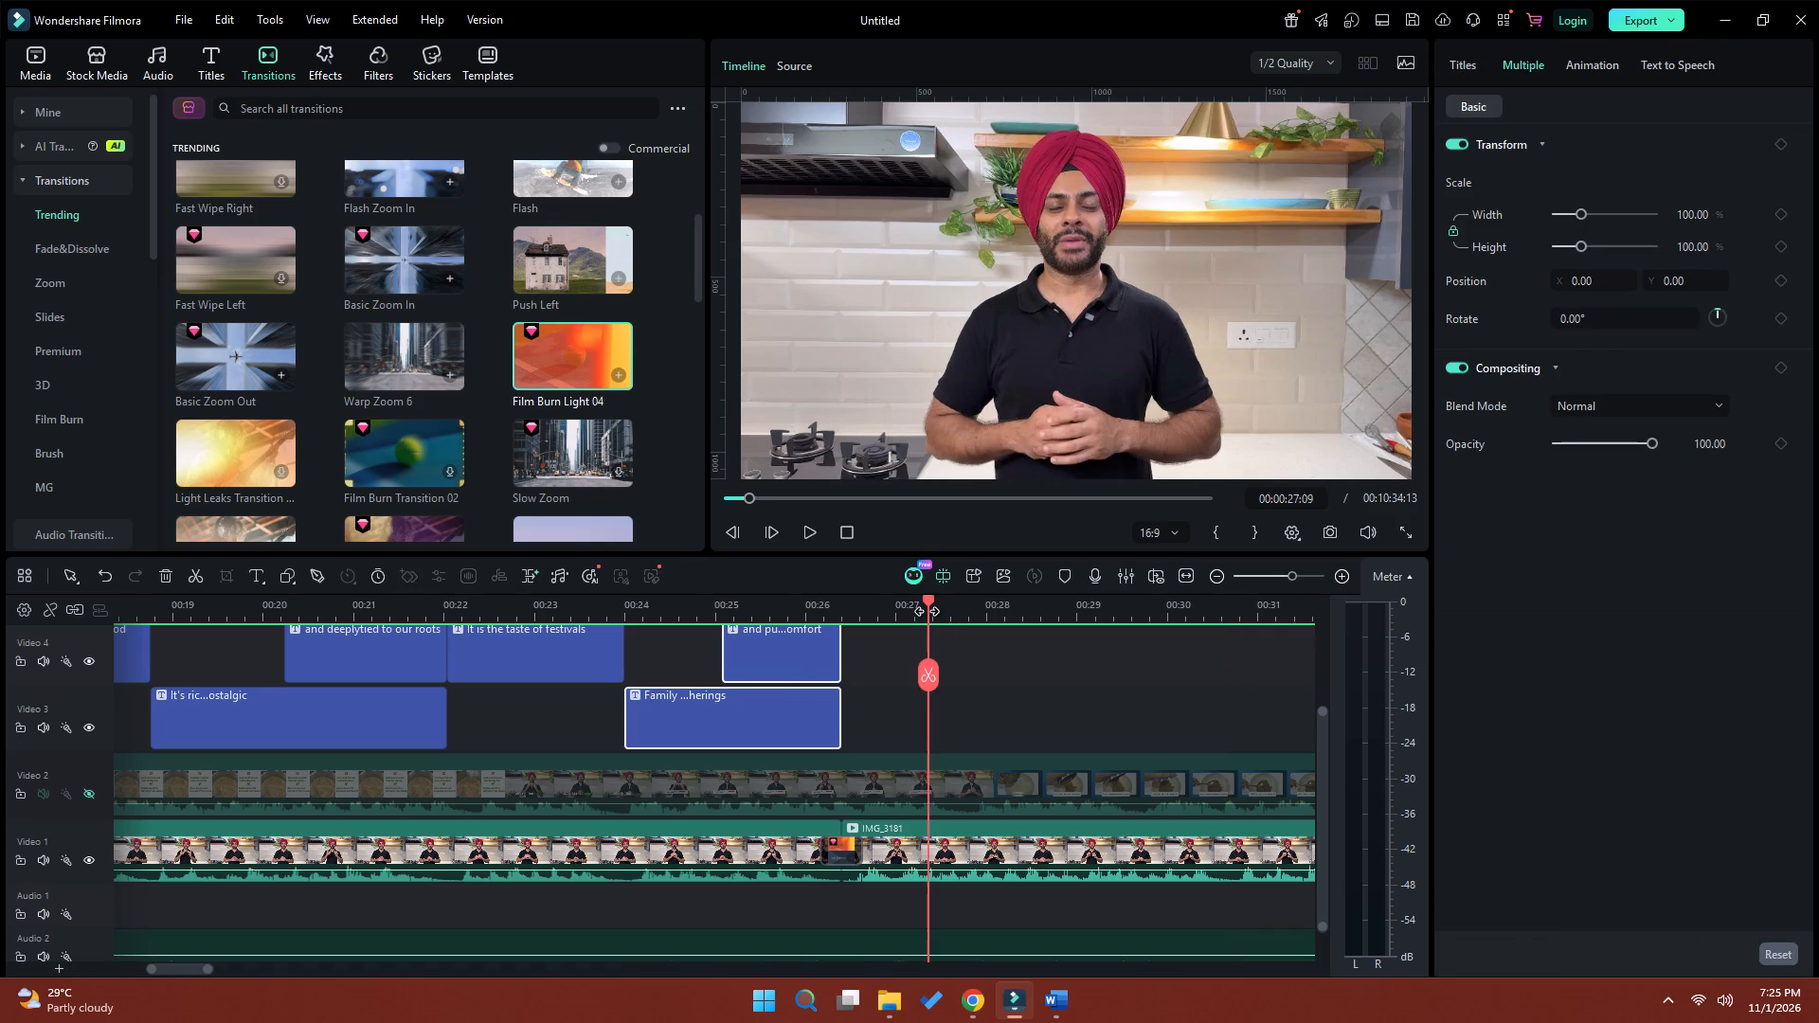
pyautogui.hotkey('ctrl', 'v')
pyautogui.moveTo(1004, 715); pyautogui.dragTo(927, 723)
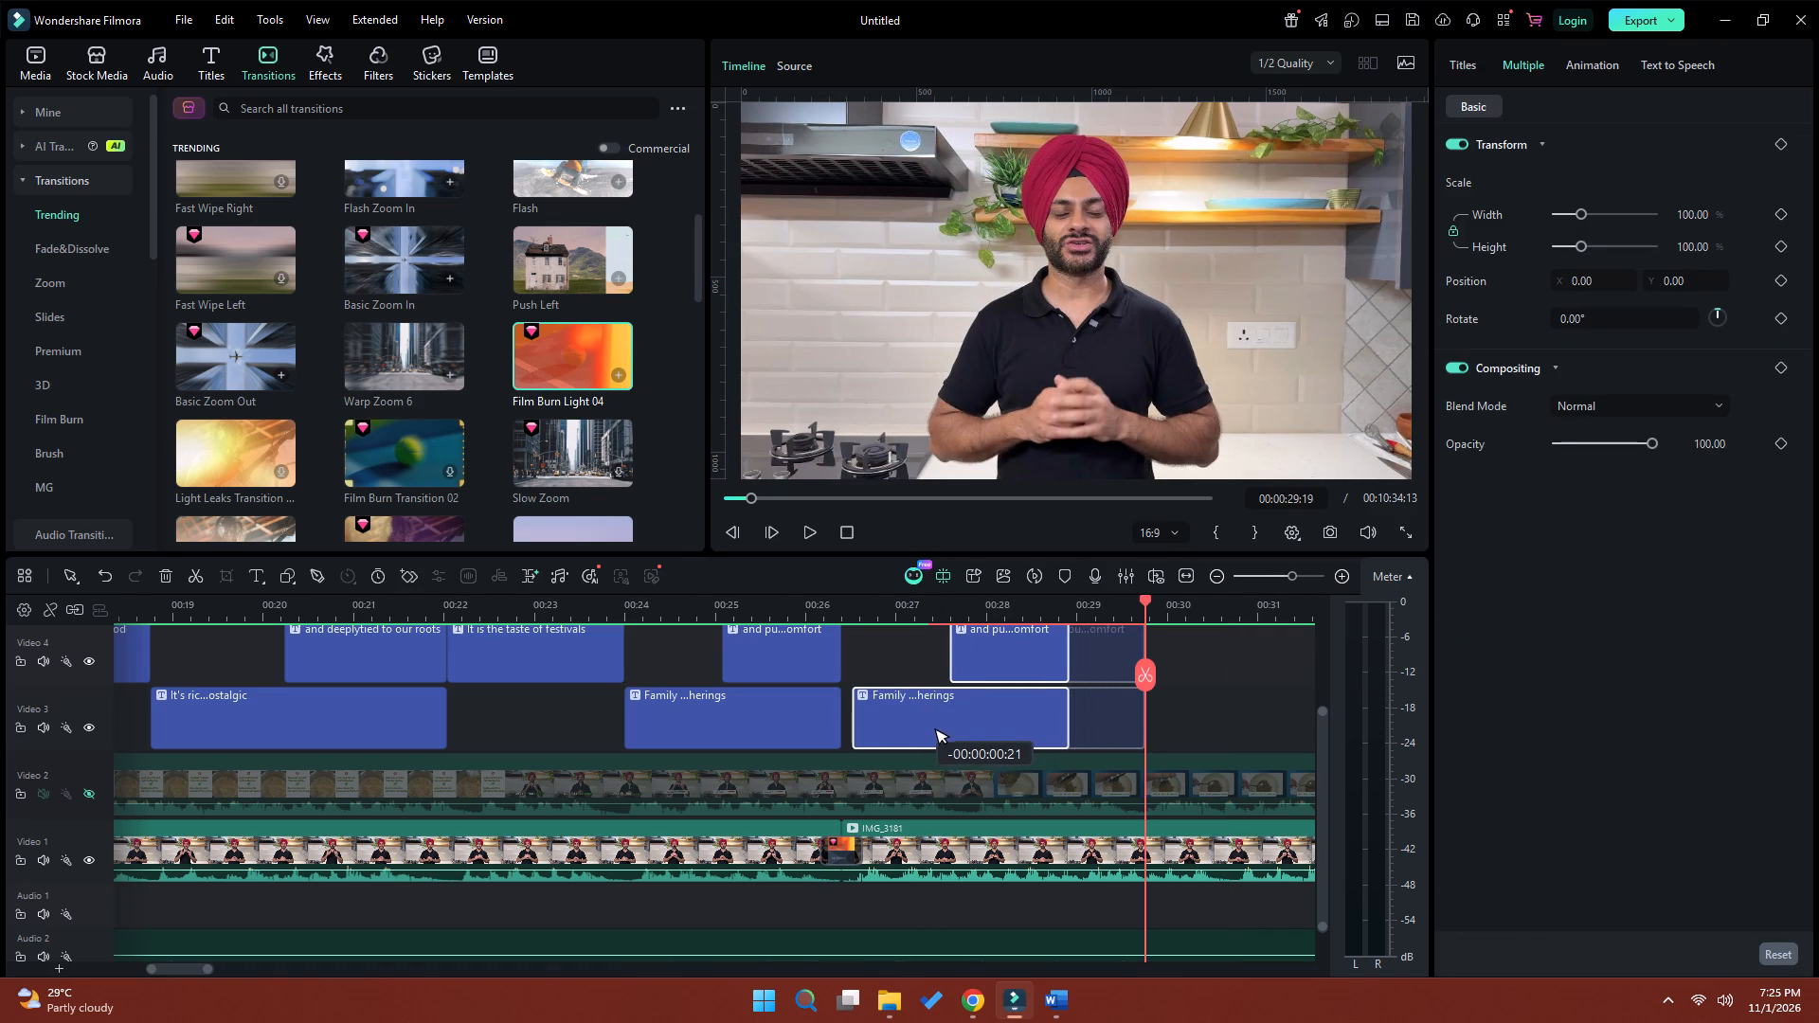
pyautogui.moveTo(927, 723); pyautogui.dragTo(921, 723)
# Play back the speech under the copied titles and trim both copies to end at 00:00:28:10.
pyautogui.click(876, 610)
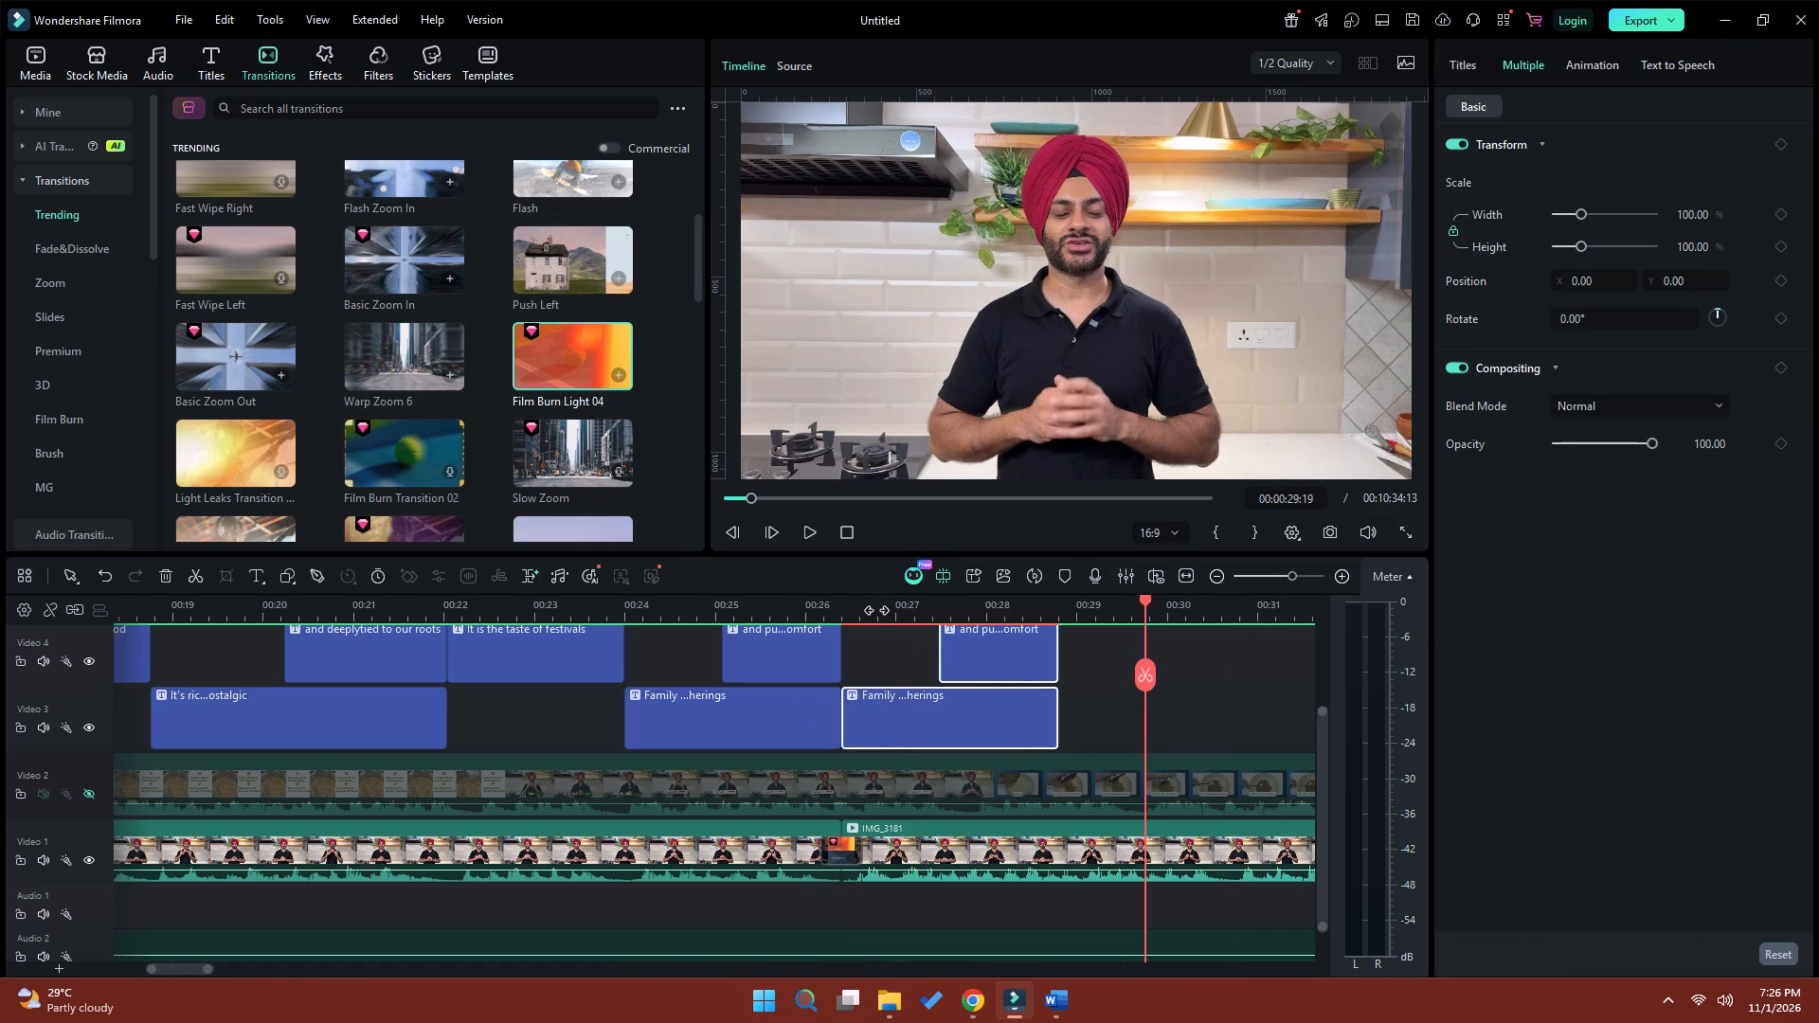
pyautogui.press('space')
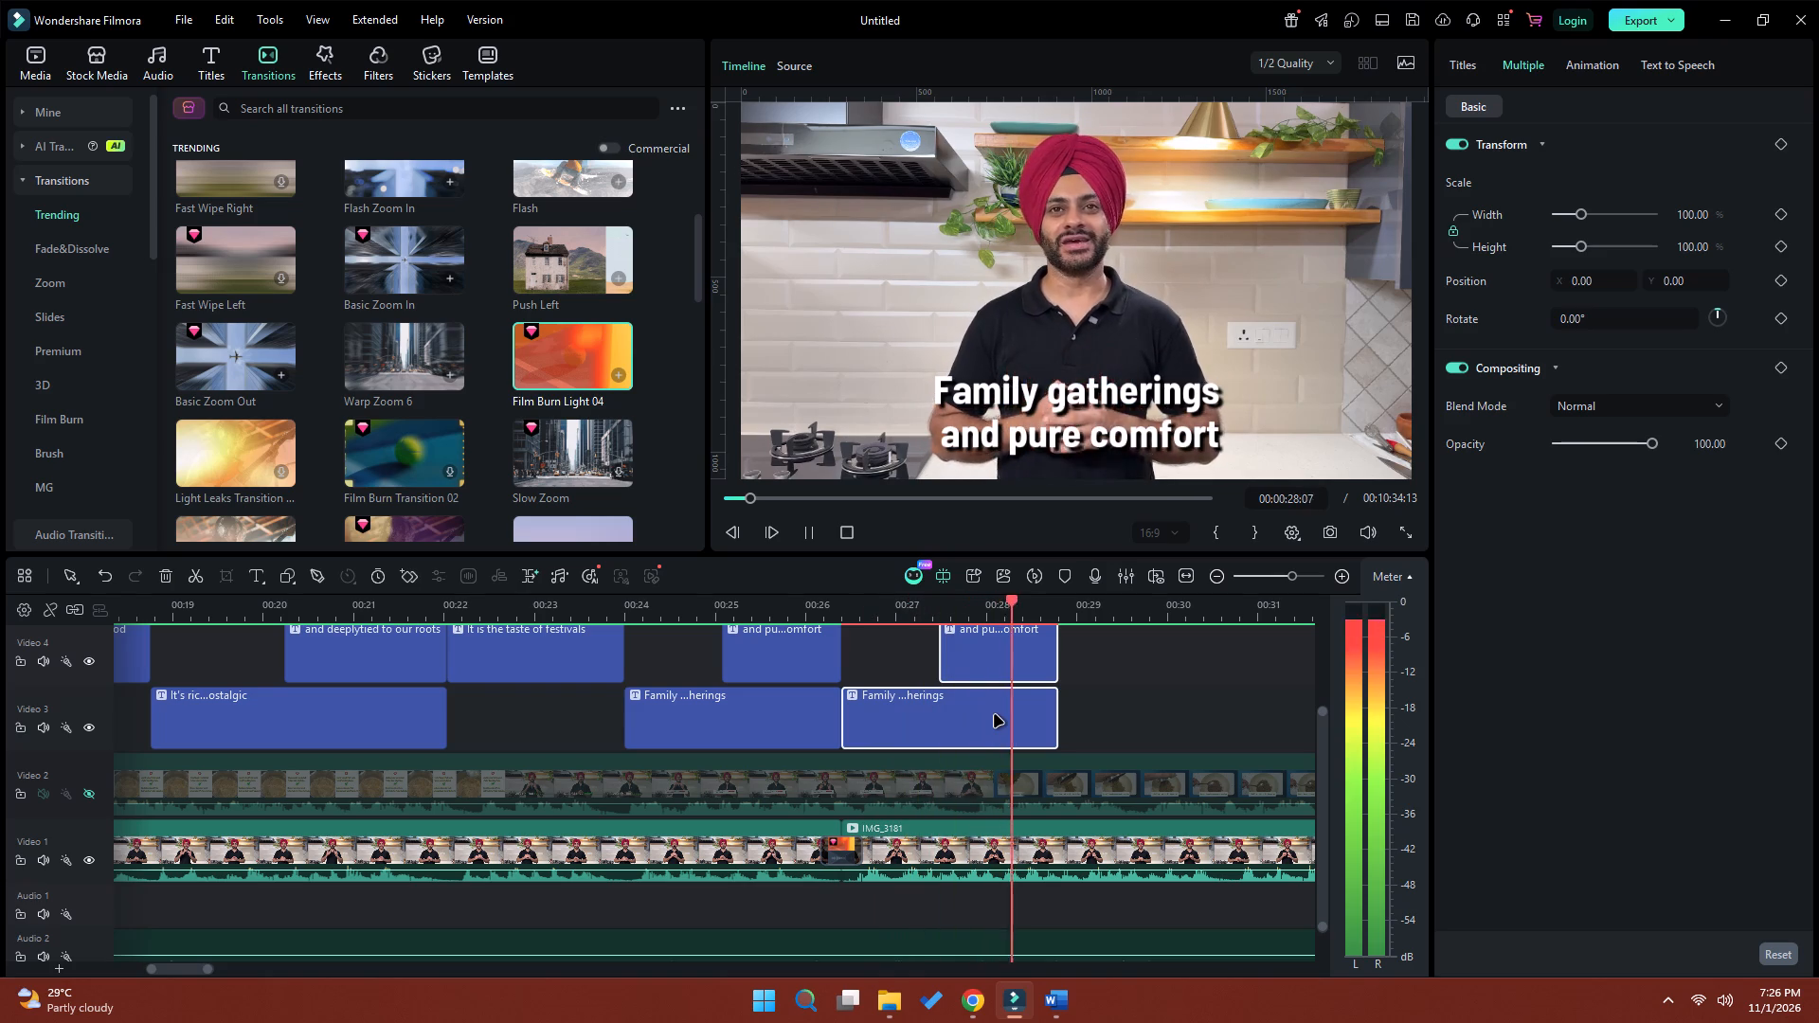
pyautogui.press('space')
pyautogui.click(1001, 609)
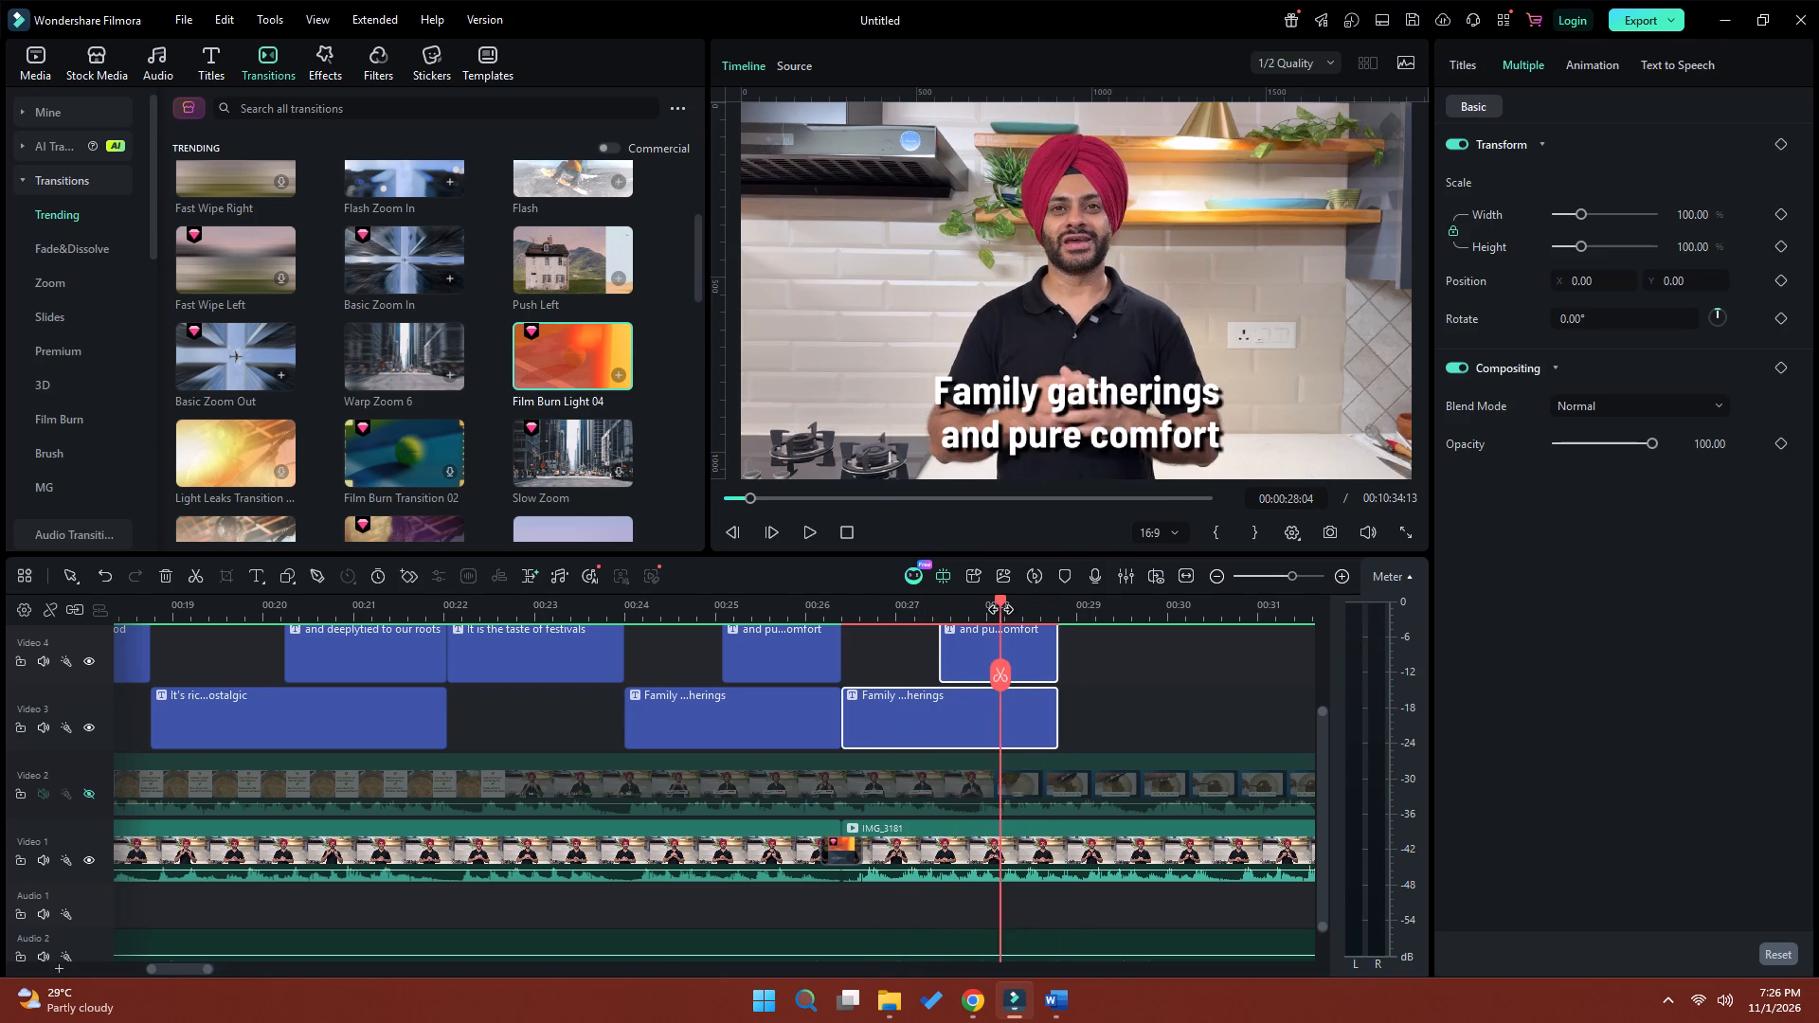
pyautogui.press('space')
pyautogui.press('space')
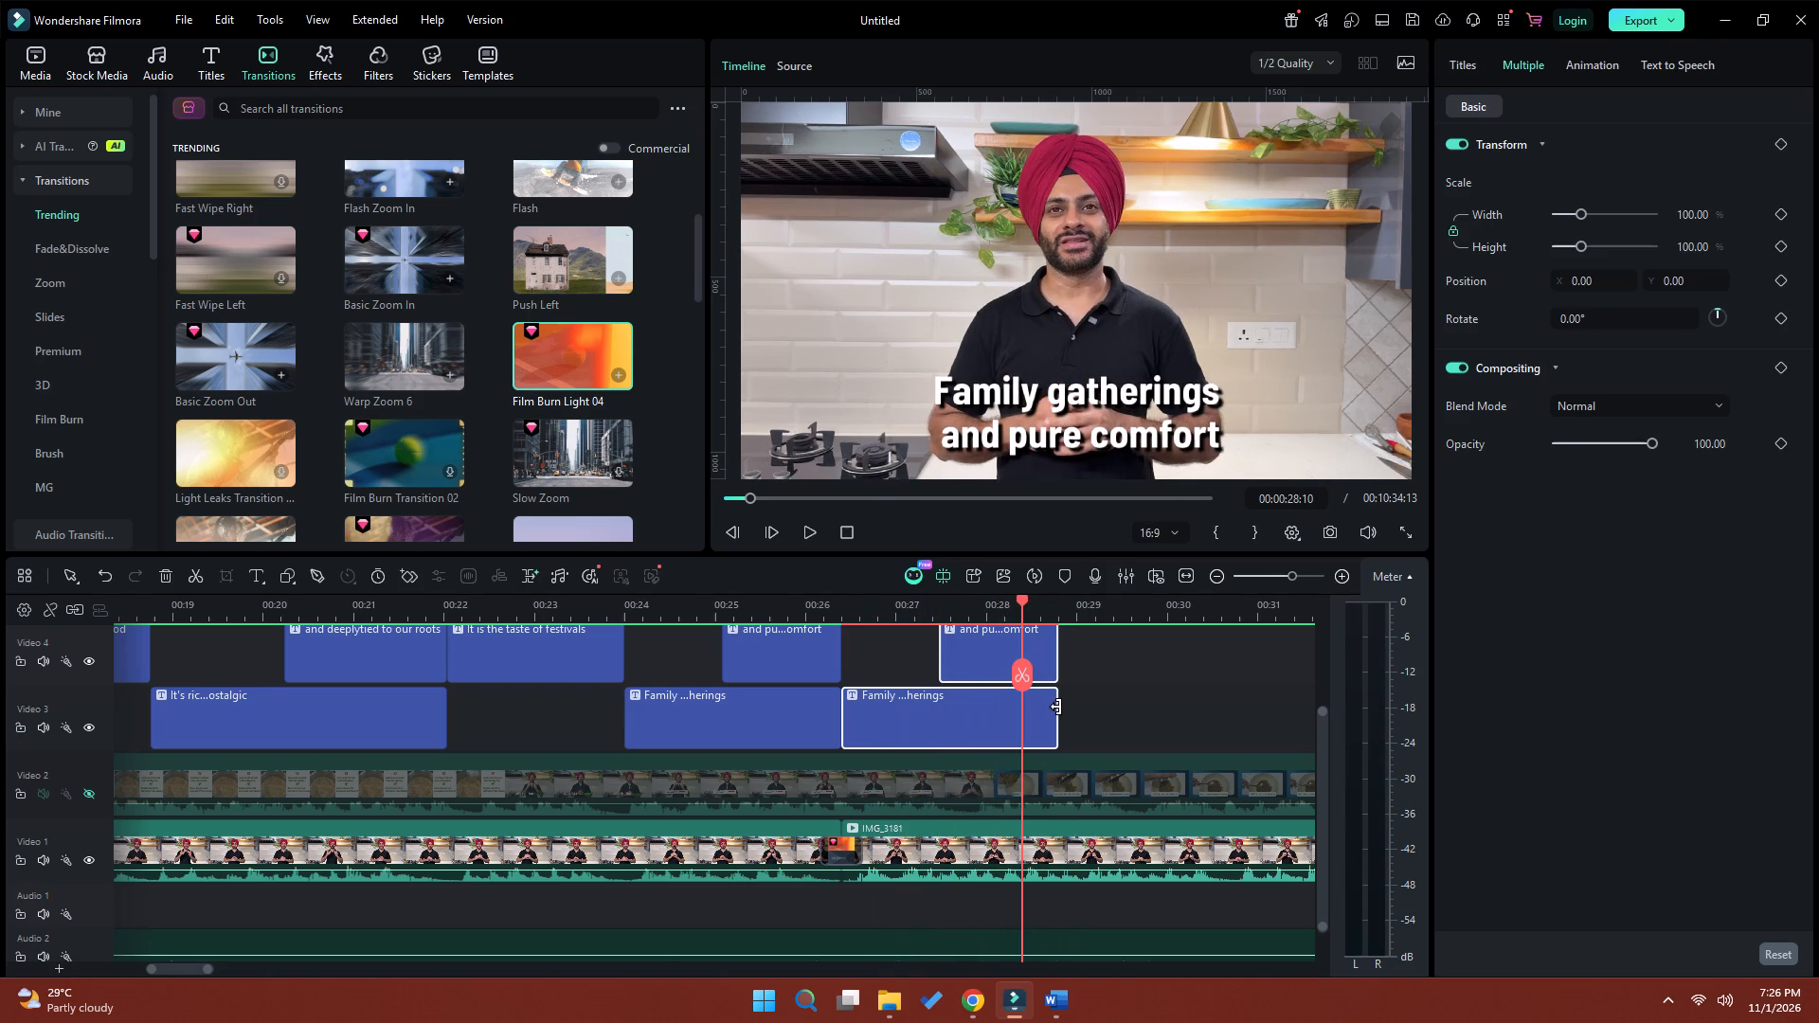
pyautogui.moveTo(1055, 709); pyautogui.dragTo(1021, 717)
# Replace the copied Video 3 title's text with the copied script line, and cut "Shahi Kheer" from it to leave "Today, we are making a".
pyautogui.click(926, 606)
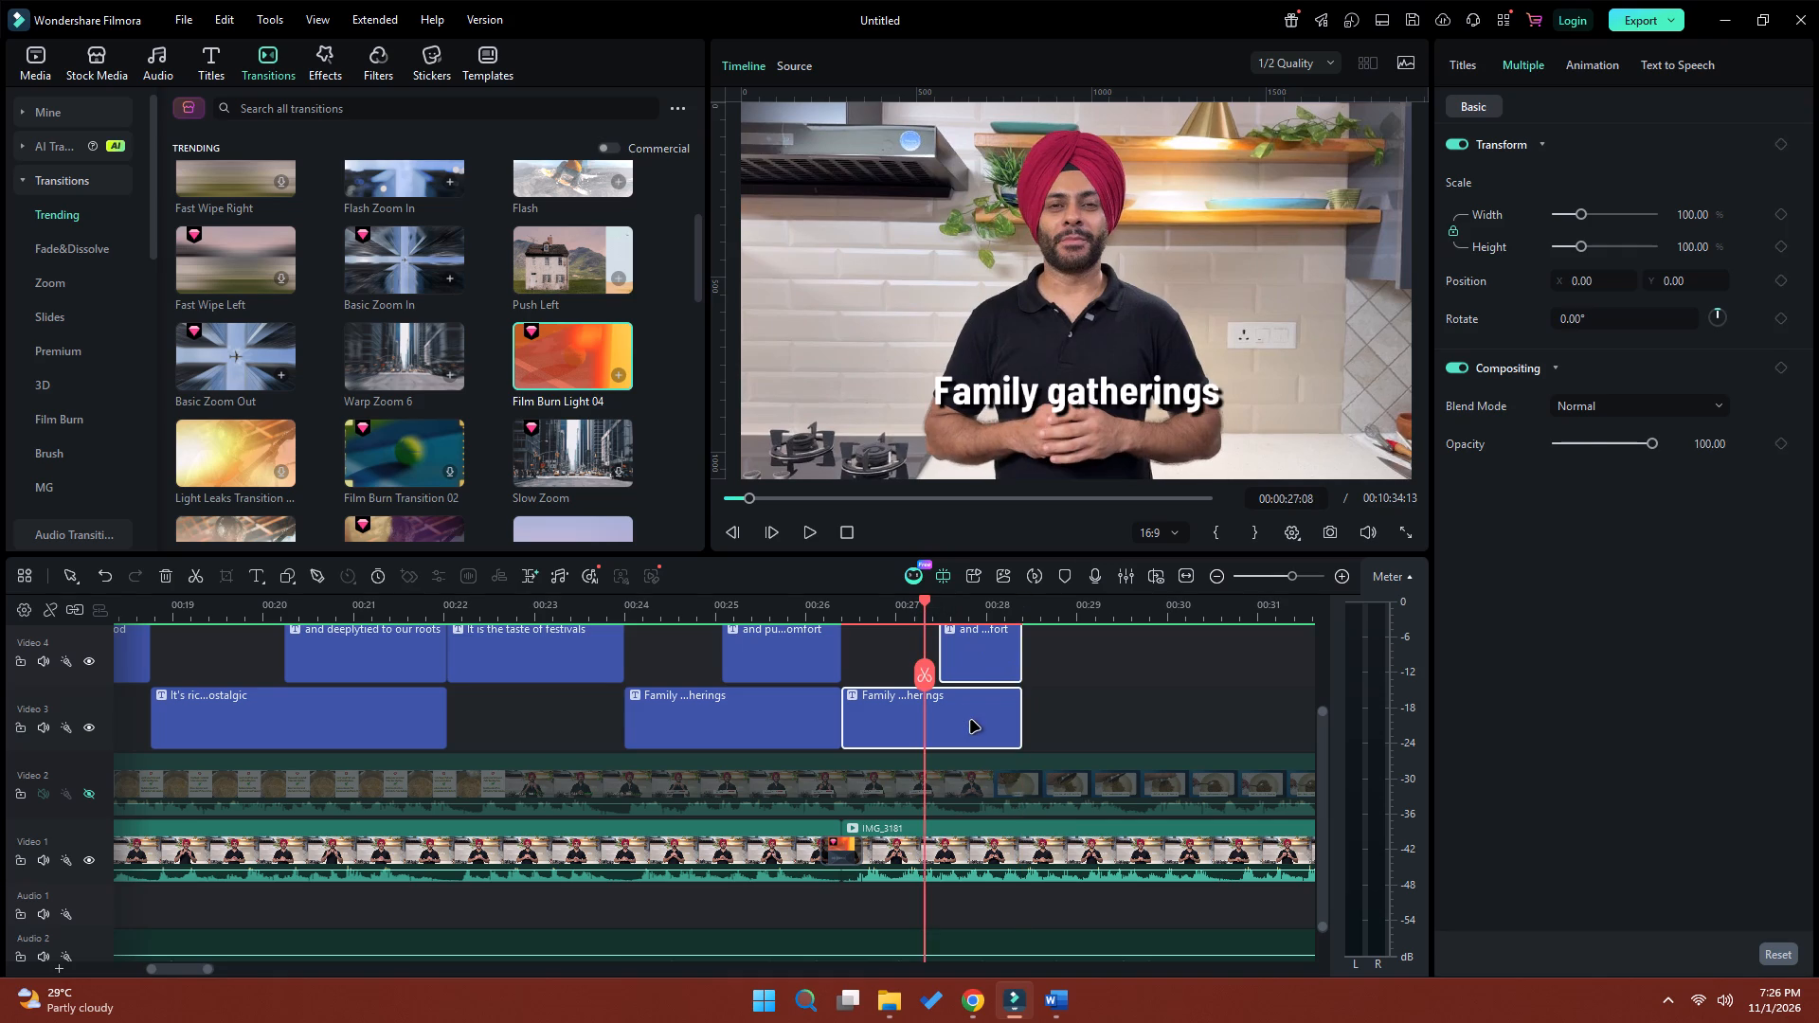
pyautogui.click(971, 721)
pyautogui.moveTo(1566, 177); pyautogui.dragTo(1430, 182)
pyautogui.hotkey('ctrl', 'v')
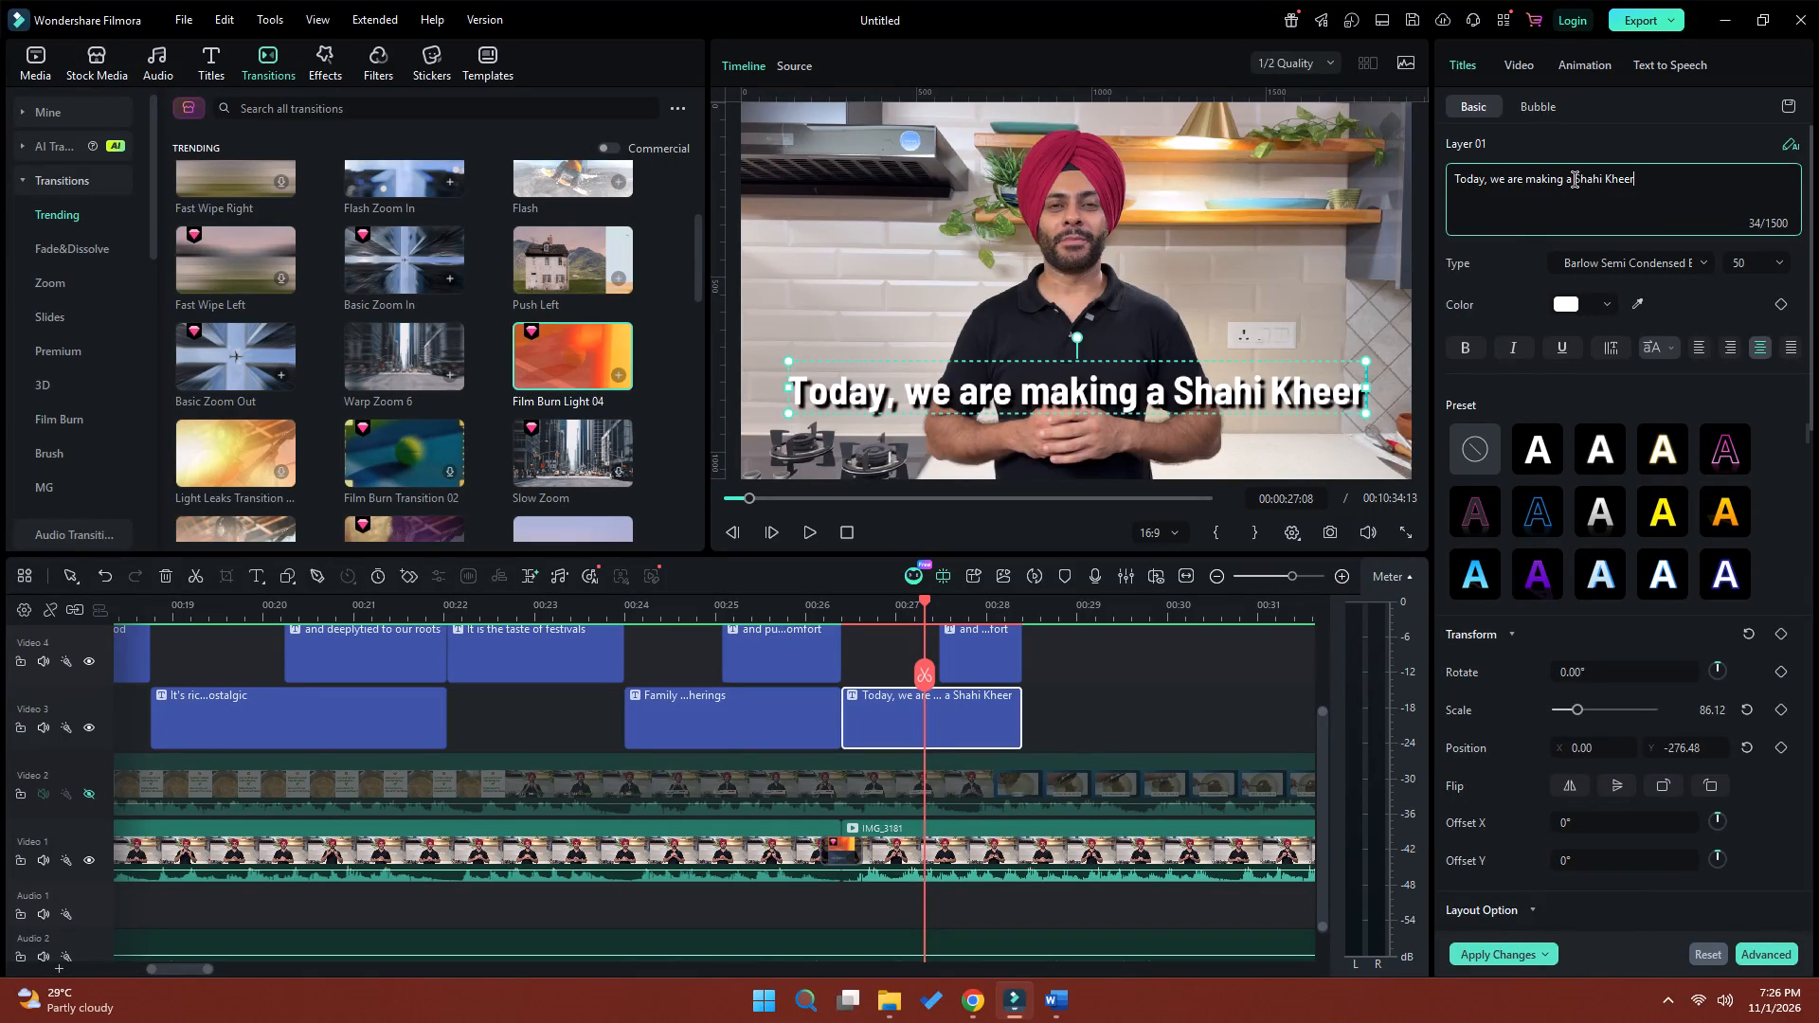
pyautogui.moveTo(1575, 179); pyautogui.dragTo(1651, 178)
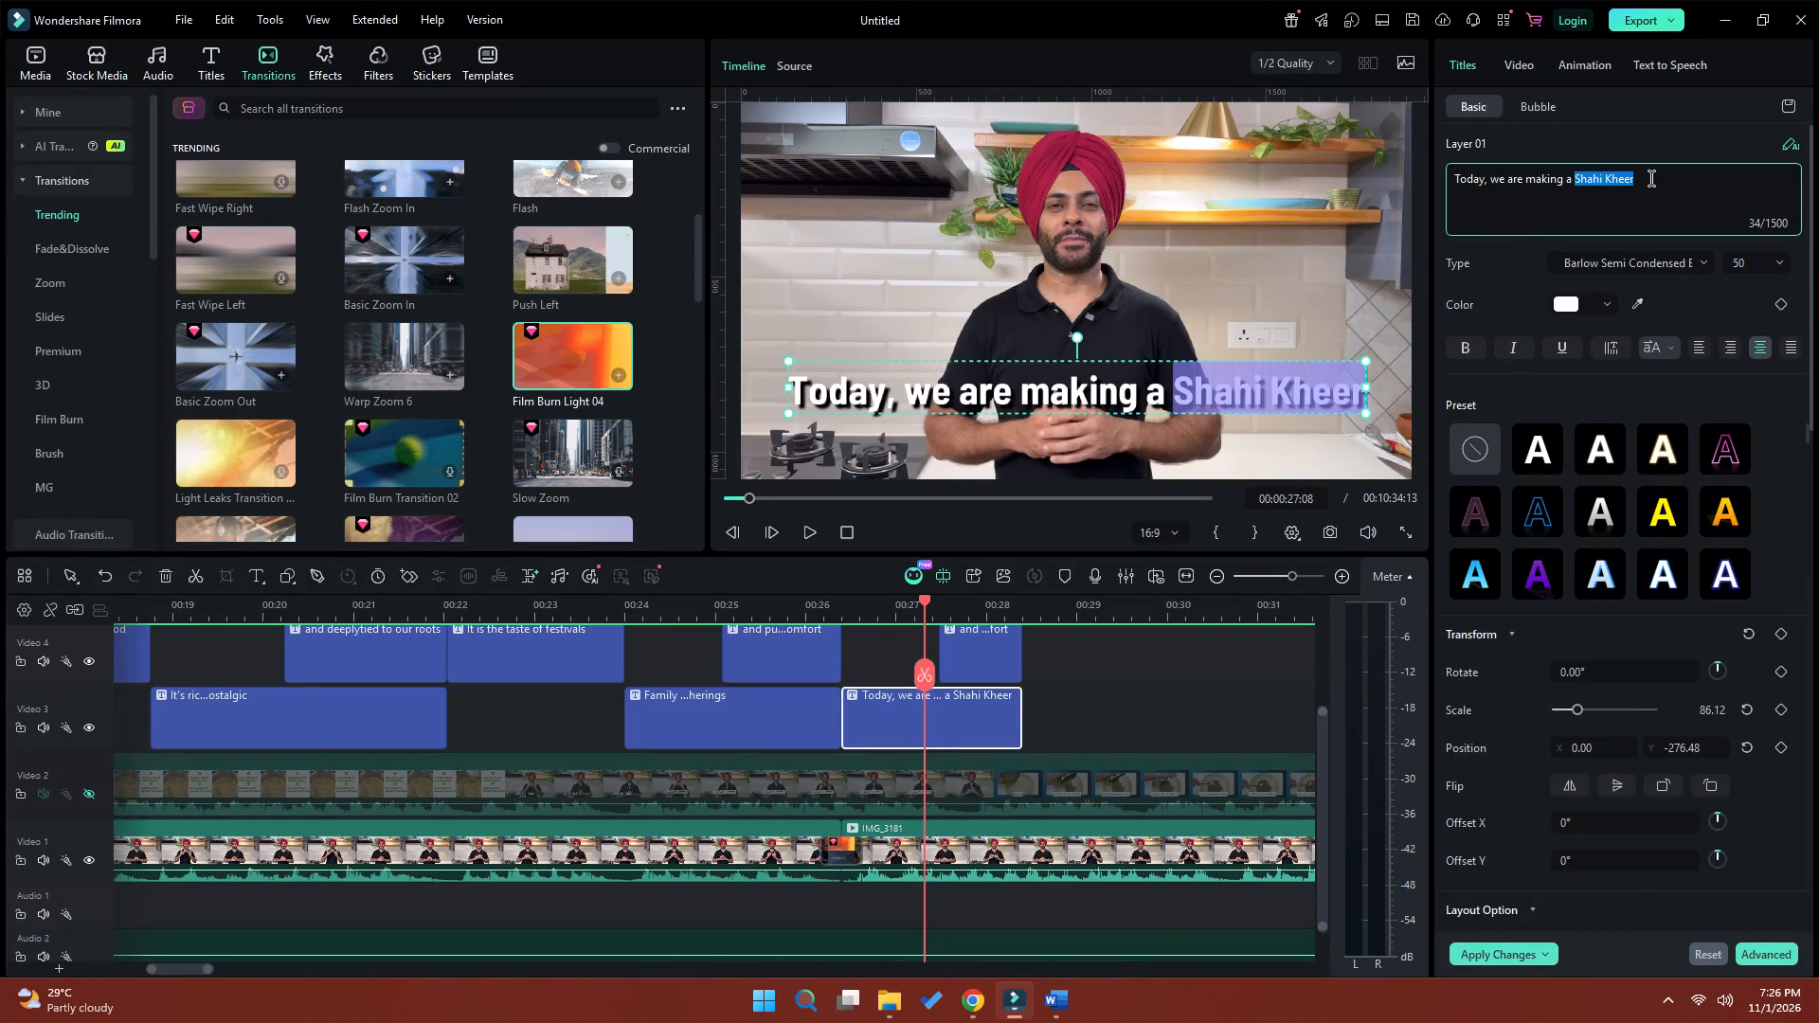
pyautogui.hotkey('ctrl', 'x')
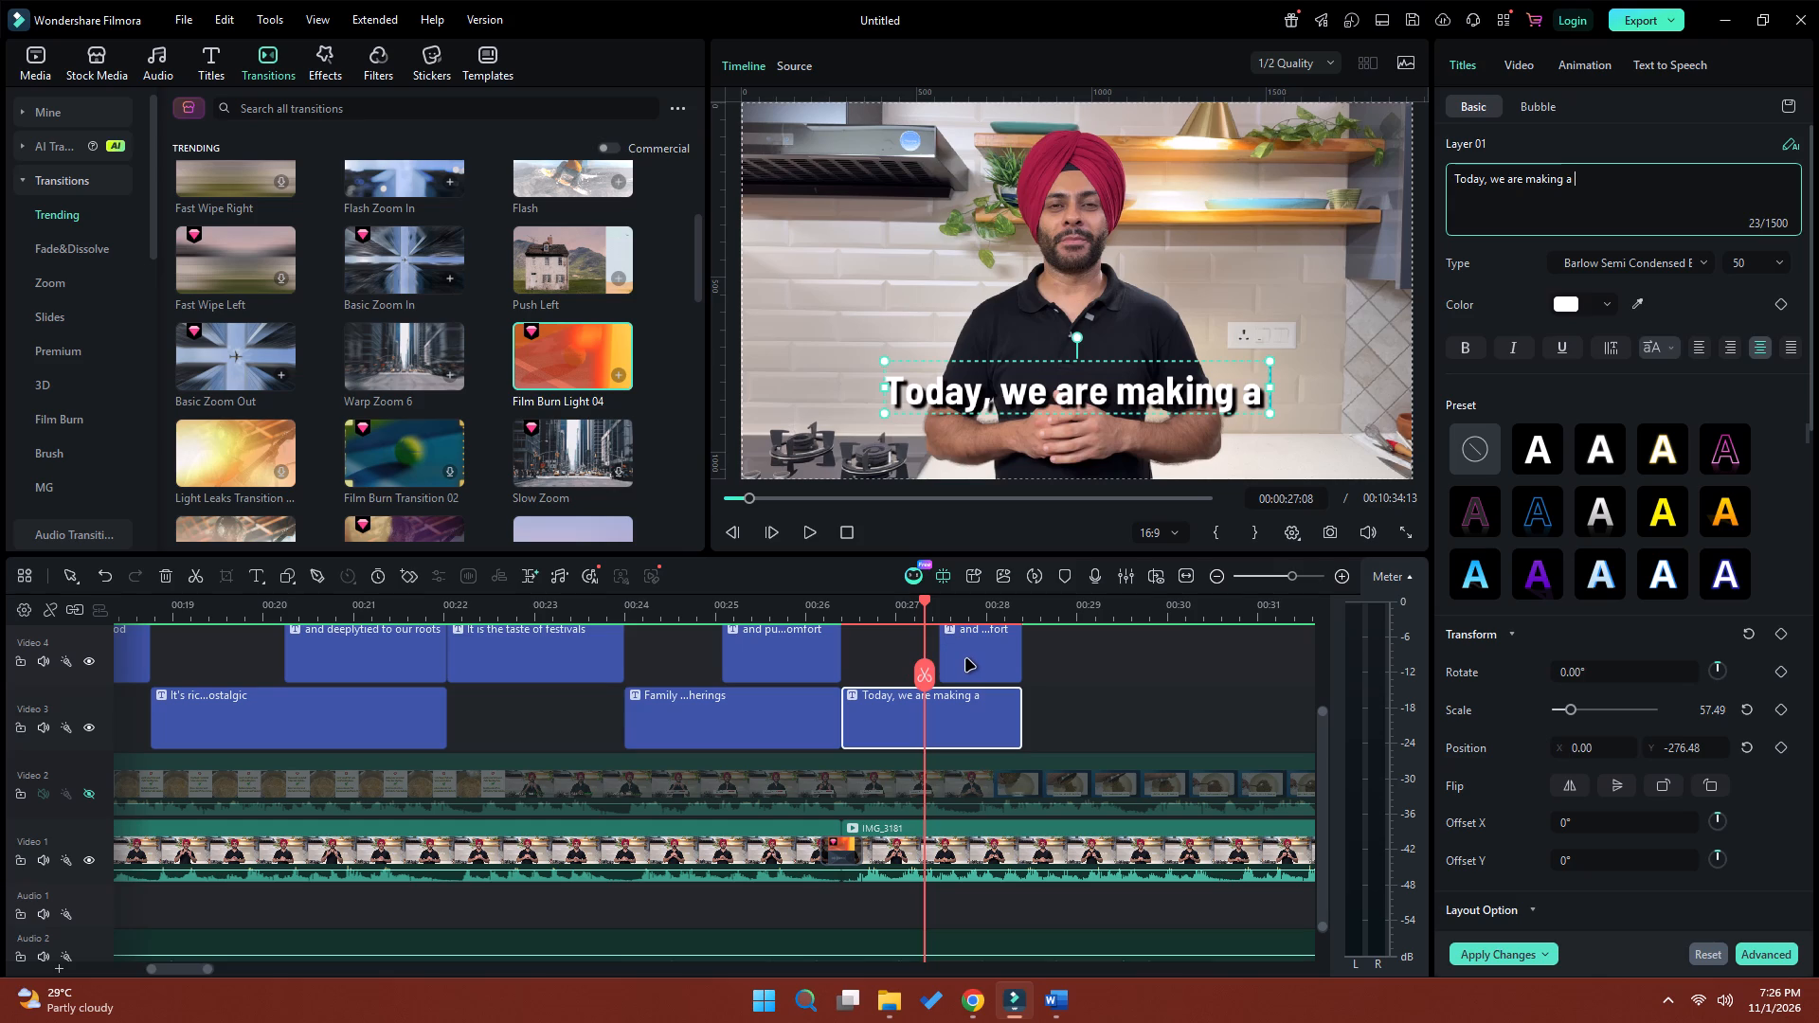
pyautogui.press('space')
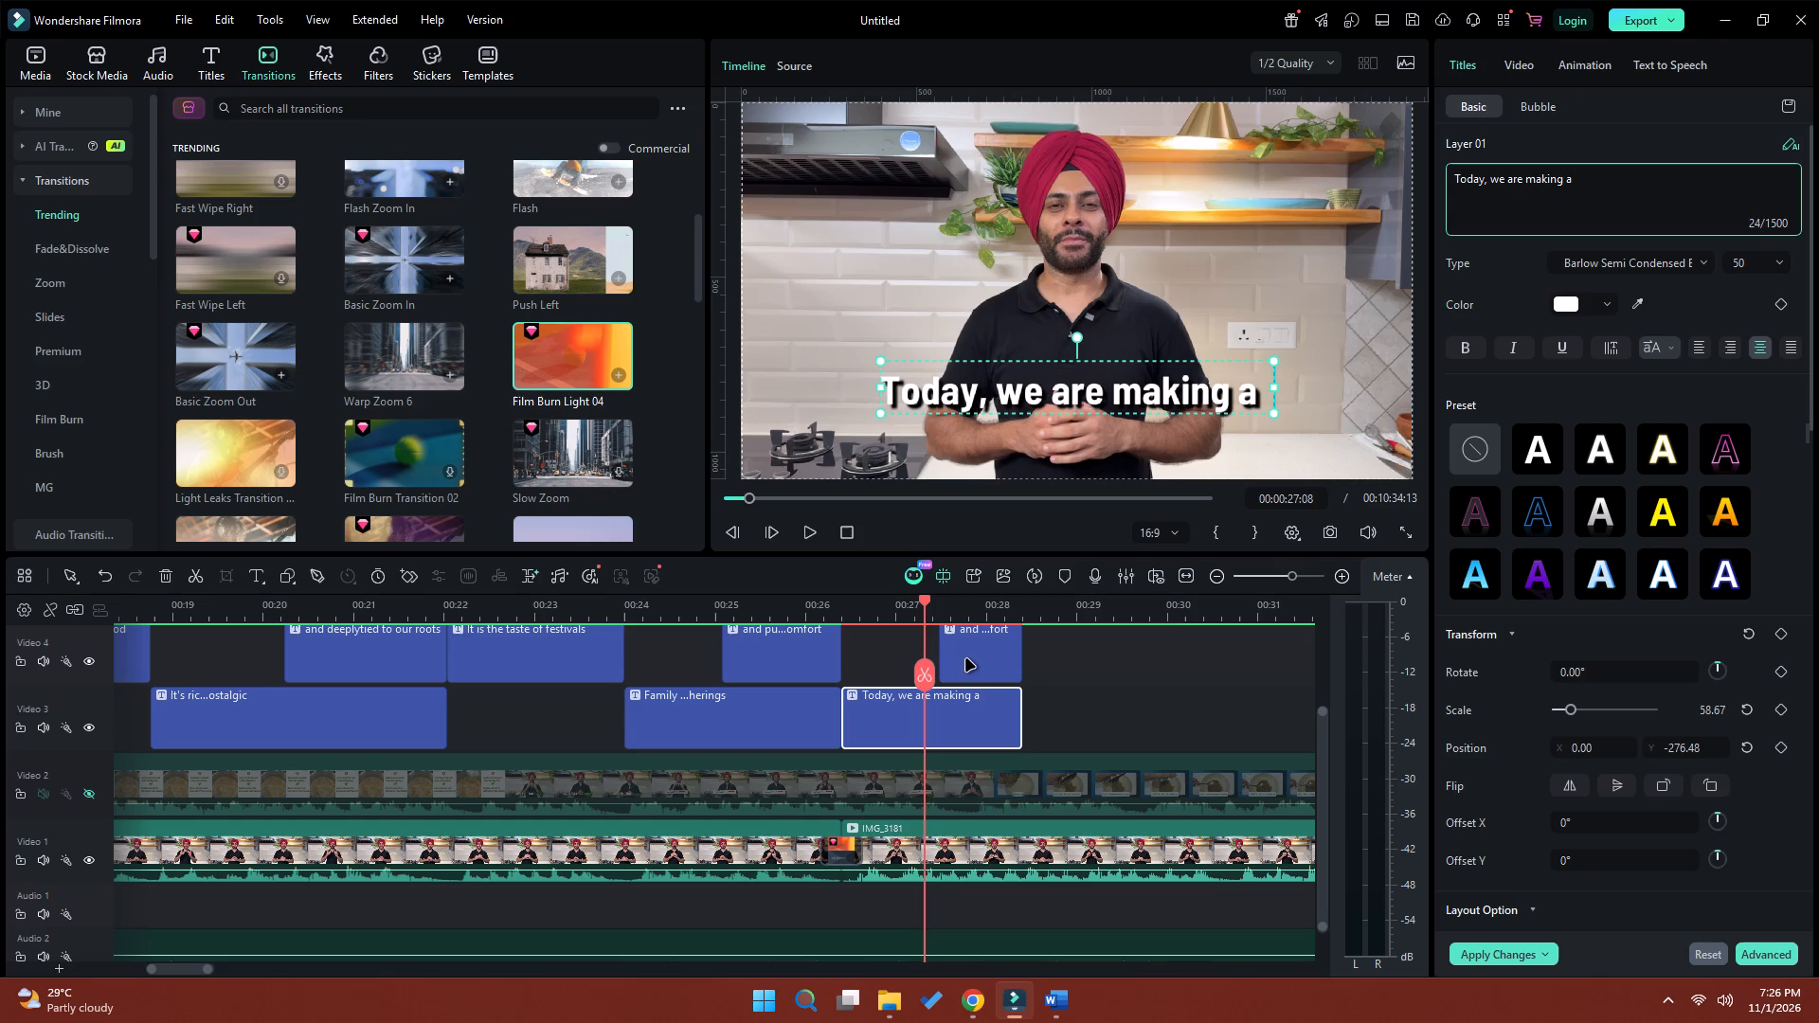
pyautogui.press('BackSpace')
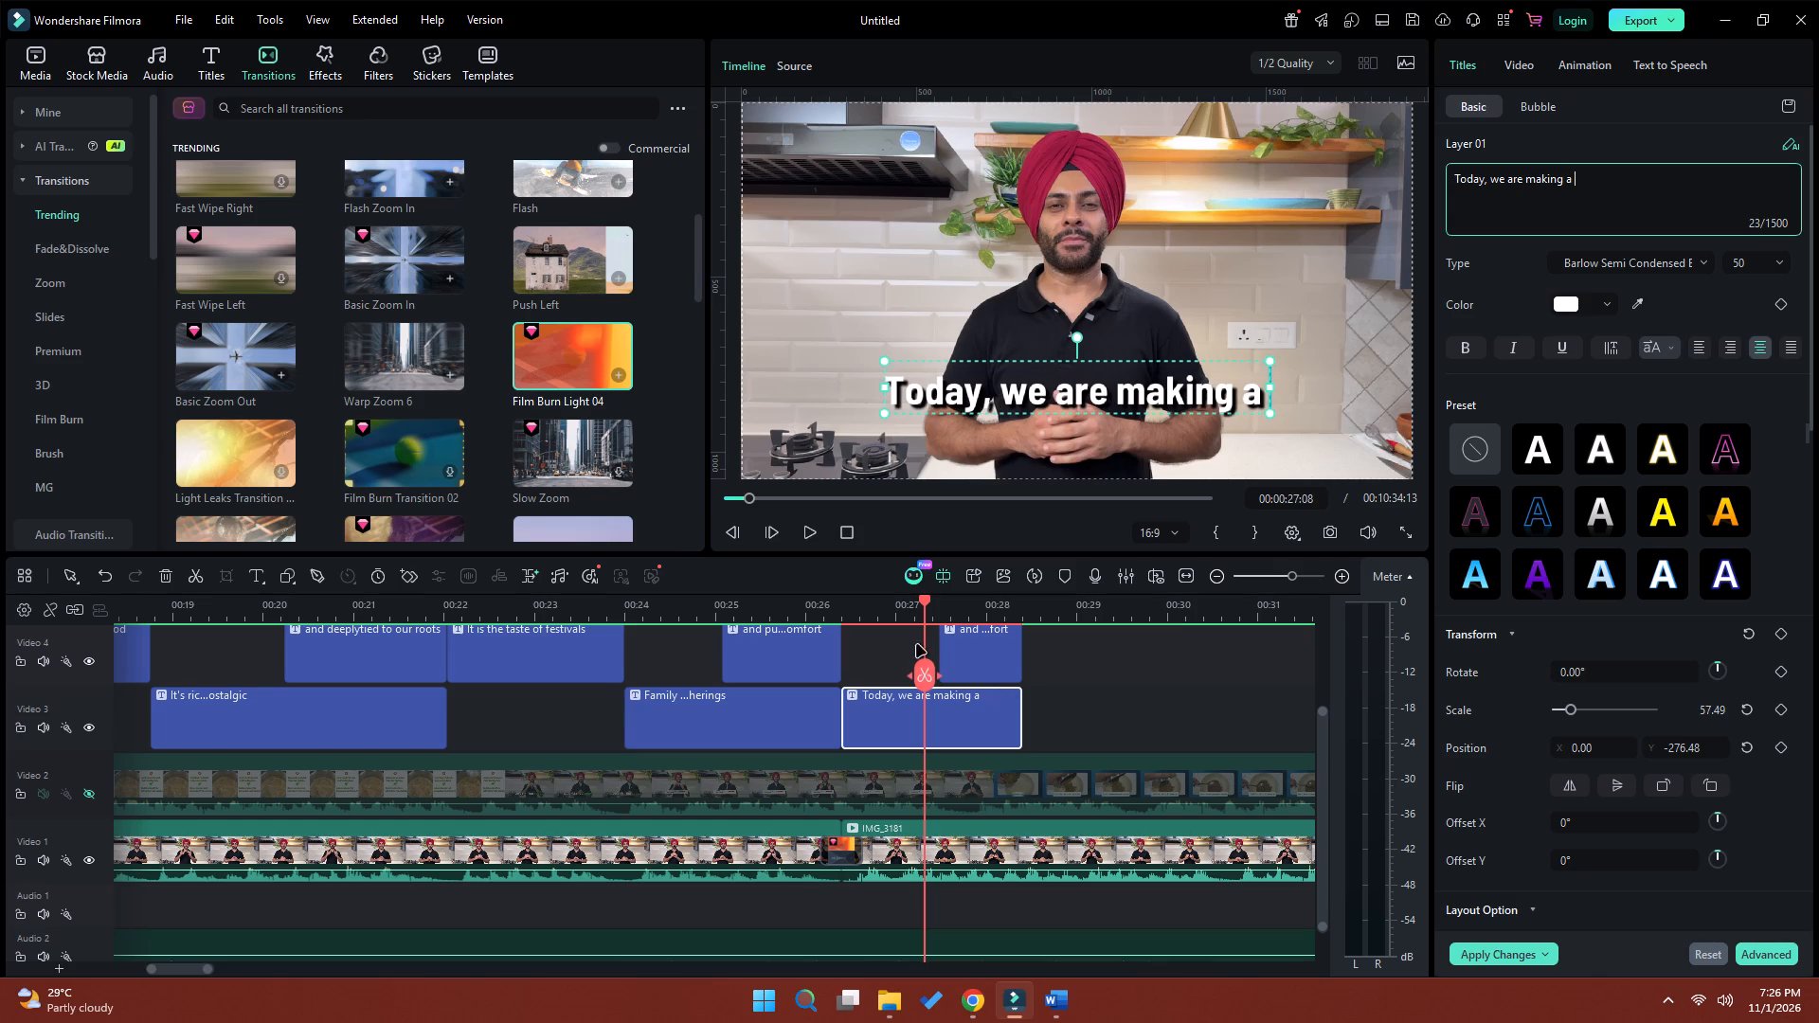
# Replace the text of the copied "and pure comfort" title on Video 4 with "Shahi Kheer".
pyautogui.click(976, 652)
pyautogui.moveTo(1566, 187); pyautogui.dragTo(1561, 186)
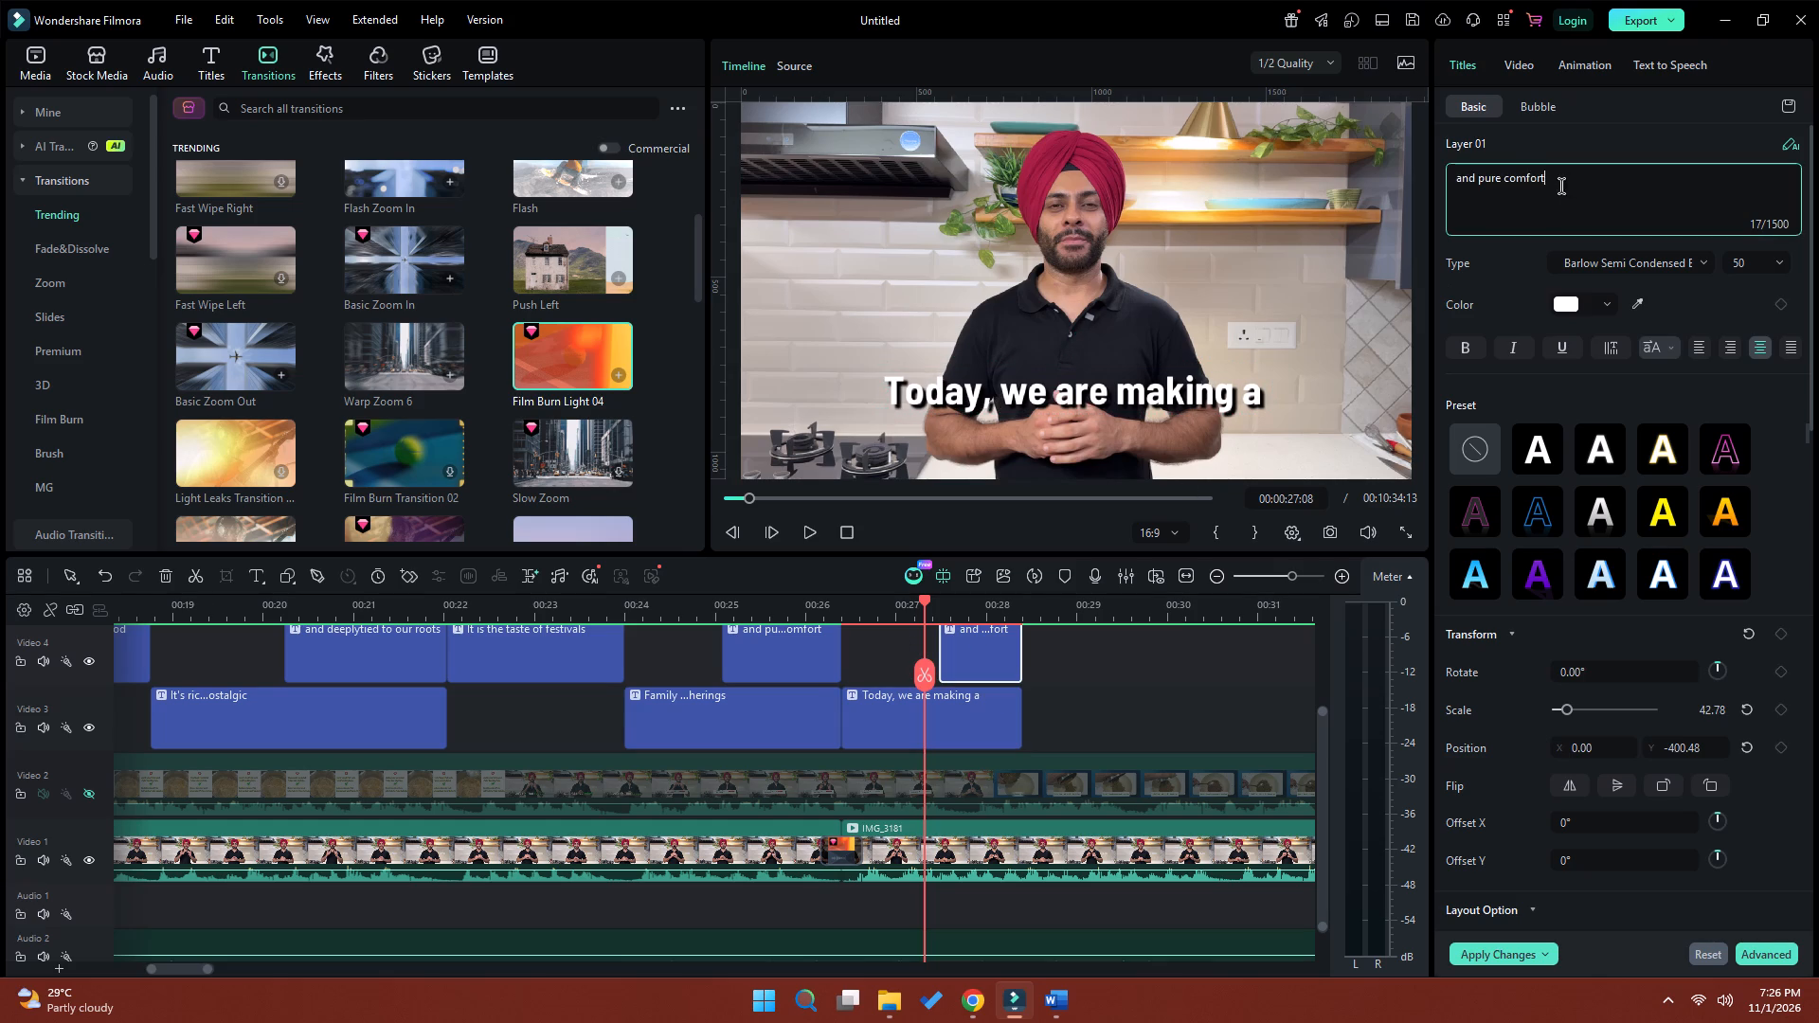
pyautogui.moveTo(1561, 186); pyautogui.dragTo(1432, 176)
pyautogui.hotkey('ctrl', 'v')
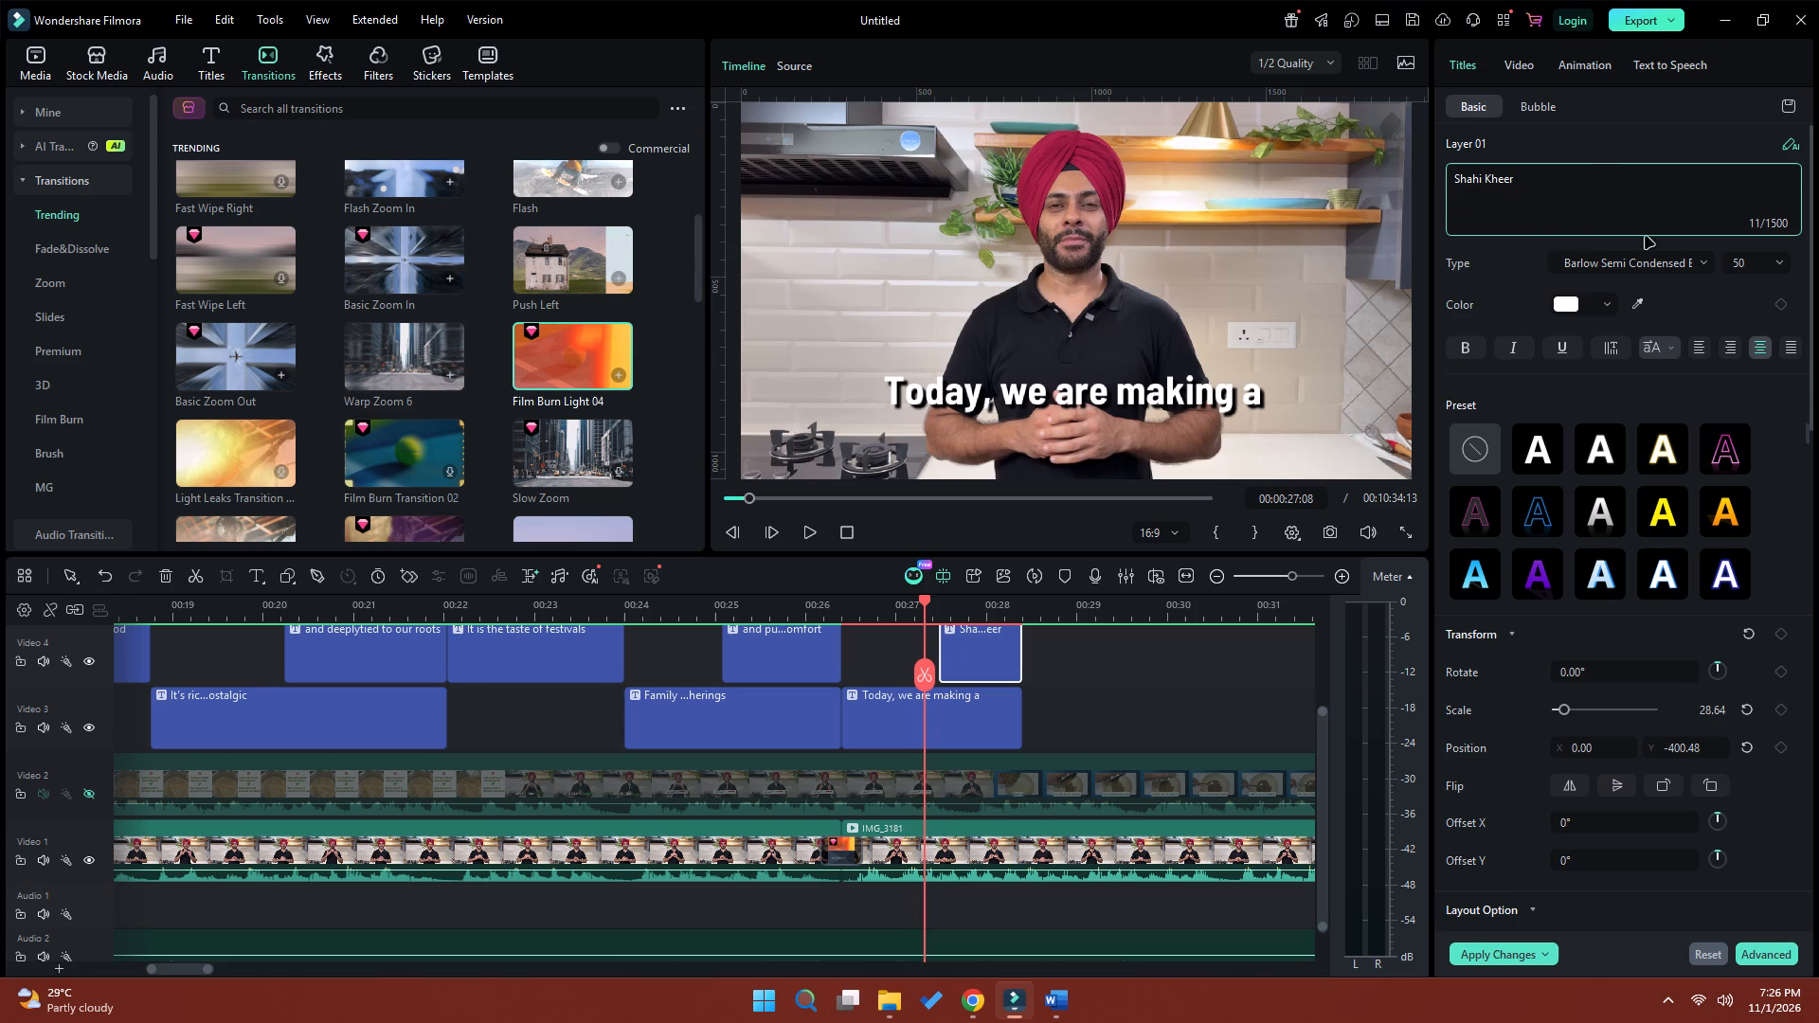
# Set the "Shahi Kheer" title to font size 55 and yellow #FFCC00.
pyautogui.click(1760, 269)
pyautogui.press('5')
pyautogui.press('5')
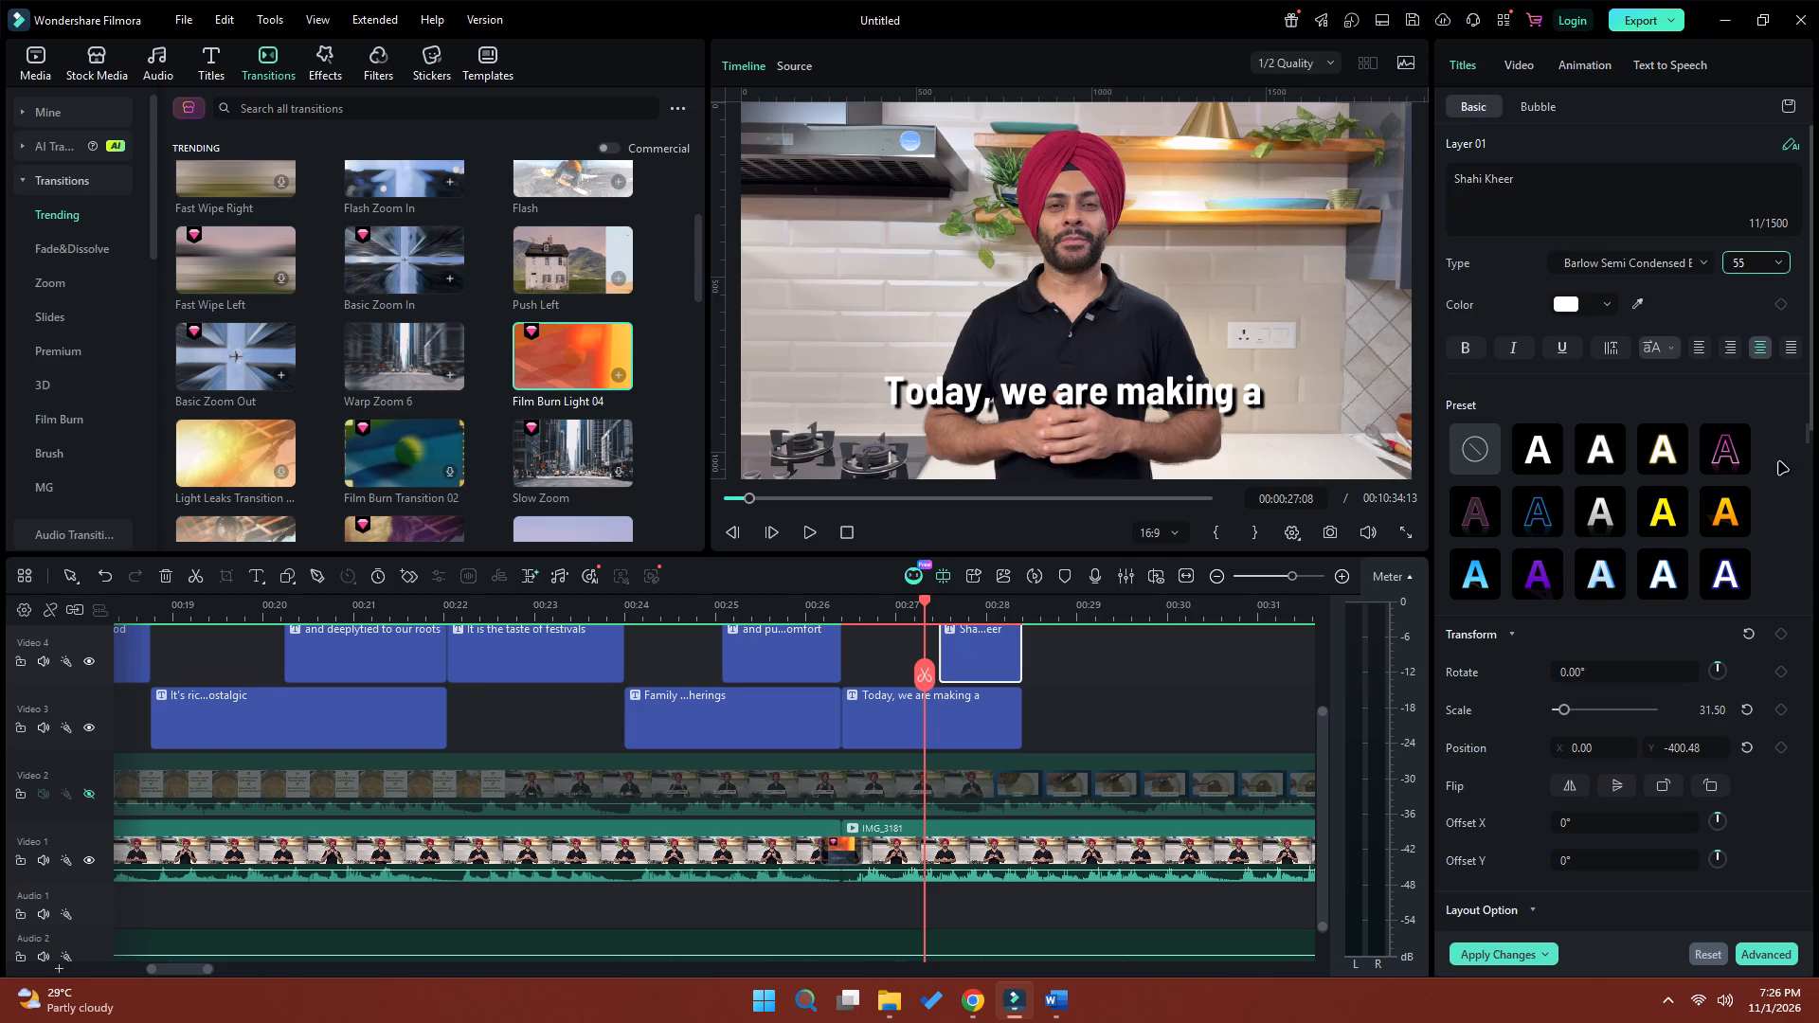
pyautogui.click(1603, 305)
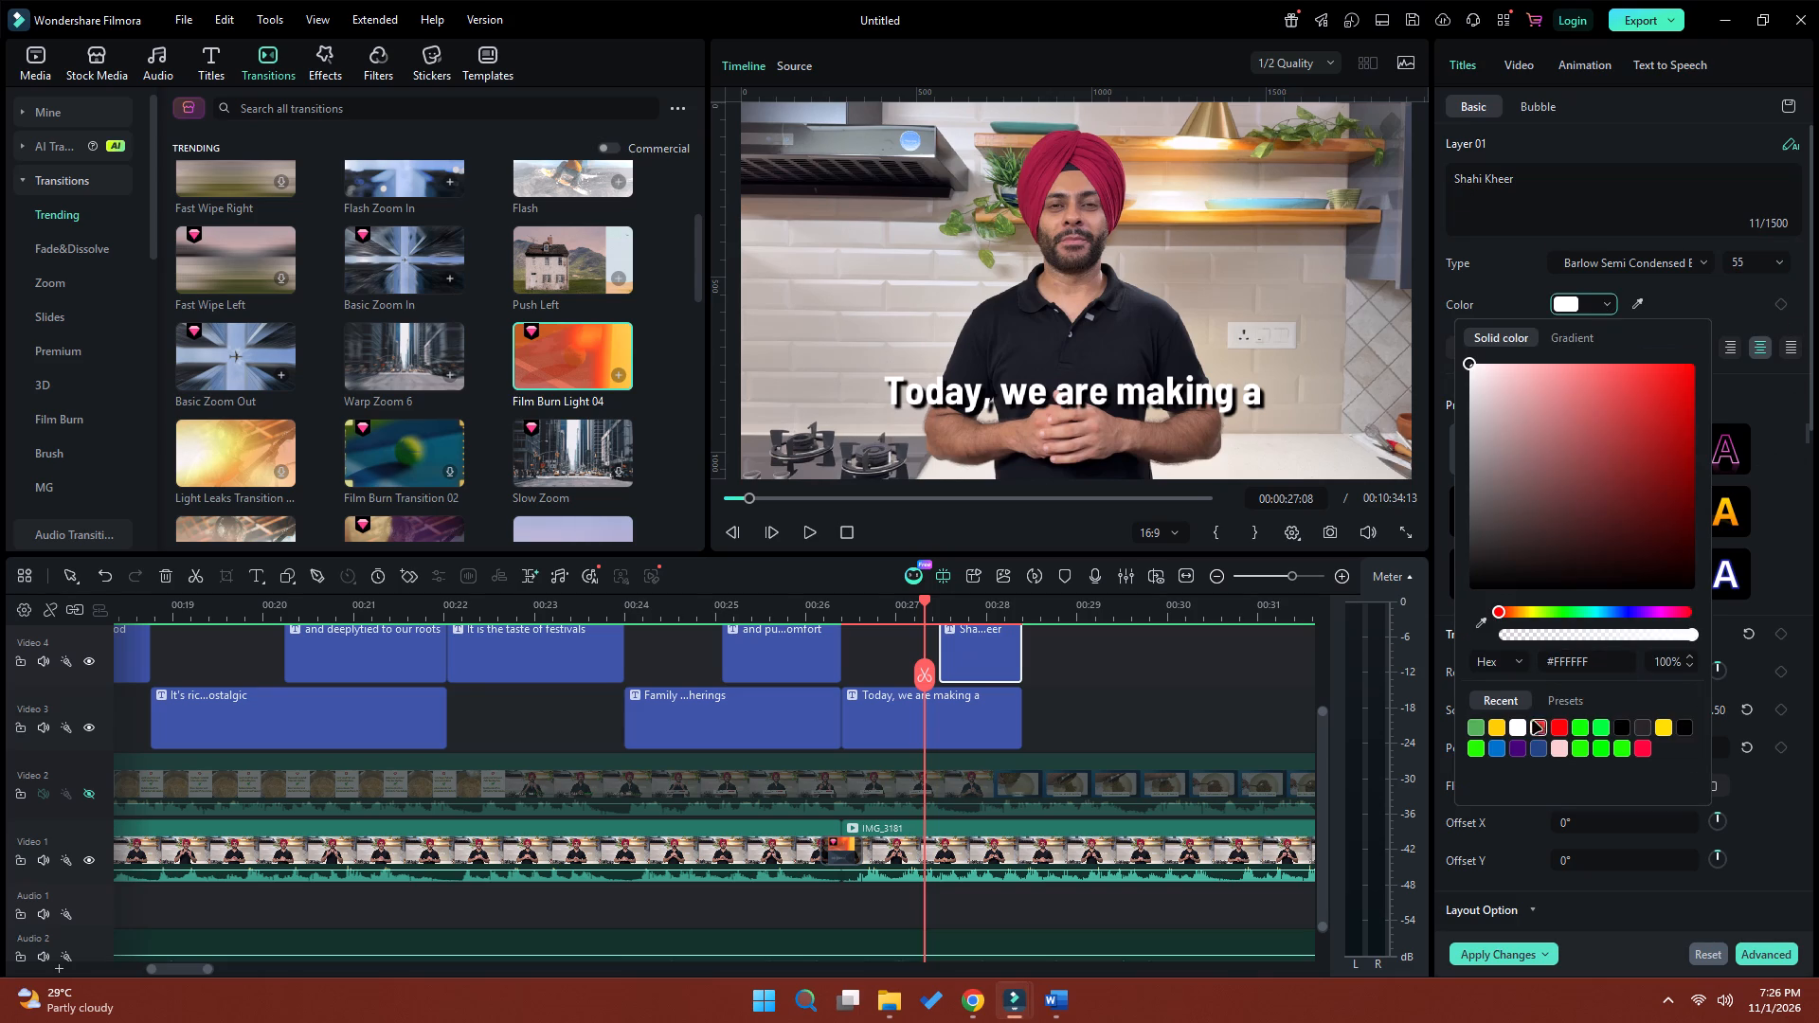
pyautogui.click(1491, 730)
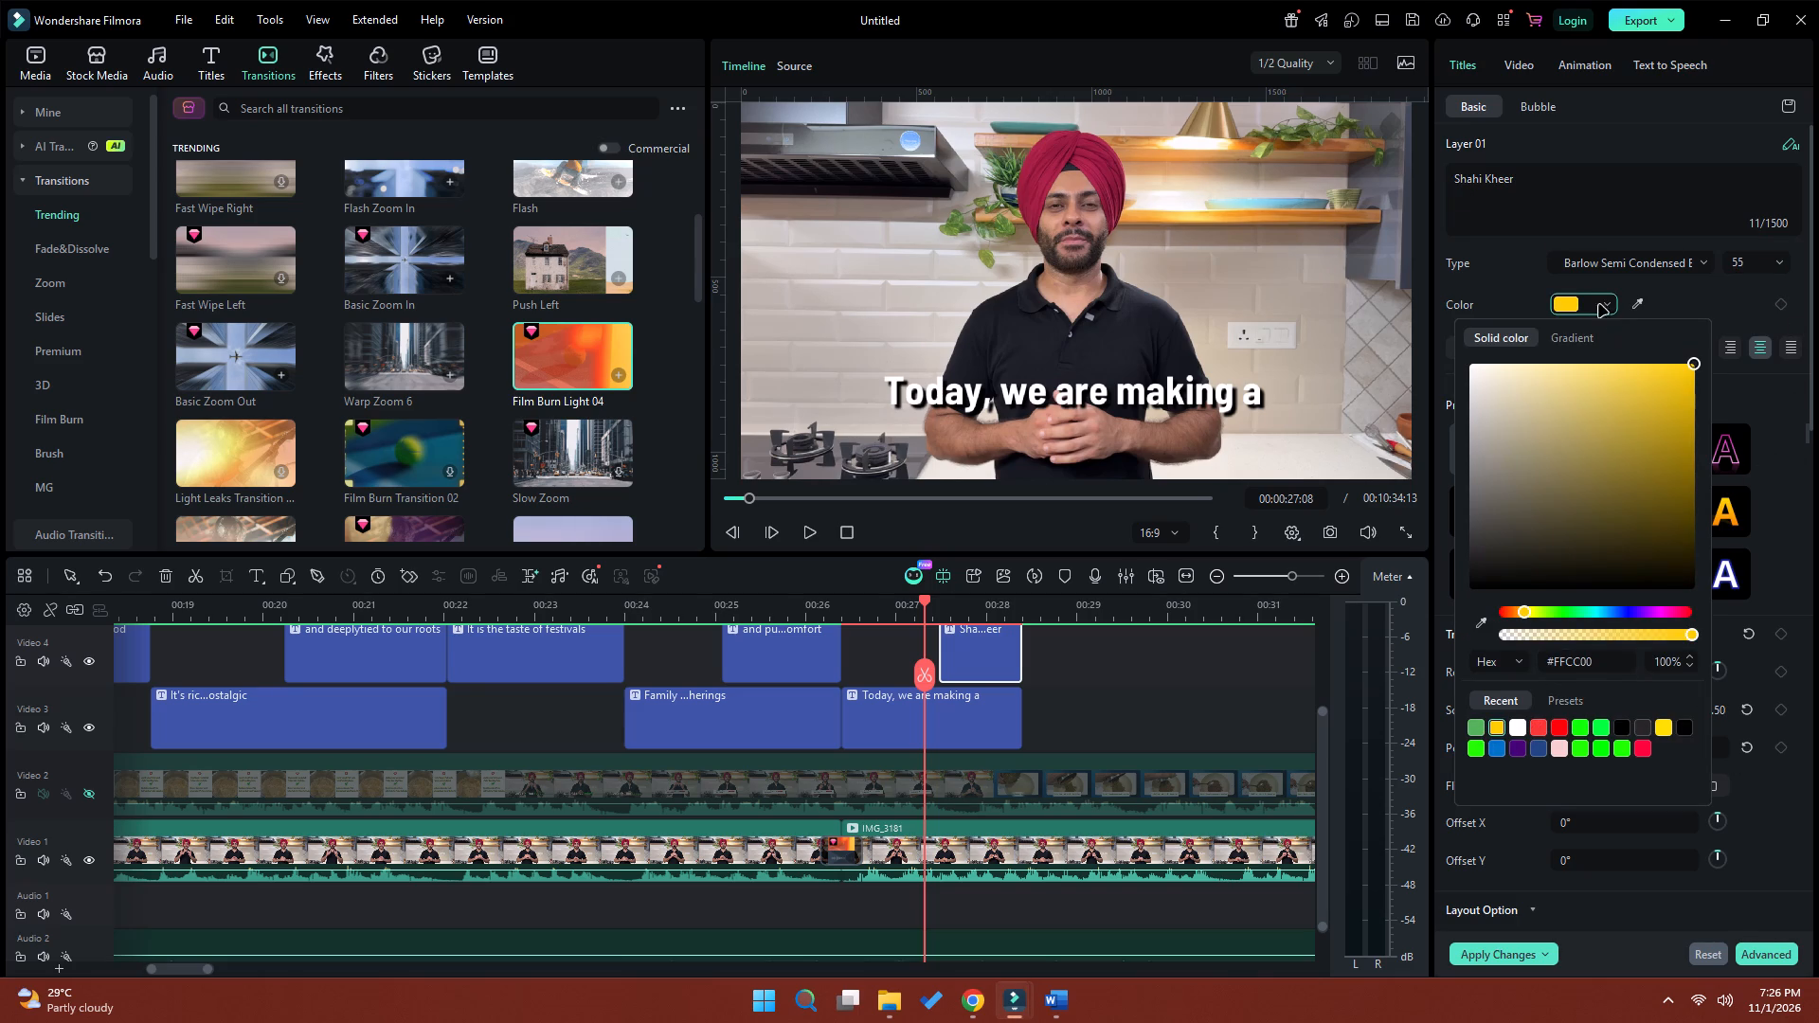
pyautogui.click(1511, 271)
pyautogui.click(859, 613)
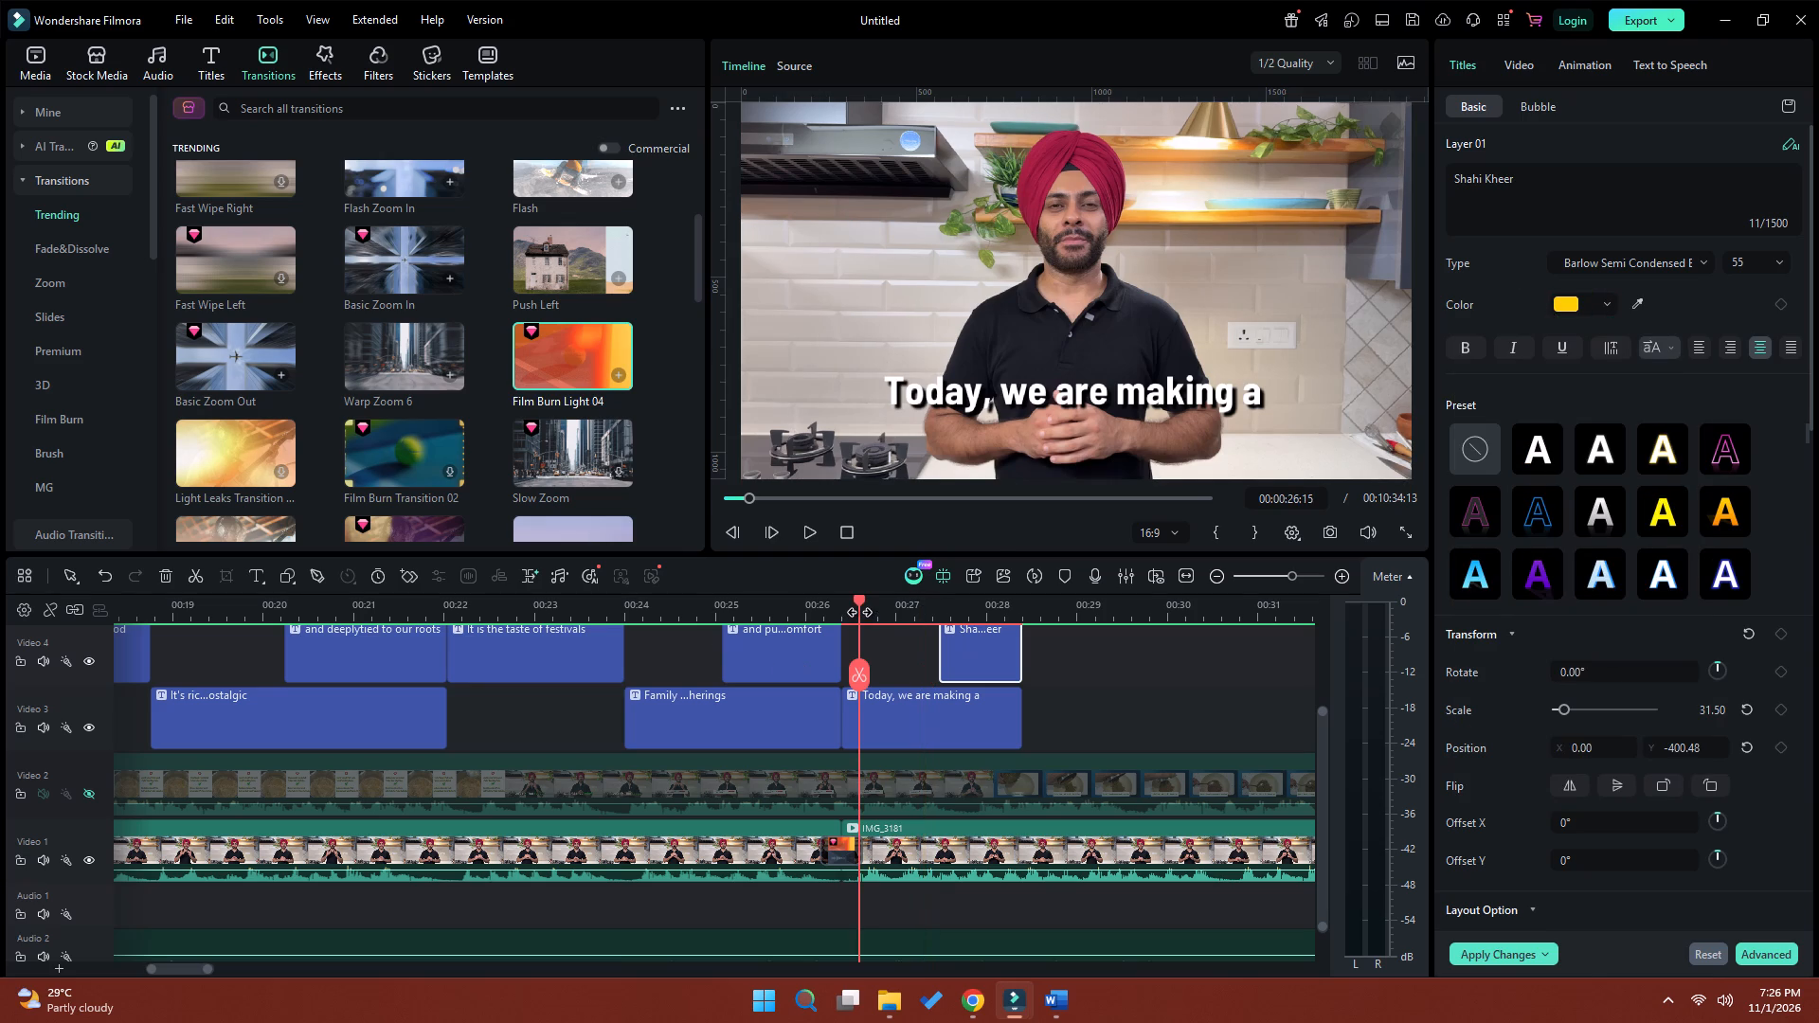
# Play back the following speech, paste the copied title pair directly after "Today, we are making a", and trim both titles to end at about 00:00:30:17.
pyautogui.press('space')
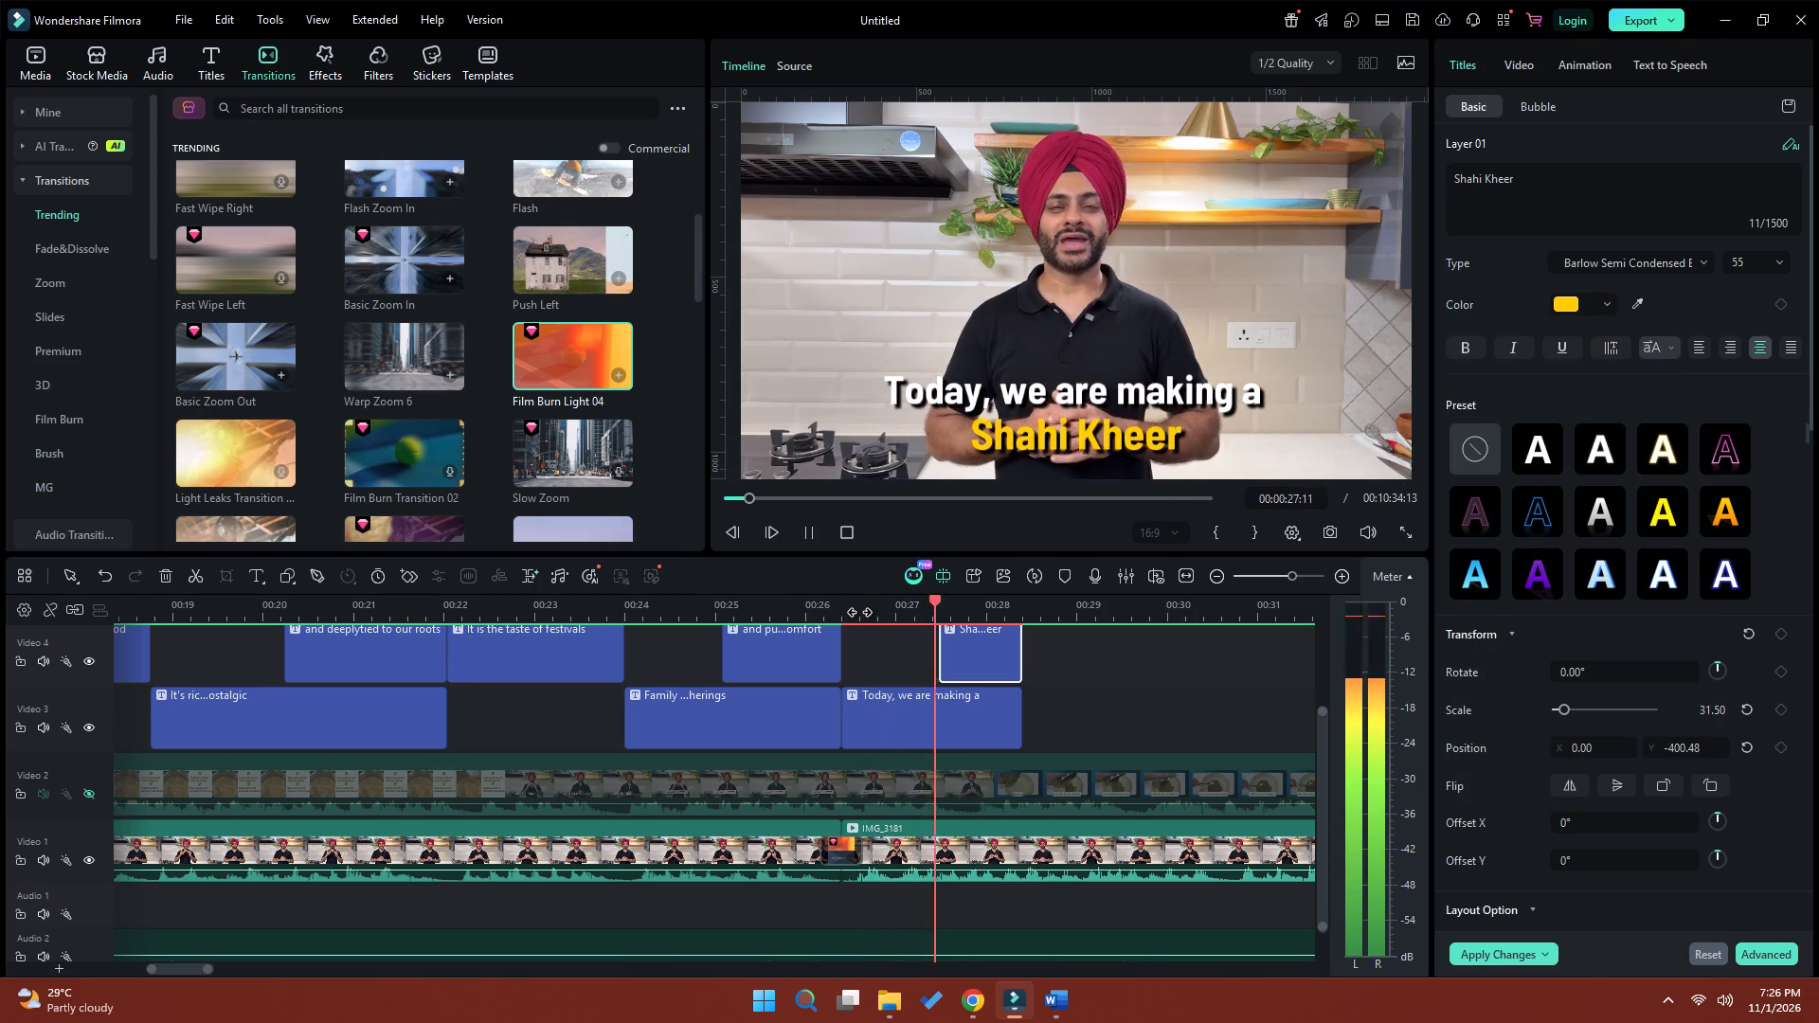
pyautogui.press('space')
pyautogui.press('space')
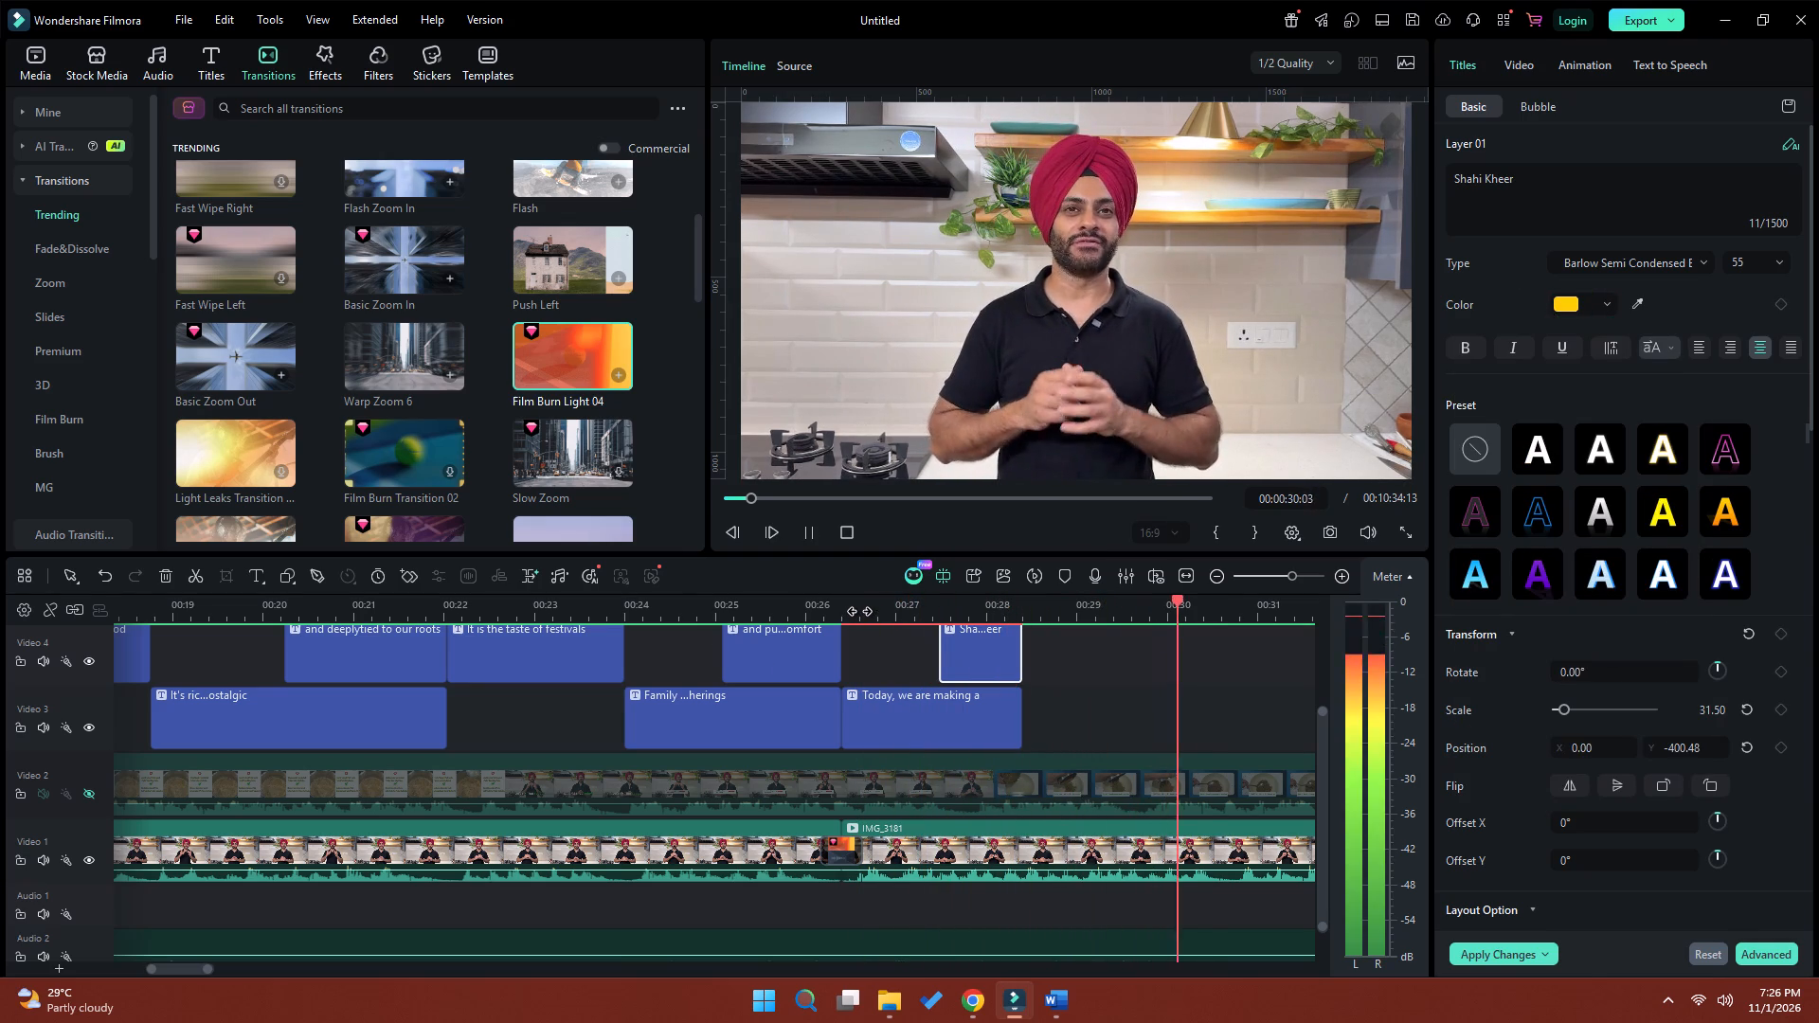
pyautogui.press('space')
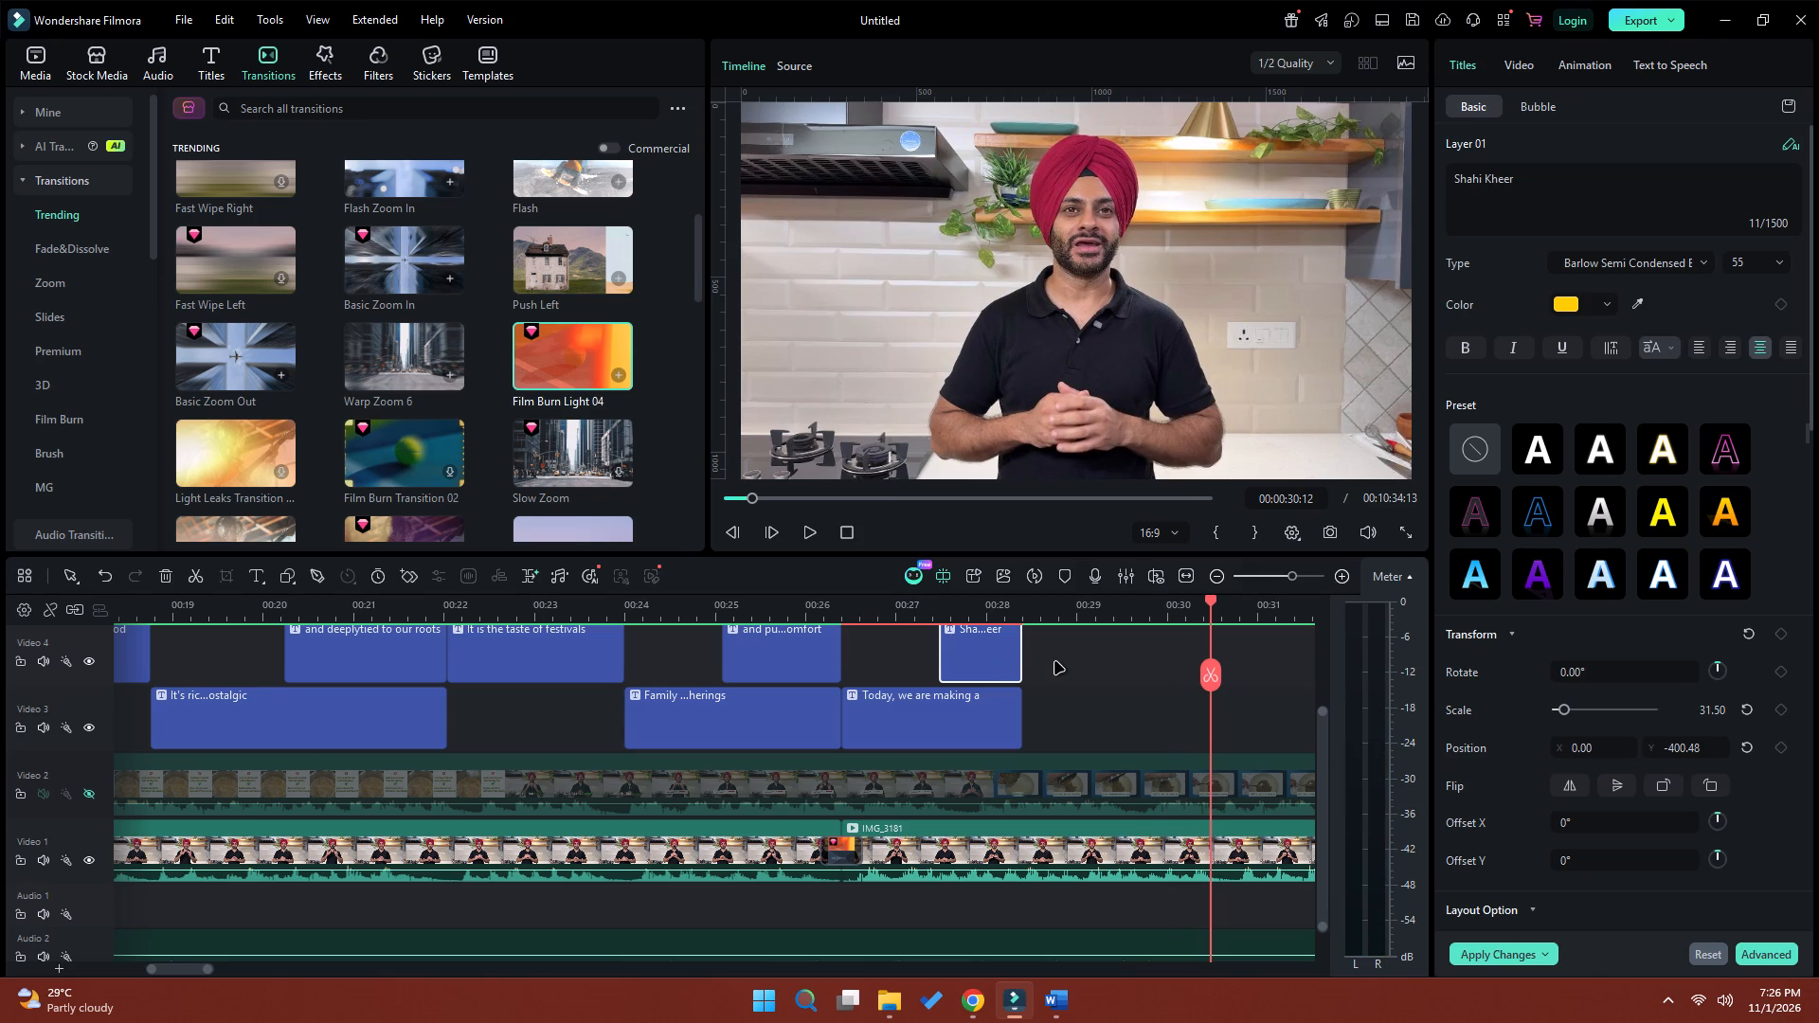
pyautogui.hotkey('ctrl', 'v')
pyautogui.moveTo(1115, 714); pyautogui.dragTo(977, 715)
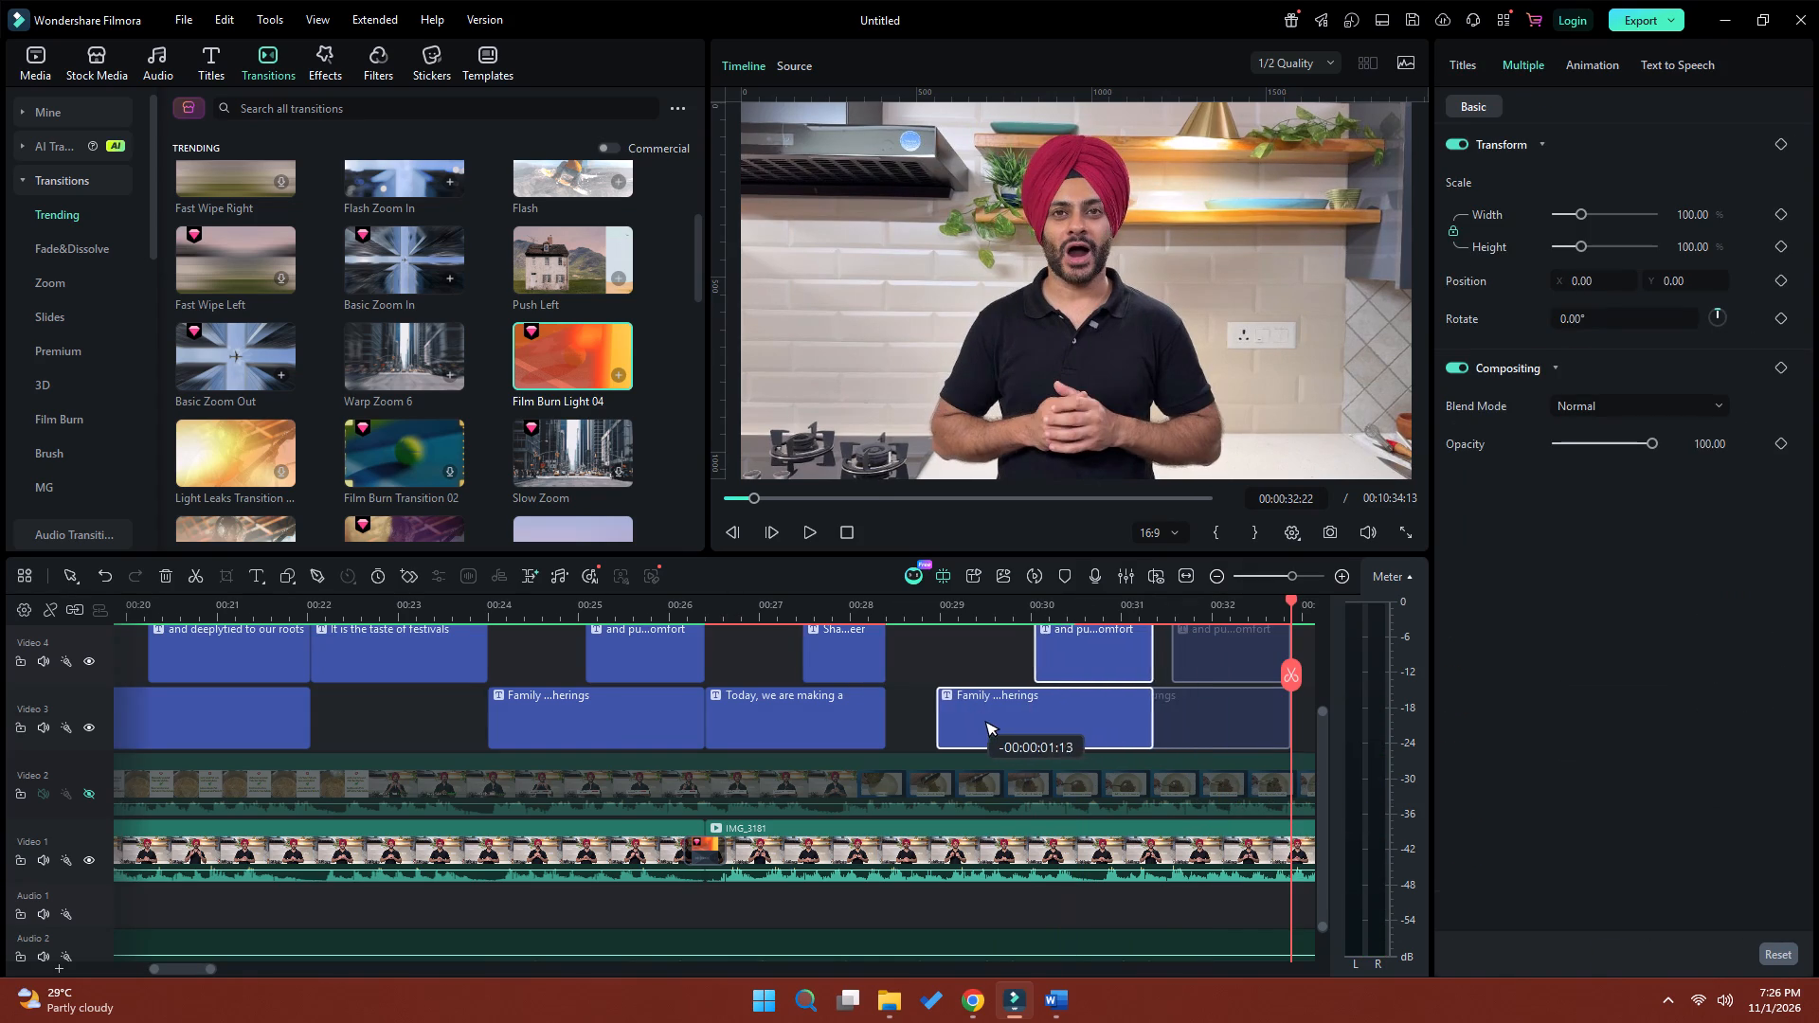
pyautogui.moveTo(977, 715); pyautogui.dragTo(930, 715)
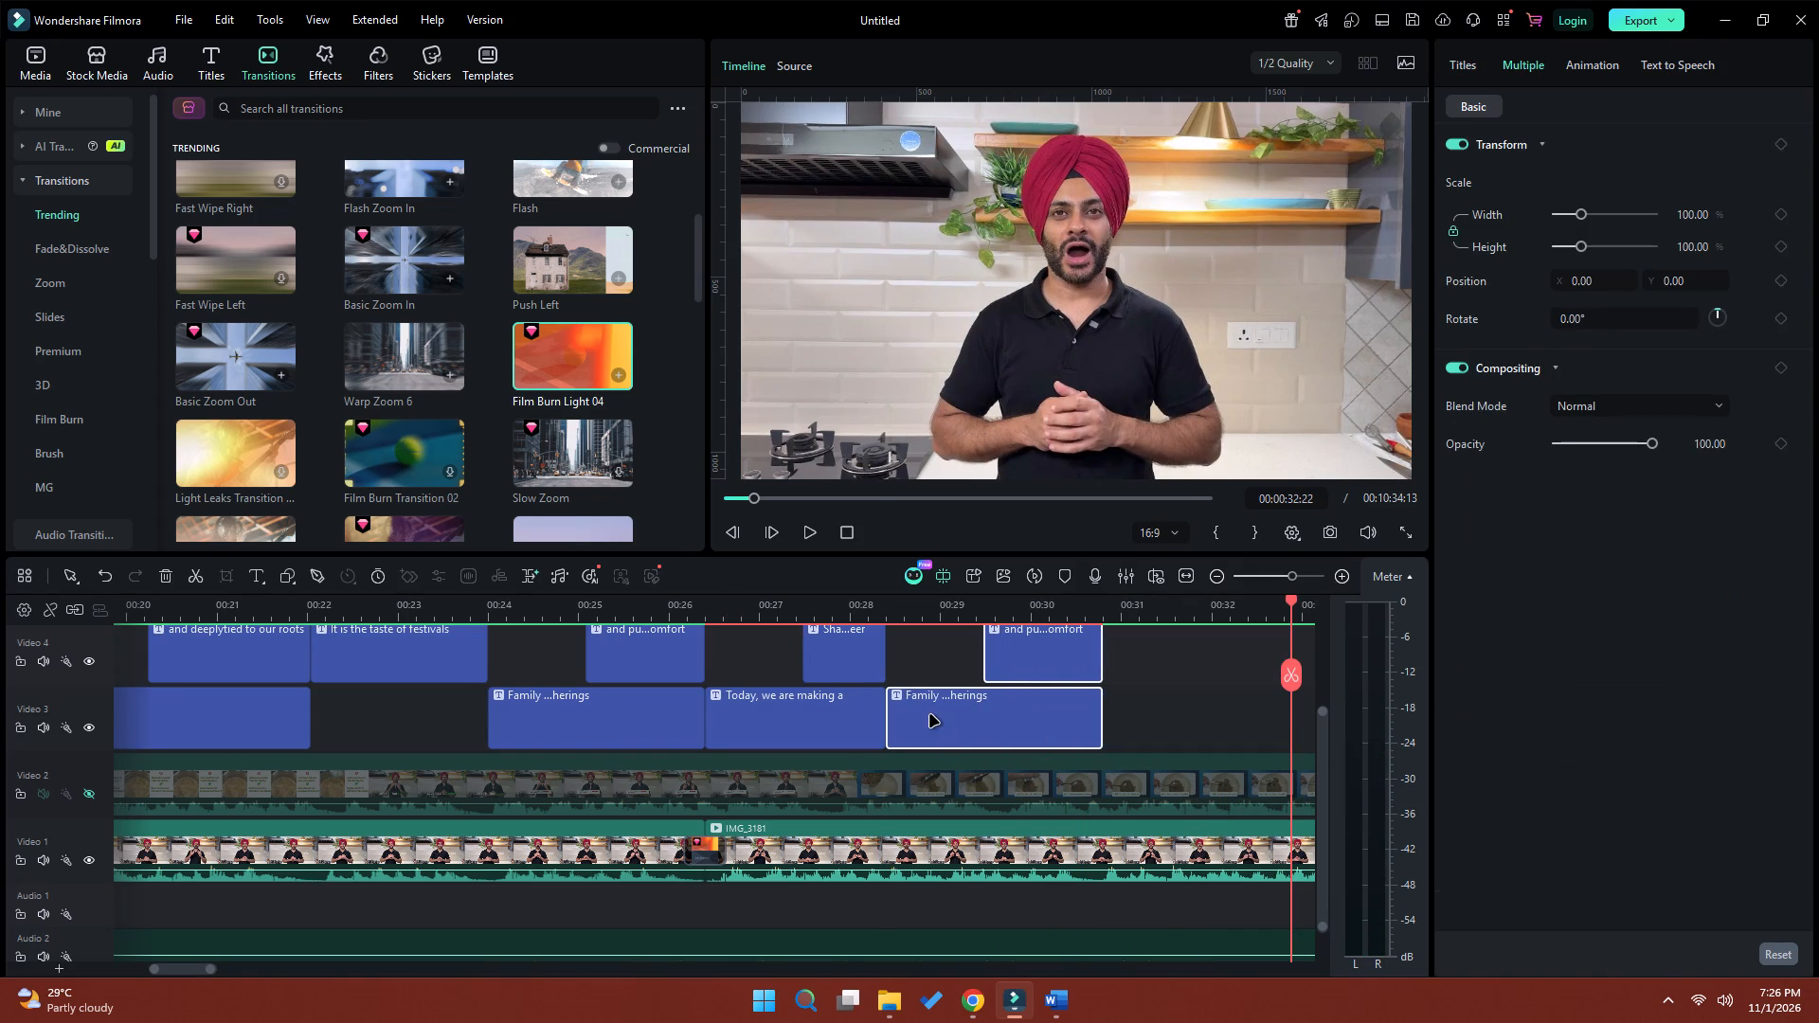
pyautogui.moveTo(1102, 716); pyautogui.dragTo(1090, 720)
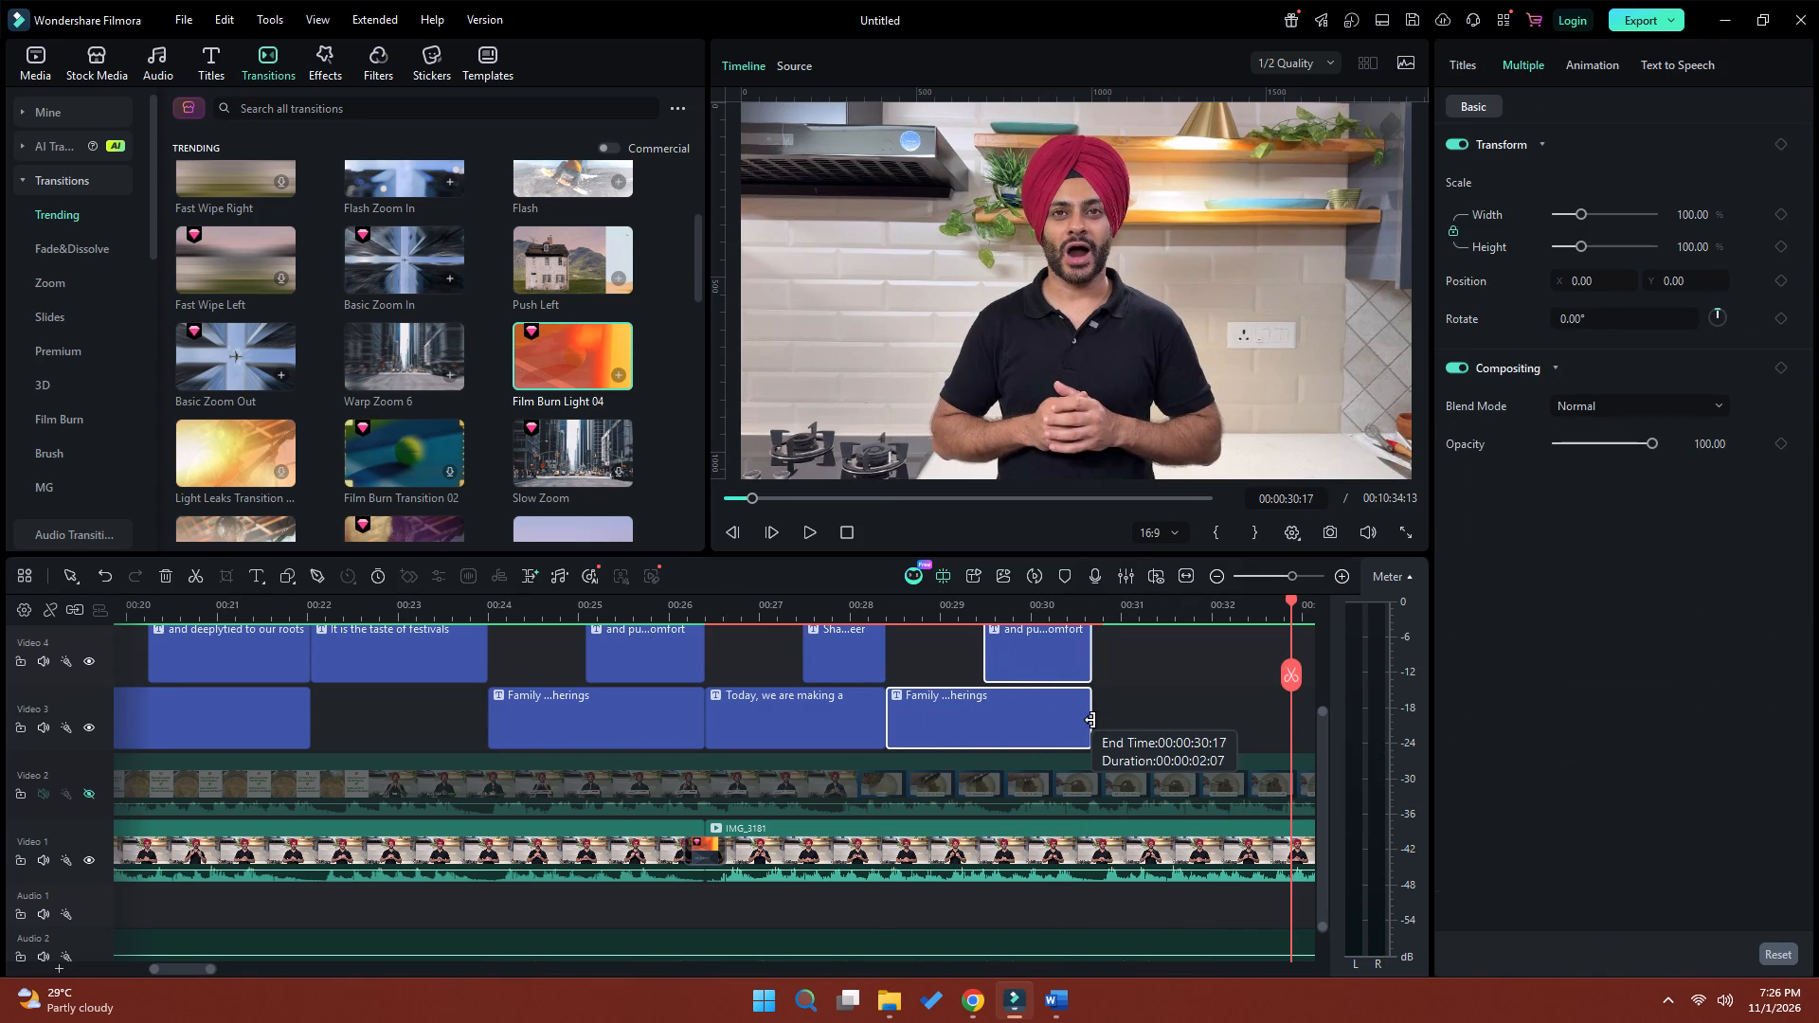
pyautogui.moveTo(1090, 720); pyautogui.dragTo(1090, 720)
# Copy "that is incredibly rich and velvety" from the kheer script in Google Docs and return to Filmora.
pyautogui.click(911, 612)
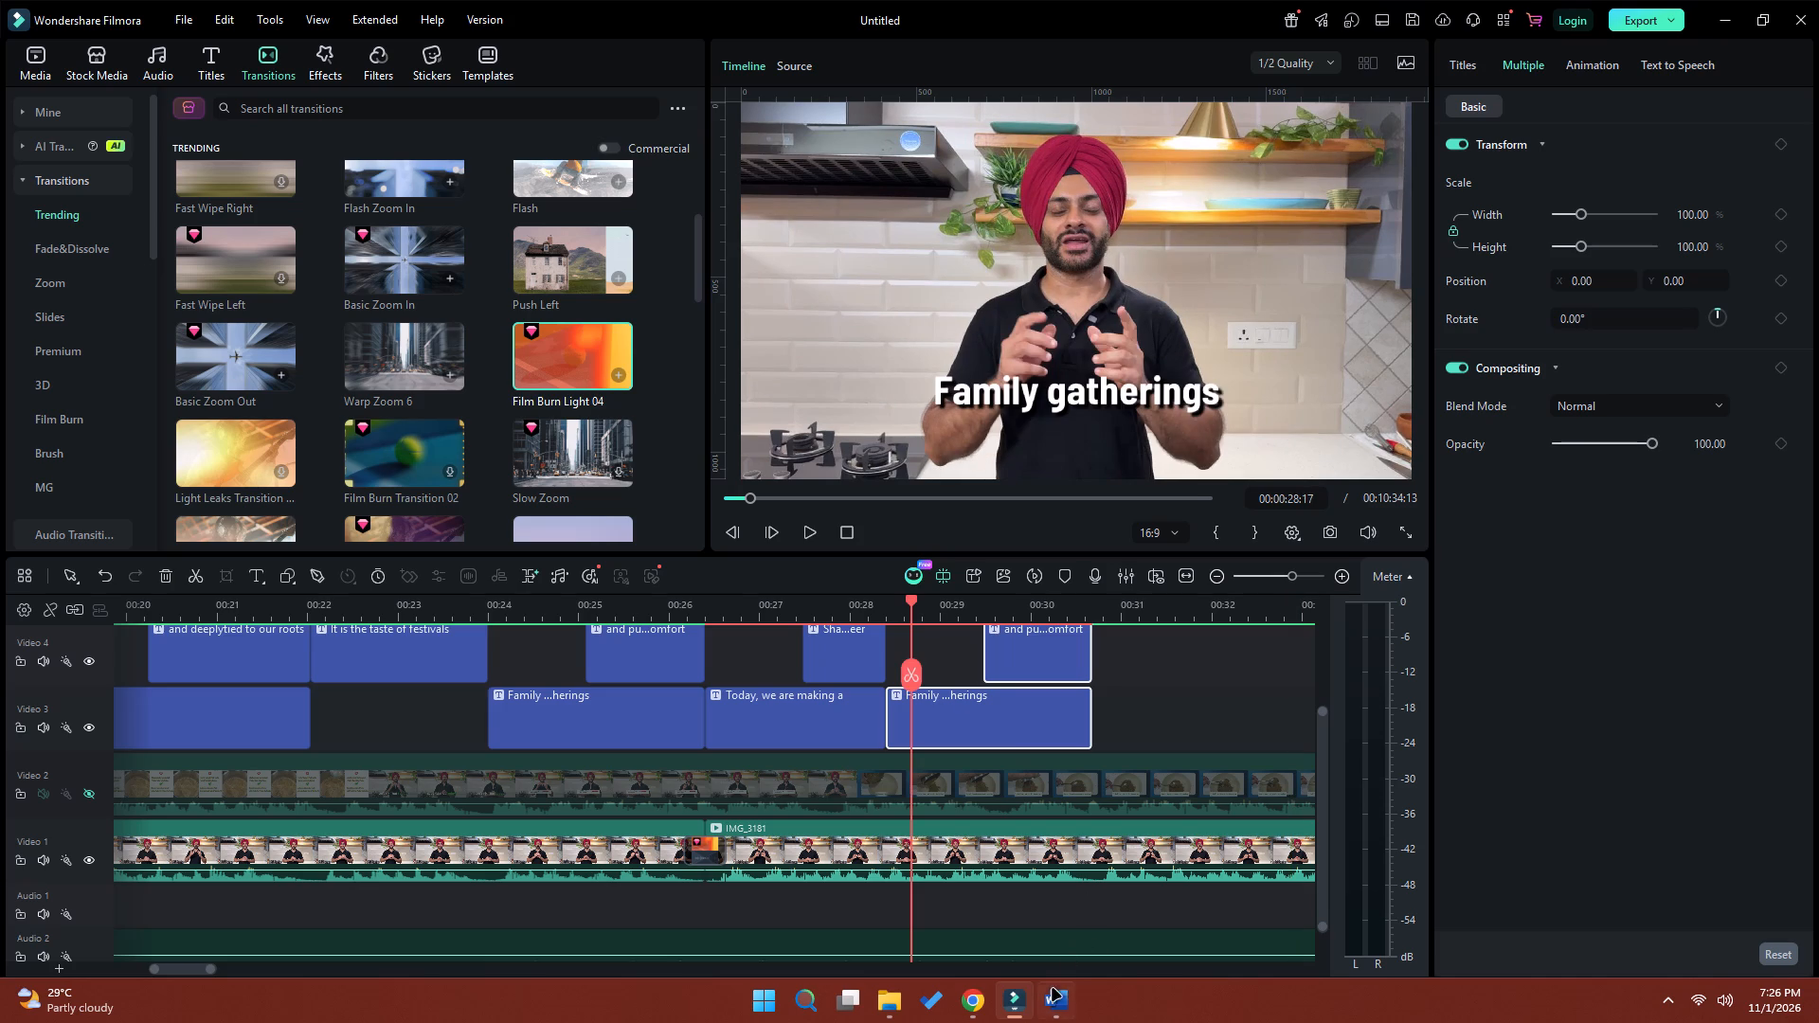
pyautogui.click(1056, 1008)
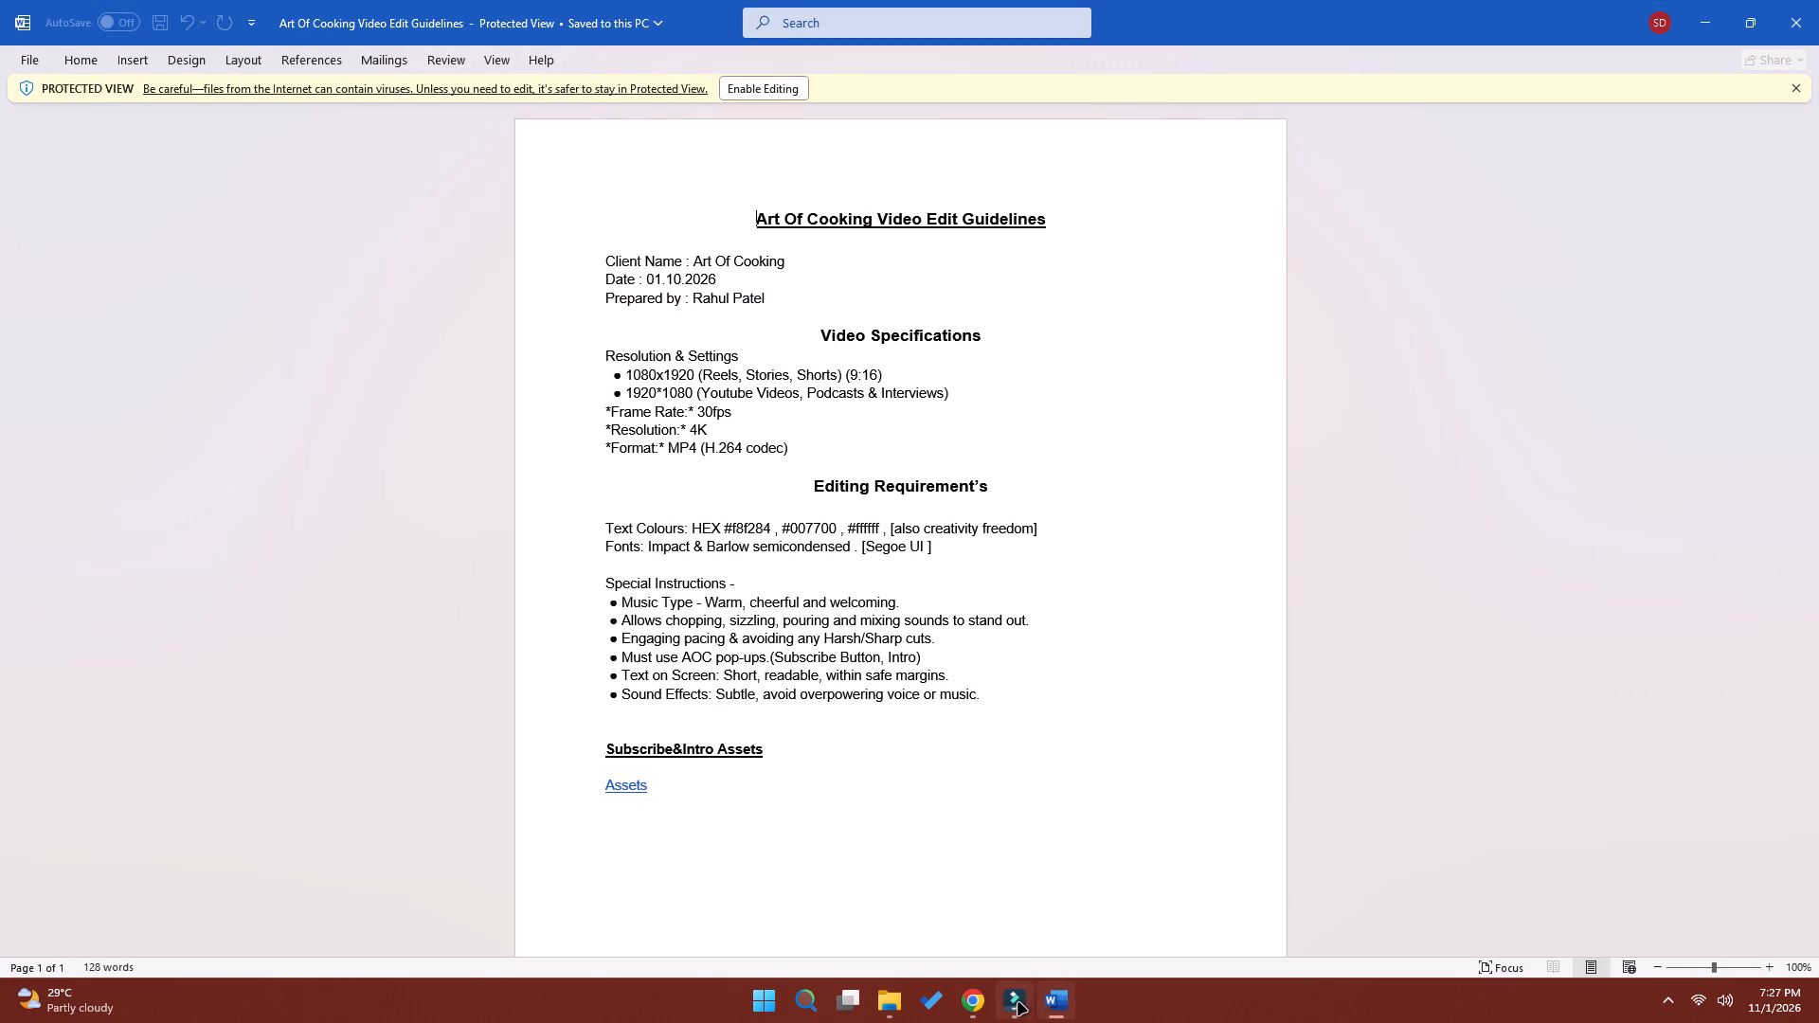
pyautogui.click(1018, 1003)
pyautogui.click(983, 1012)
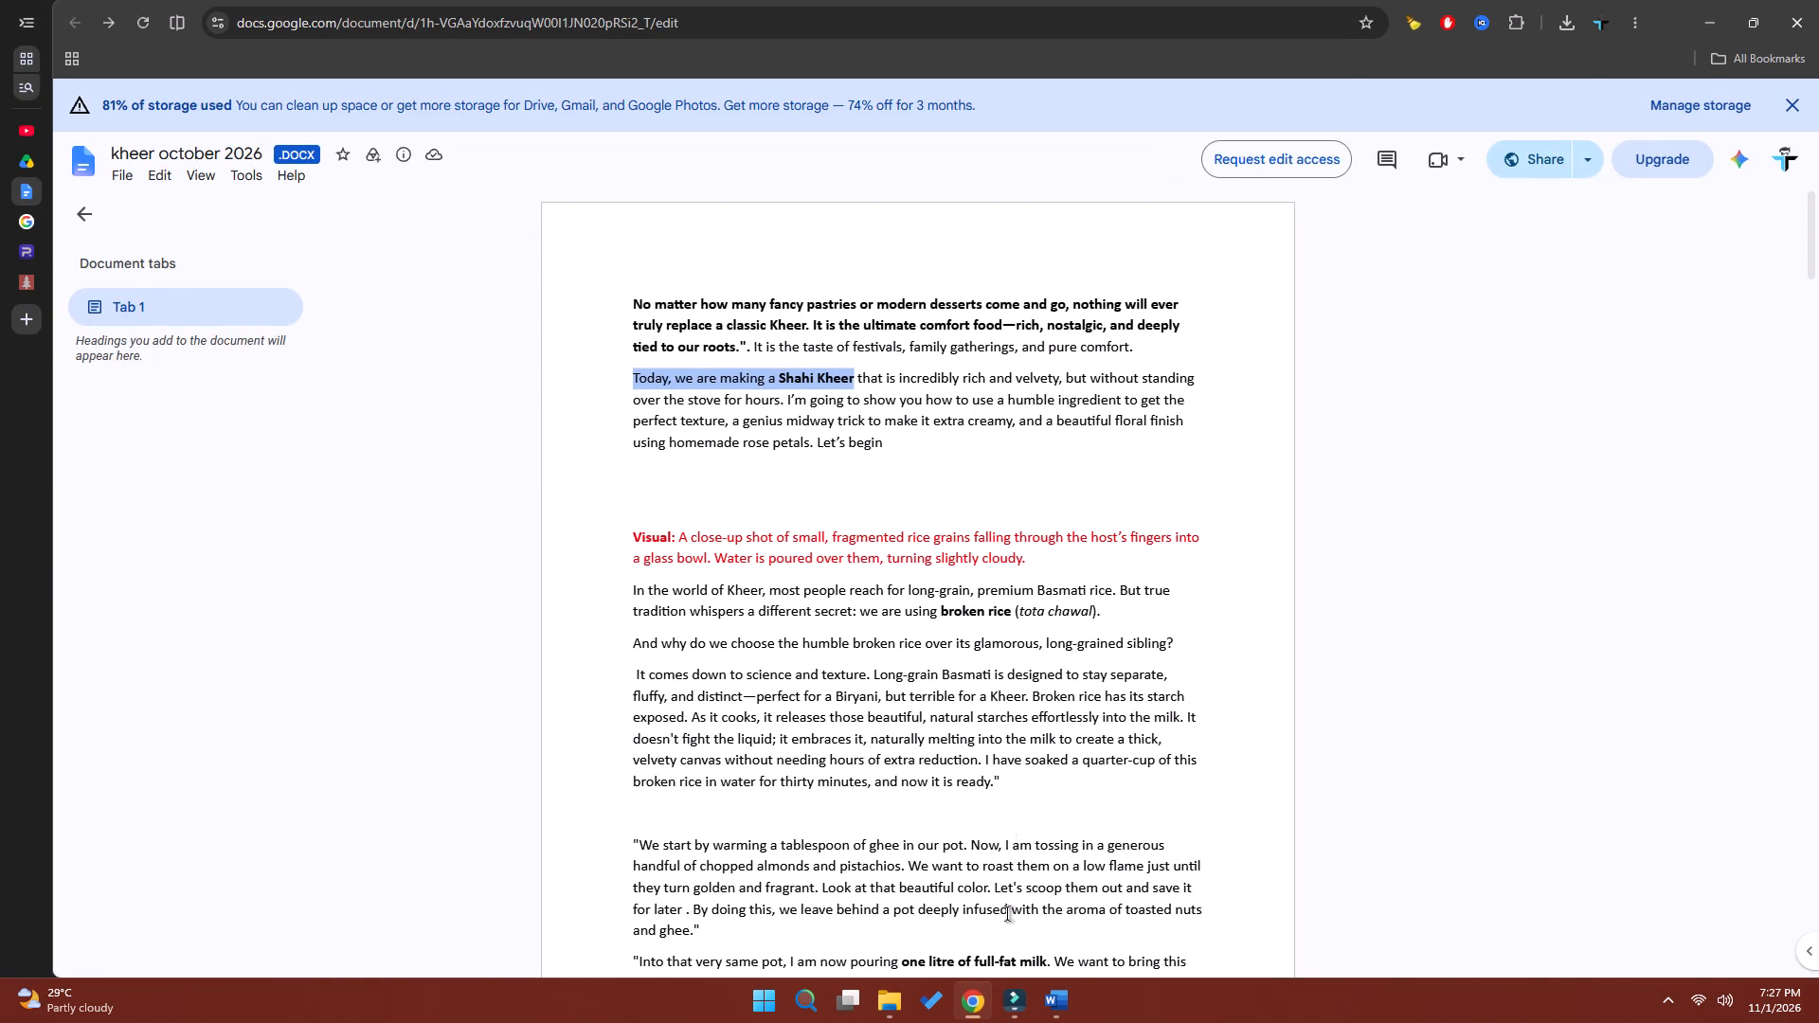
pyautogui.moveTo(857, 376); pyautogui.dragTo(921, 377)
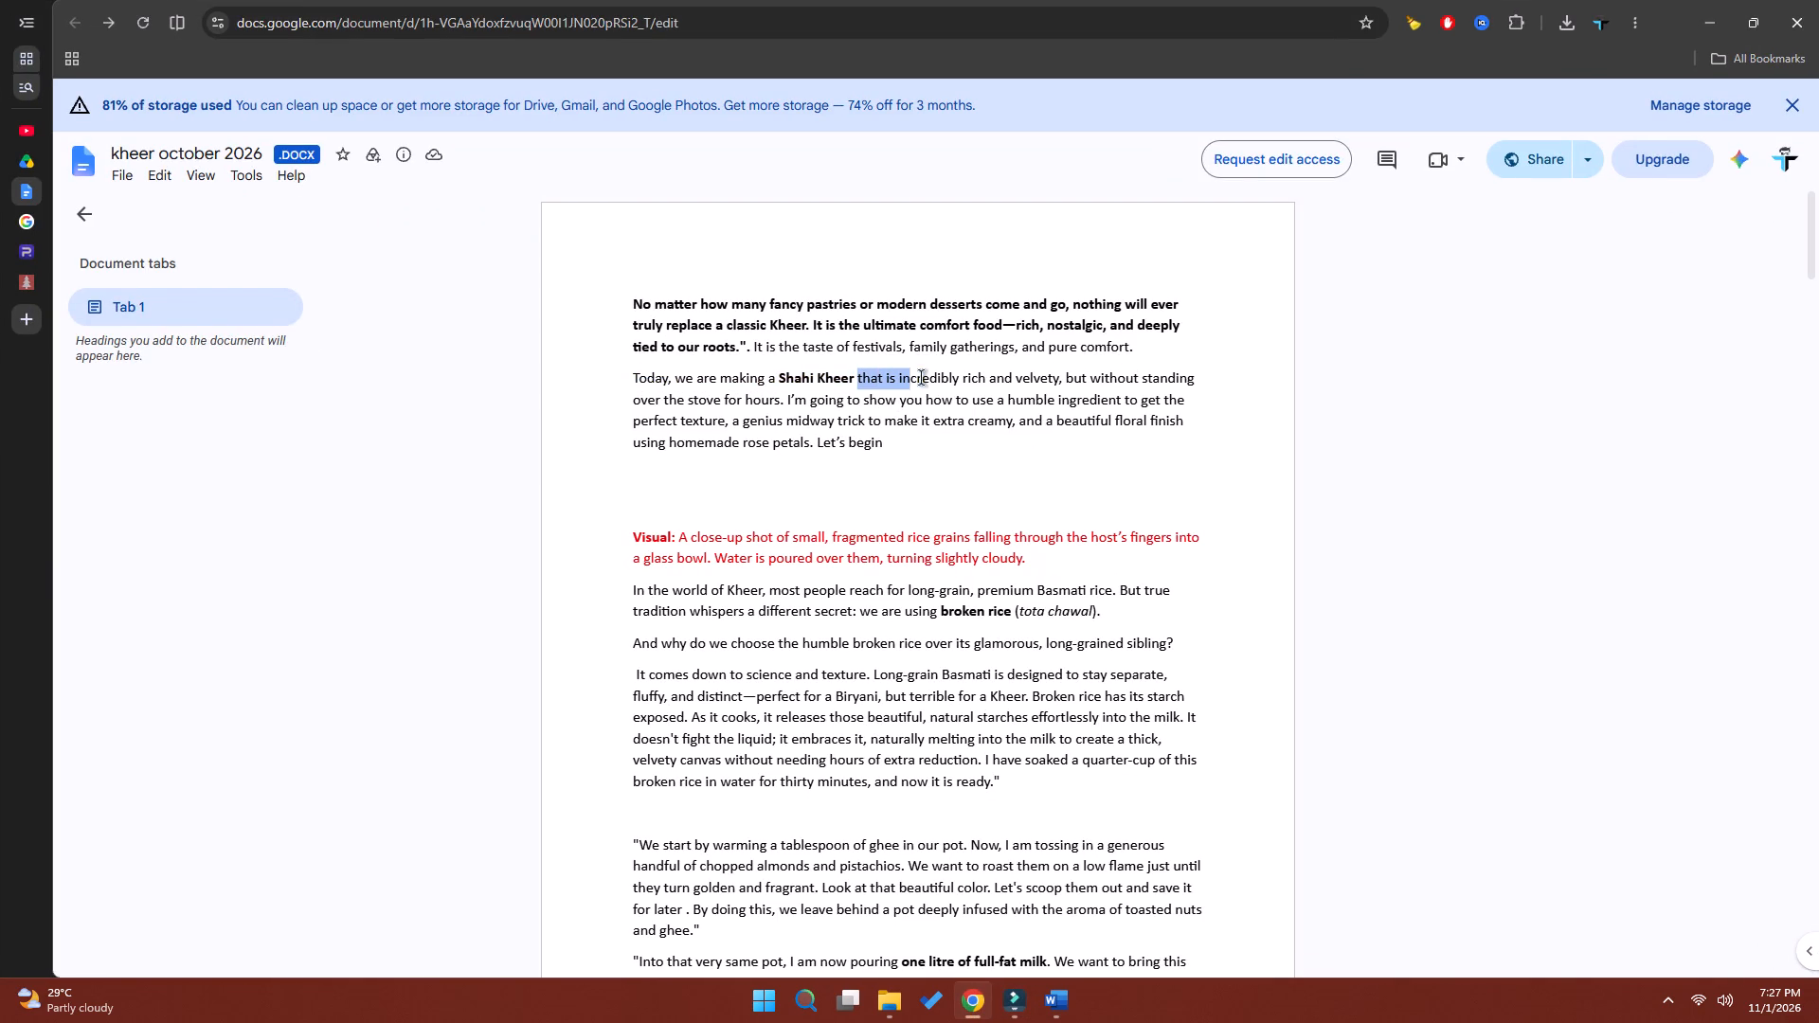
pyautogui.moveTo(921, 377); pyautogui.dragTo(1060, 384)
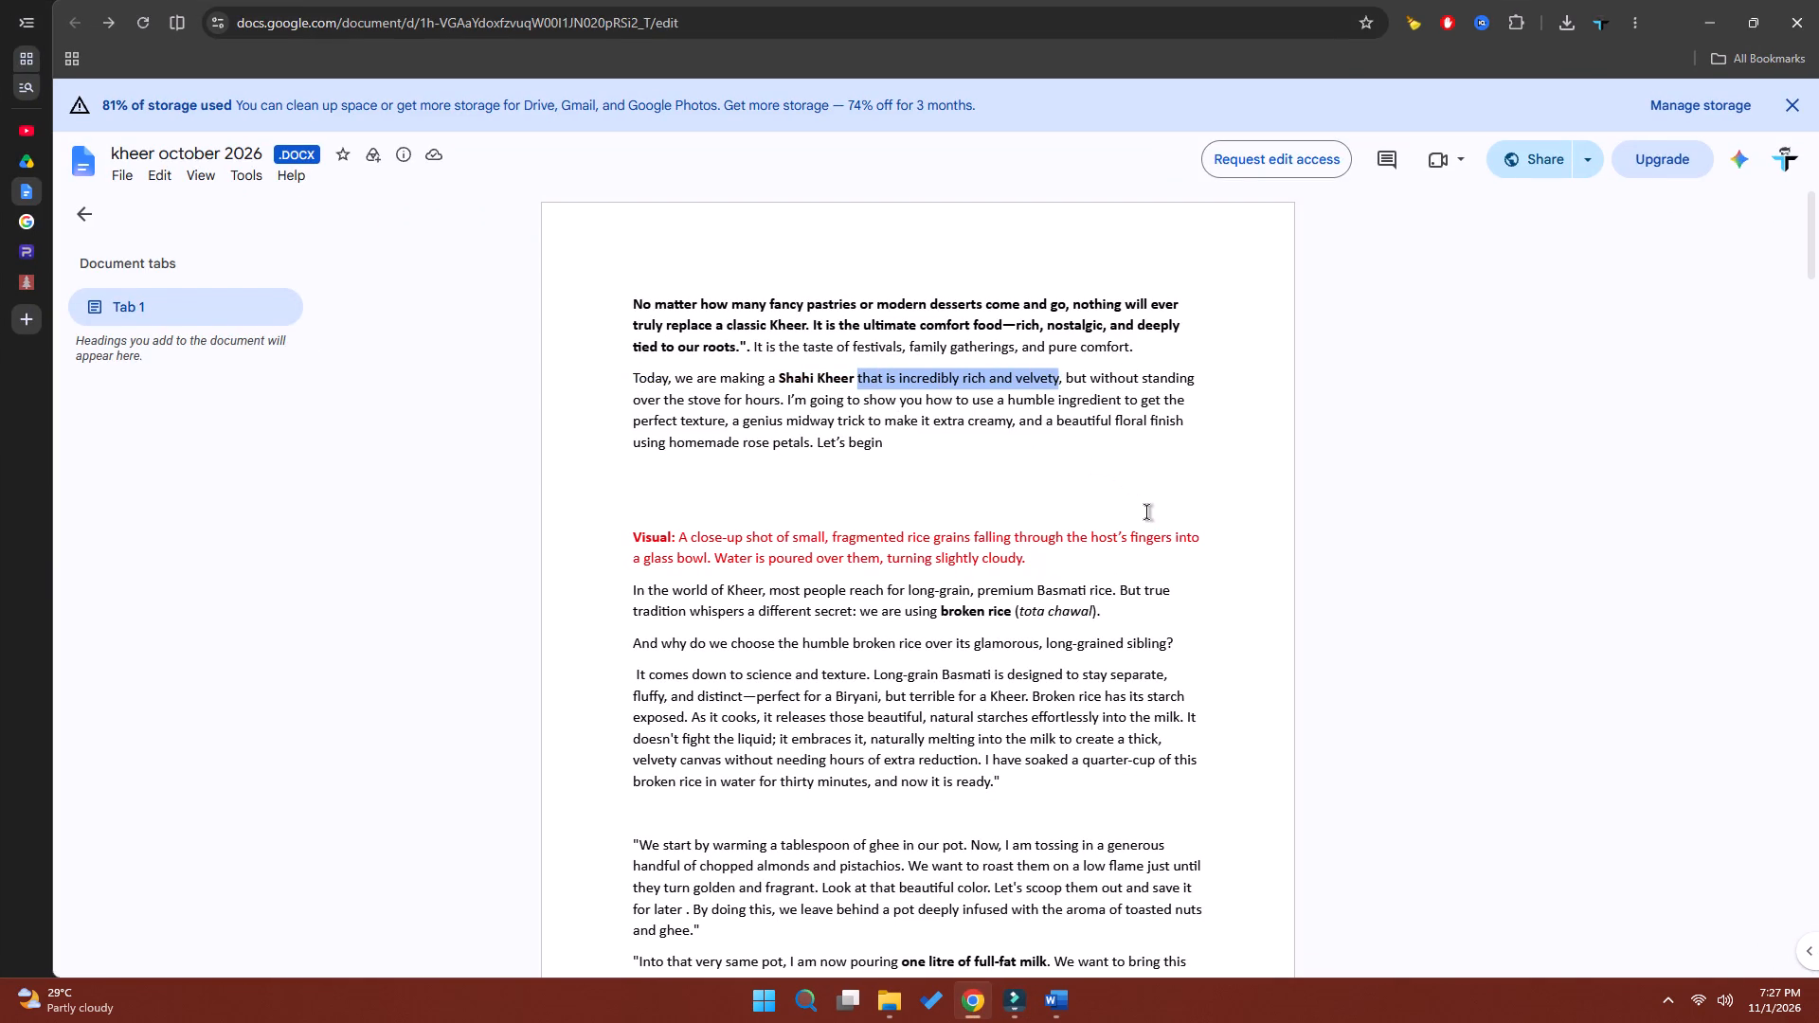
pyautogui.hotkey('ctrl', 'c')
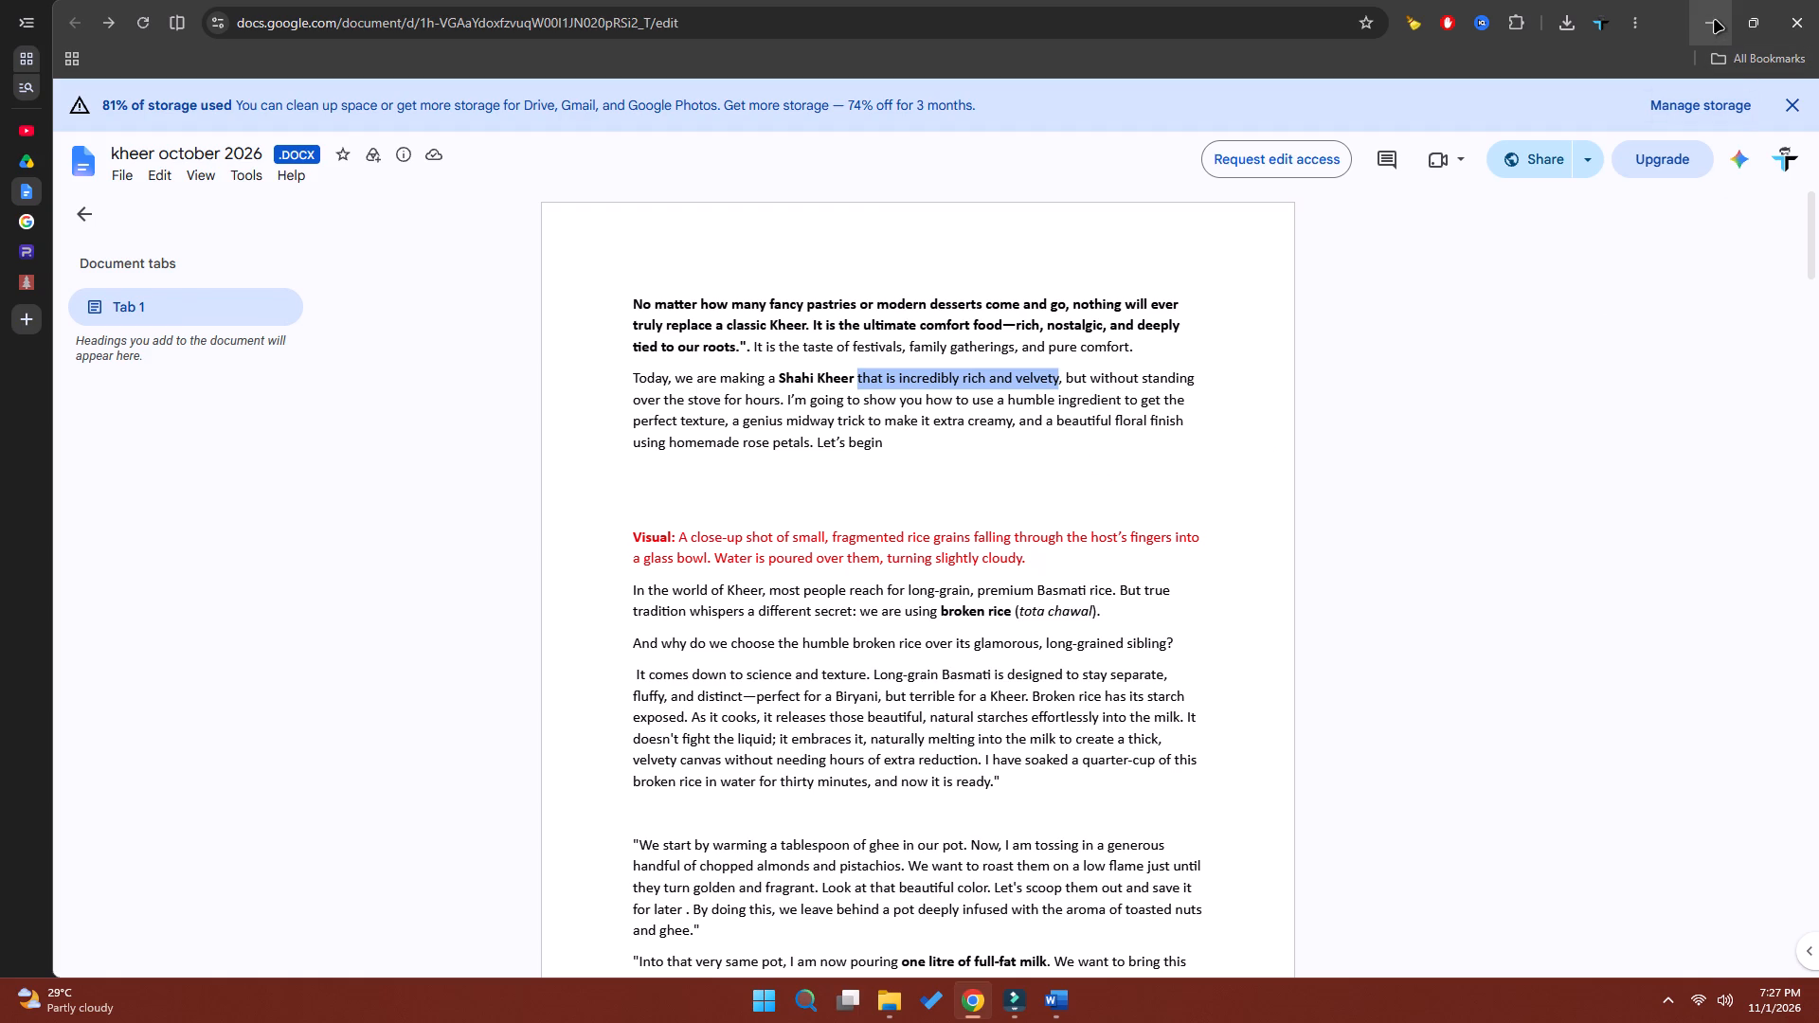
pyautogui.click(1715, 21)
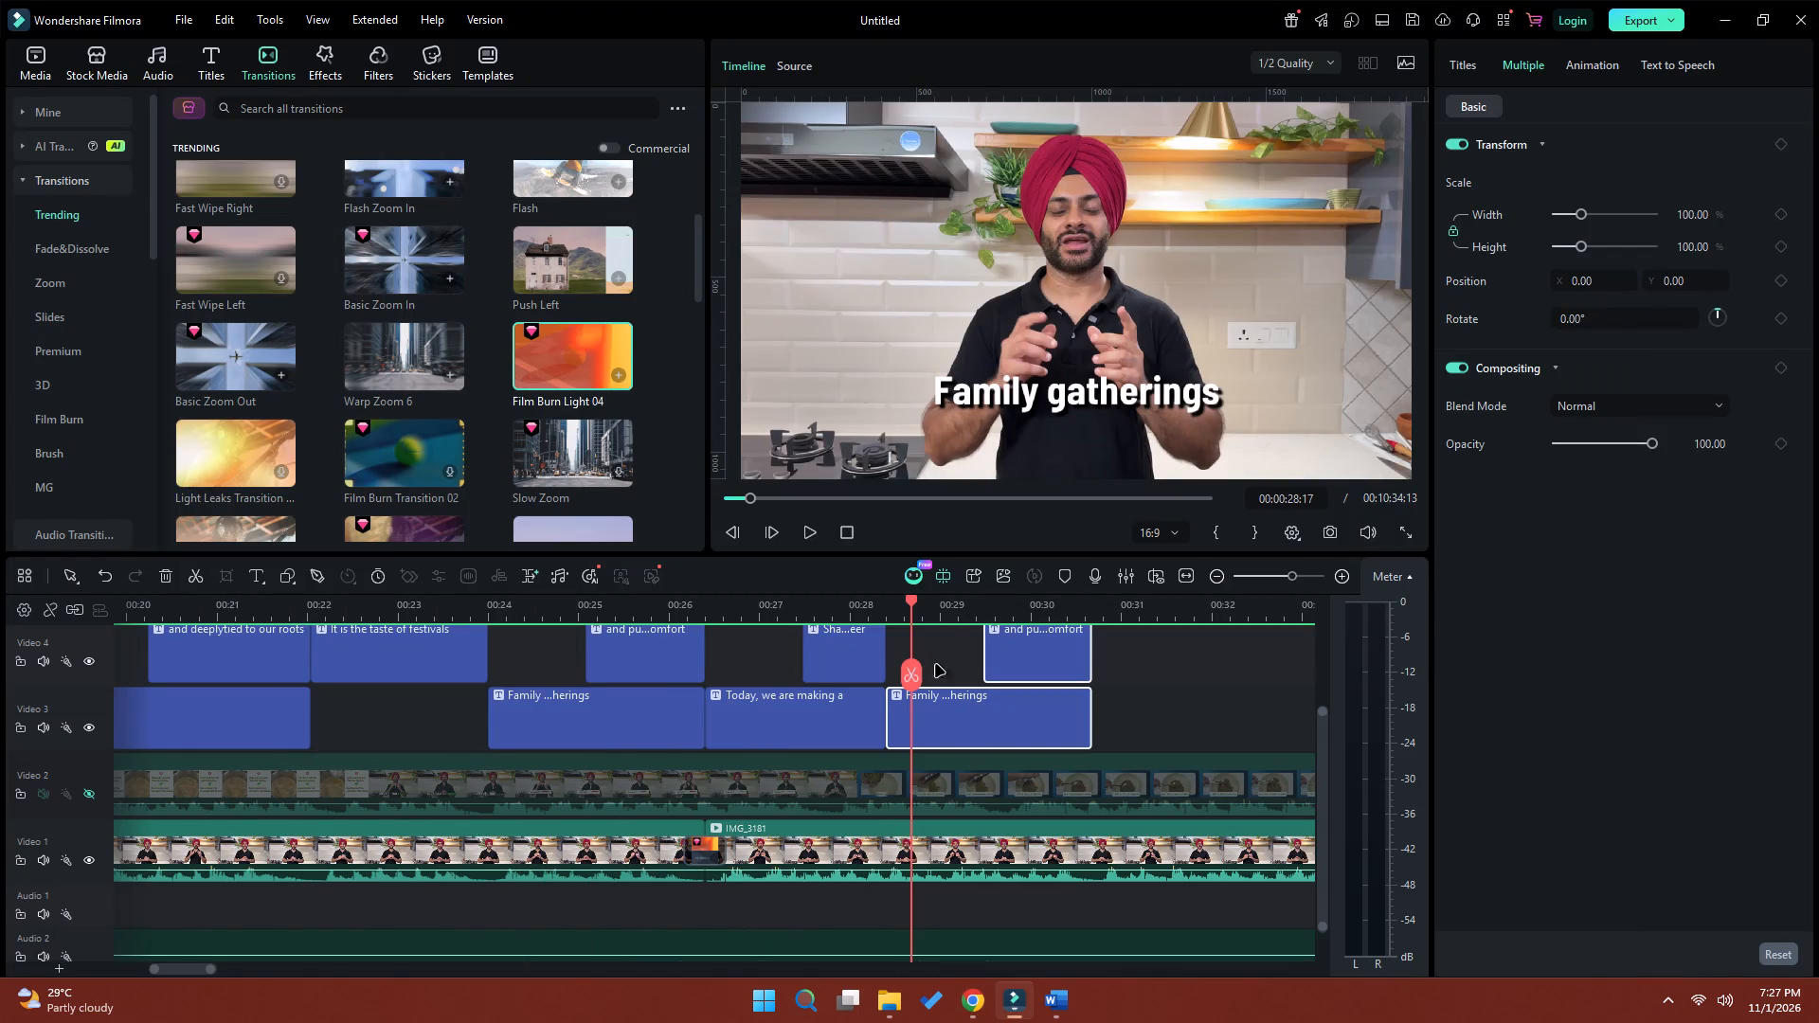
# Replace the new Video 3 title's text with the copied script line, and cut "rich and velvety" from it to leave "that is incredibly".
pyautogui.click(951, 724)
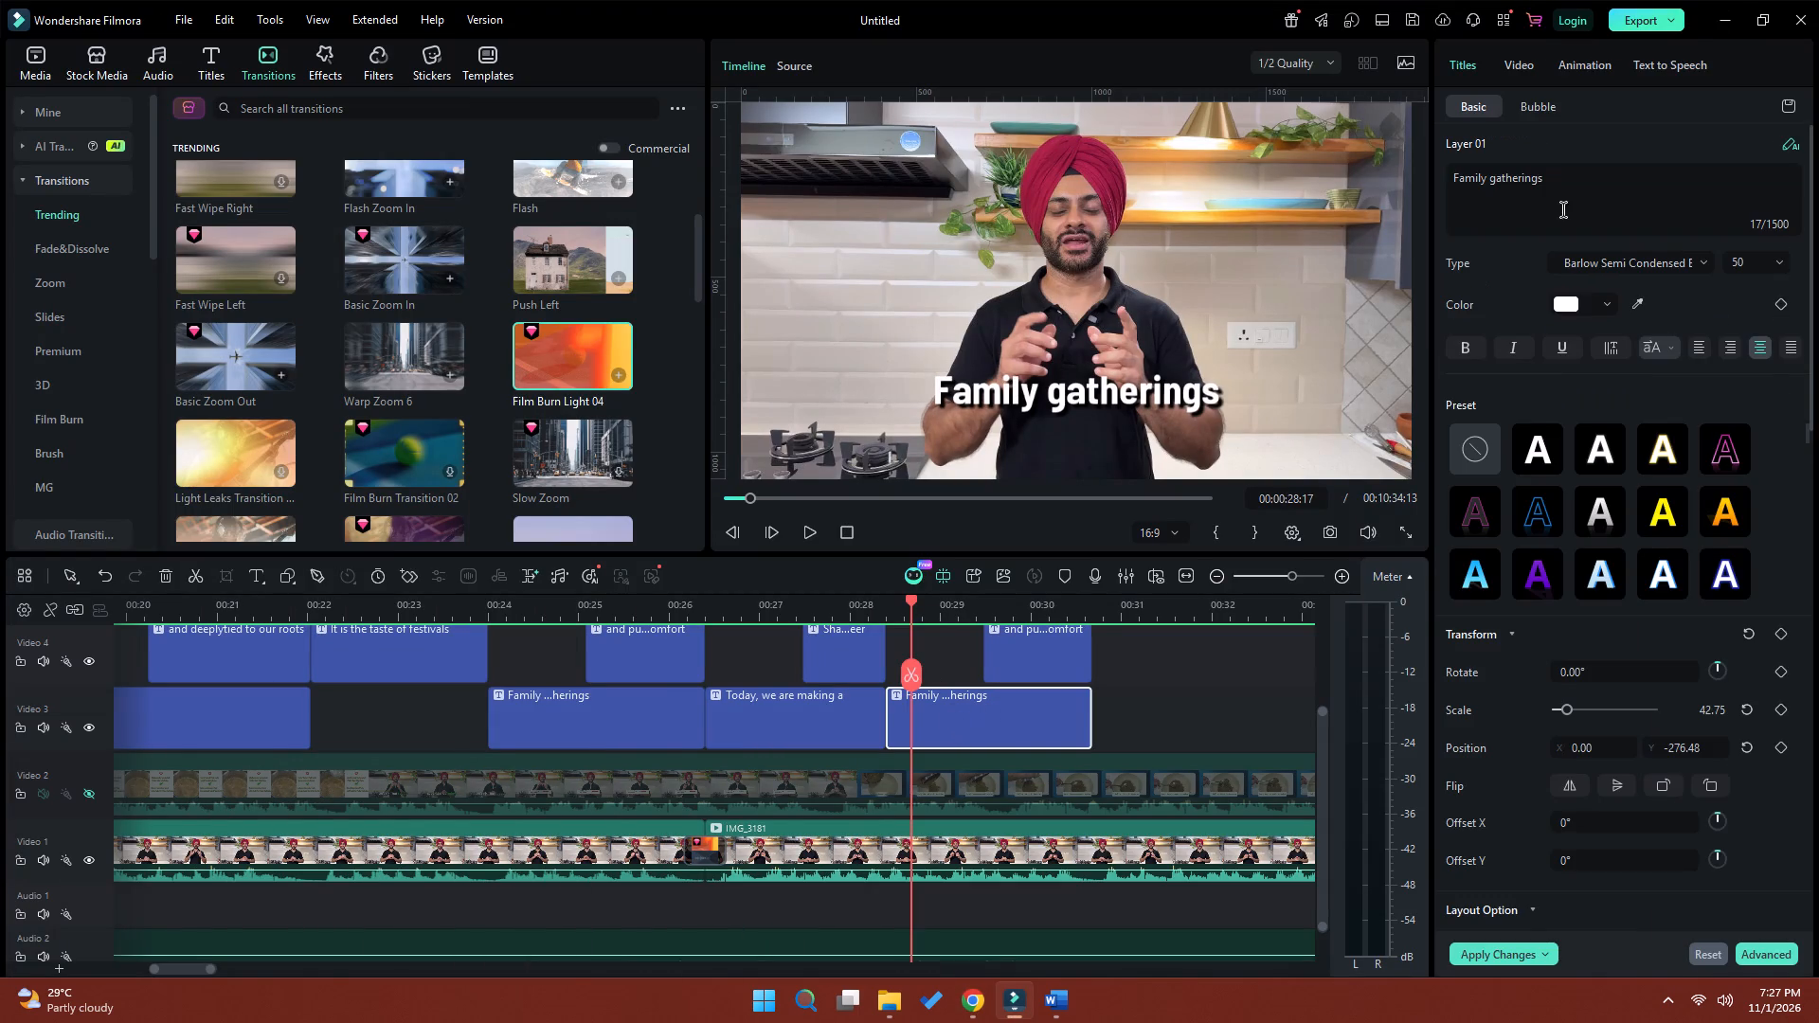
pyautogui.moveTo(1559, 184); pyautogui.dragTo(1432, 174)
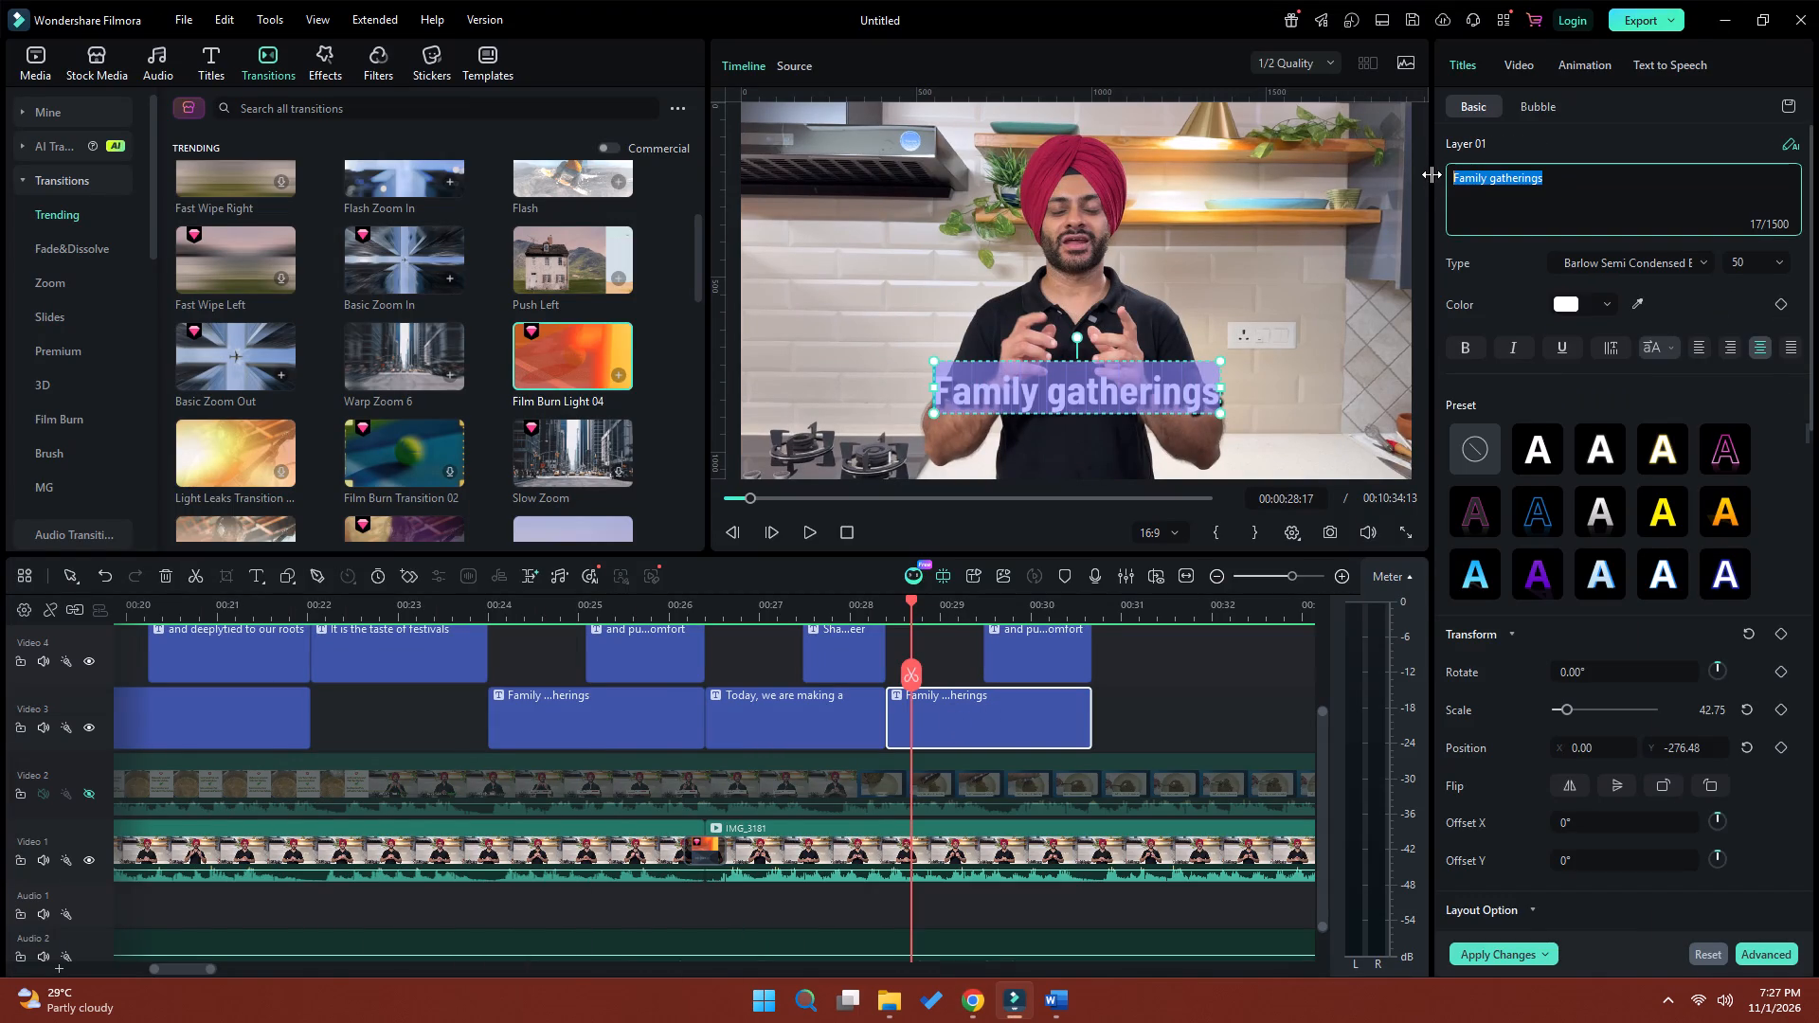
pyautogui.hotkey('ctrl', 'v')
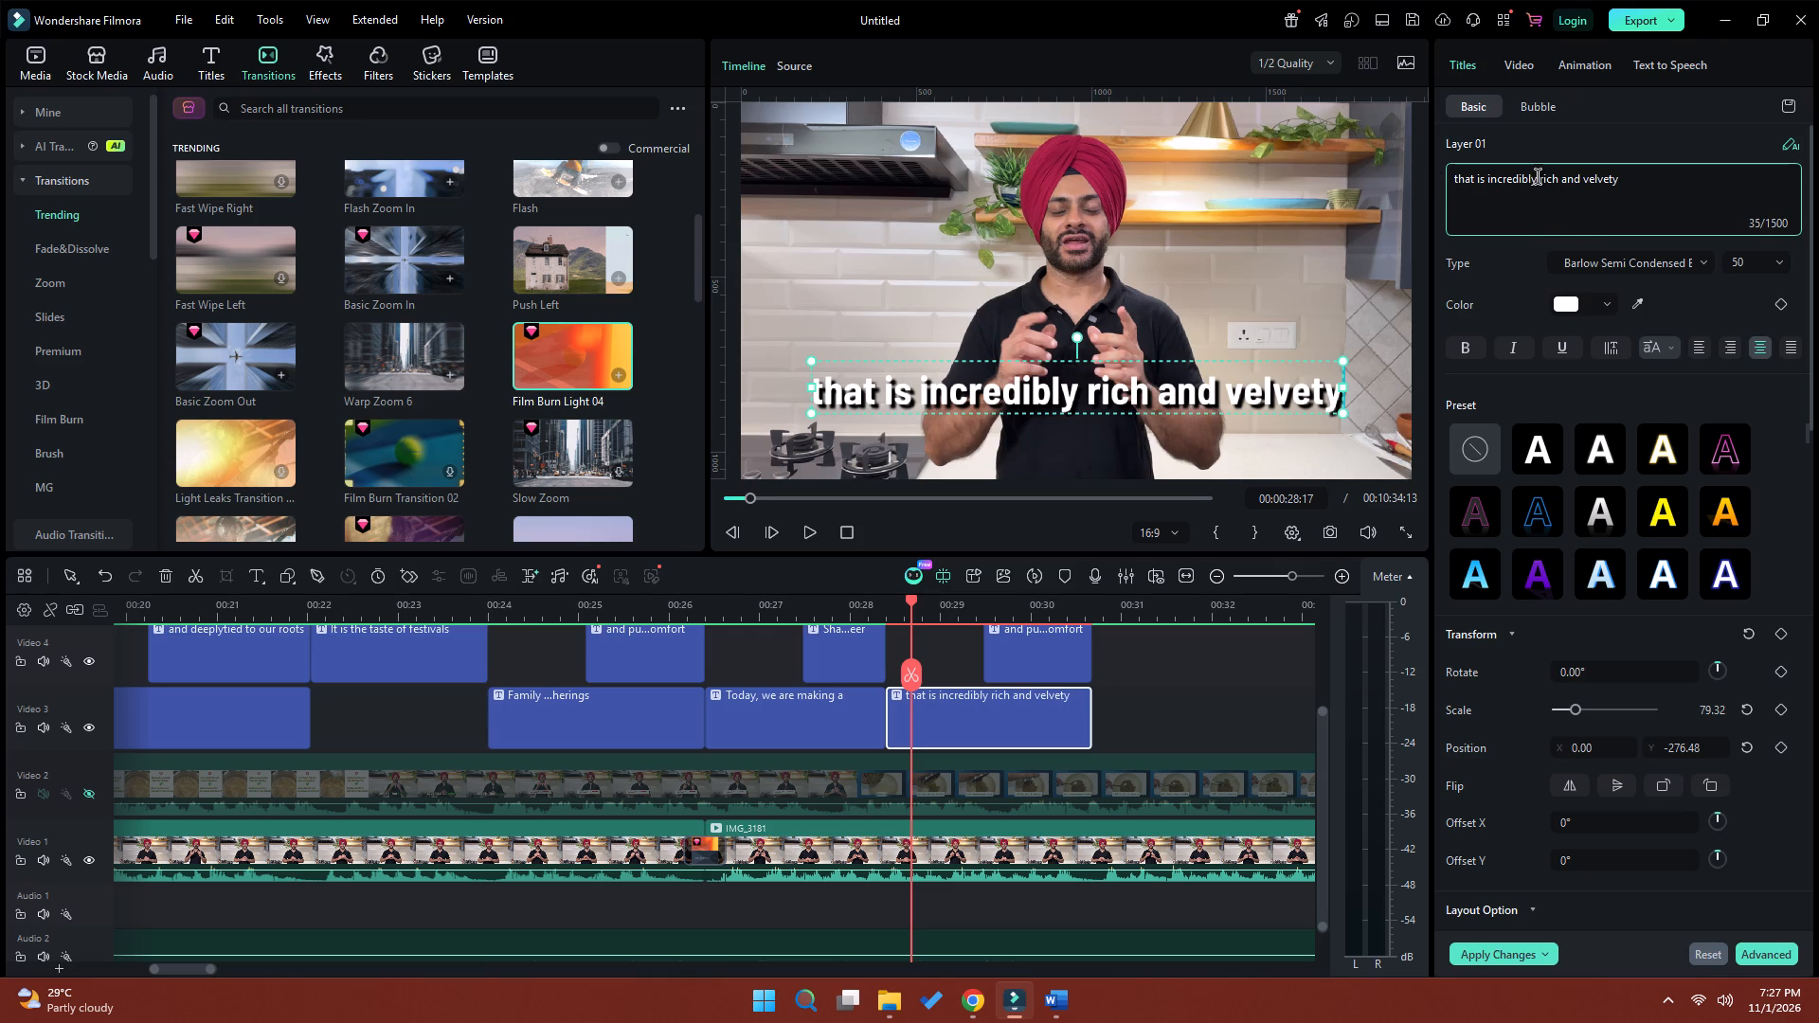
pyautogui.moveTo(1540, 176); pyautogui.dragTo(1635, 180)
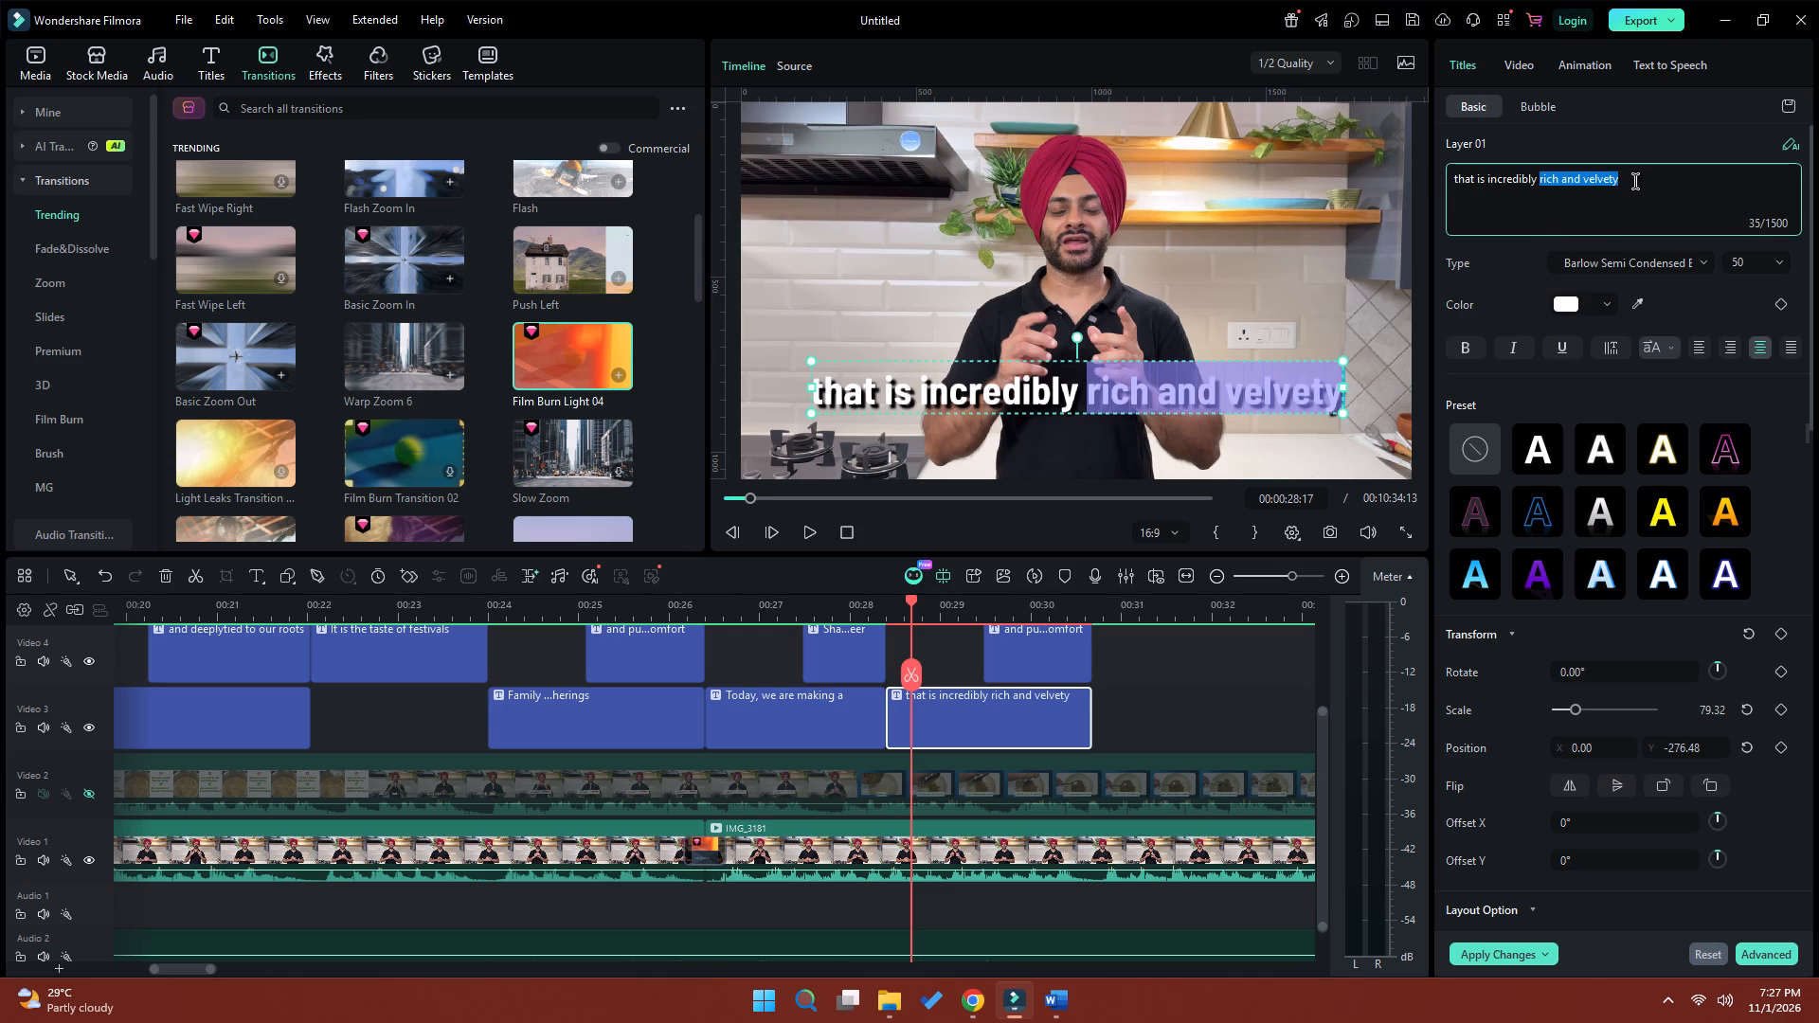
pyautogui.hotkey('ctrl', 'x')
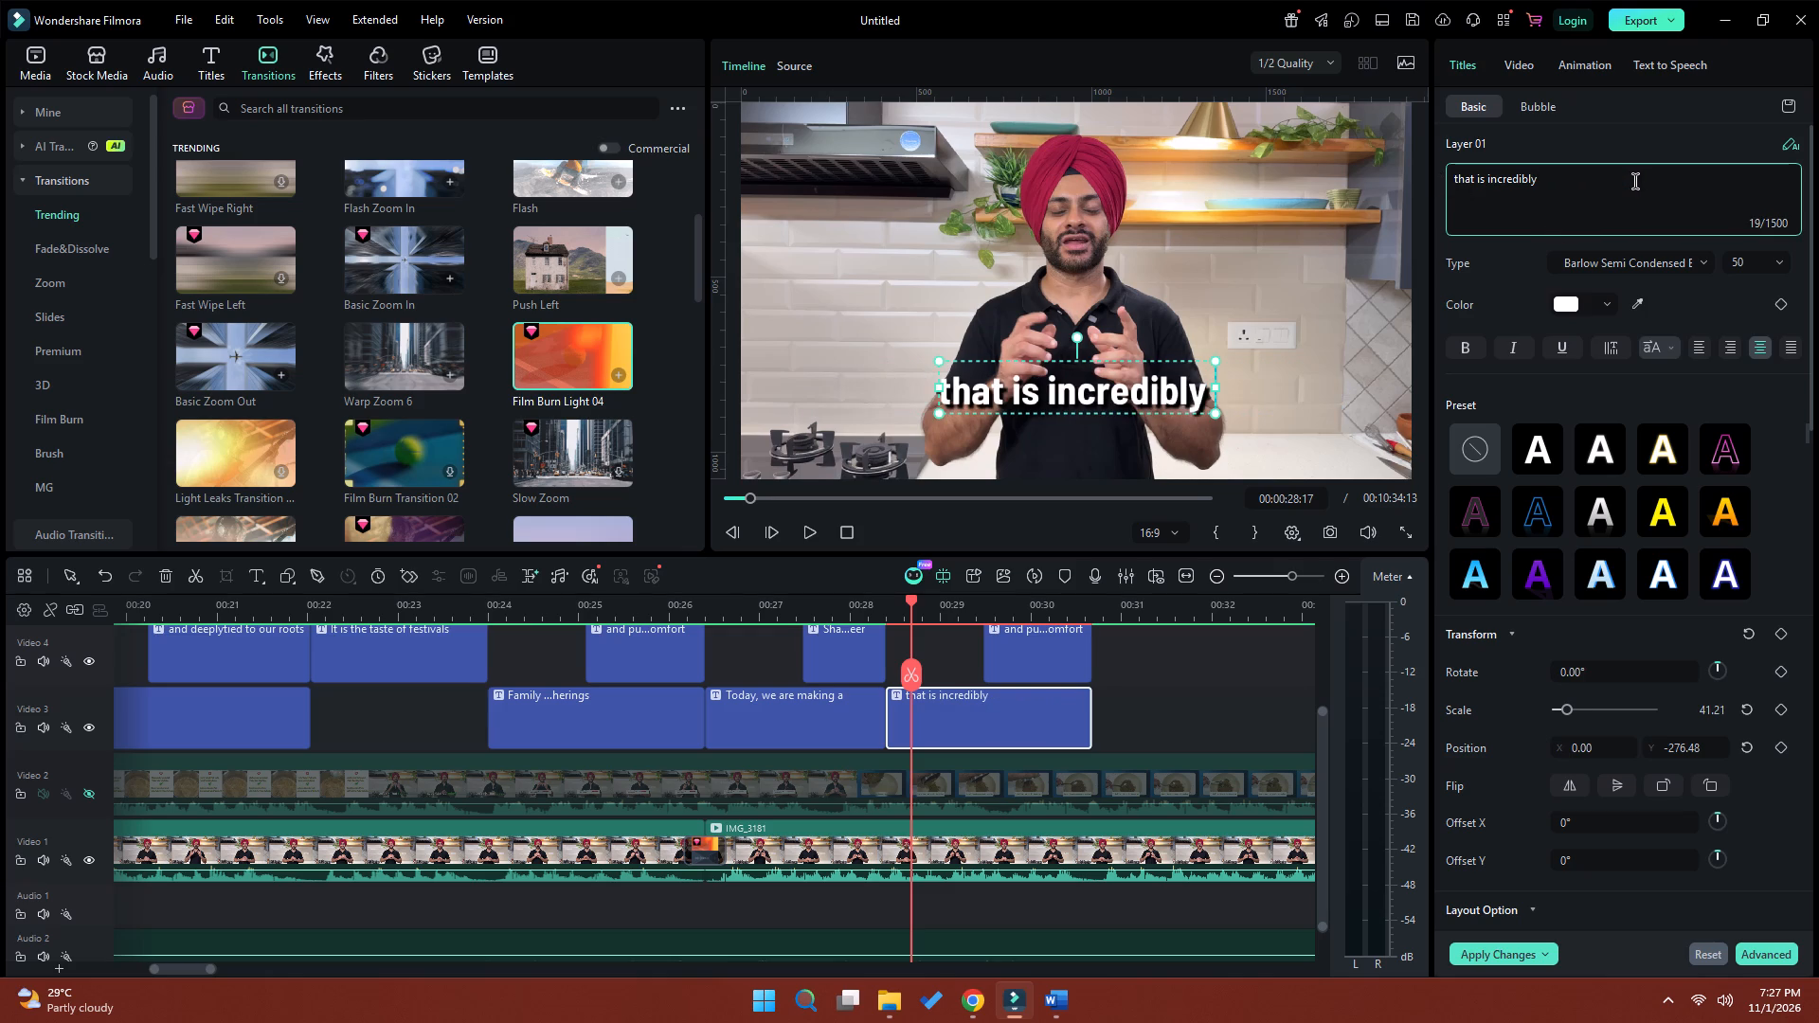
pyautogui.press('BackSpace')
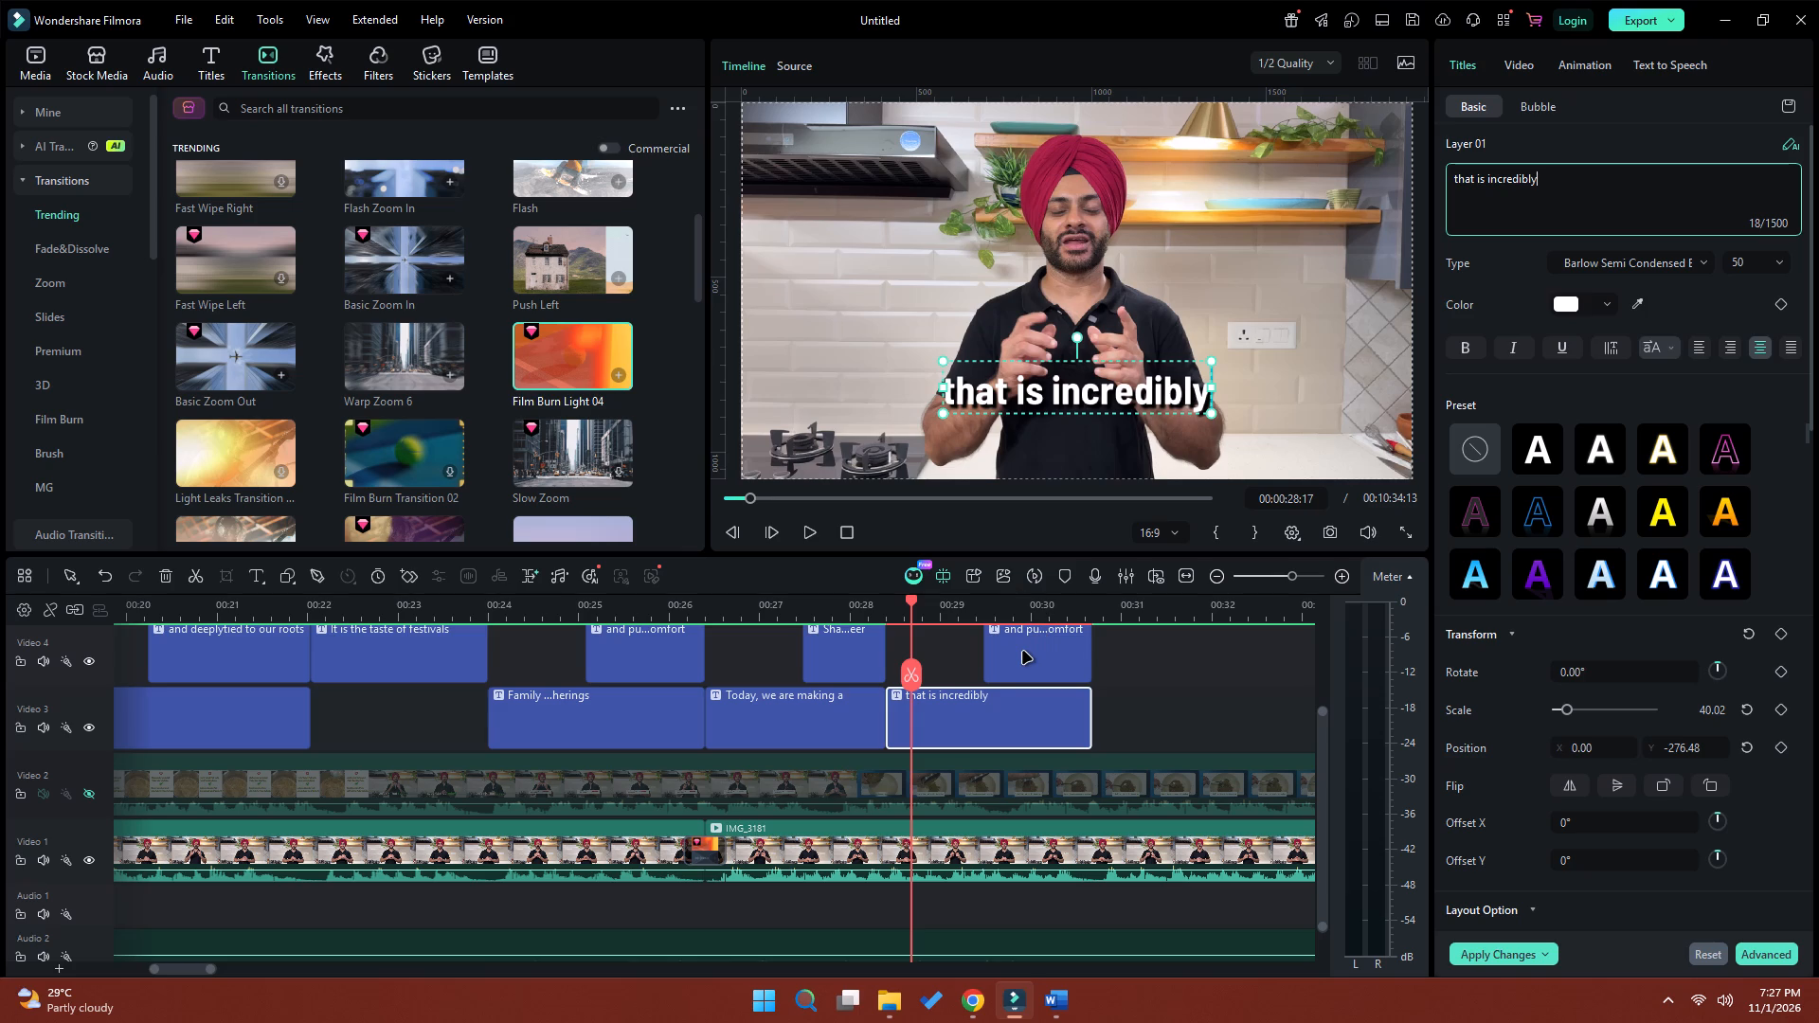
# Replace the text of the new "and pure comfort" title on Video 4 with the cut words "rich and velvety".
pyautogui.click(1023, 652)
pyautogui.moveTo(1557, 180); pyautogui.dragTo(1446, 175)
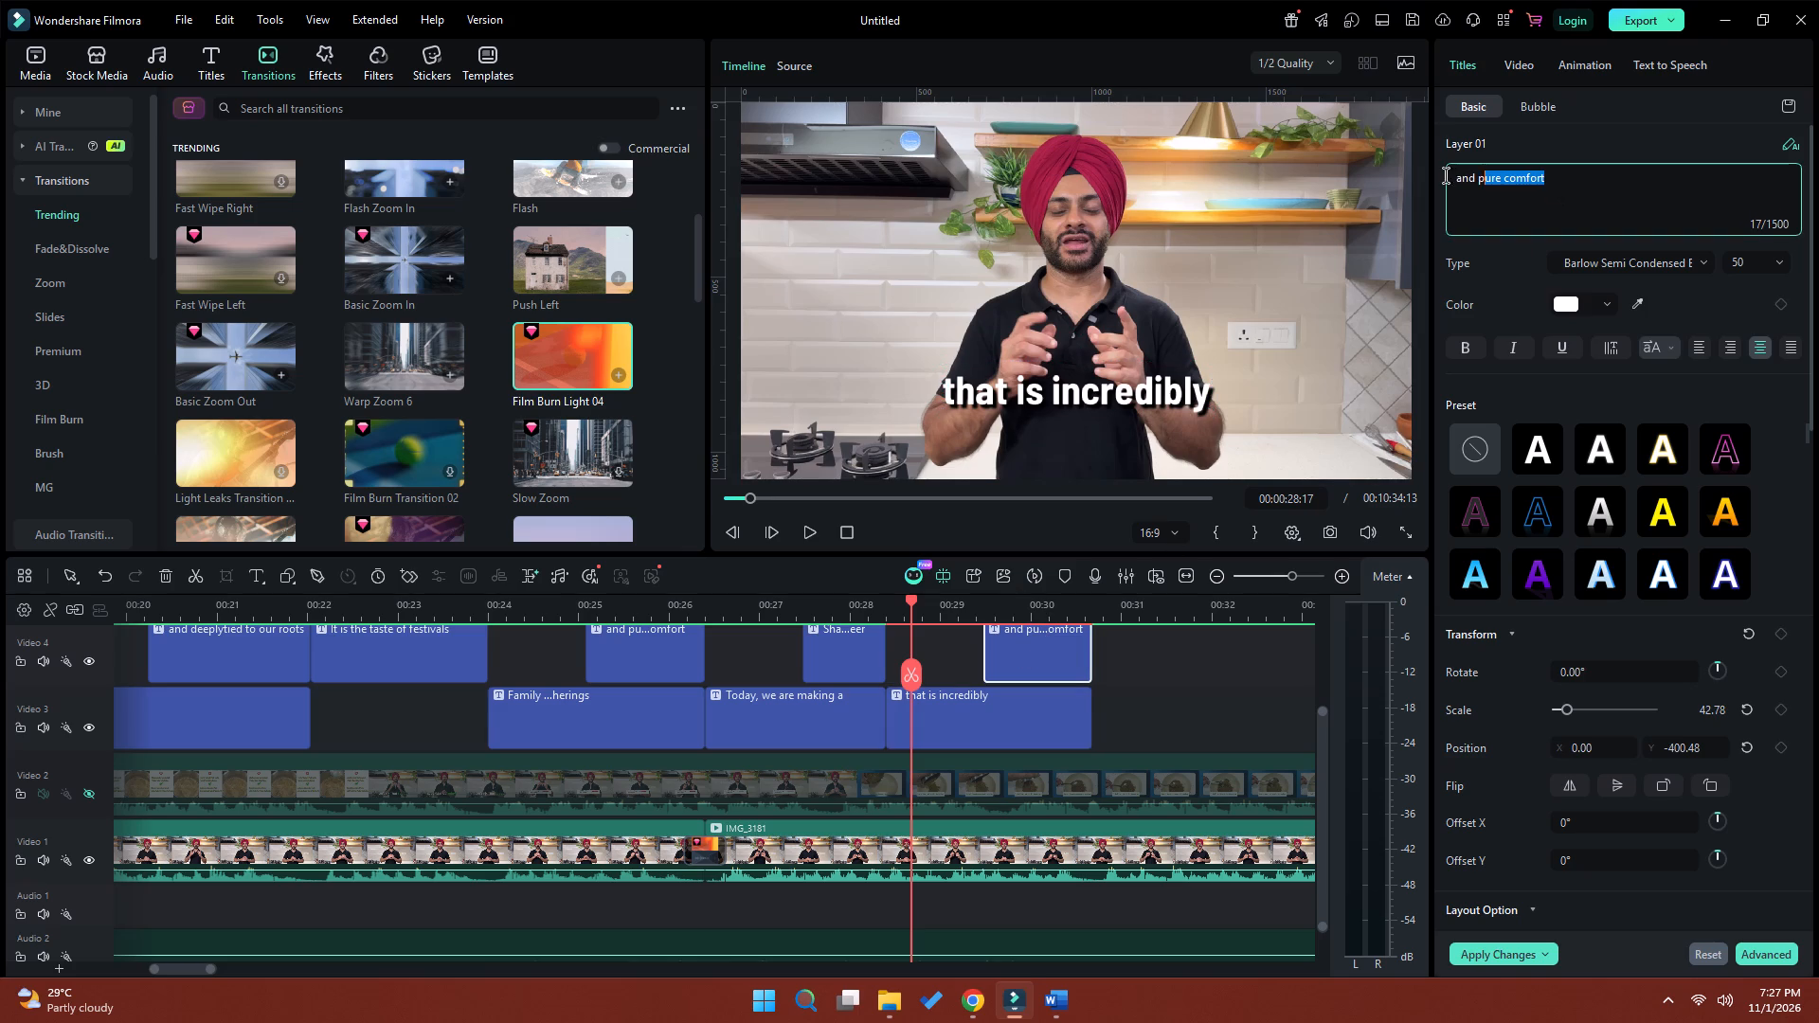
pyautogui.moveTo(1446, 175); pyautogui.dragTo(1442, 175)
pyautogui.hotkey('ctrl', 'v')
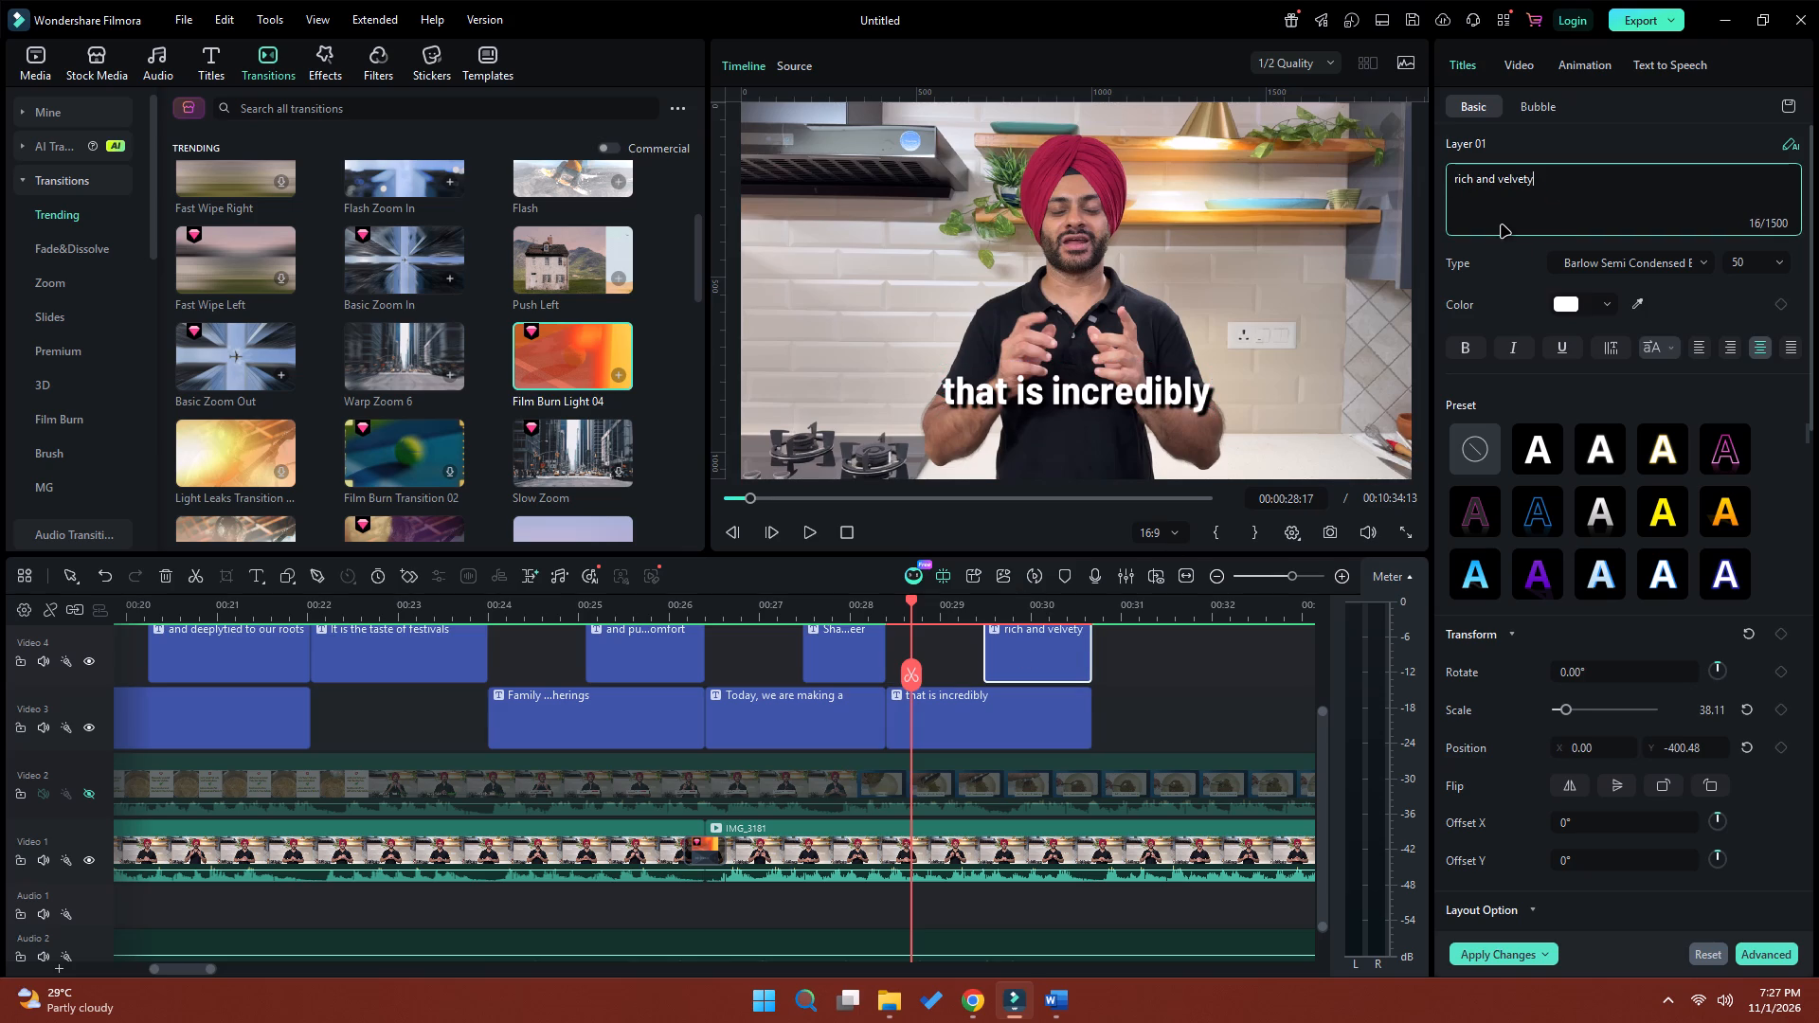
pyautogui.click(1455, 181)
pyautogui.press('BackSpace')
# Color the words "velvety" and "rich" in the Video 4 title yellow #FFCC00, leaving "and" white.
pyautogui.moveTo(1476, 181); pyautogui.dragTo(1445, 181)
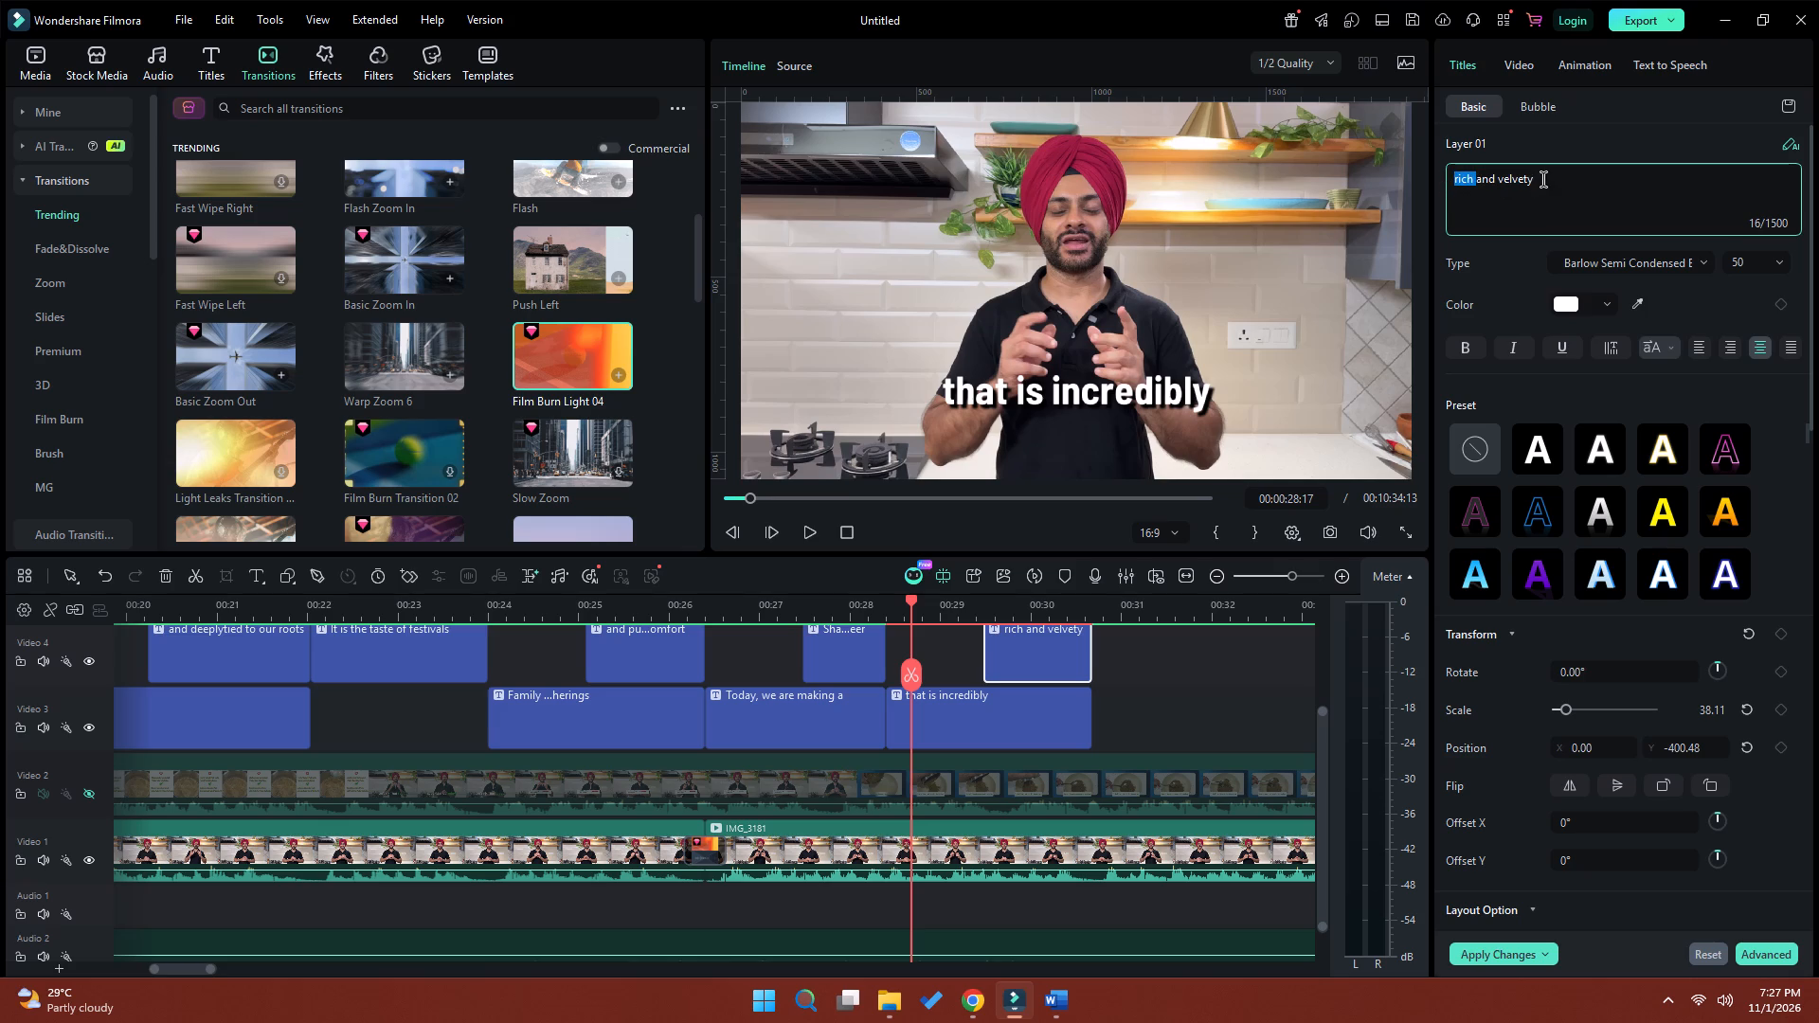
pyautogui.keyDown('ctrl'); pyautogui.moveTo(1540, 179); pyautogui.dragTo(1499, 180); pyautogui.keyUp('ctrl')
pyautogui.click(1609, 310)
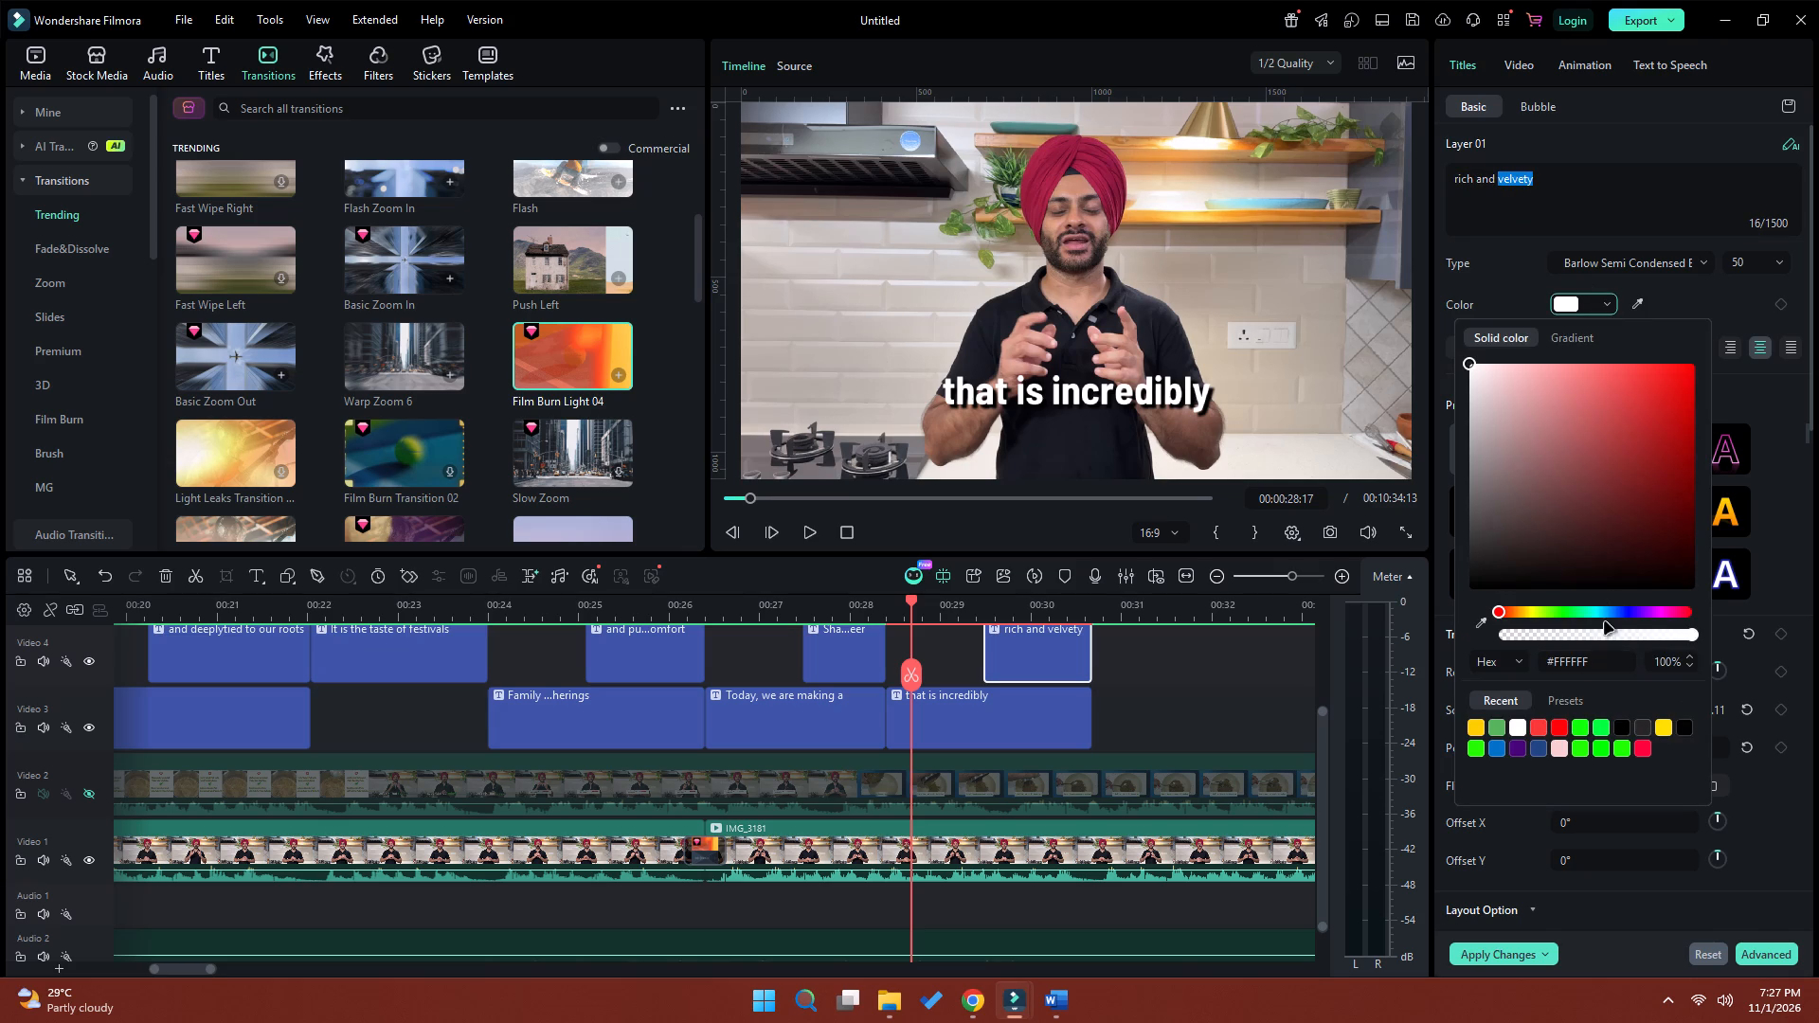
pyautogui.click(1475, 729)
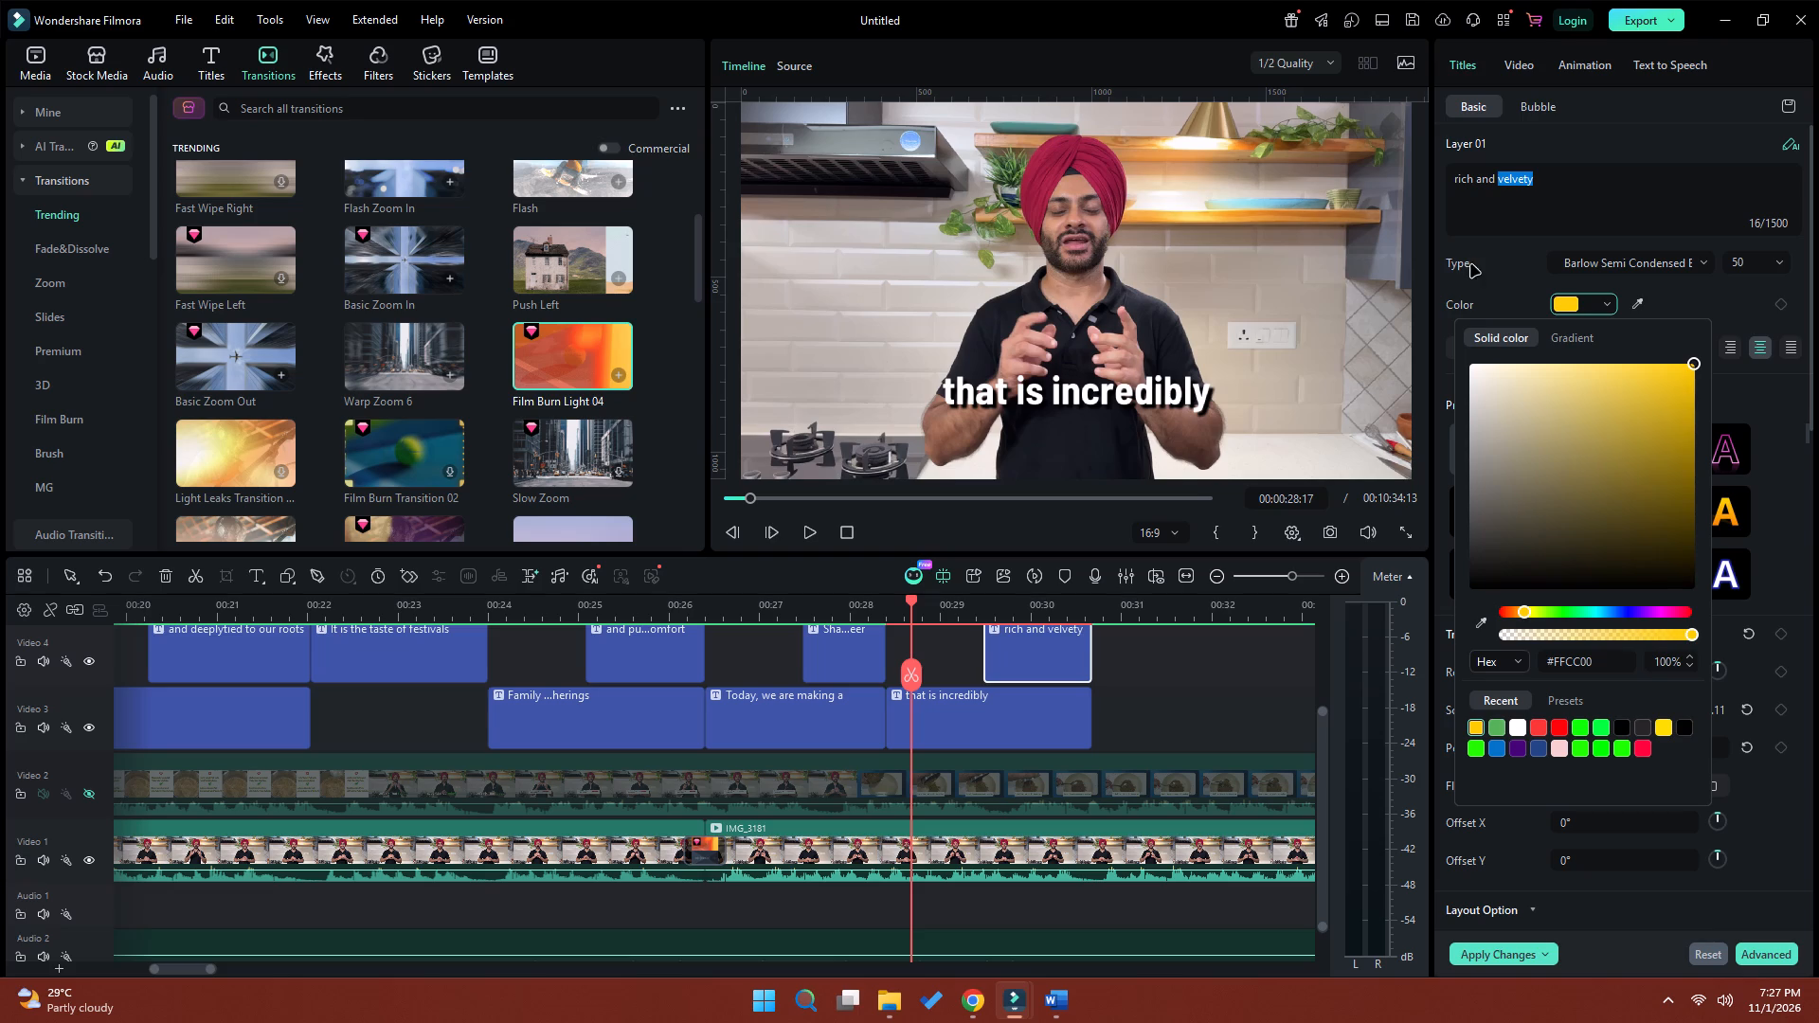
pyautogui.click(1476, 181)
pyautogui.moveTo(1475, 185); pyautogui.dragTo(1436, 184)
pyautogui.click(1600, 303)
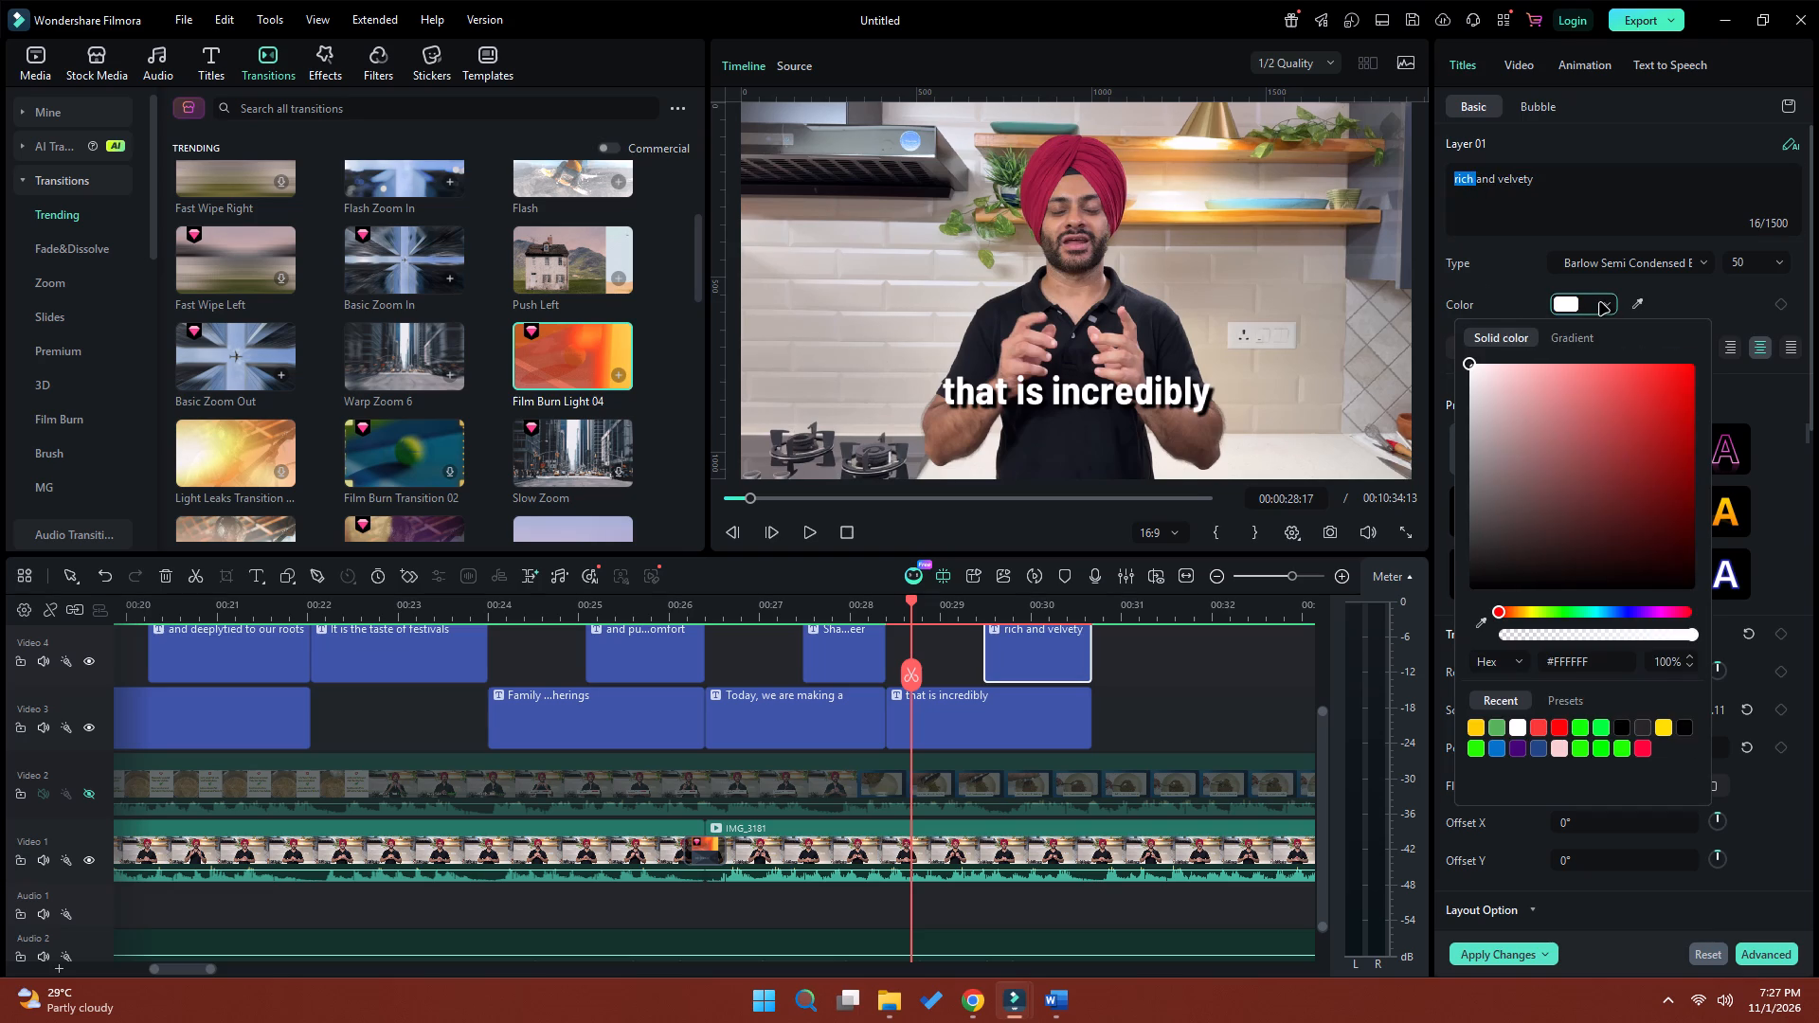
pyautogui.click(1478, 729)
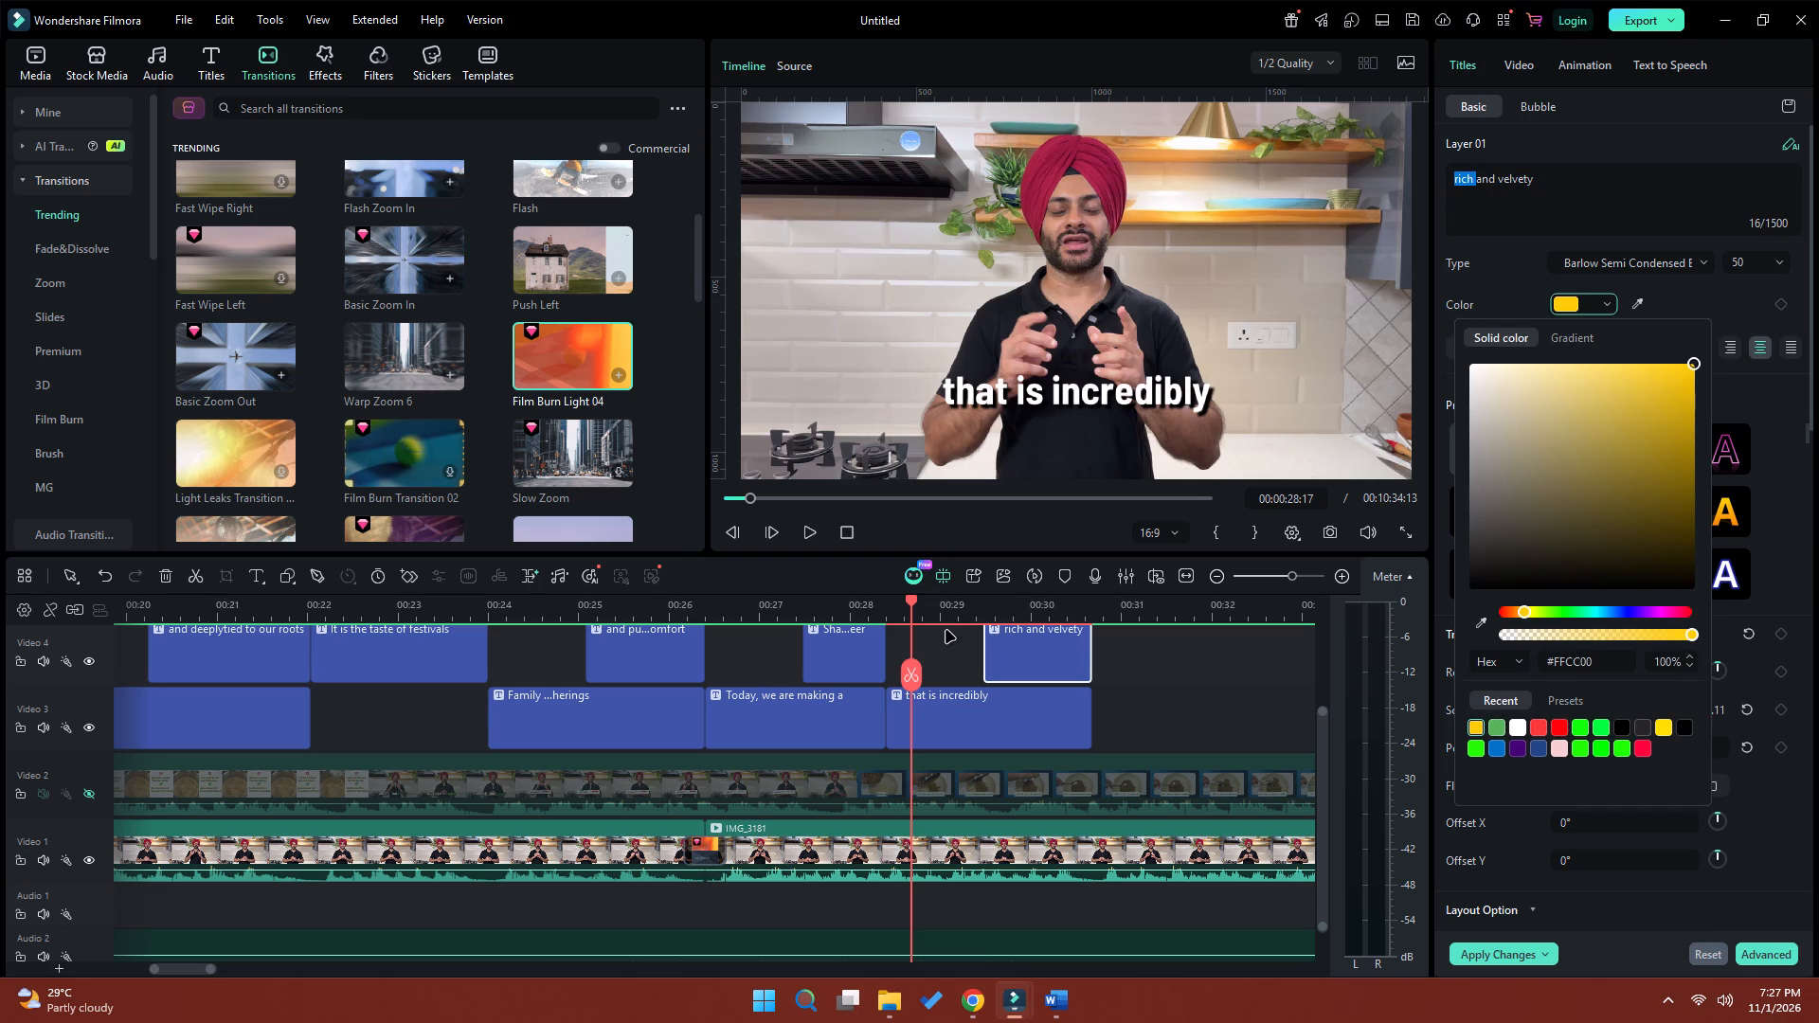
pyautogui.click(1047, 643)
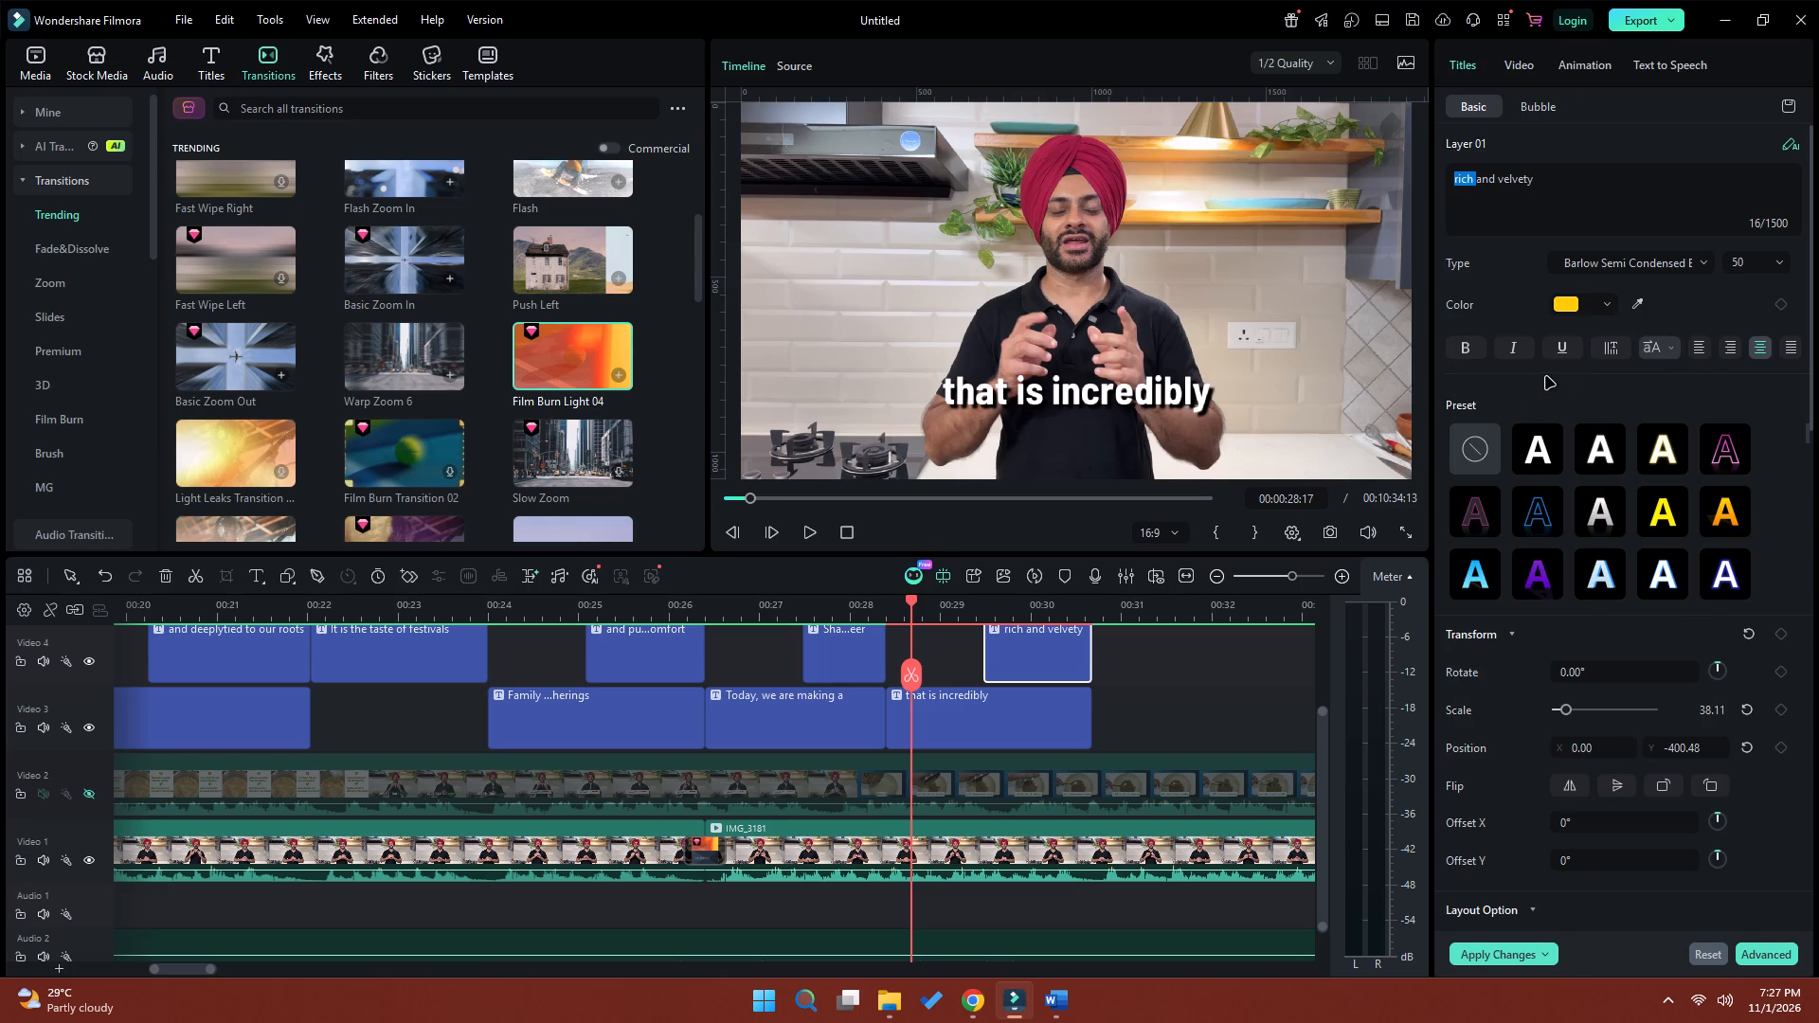
# Set the font size of the words "rich" and "velvety" in the Video 4 title to 55.
pyautogui.click(1753, 263)
pyautogui.press('5')
pyautogui.press('5')
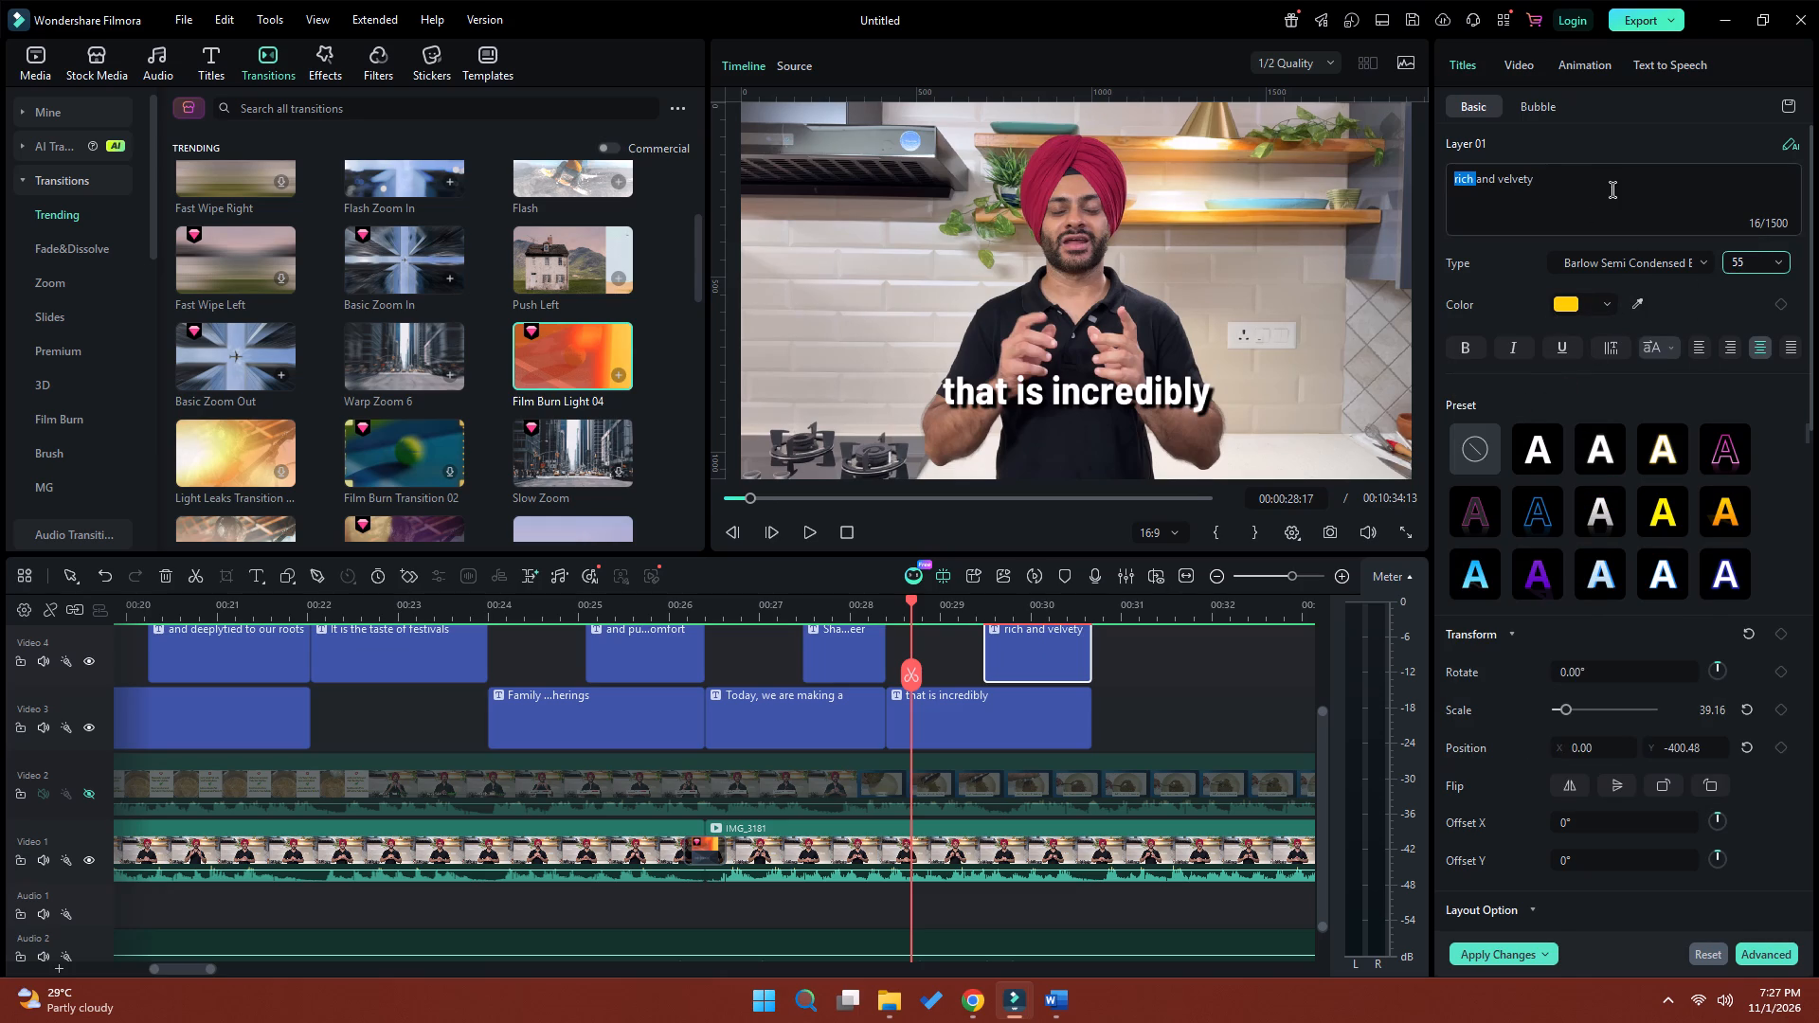
pyautogui.moveTo(1543, 181); pyautogui.dragTo(1498, 181)
pyautogui.click(1759, 265)
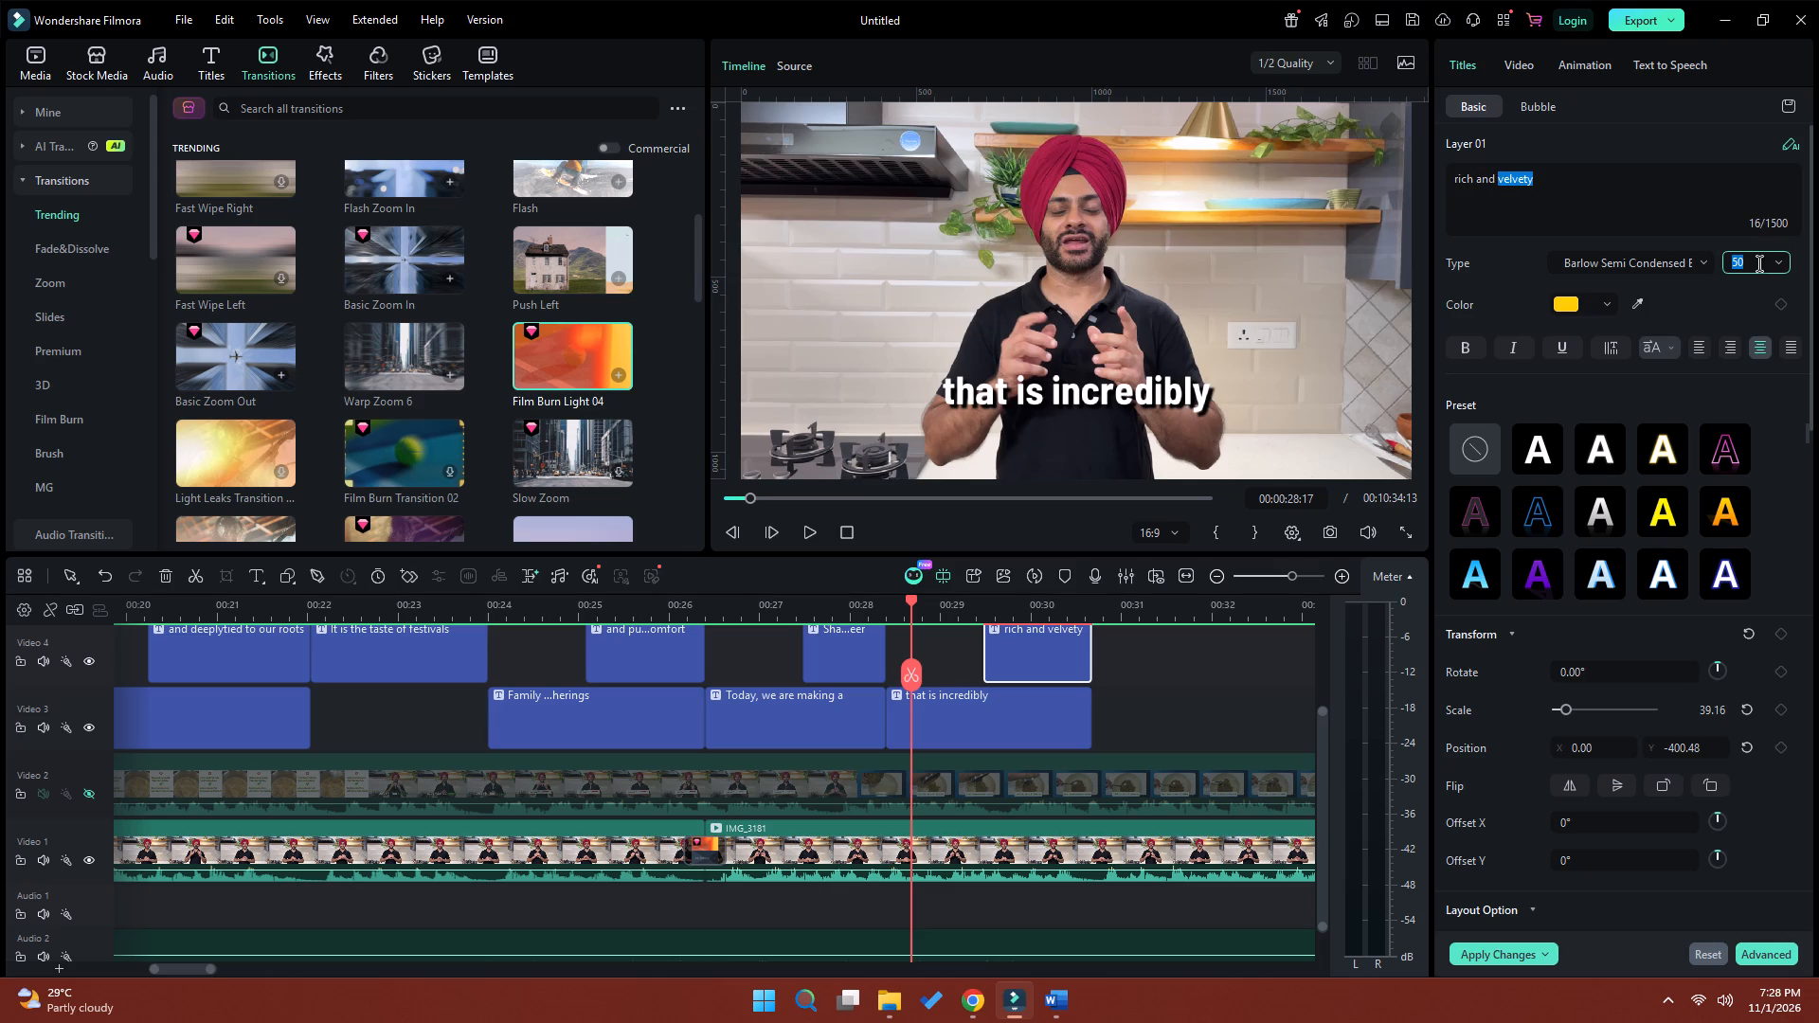
pyautogui.write('55')
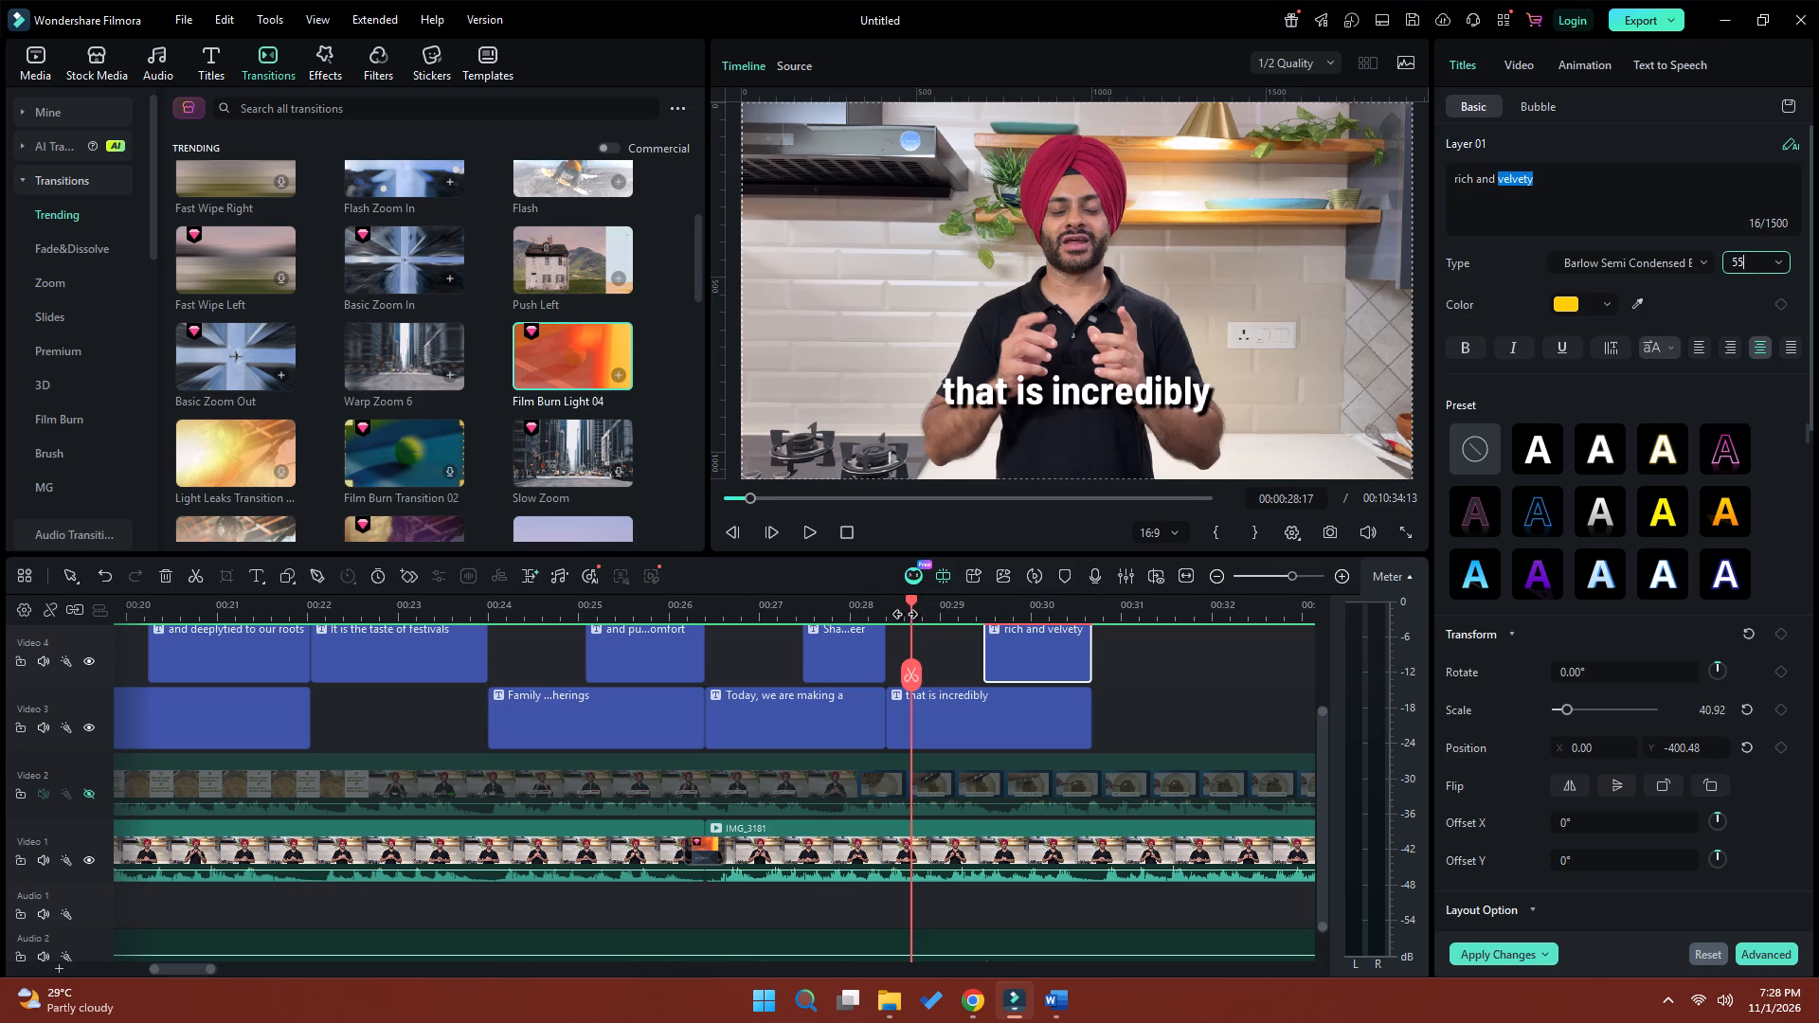
# Play back the "that is incredibly" and "rich and velvety" titles to check their timing against the speech.
pyautogui.click(891, 609)
pyautogui.press('space')
pyautogui.press('space')
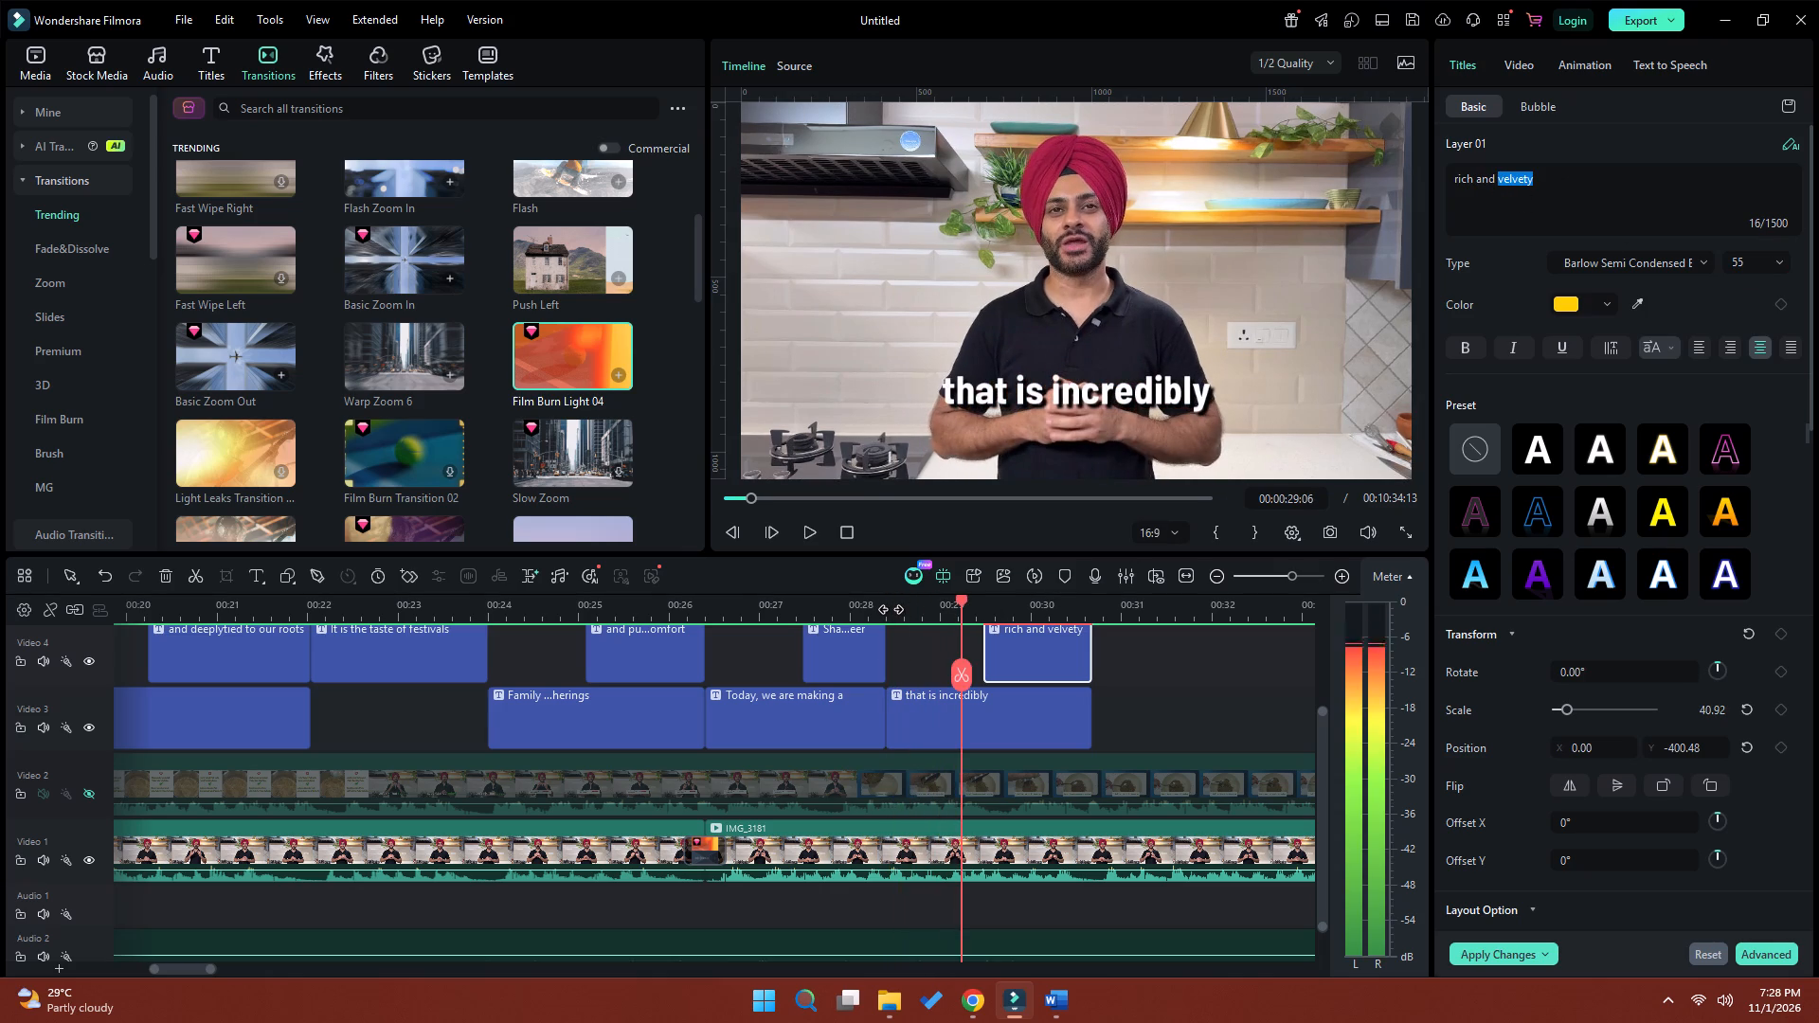
pyautogui.press('space')
pyautogui.press('space')
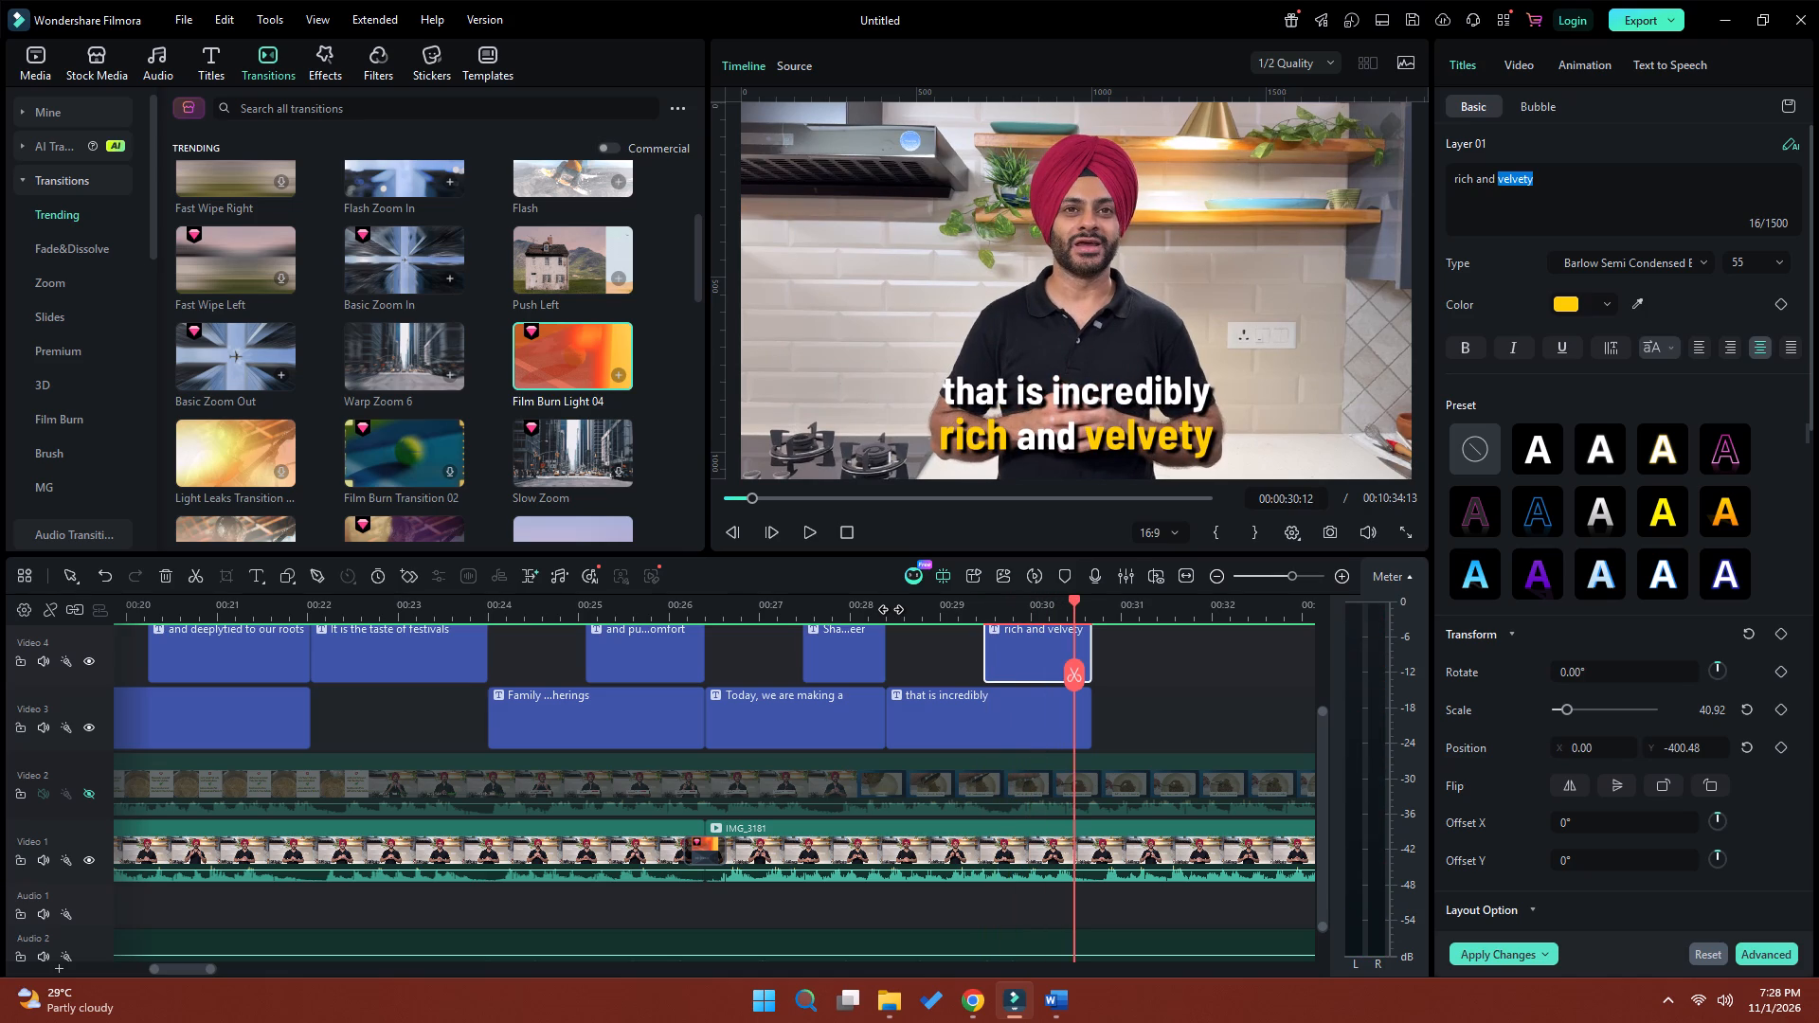
# Capitalize the first letter of the Video 3 title so it reads "That is incredibly".
pyautogui.press('space')
pyautogui.press('space')
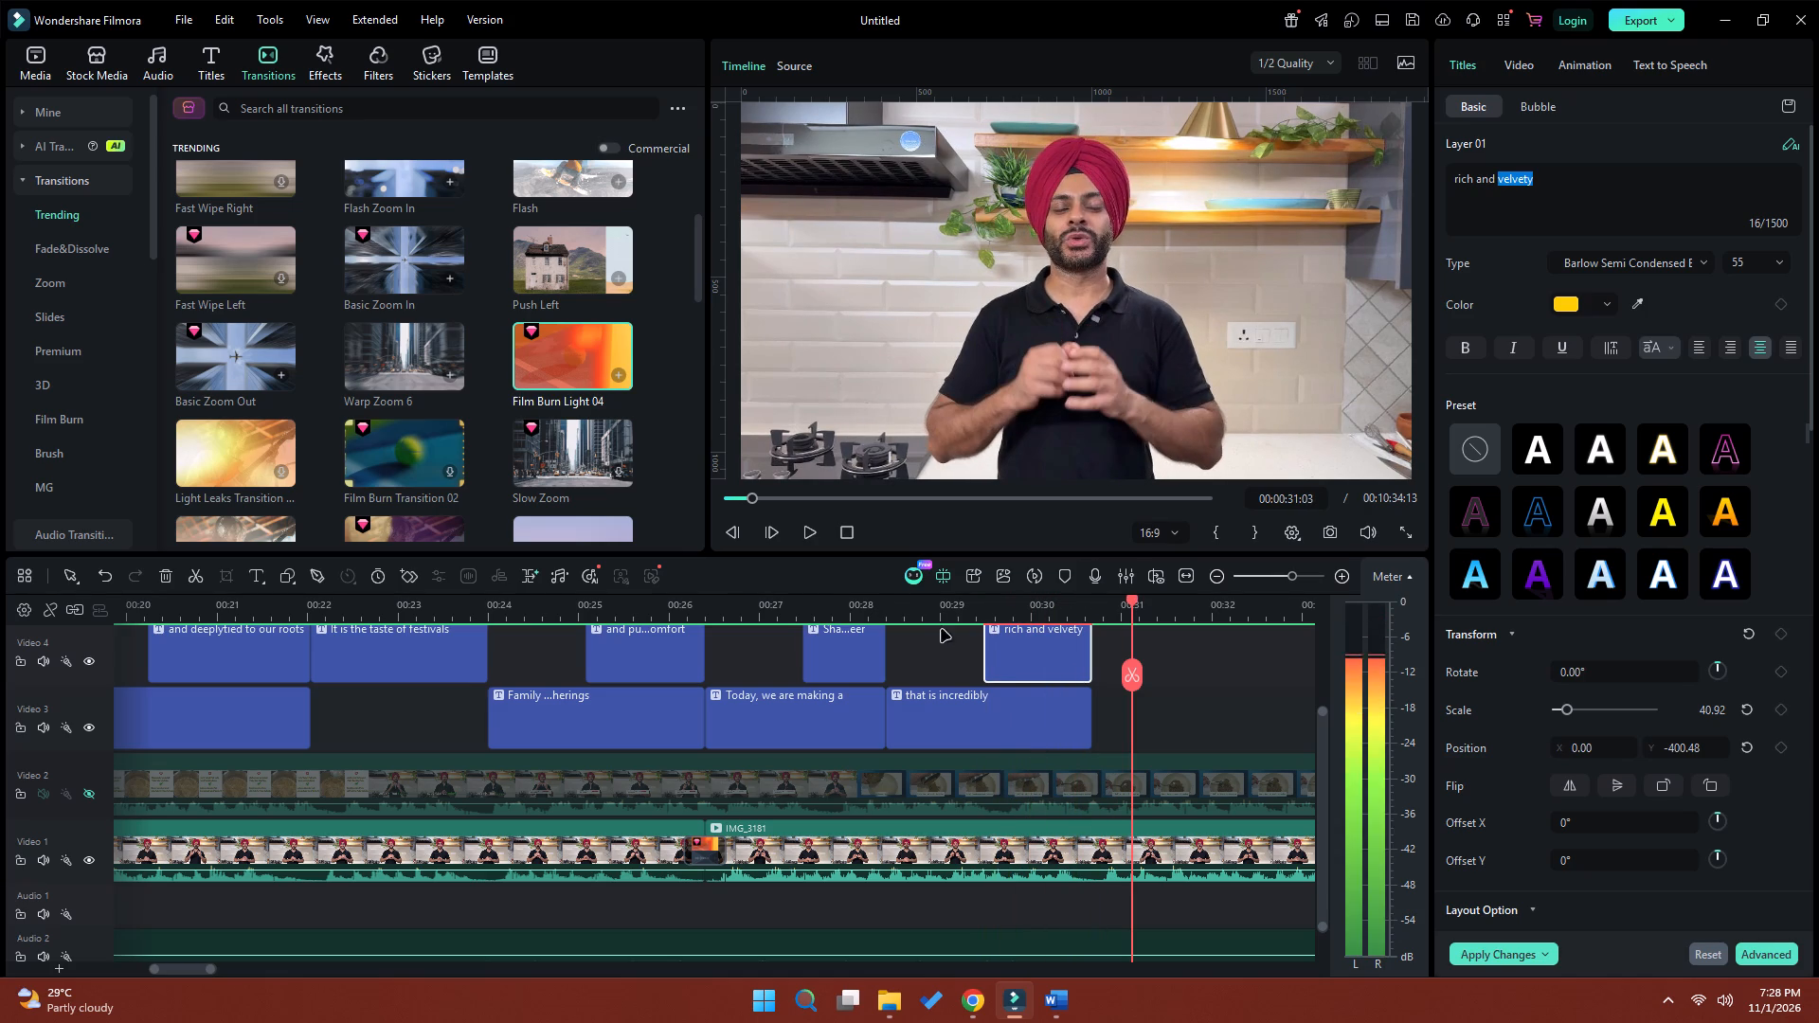
pyautogui.click(974, 718)
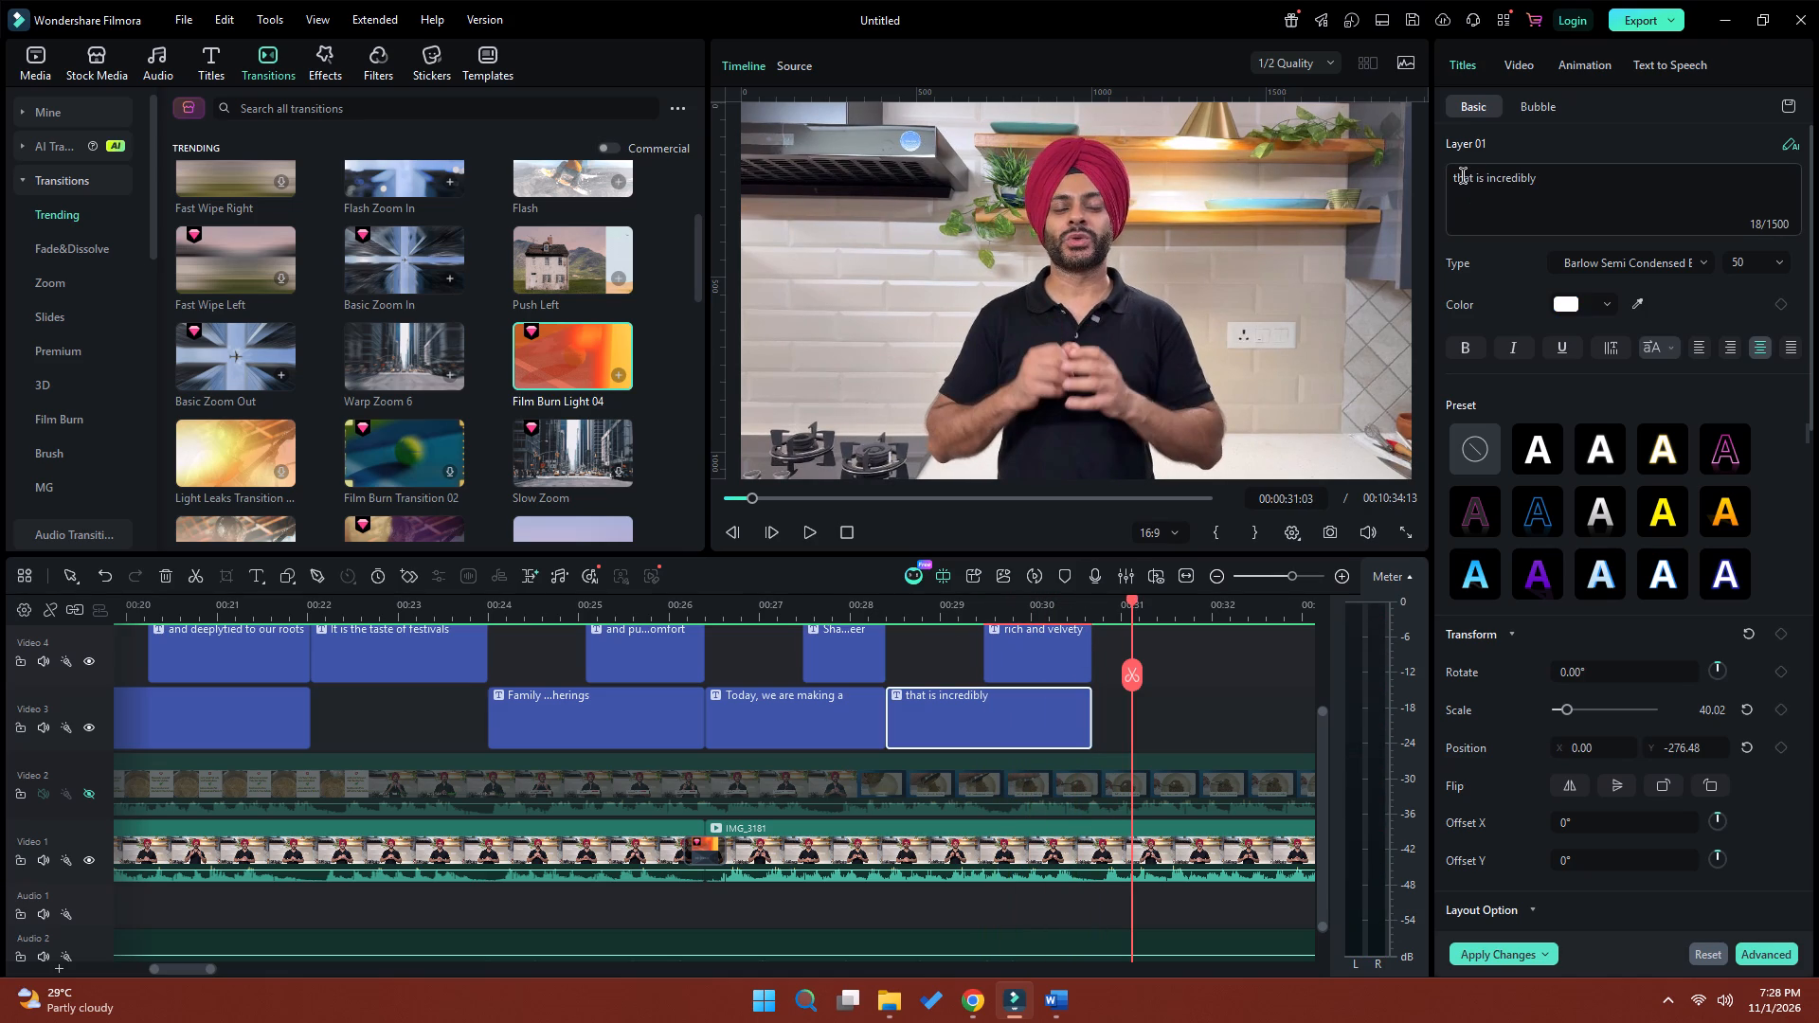
pyautogui.moveTo(1458, 177); pyautogui.dragTo(1443, 177)
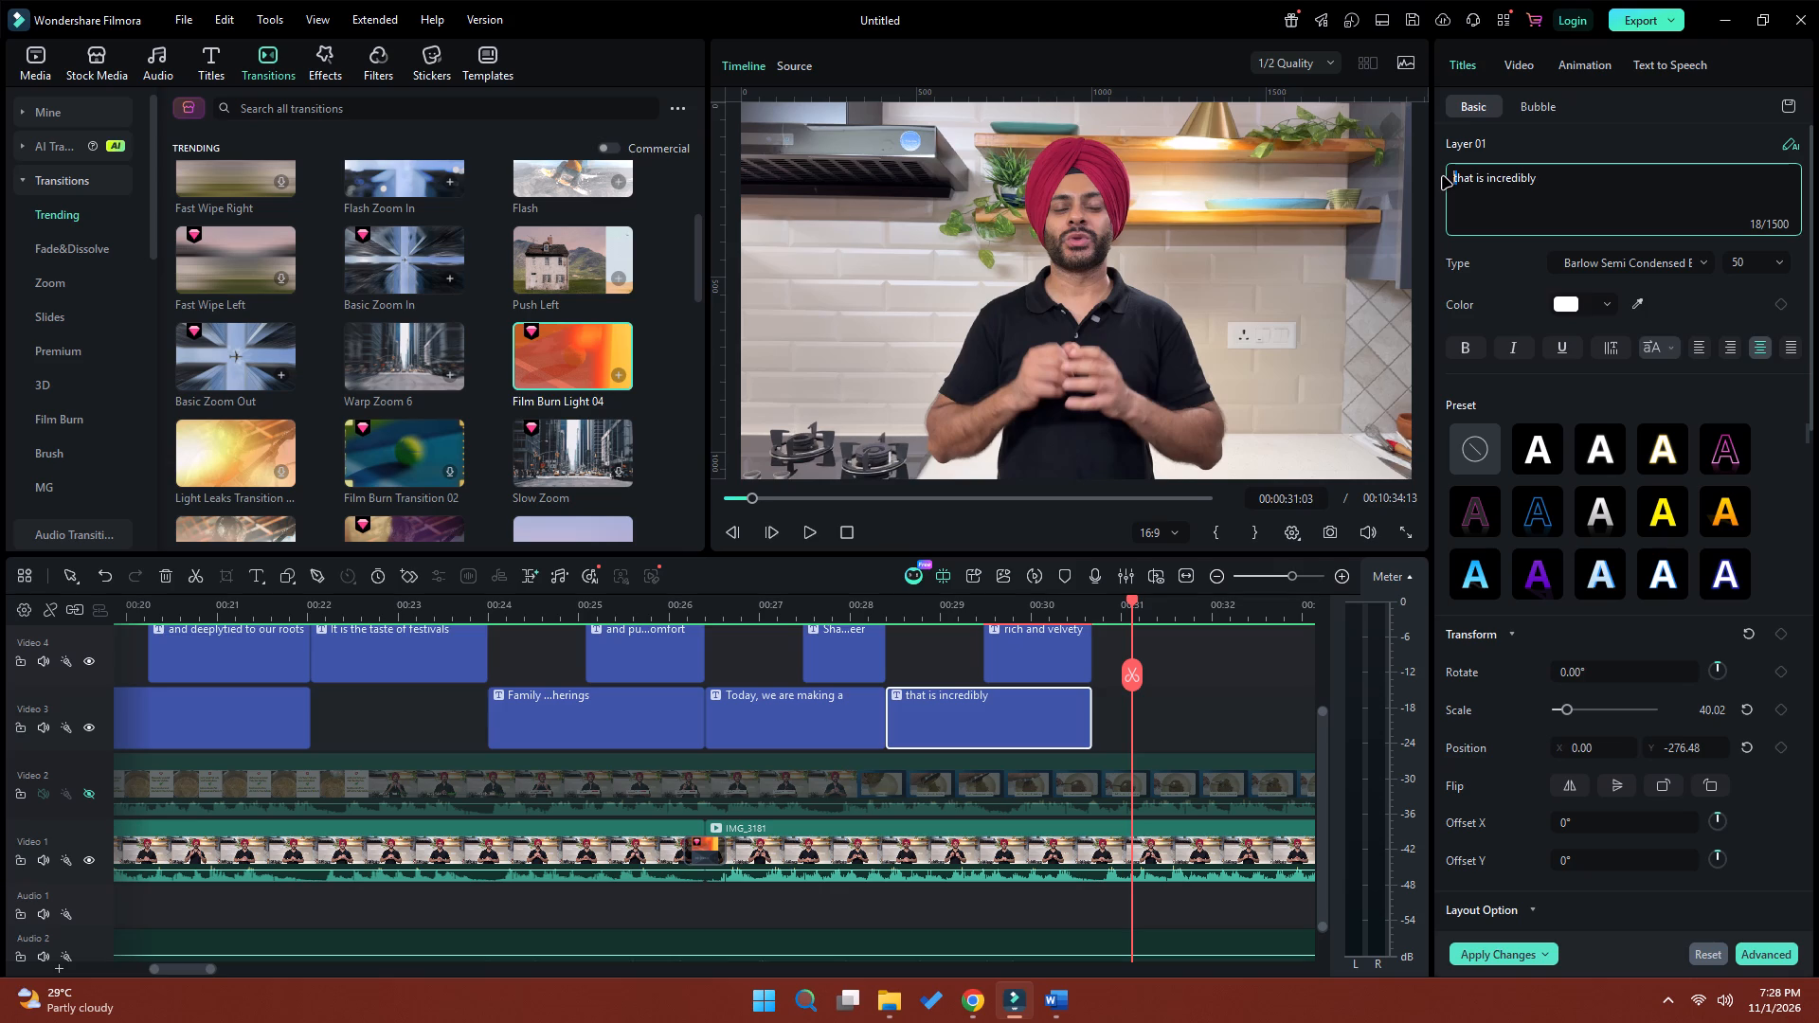
pyautogui.hotkey('shift', 't')
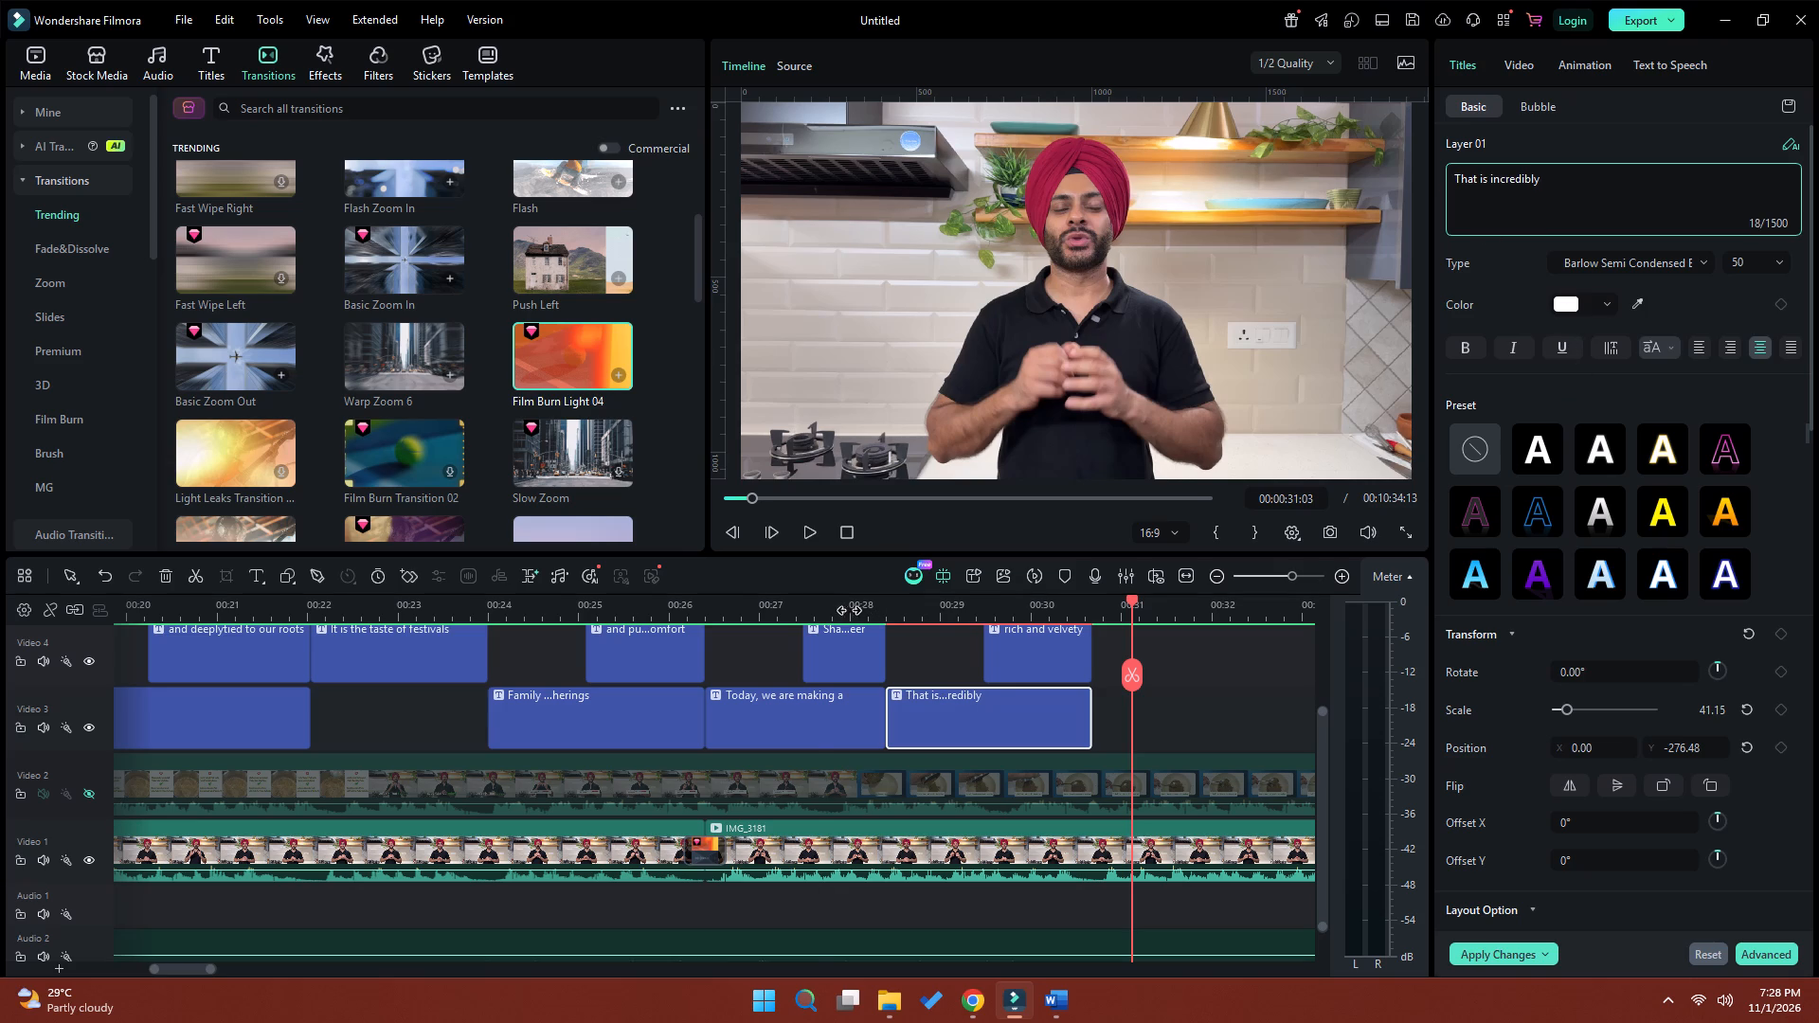
# Play the footage onward past the "rich and velvety" title to hear the next uncaptioned phrase.
pyautogui.click(816, 609)
pyautogui.press('space')
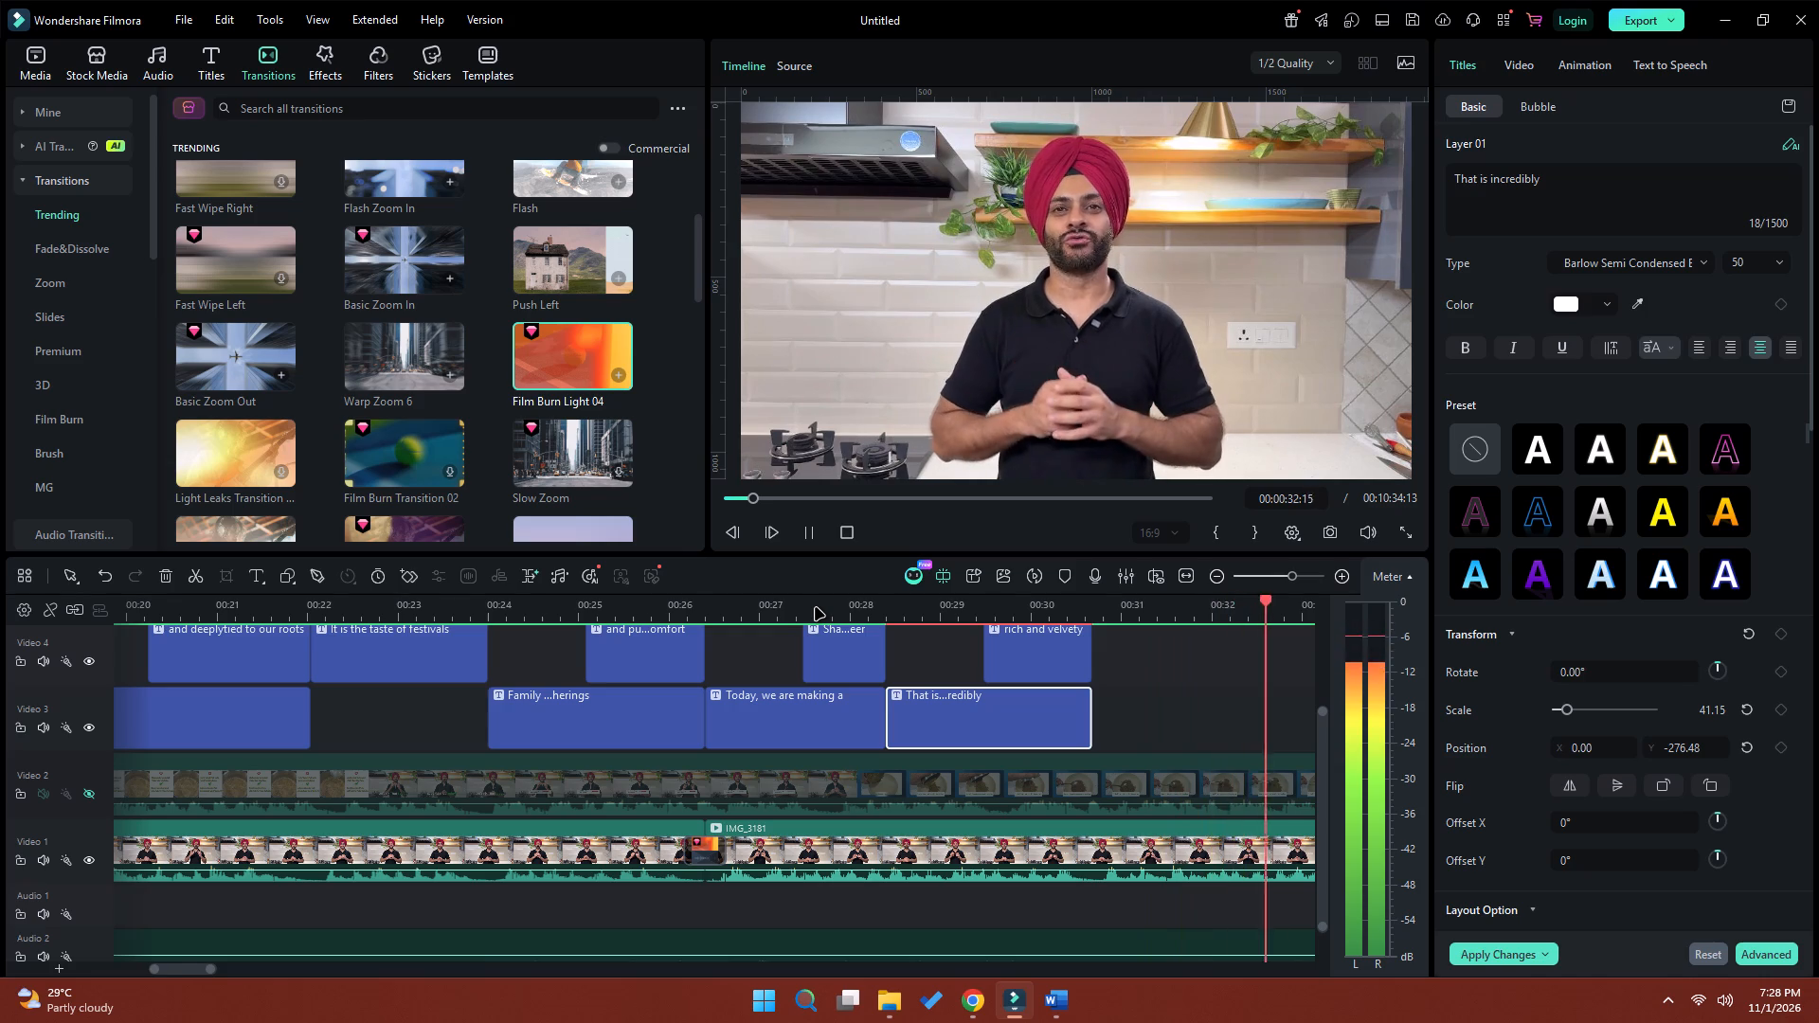
pyautogui.press('space')
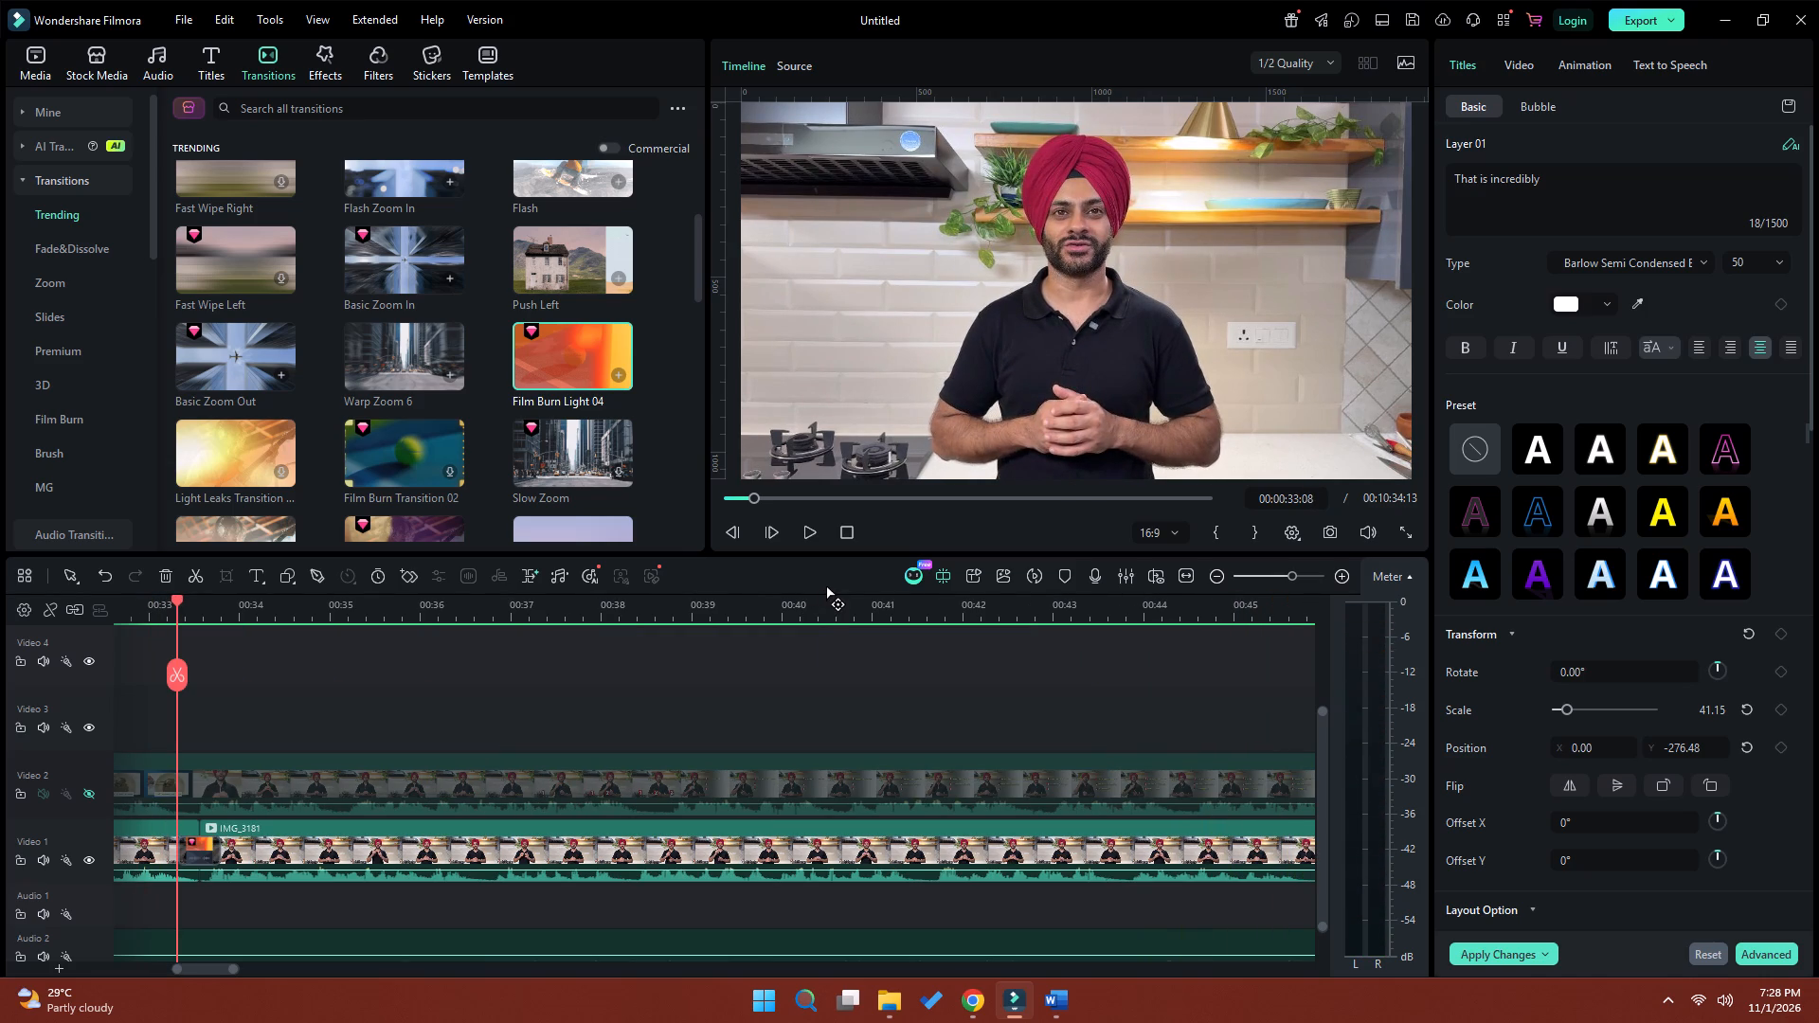
# Copy "but without standing over the stove for hours" from the kheer script in Chrome and return to Filmora.
pyautogui.click(974, 1010)
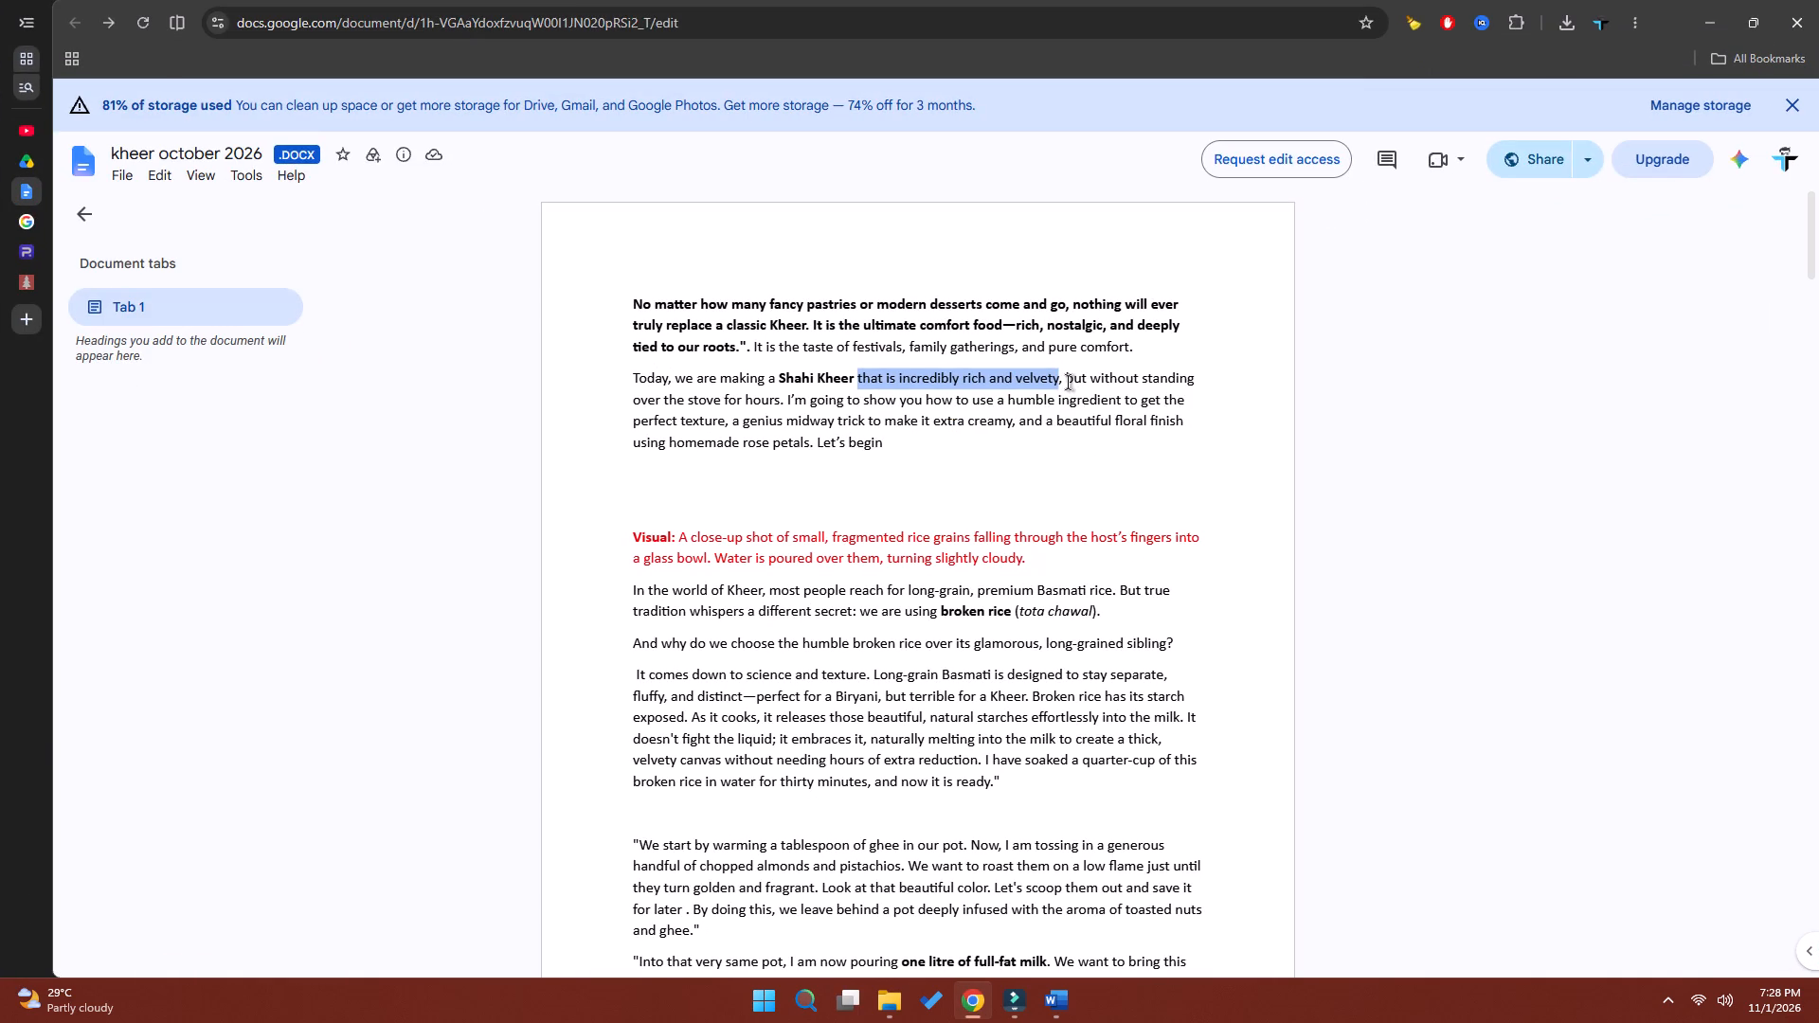
pyautogui.moveTo(1066, 379); pyautogui.dragTo(928, 408)
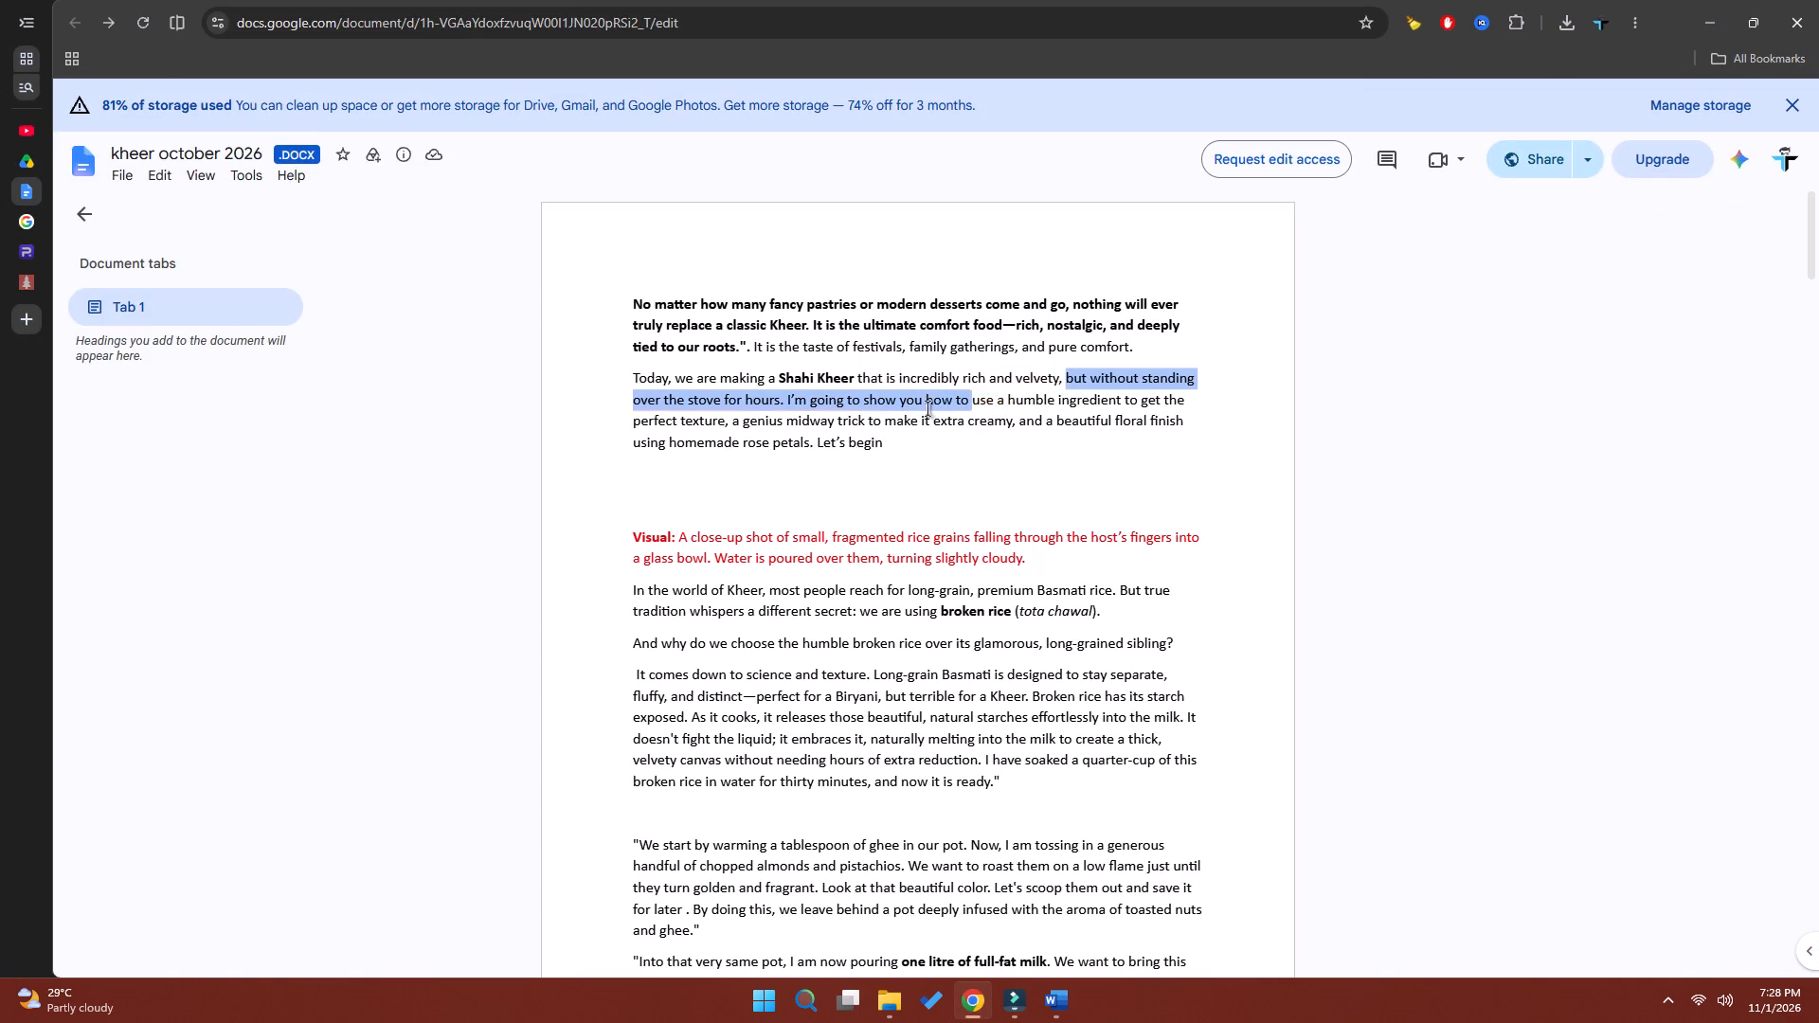
pyautogui.moveTo(928, 408); pyautogui.dragTo(778, 404)
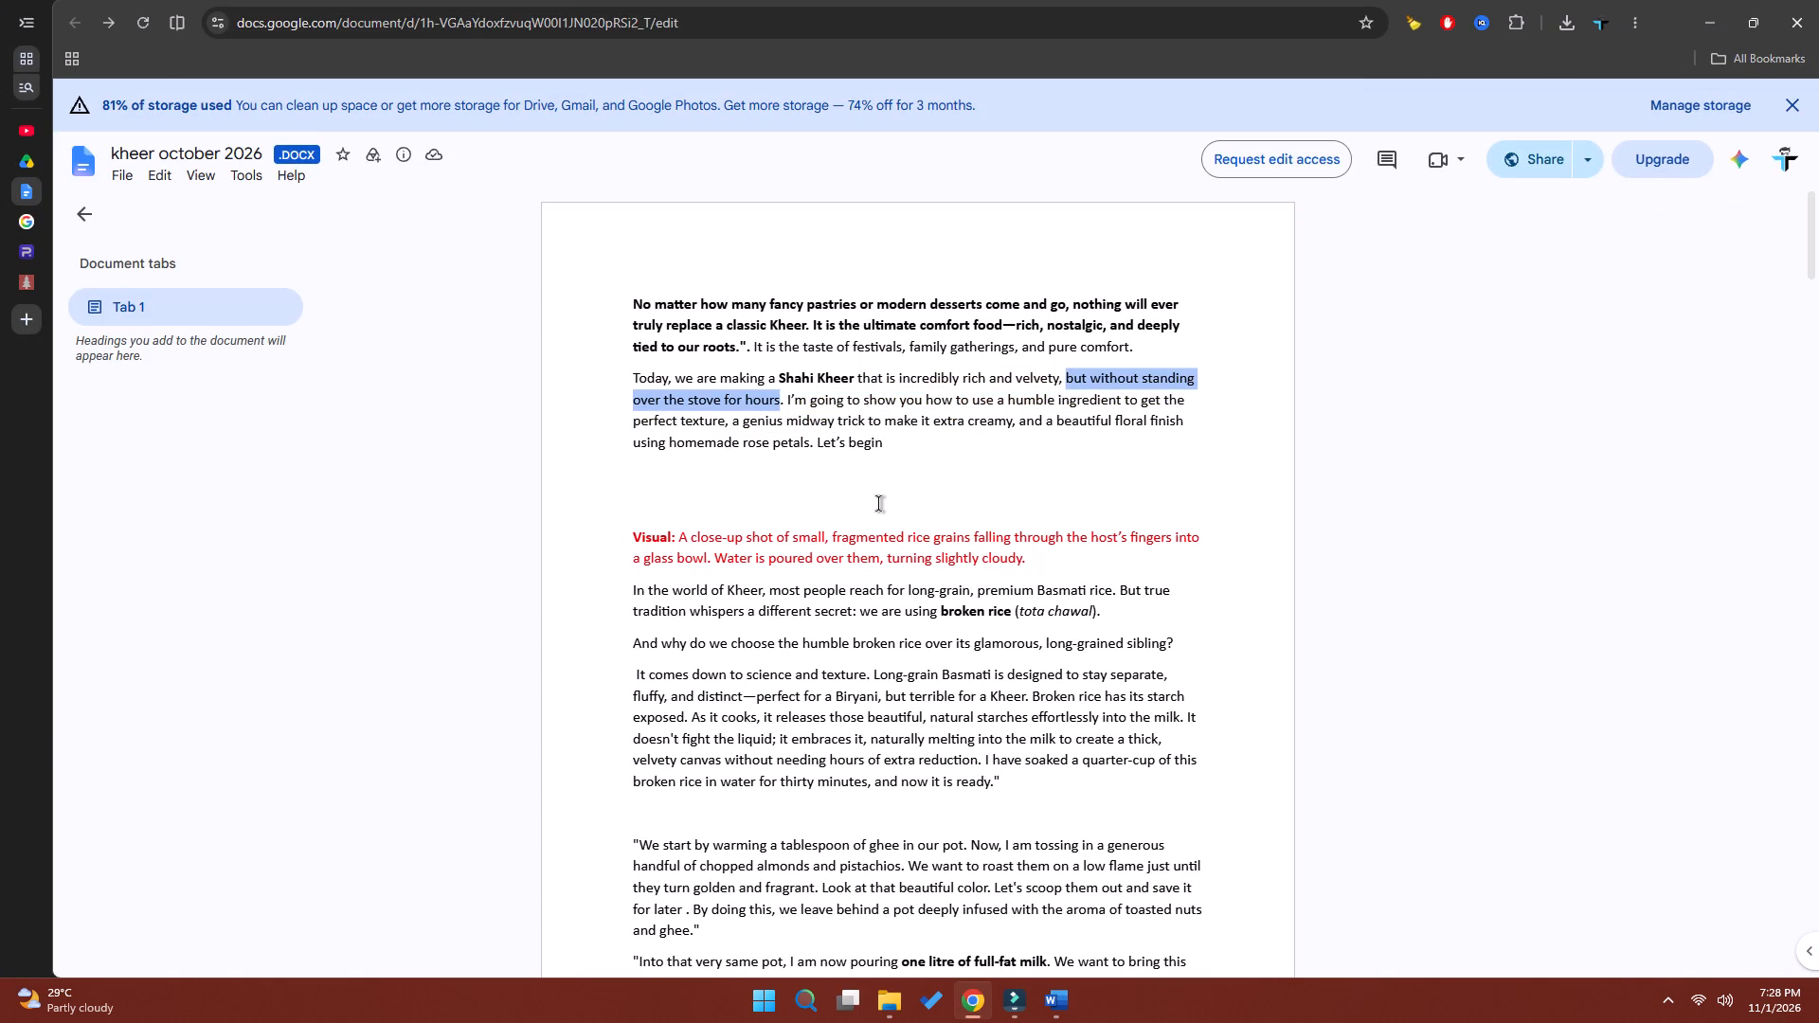
pyautogui.hotkey('ctrl', 'c')
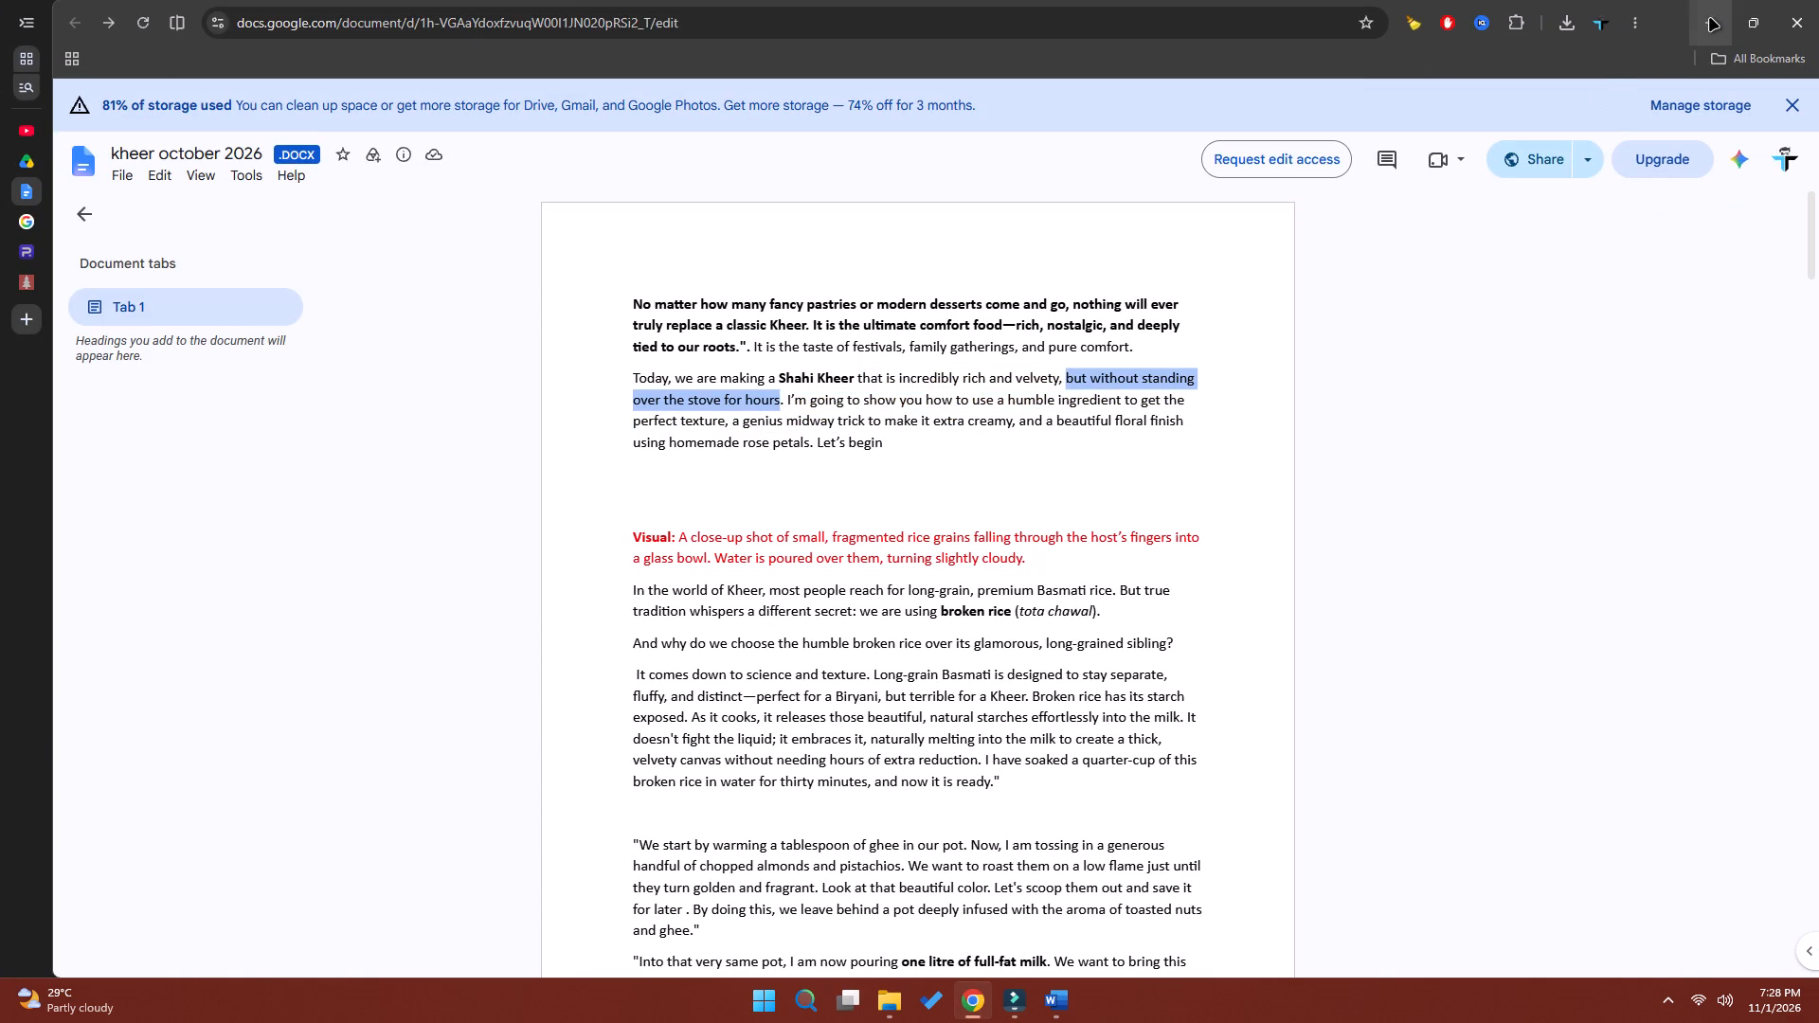
pyautogui.click(1711, 18)
# Paste the "Family gatherings" and "and pure comfort" title pair right after the "That is incredibly" titles, extending both to the Video 1 cut.
pyautogui.moveTo(197, 970); pyautogui.dragTo(191, 970)
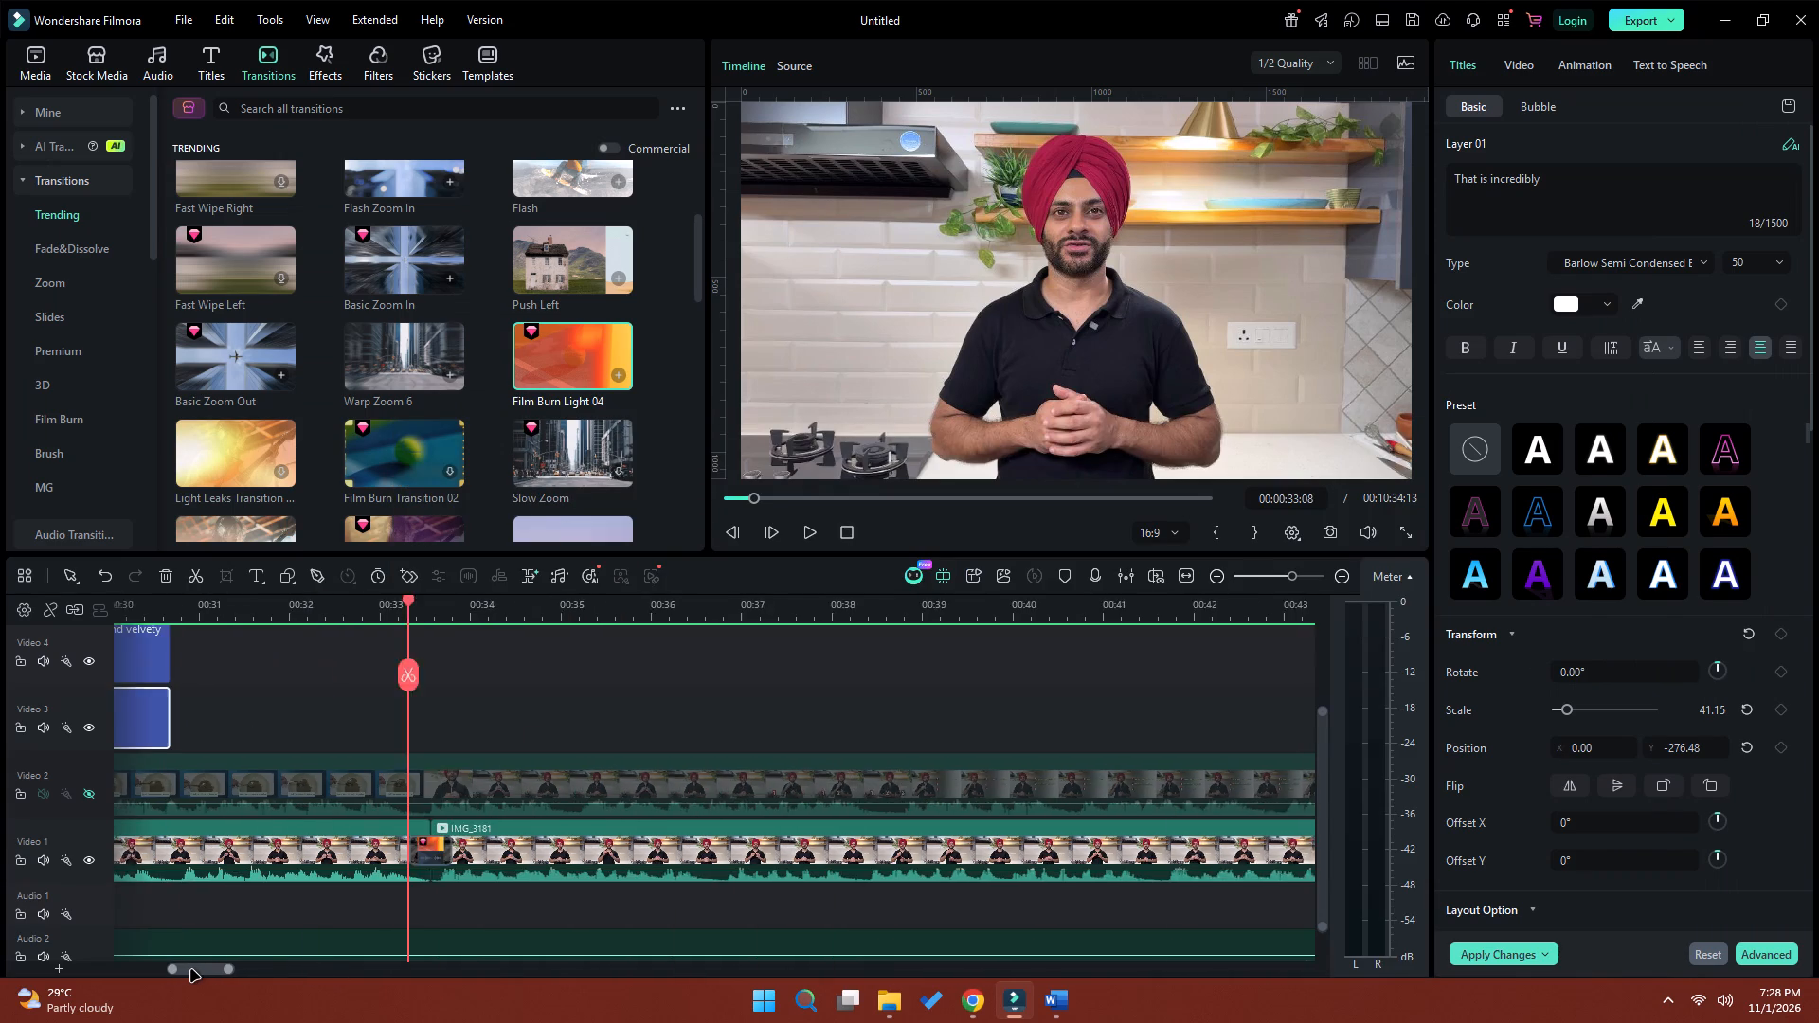
pyautogui.moveTo(191, 970); pyautogui.dragTo(189, 971)
pyautogui.click(410, 619)
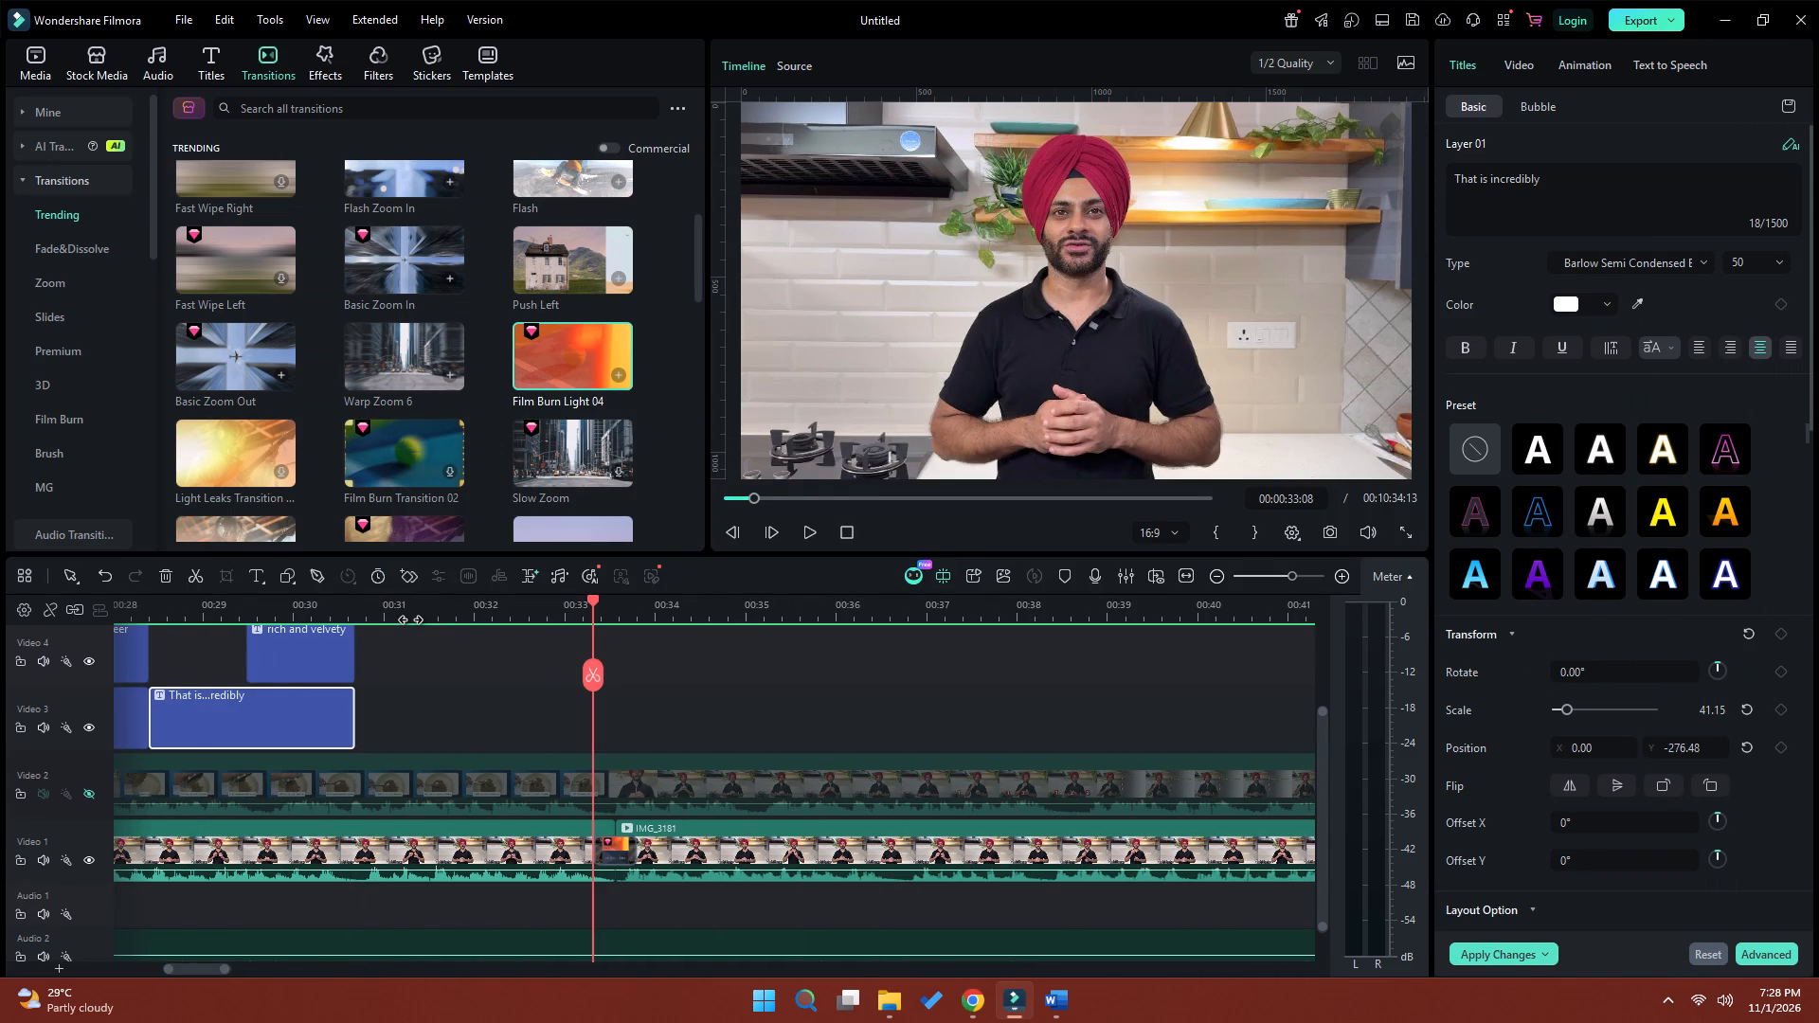
pyautogui.hotkey('ctrl', 'v')
pyautogui.moveTo(465, 721); pyautogui.dragTo(414, 724)
pyautogui.moveTo(566, 726); pyautogui.dragTo(603, 726)
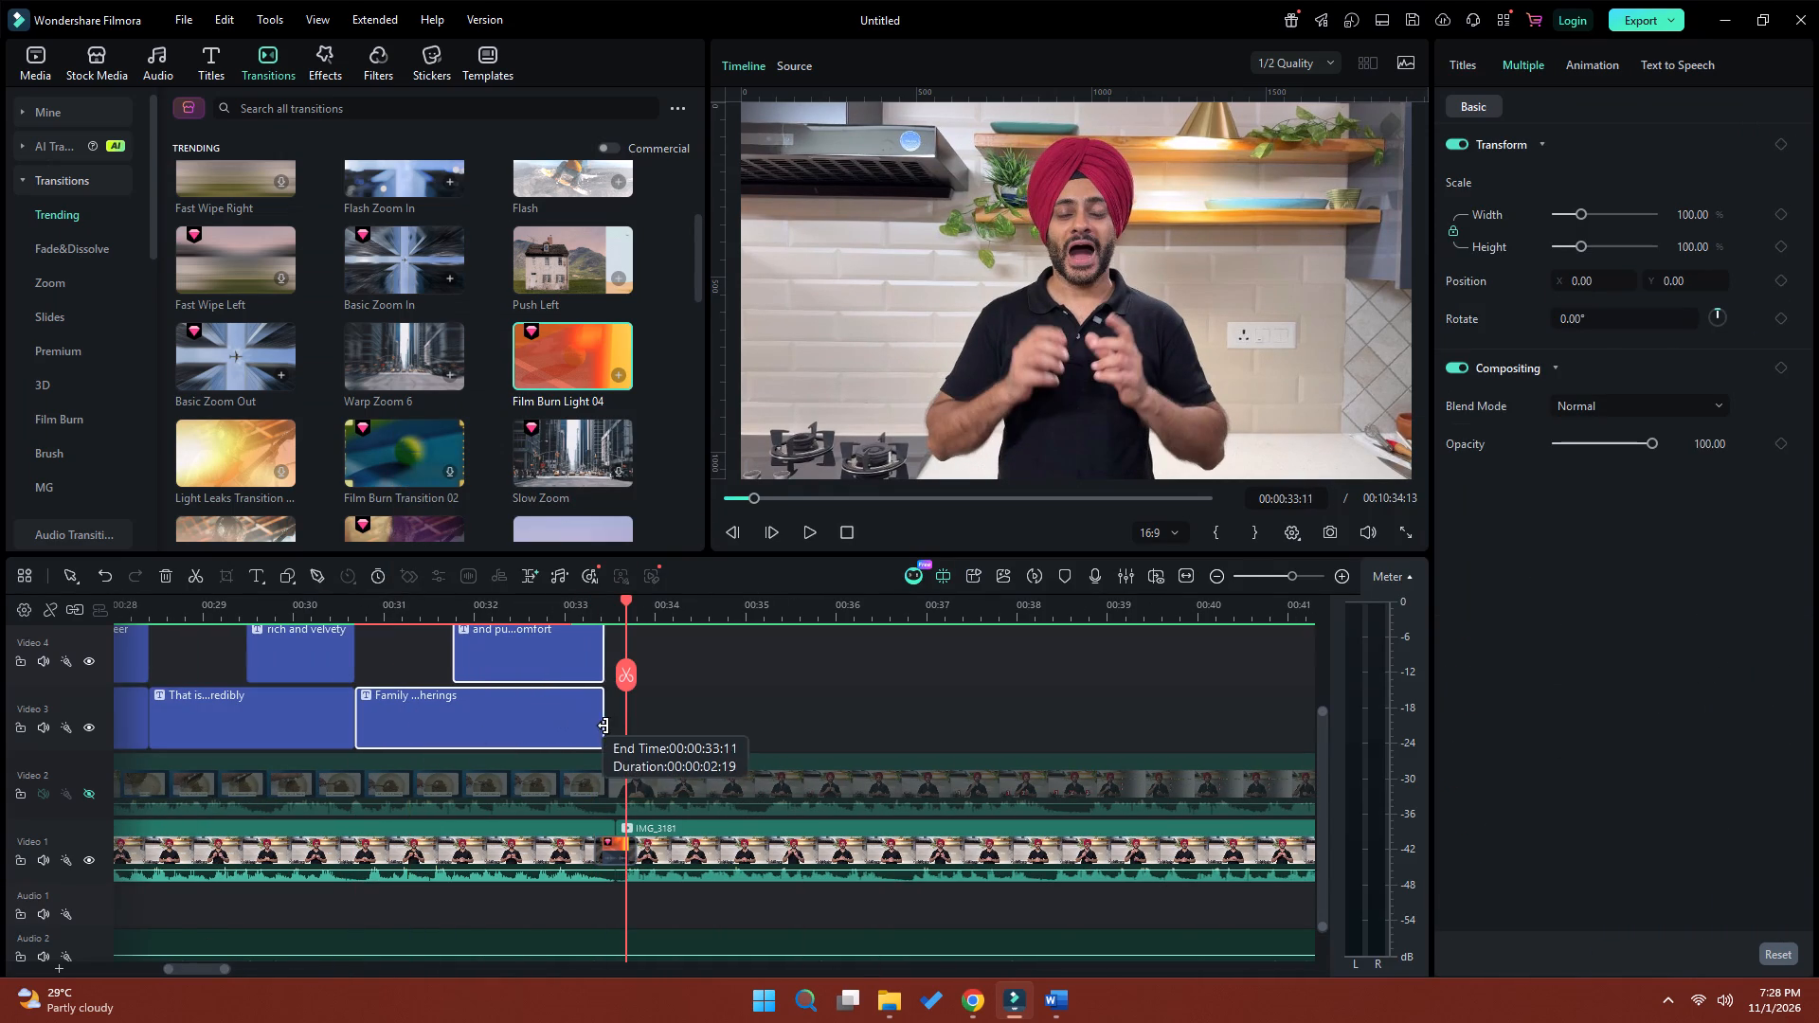
pyautogui.moveTo(603, 726); pyautogui.dragTo(604, 727)
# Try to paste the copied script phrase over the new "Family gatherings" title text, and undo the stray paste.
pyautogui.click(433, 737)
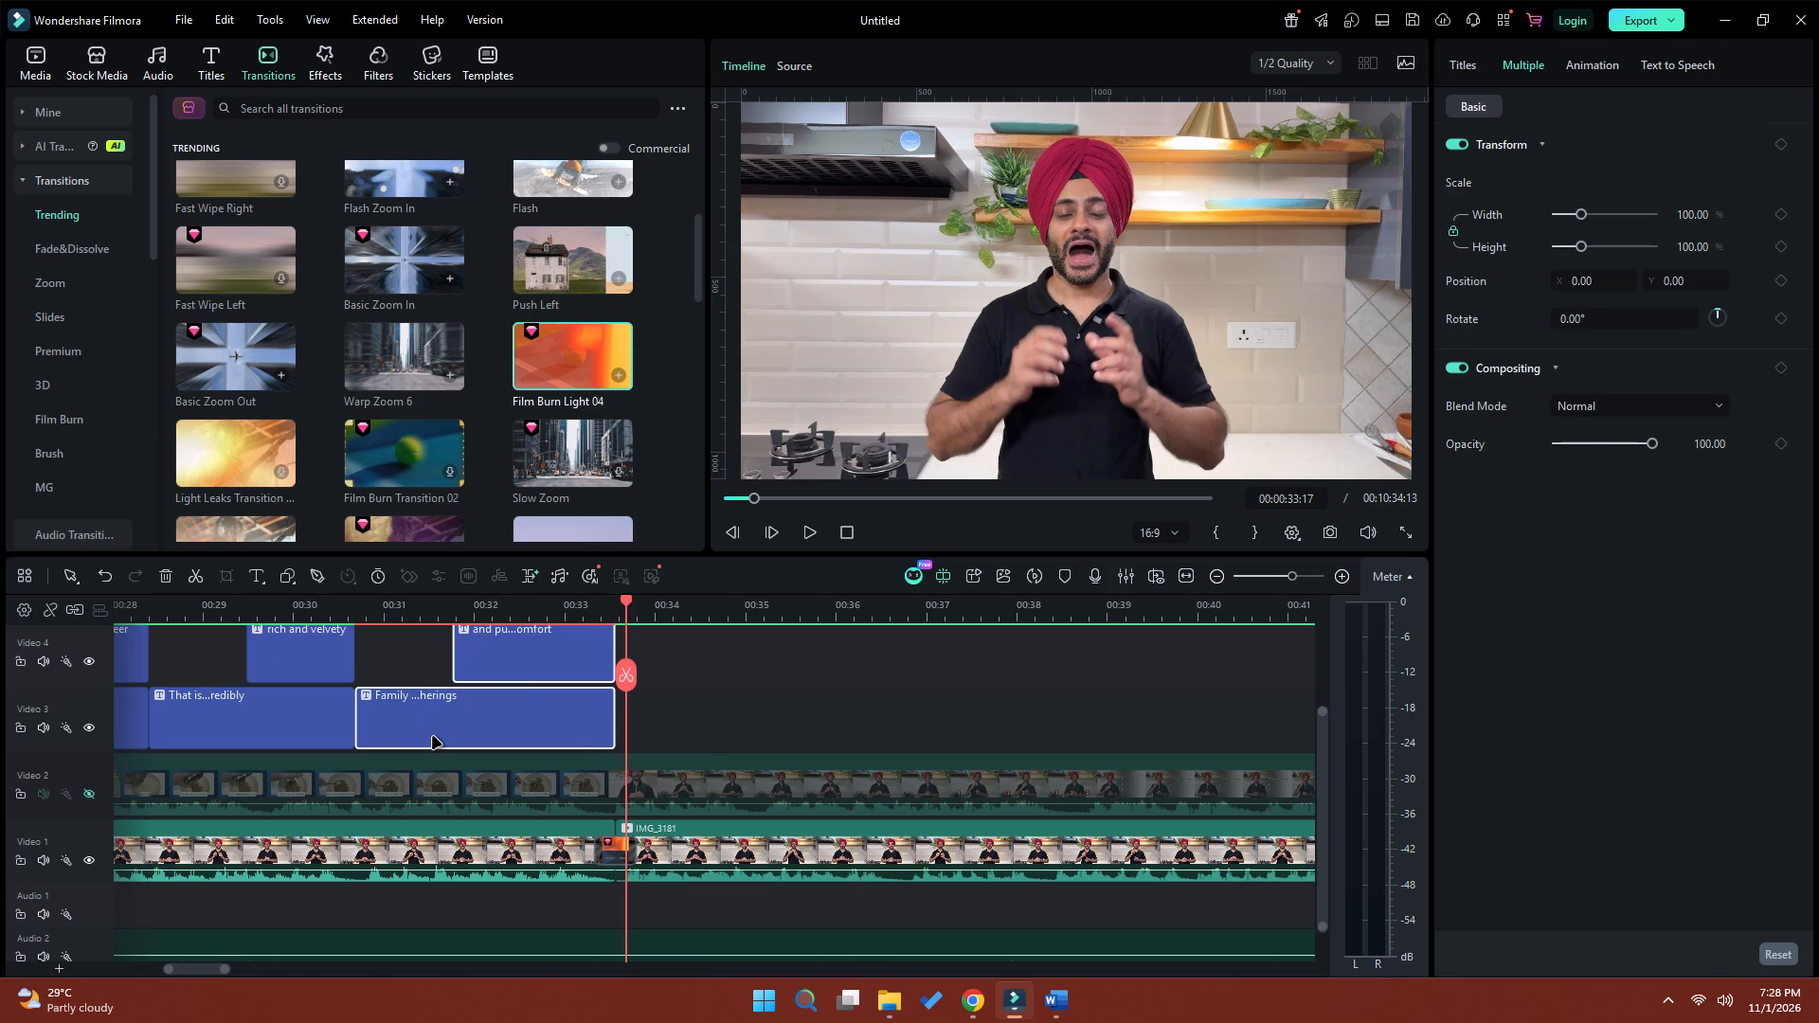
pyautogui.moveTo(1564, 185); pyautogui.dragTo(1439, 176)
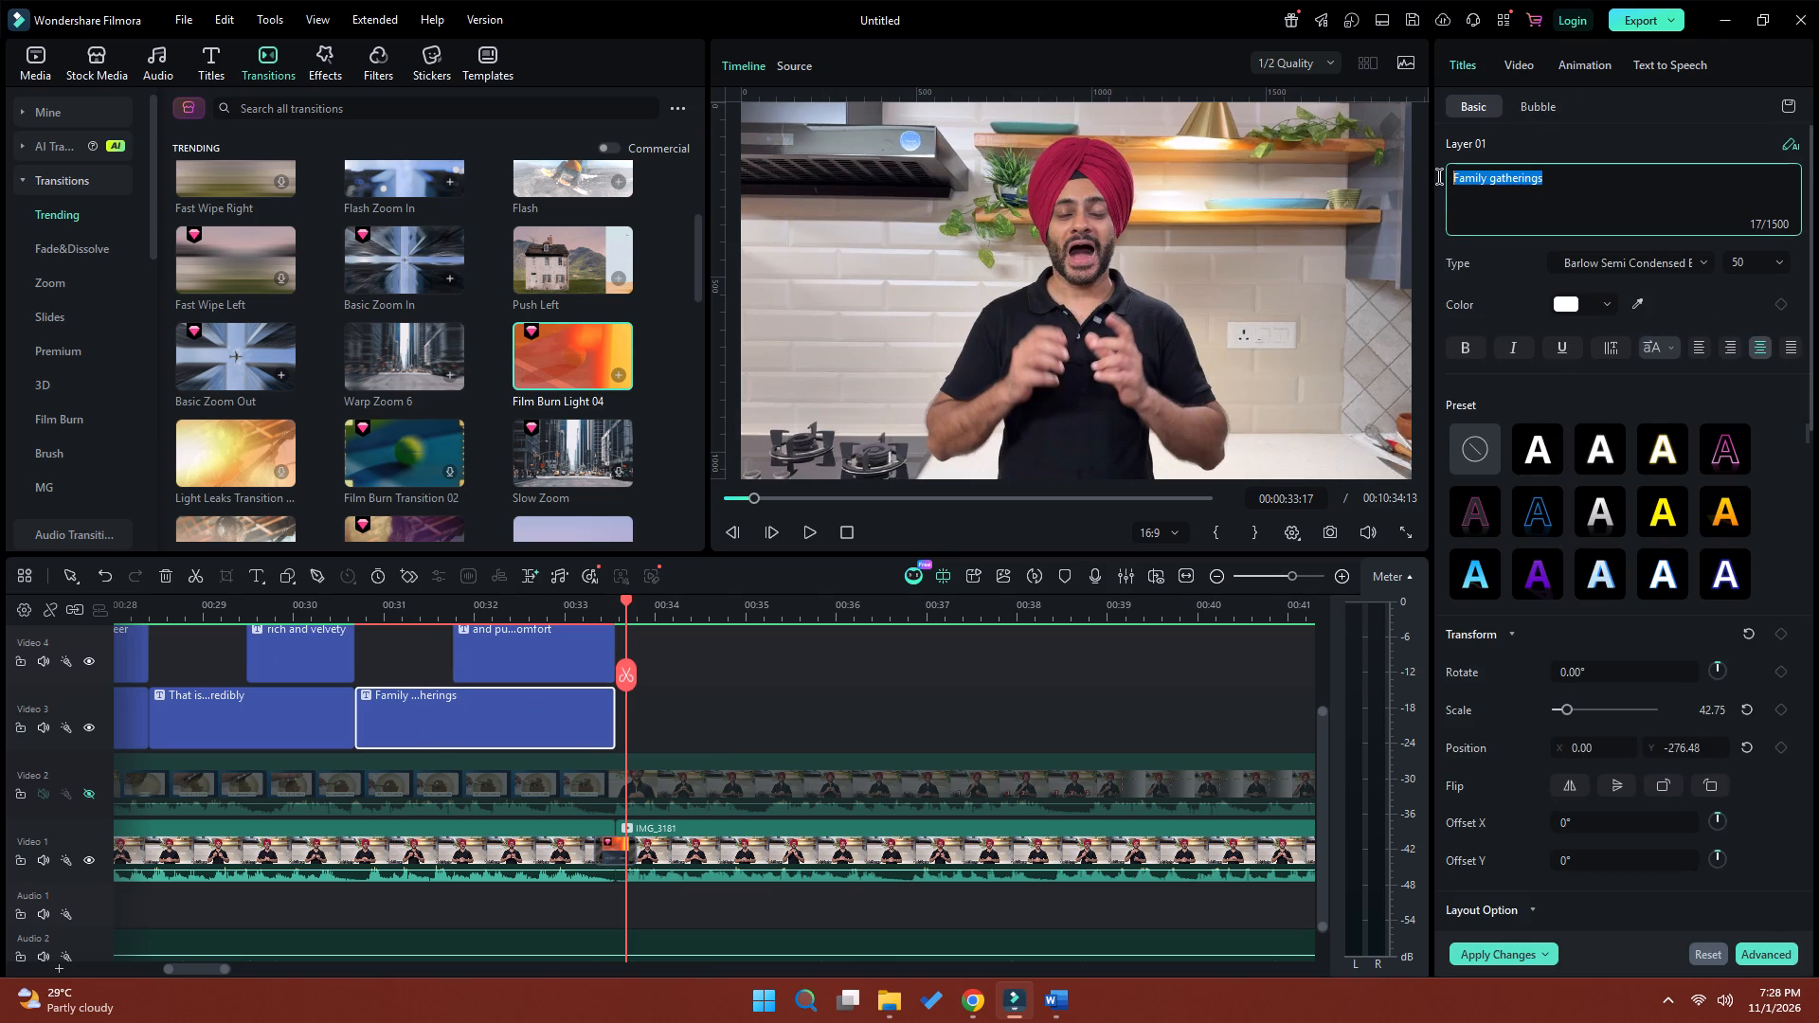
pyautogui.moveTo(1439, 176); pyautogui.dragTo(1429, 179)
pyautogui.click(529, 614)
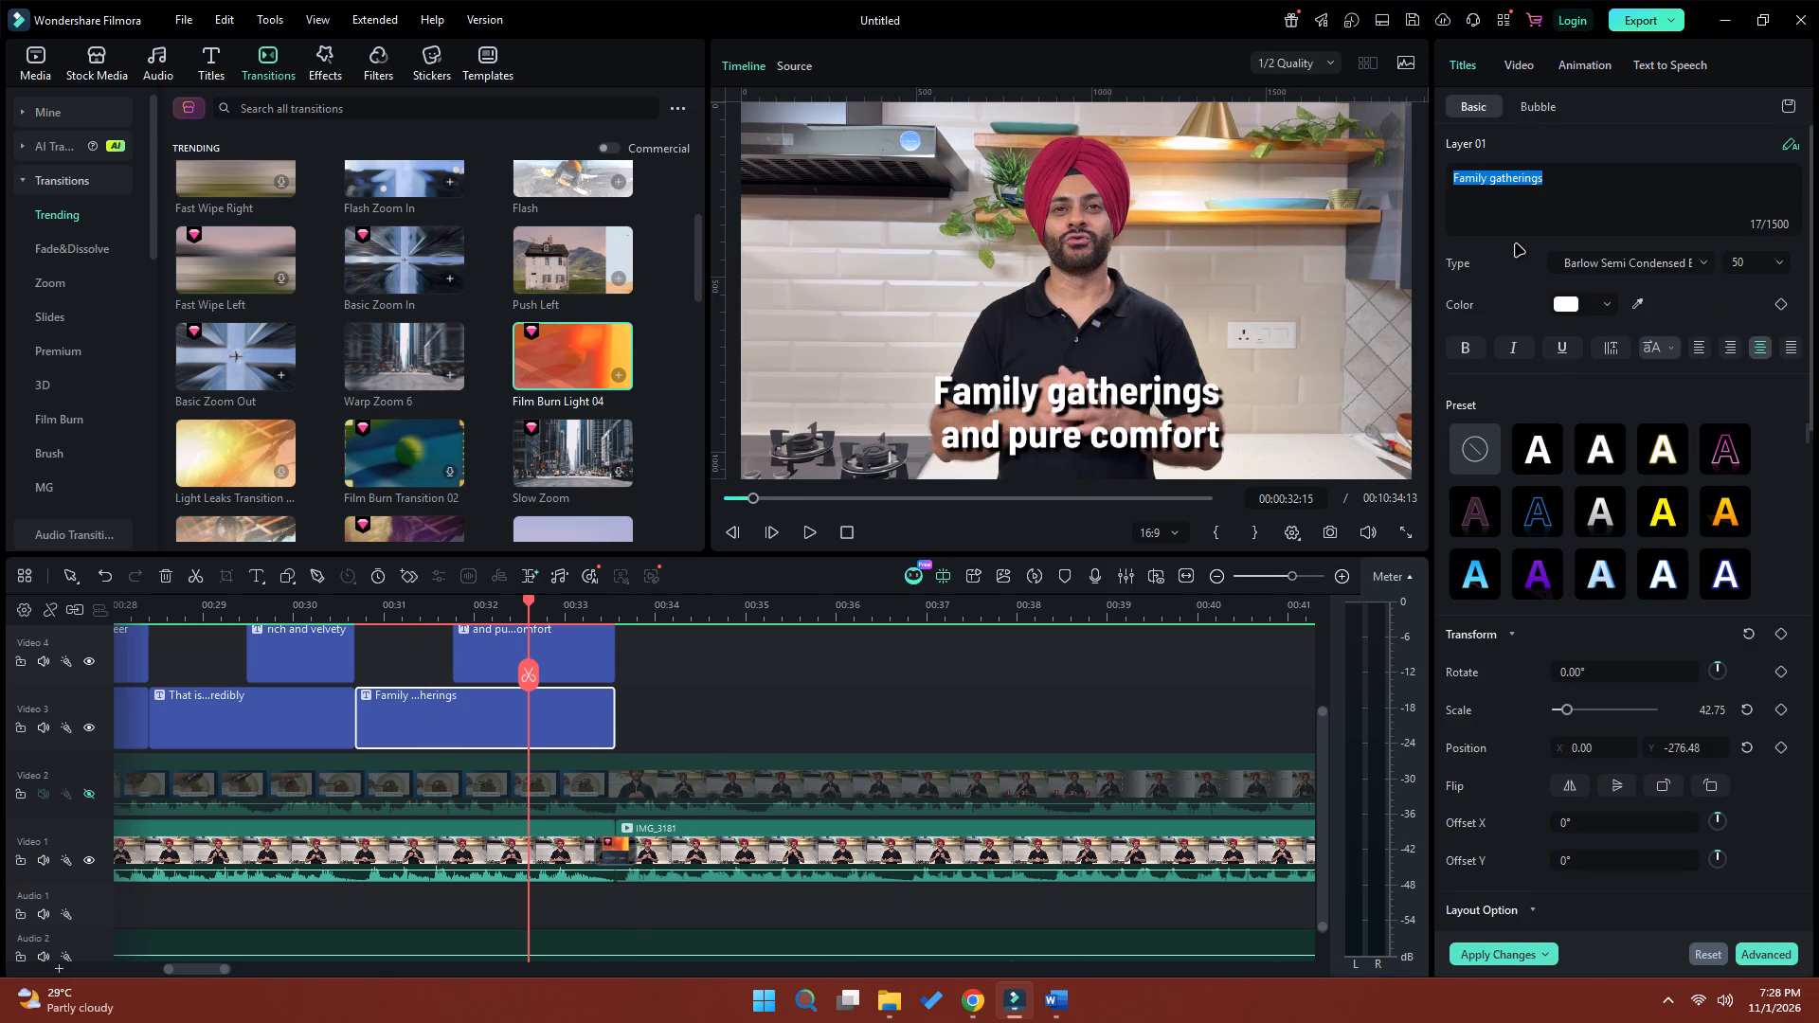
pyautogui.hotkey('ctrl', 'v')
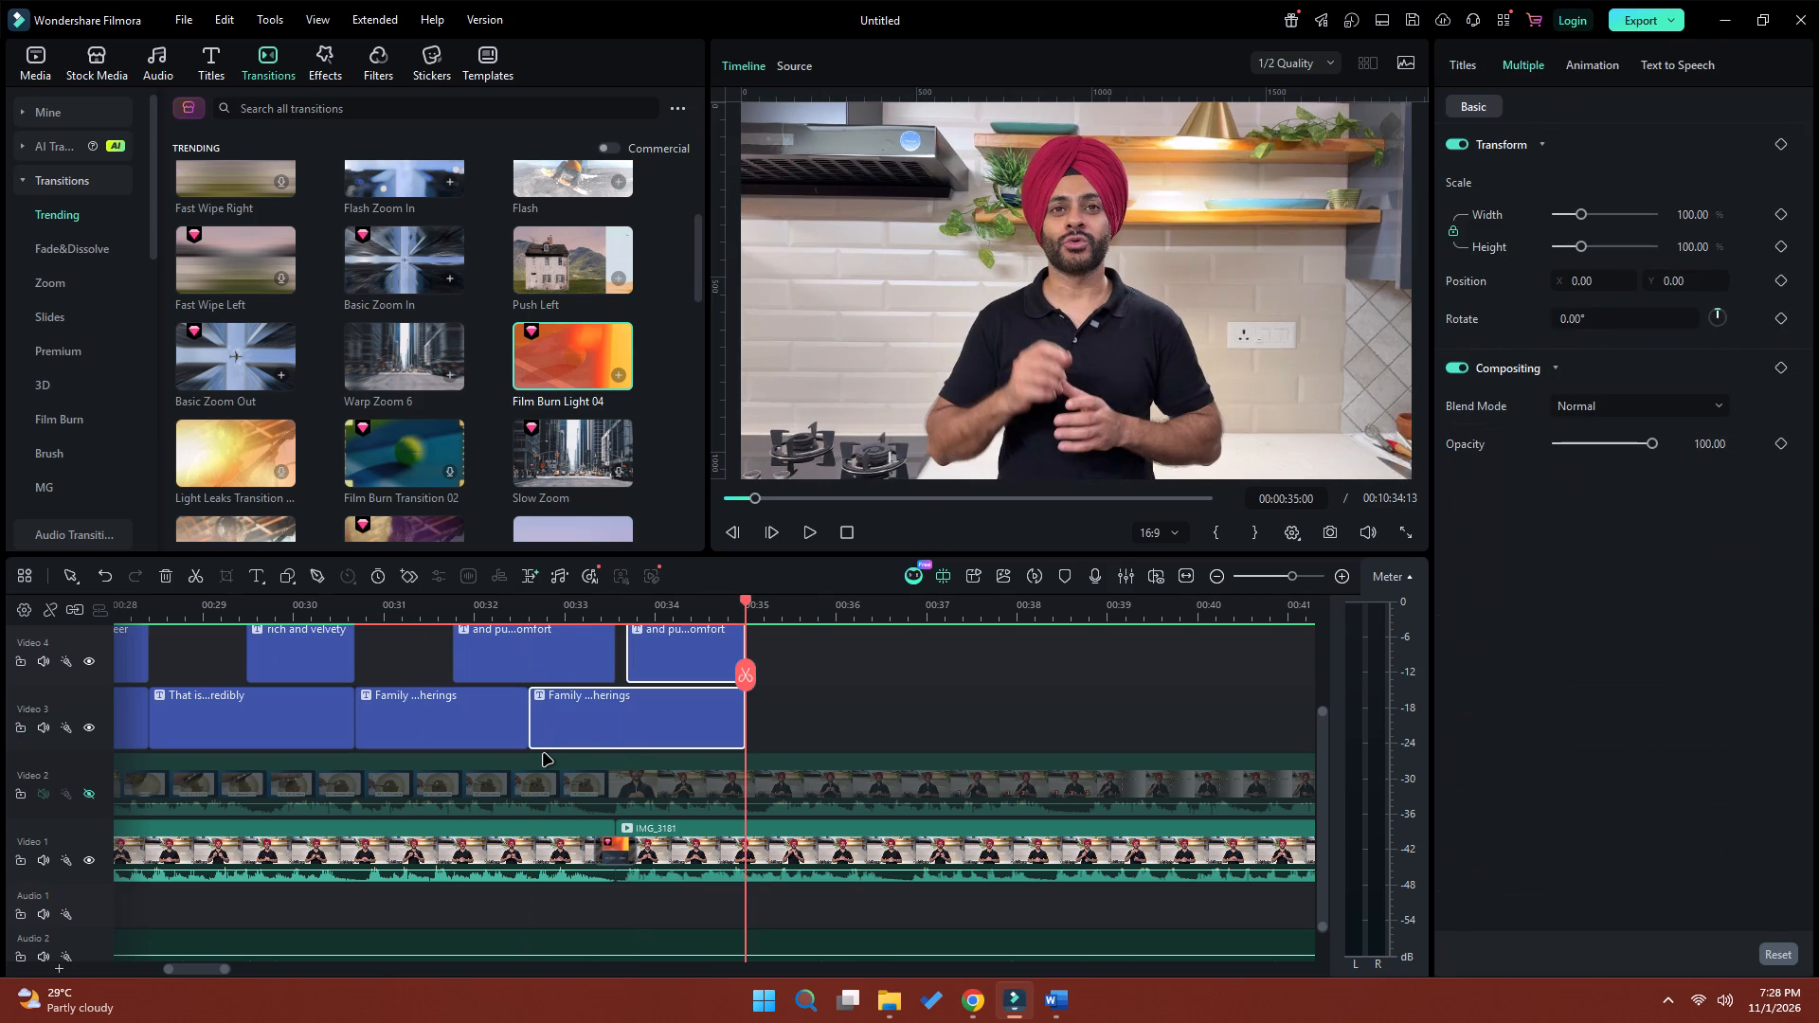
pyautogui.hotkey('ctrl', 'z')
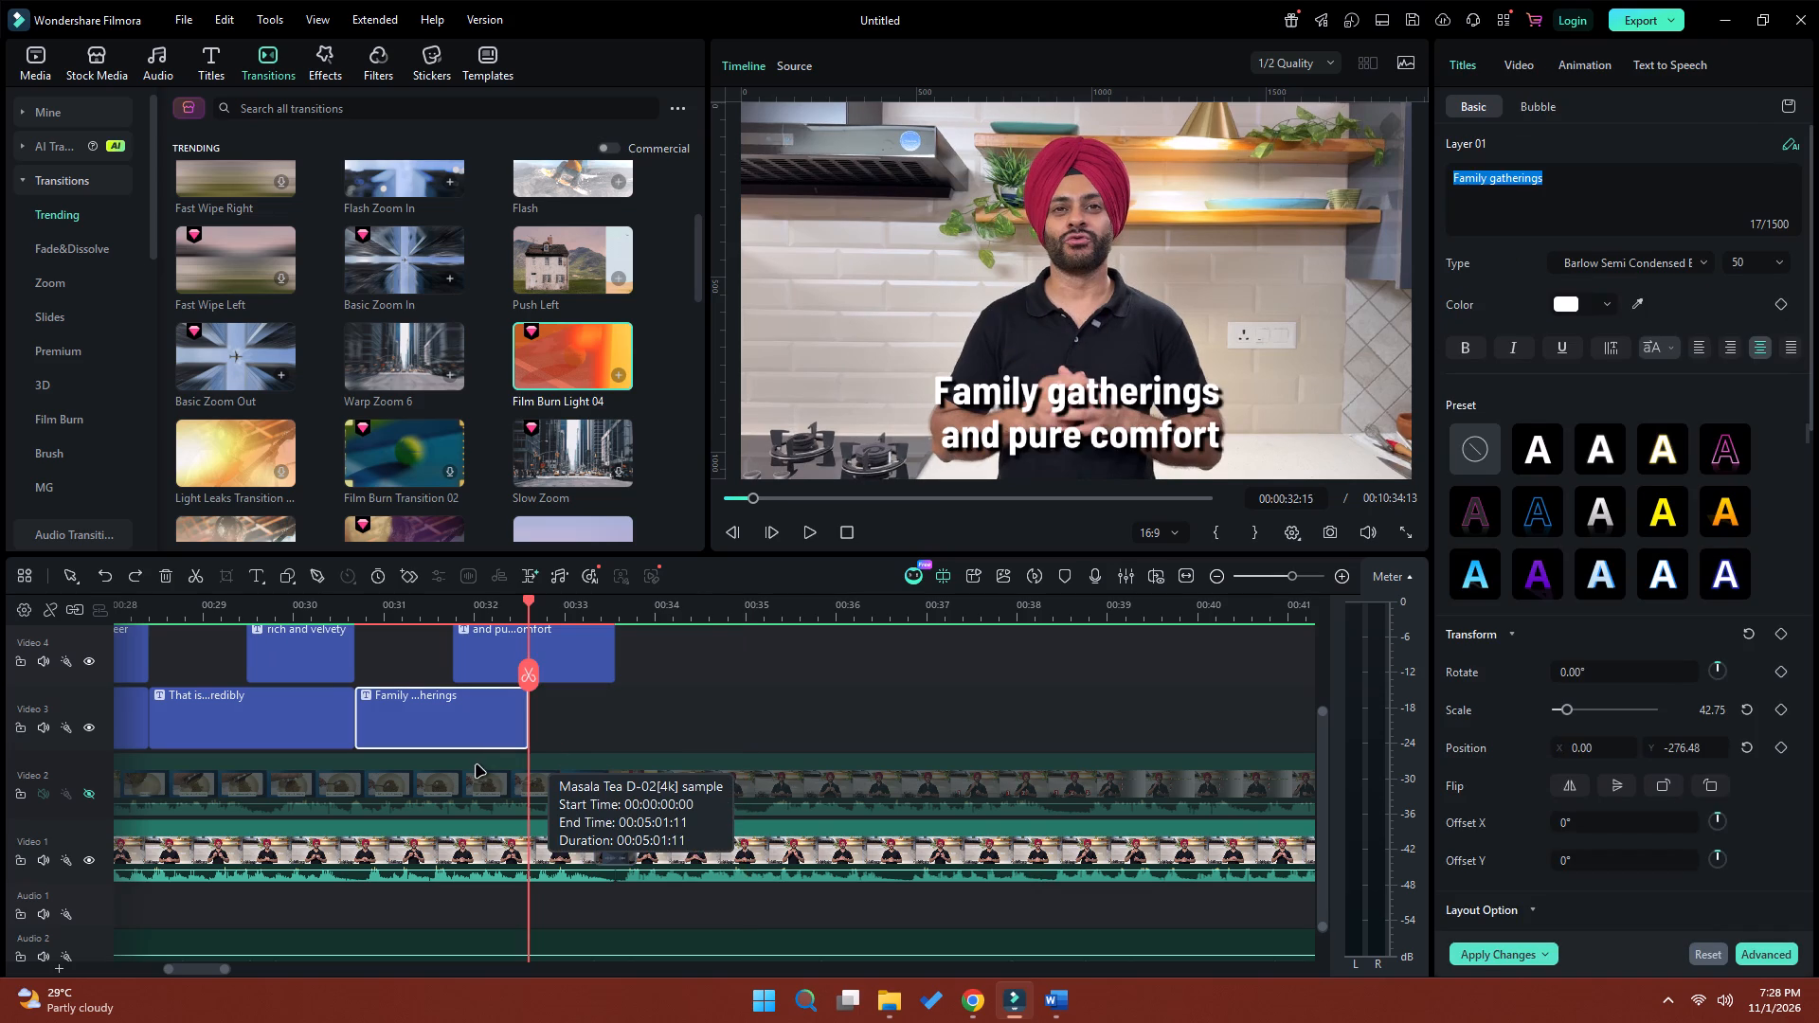
# Replace the new "Family gatherings" title text on Video 3 with "but without standing over the stove for hours".
pyautogui.click(483, 728)
pyautogui.click(1558, 184)
pyautogui.moveTo(1558, 182); pyautogui.dragTo(1544, 182)
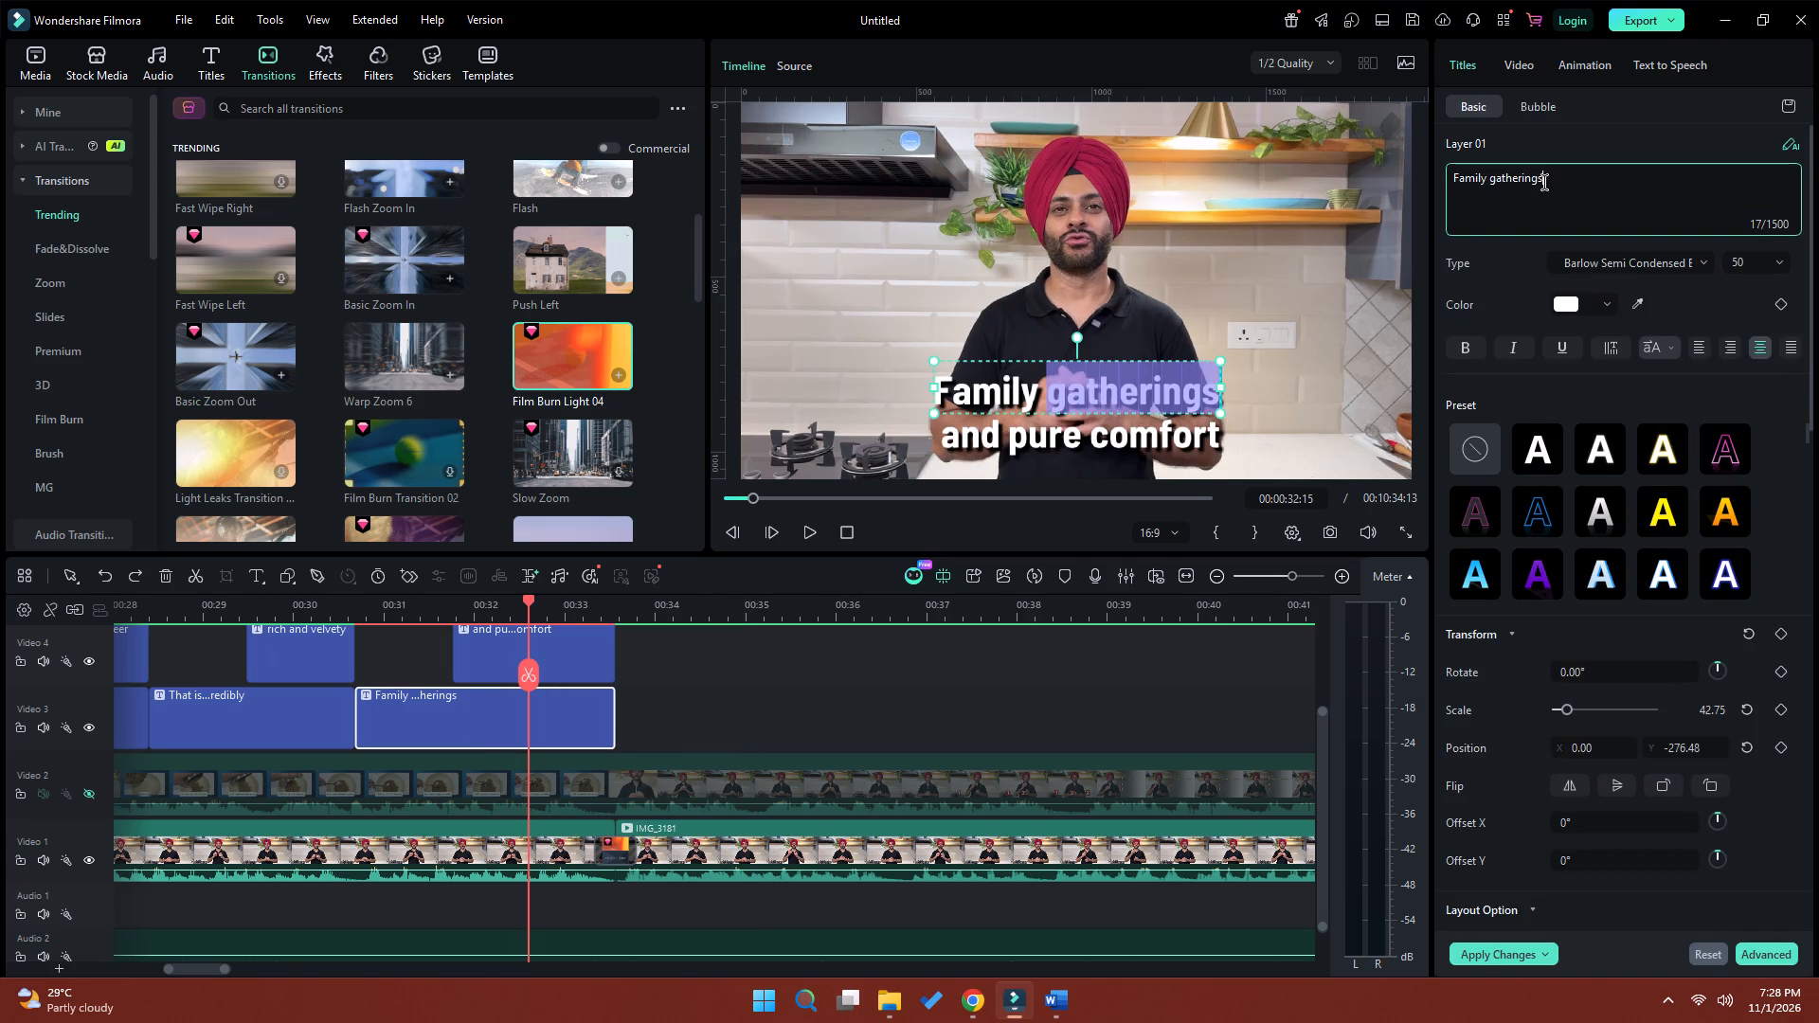
pyautogui.moveTo(1544, 182); pyautogui.dragTo(1424, 179)
pyautogui.hotkey('ctrl', 'v')
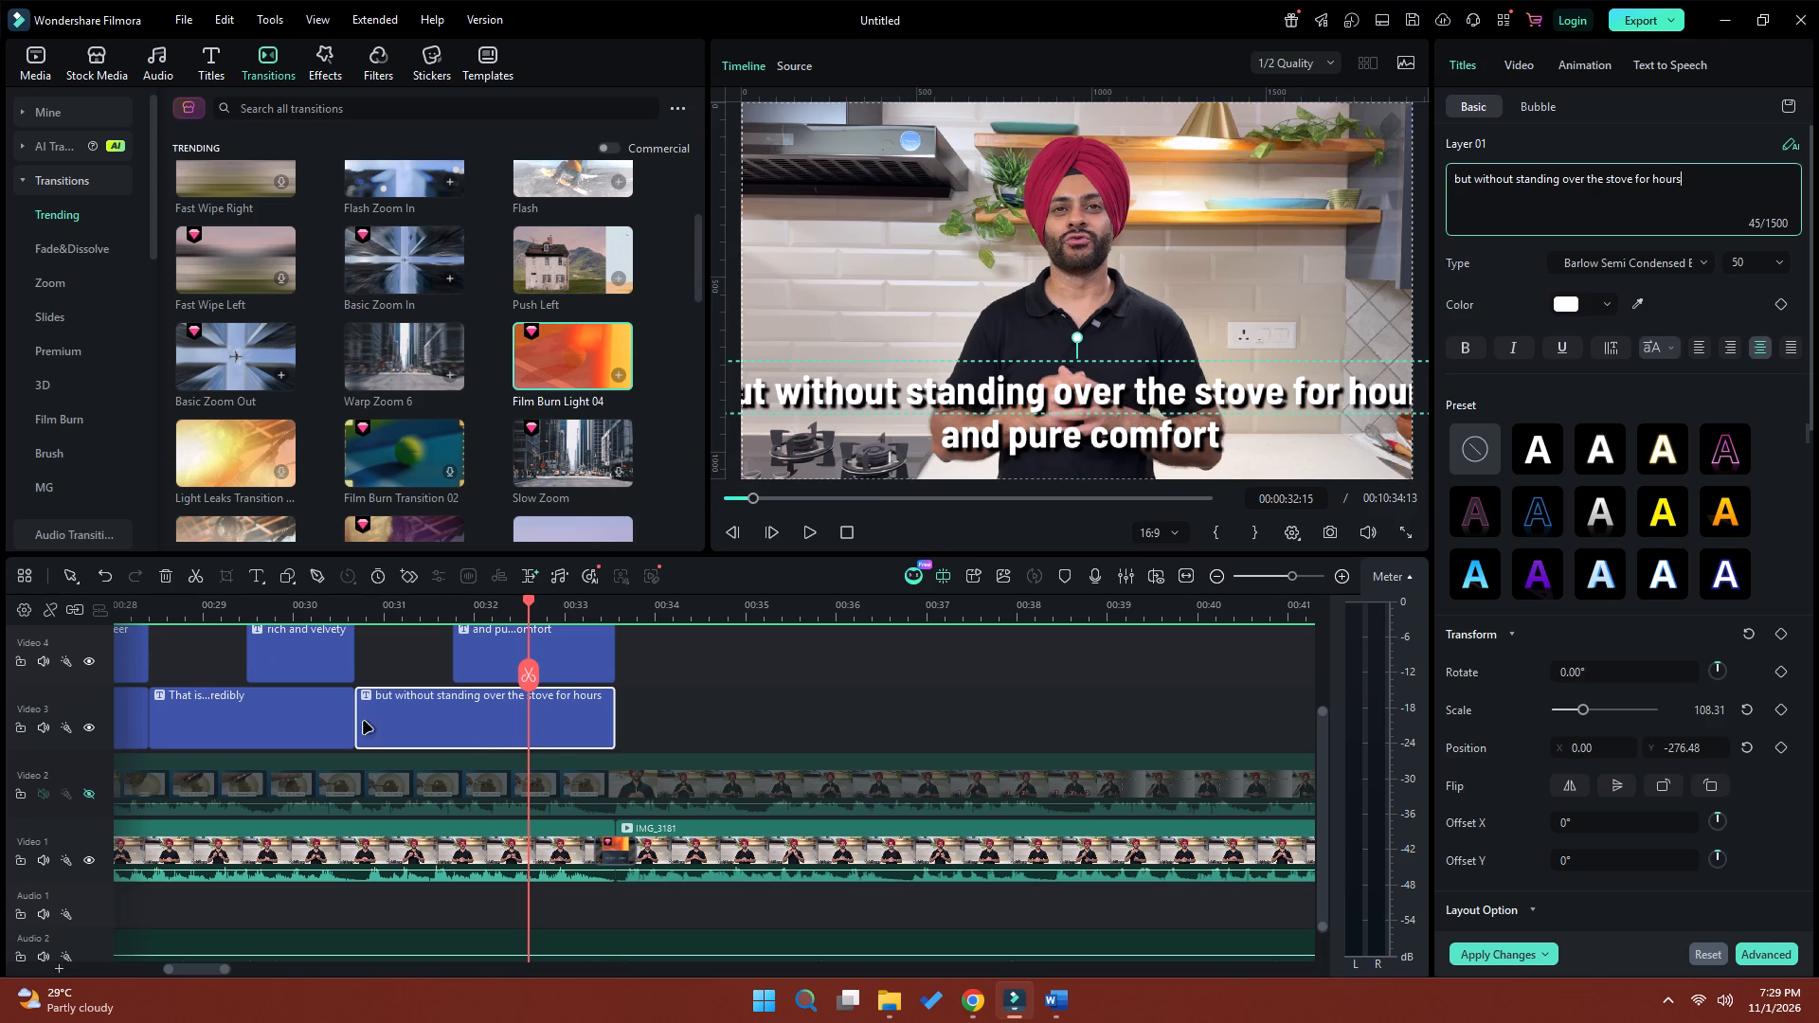
# Play back the speech under the new title pair in short passes to find where the phrase should split into two lines.
pyautogui.click(377, 613)
pyautogui.press('space')
pyautogui.press('space')
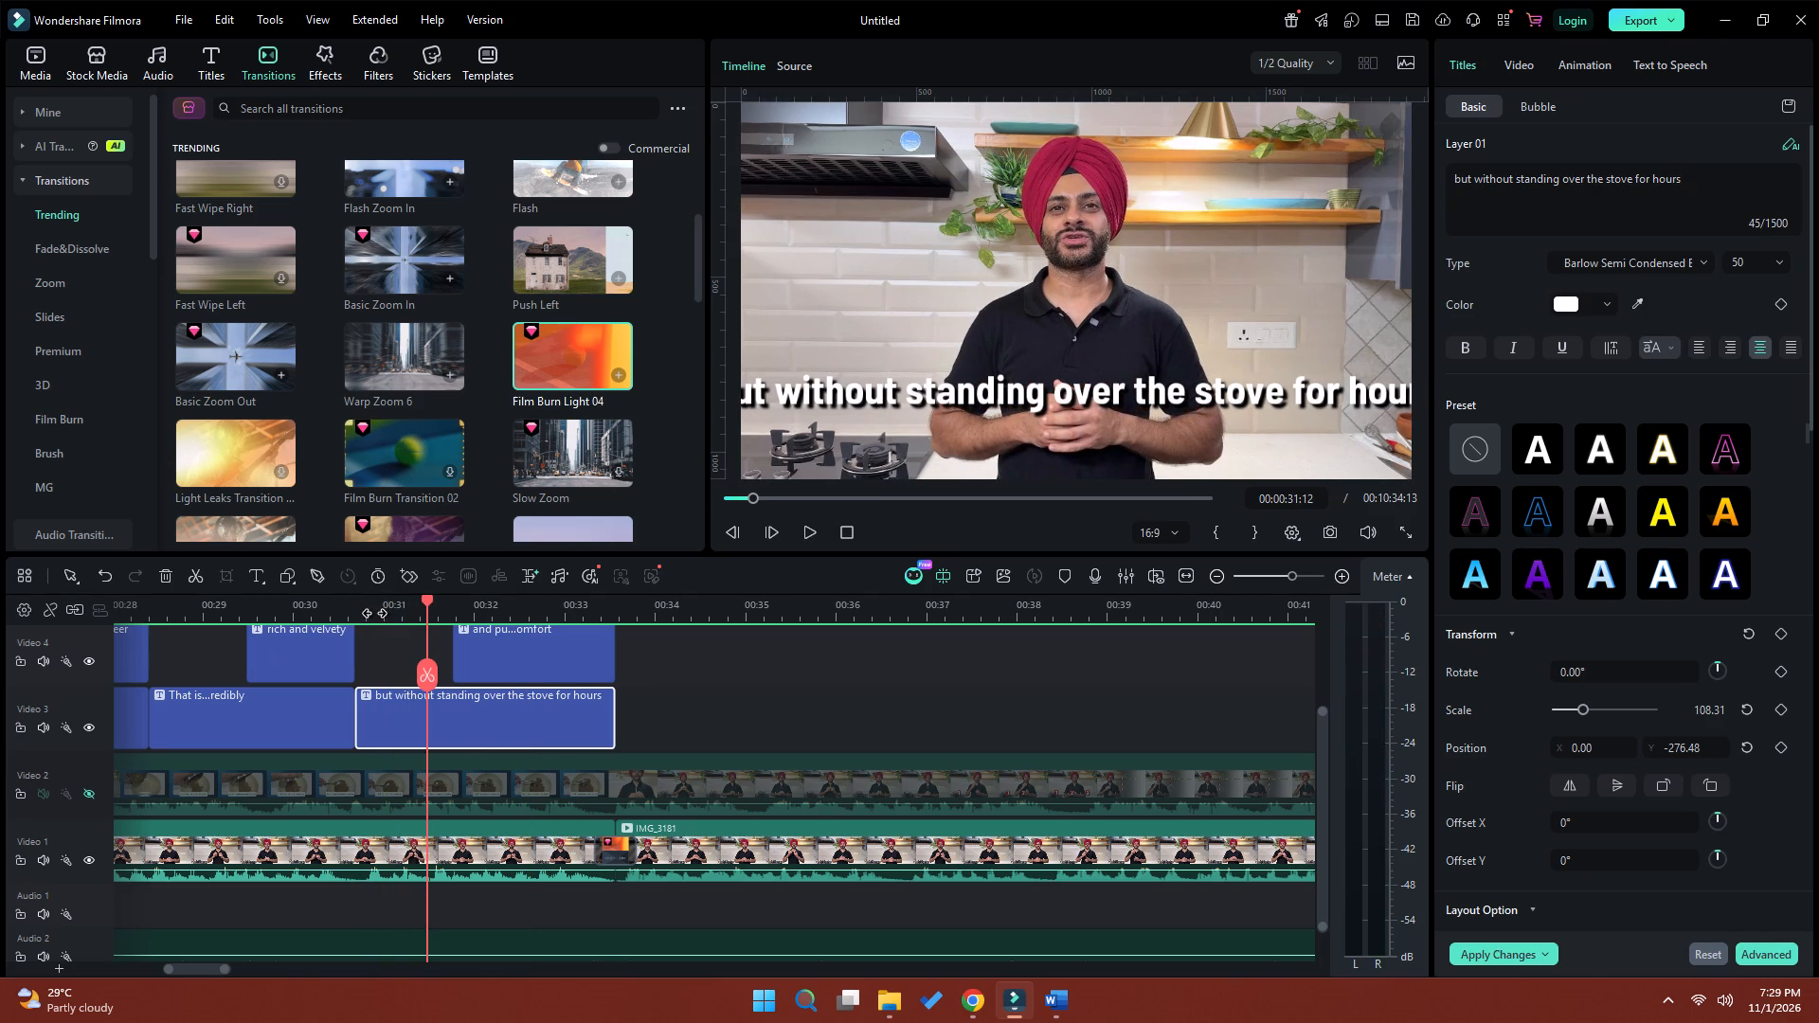
pyautogui.click(359, 614)
pyautogui.press('space')
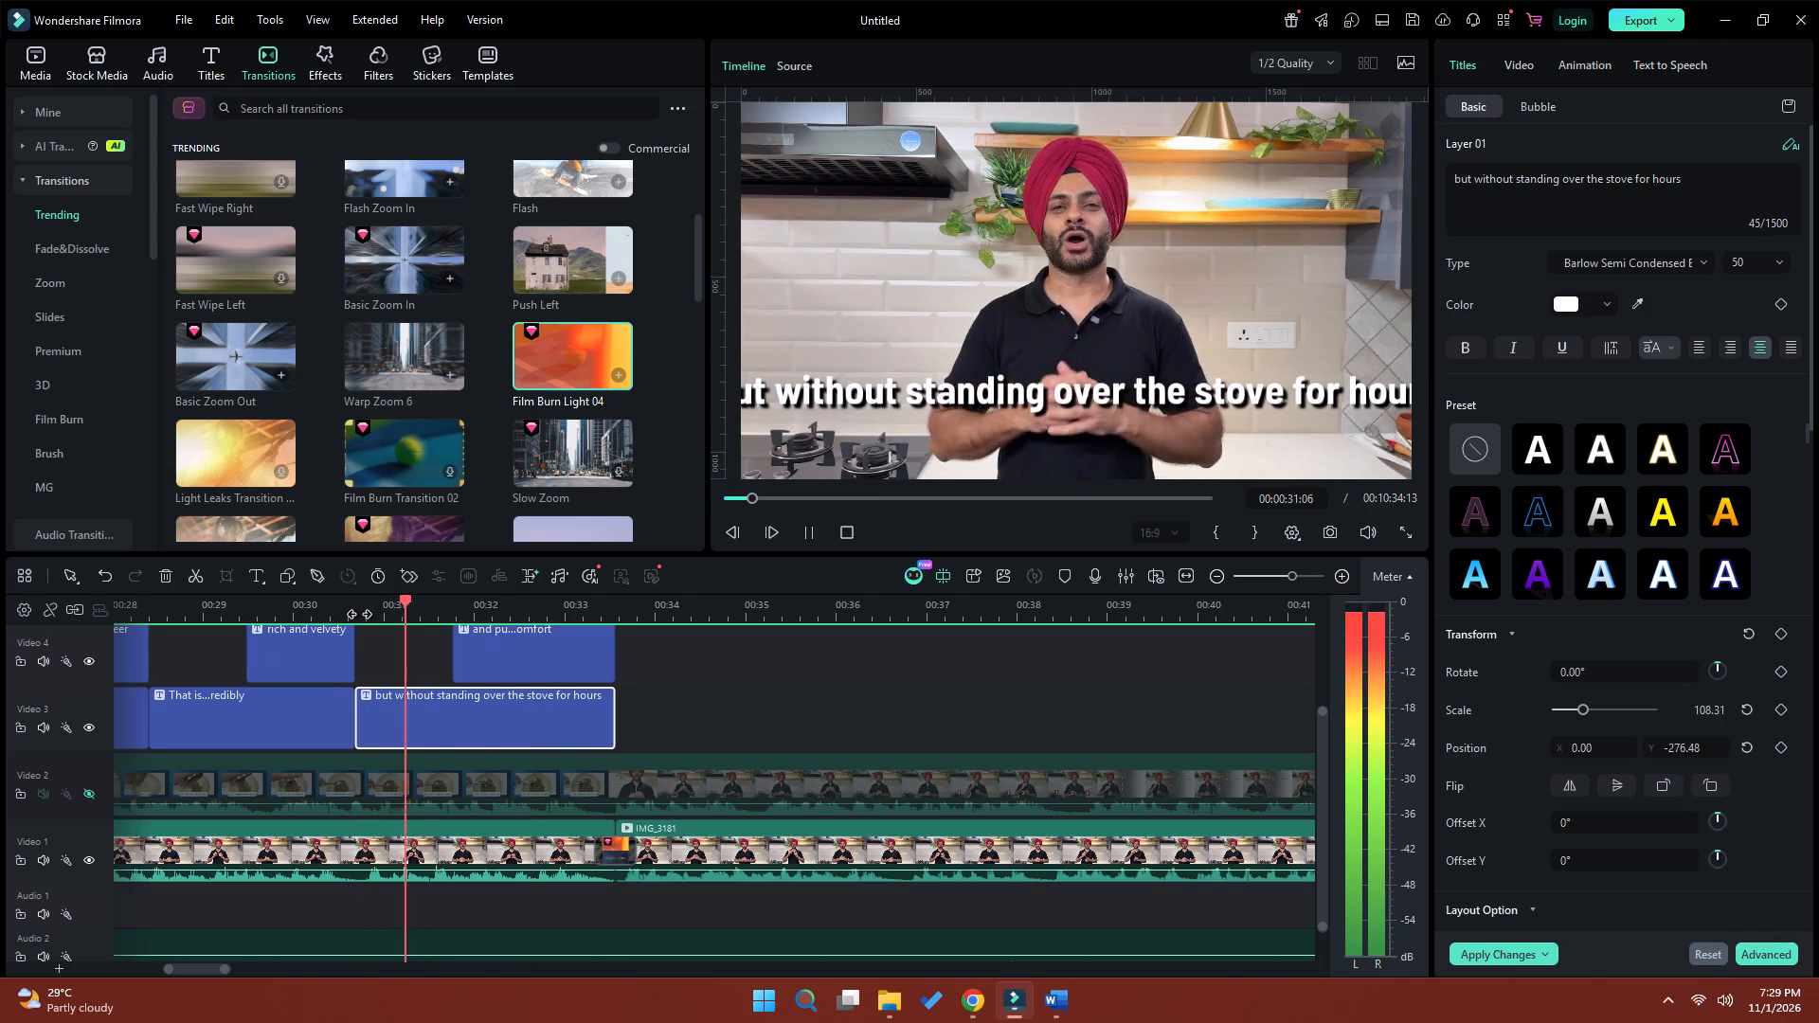
pyautogui.press('space')
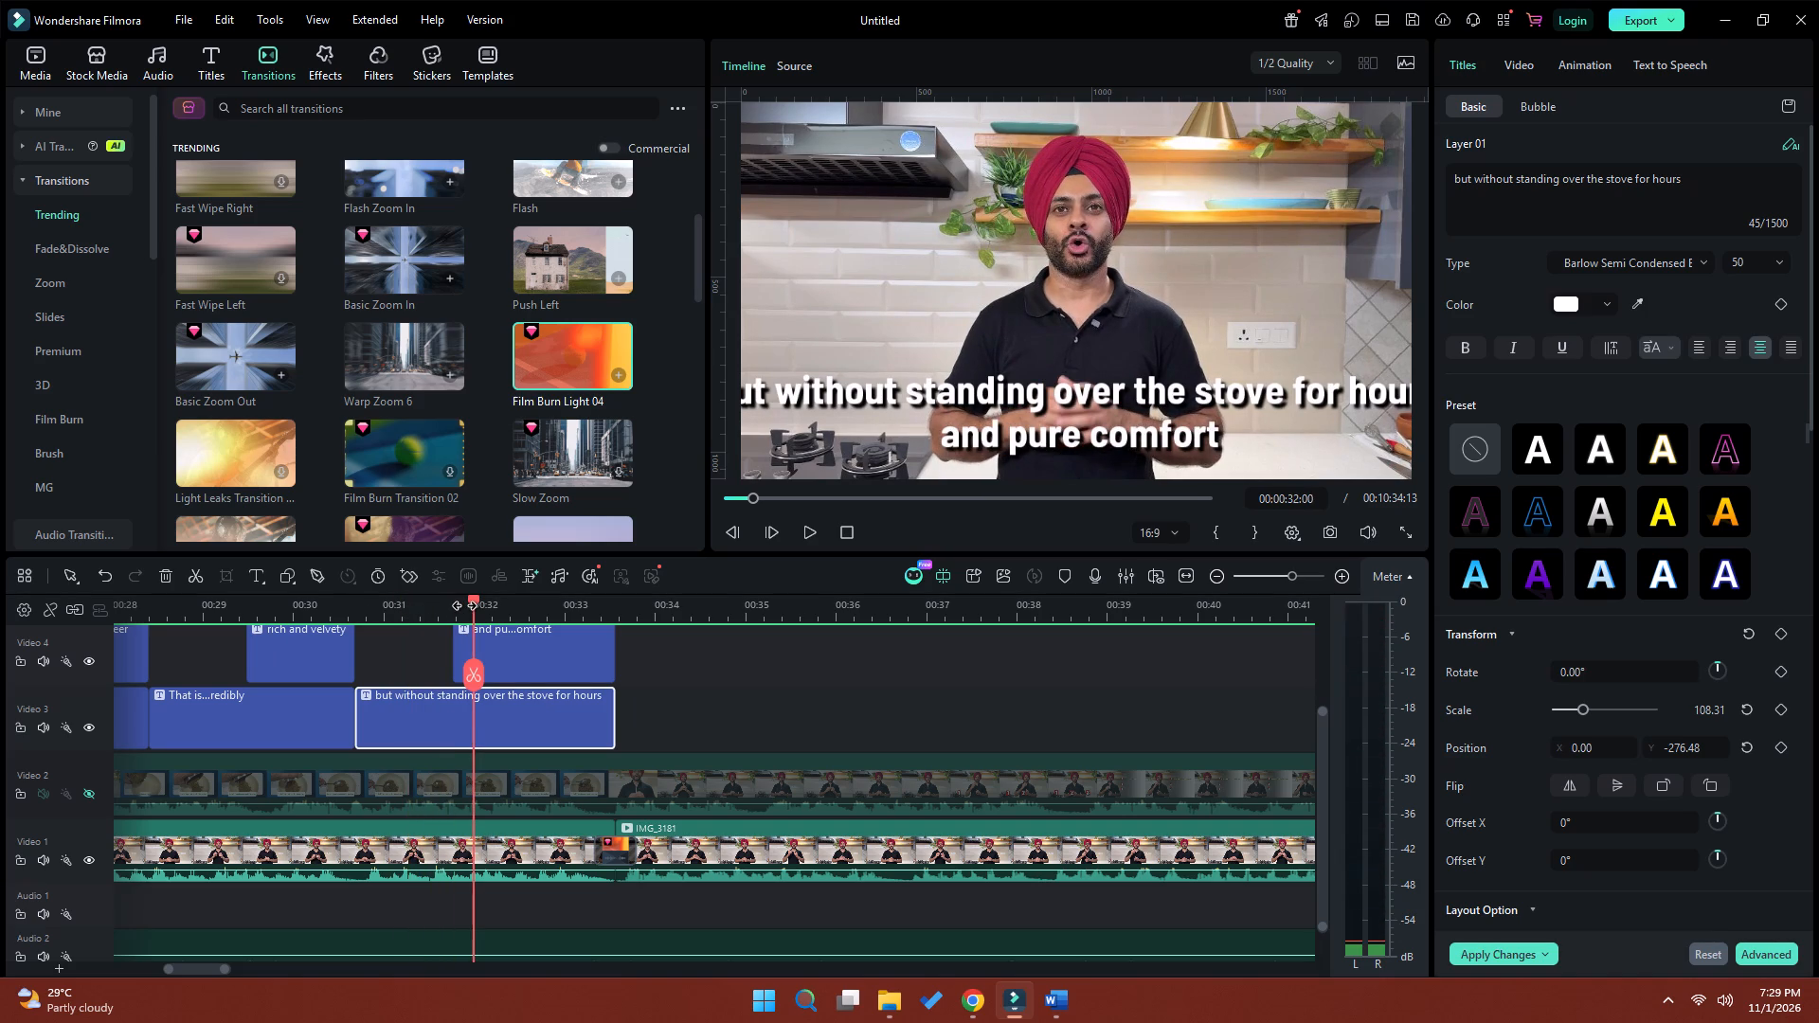
pyautogui.press('space')
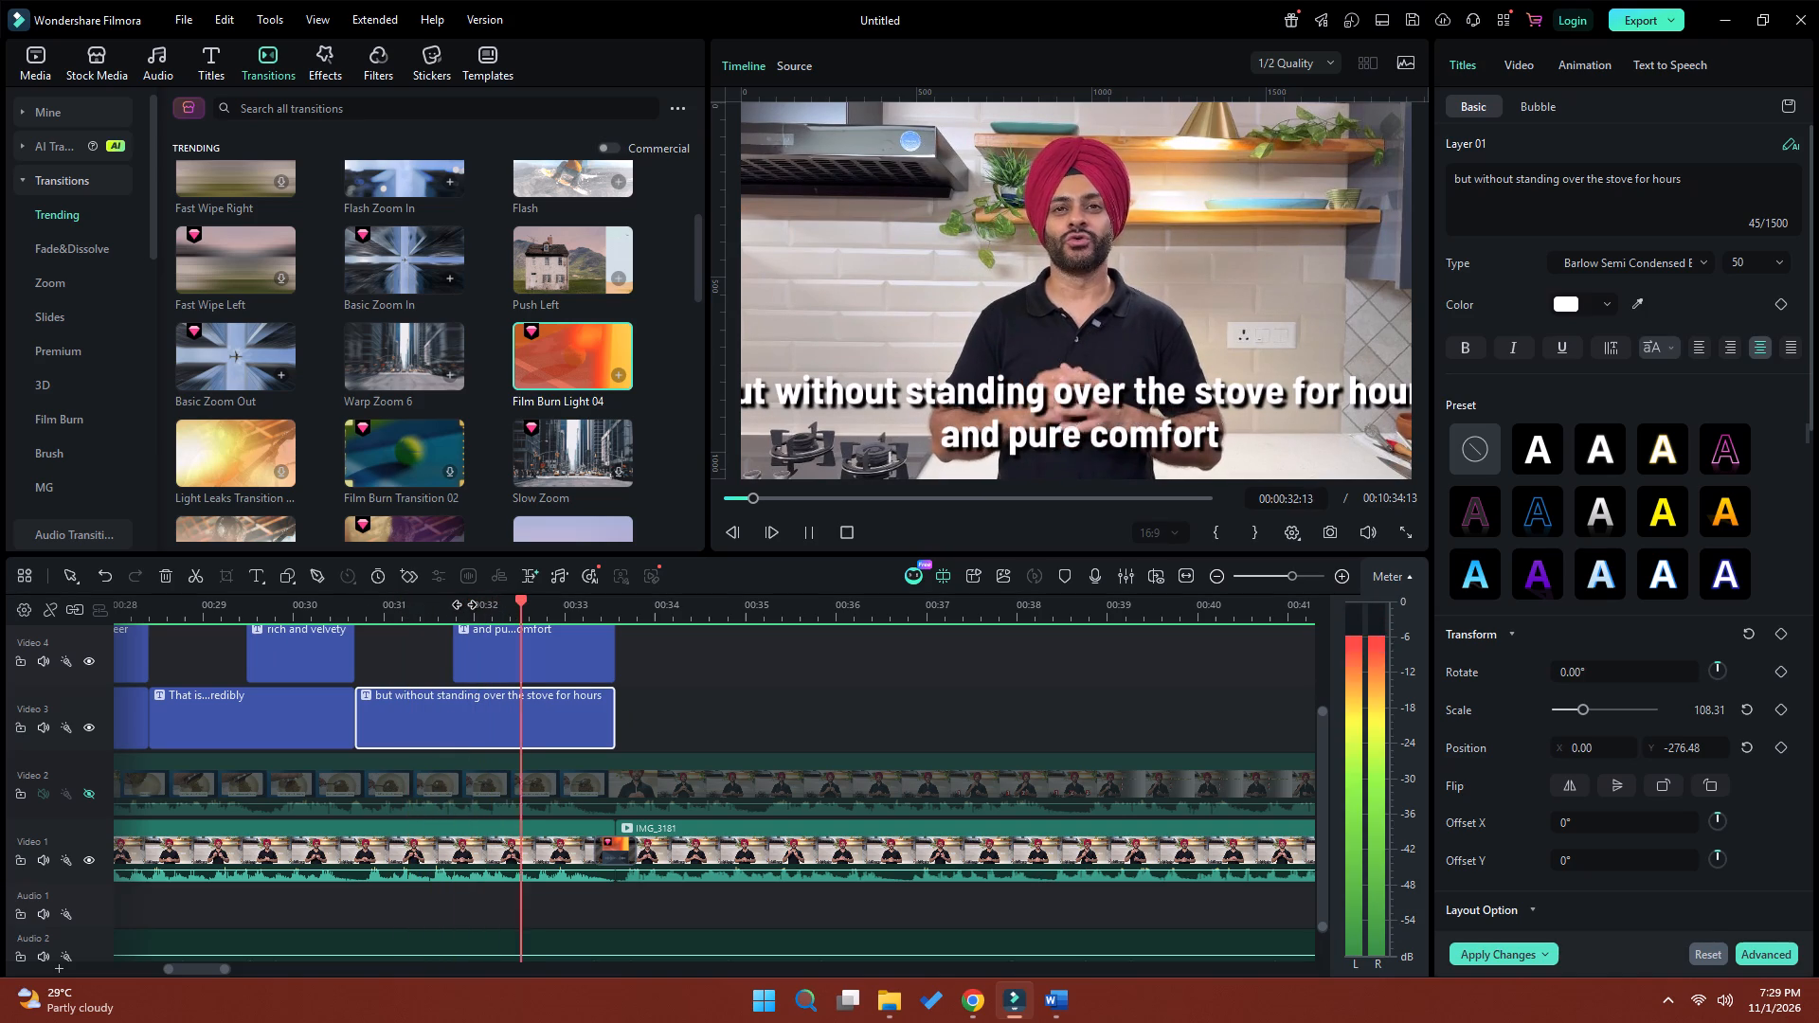
pyautogui.press('space')
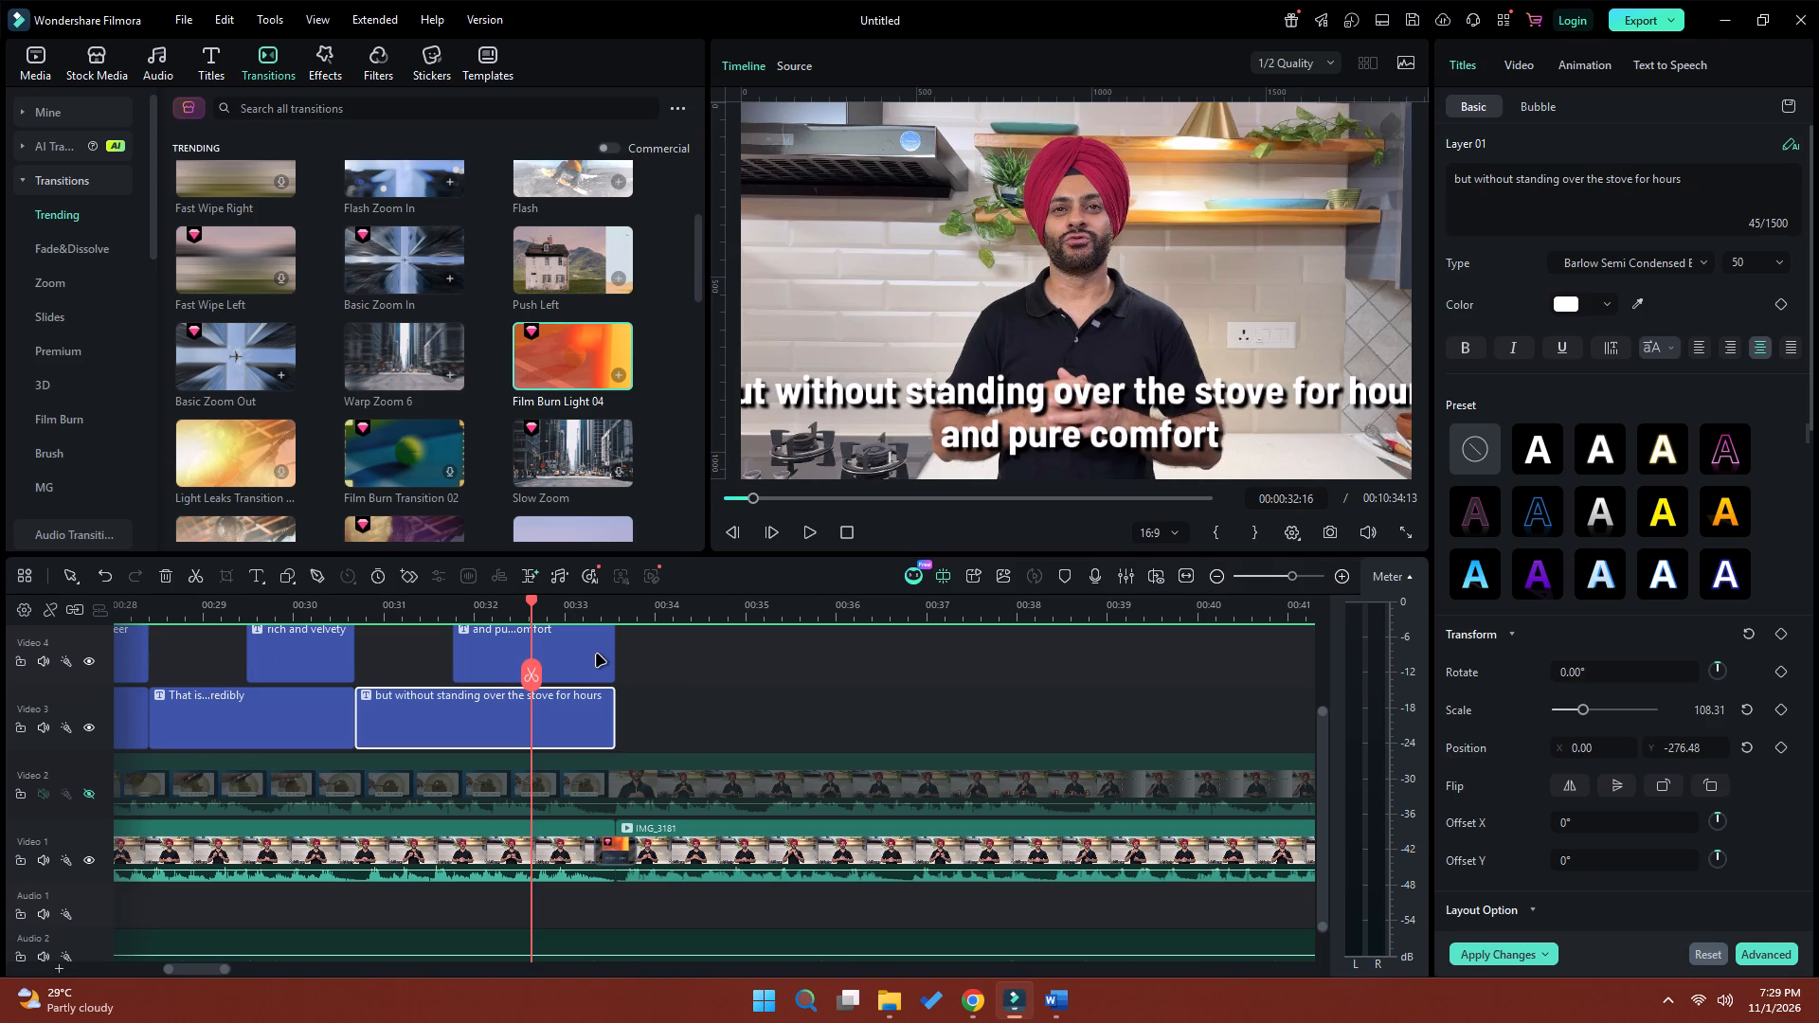
pyautogui.click(567, 653)
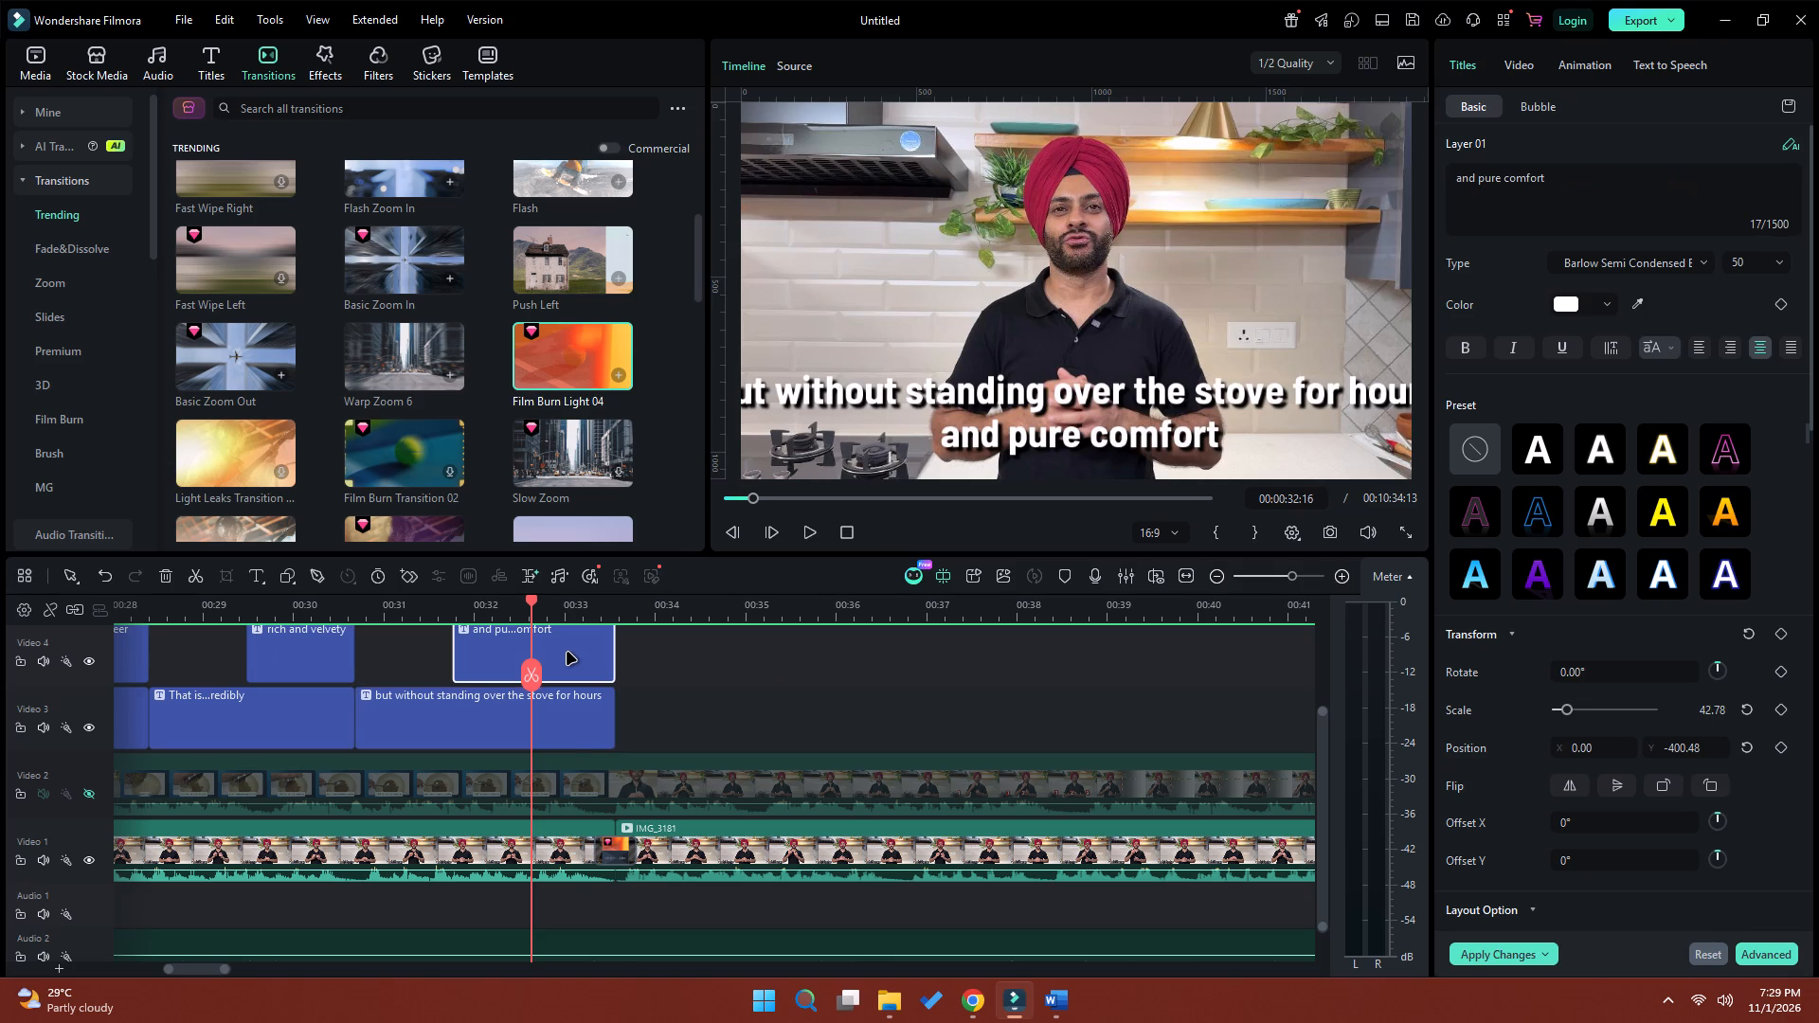
pyautogui.press('space')
pyautogui.press('space')
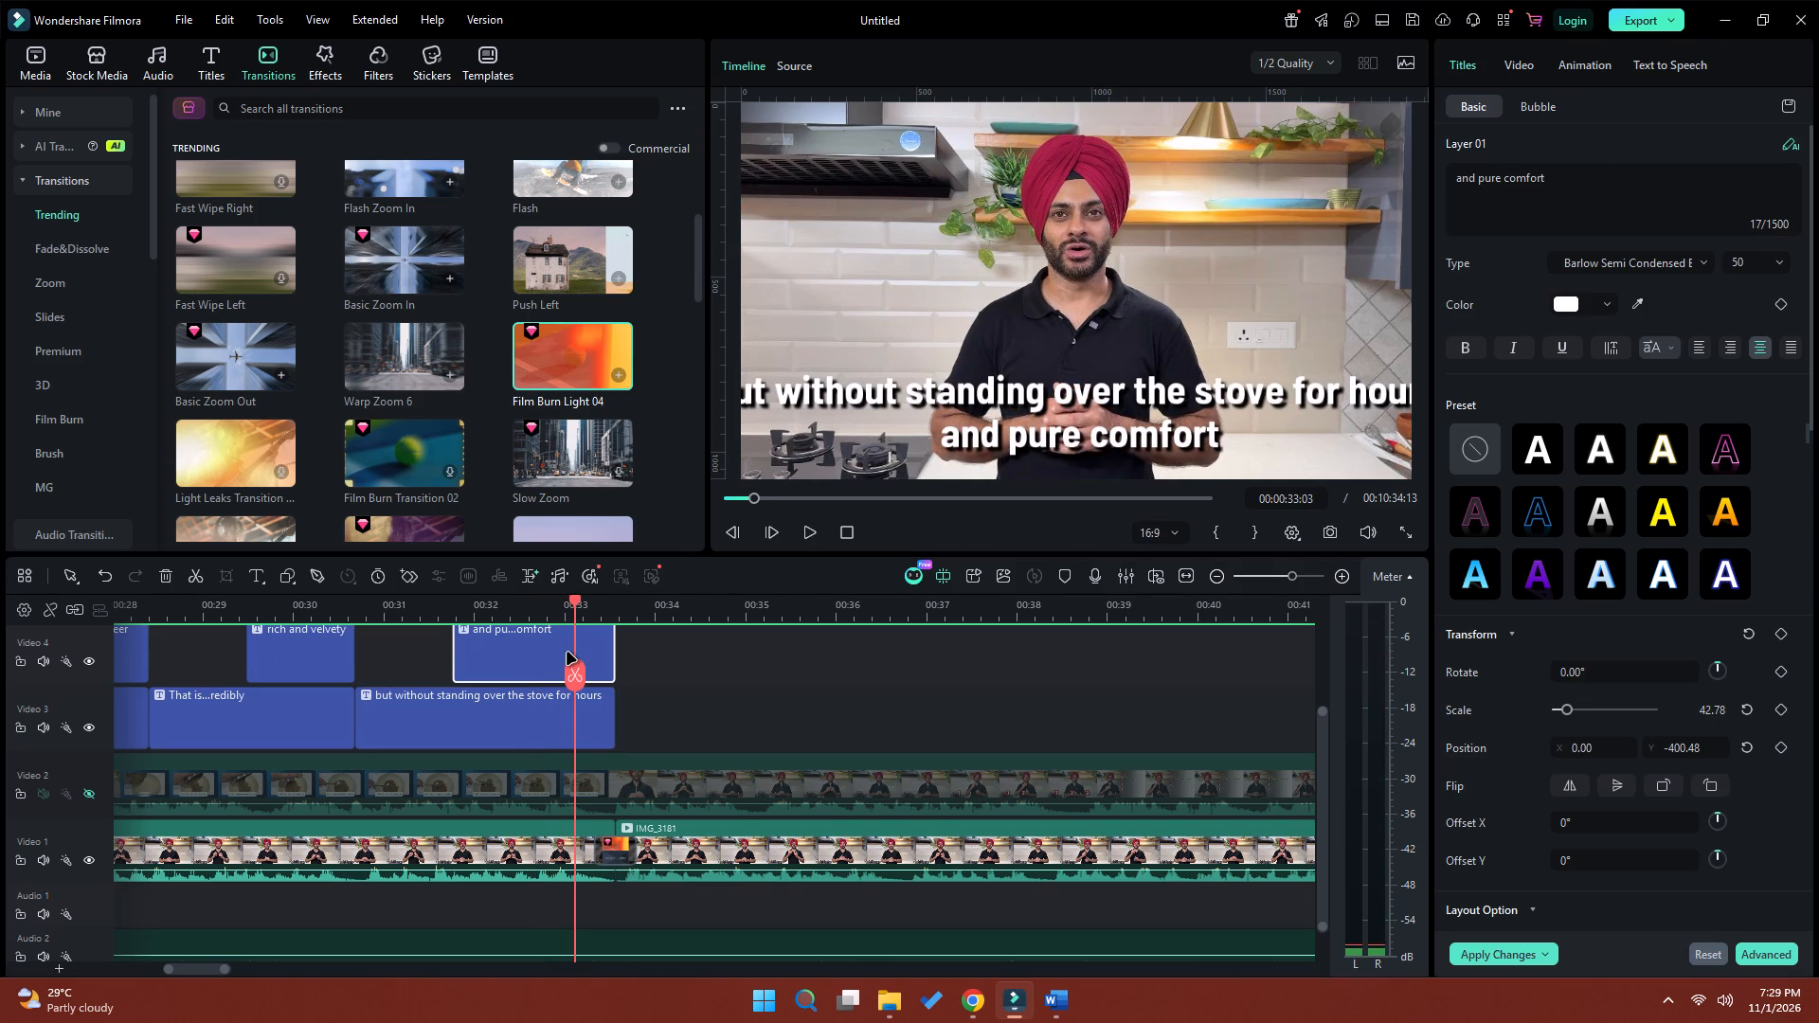
pyautogui.click(519, 613)
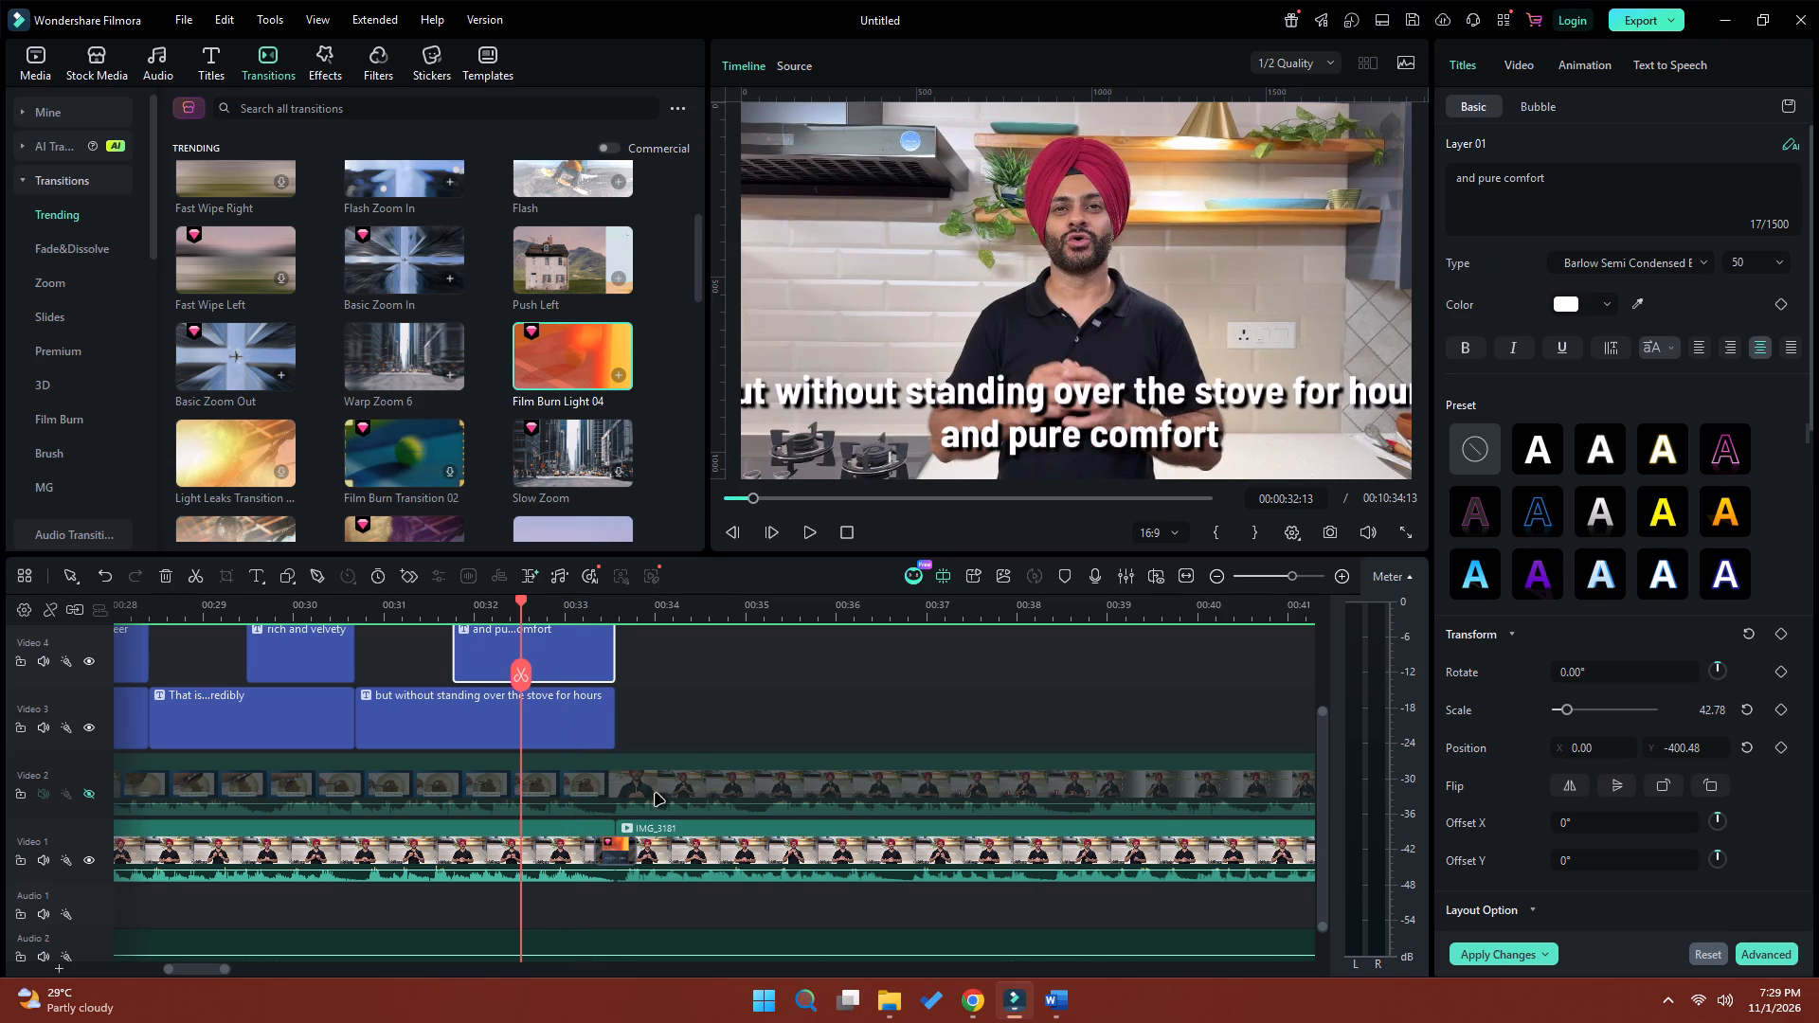
# Replace the new "and pure comfort" title on Video 4 with the copied phrase, trimmed to just "for hours".
pyautogui.click(545, 730)
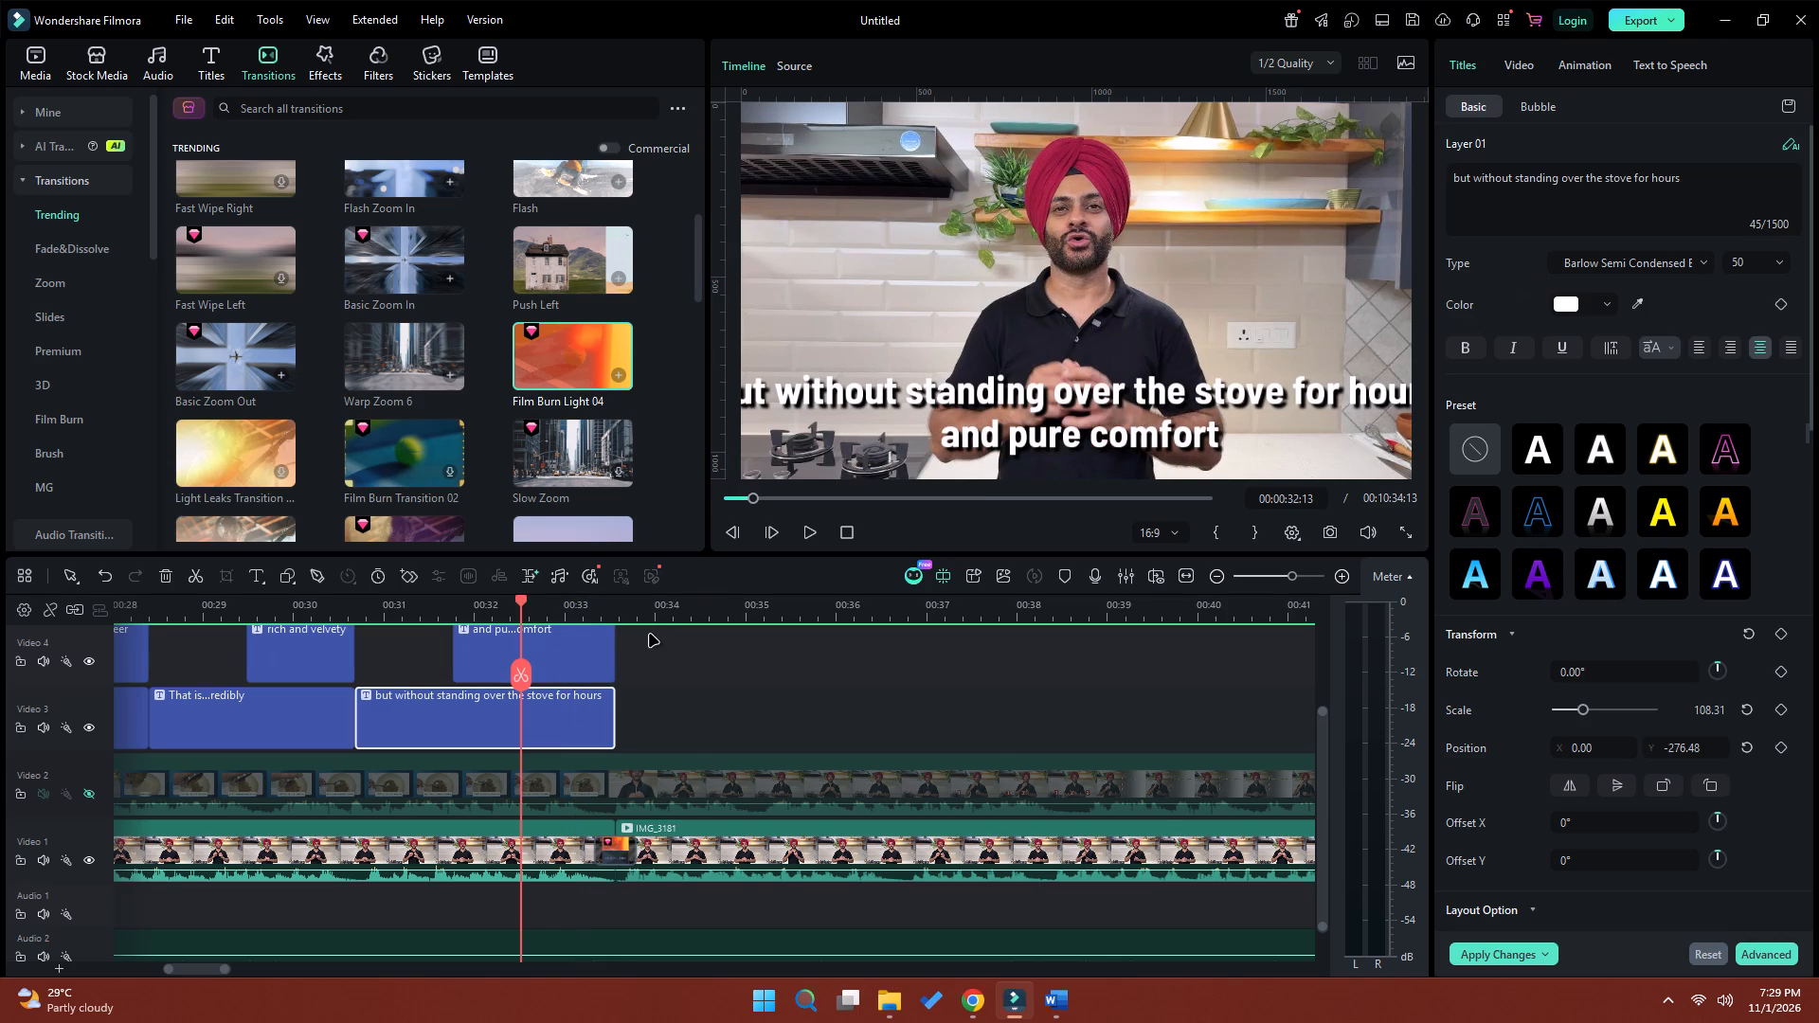
pyautogui.click(564, 658)
pyautogui.moveTo(1560, 177); pyautogui.dragTo(1456, 183)
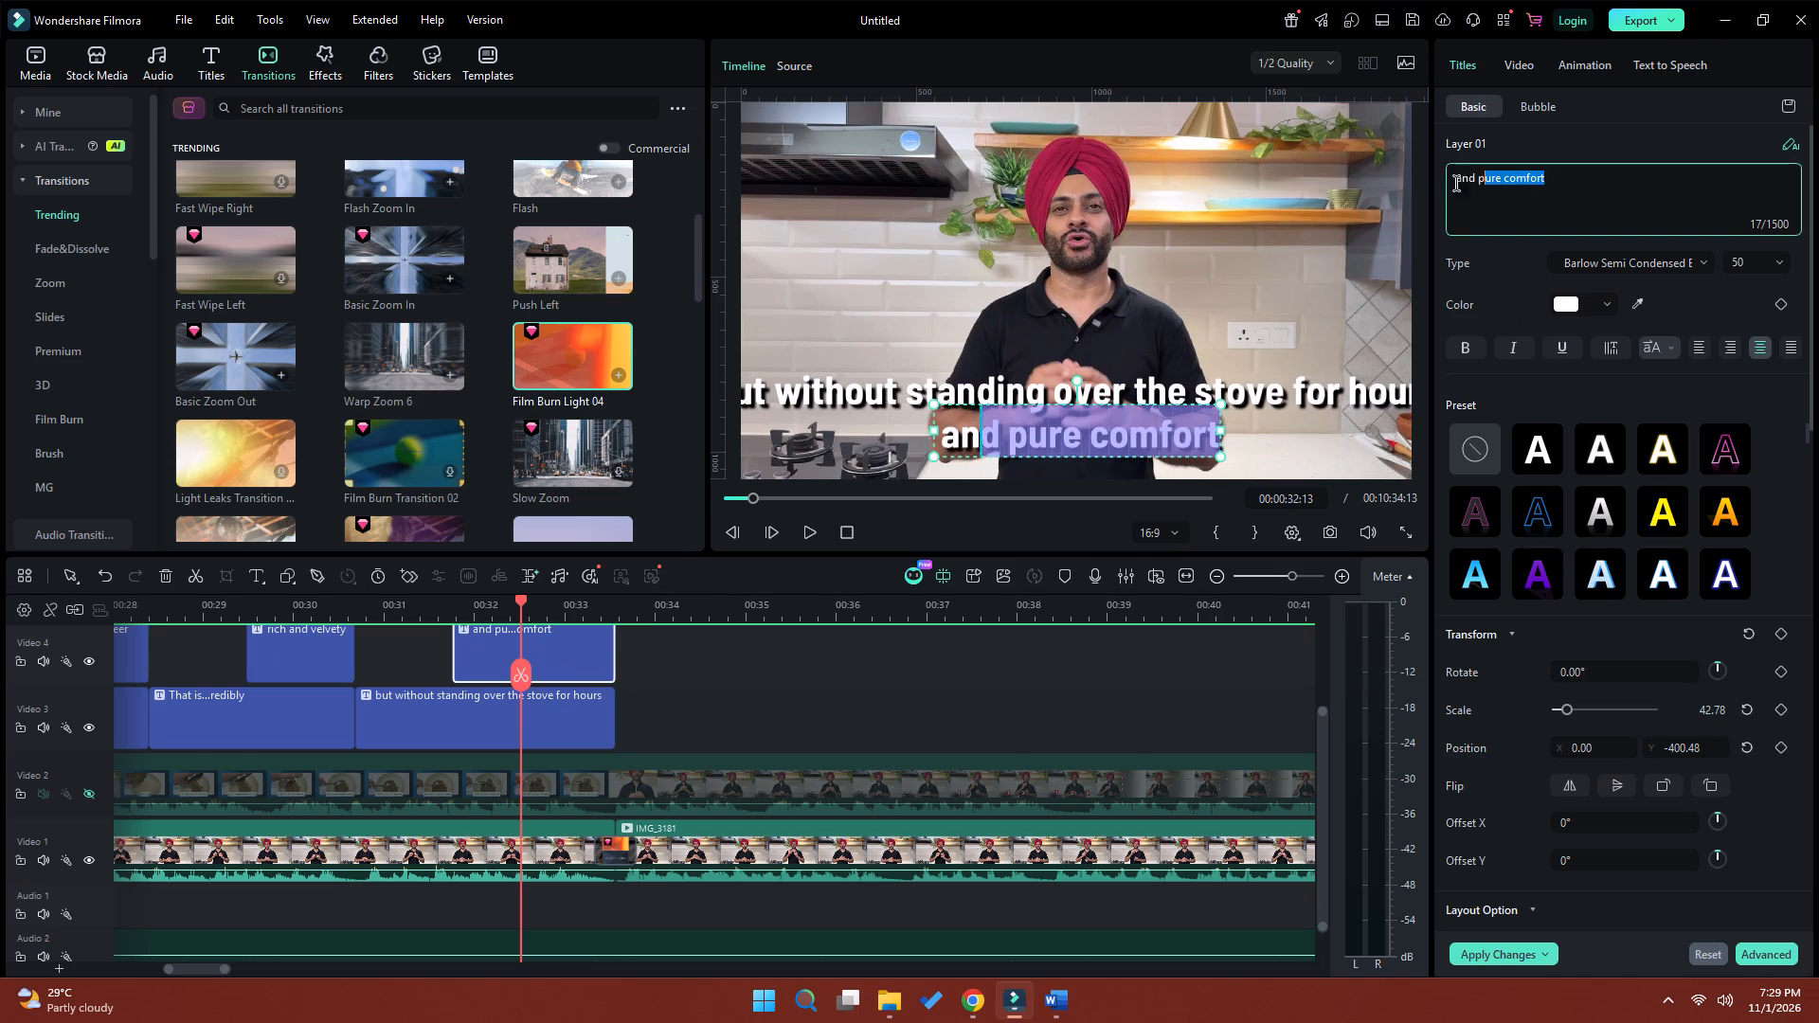
pyautogui.moveTo(1456, 183); pyautogui.dragTo(1437, 184)
pyautogui.hotkey('ctrl', 'v')
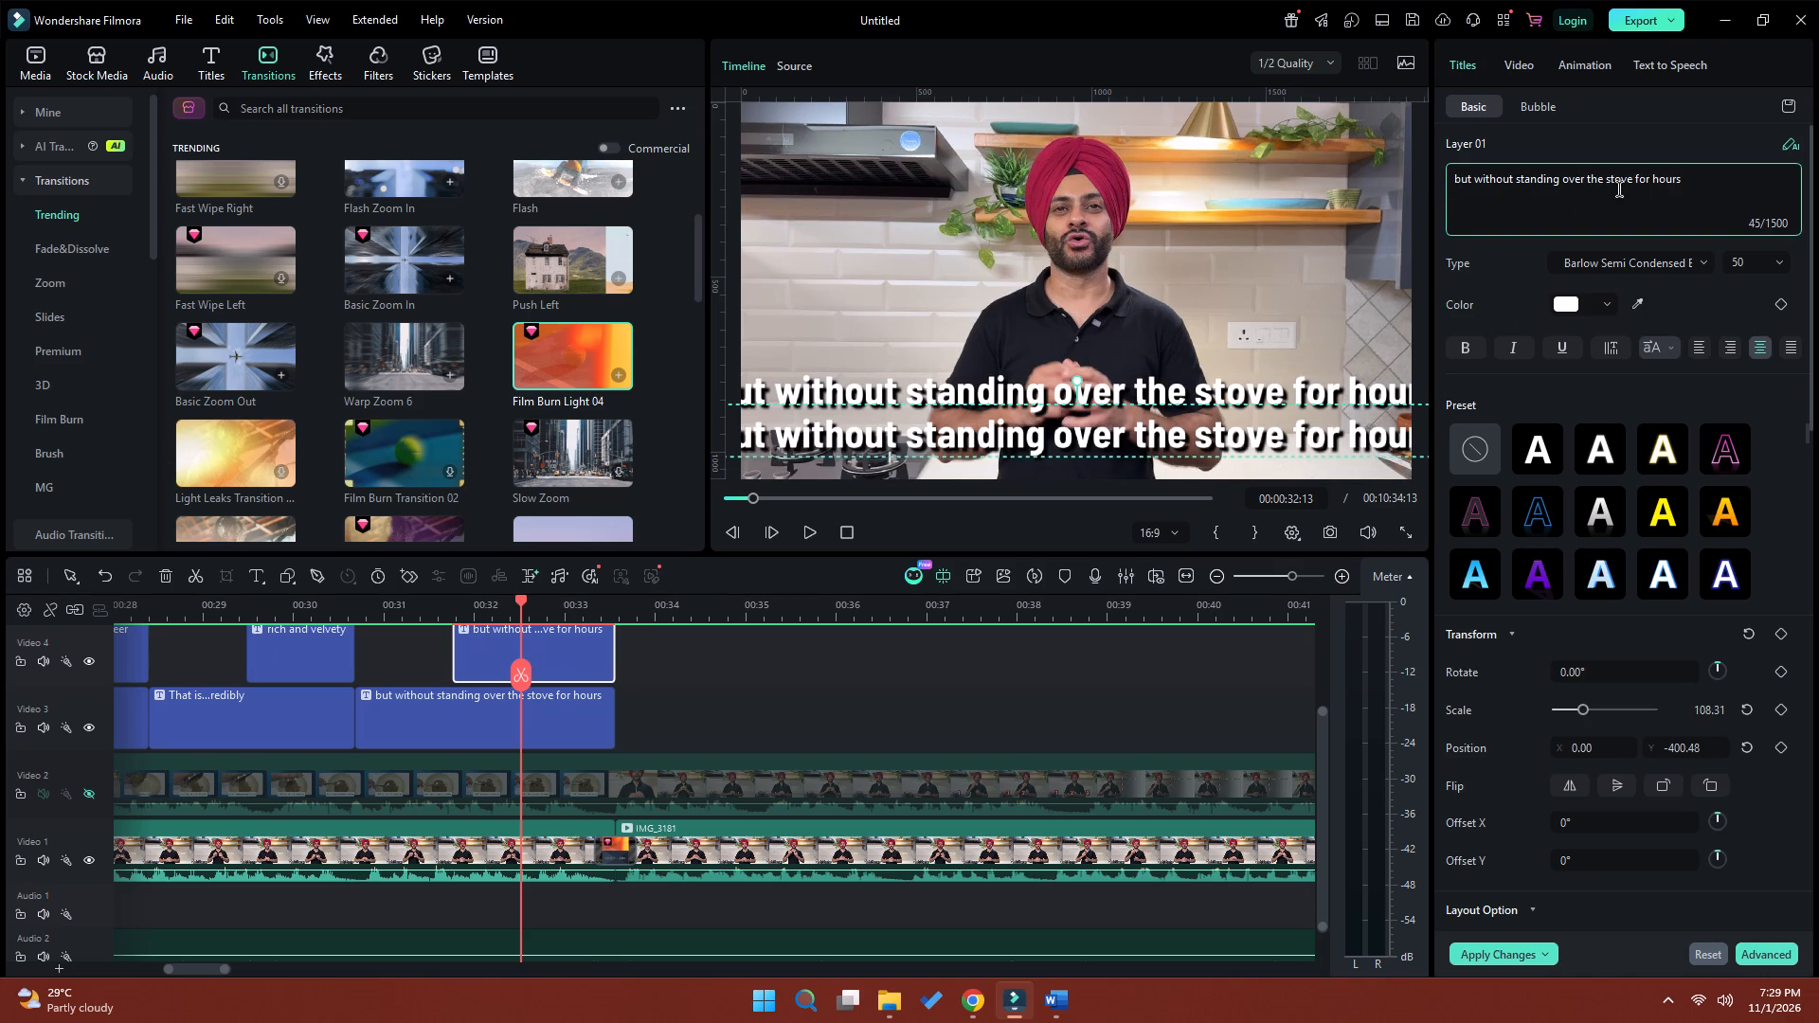
pyautogui.moveTo(1634, 177); pyautogui.dragTo(1401, 184)
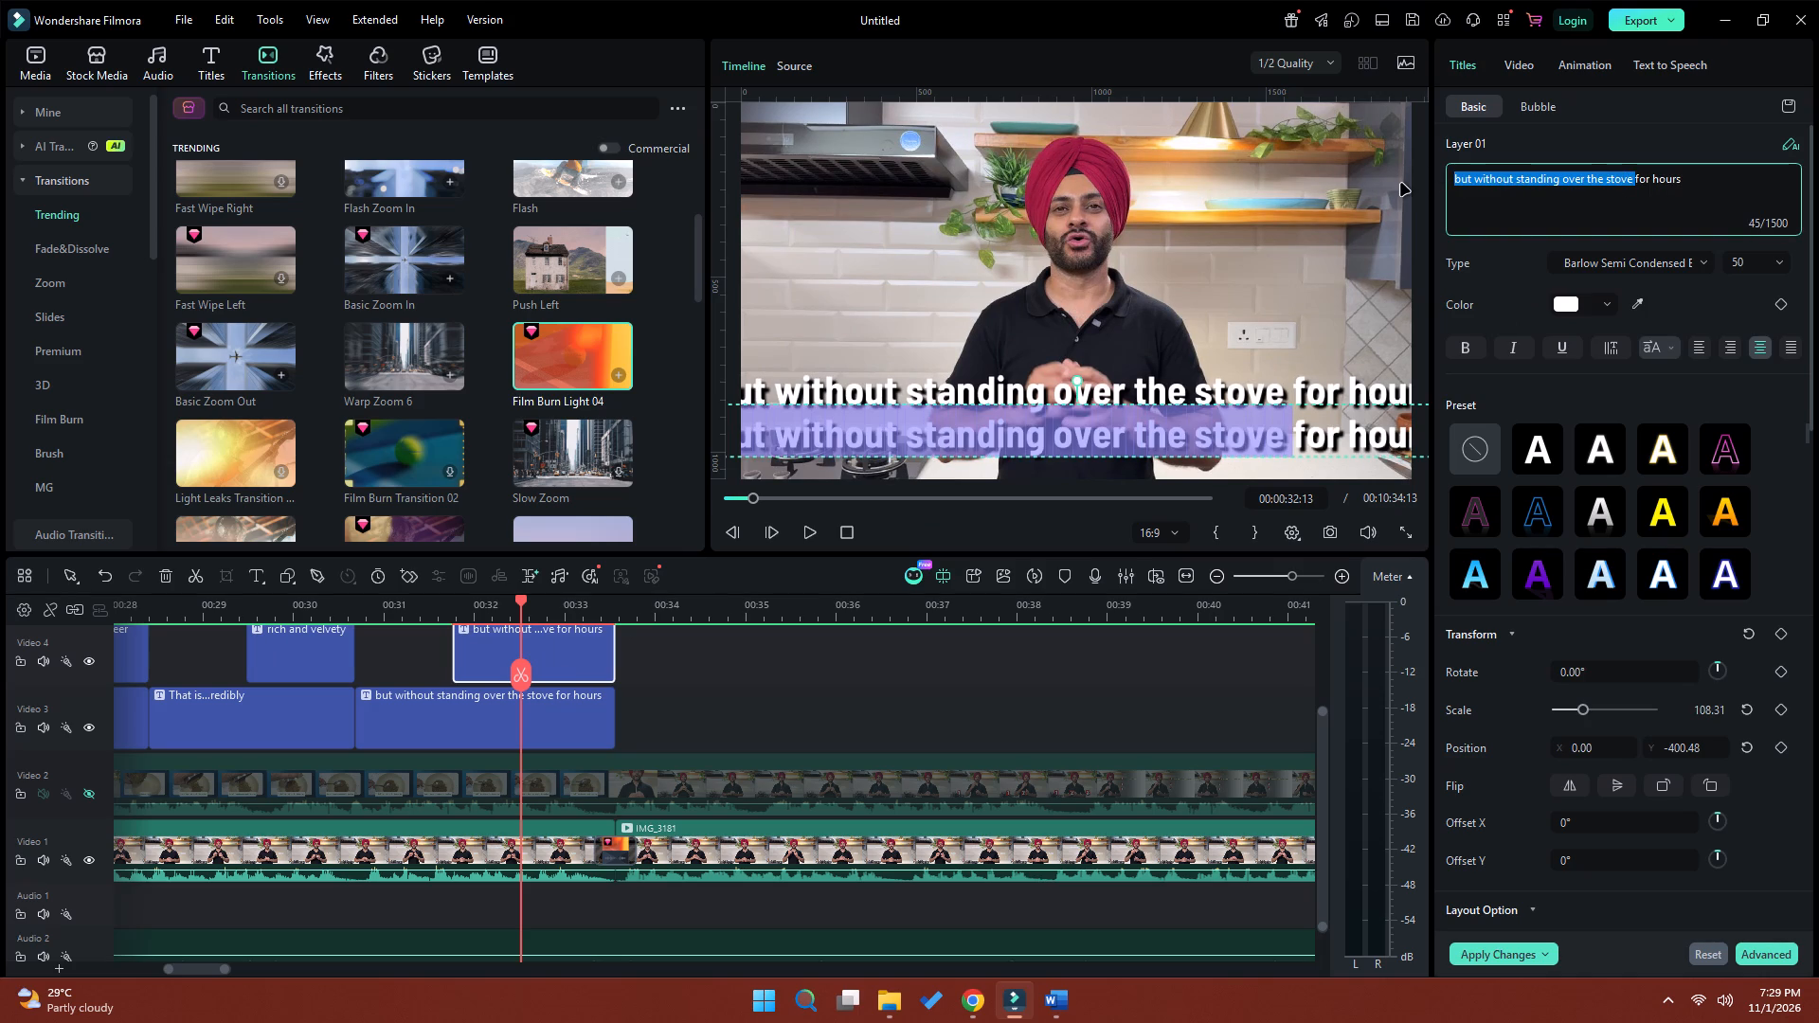
pyautogui.press('BackSpace')
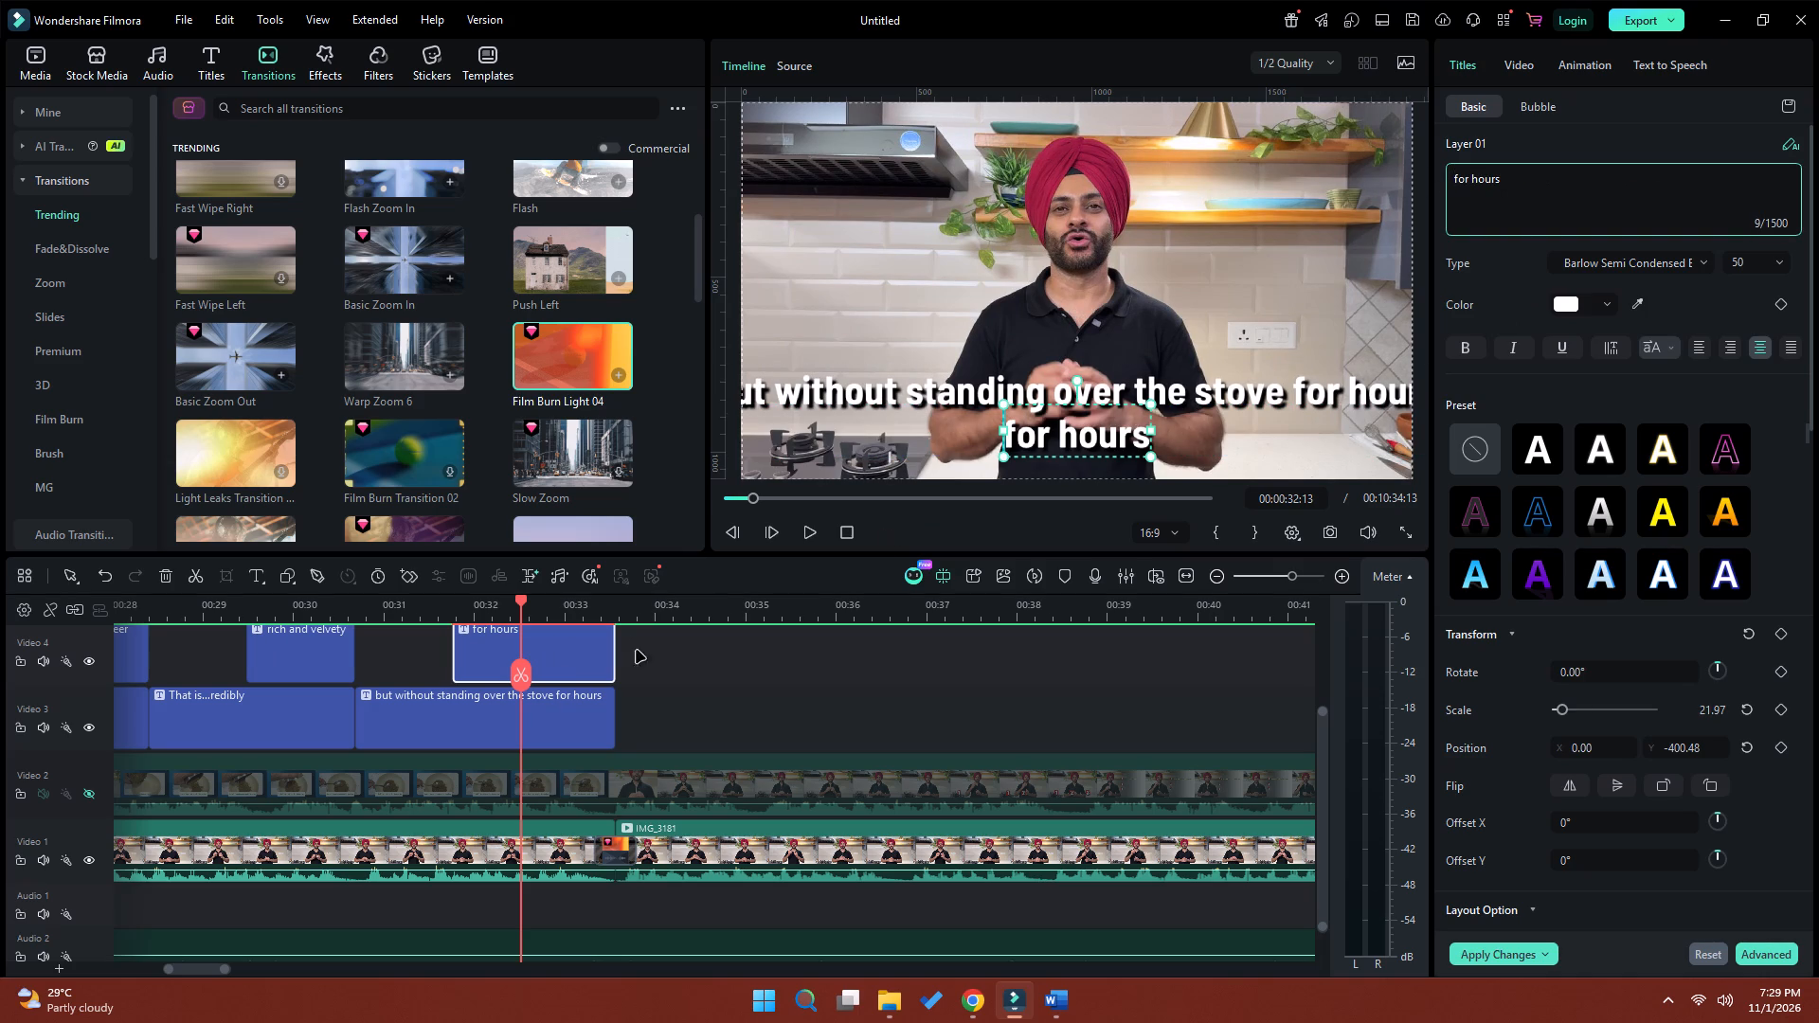
# Shorten the last Video 3 title to "but without standing", cutting "over the stove" for reuse on the second line.
pyautogui.click(536, 721)
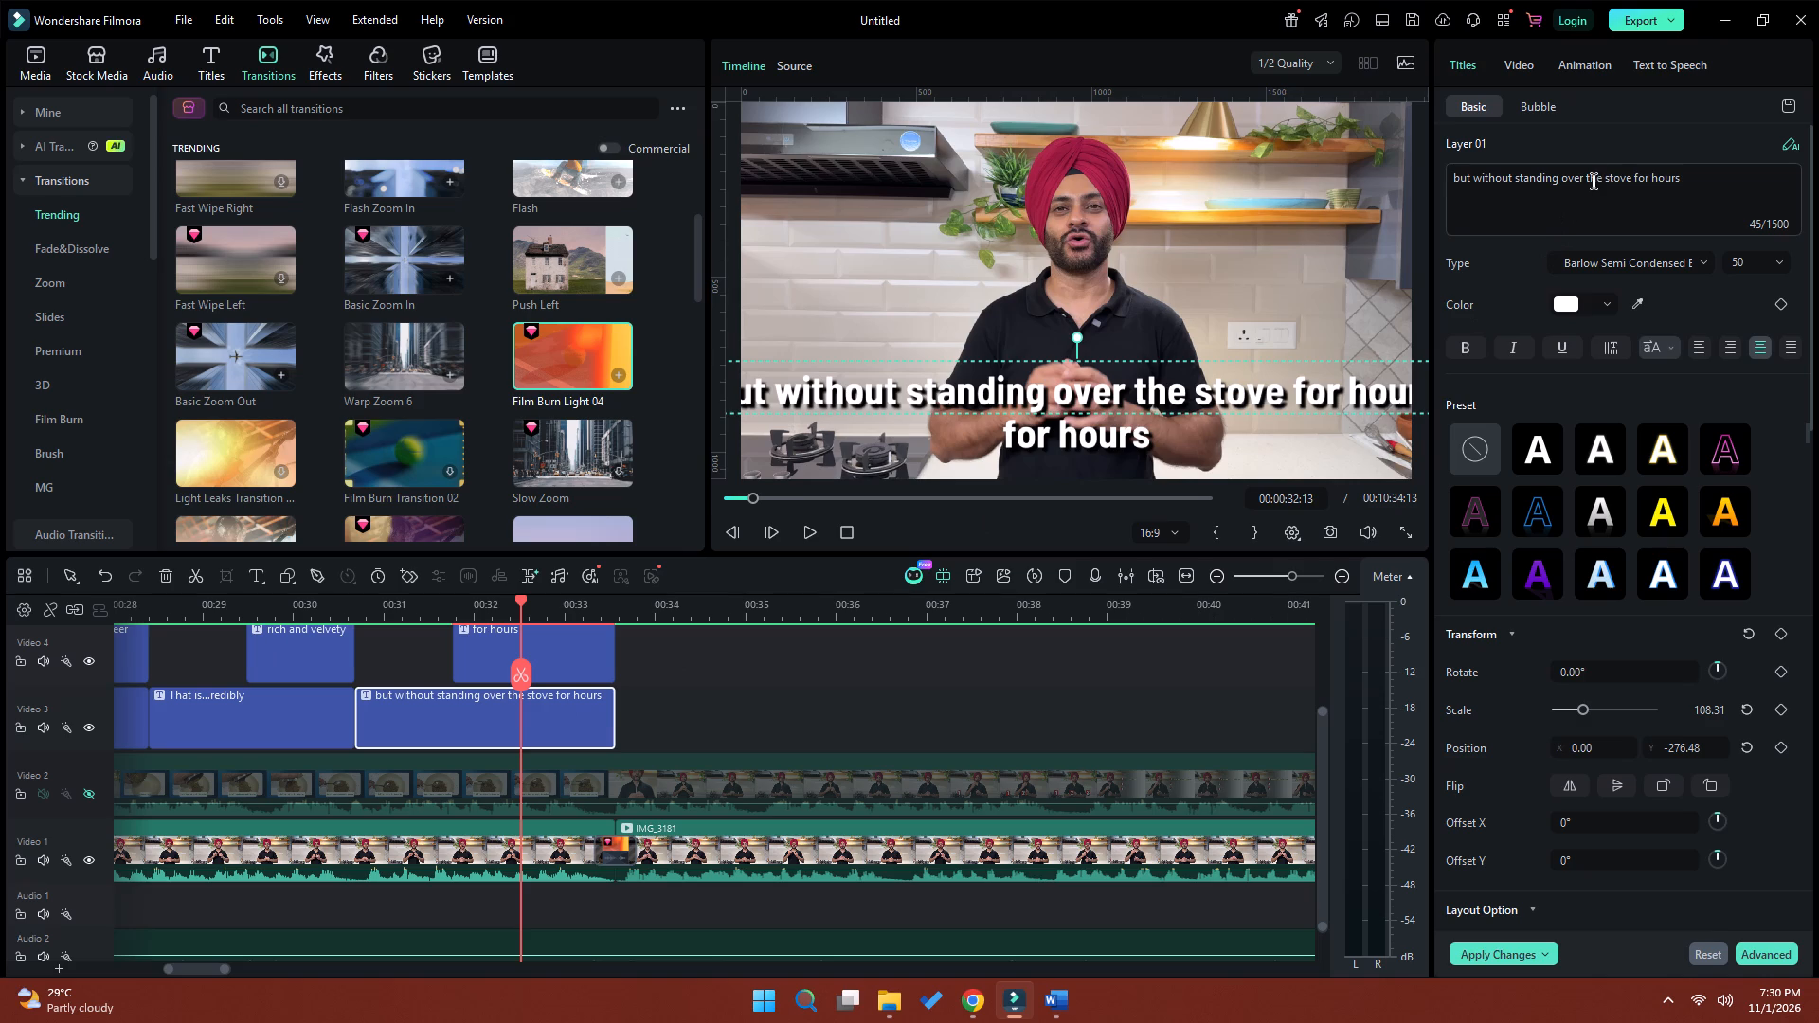
pyautogui.moveTo(1635, 179); pyautogui.dragTo(1717, 179)
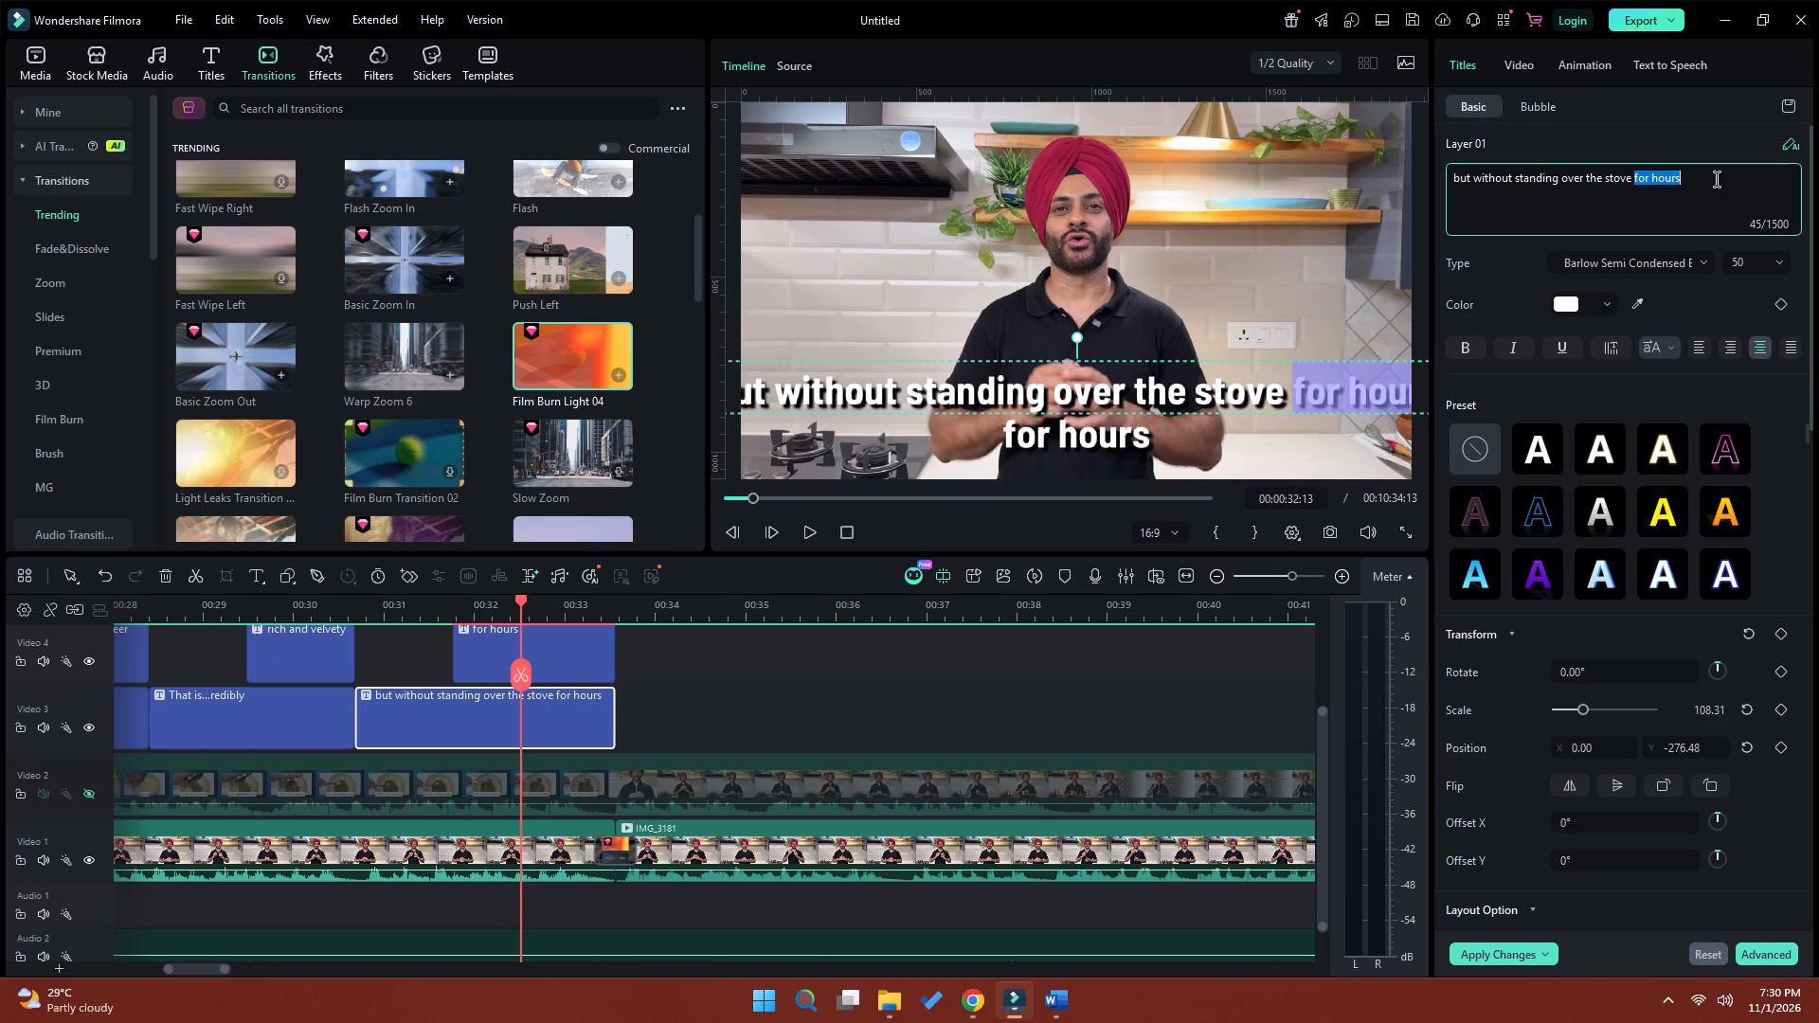
pyautogui.press('BackSpace')
pyautogui.press('BackSpace')
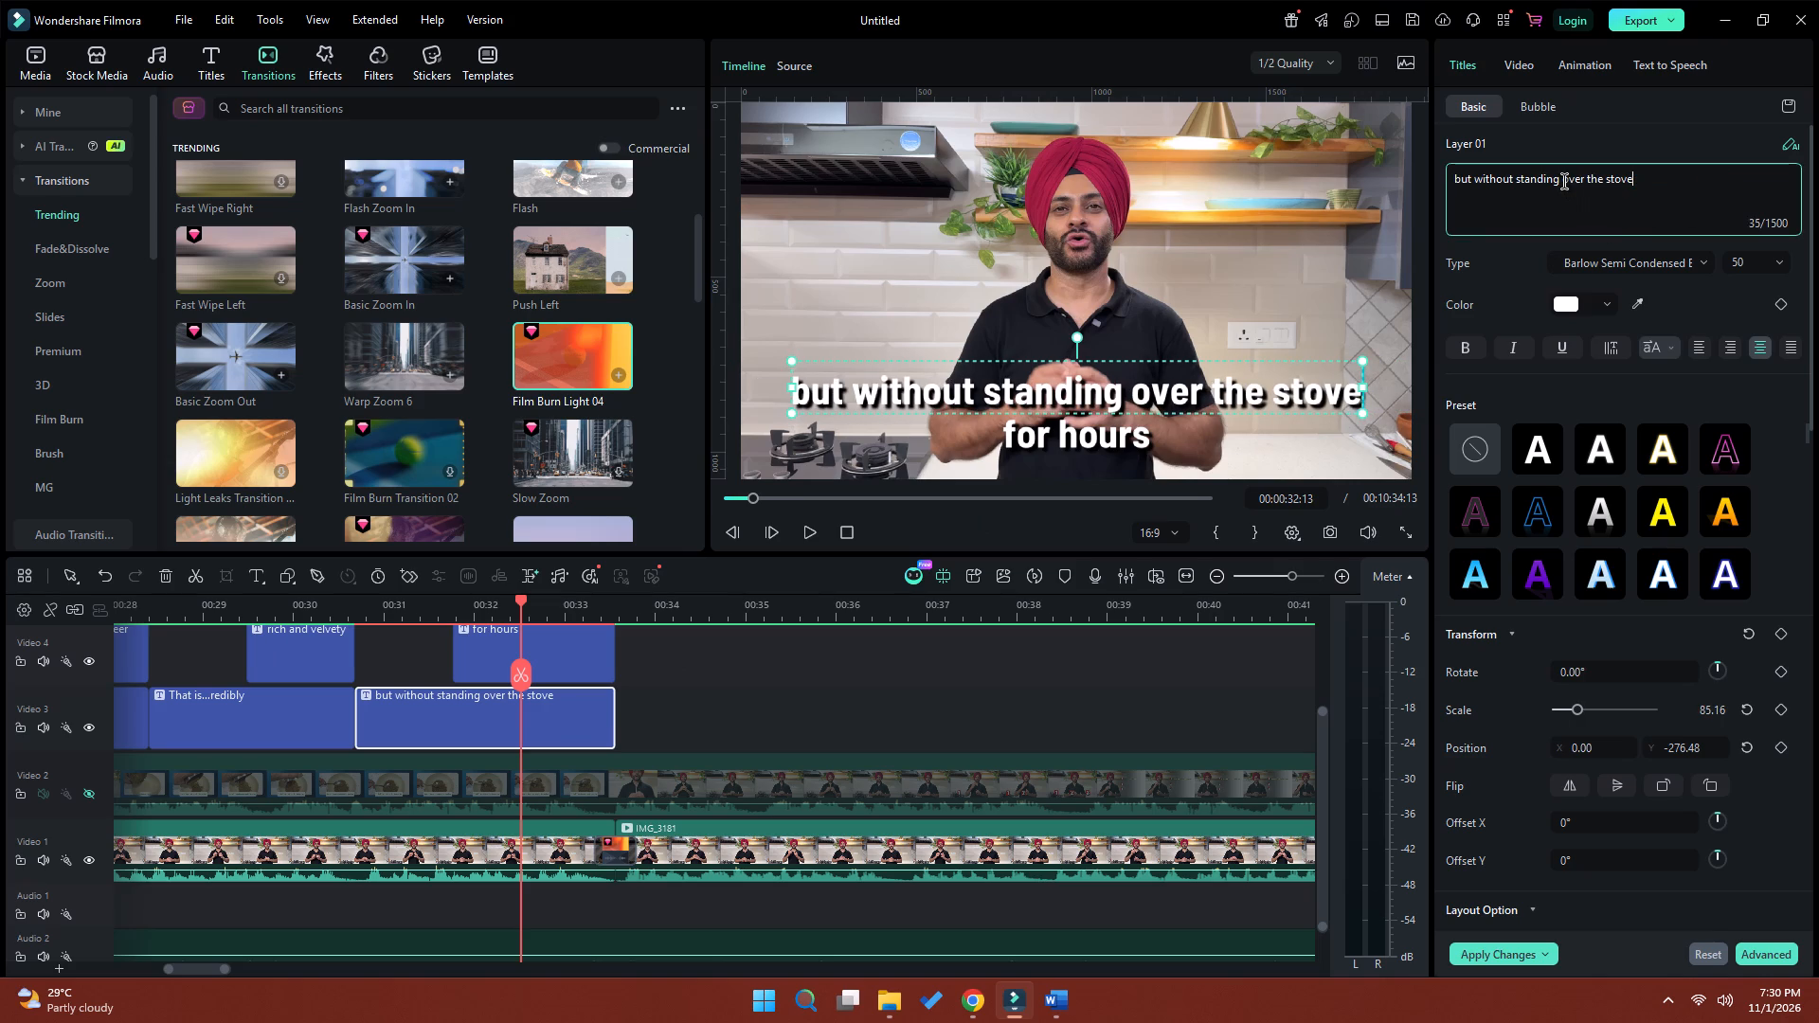
pyautogui.moveTo(1564, 181); pyautogui.dragTo(1655, 181)
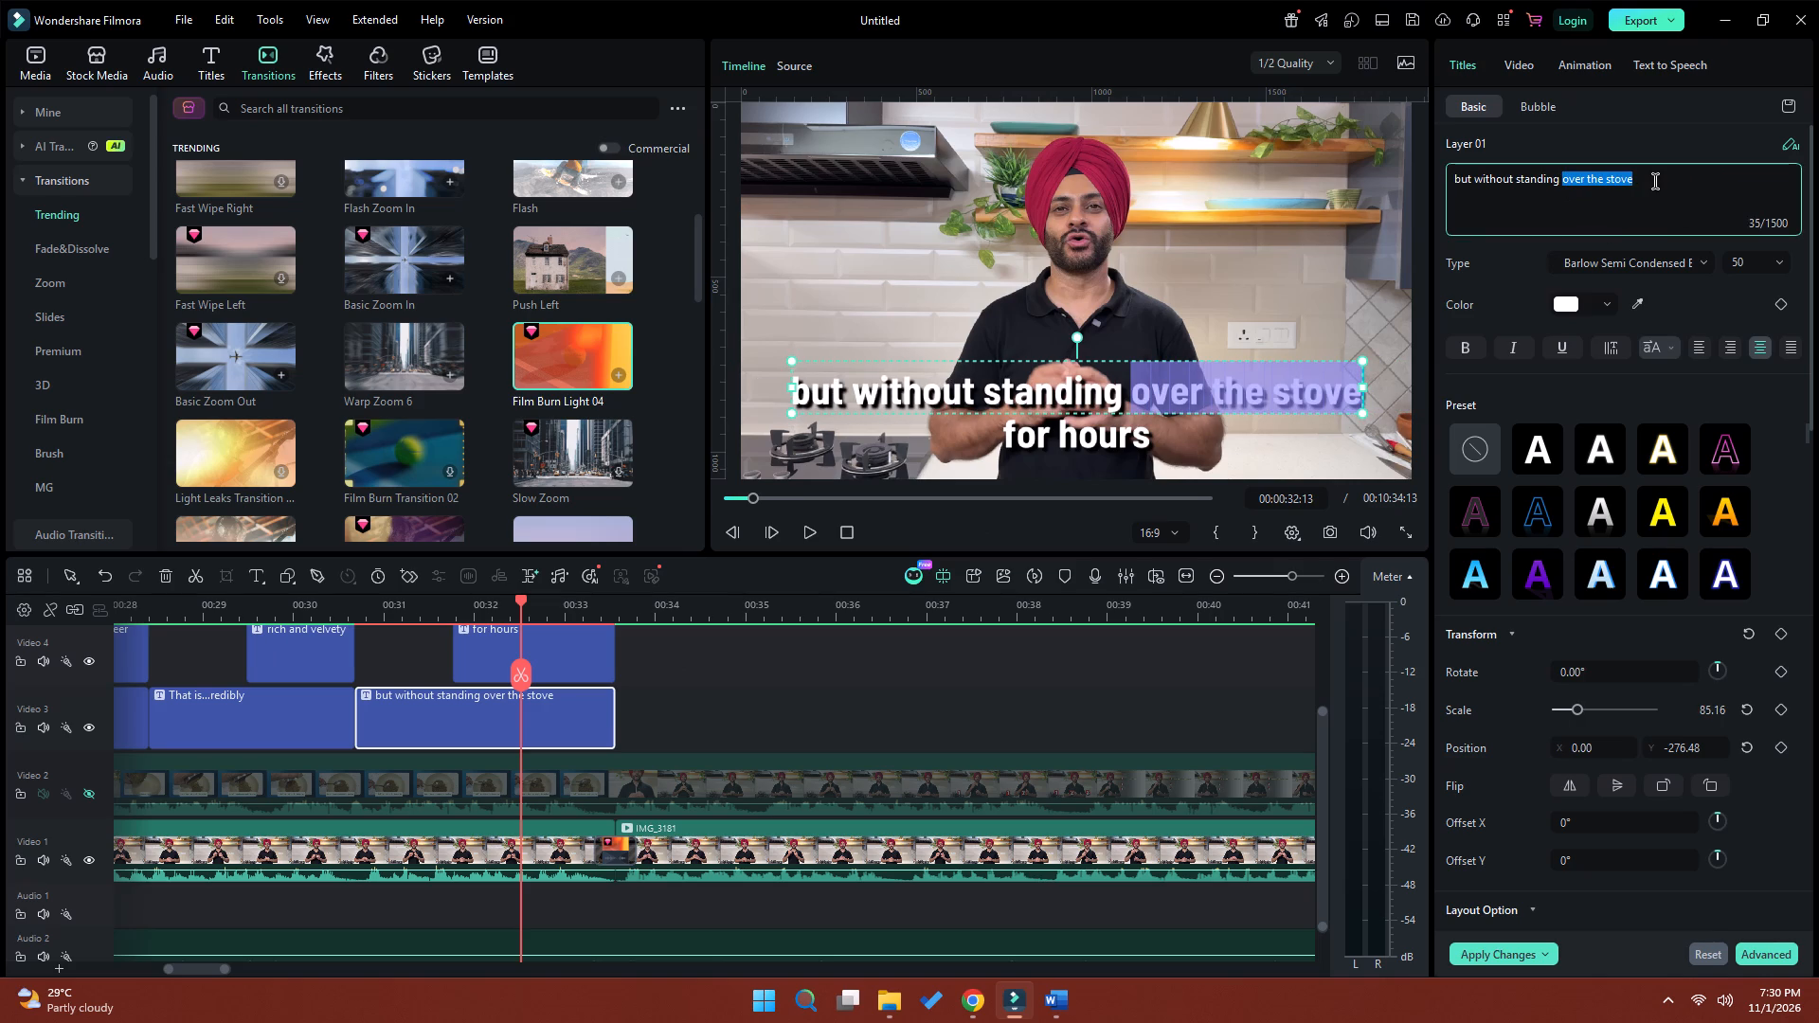
pyautogui.hotkey('ctrl', 'x')
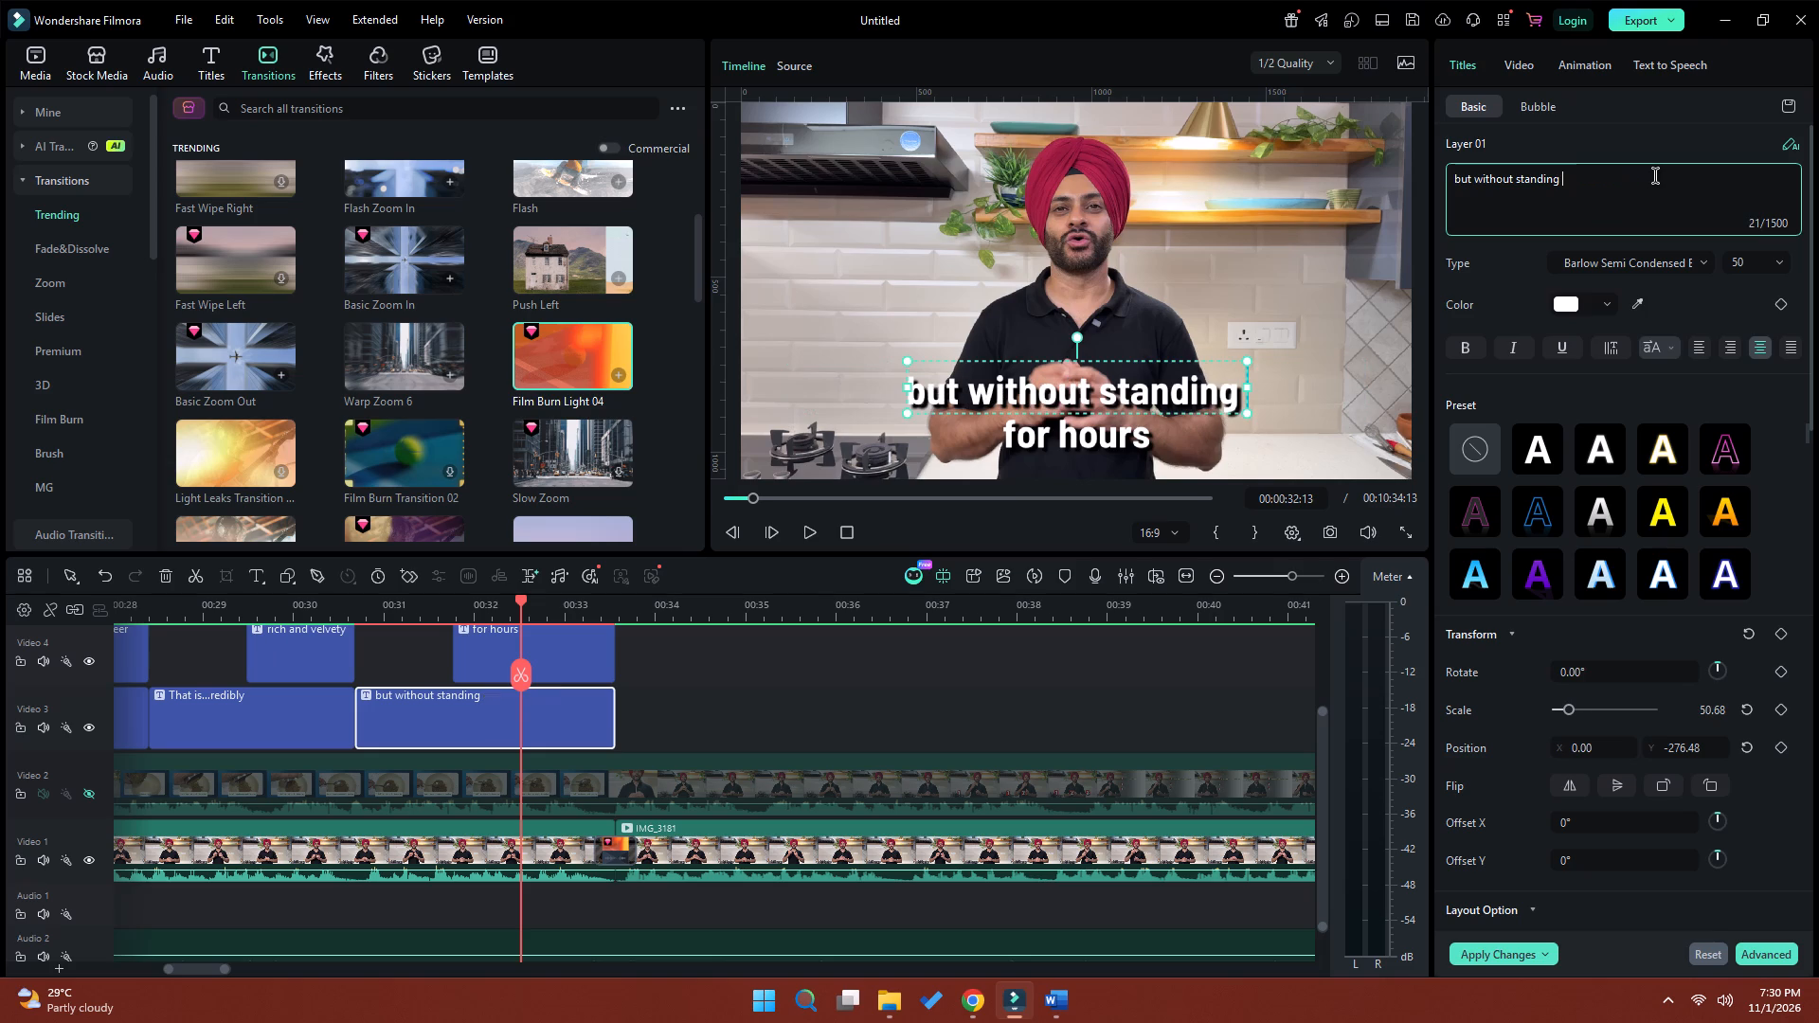
pyautogui.press('BackSpace')
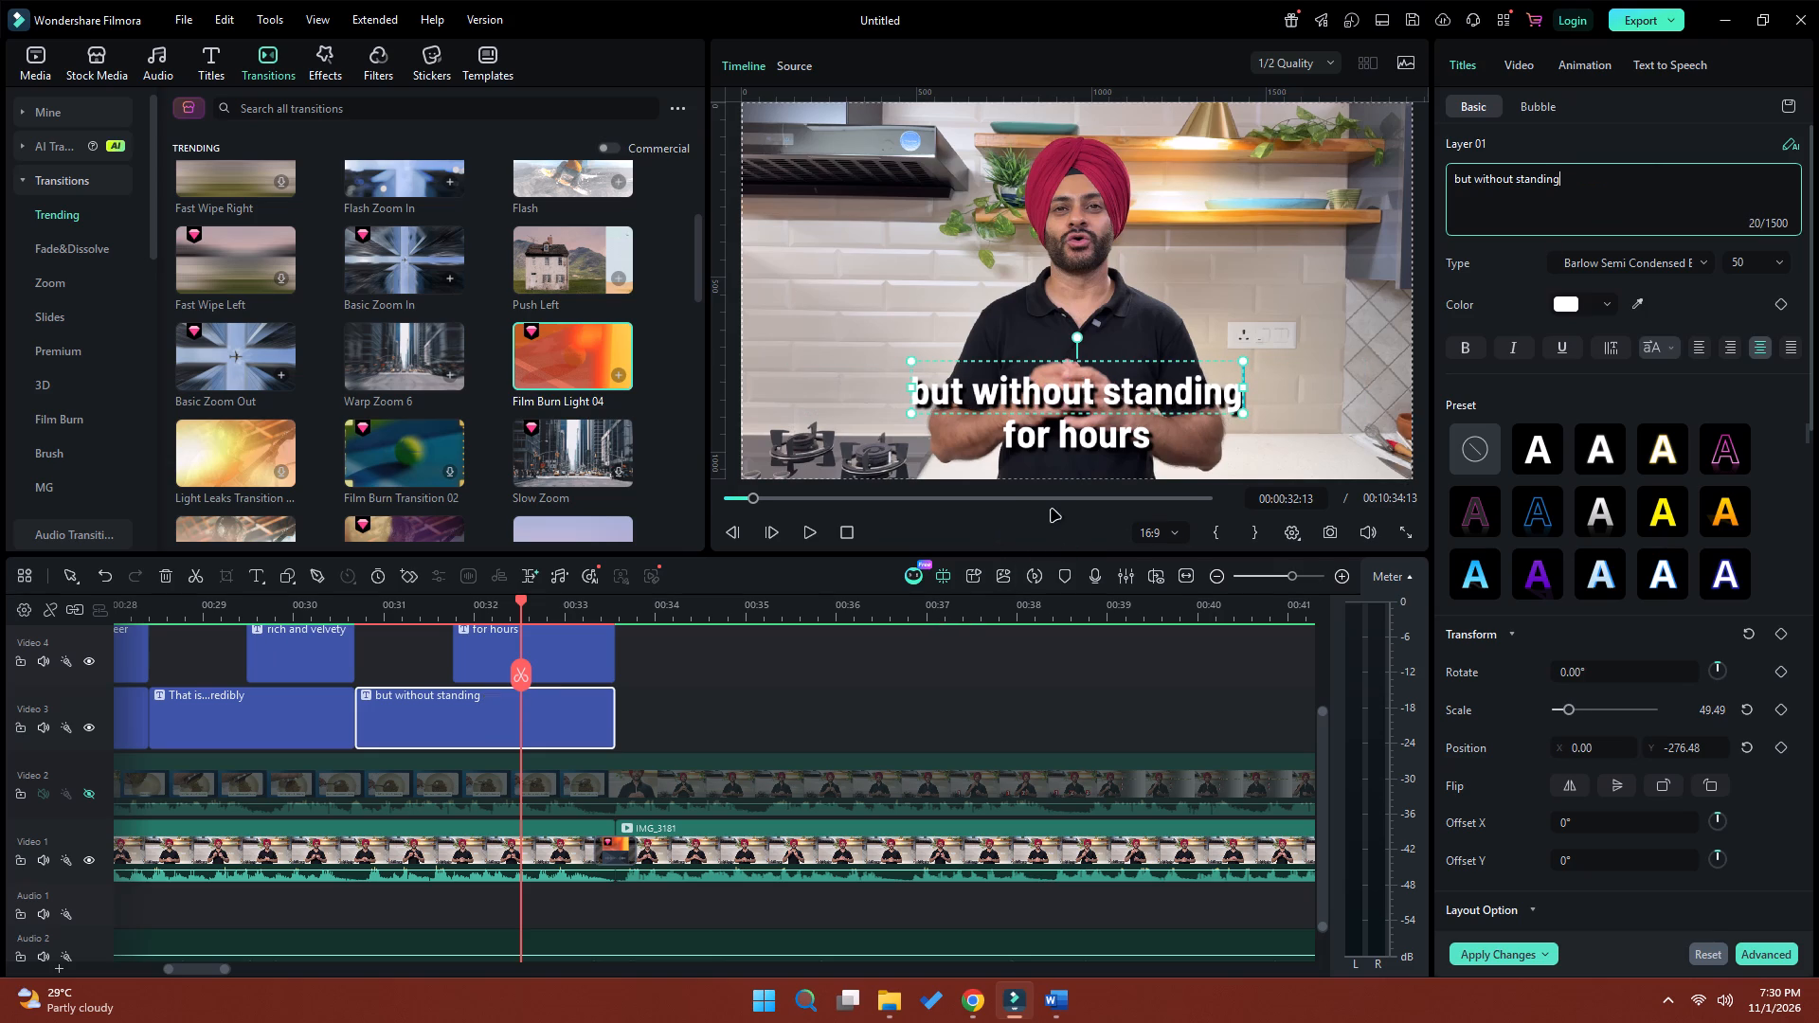
# Insert the cut phrase ahead of "for hours" in the Video 4 title so it reads "over the stove for hours".
pyautogui.click(543, 663)
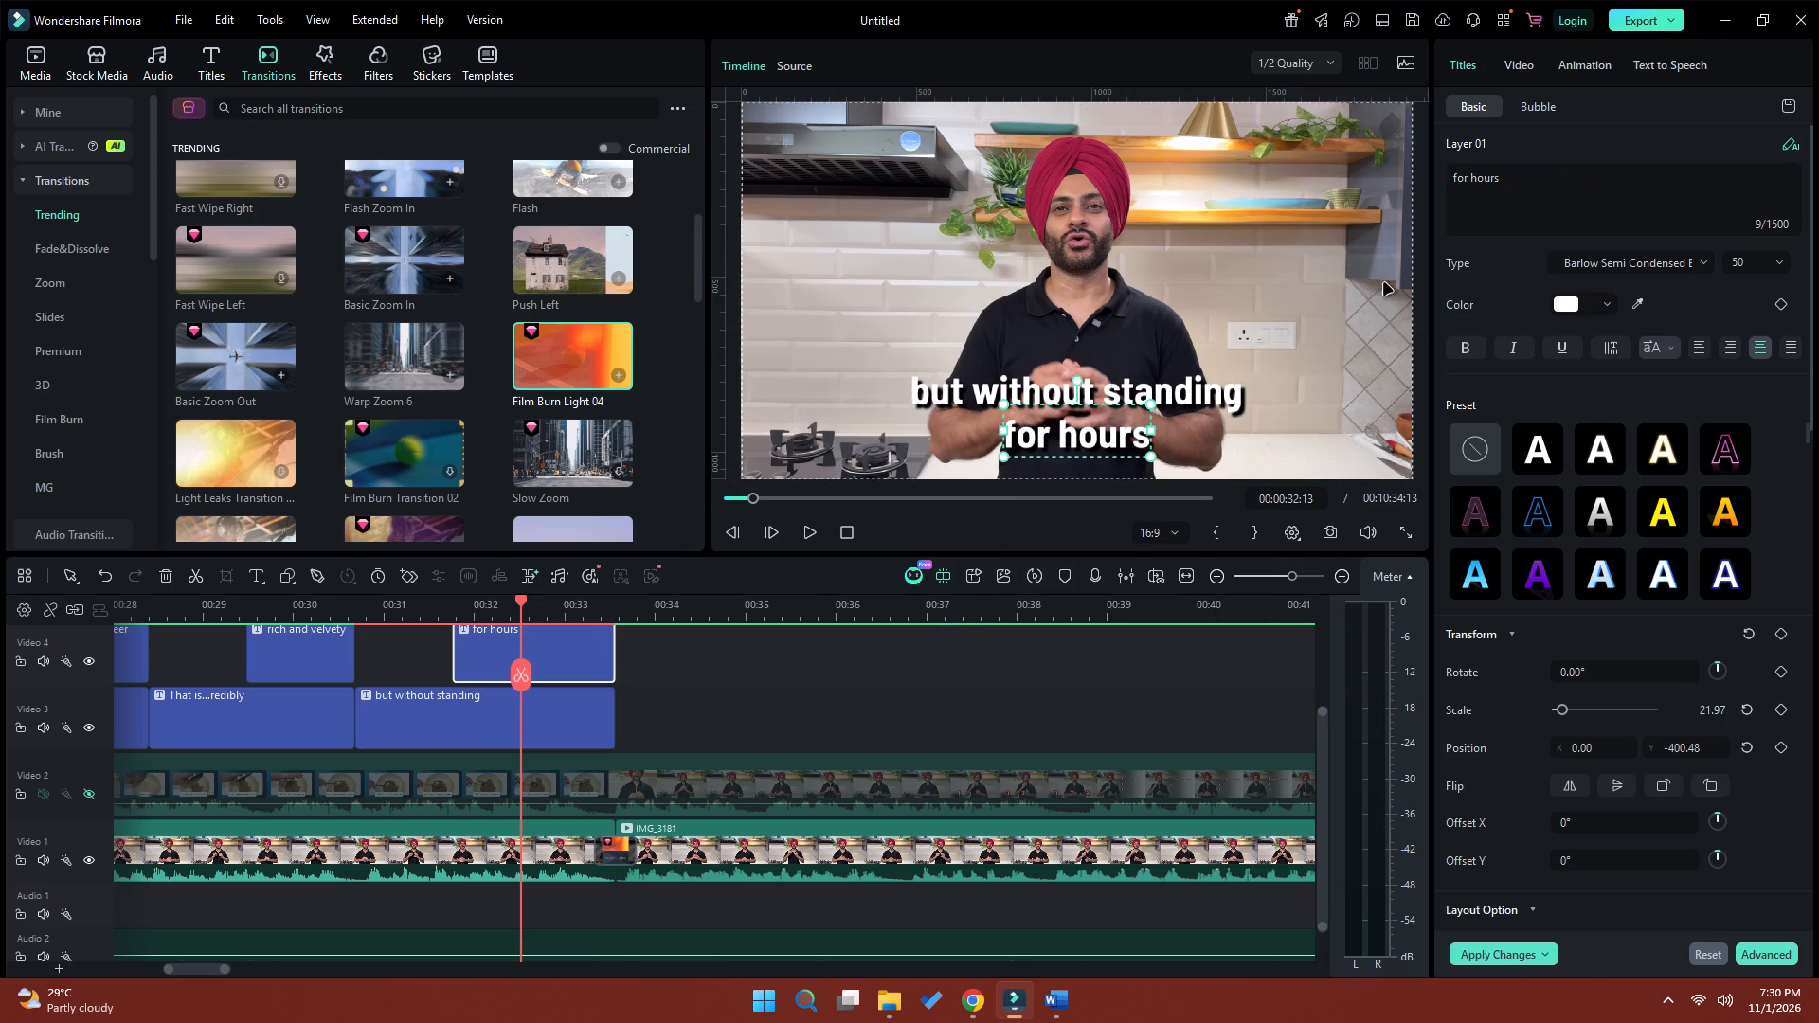
pyautogui.click(1453, 182)
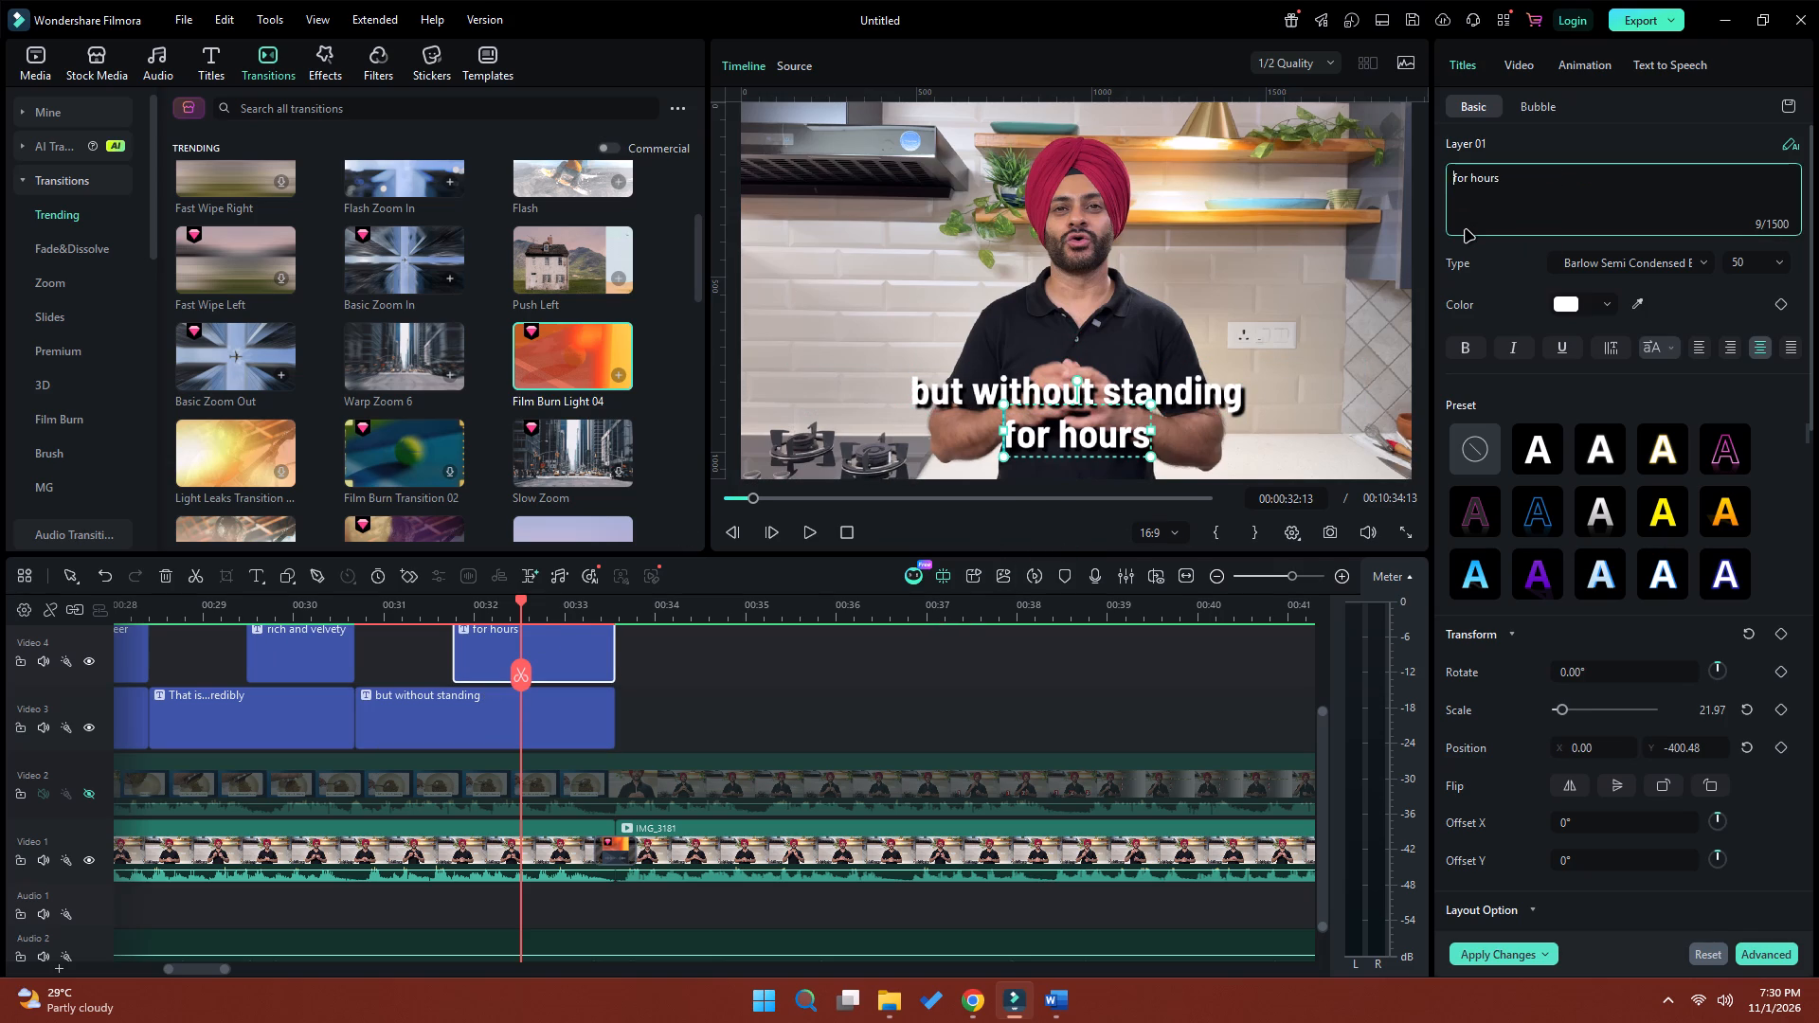
pyautogui.hotkey('ctrl', 'v')
pyautogui.press('space')
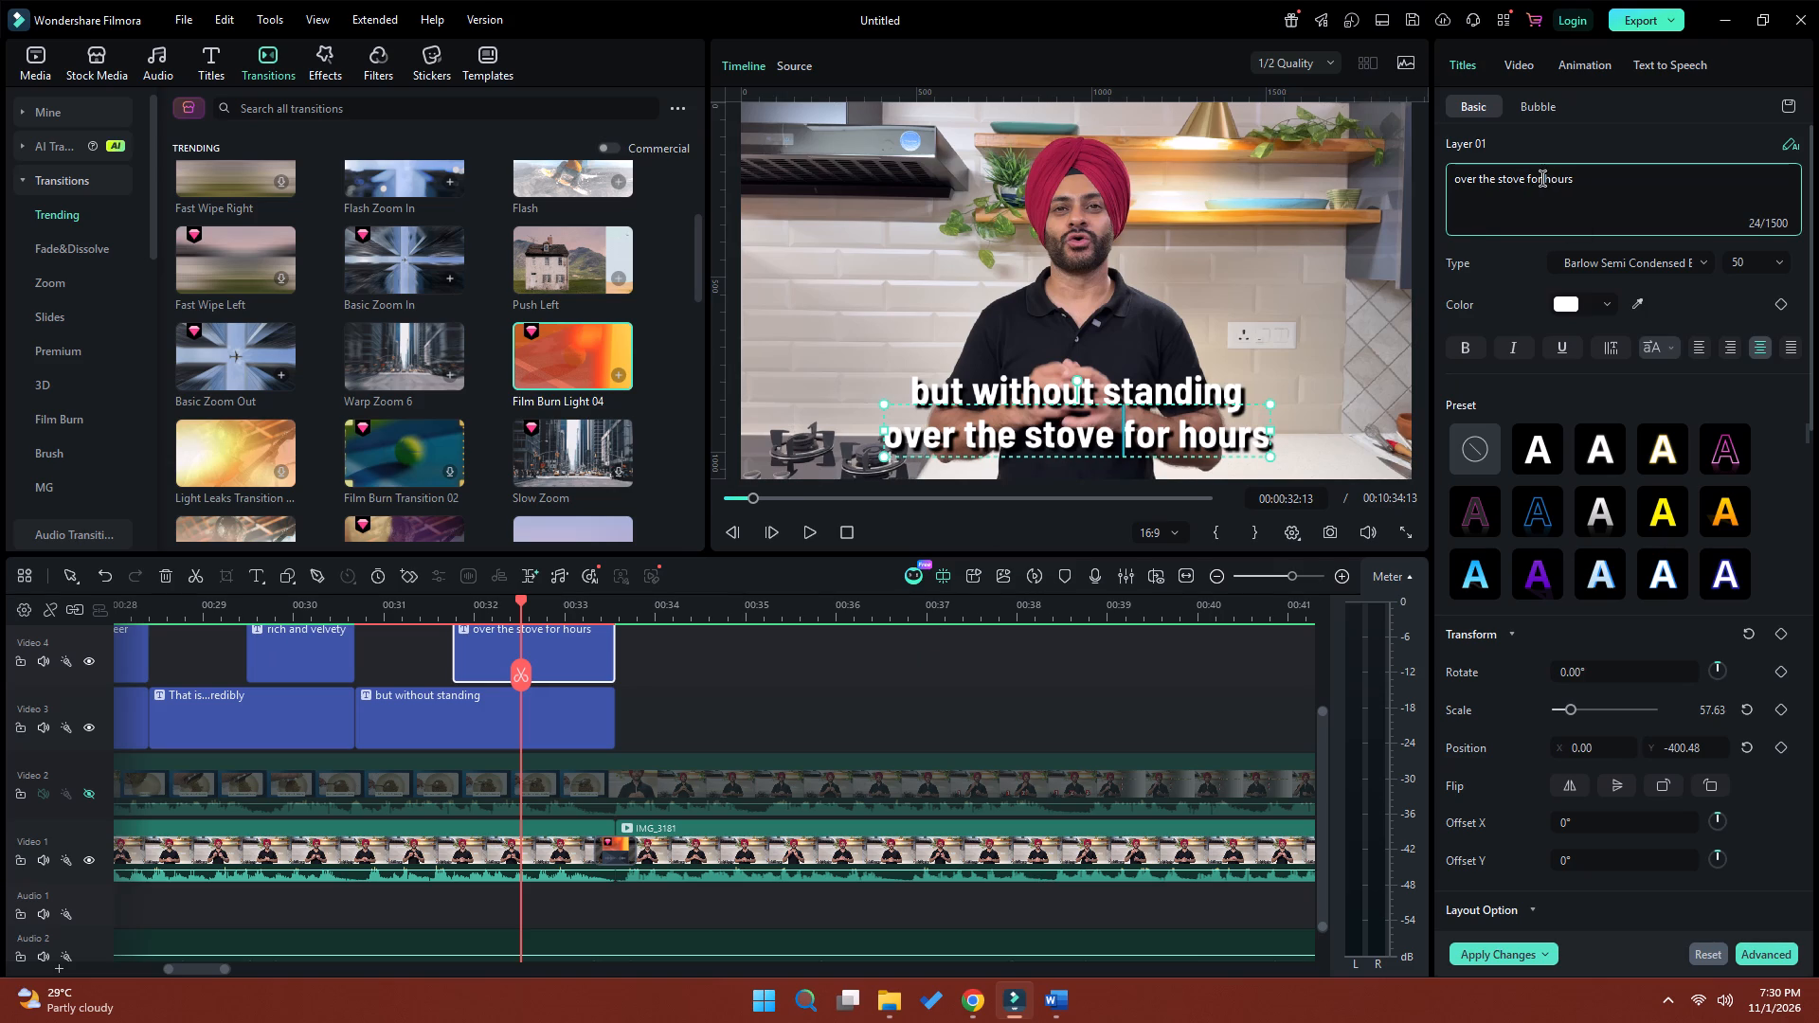
# Colour the word "hours" in the Video 4 title red, #F93835, using the recent colour.
pyautogui.moveTo(1544, 179); pyautogui.dragTo(1582, 180)
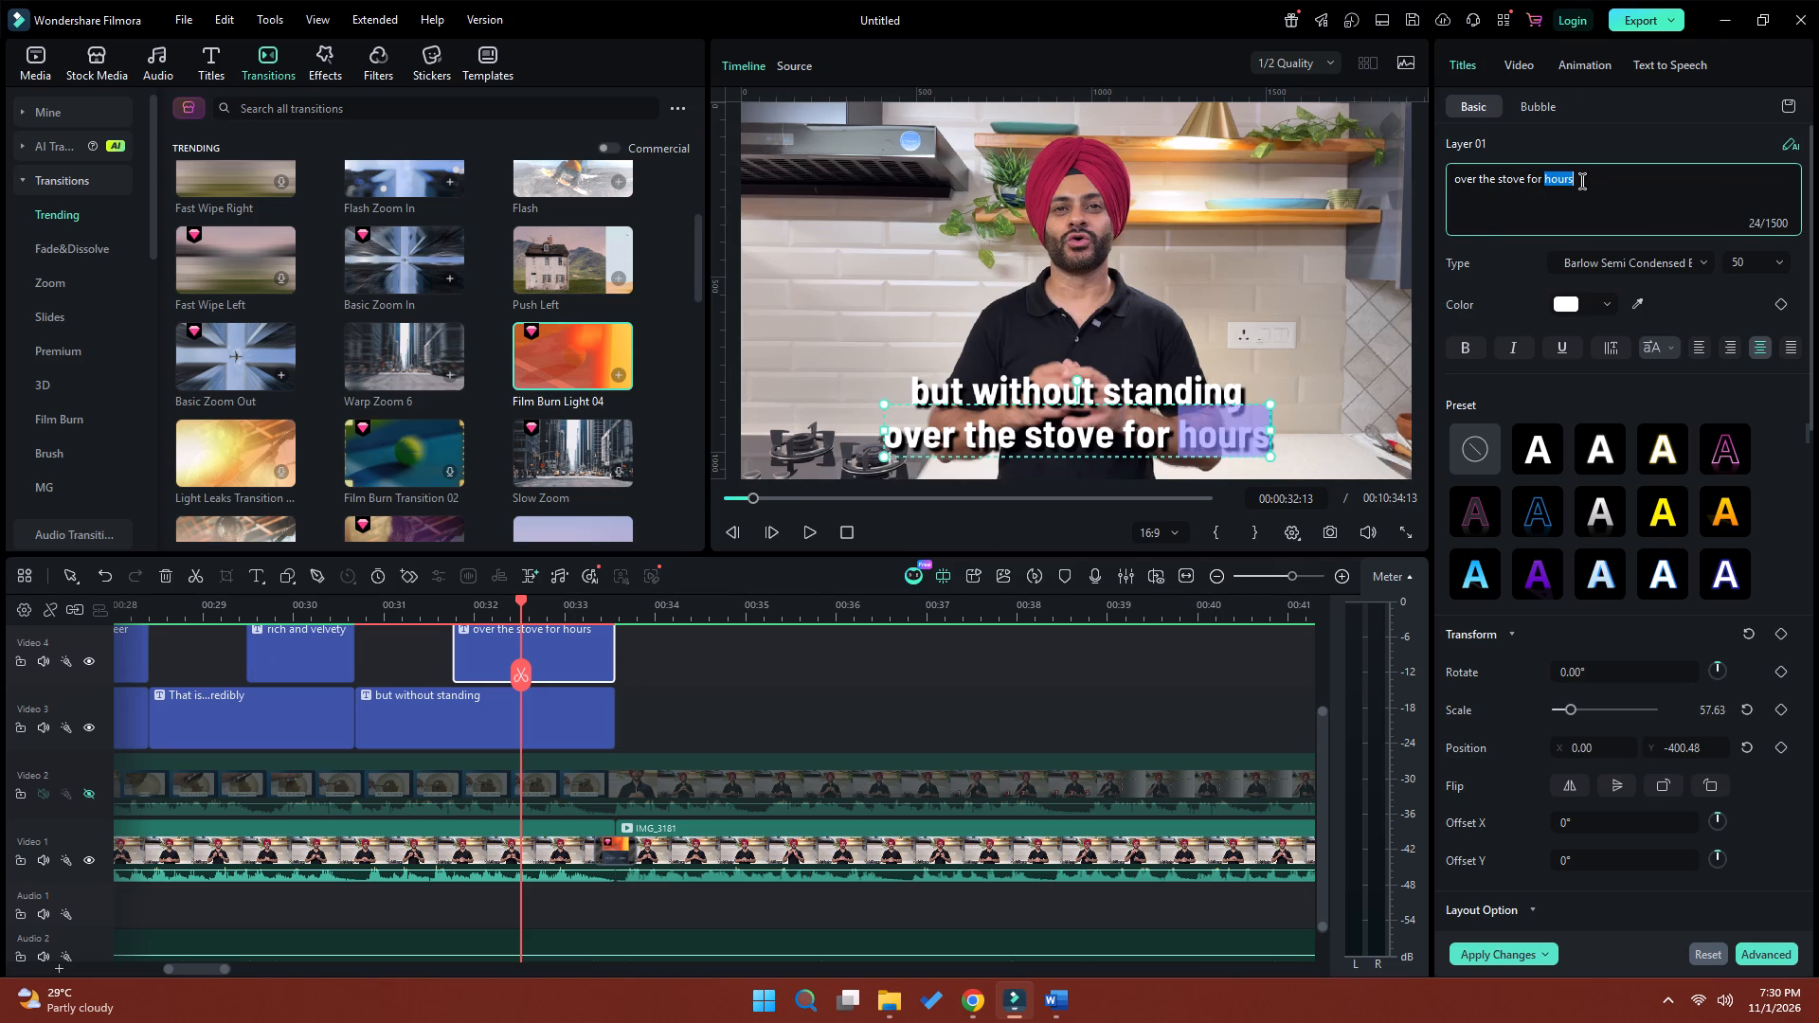
pyautogui.click(1605, 308)
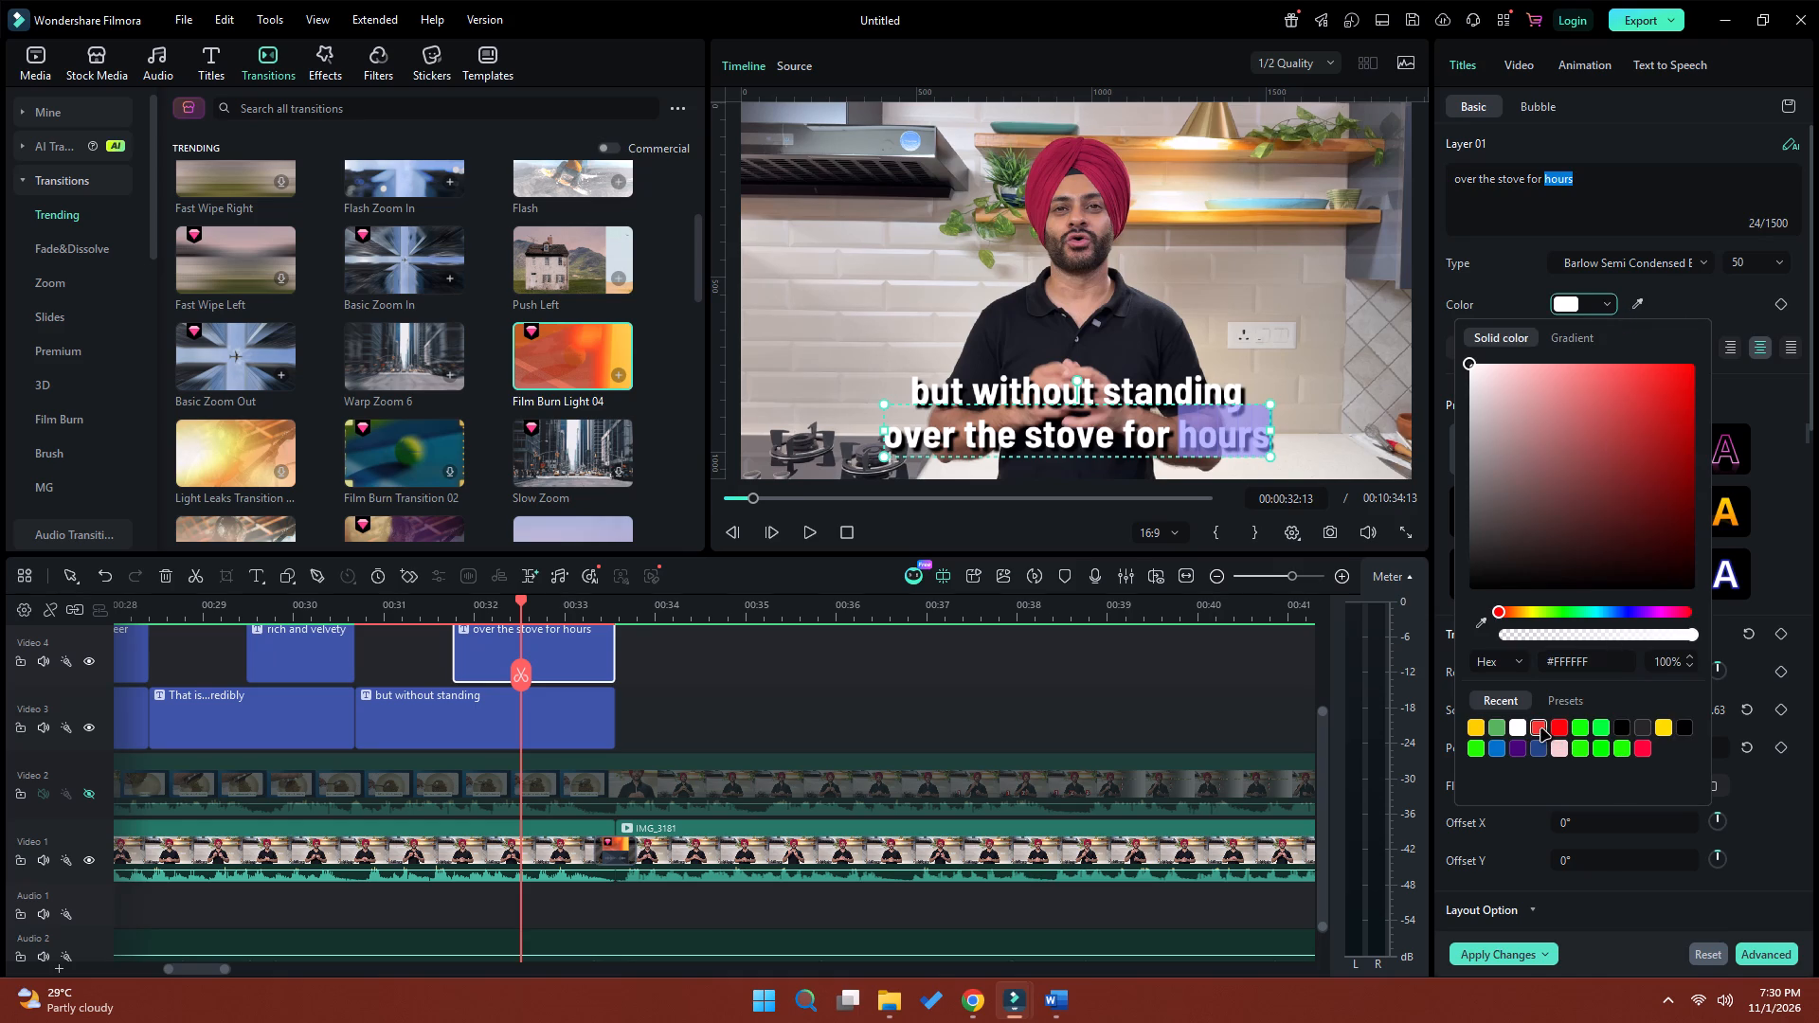
pyautogui.click(1538, 734)
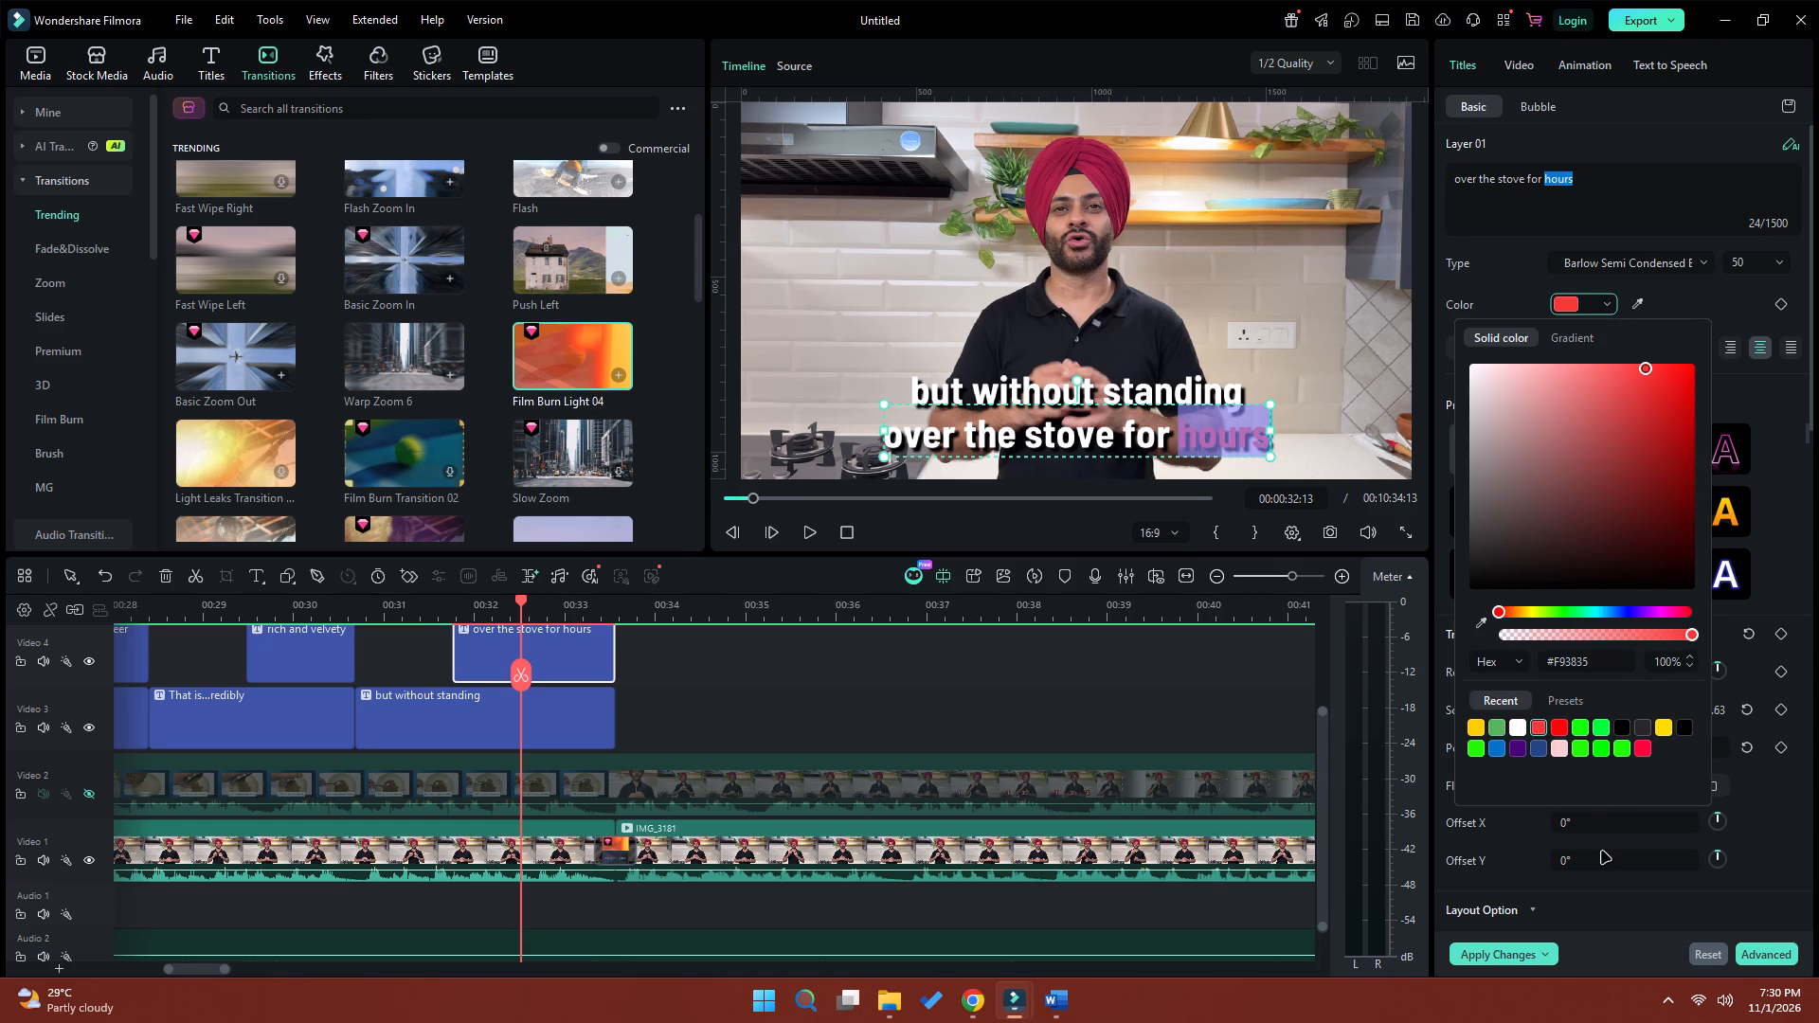
pyautogui.click(1727, 291)
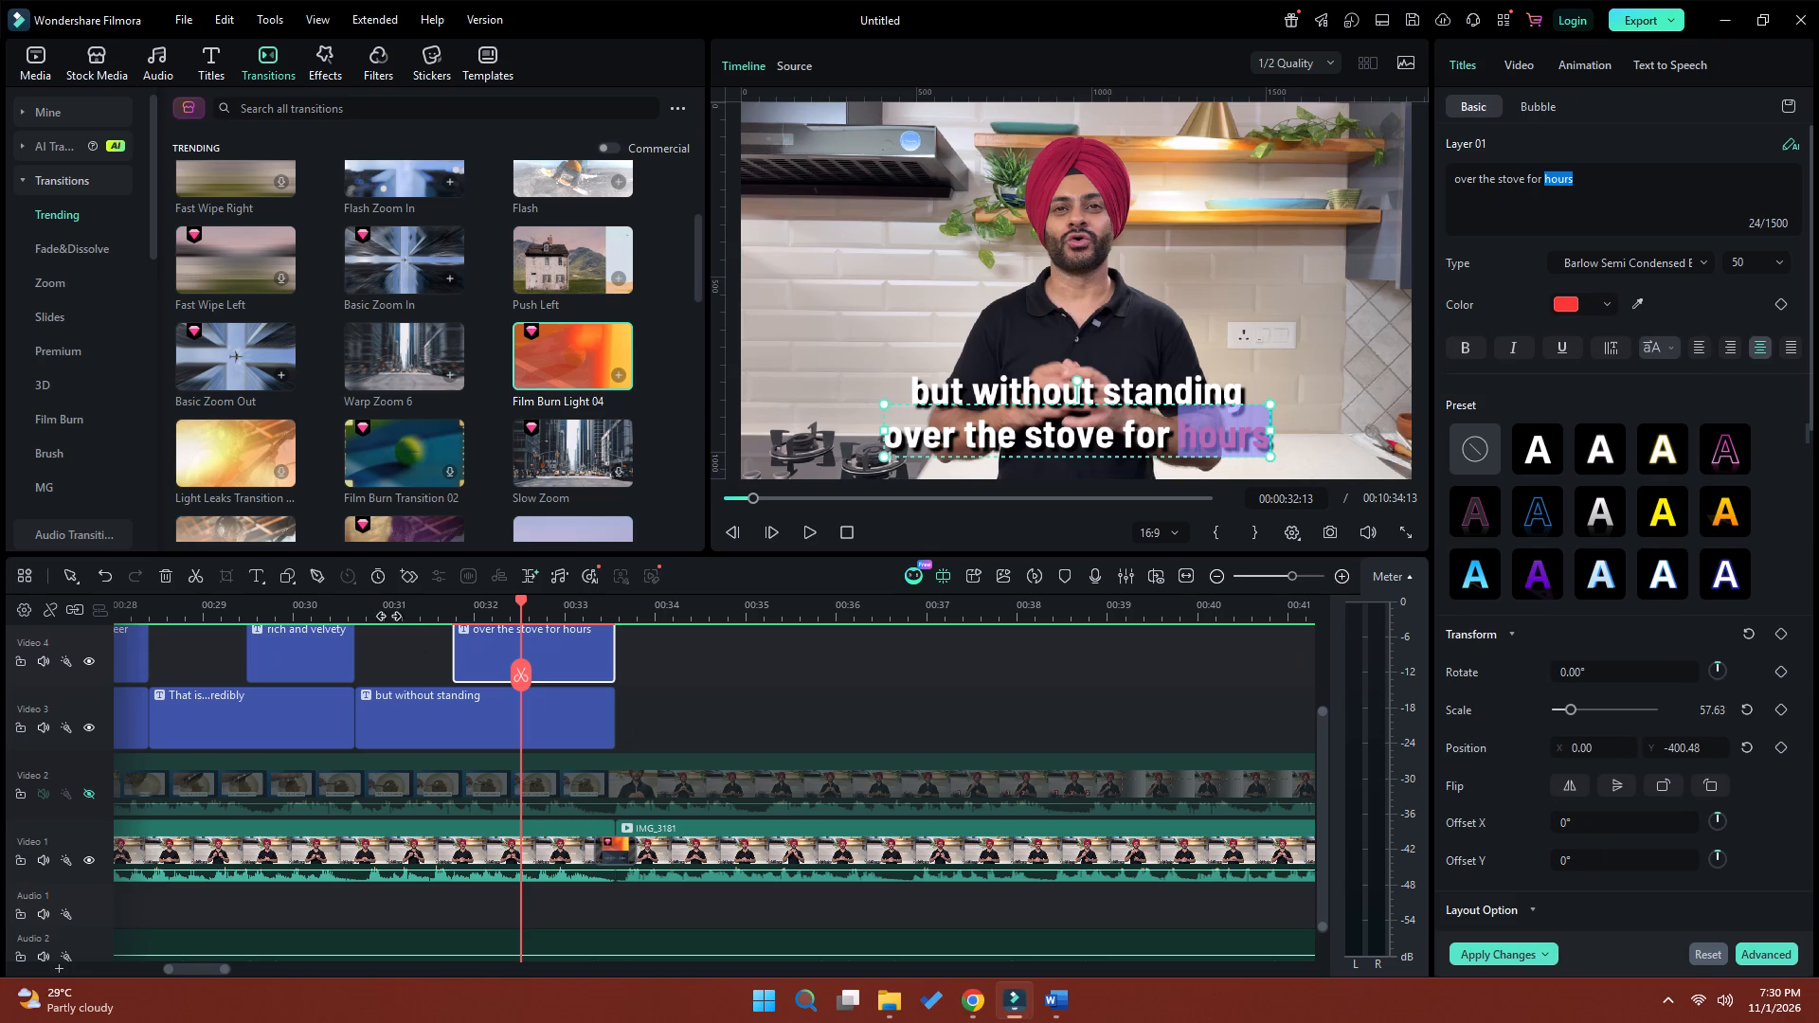
# Play back the new caption pair, and review the whole edit from the start through the last captions.
pyautogui.click(365, 607)
pyautogui.press('space')
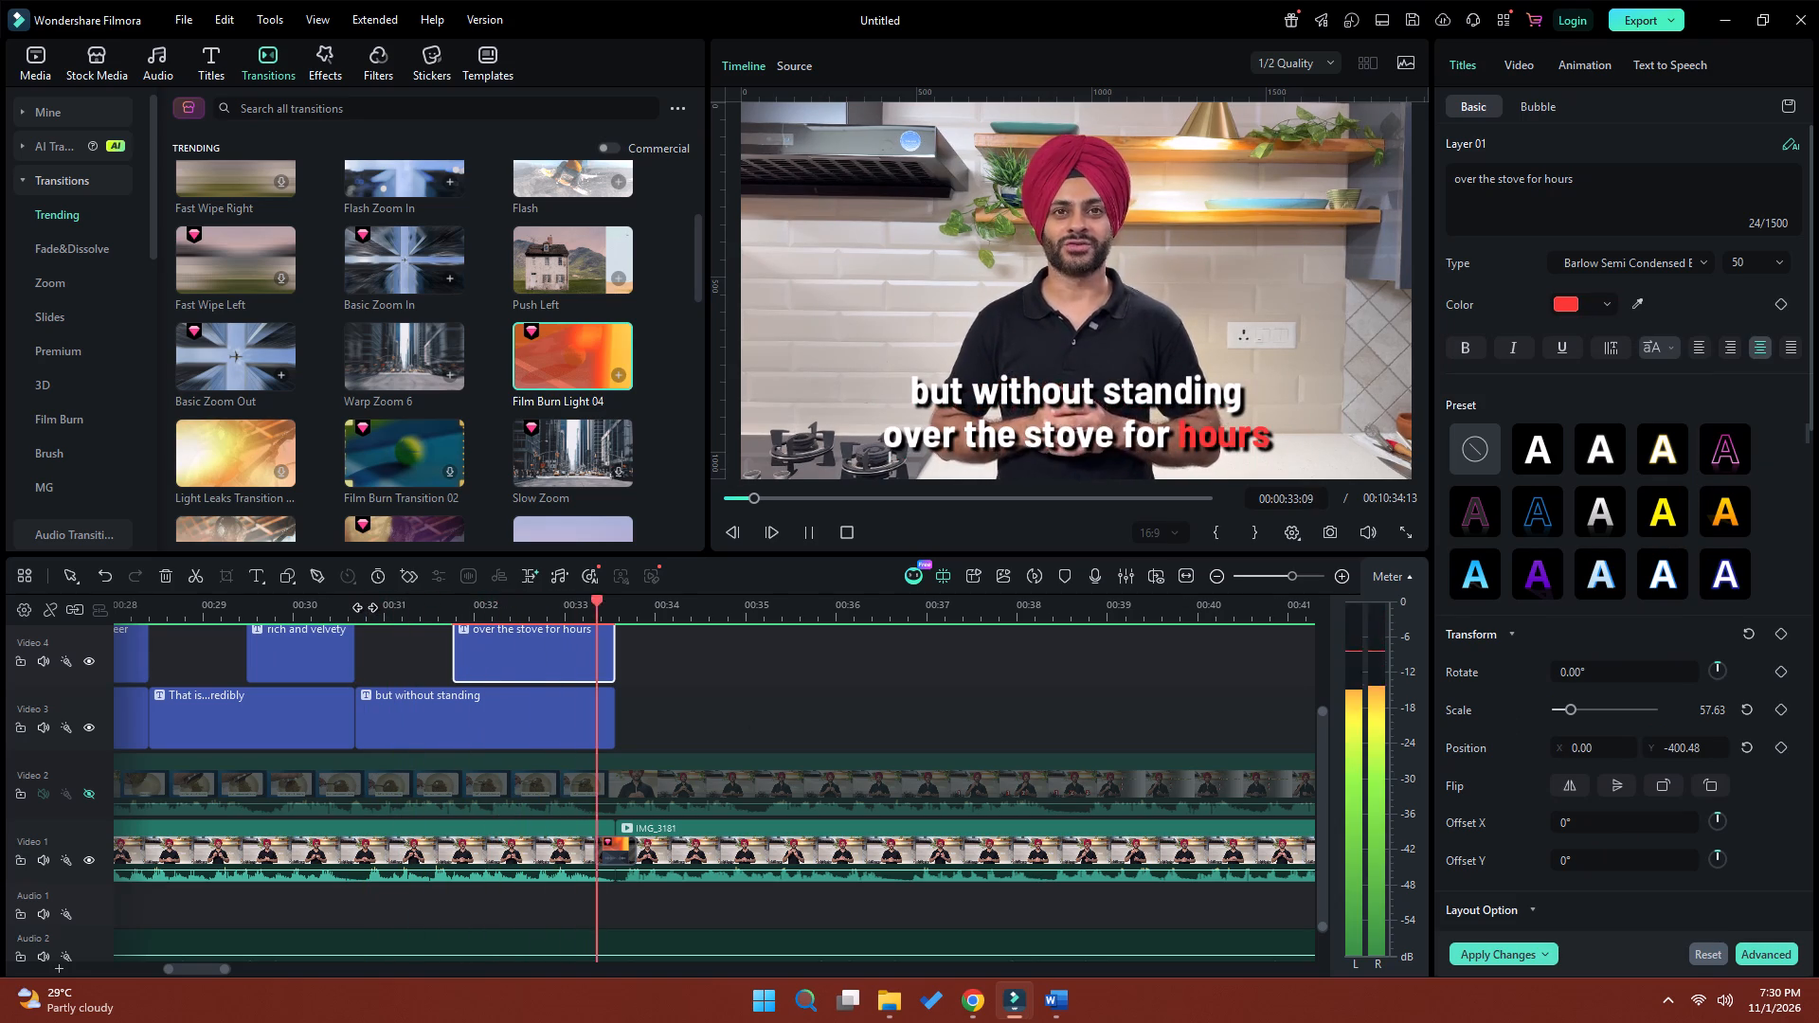
pyautogui.press('space')
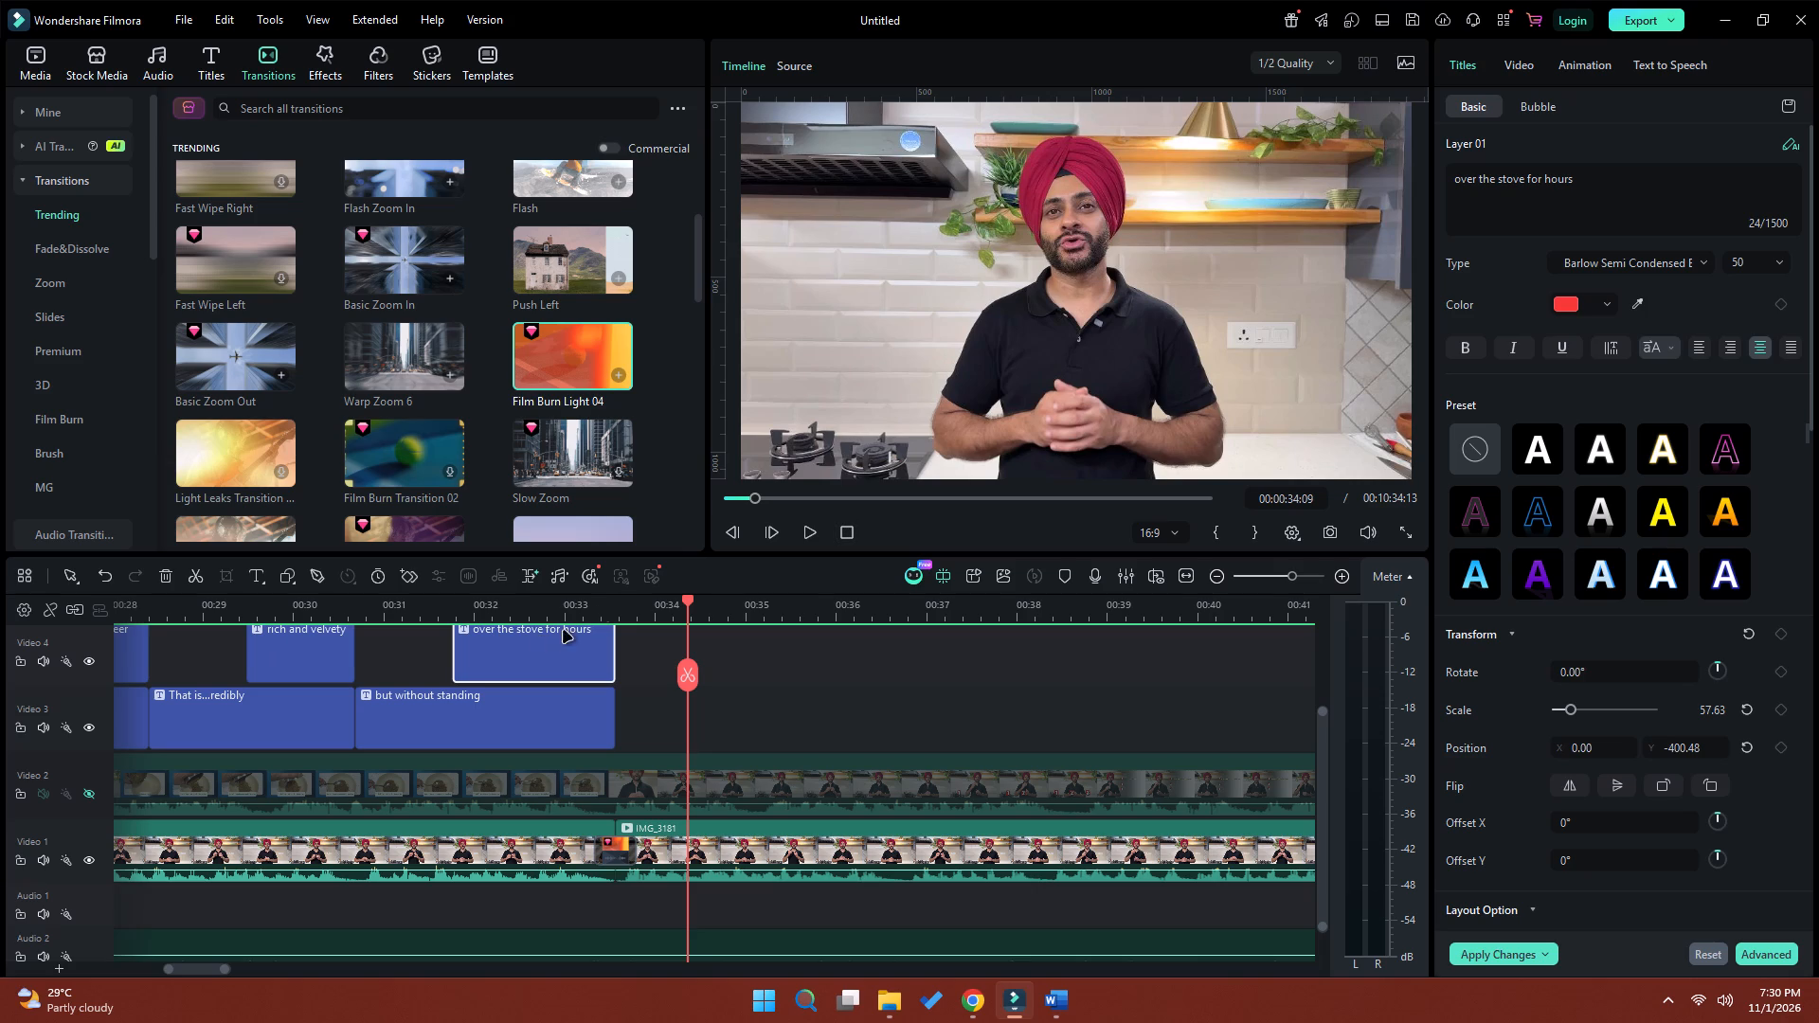
pyautogui.click(625, 602)
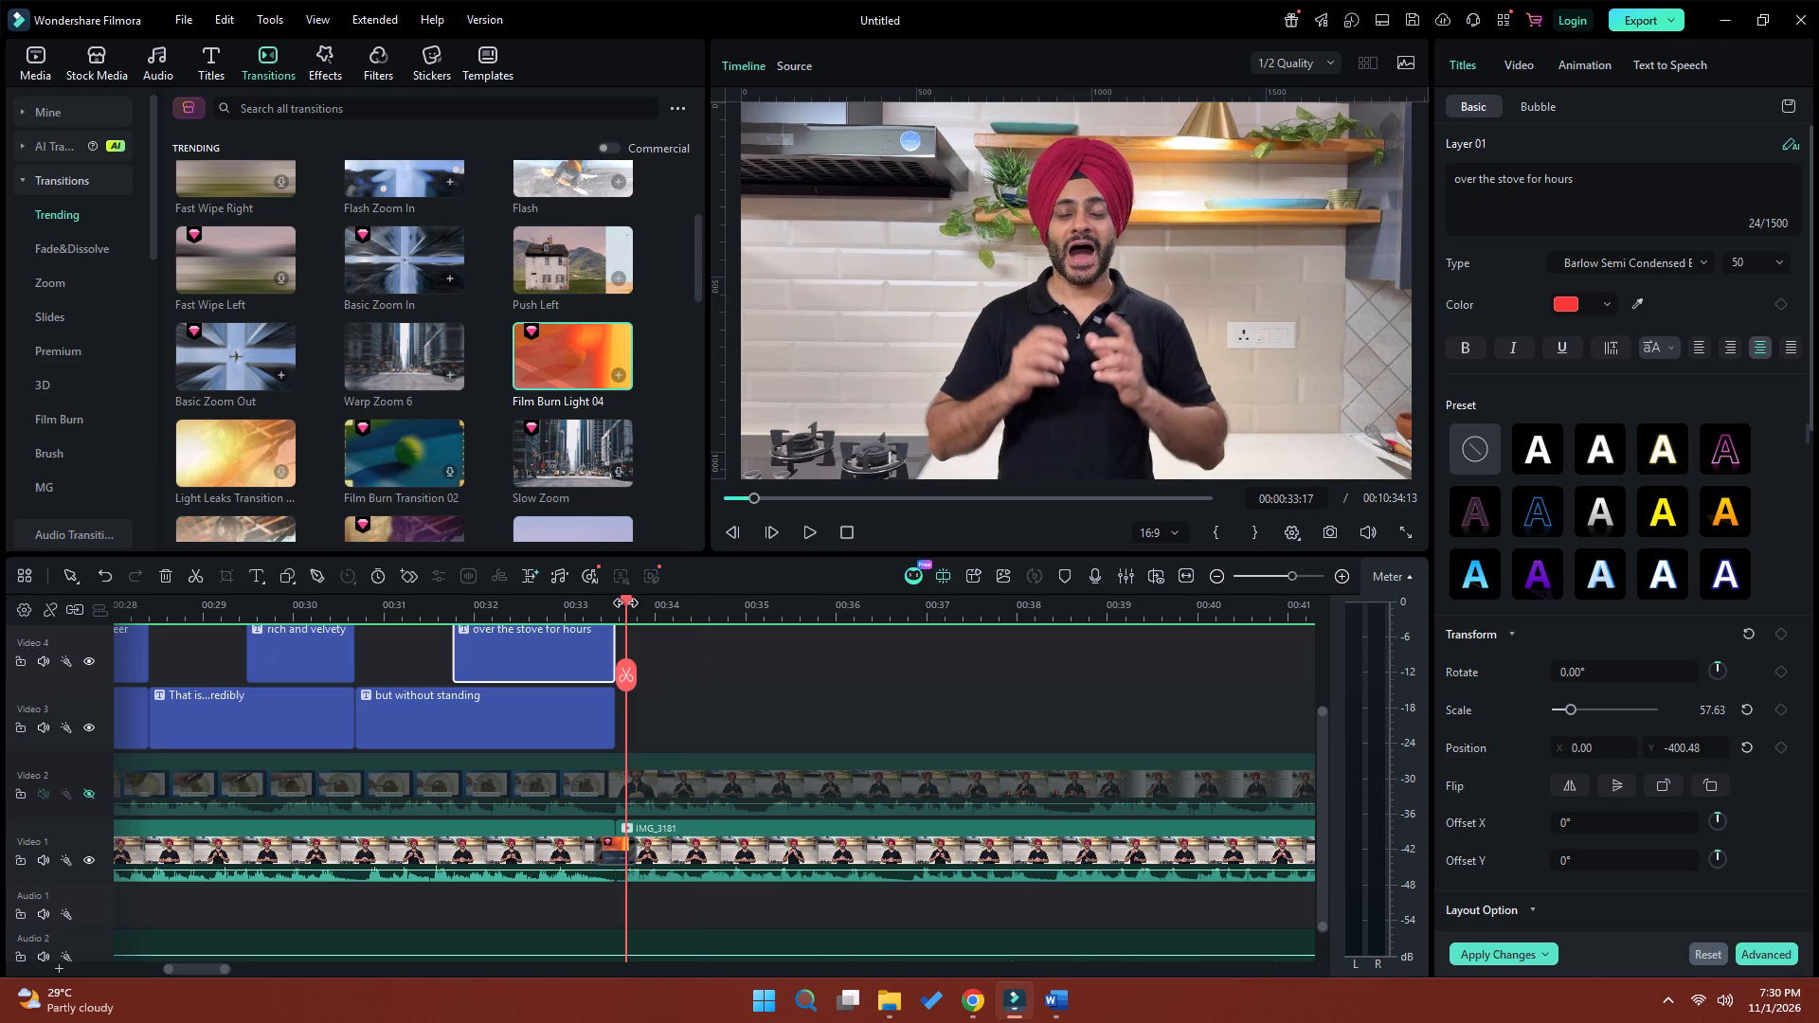
pyautogui.press('Up')
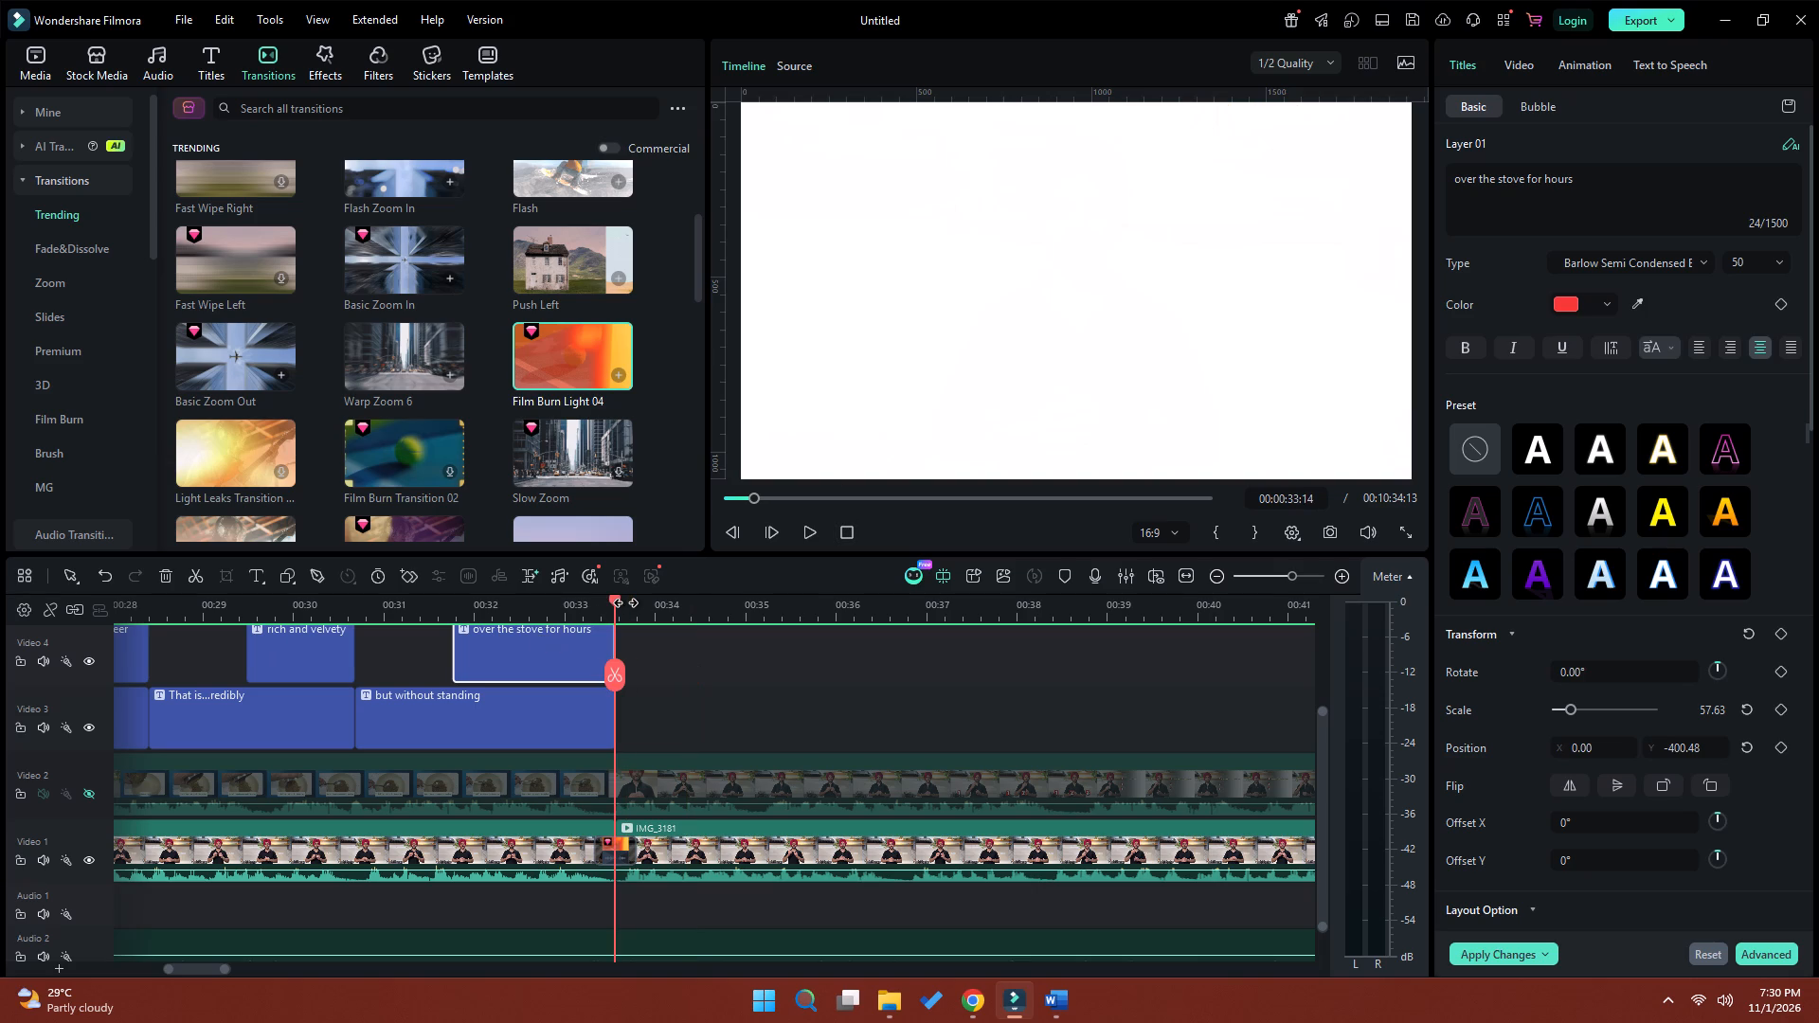
pyautogui.click(848, 529)
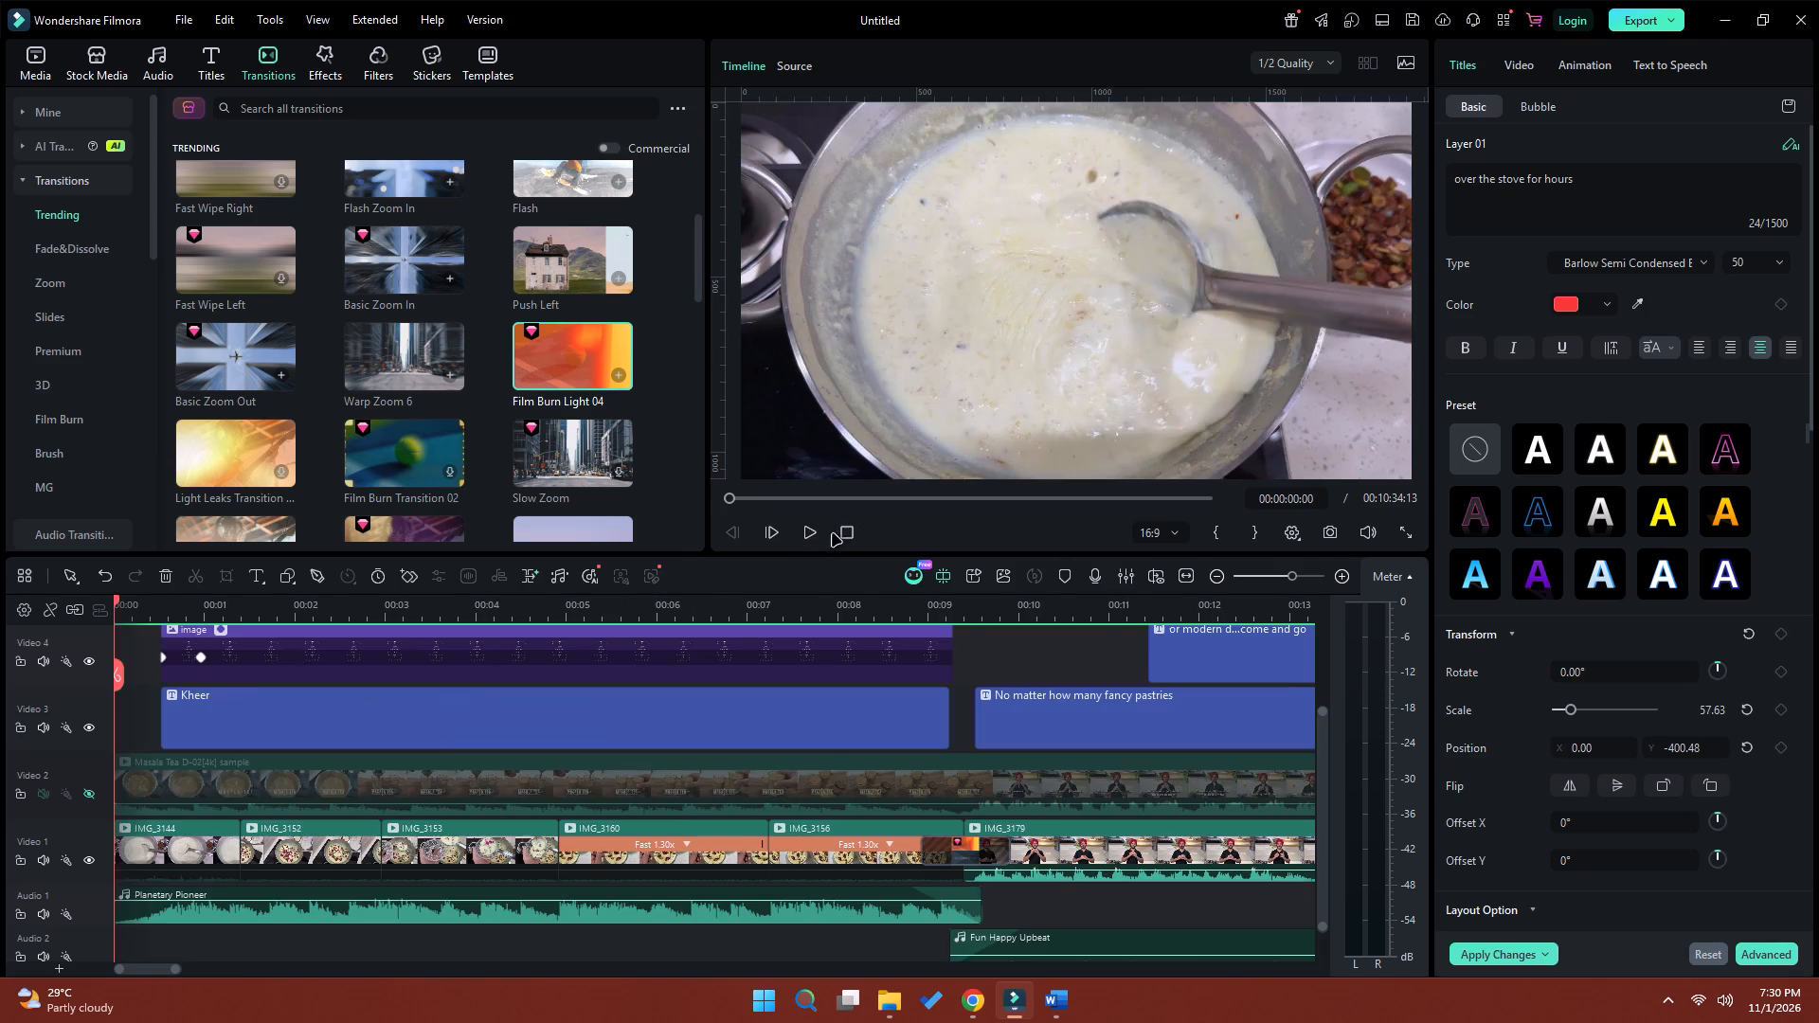
pyautogui.click(814, 535)
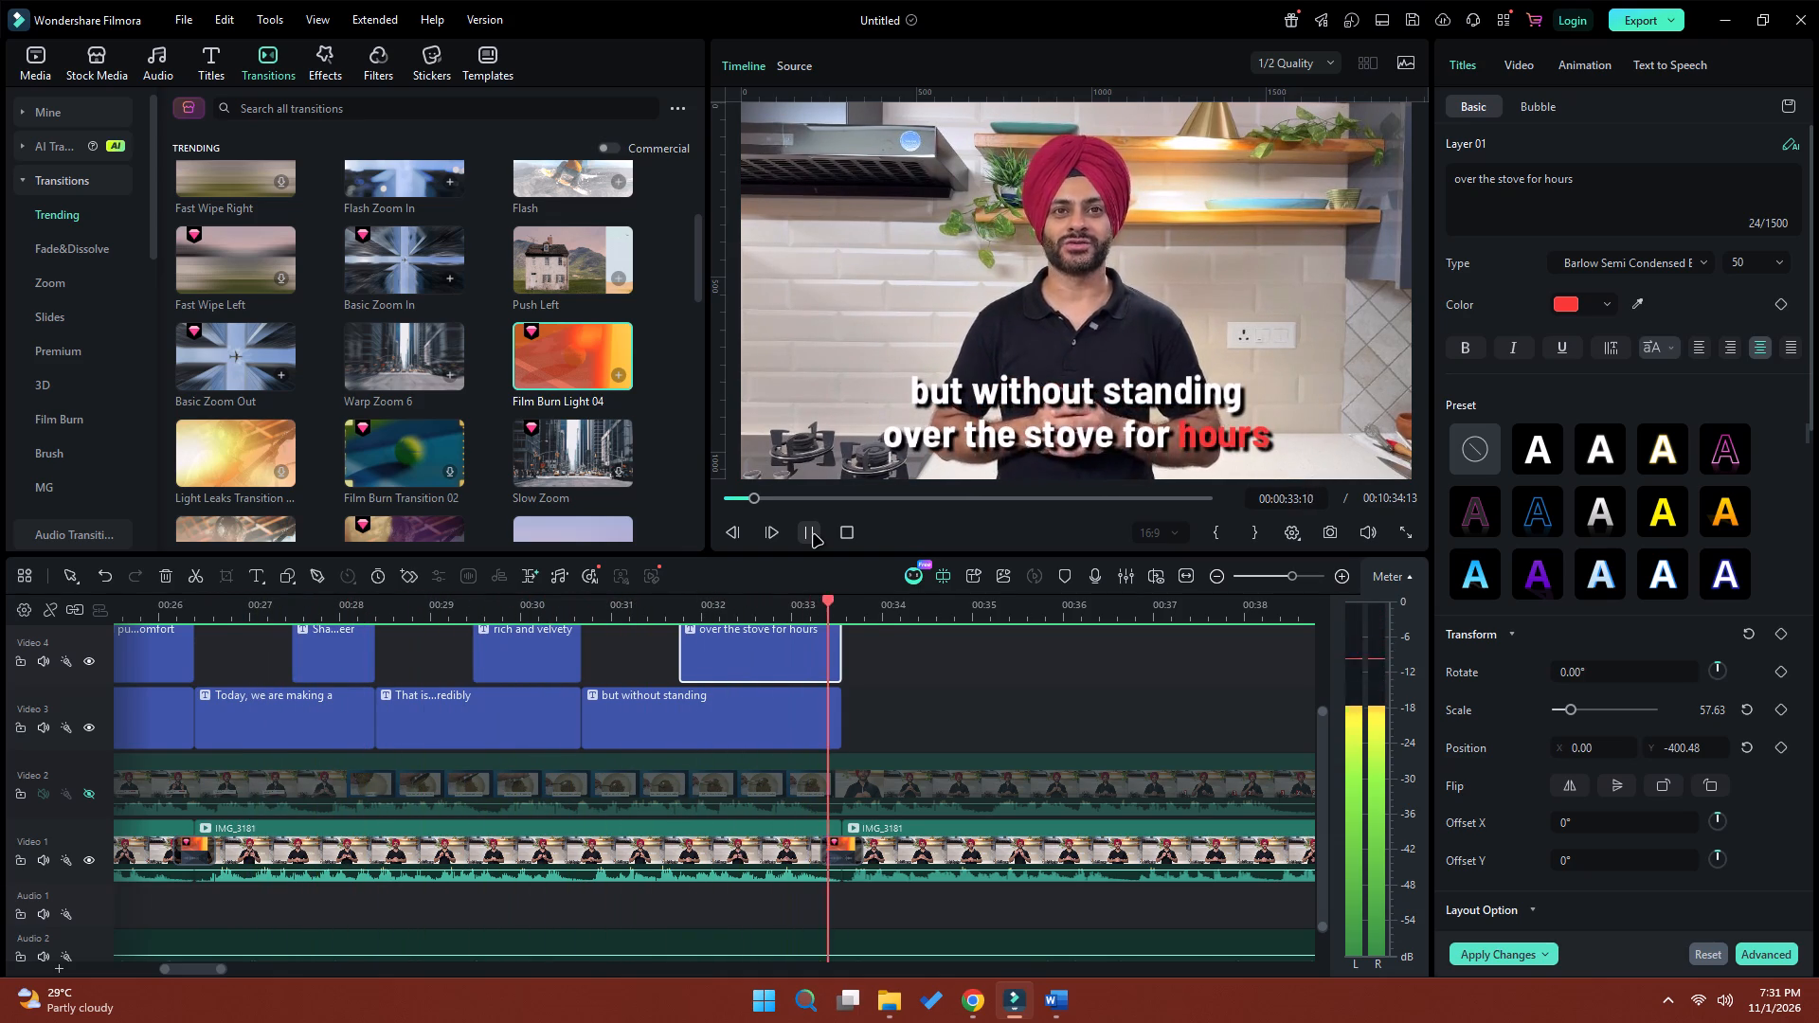
pyautogui.click(814, 535)
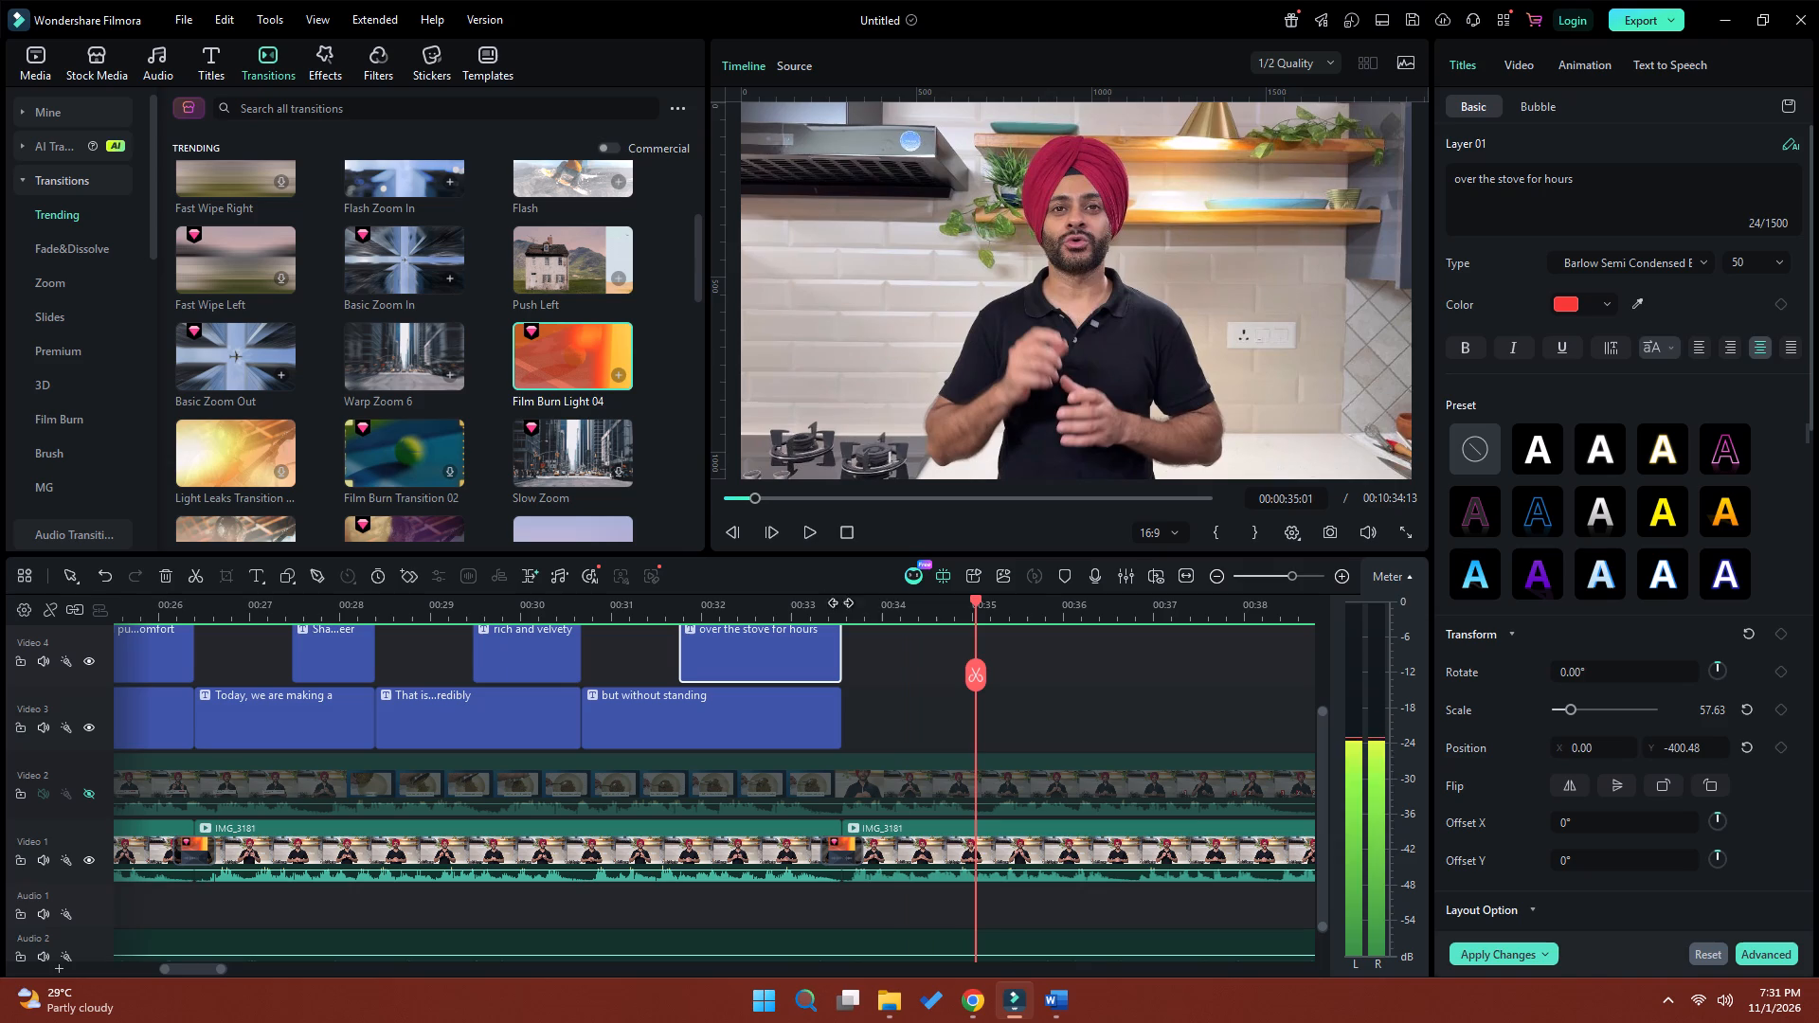
# Mark the out point of the clip range at the end of the last caption pair, at 00:00:33:14.
pyautogui.click(882, 608)
pyautogui.press('Up')
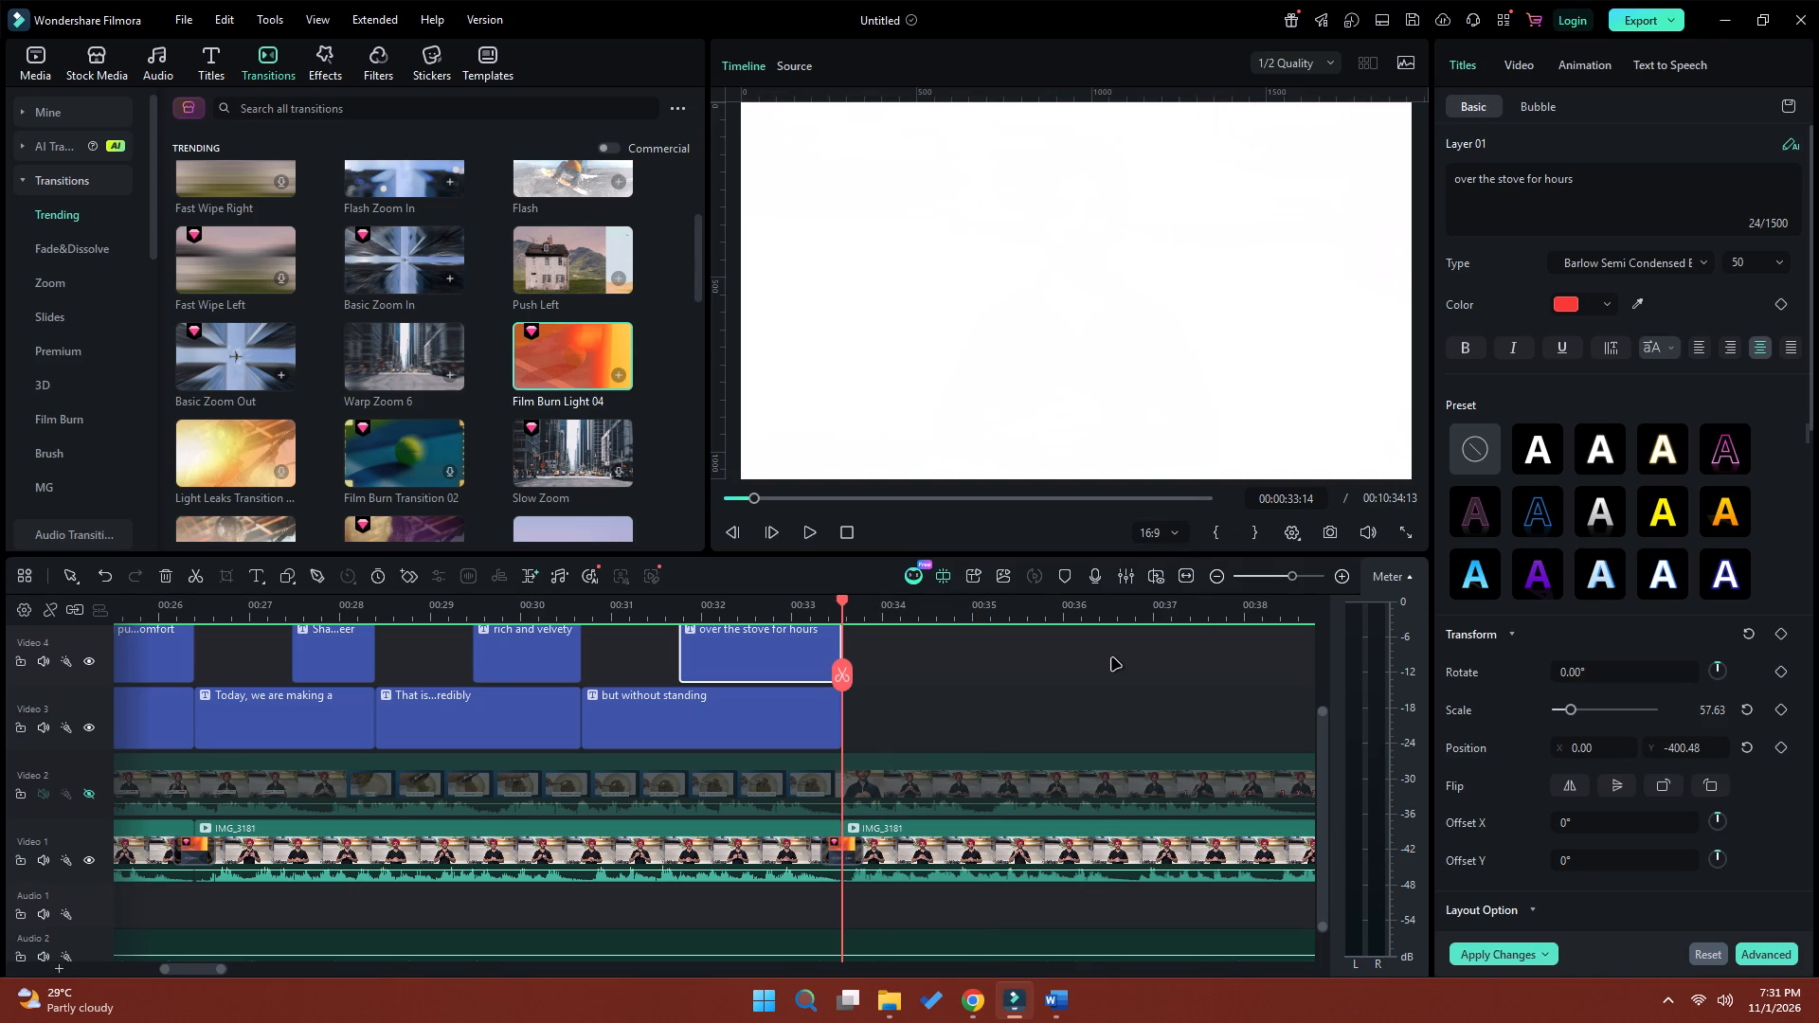
pyautogui.click(1260, 529)
# Review the export settings and preset choices for the marked range, and close them without exporting.
pyautogui.click(1649, 25)
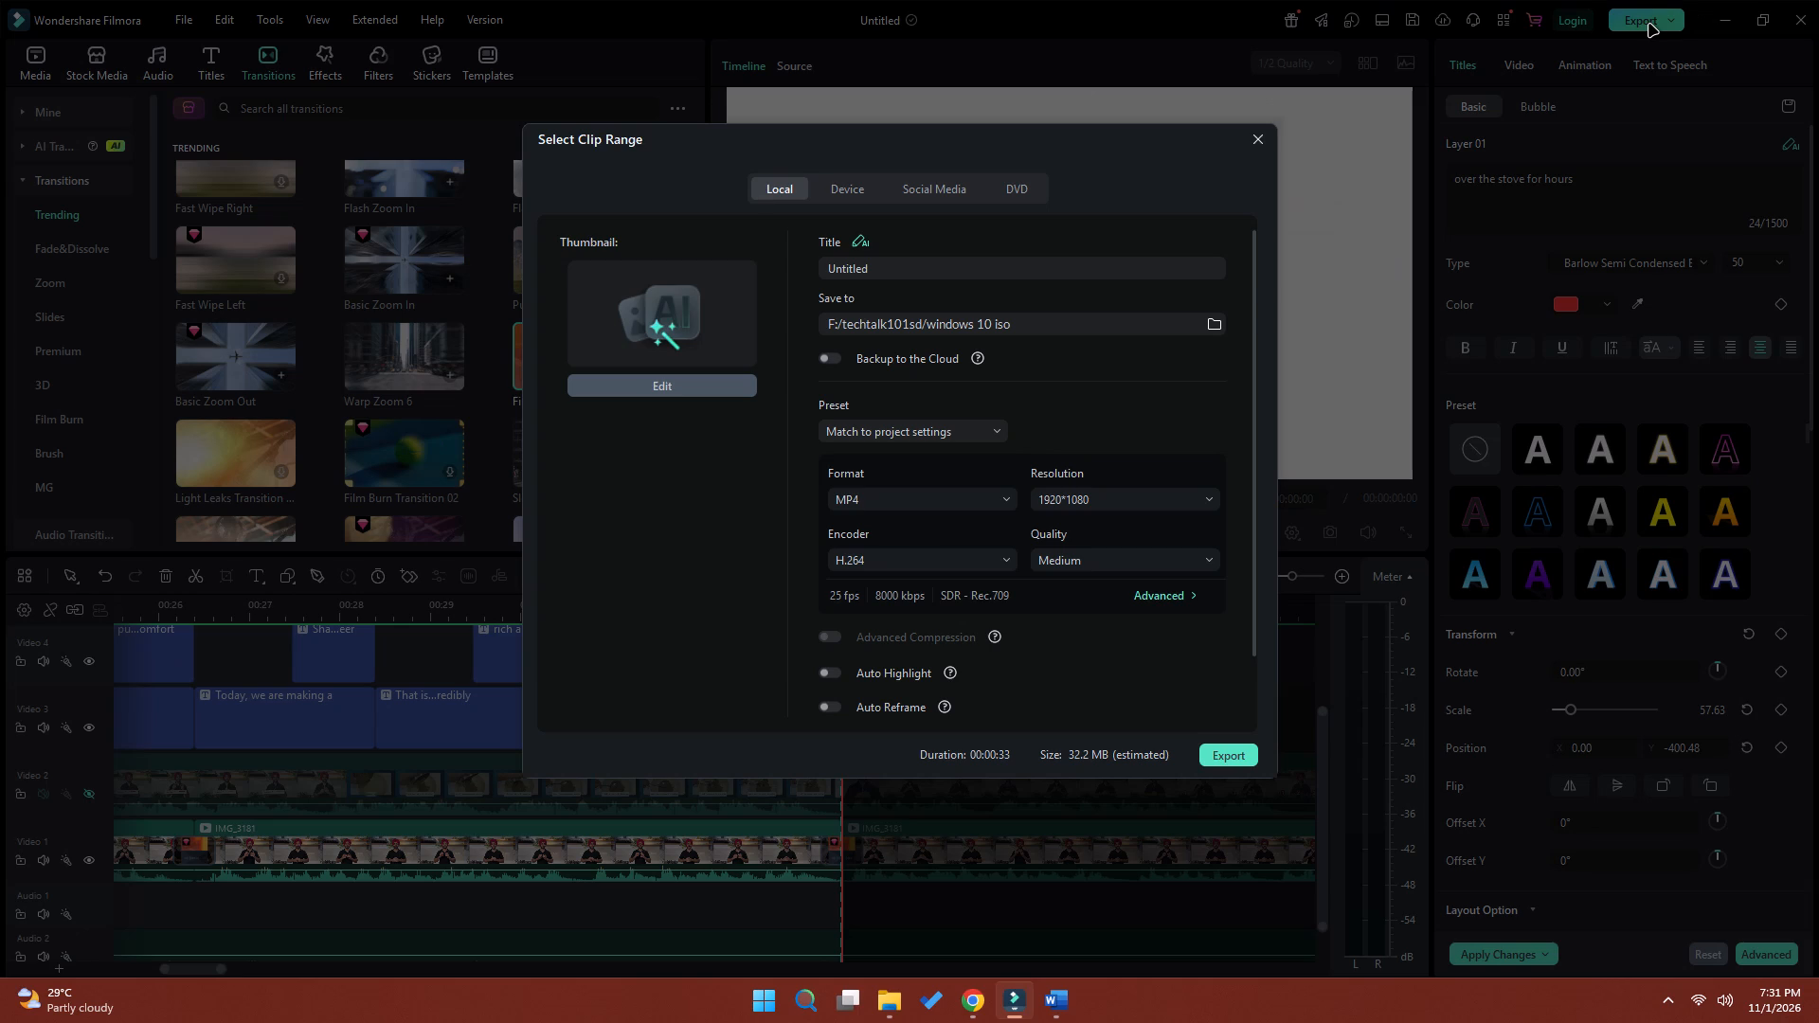
pyautogui.moveTo(1250, 467); pyautogui.dragTo(1250, 476)
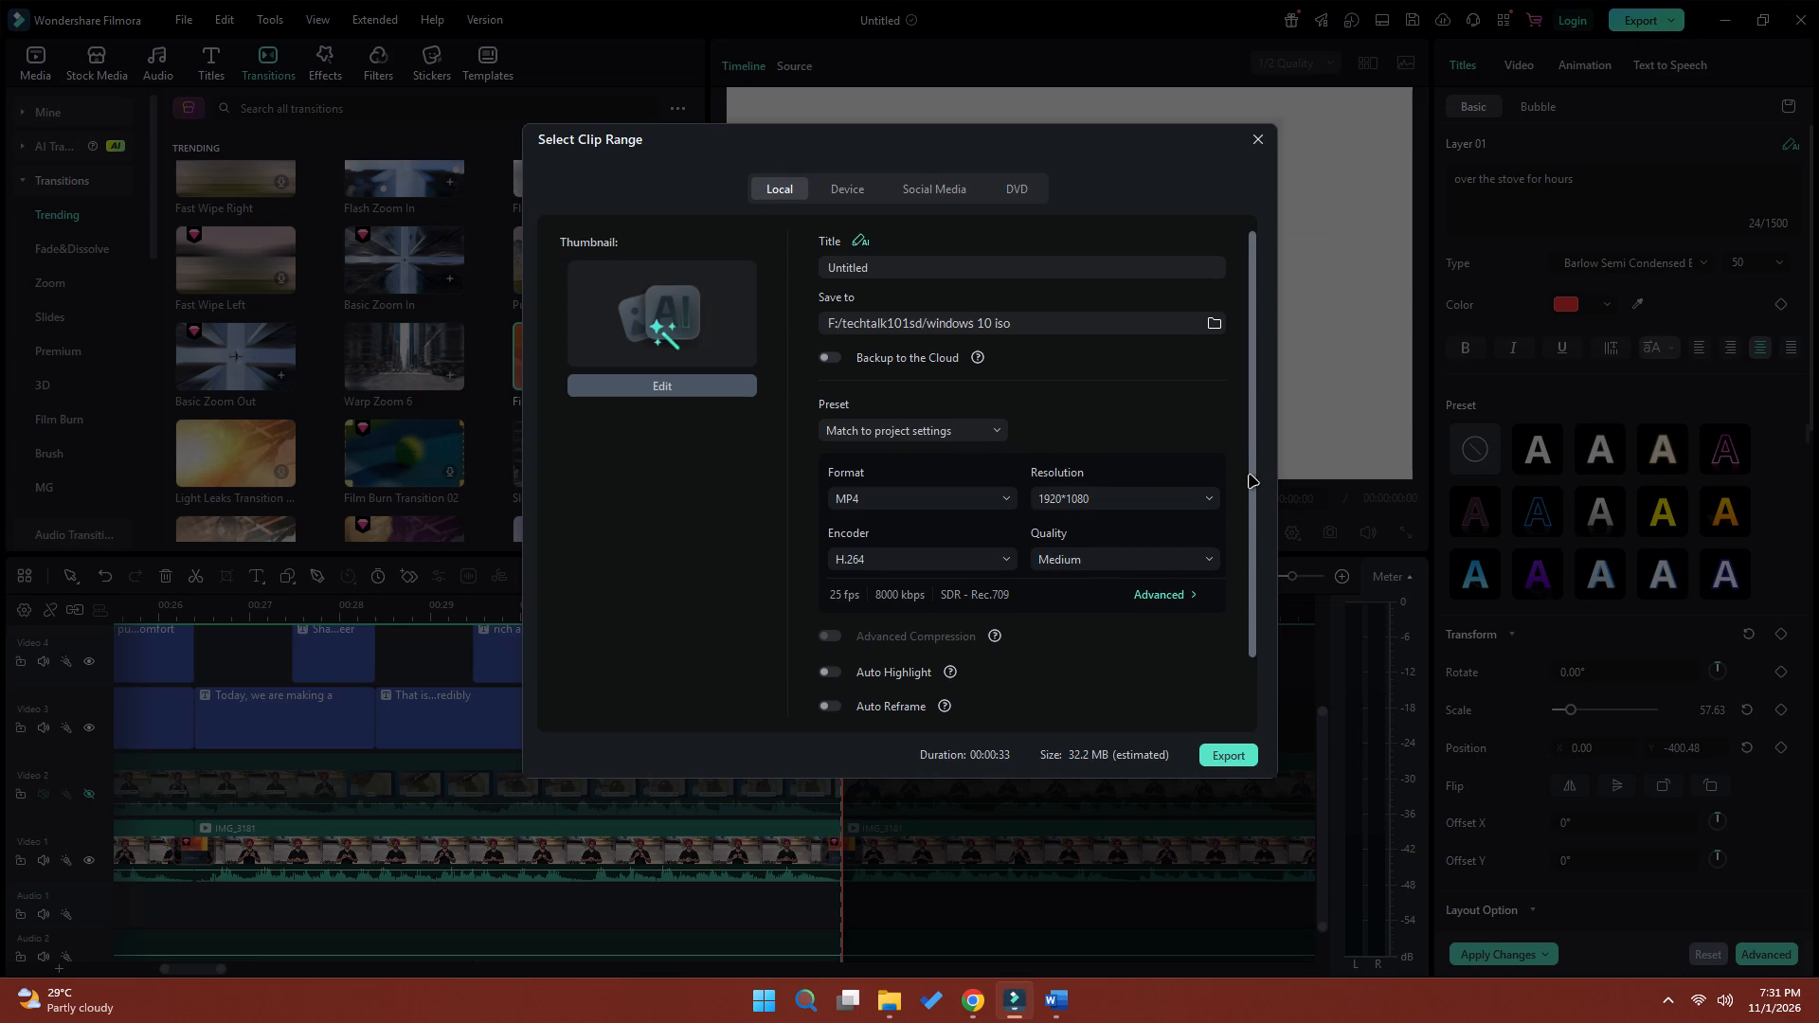
pyautogui.moveTo(1250, 476); pyautogui.dragTo(1252, 594)
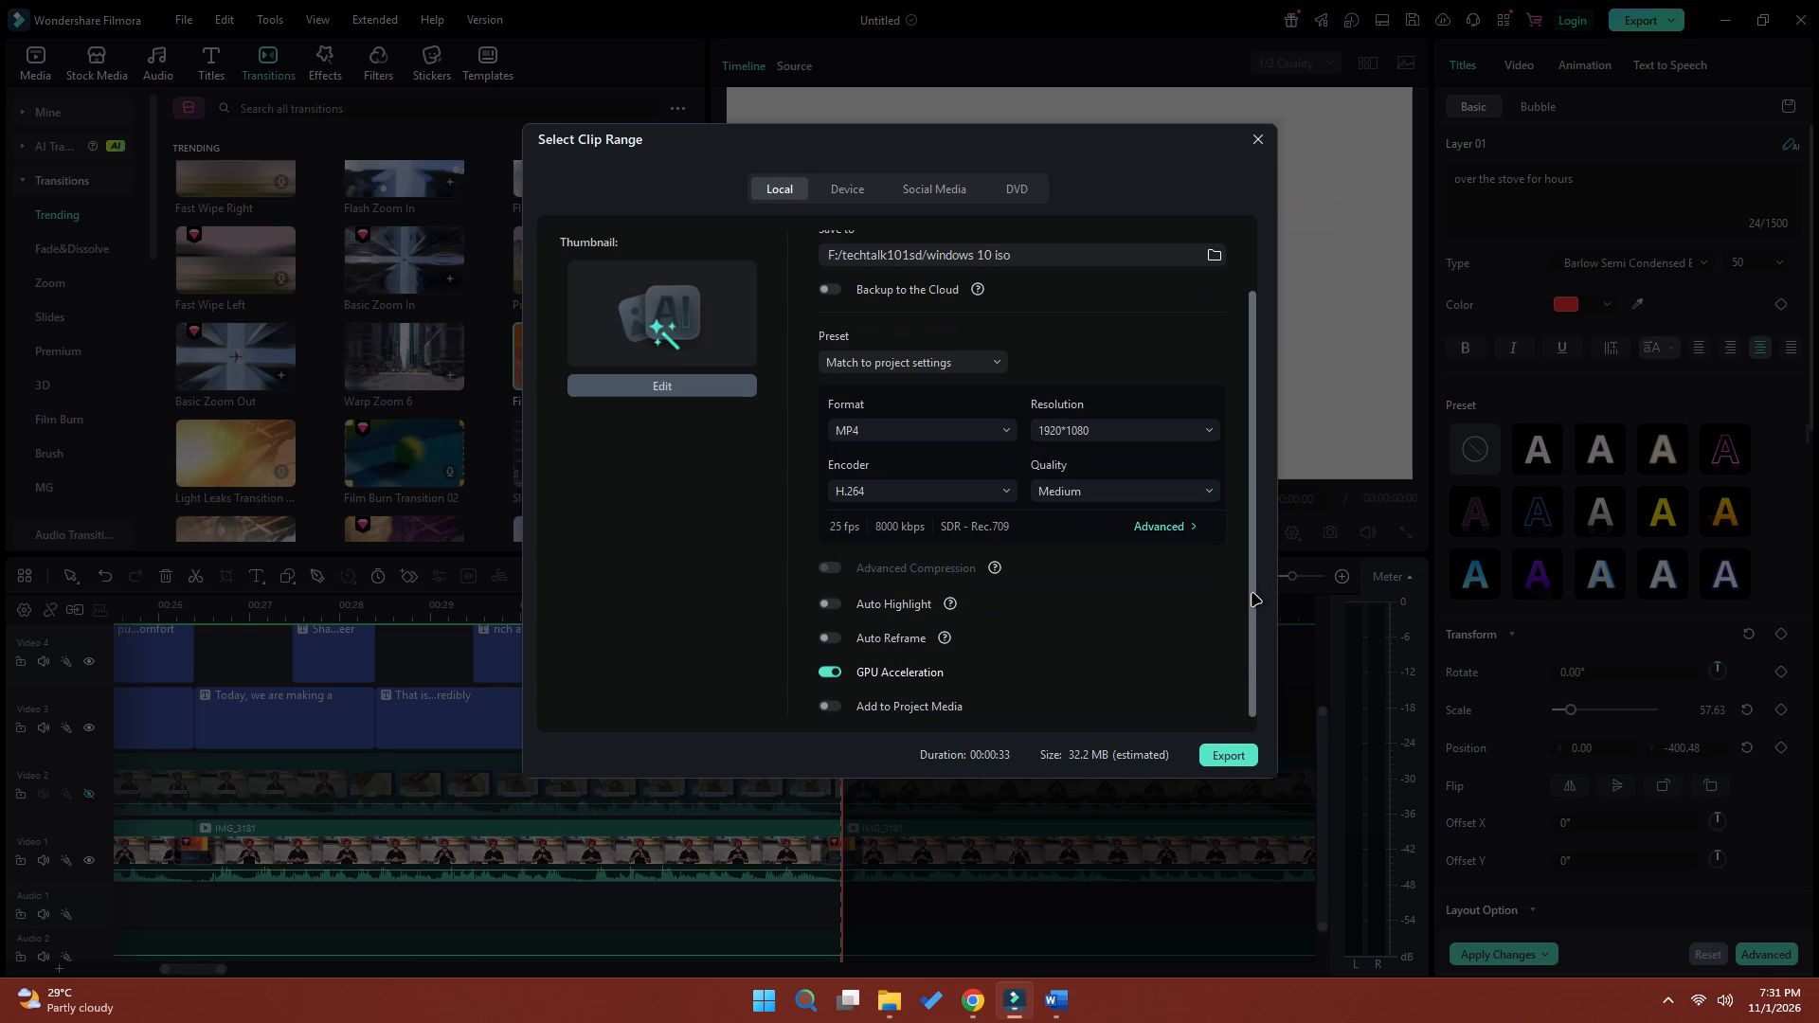
pyautogui.click(942, 366)
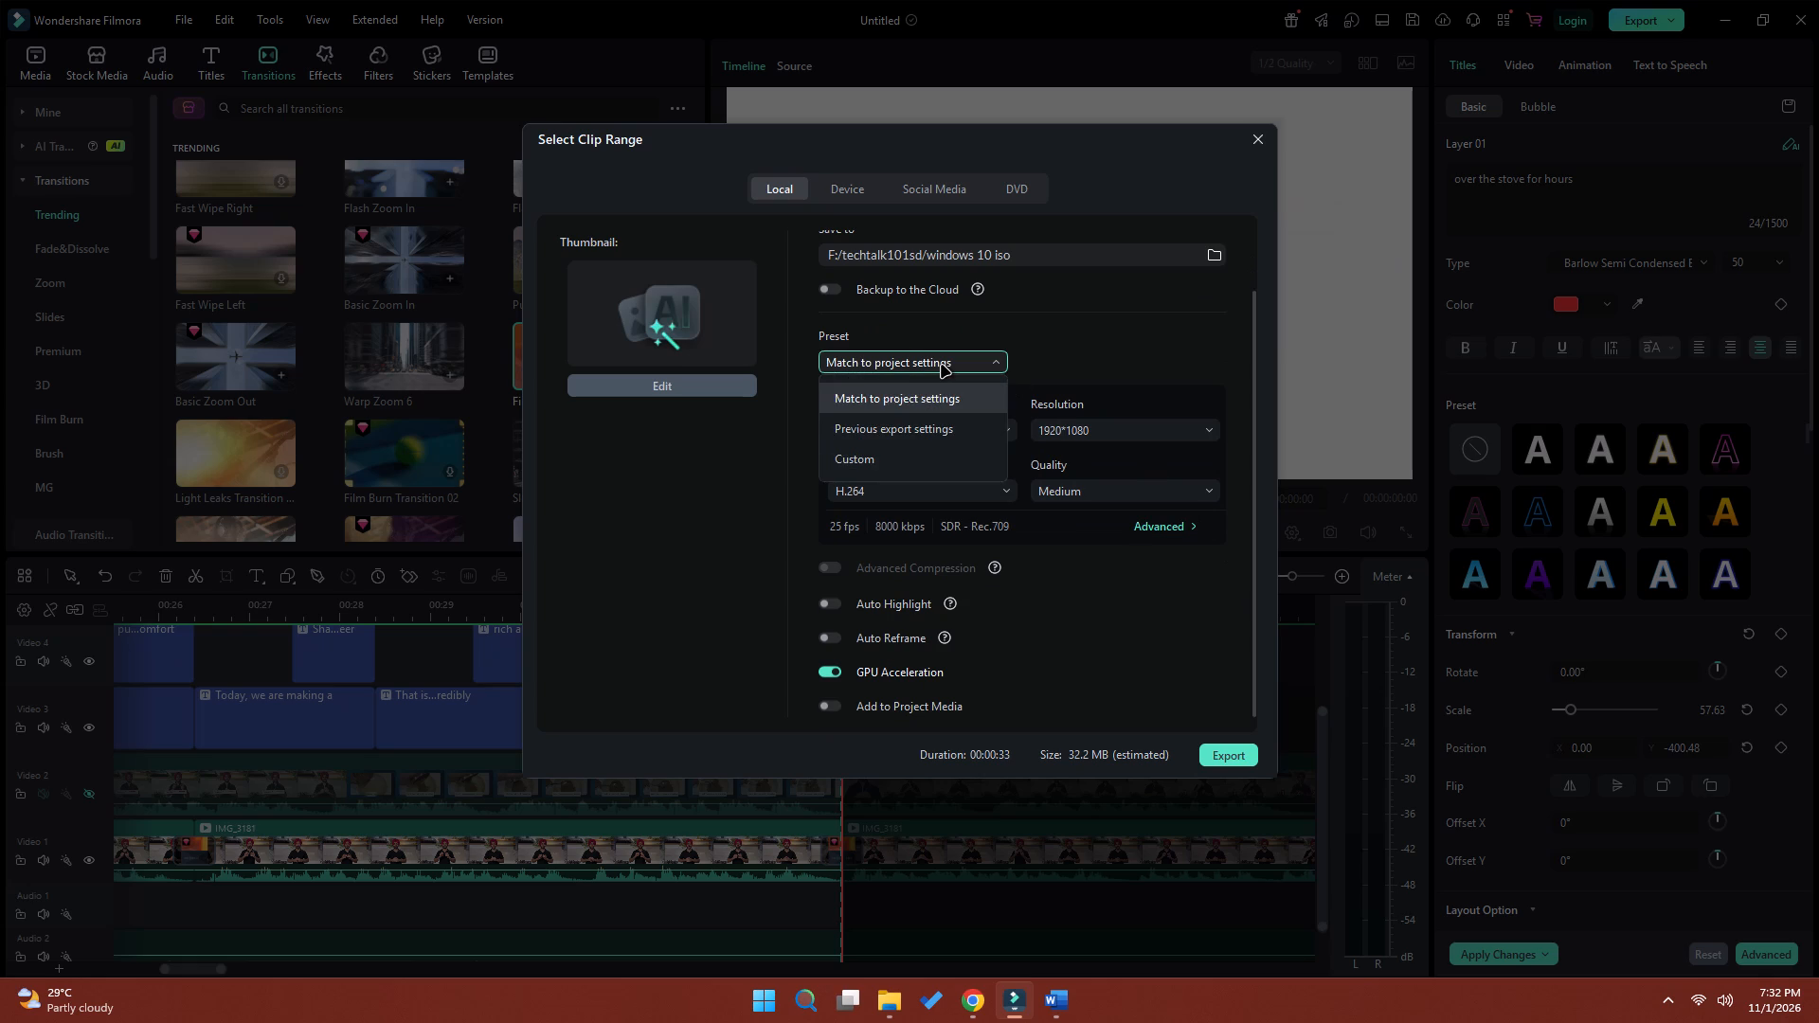
pyautogui.click(942, 366)
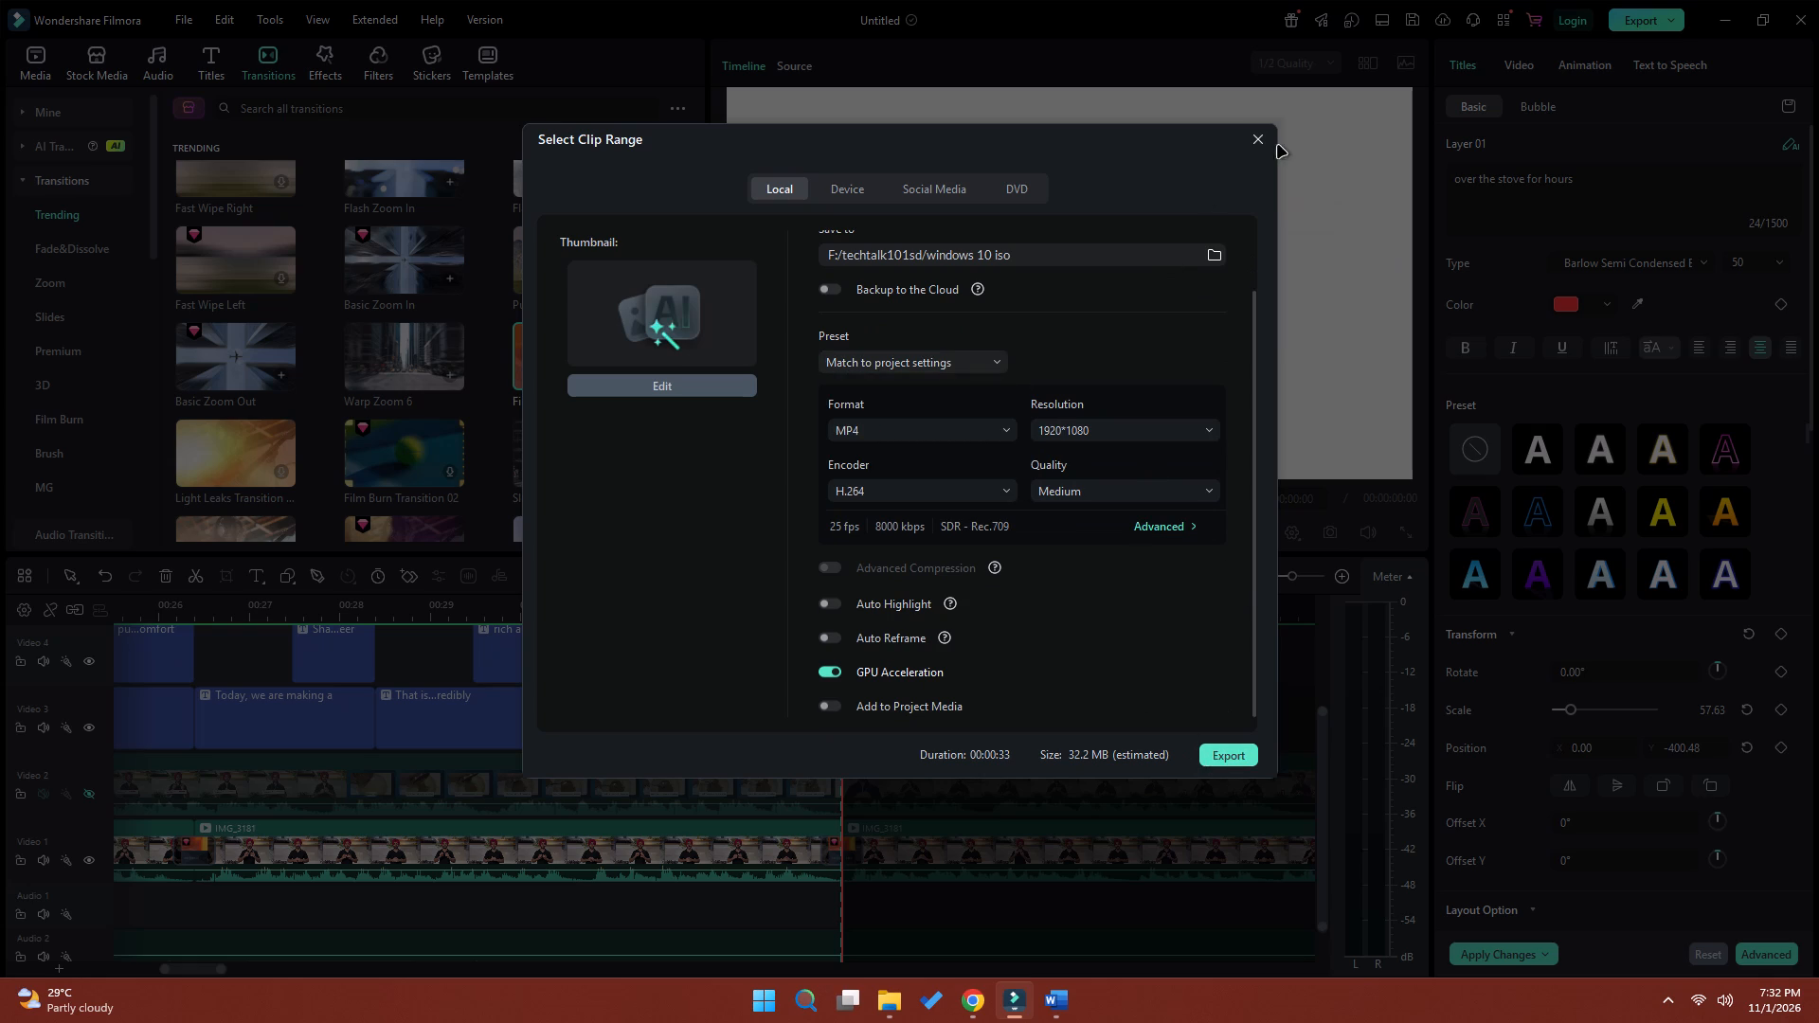
pyautogui.click(1265, 147)
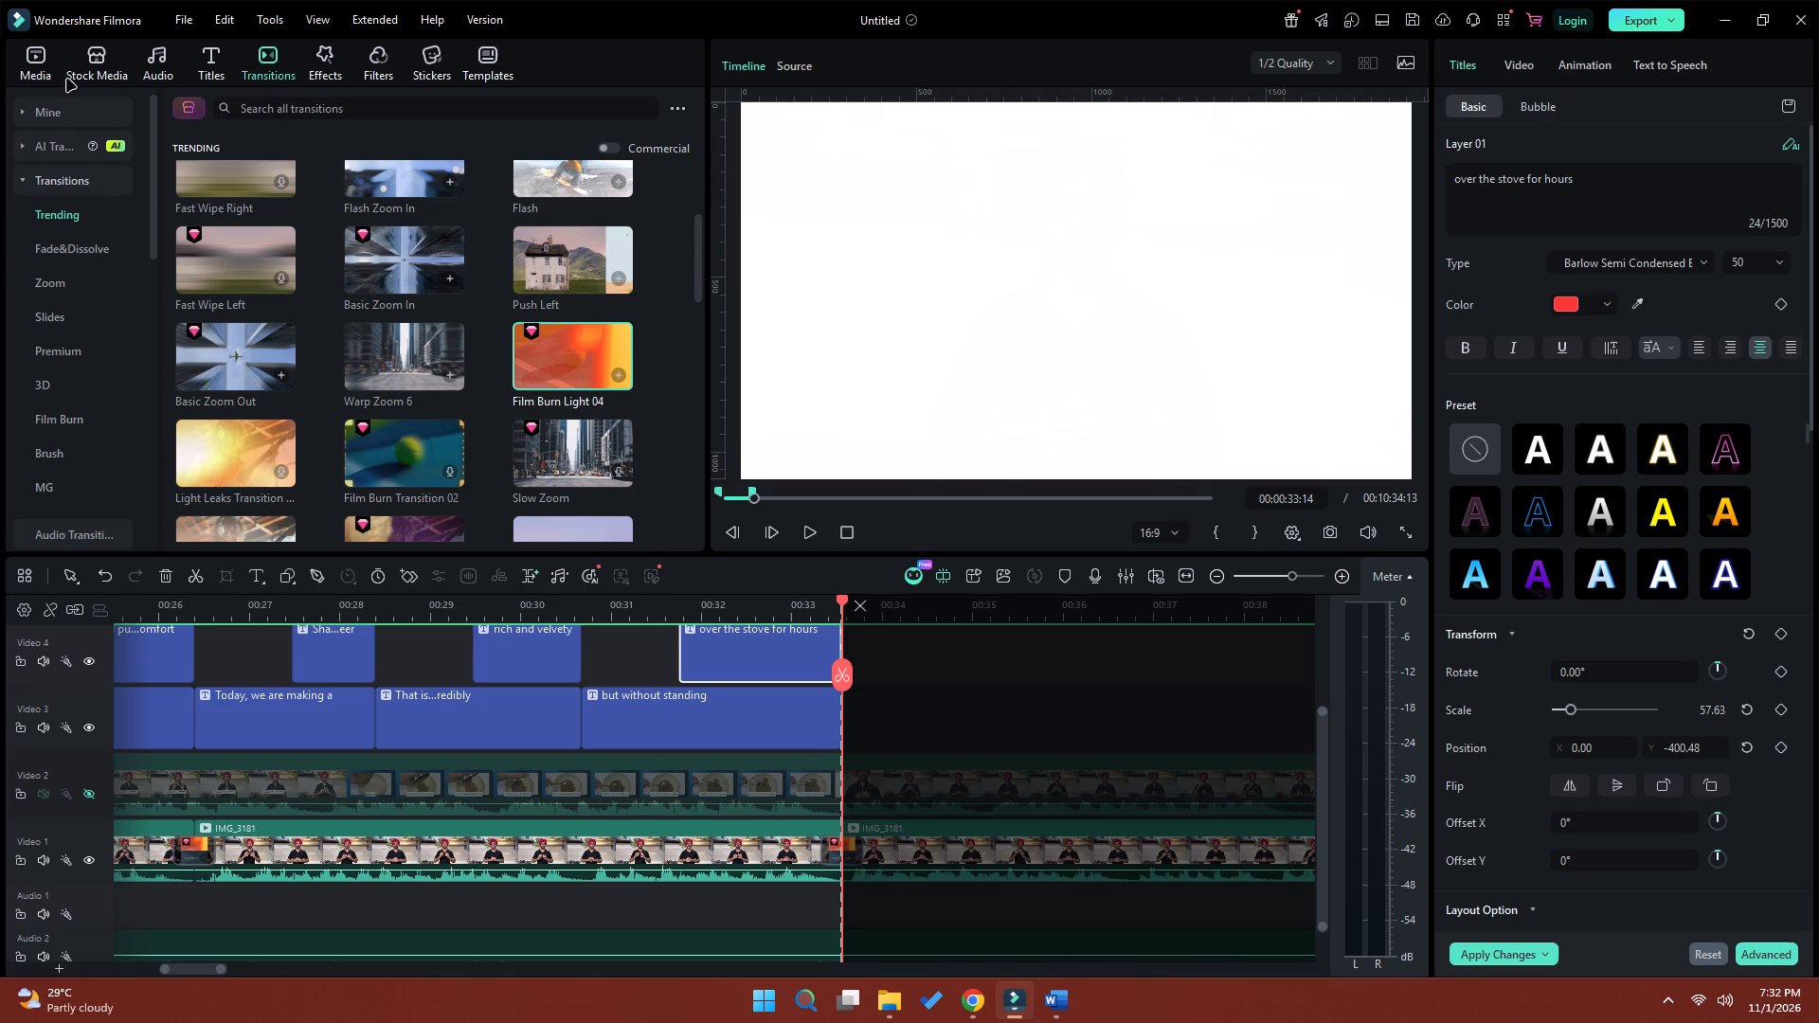
# Examine the properties of the source clip IMG_3210 in the project media, and stop its preview playback.
pyautogui.click(40, 65)
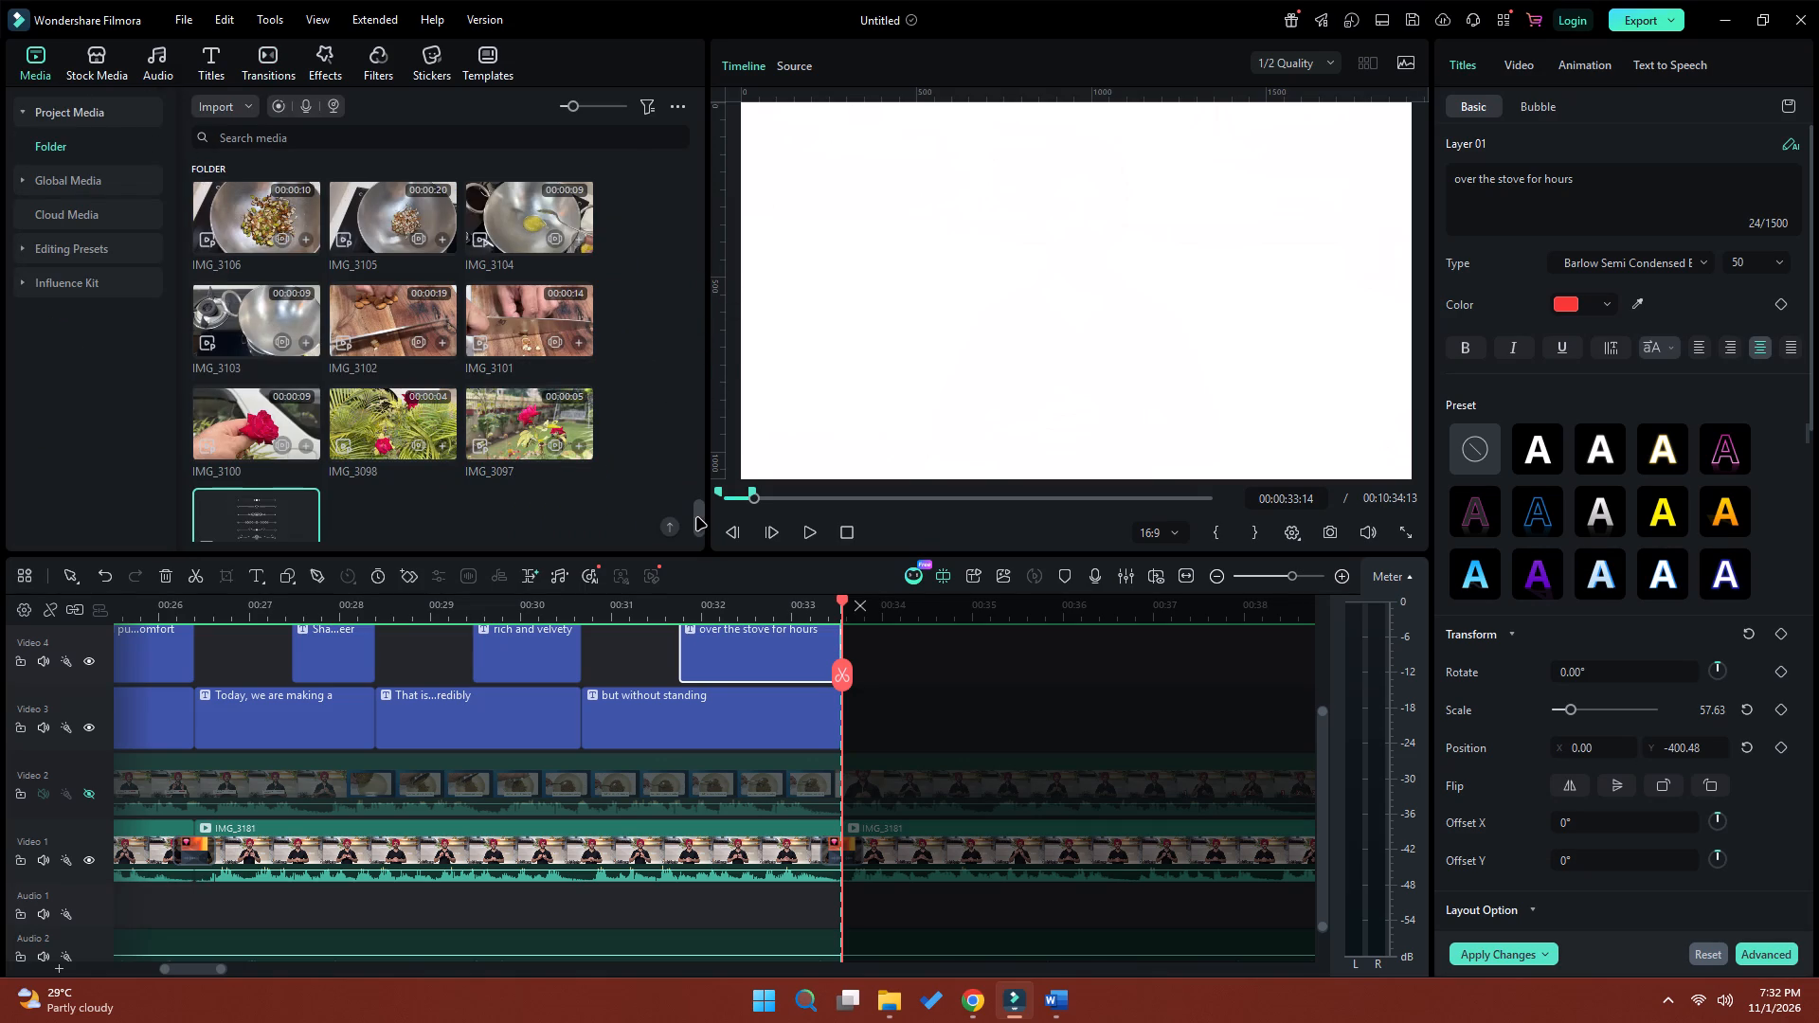
pyautogui.moveTo(697, 518); pyautogui.dragTo(706, 186)
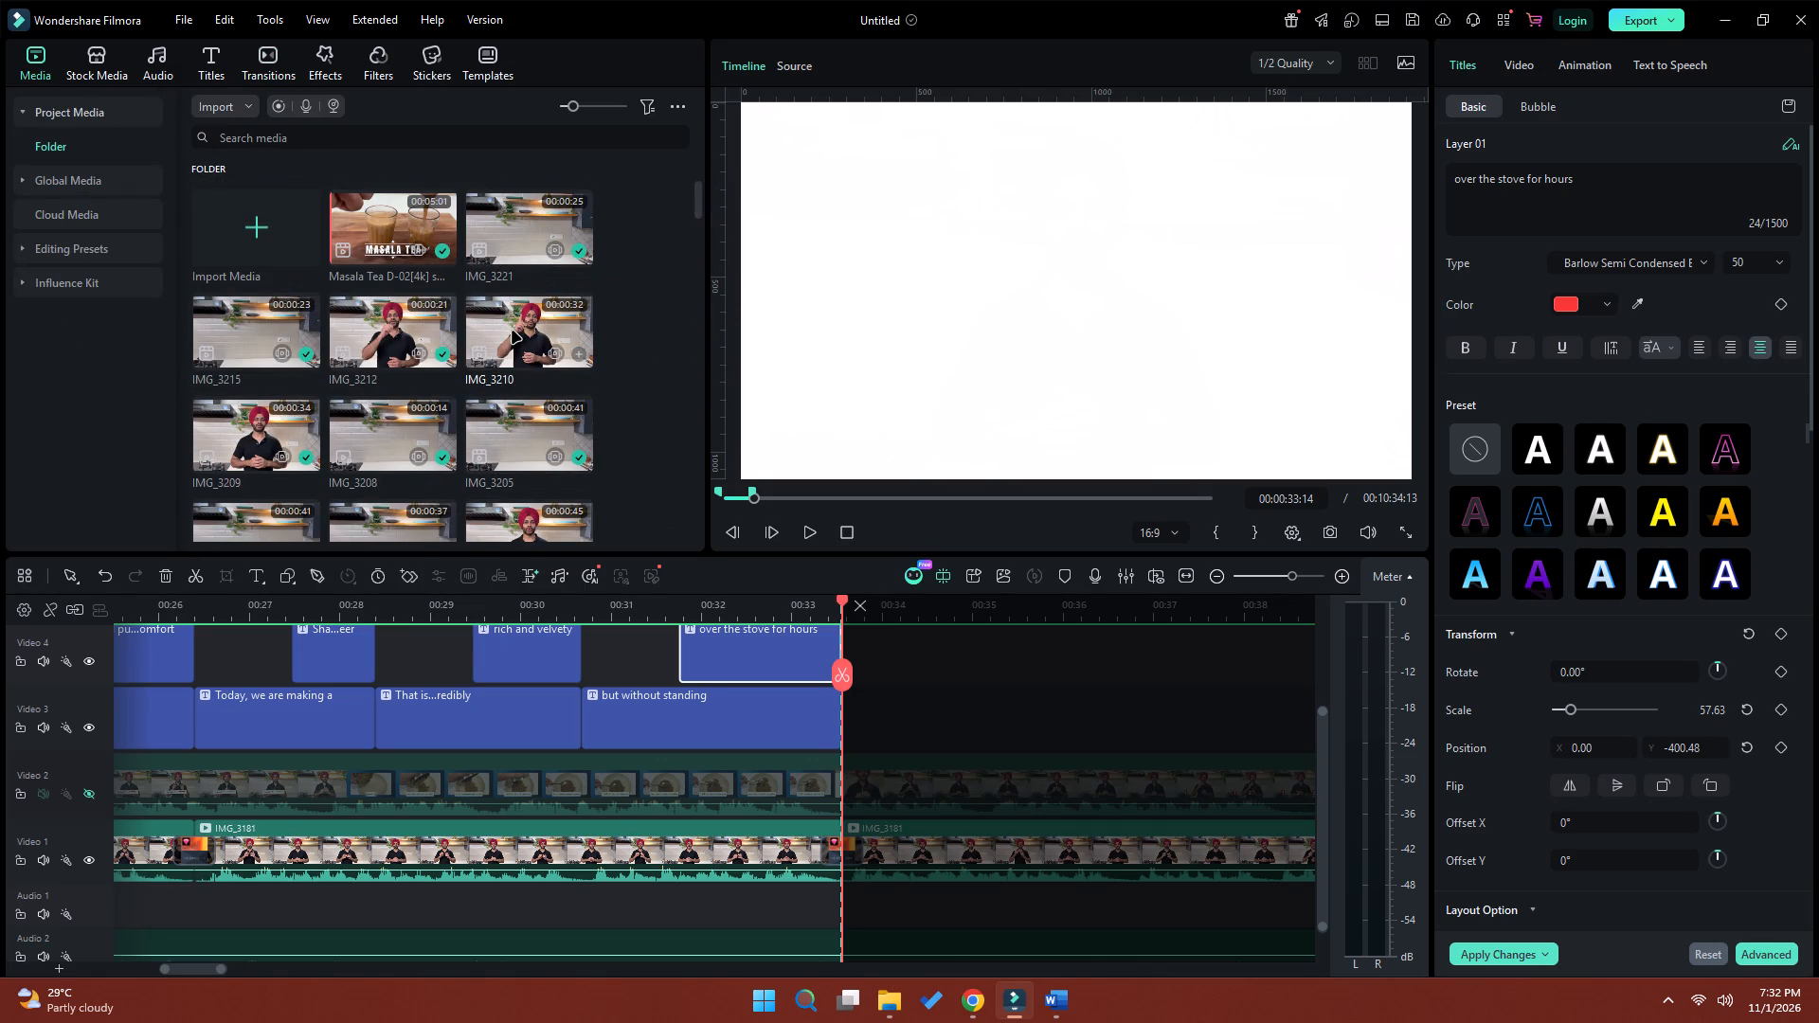
pyautogui.click(513, 332)
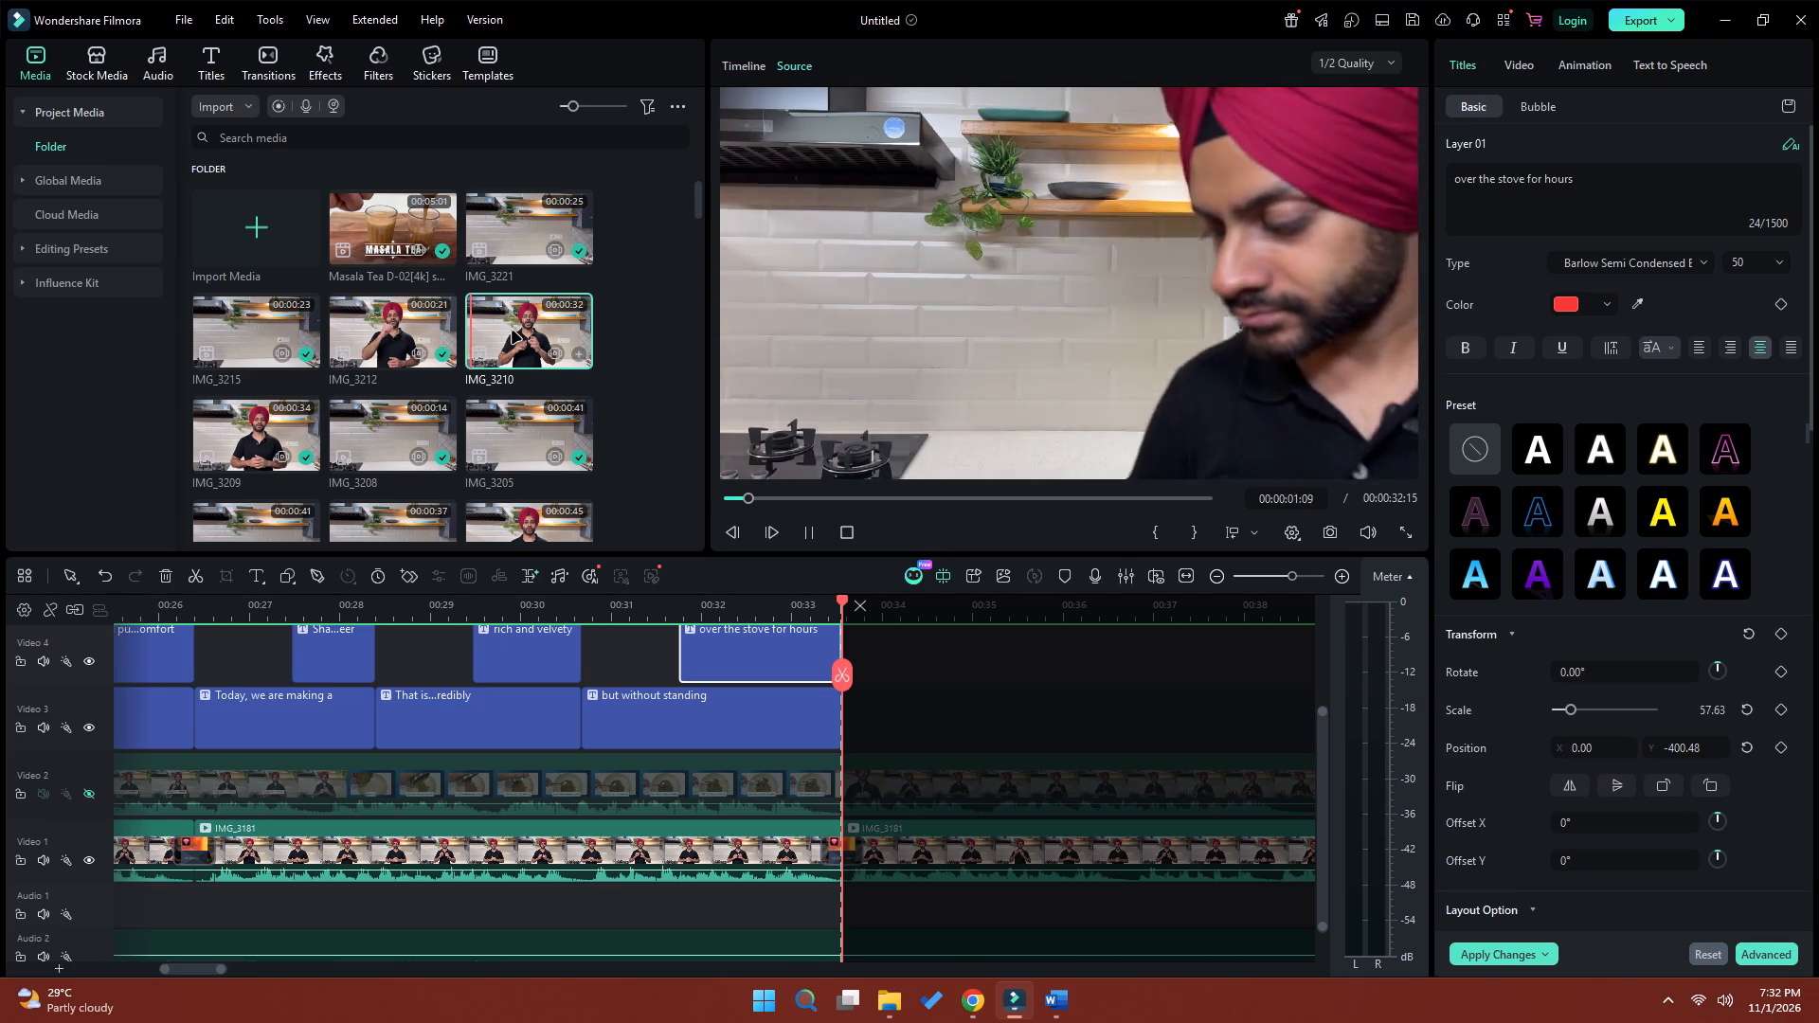
pyautogui.rightClick(513, 332)
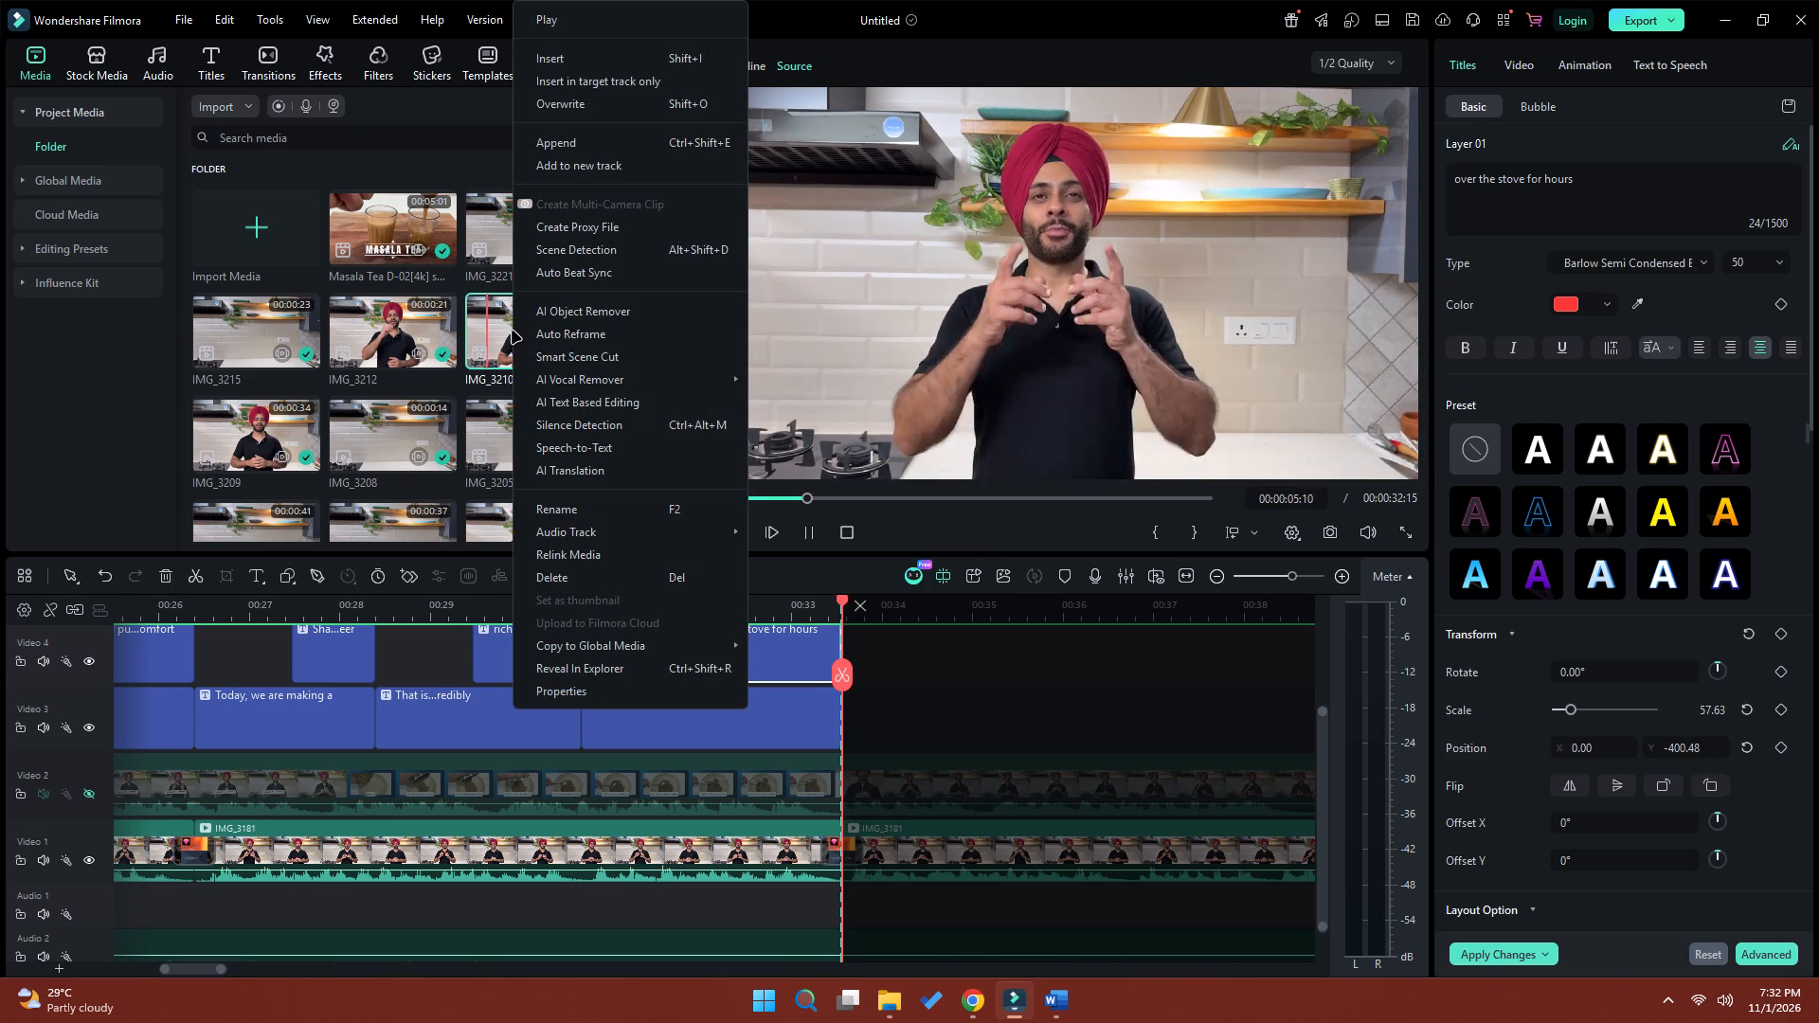
pyautogui.click(618, 689)
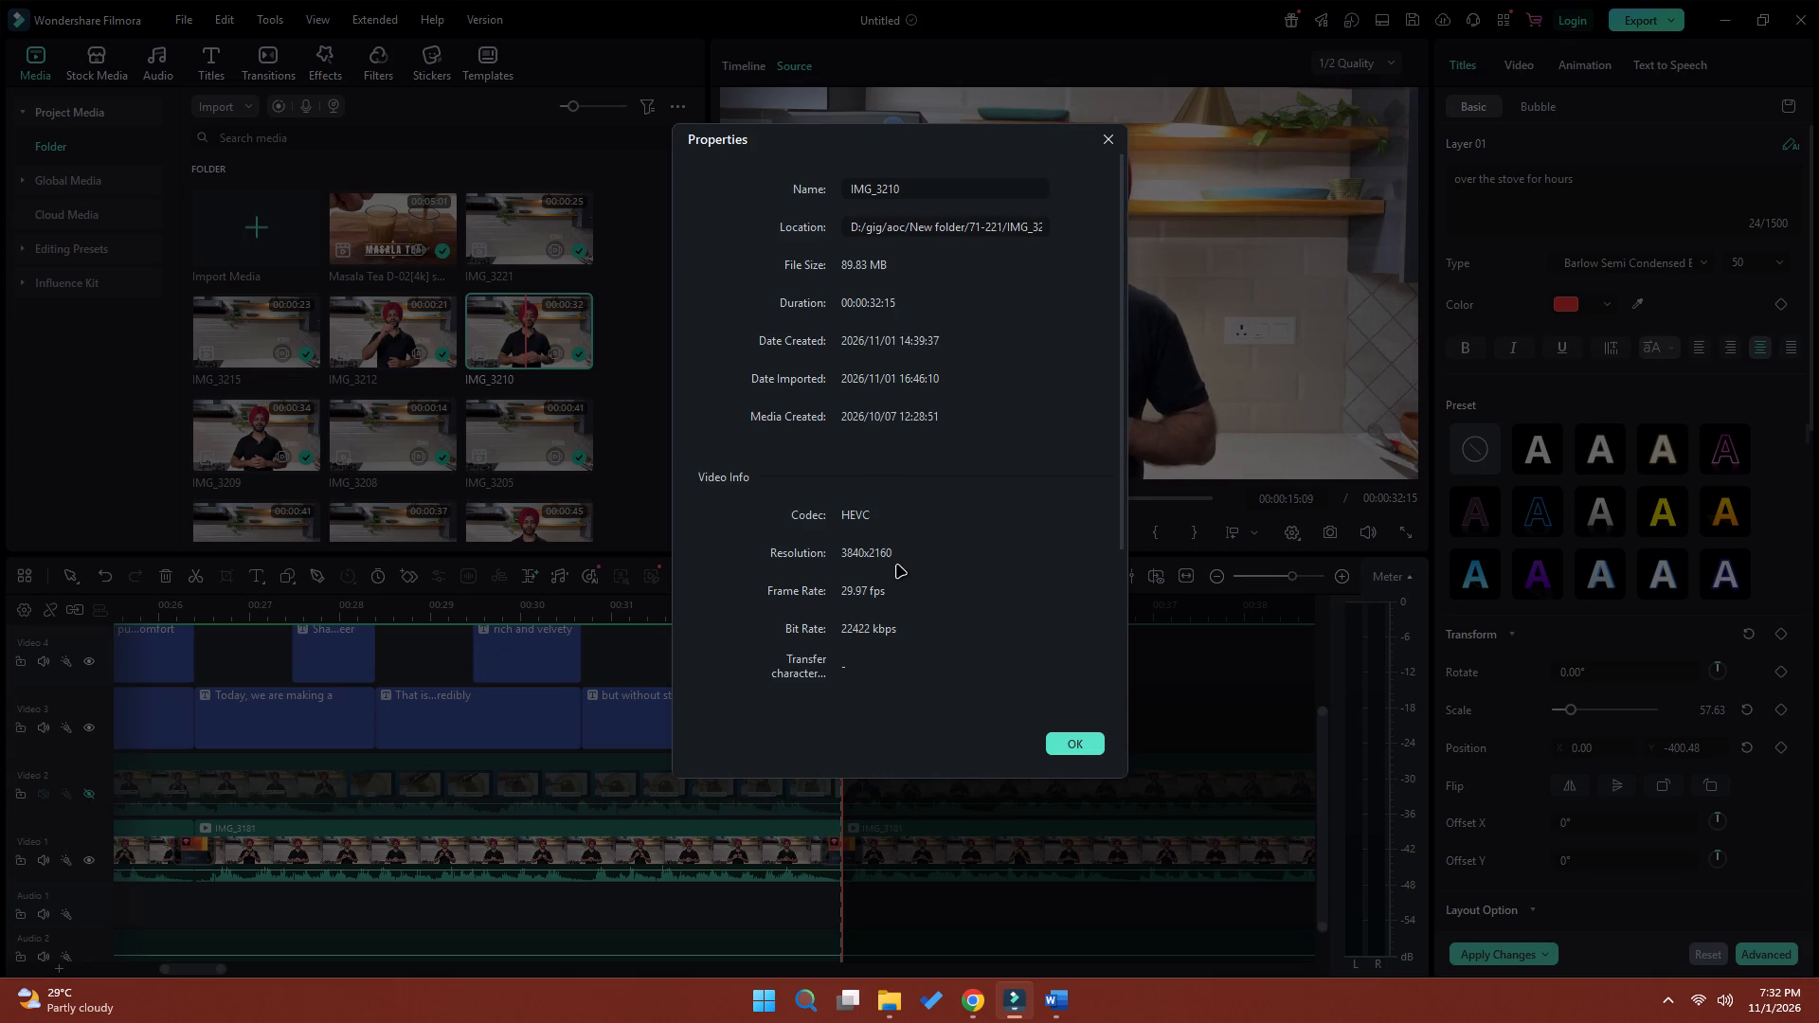
pyautogui.click(1108, 148)
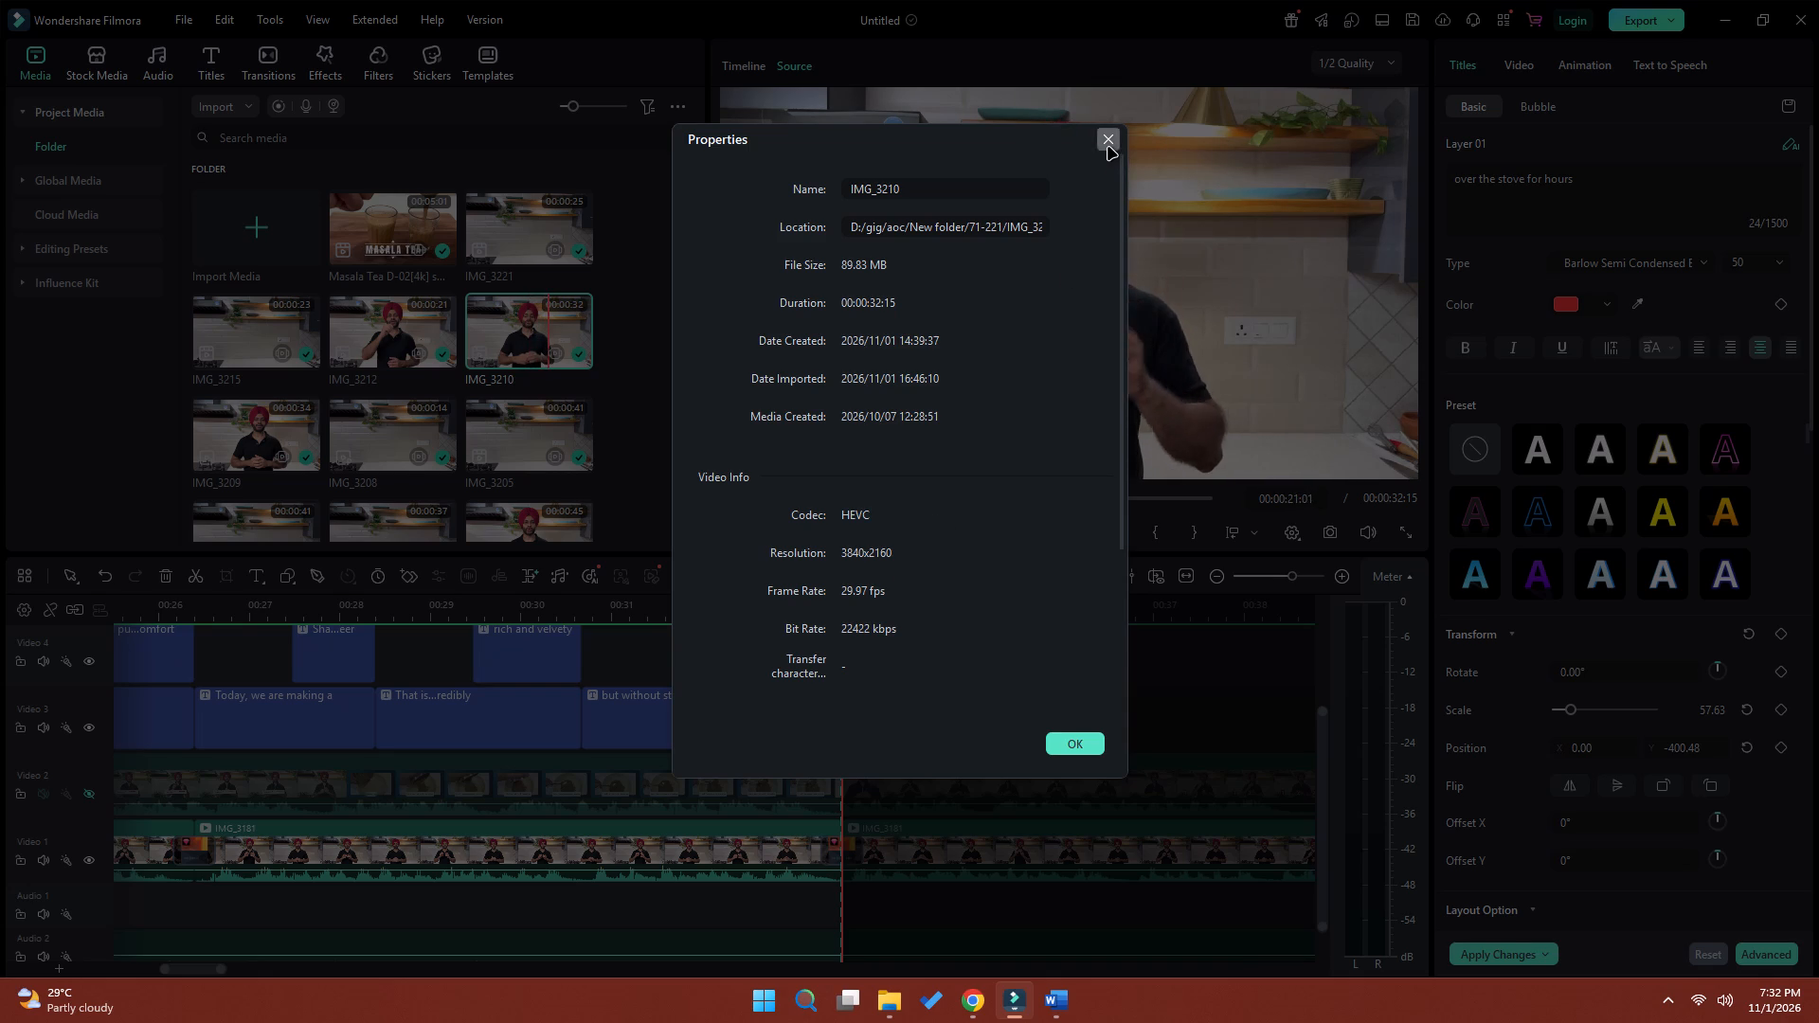
pyautogui.click(813, 535)
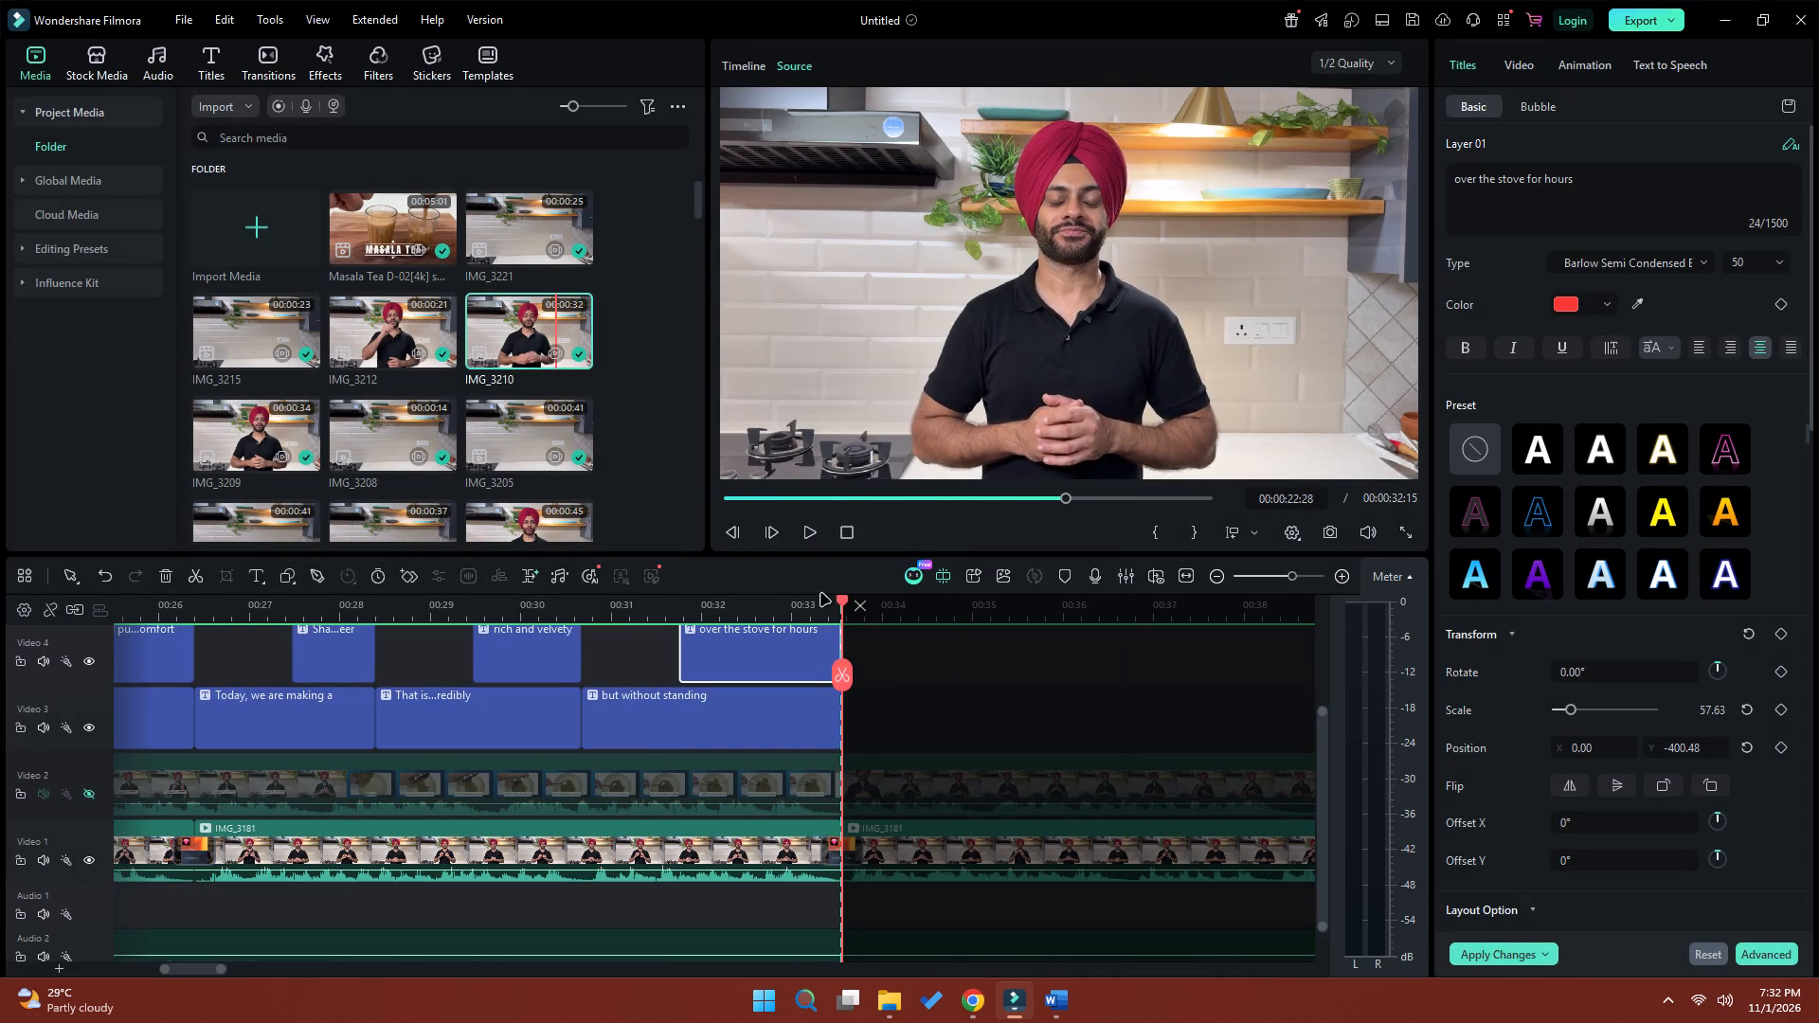
# Open the export settings for the marked clip range and set the resolution to 3840*2160.
pyautogui.click(1622, 26)
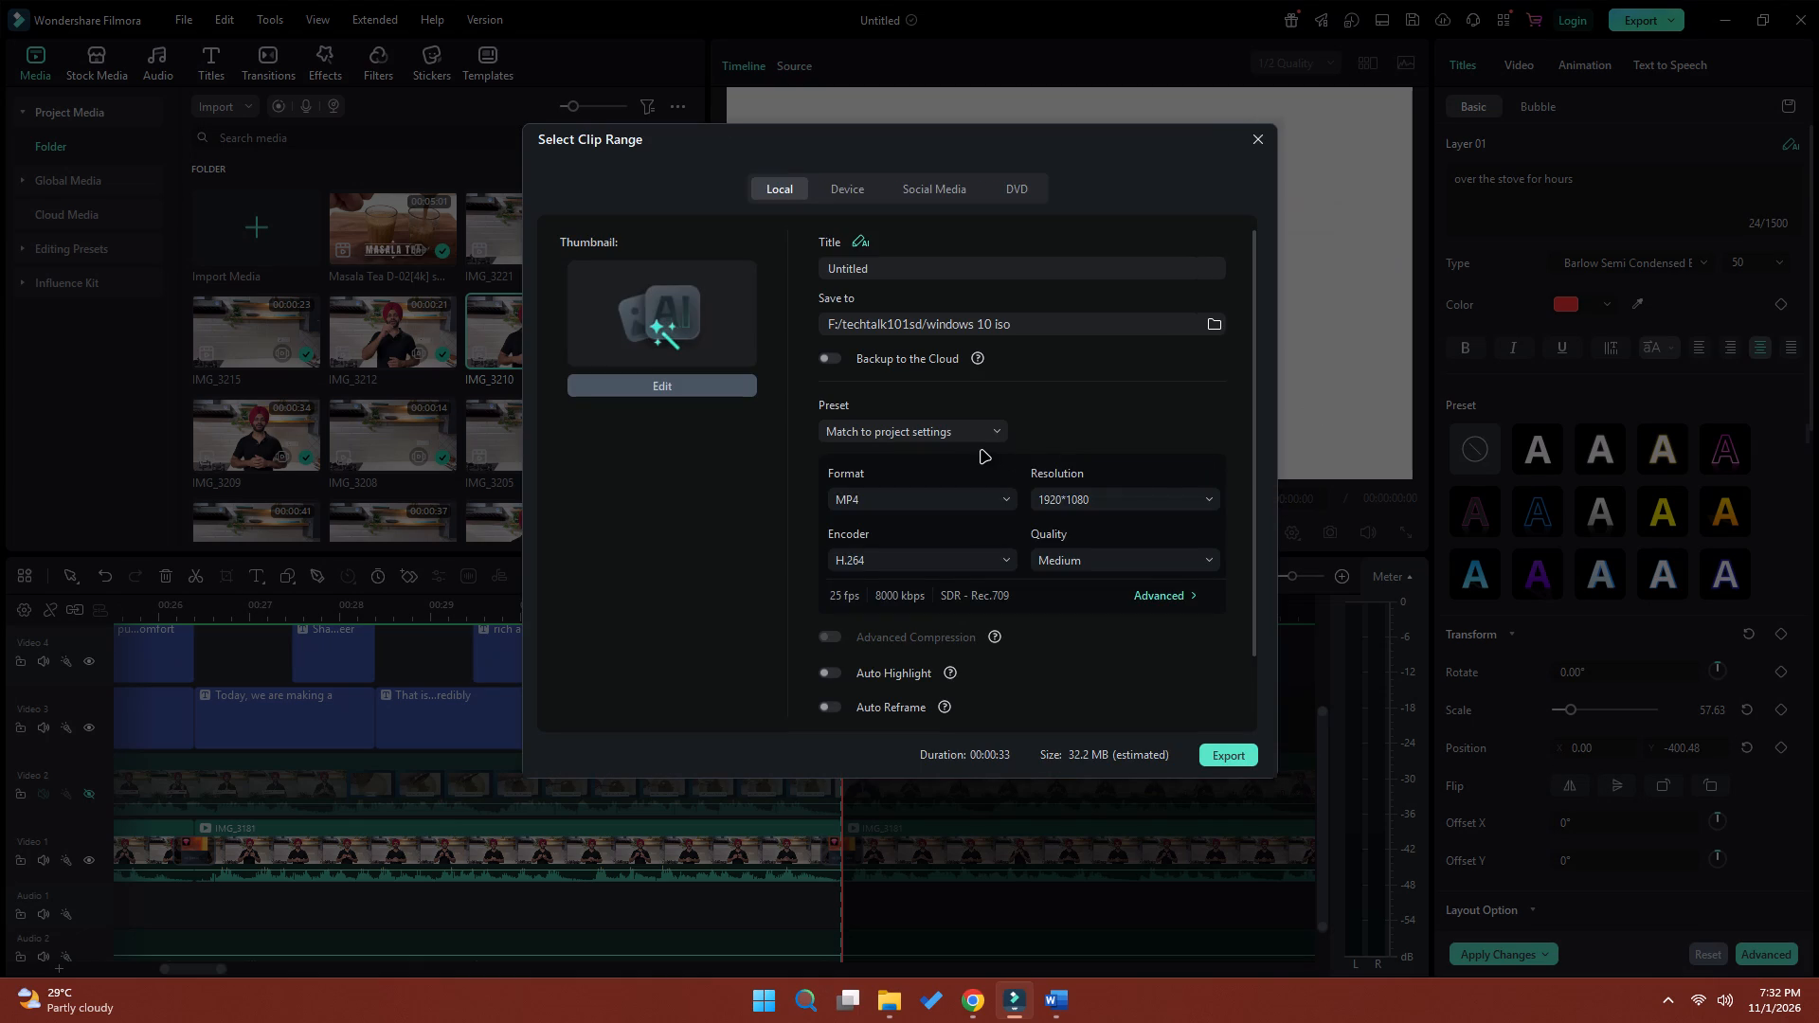
pyautogui.click(1100, 498)
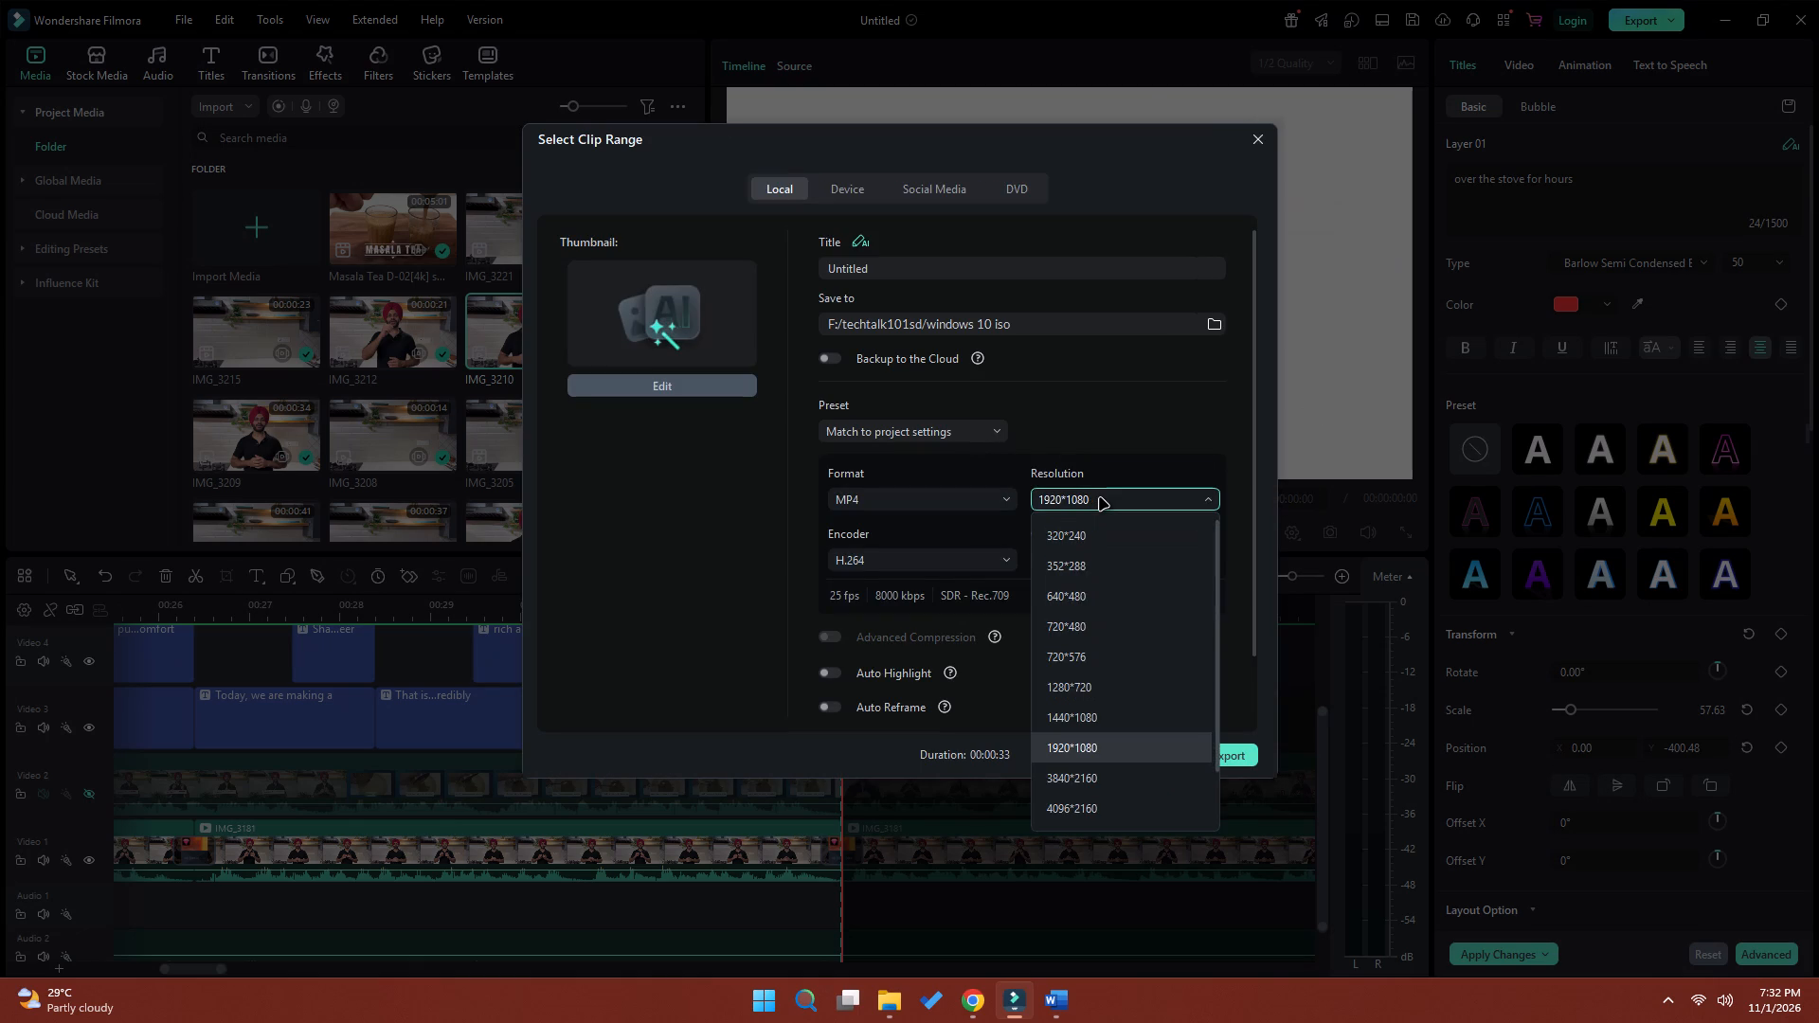
pyautogui.click(1099, 791)
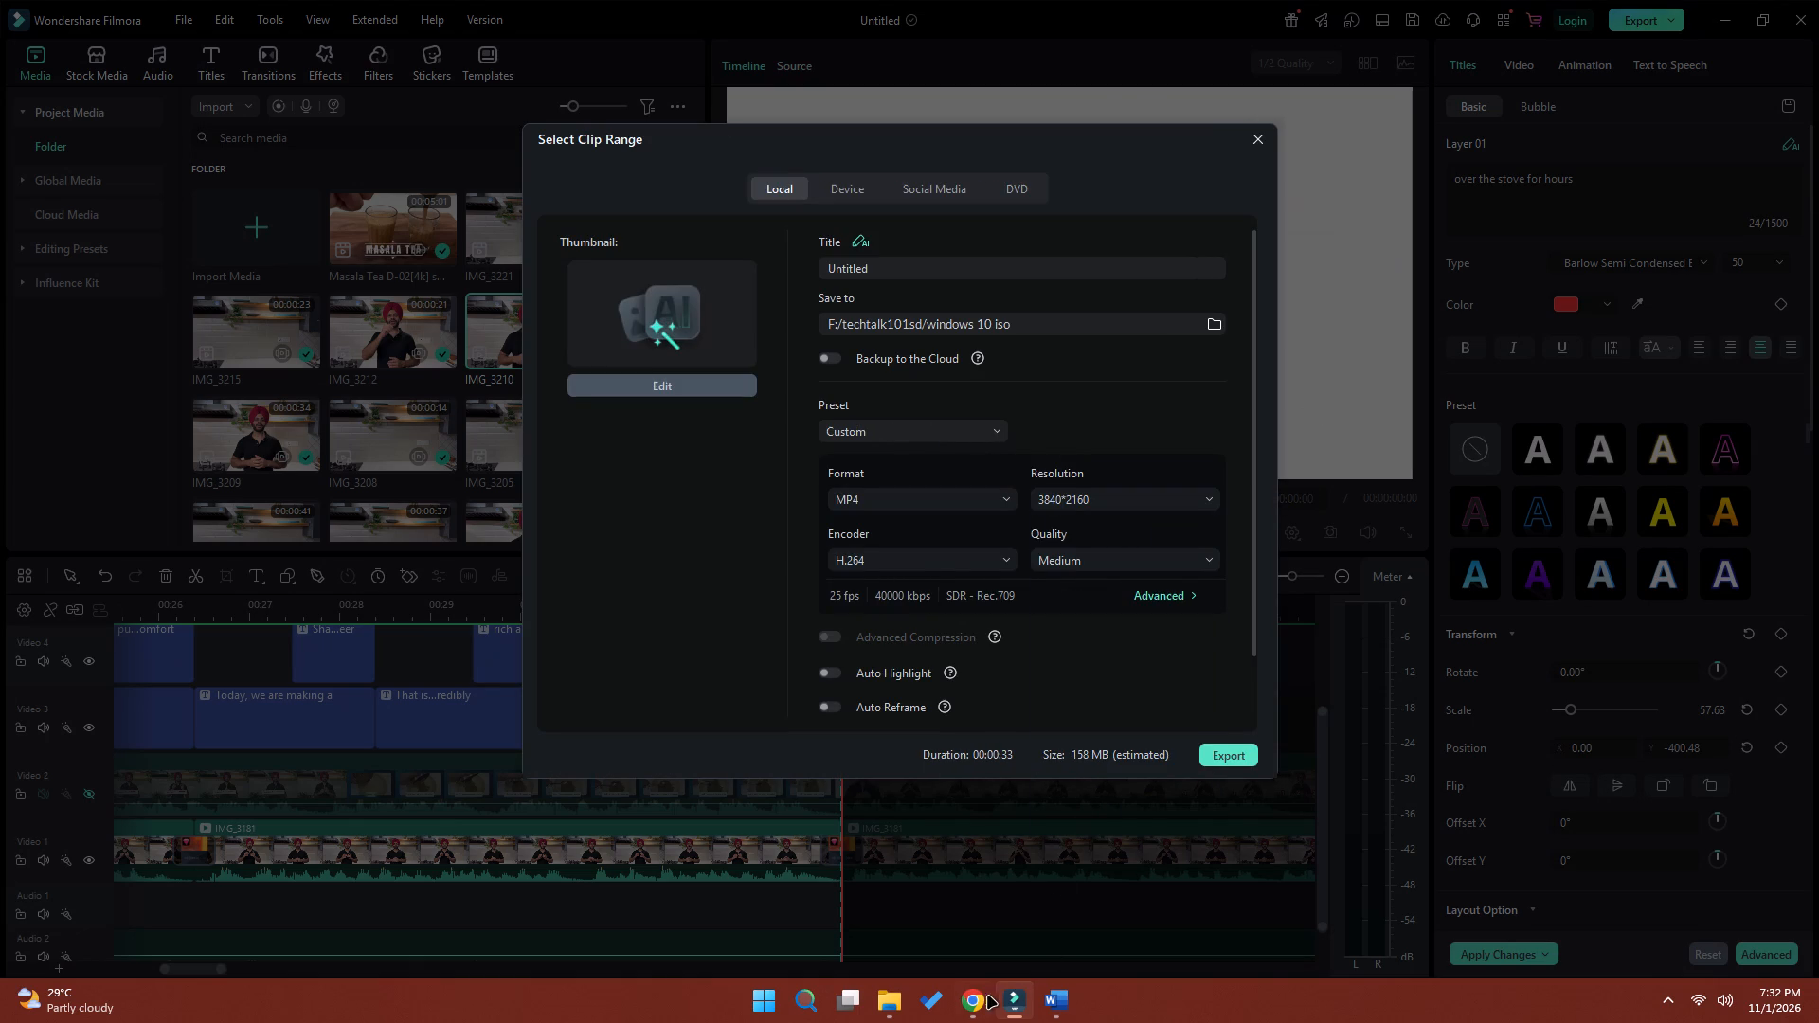
# Check the video specifications in the Word guidelines document, and set the export frame rate to 30 fps in Filmora's advanced settings.
pyautogui.click(1059, 1019)
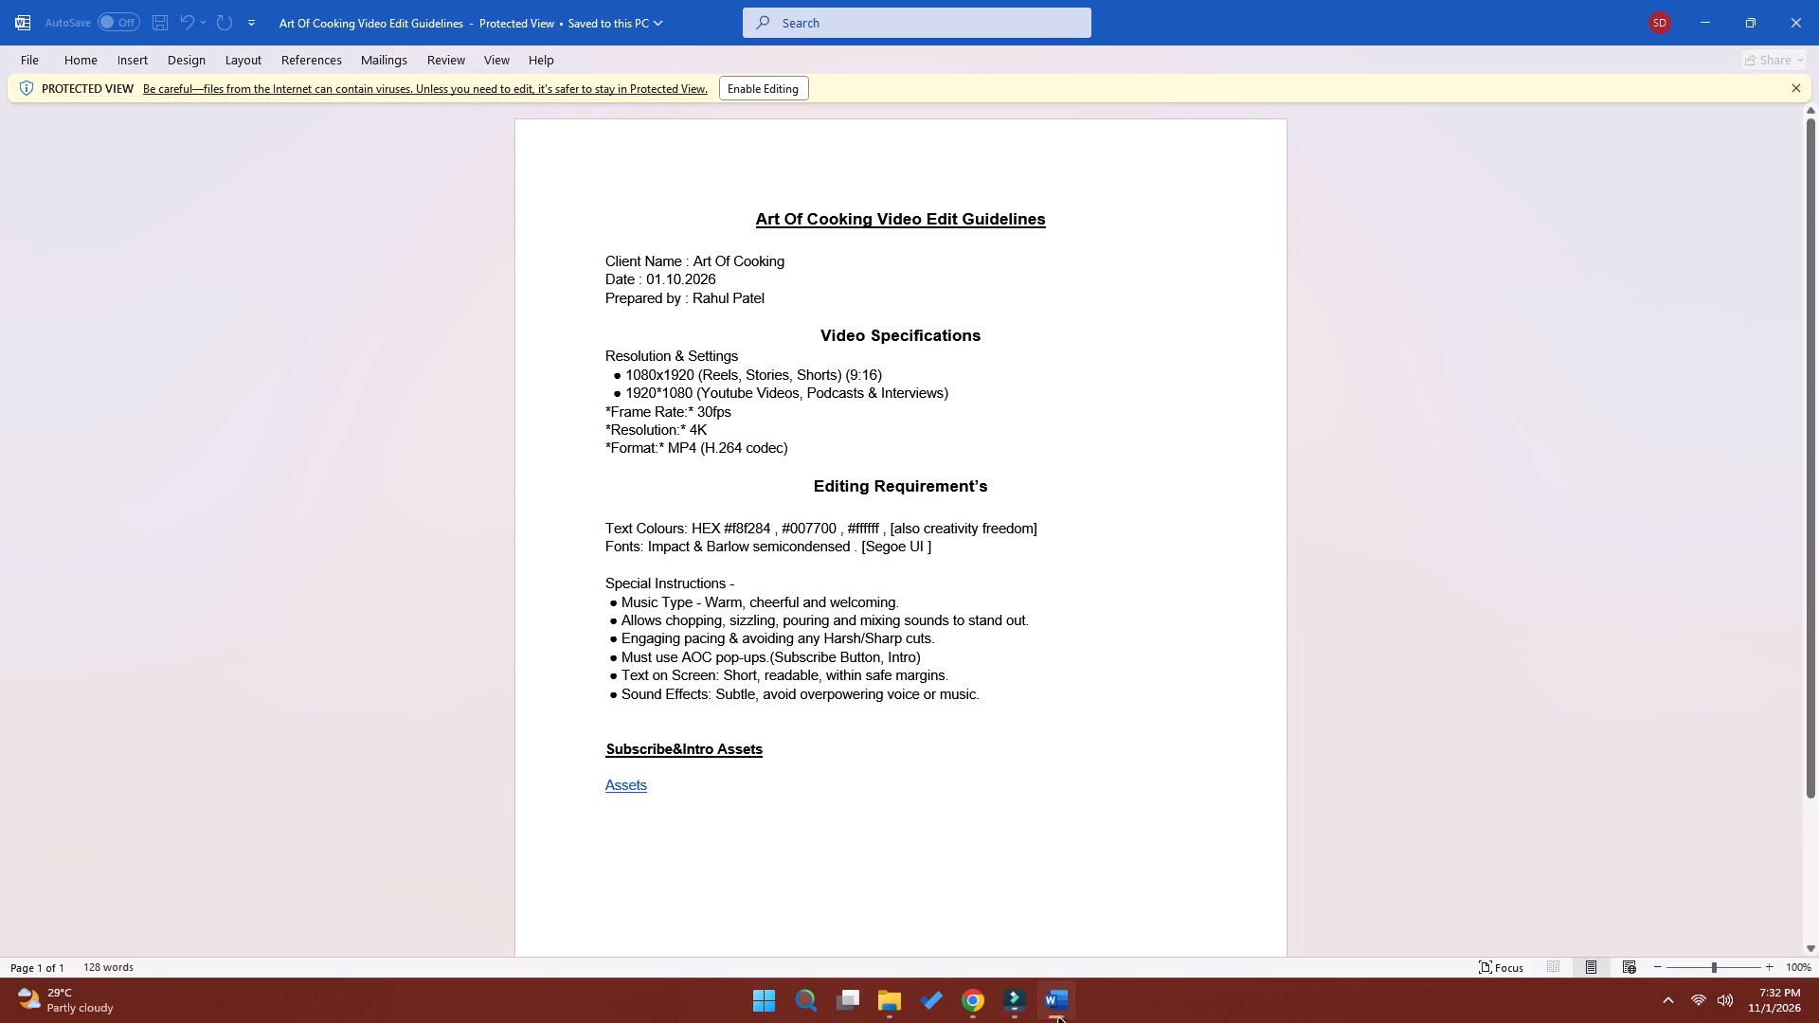
pyautogui.click(1059, 1018)
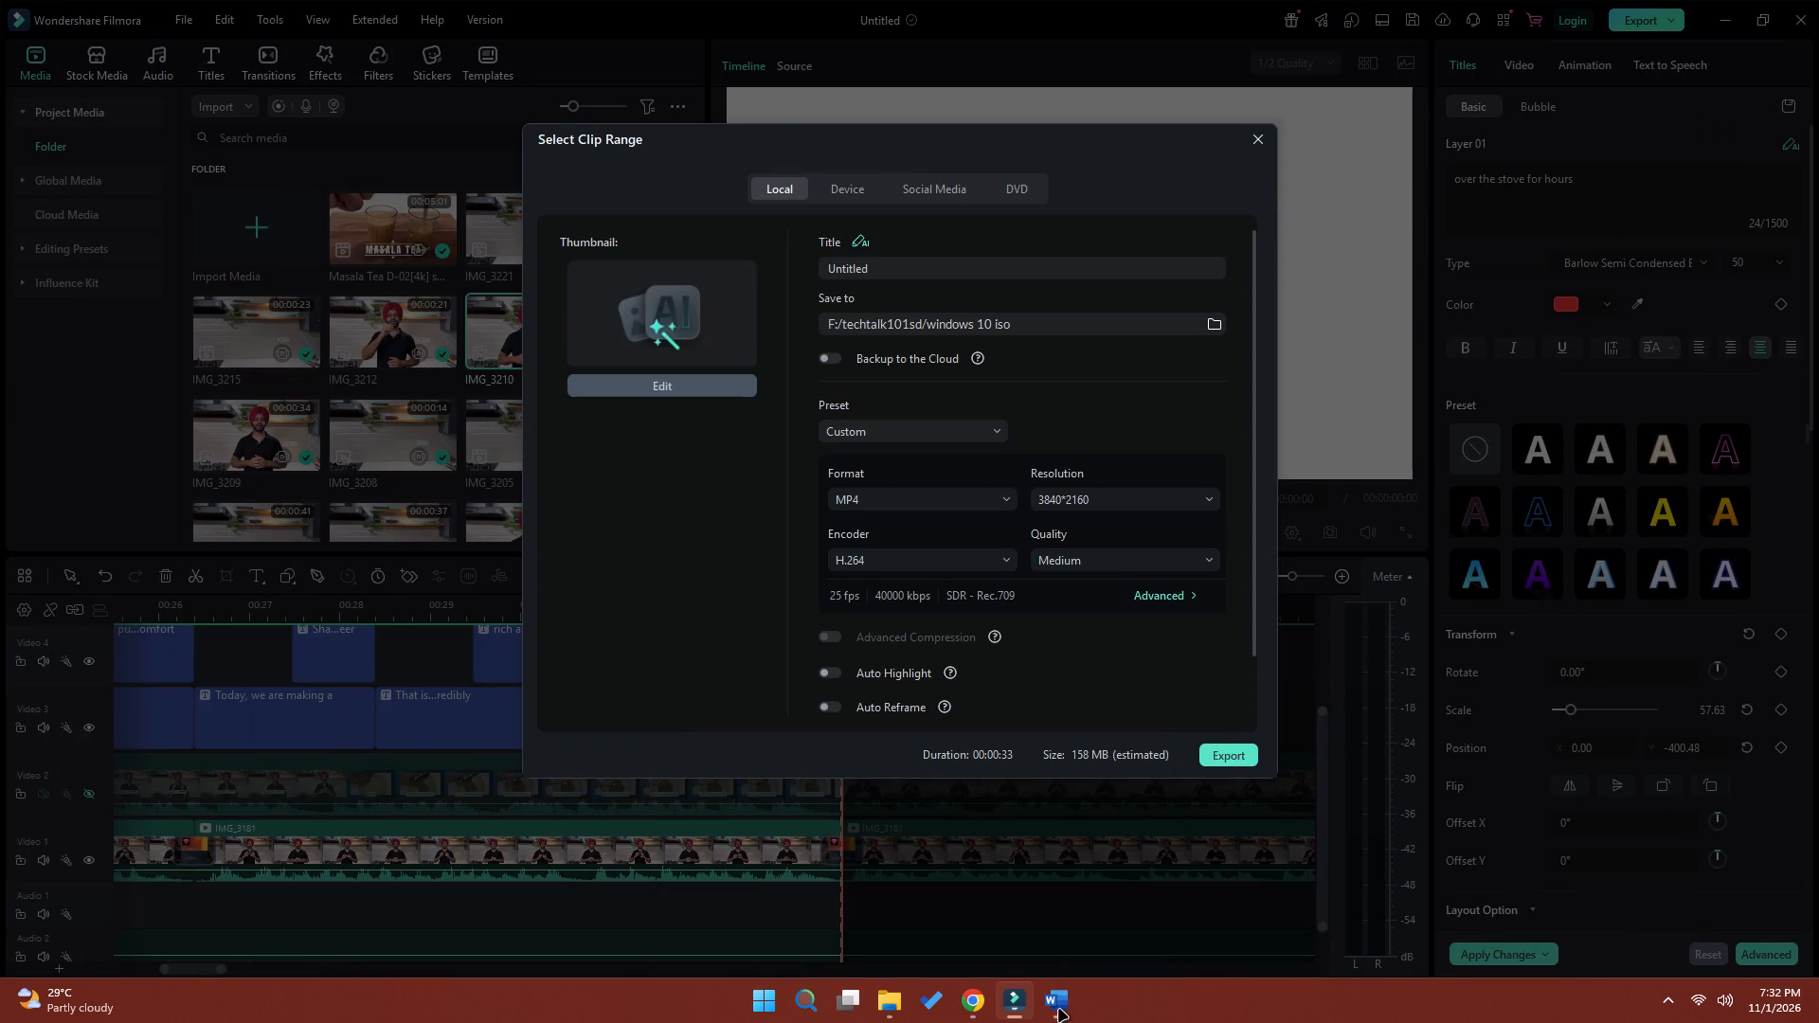
pyautogui.click(1171, 597)
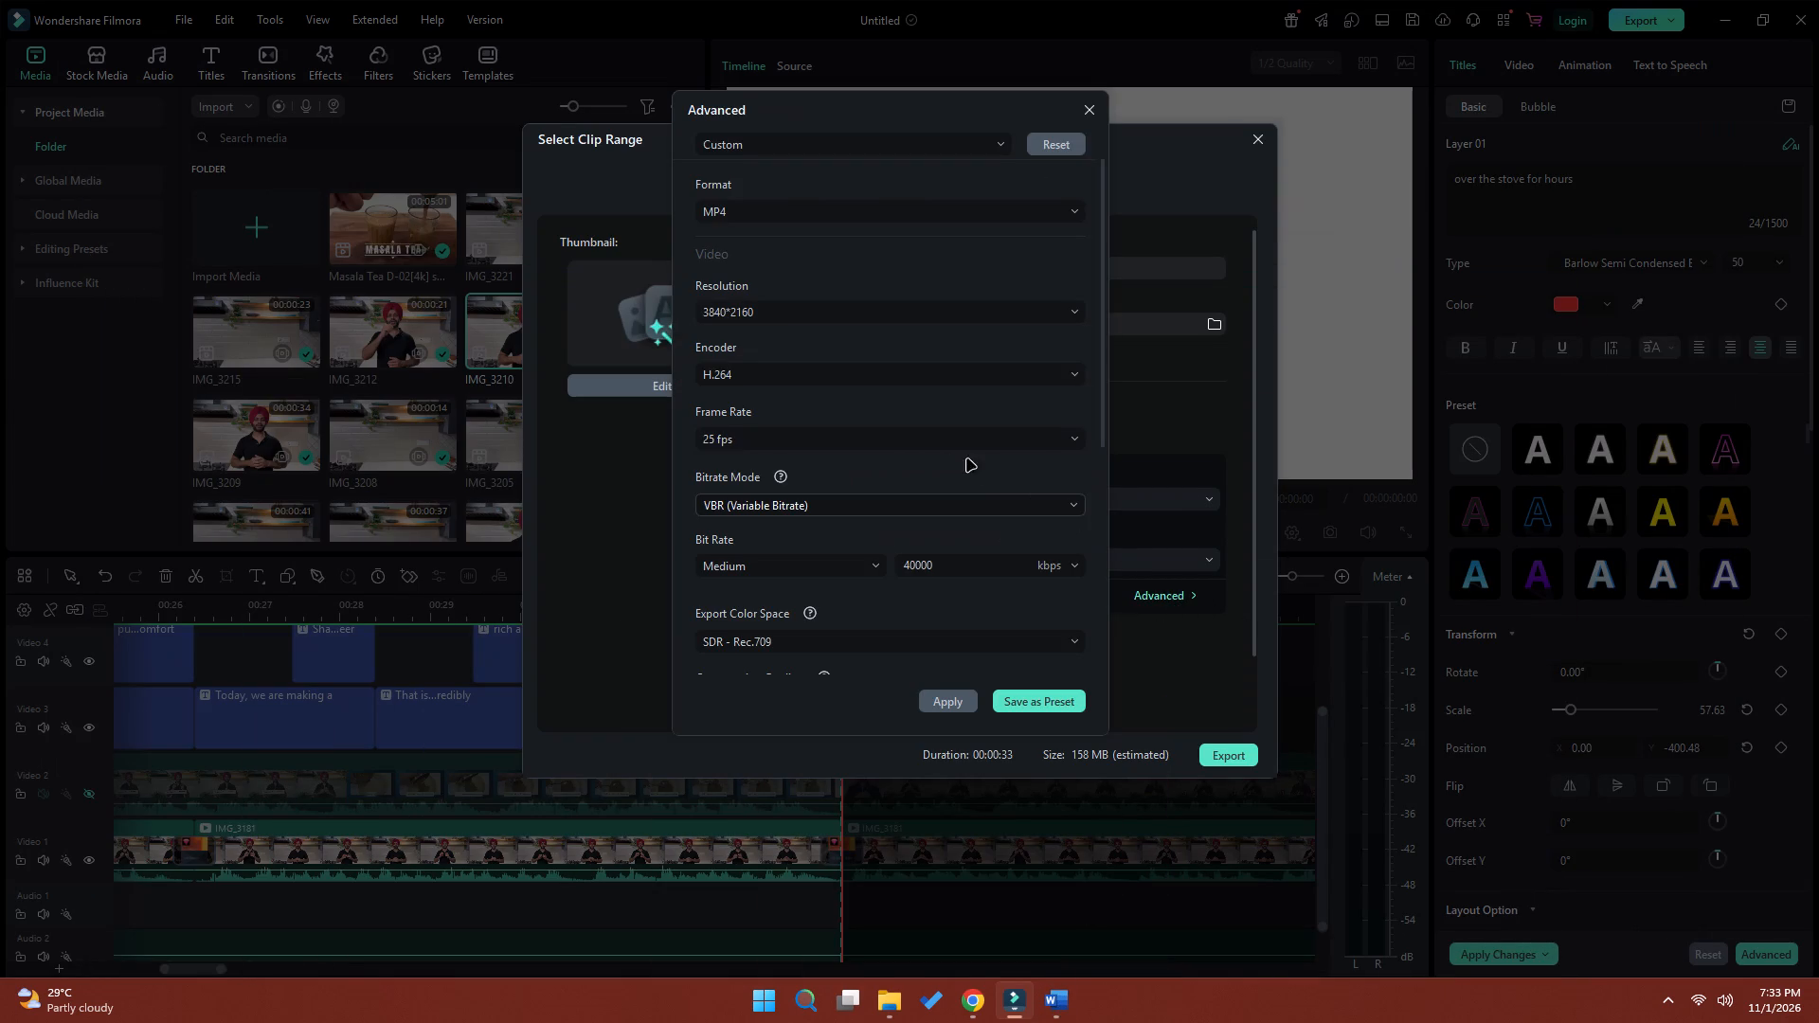
pyautogui.click(879, 440)
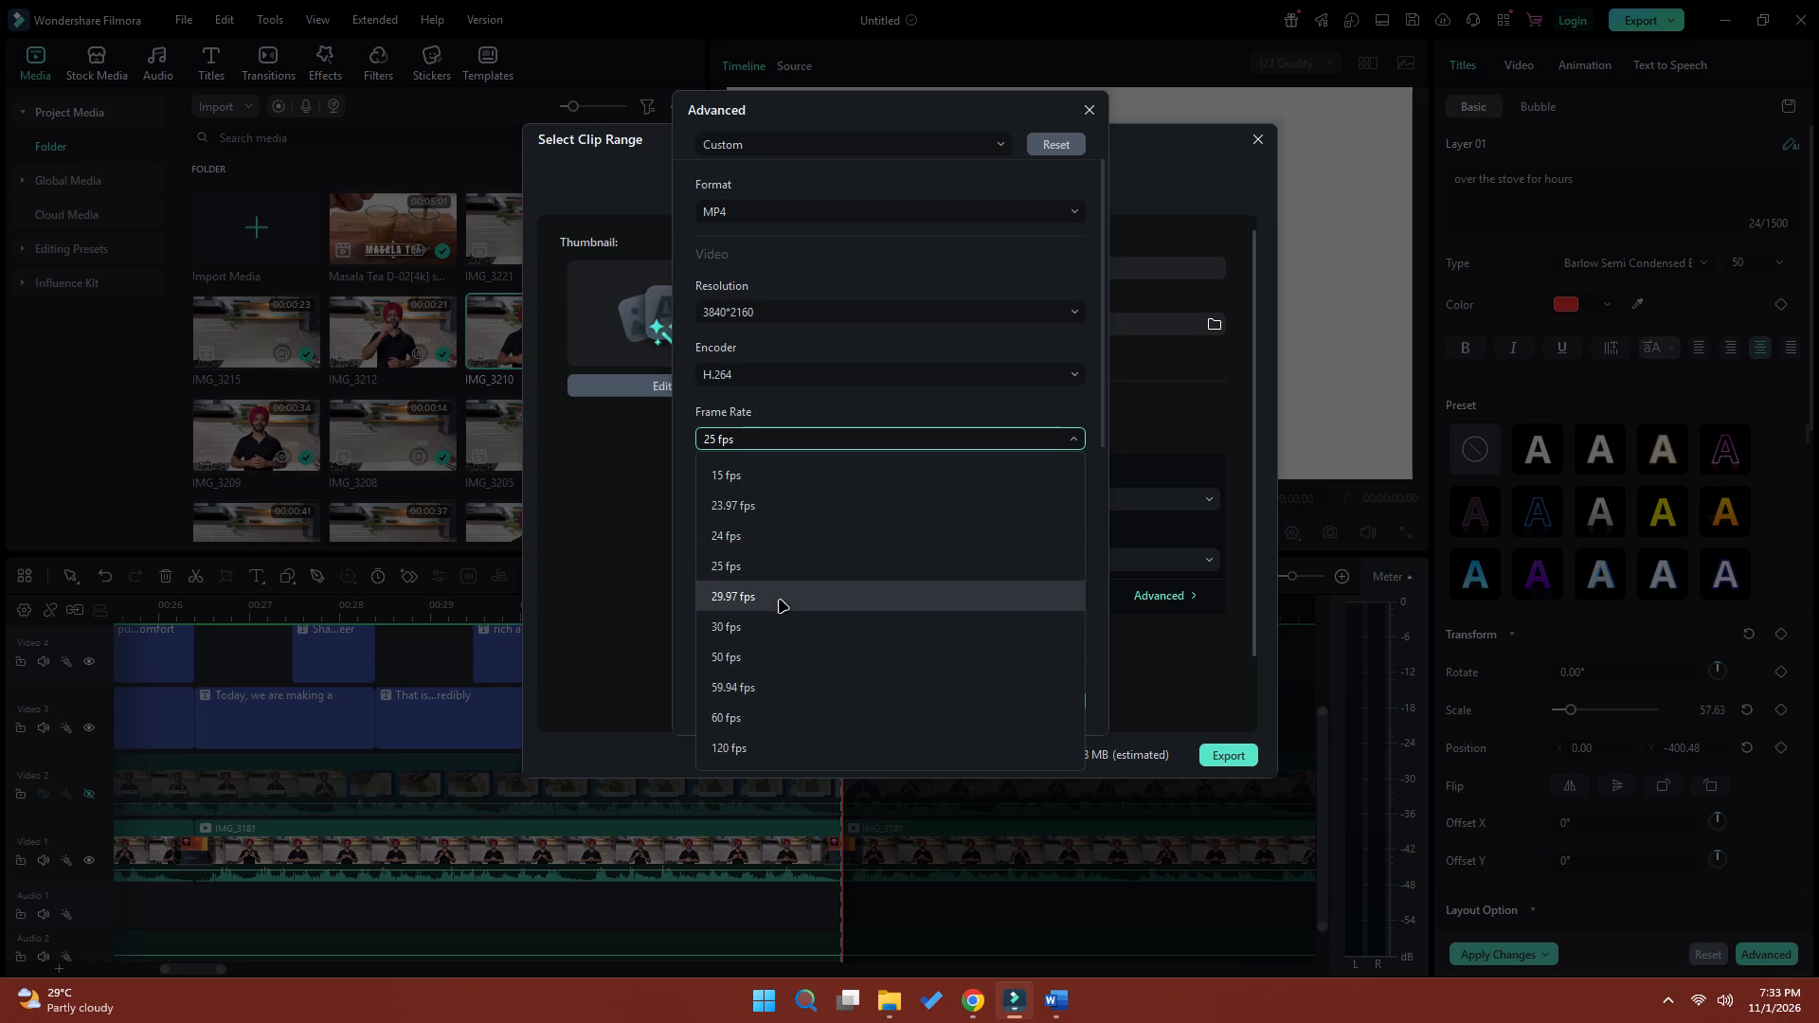
pyautogui.click(773, 633)
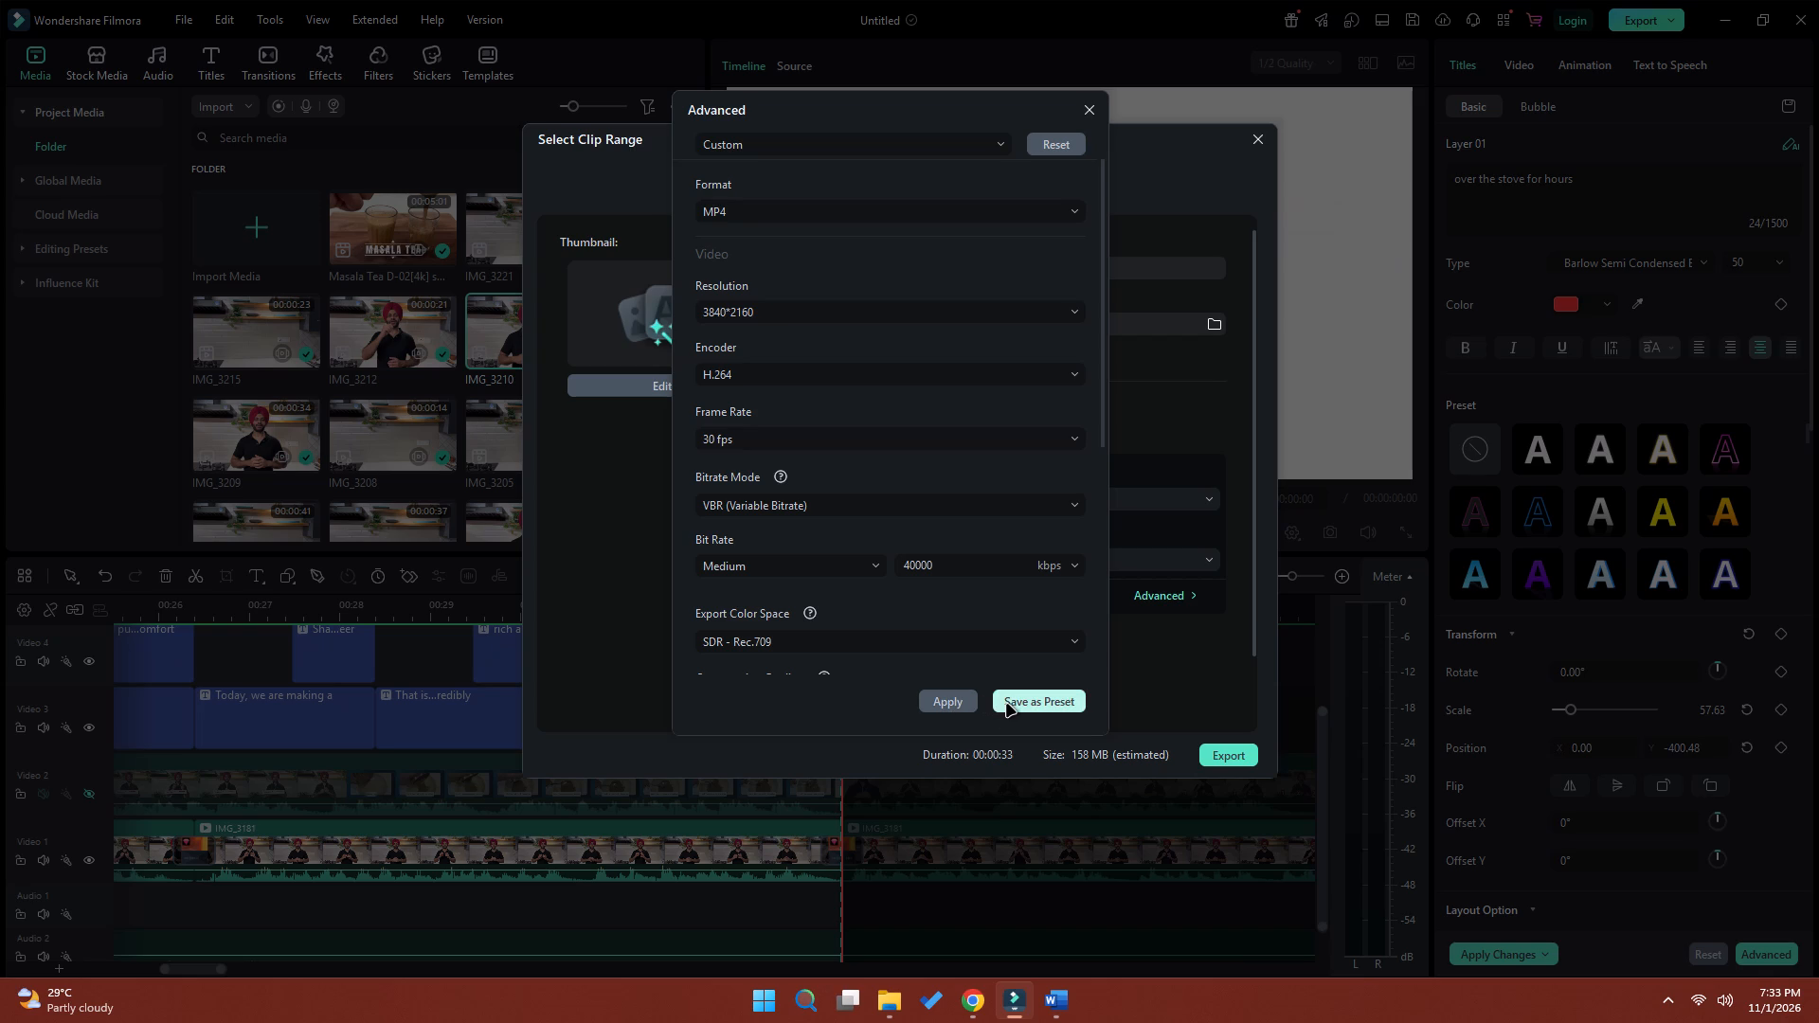
# Save the customised export settings as a preset named aoc.
pyautogui.click(828, 144)
pyautogui.click(828, 143)
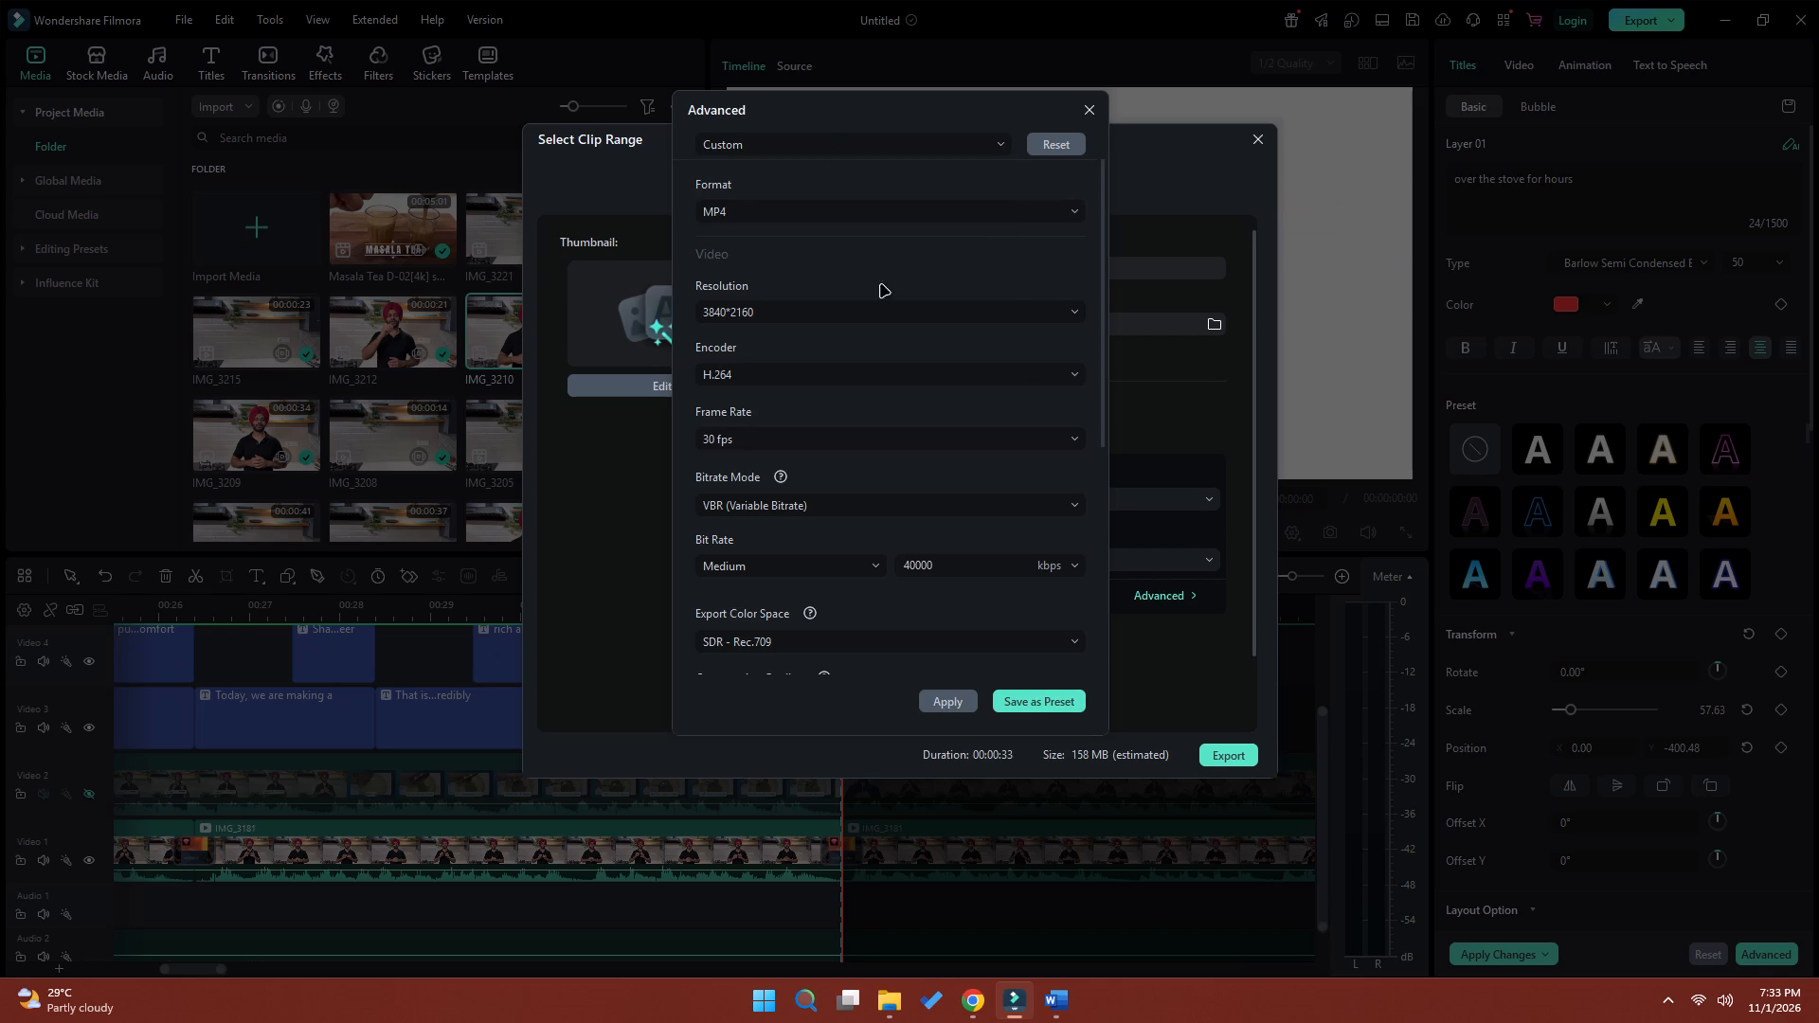
pyautogui.click(1033, 707)
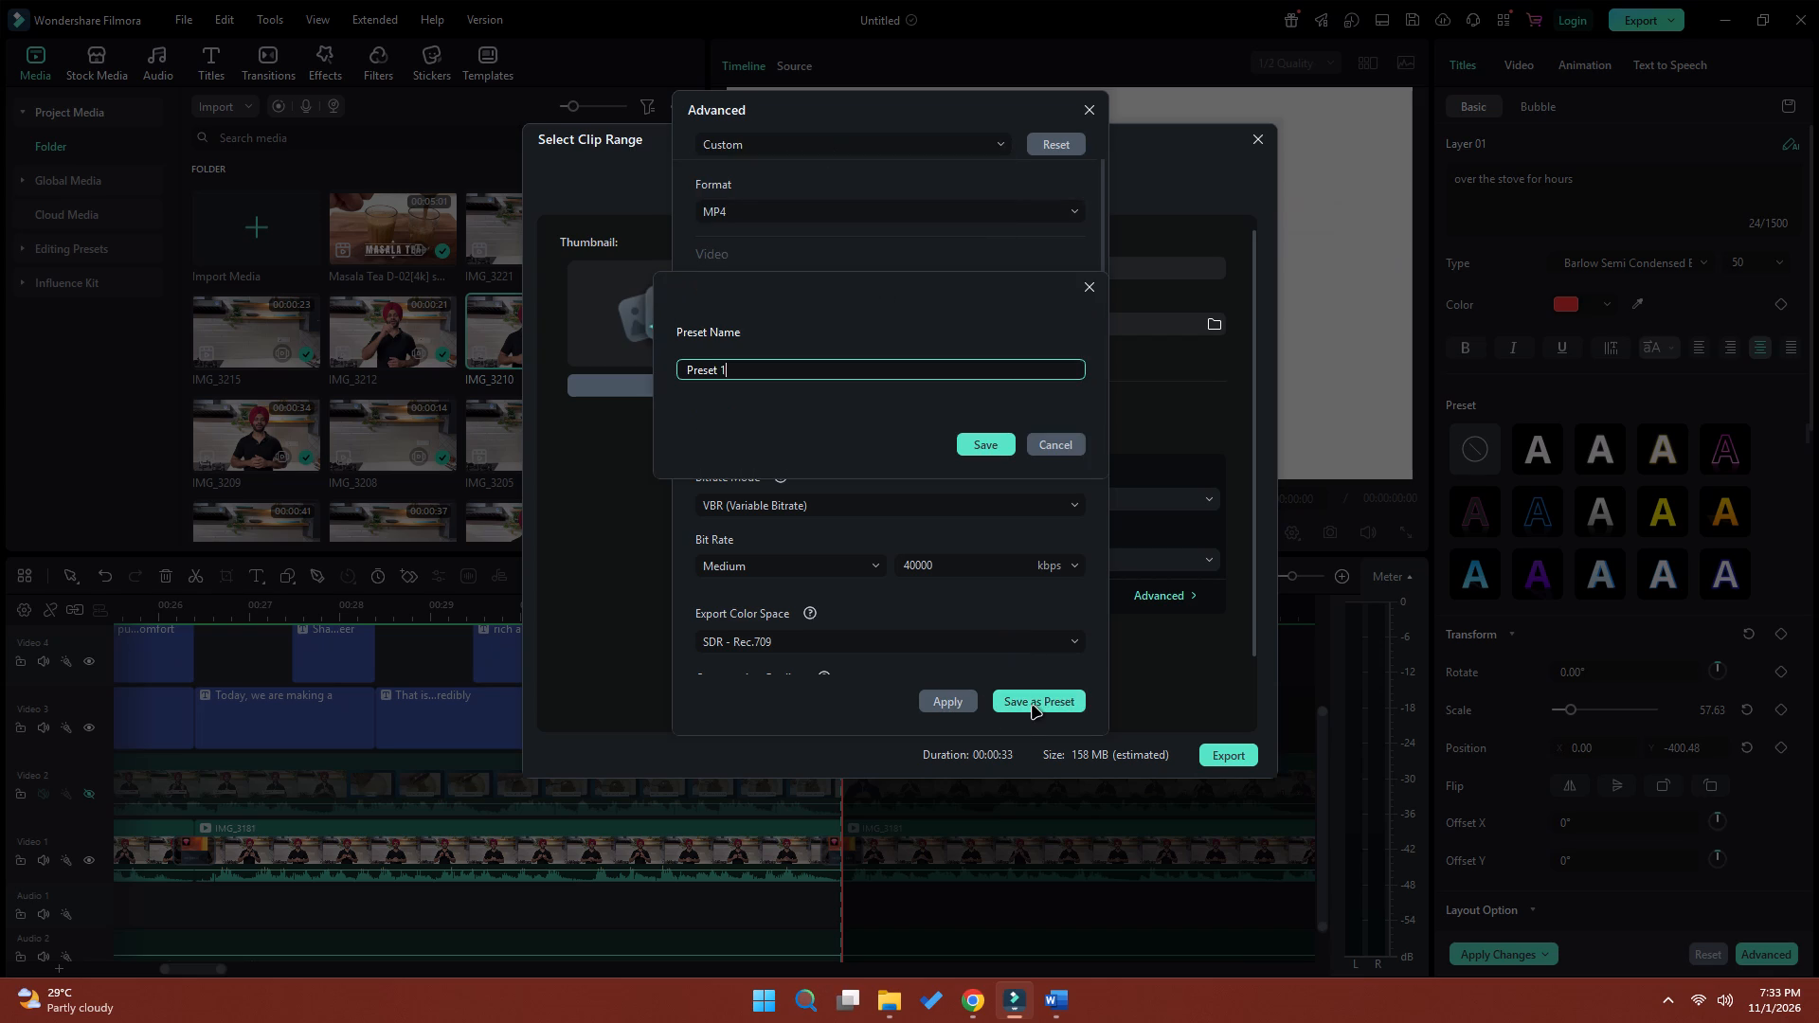
pyautogui.moveTo(745, 371); pyautogui.dragTo(675, 369)
pyautogui.moveTo(675, 369); pyautogui.dragTo(670, 369)
pyautogui.click(972, 1019)
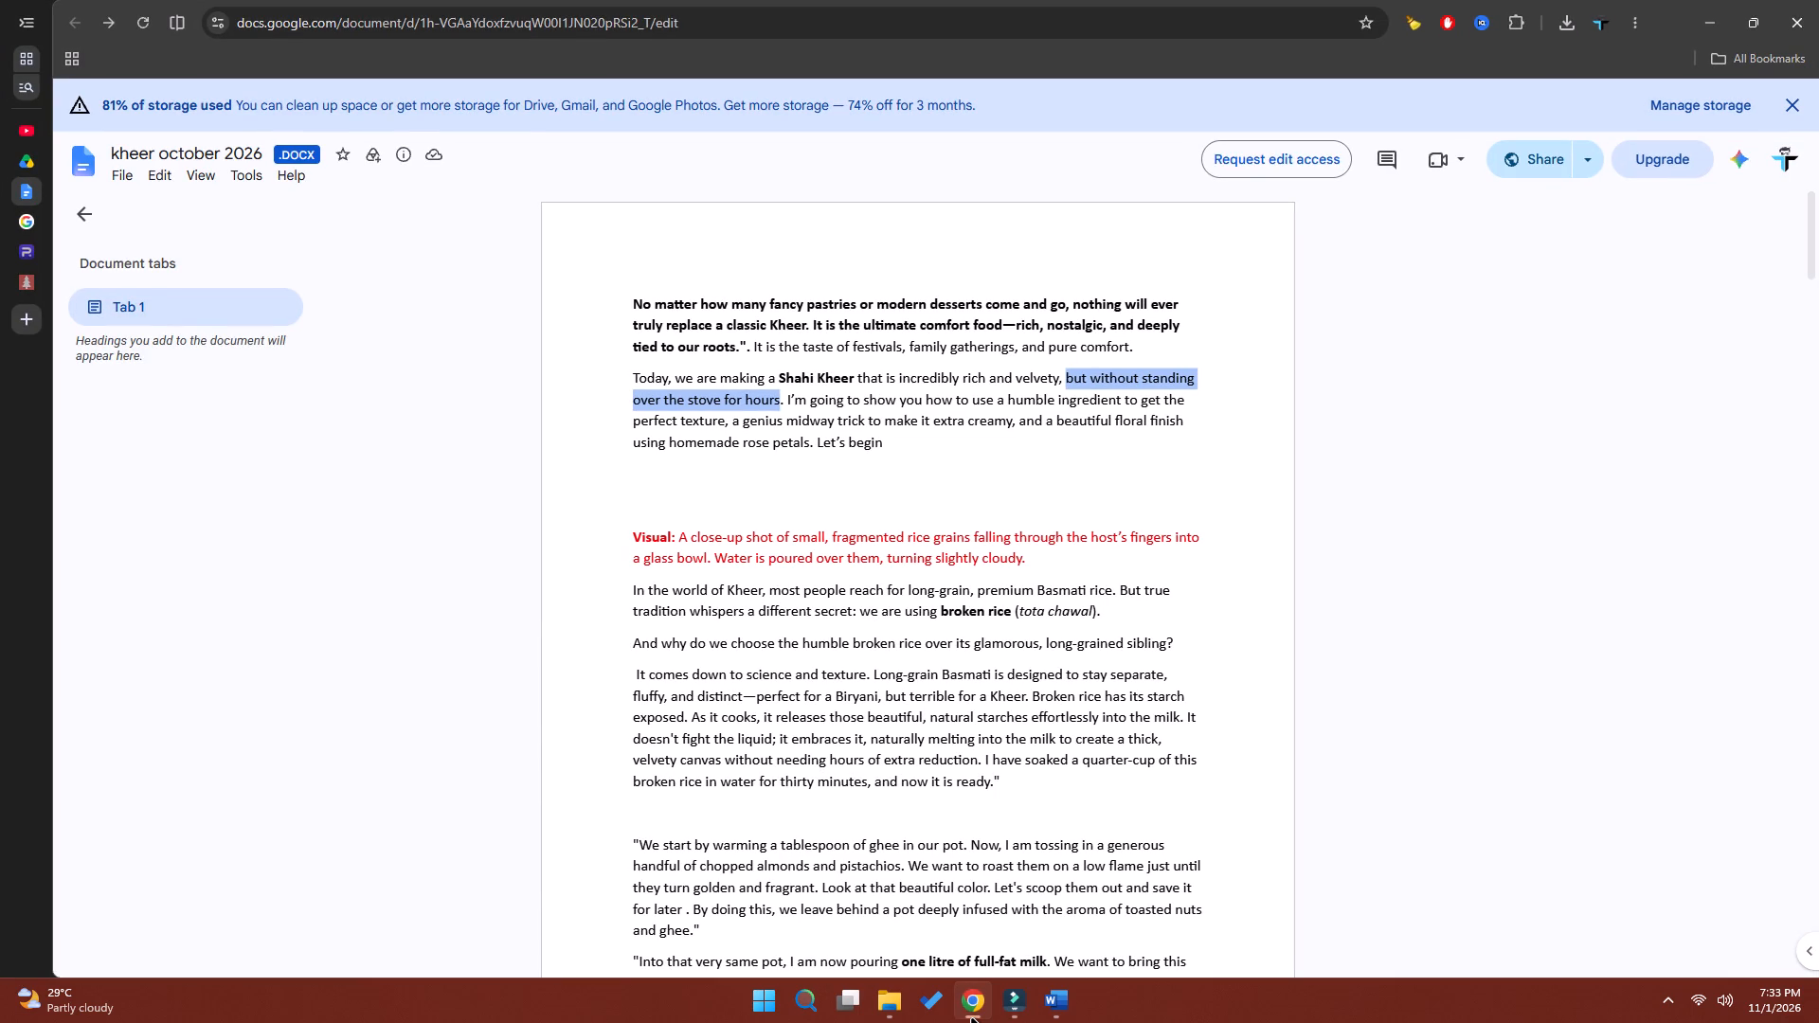
pyautogui.click(972, 1019)
pyautogui.click(880, 1015)
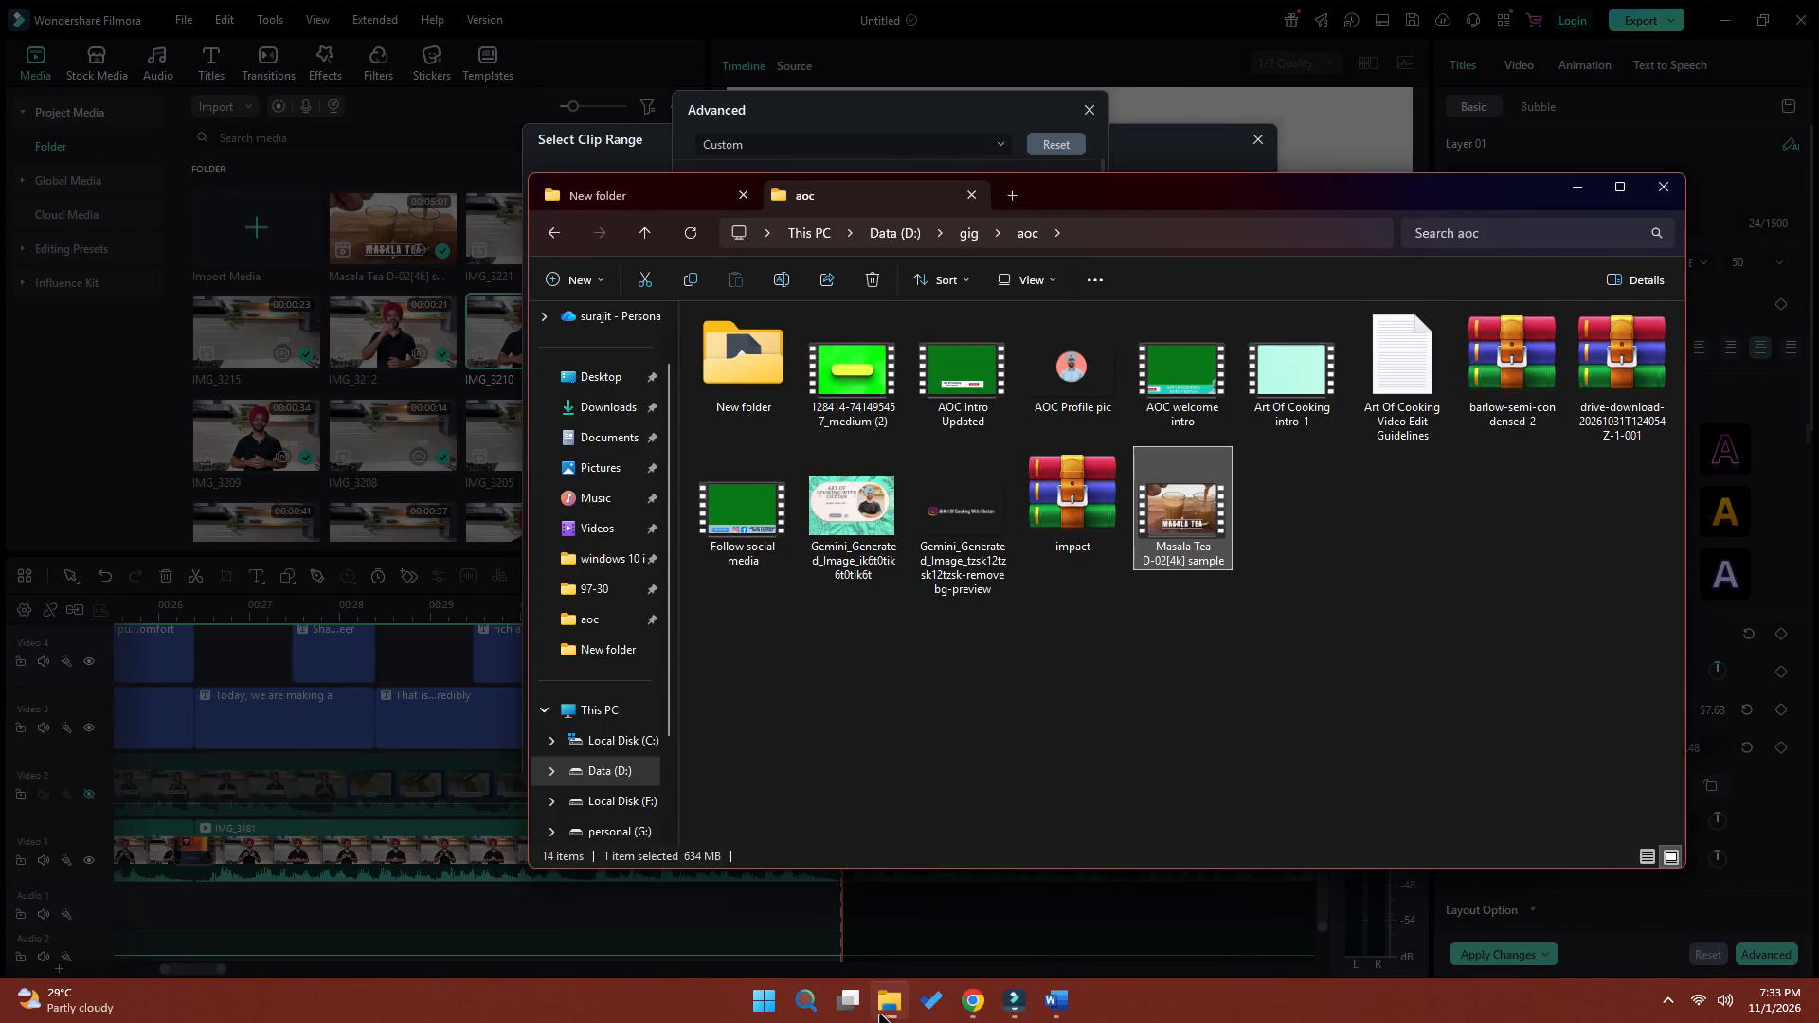
pyautogui.click(880, 1015)
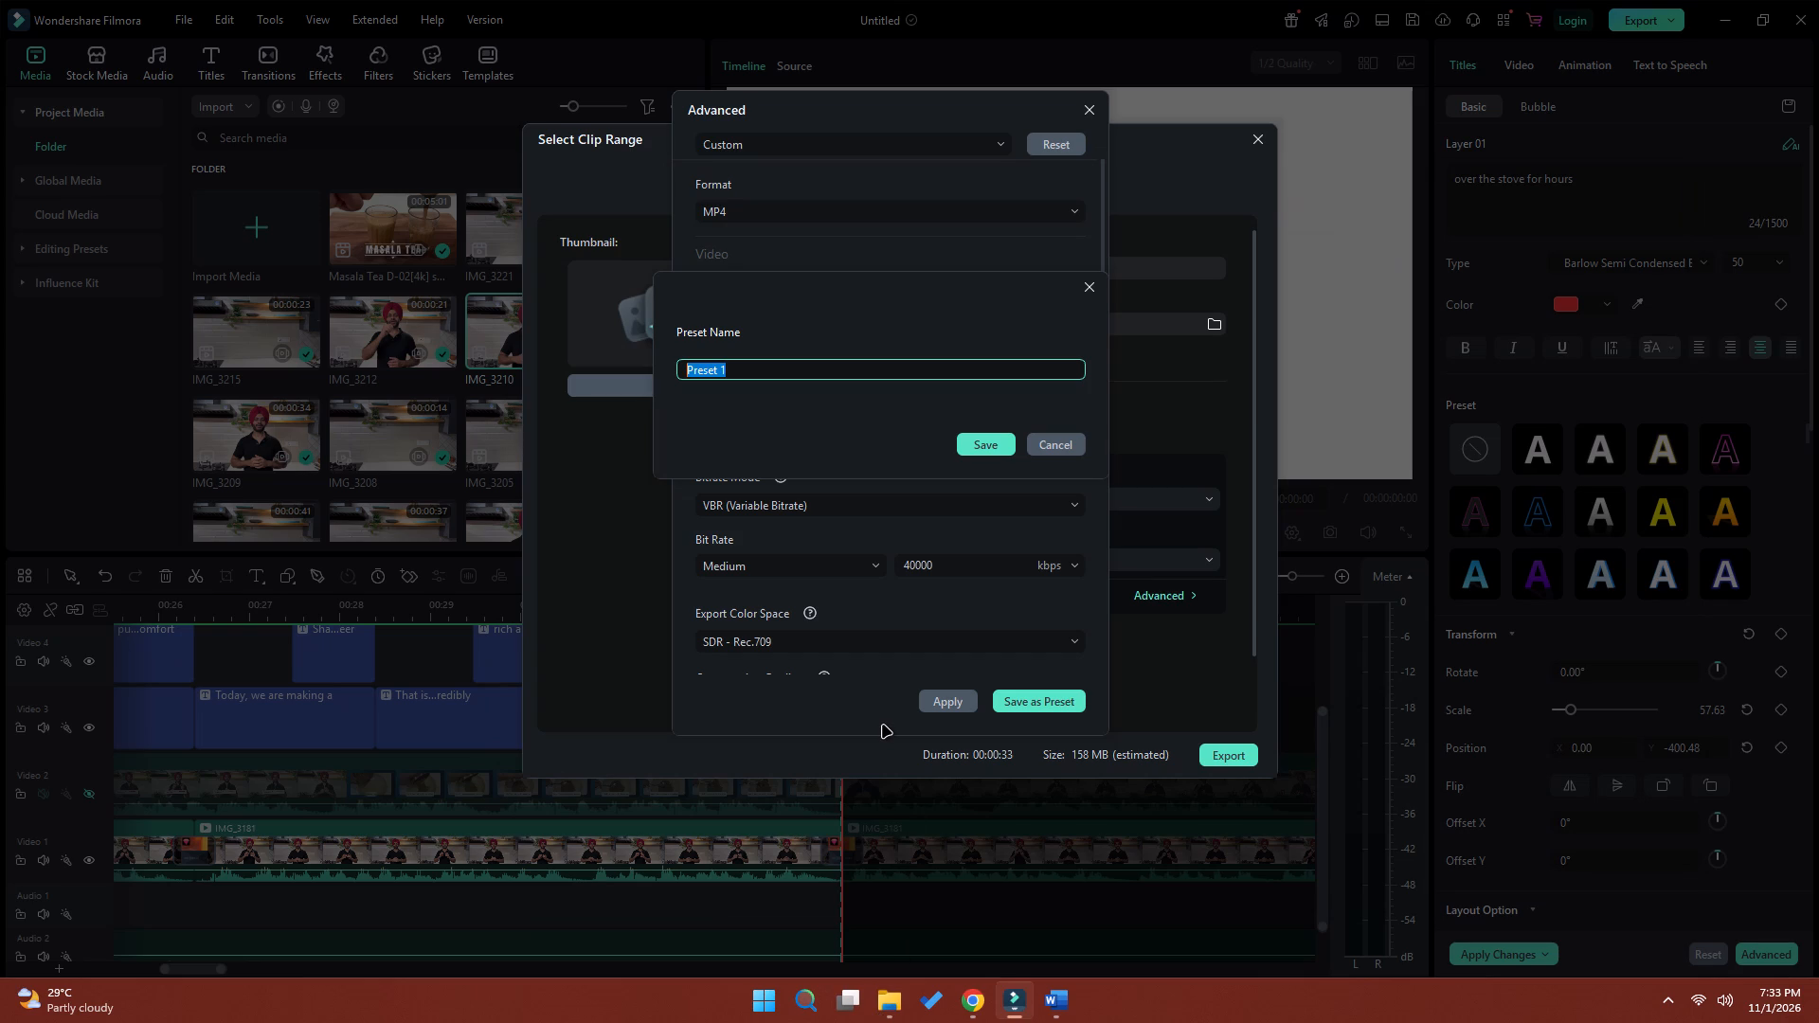
pyautogui.press('a')
pyautogui.press('o')
pyautogui.press('c')
pyautogui.click(991, 446)
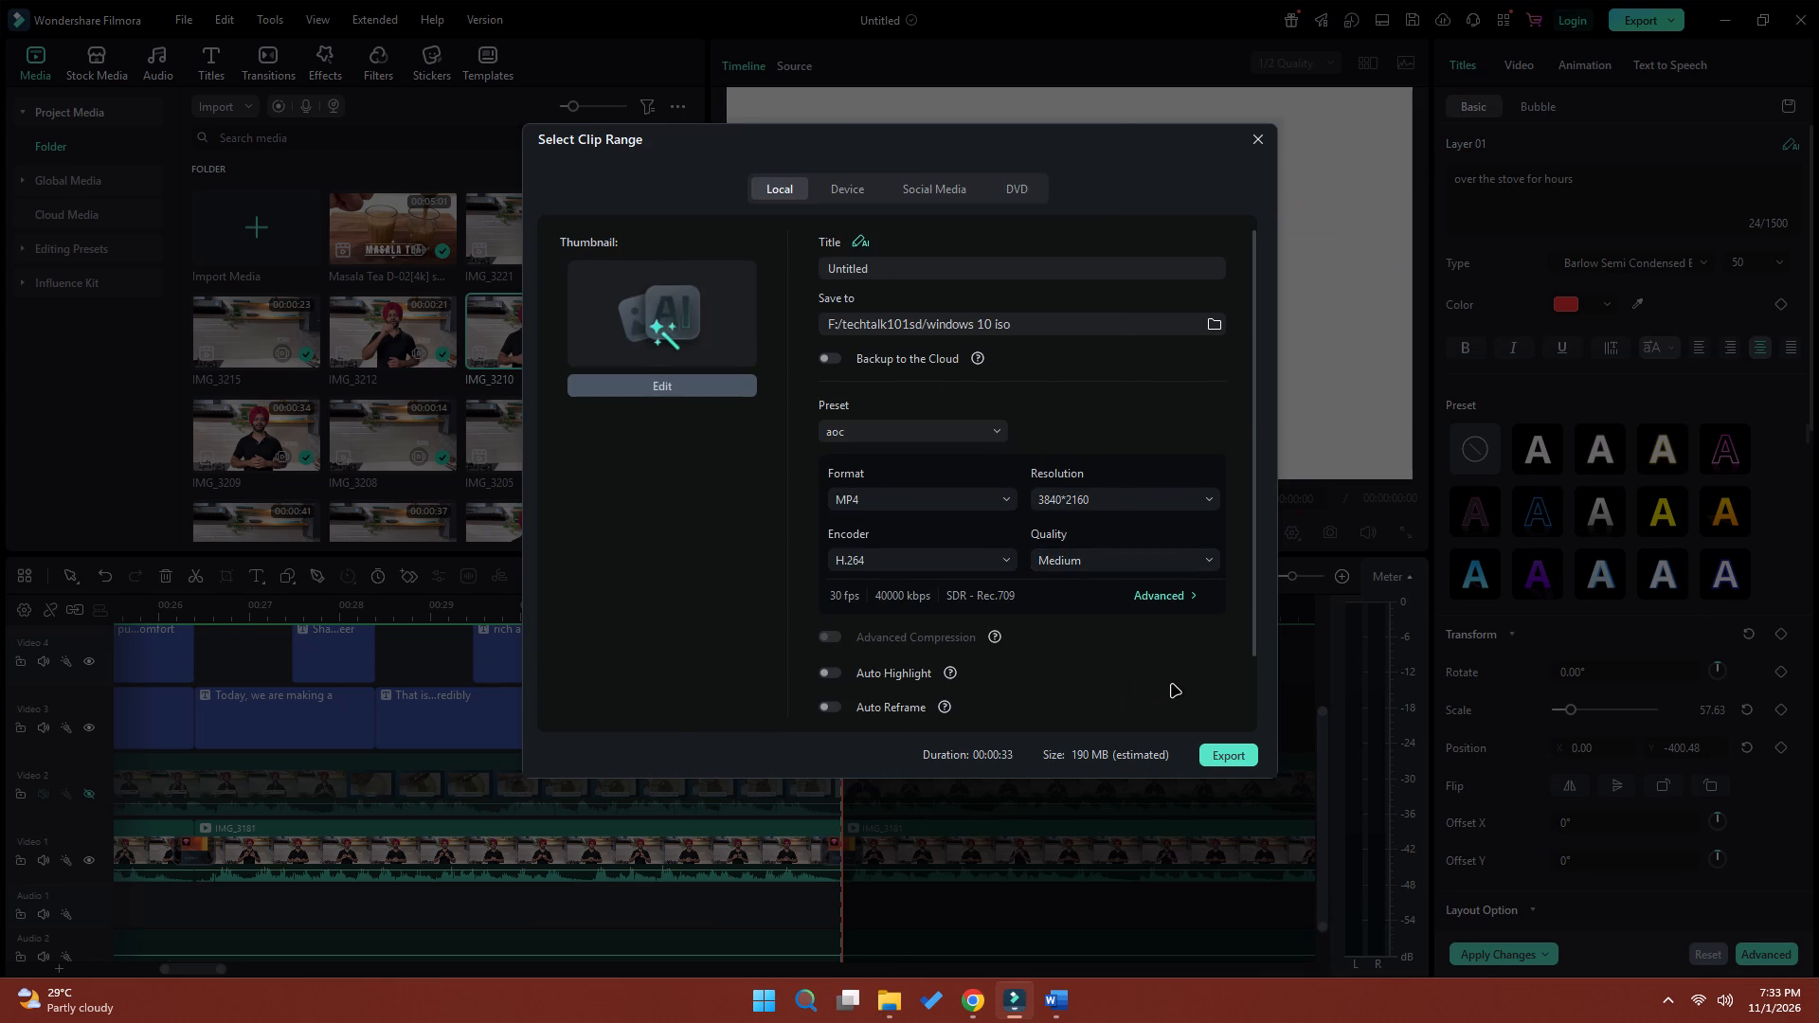
# Set the export quality to High.
pyautogui.click(1123, 559)
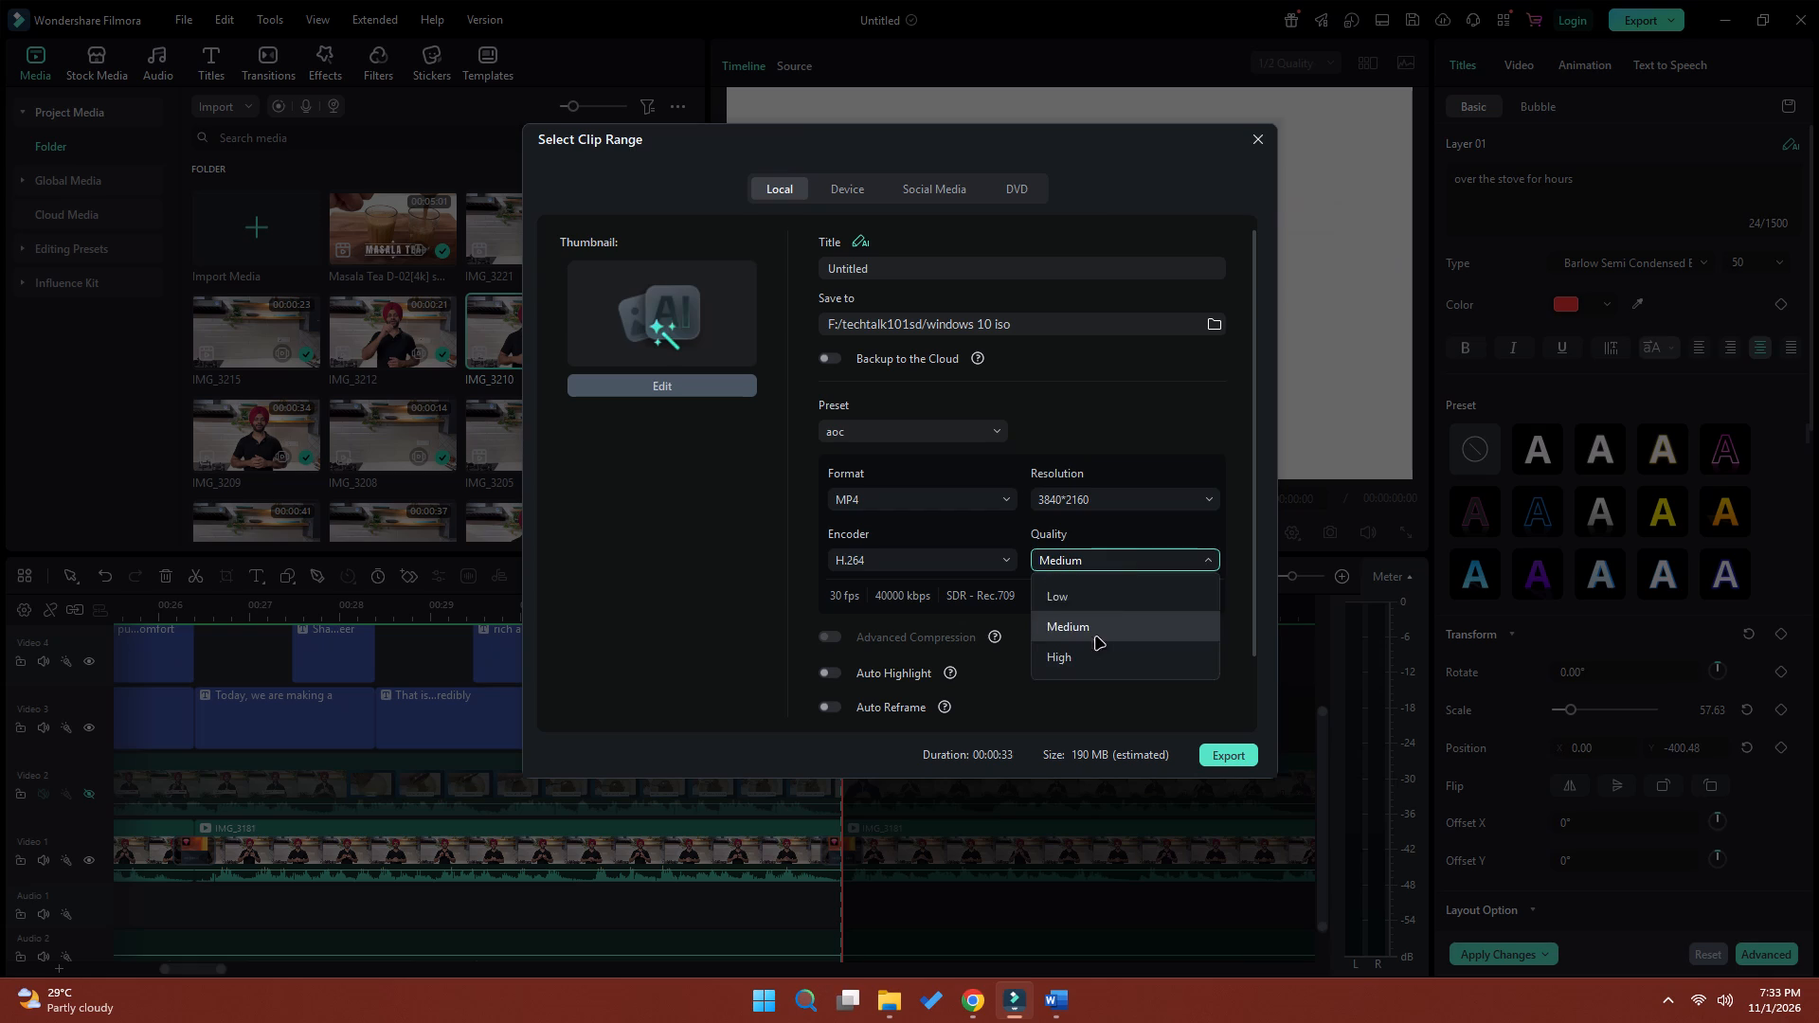
pyautogui.click(1096, 653)
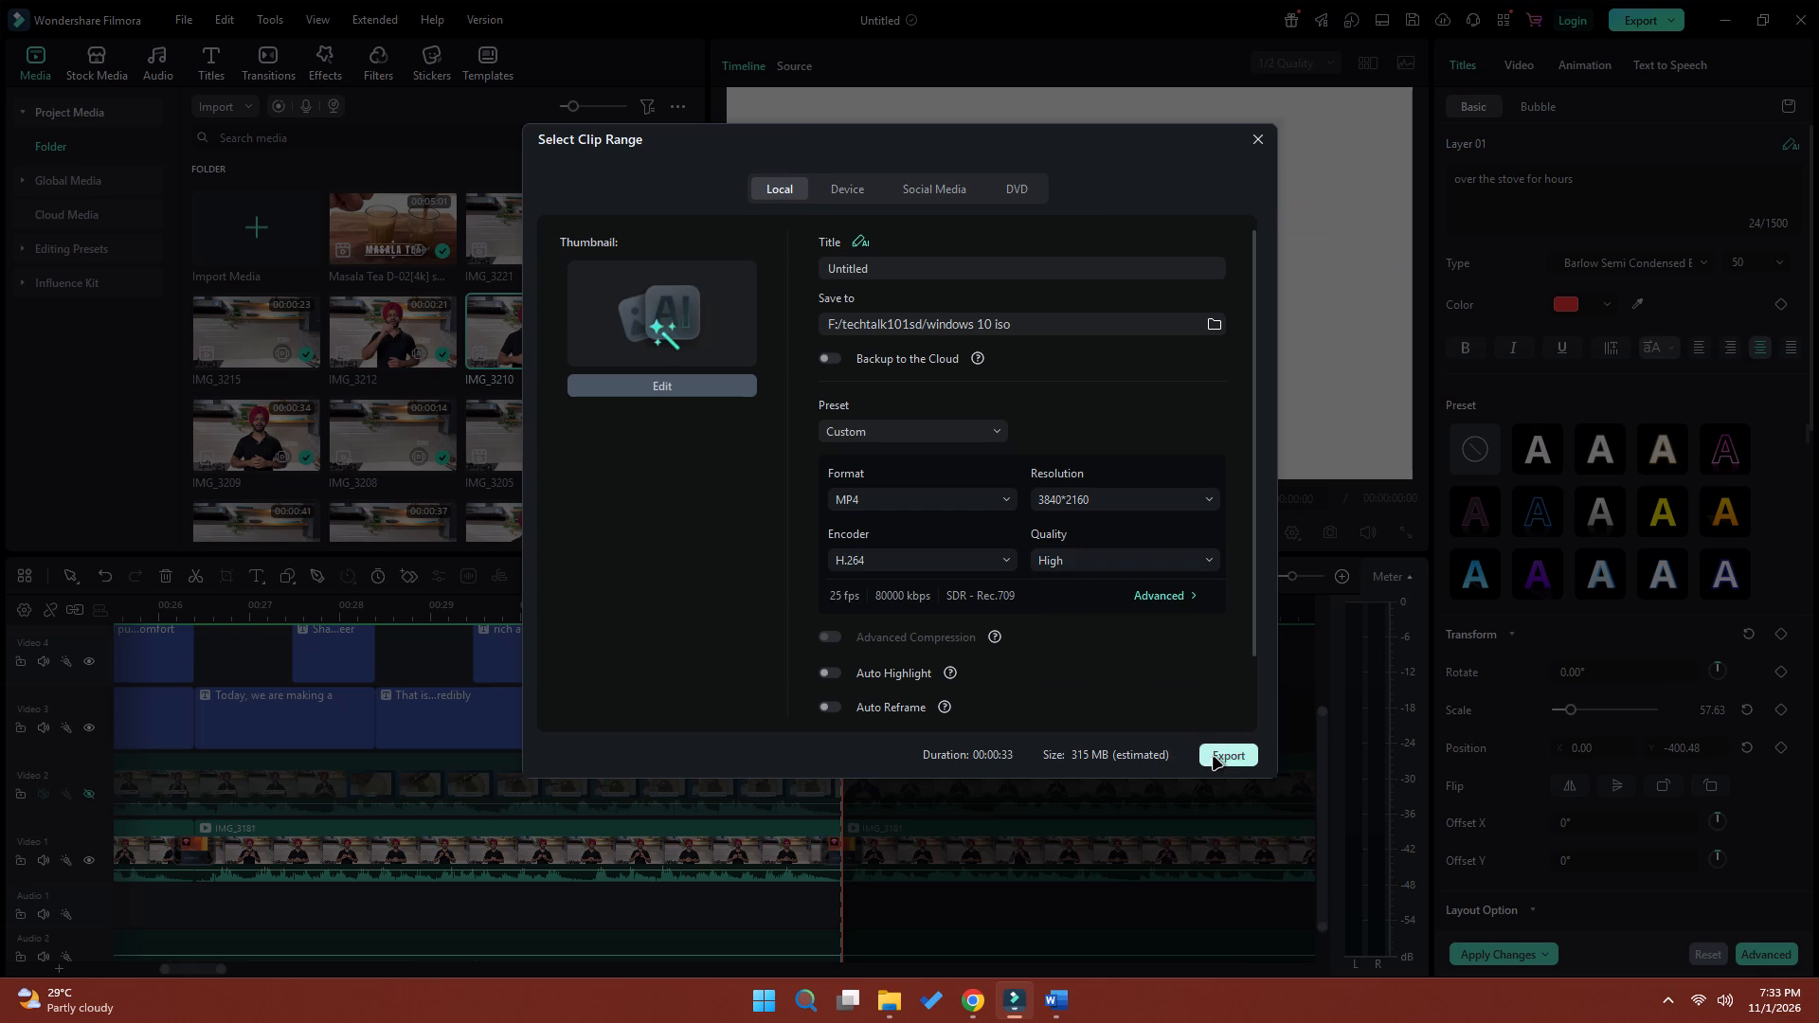
# Rename the export title as test1.
pyautogui.click(900, 276)
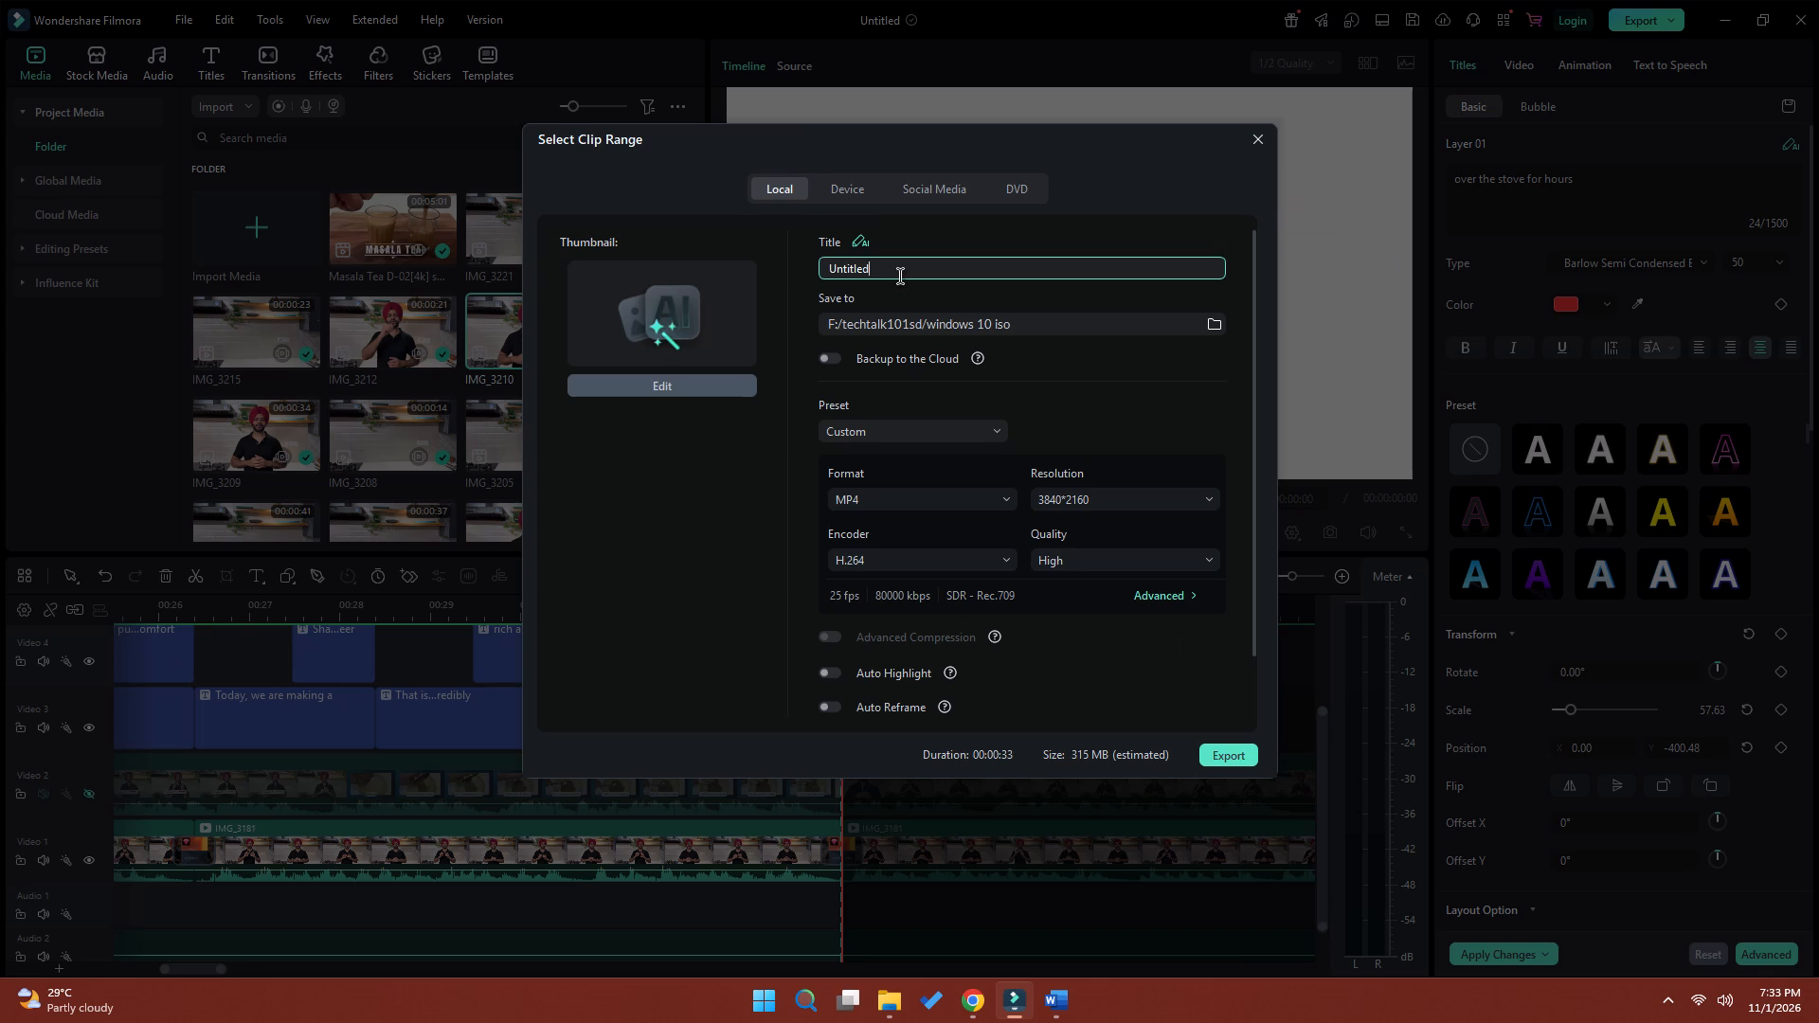
pyautogui.moveTo(897, 273); pyautogui.dragTo(822, 269)
pyautogui.write('test1')
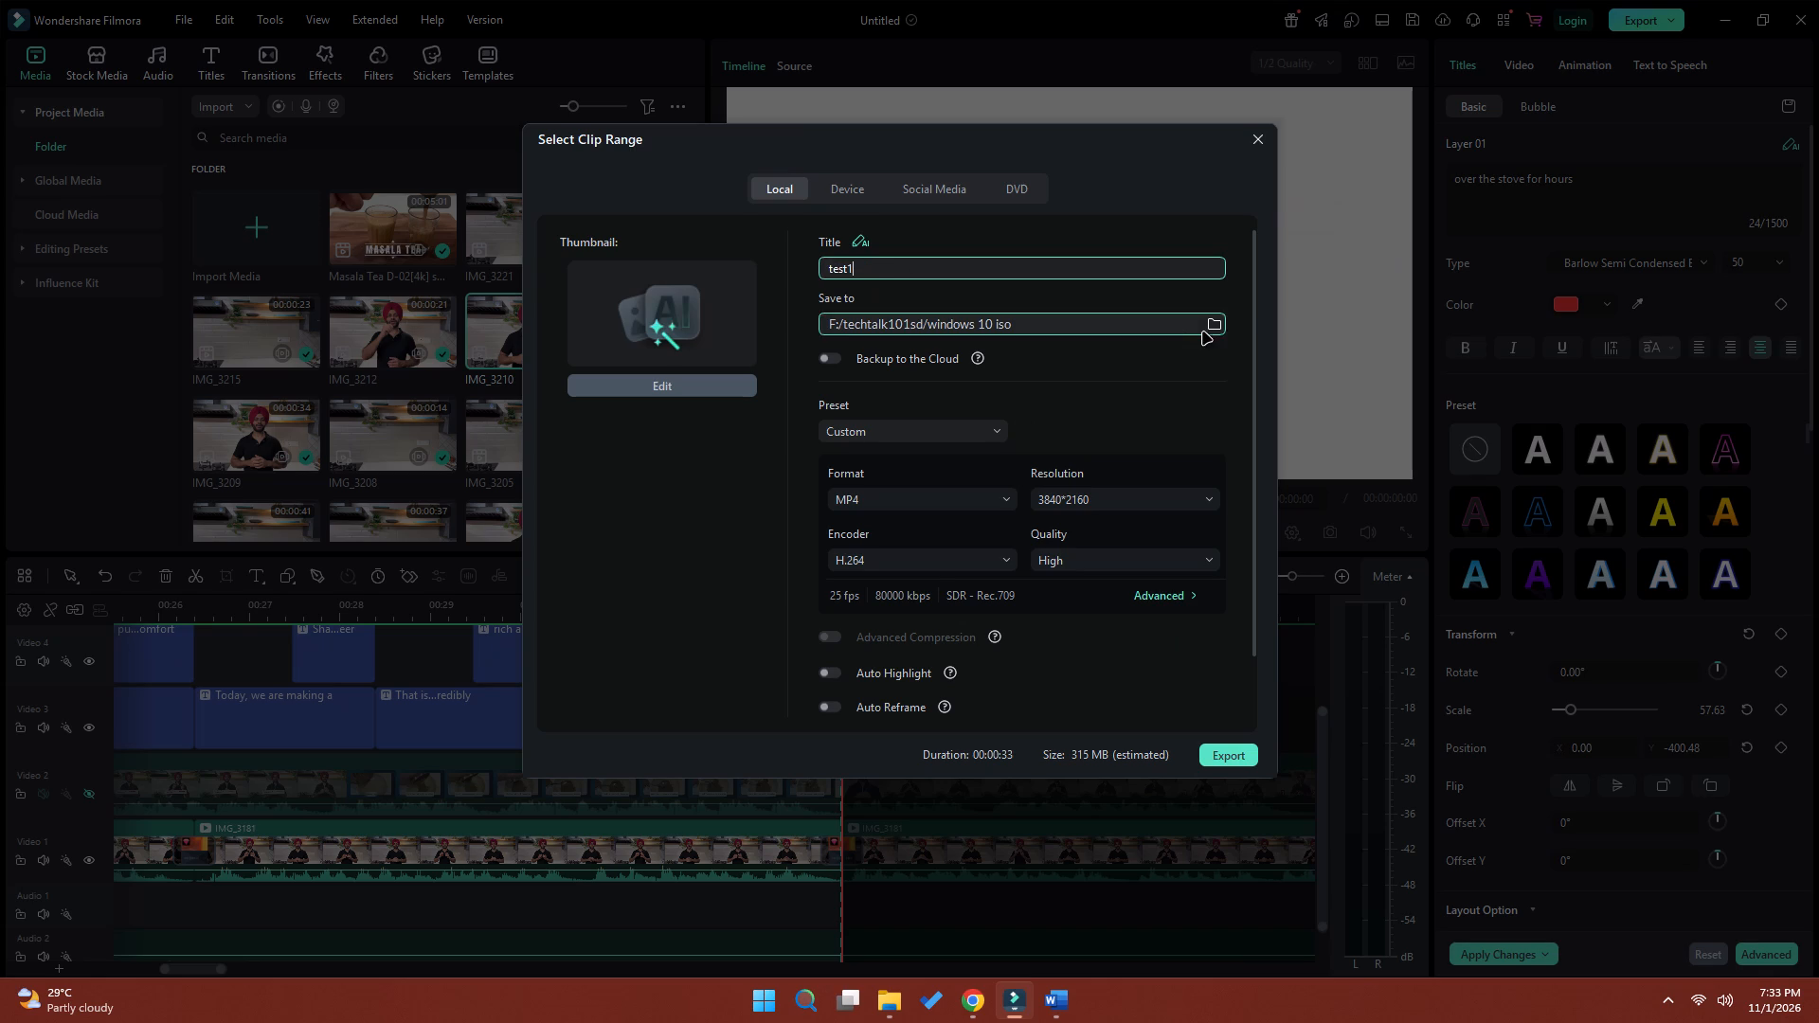
# Set the save location to D:/gig/aoc/New folder and start exporting the marked range.
pyautogui.click(1220, 325)
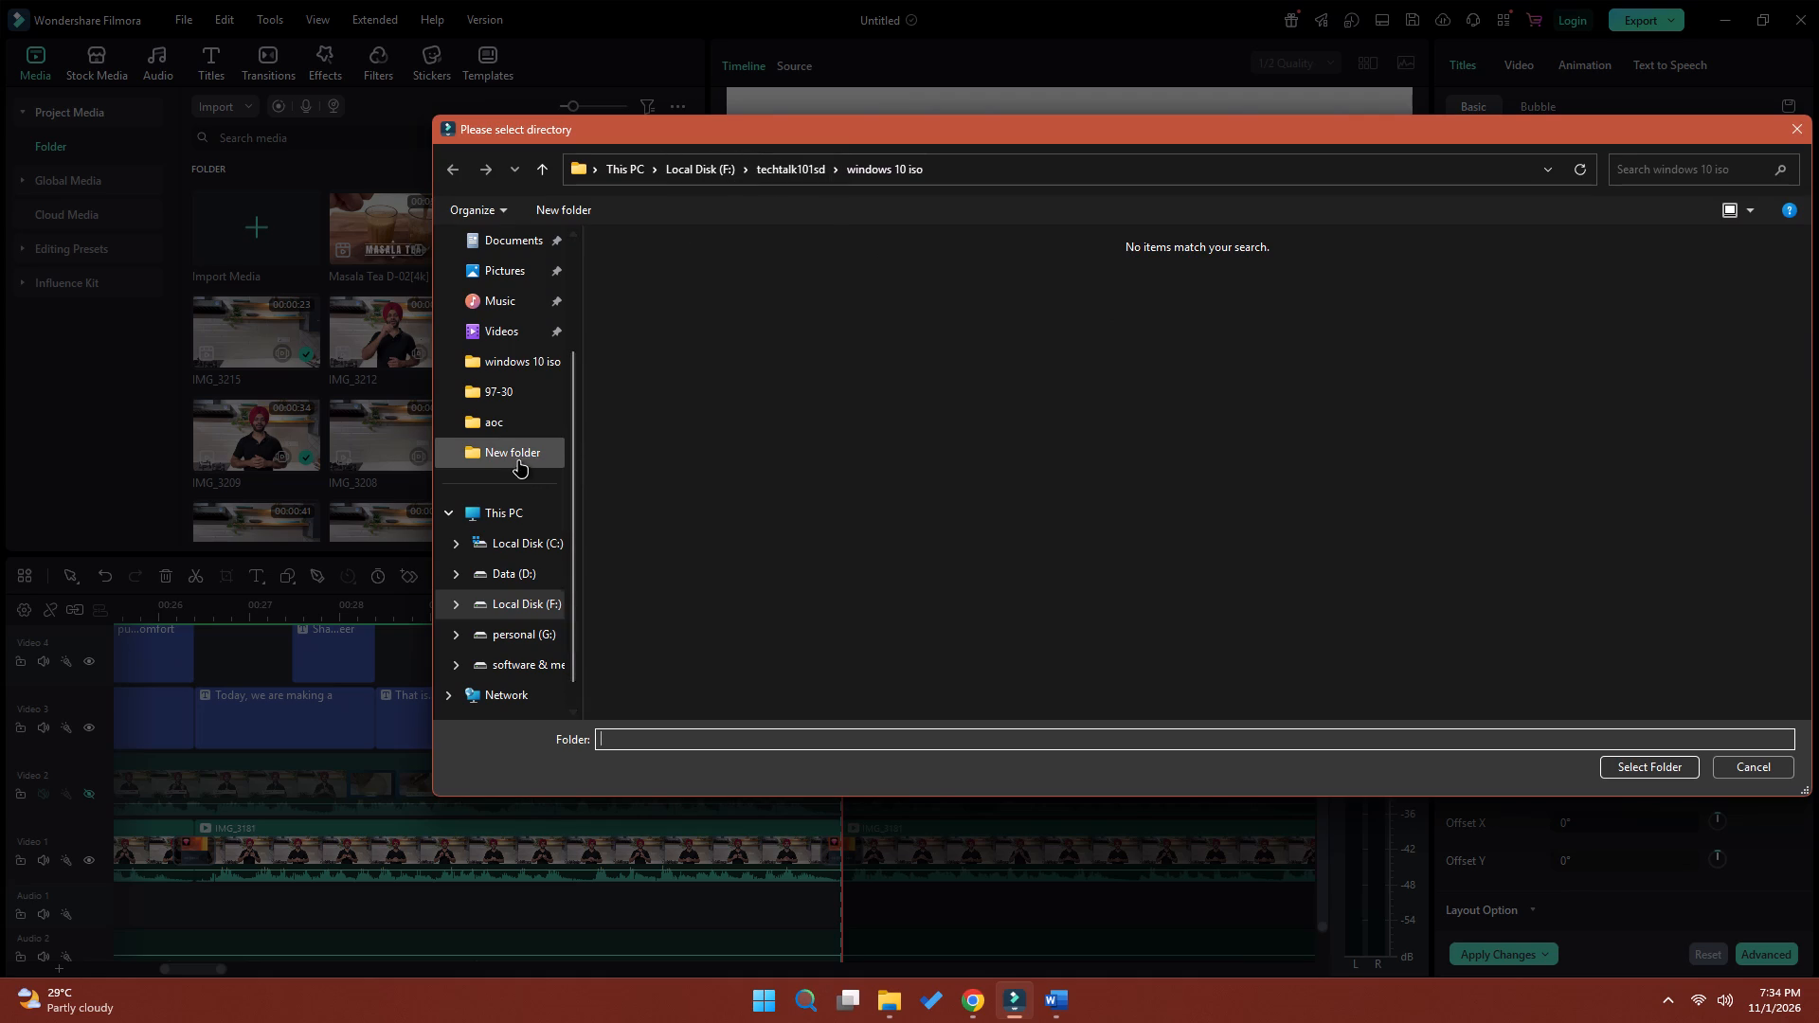
pyautogui.click(497, 422)
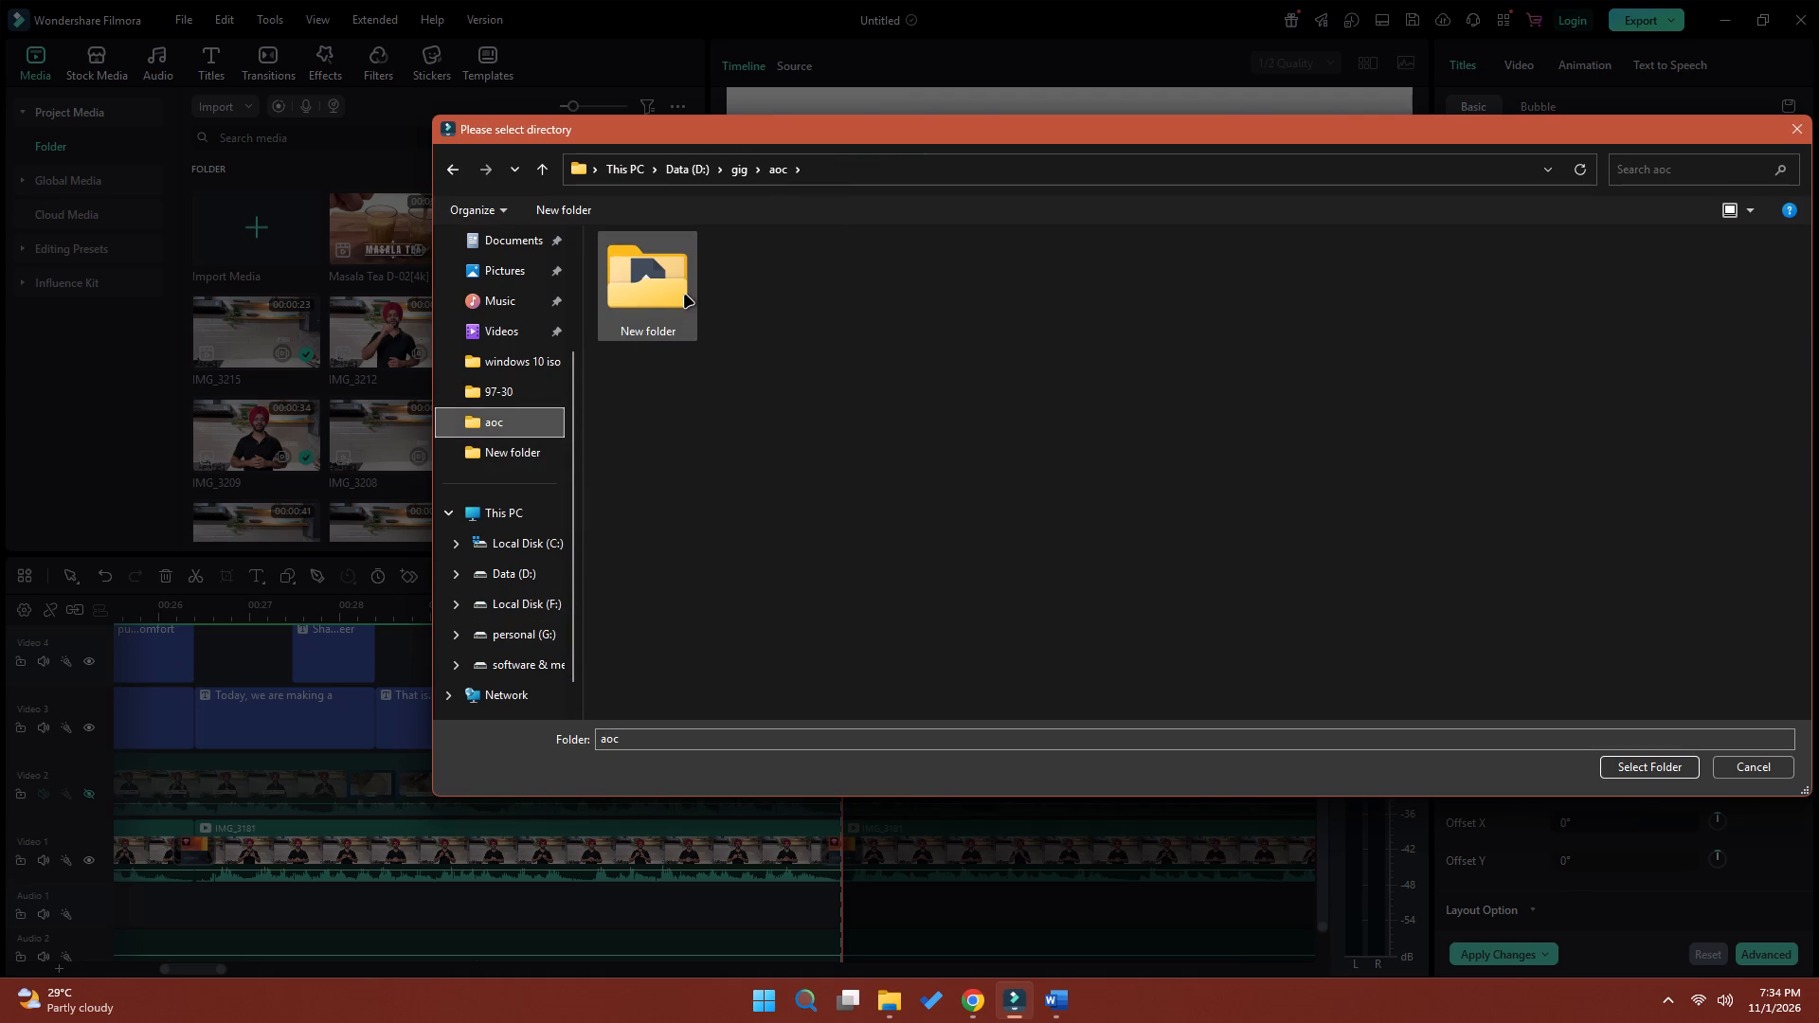
pyautogui.doubleClick(685, 296)
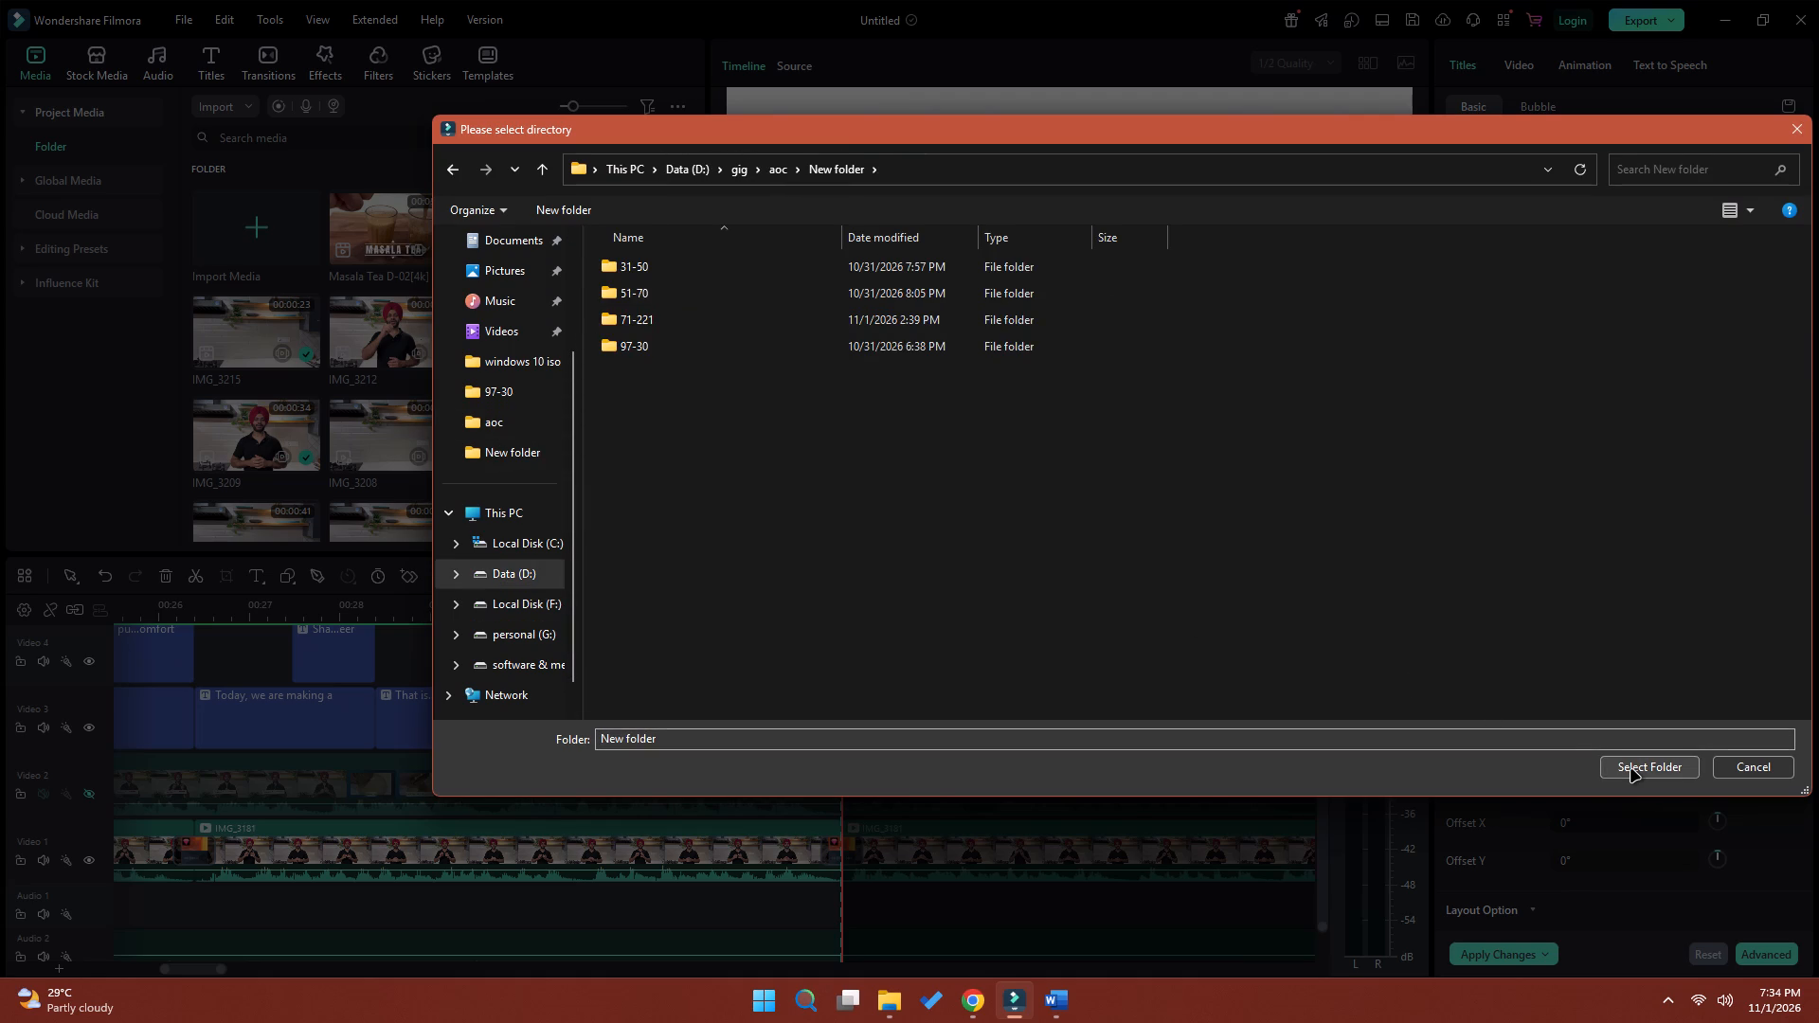
pyautogui.click(1631, 770)
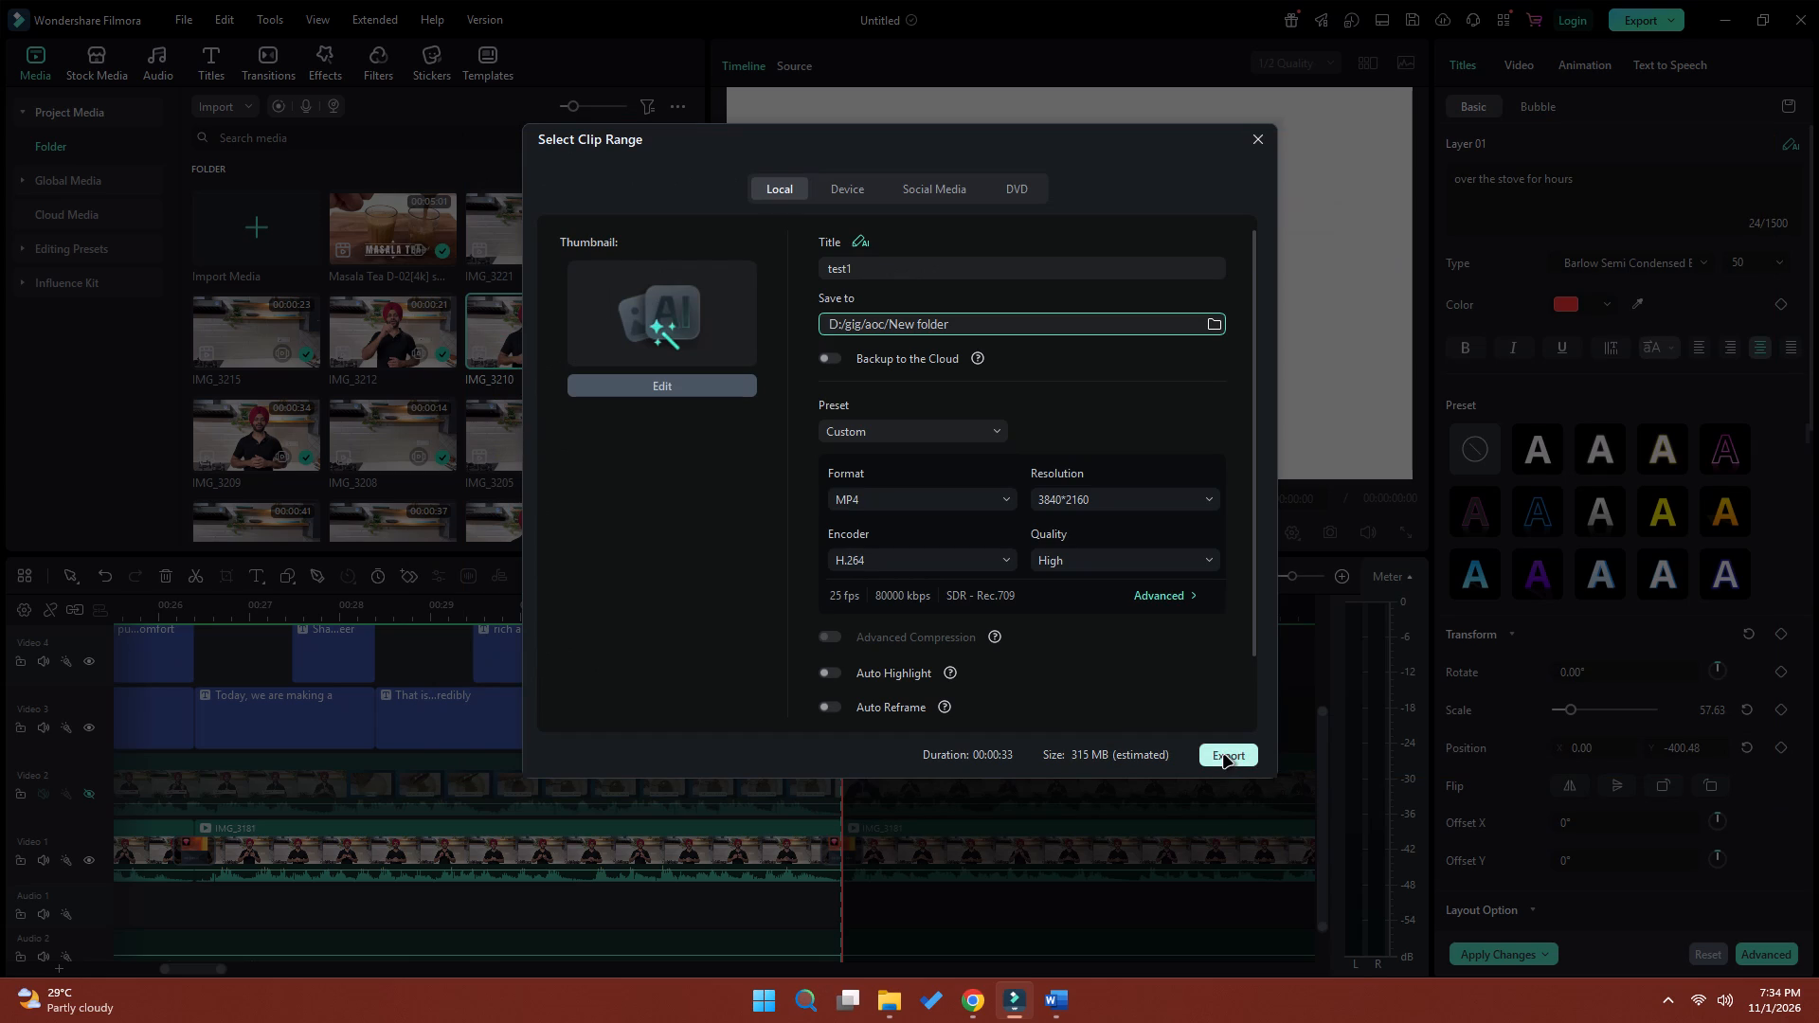
pyautogui.click(1224, 756)
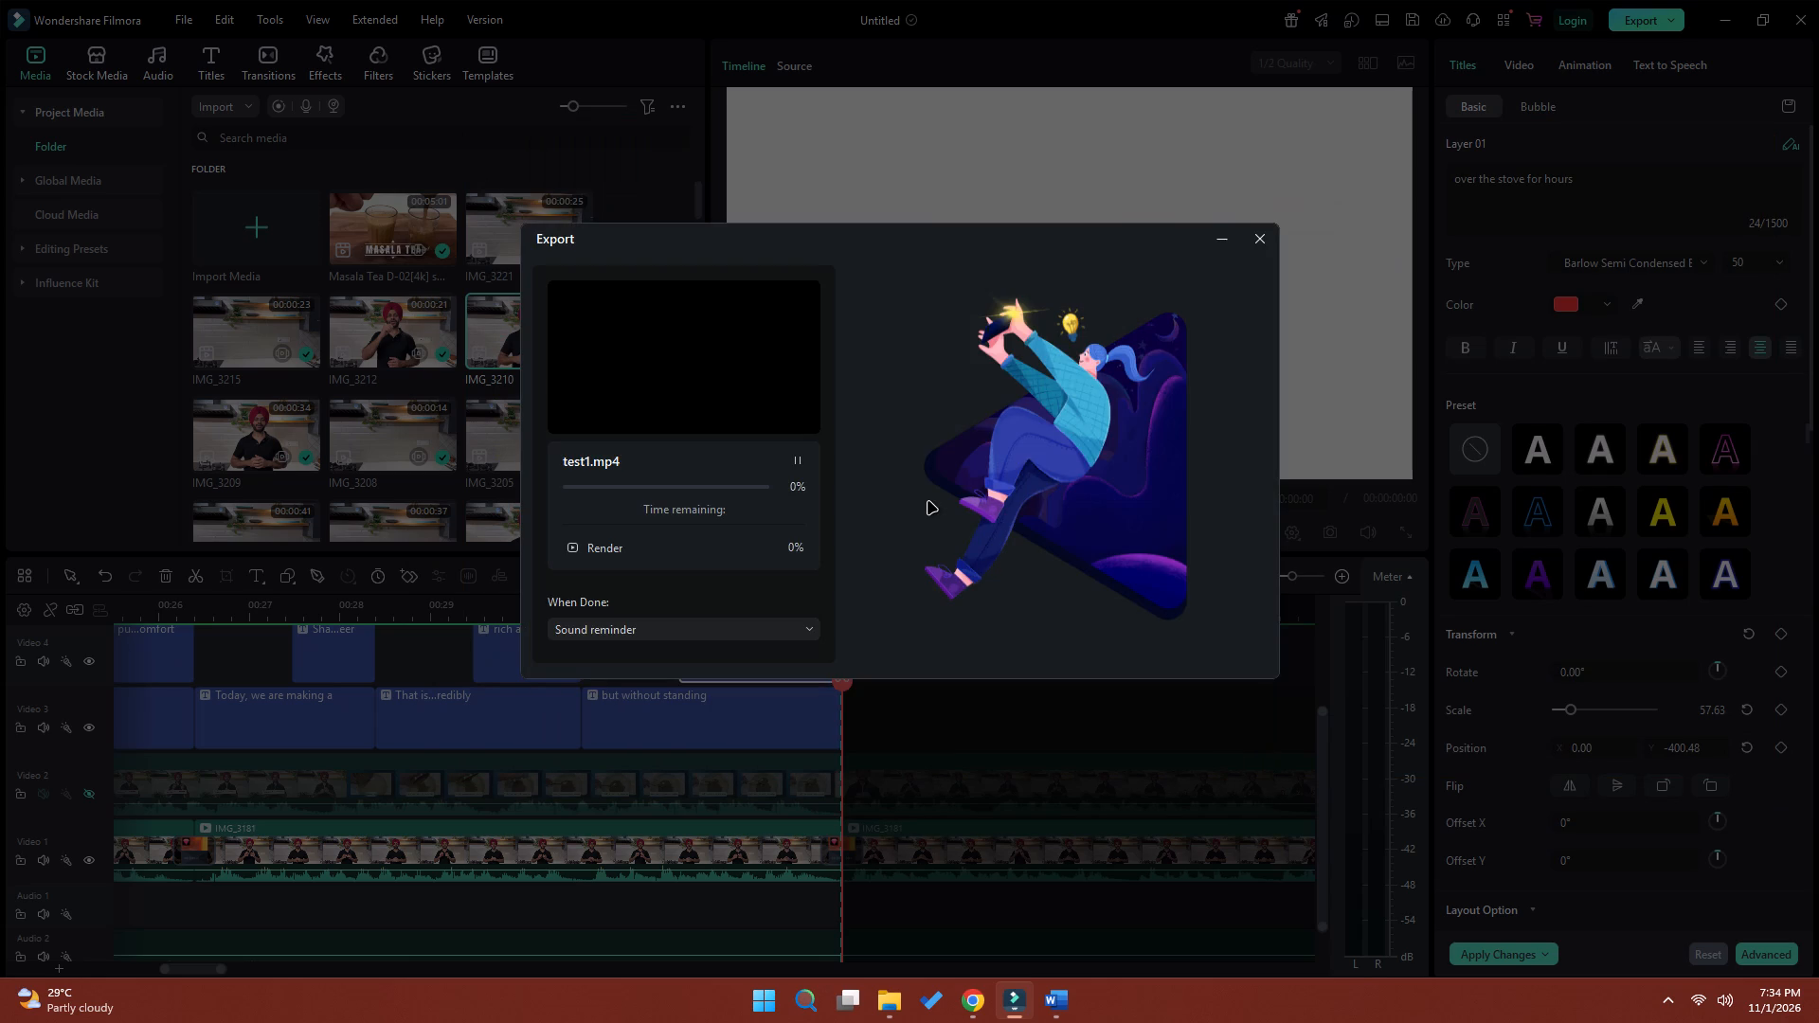
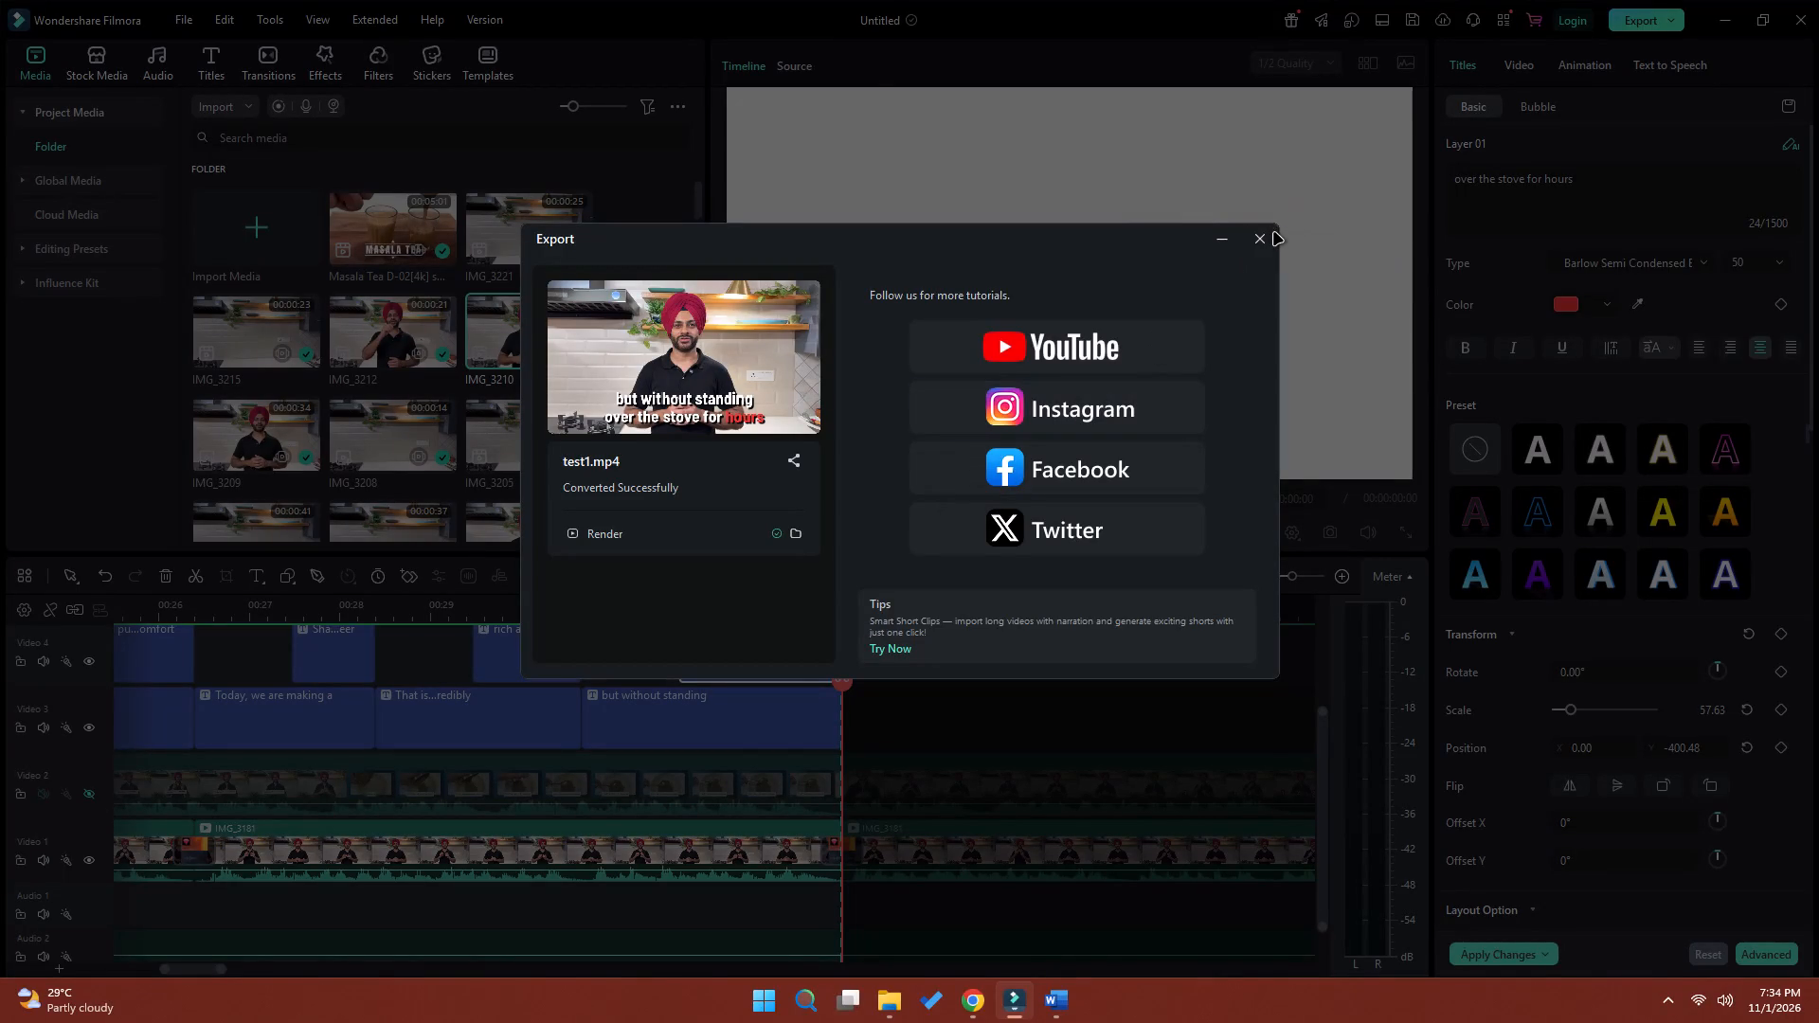
# Close the Export window for test1.mp4.
pyautogui.click(1262, 241)
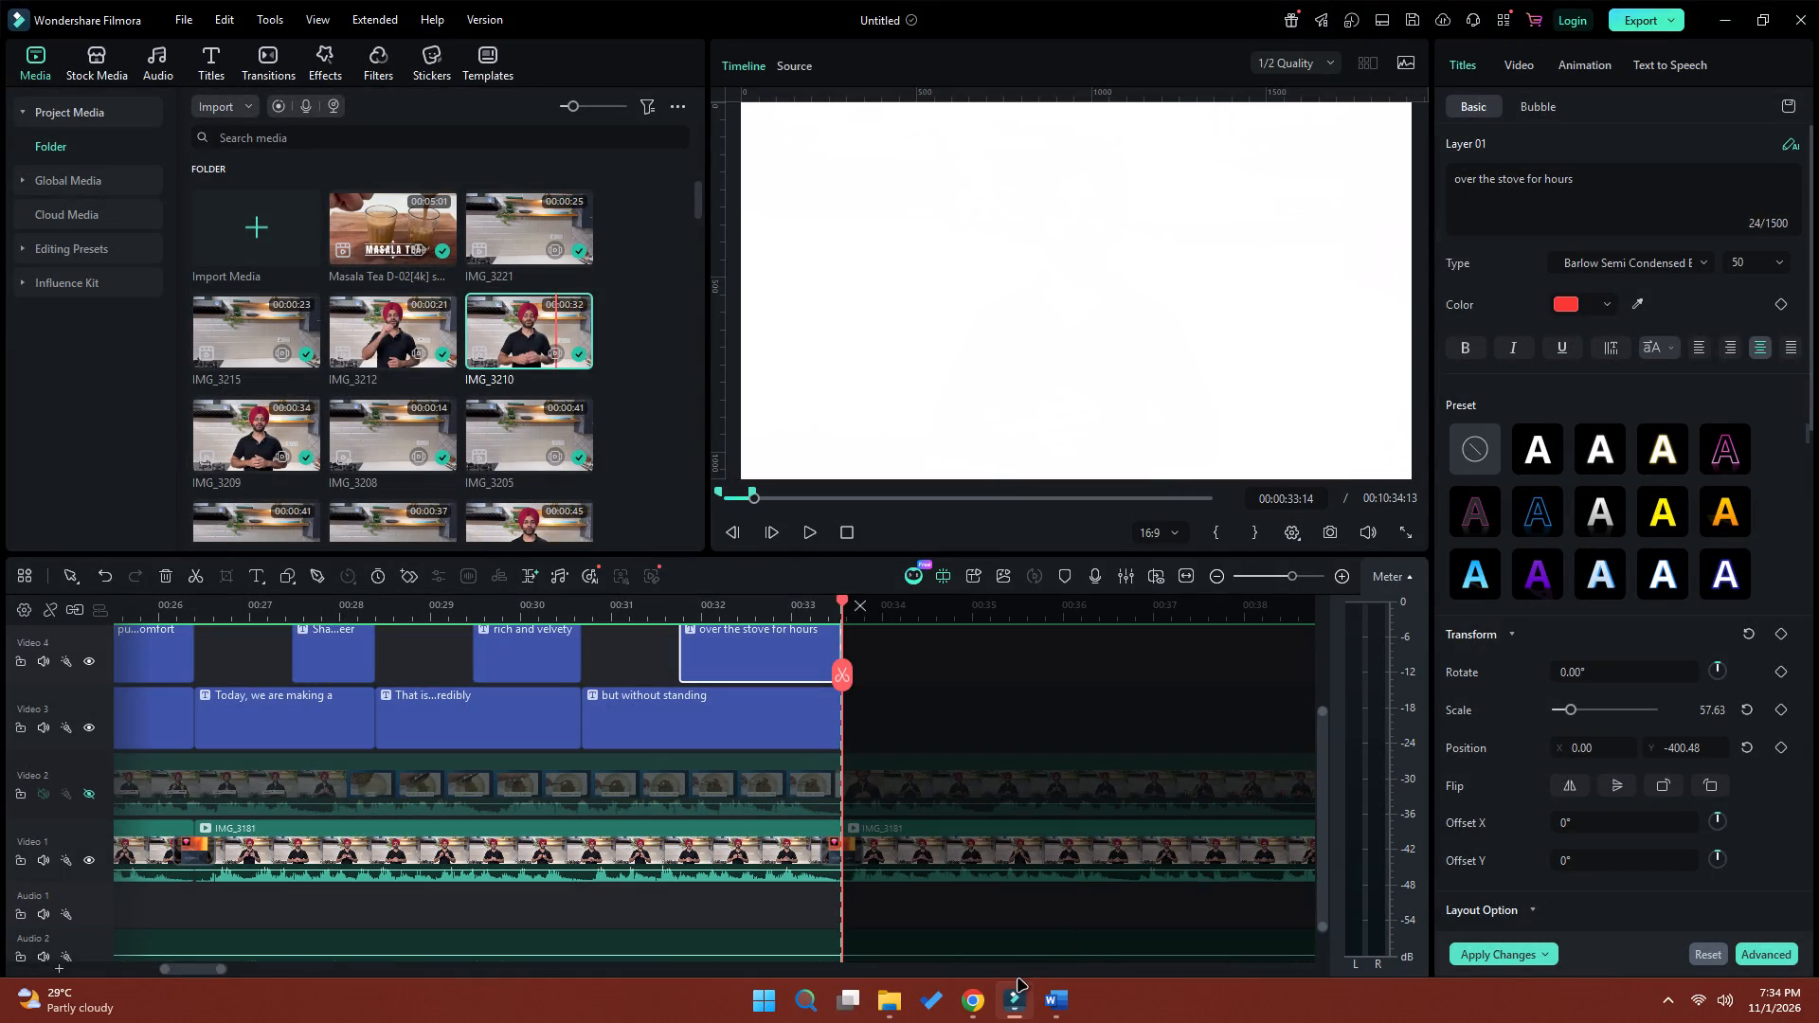
pyautogui.click(969, 1008)
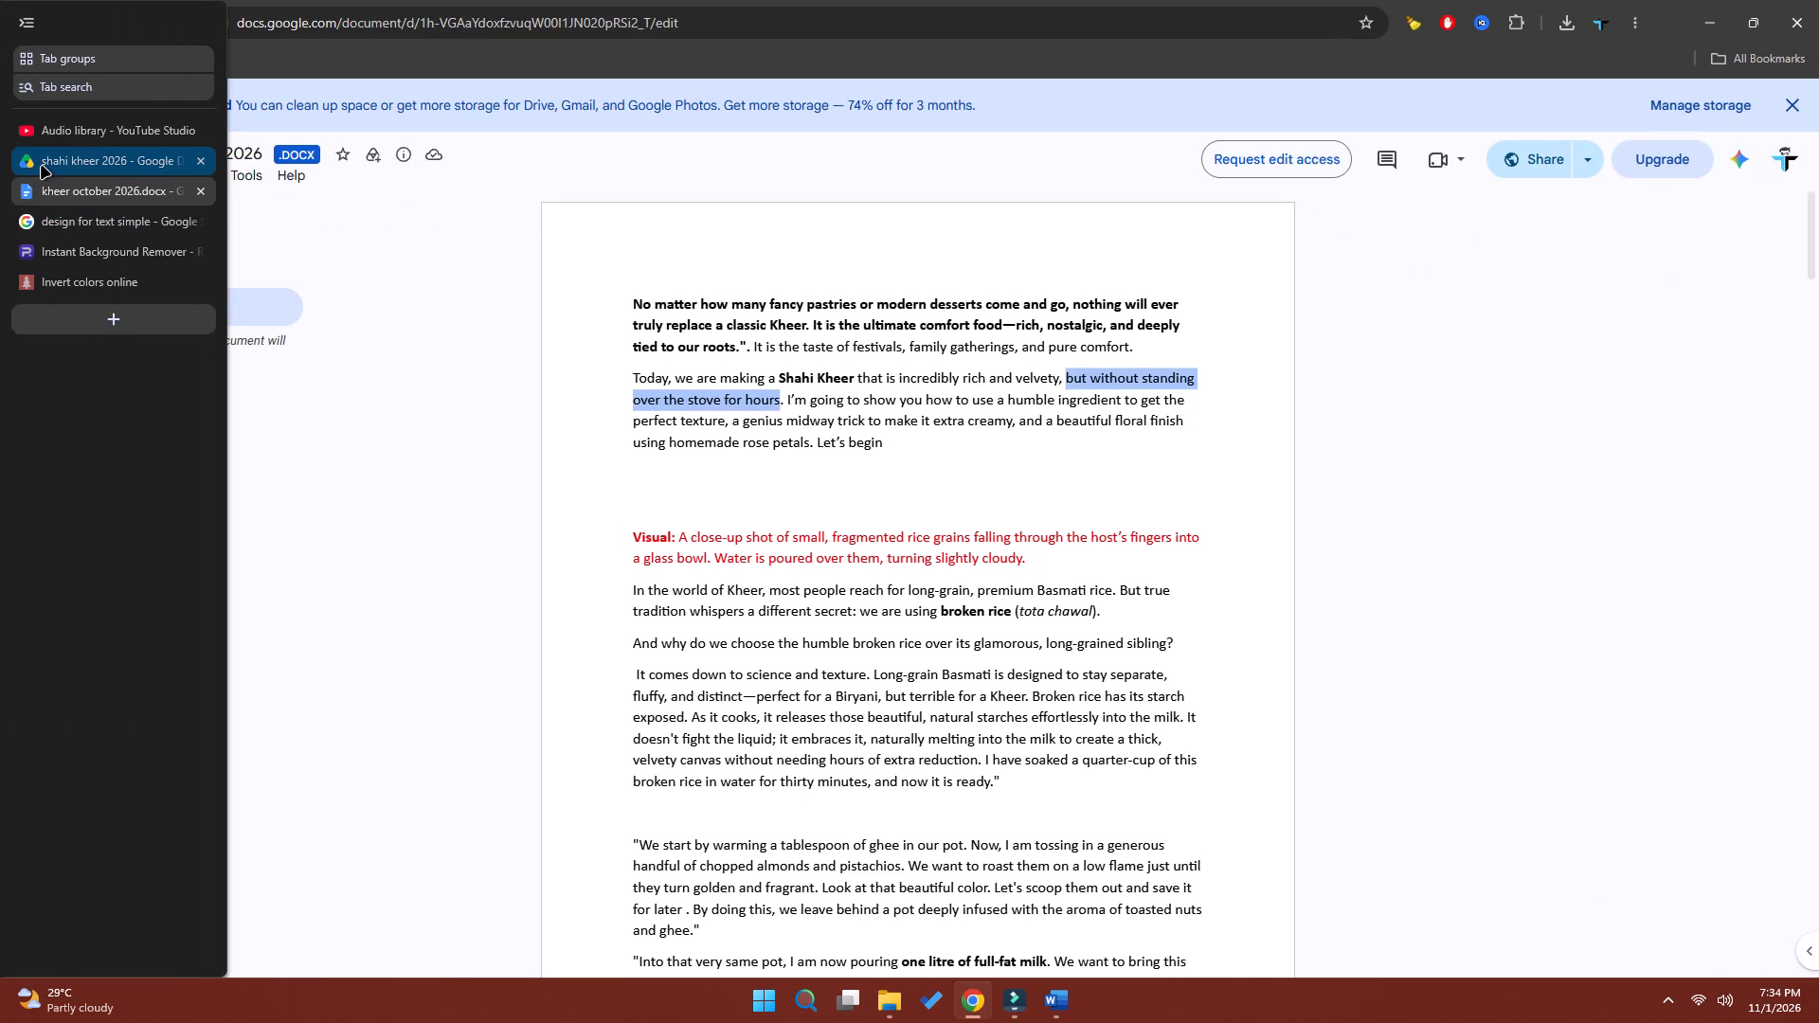
pyautogui.click(77, 221)
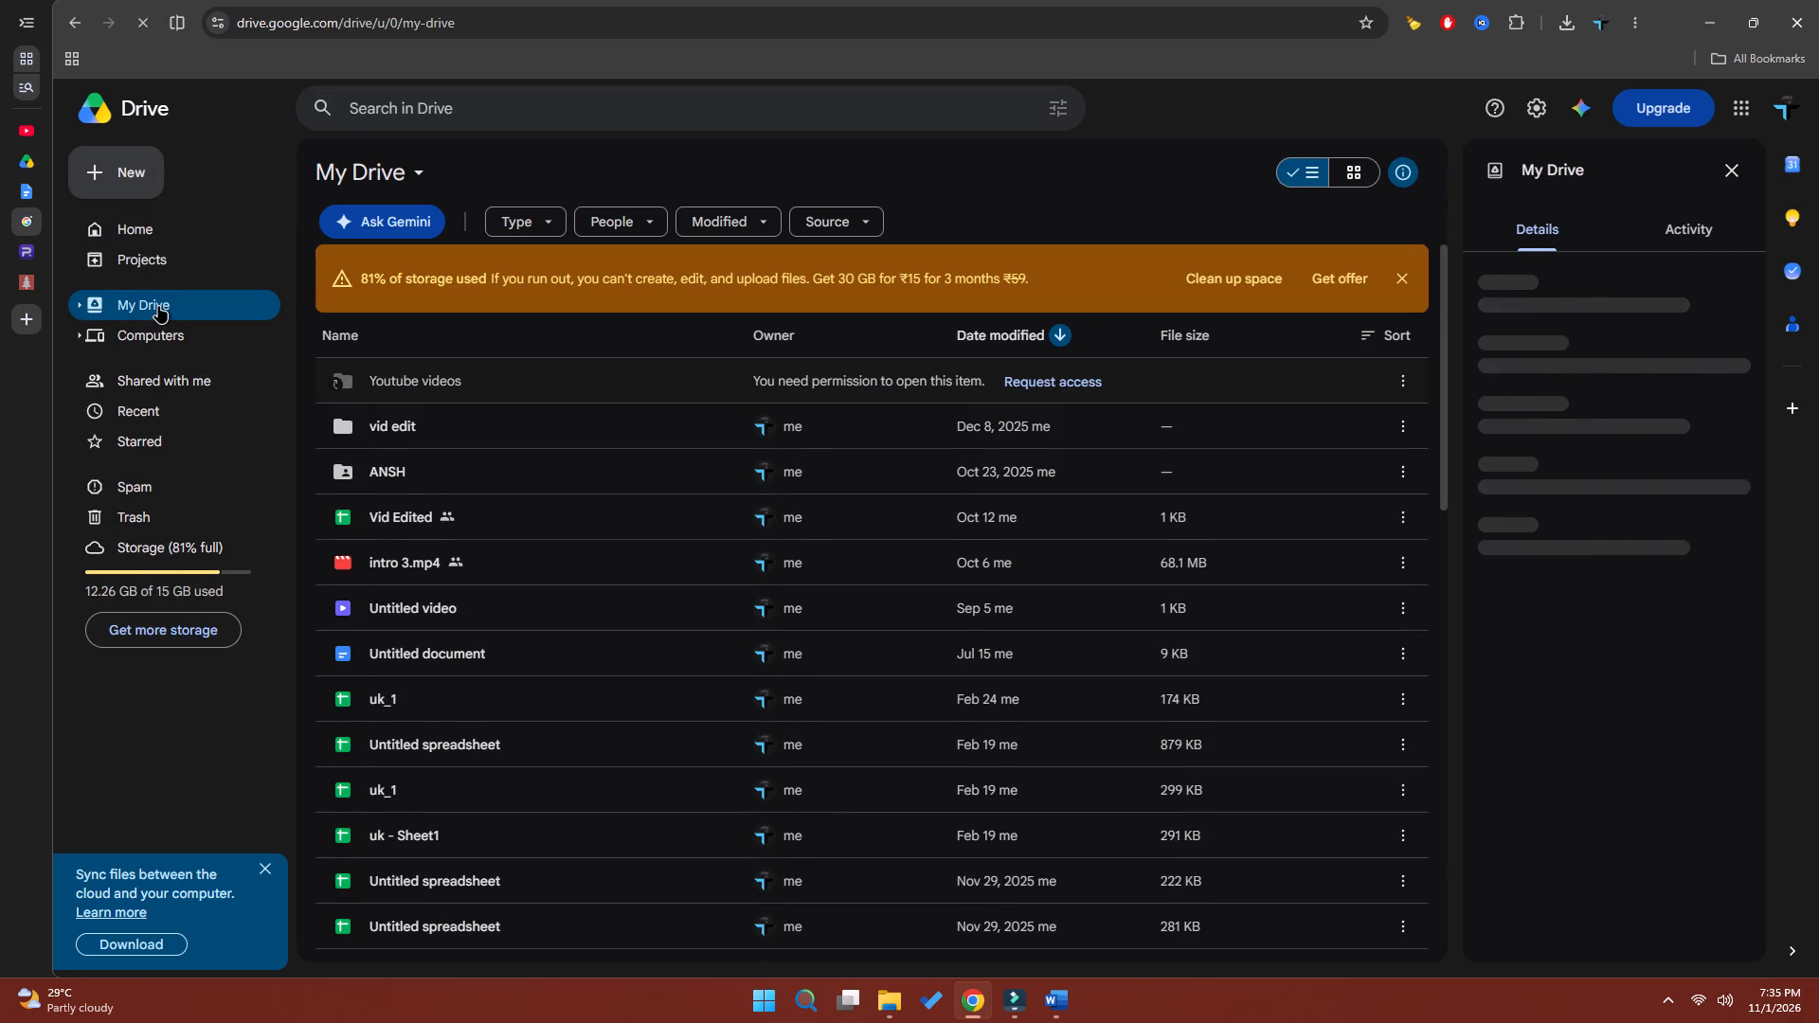
pyautogui.doubleClick(441, 429)
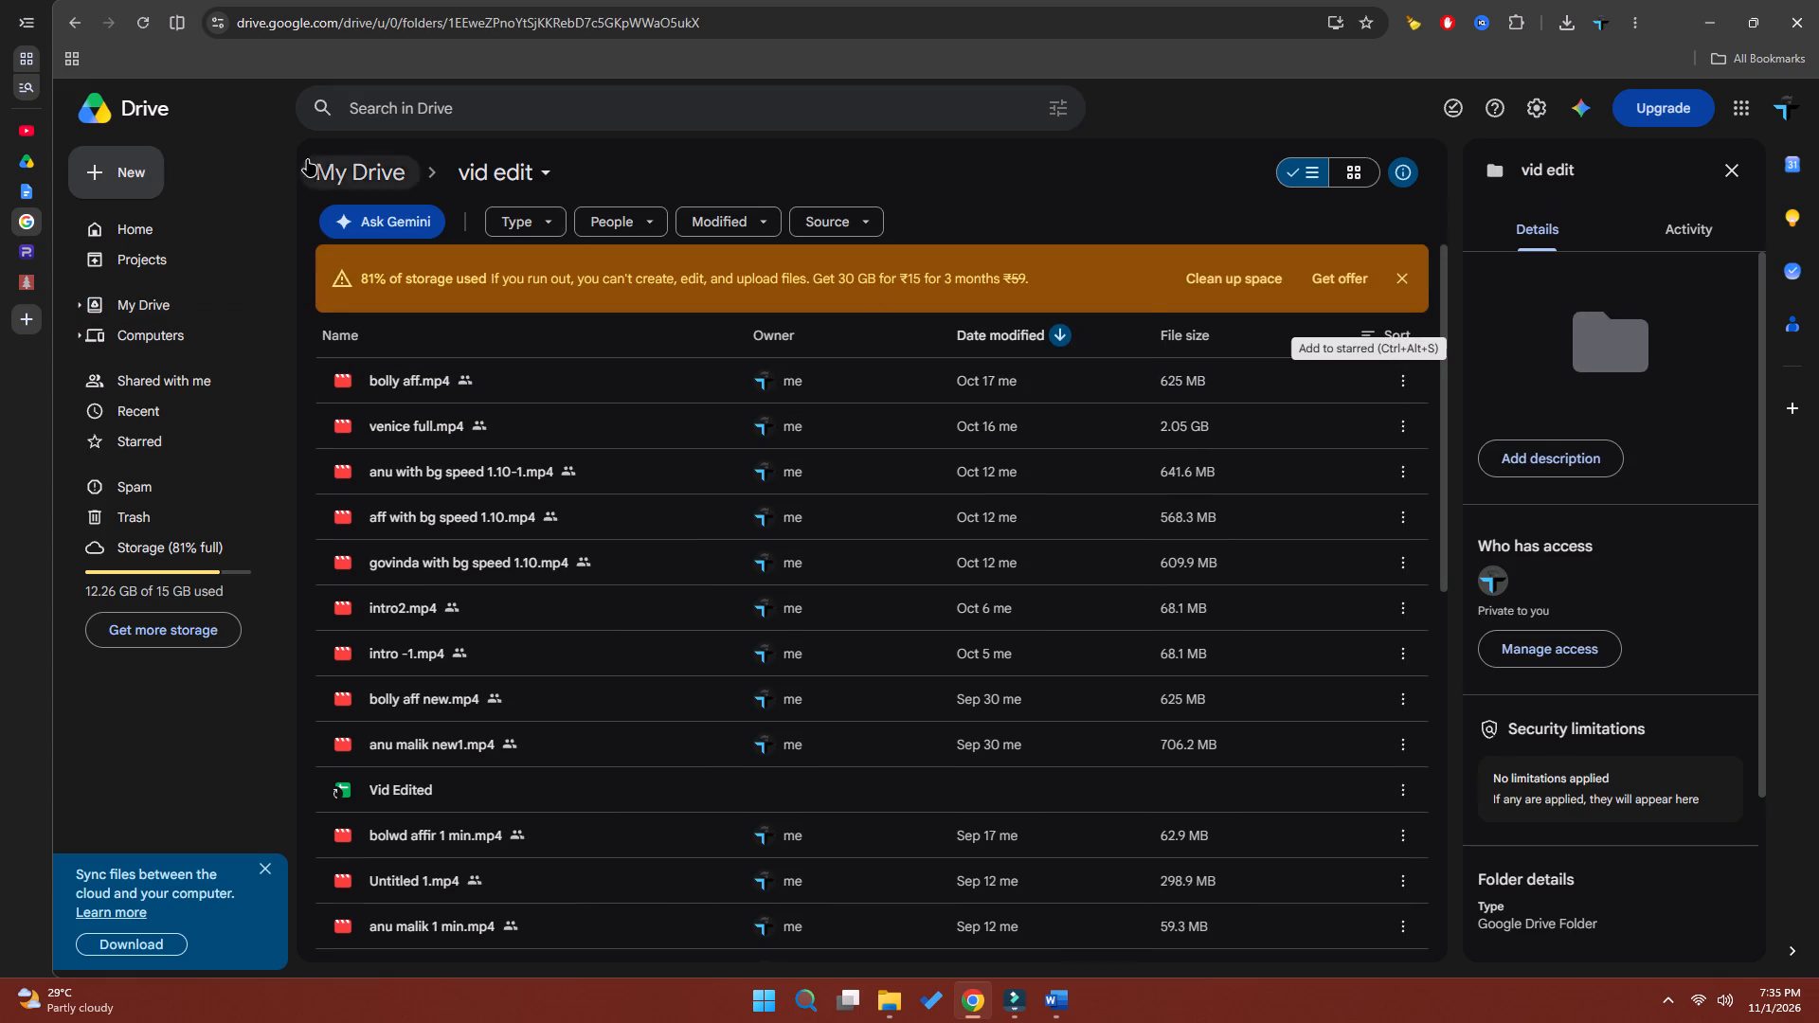
# Upload the test1 video from D:/gig/aoc/New folder into the vid edit folder, replacing the existing file of that name.
pyautogui.click(135, 170)
pyautogui.click(172, 219)
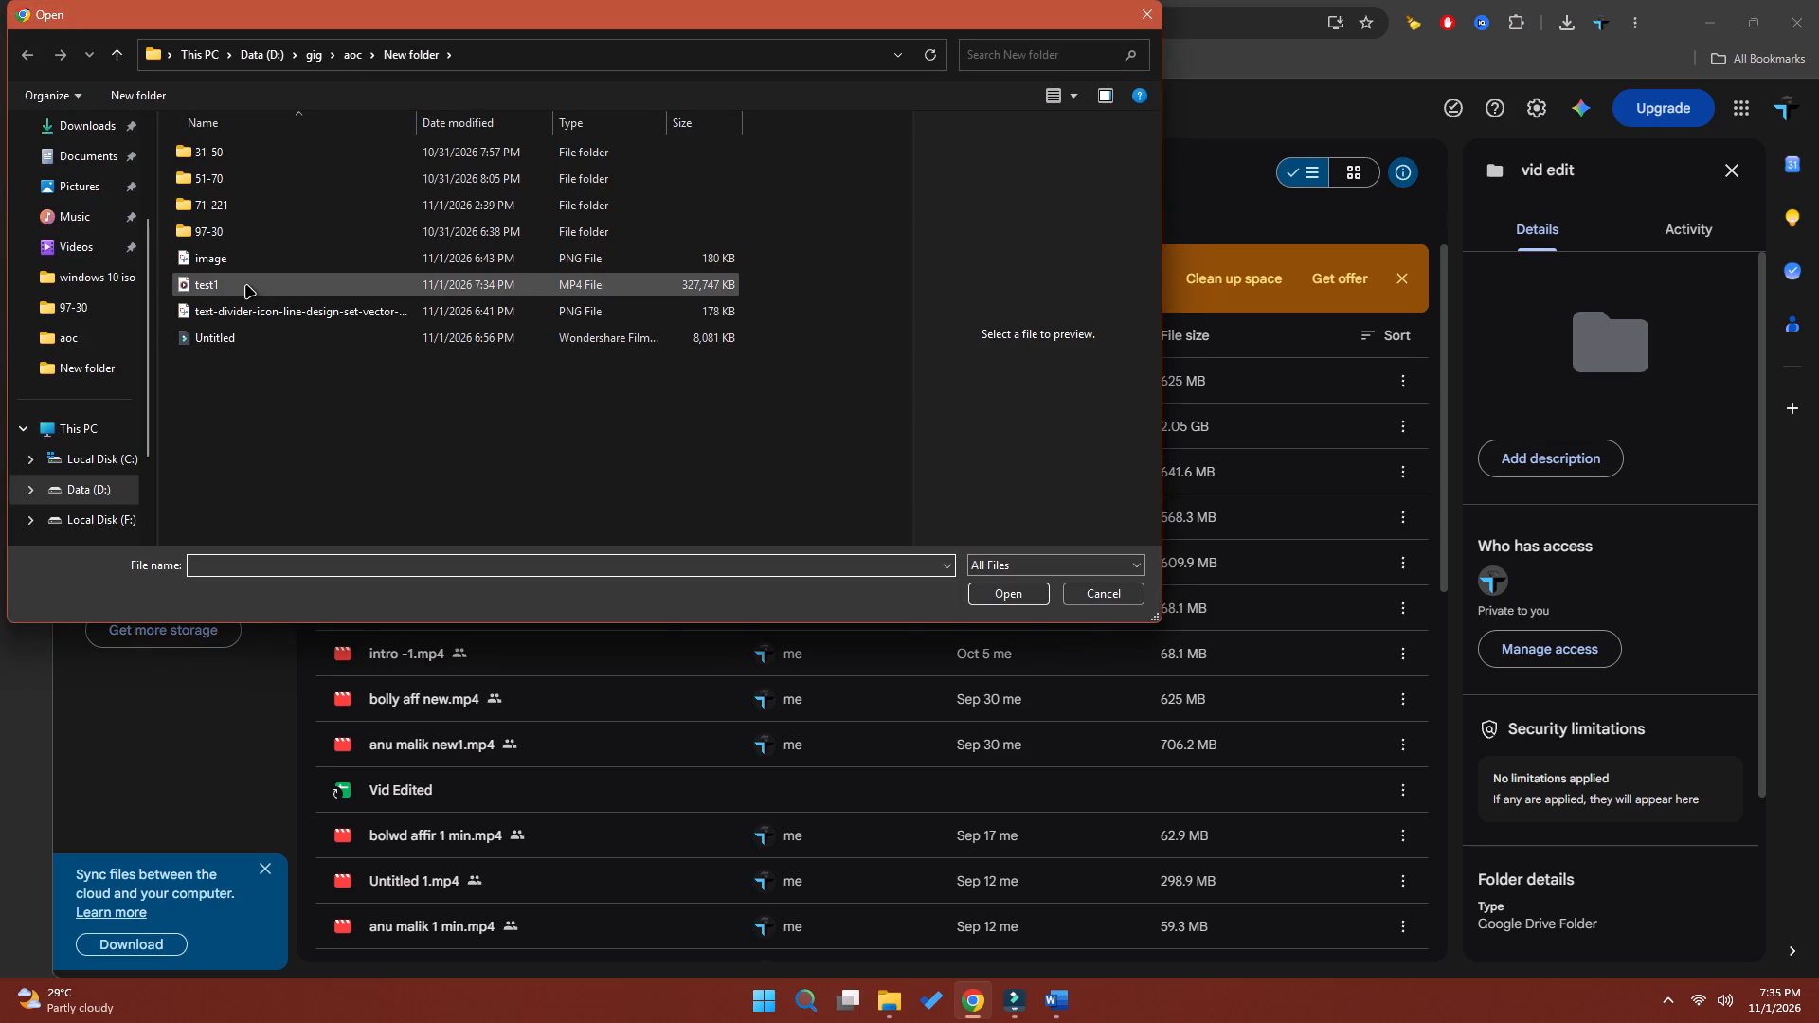
pyautogui.doubleClick(246, 286)
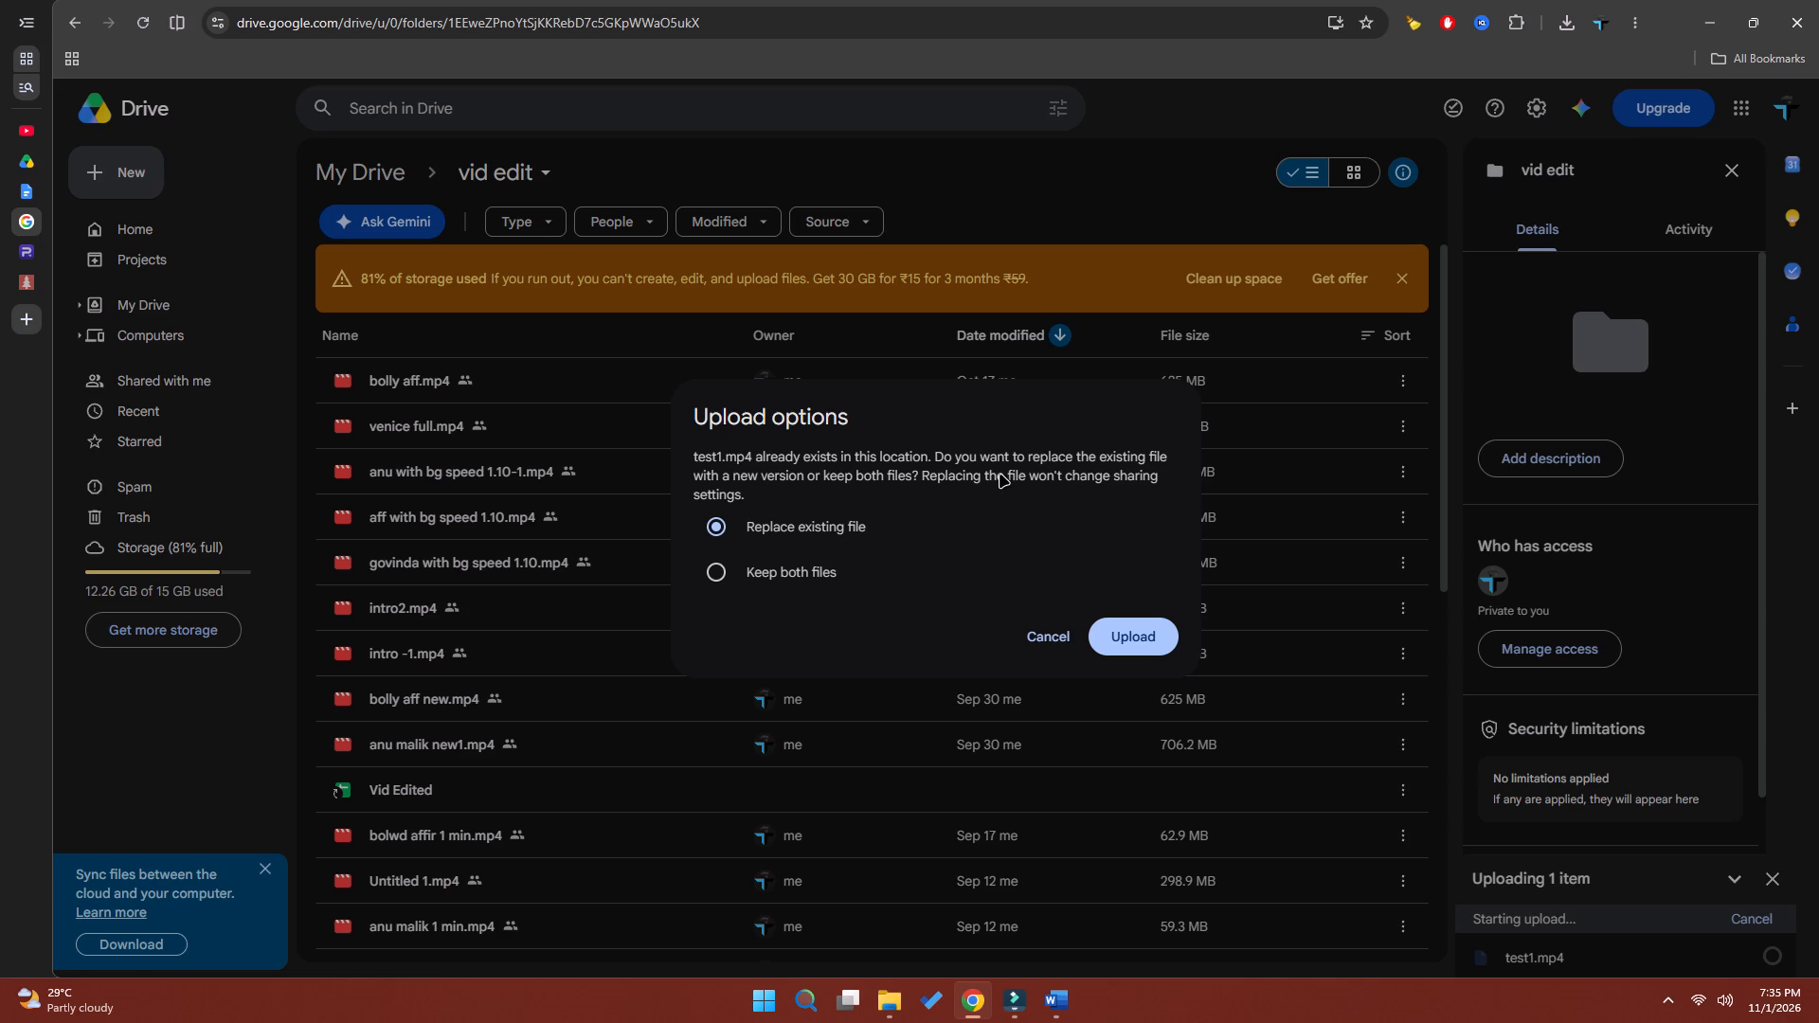
pyautogui.click(1136, 640)
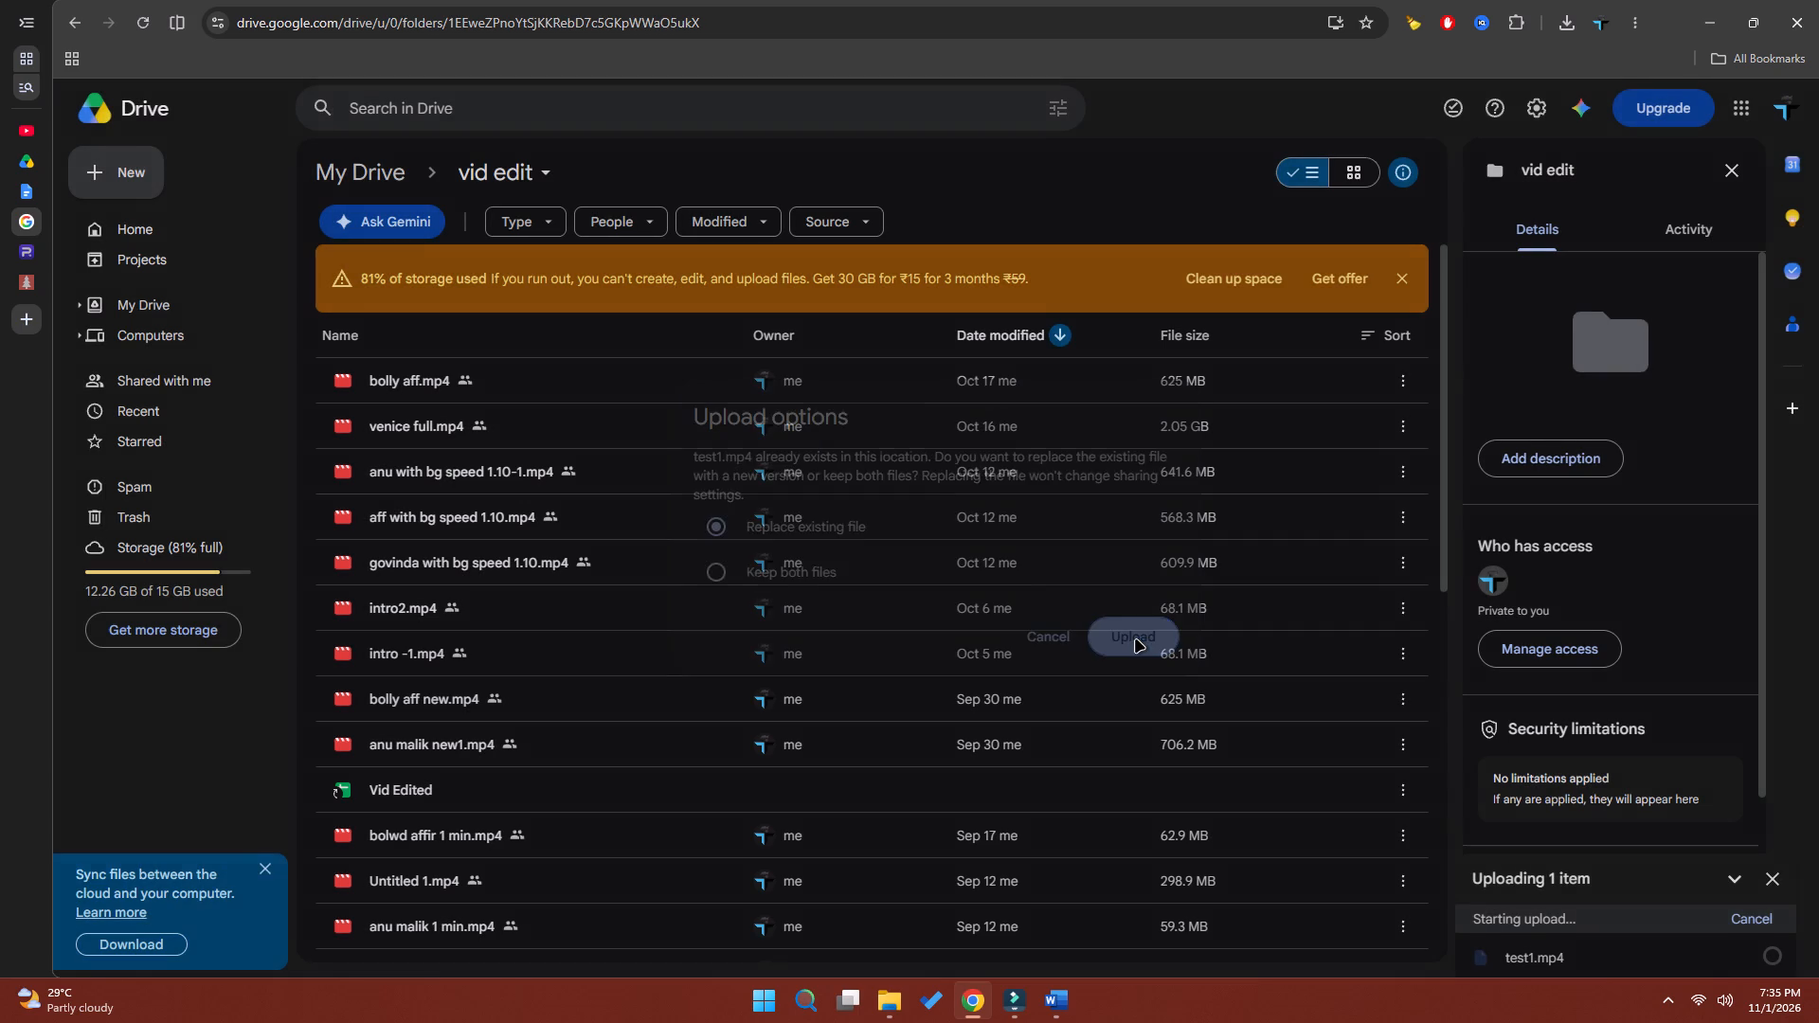
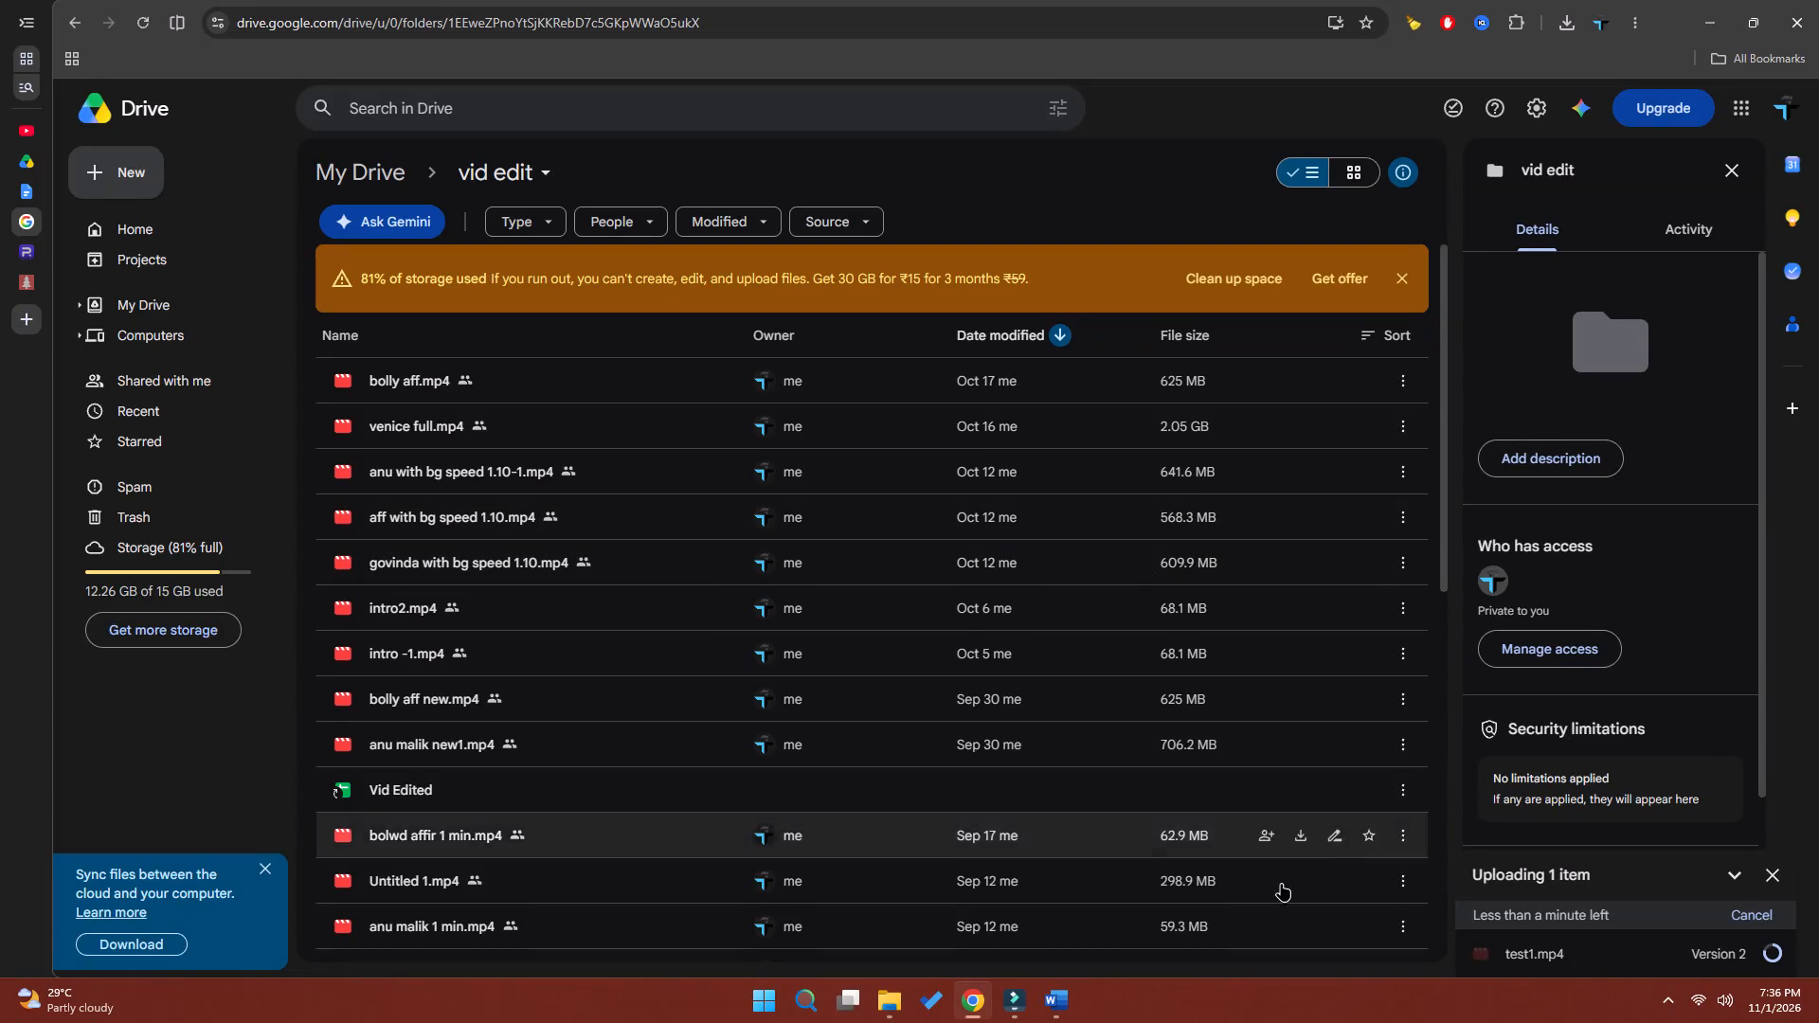
# Switch to Filmora and play the uncaptioned footage that follows the "over the stove for hours" title.
pyautogui.click(1016, 1014)
pyautogui.click(858, 605)
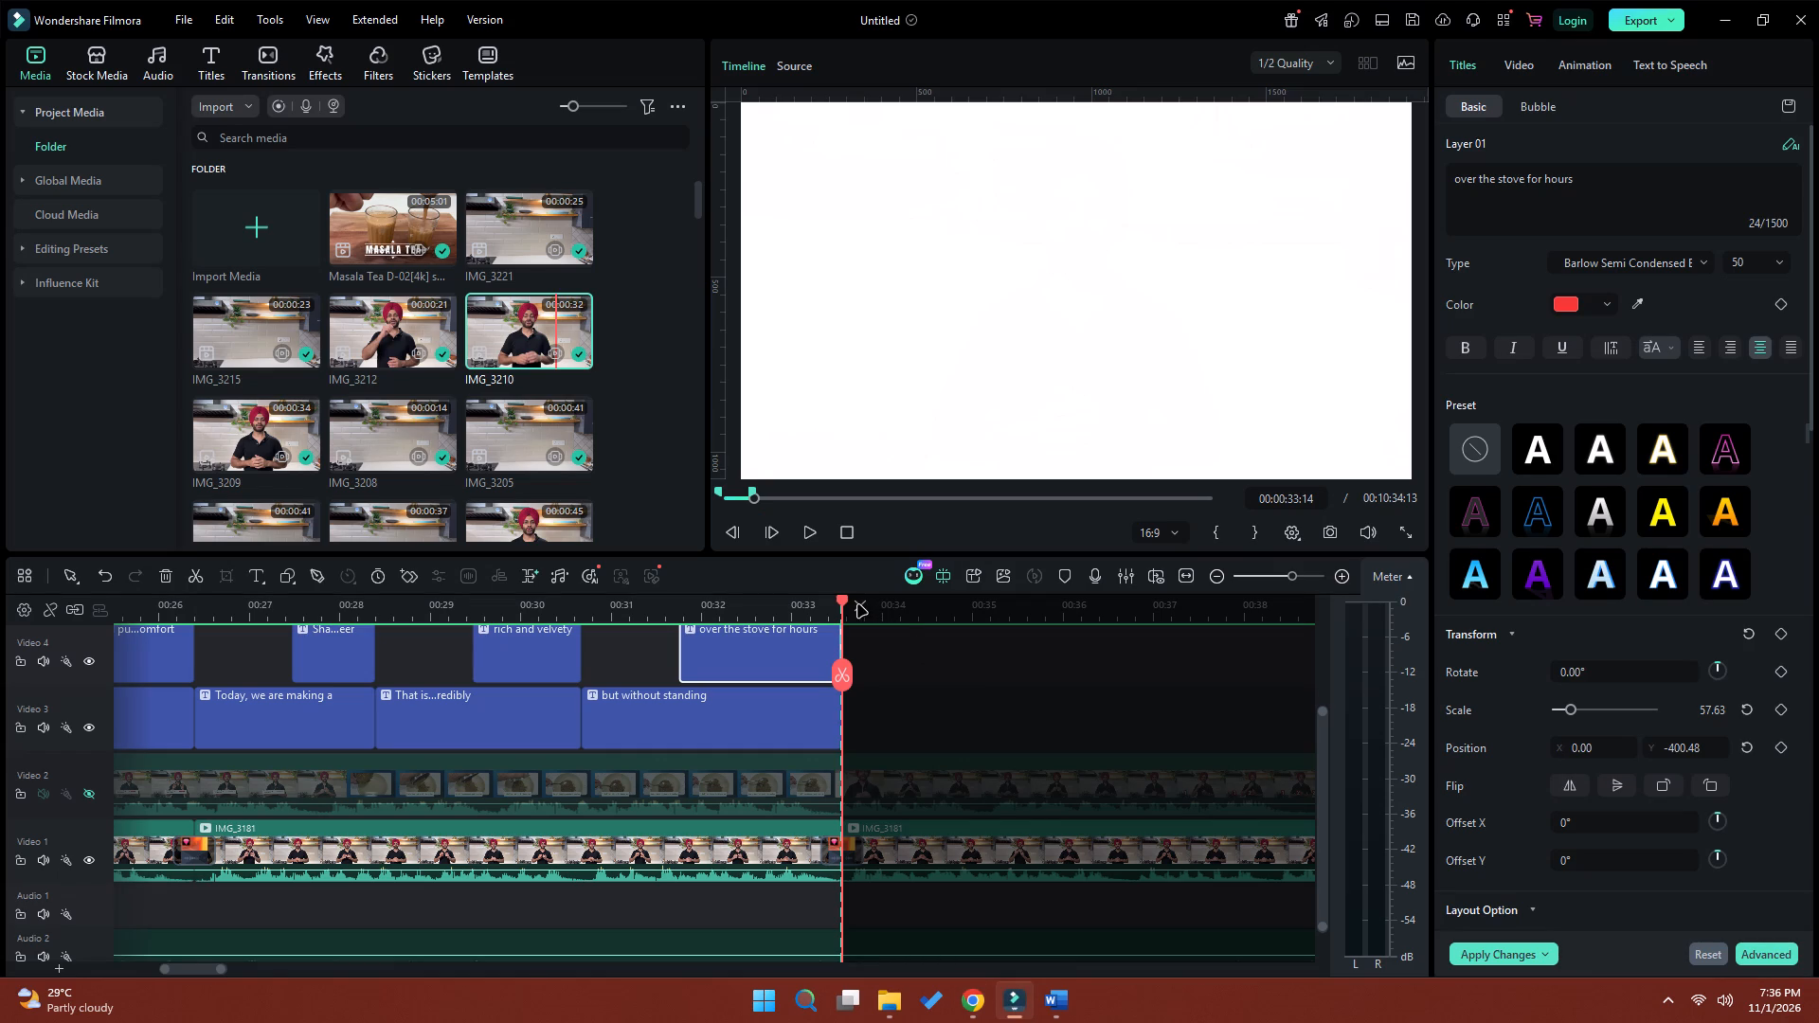
pyautogui.click(812, 536)
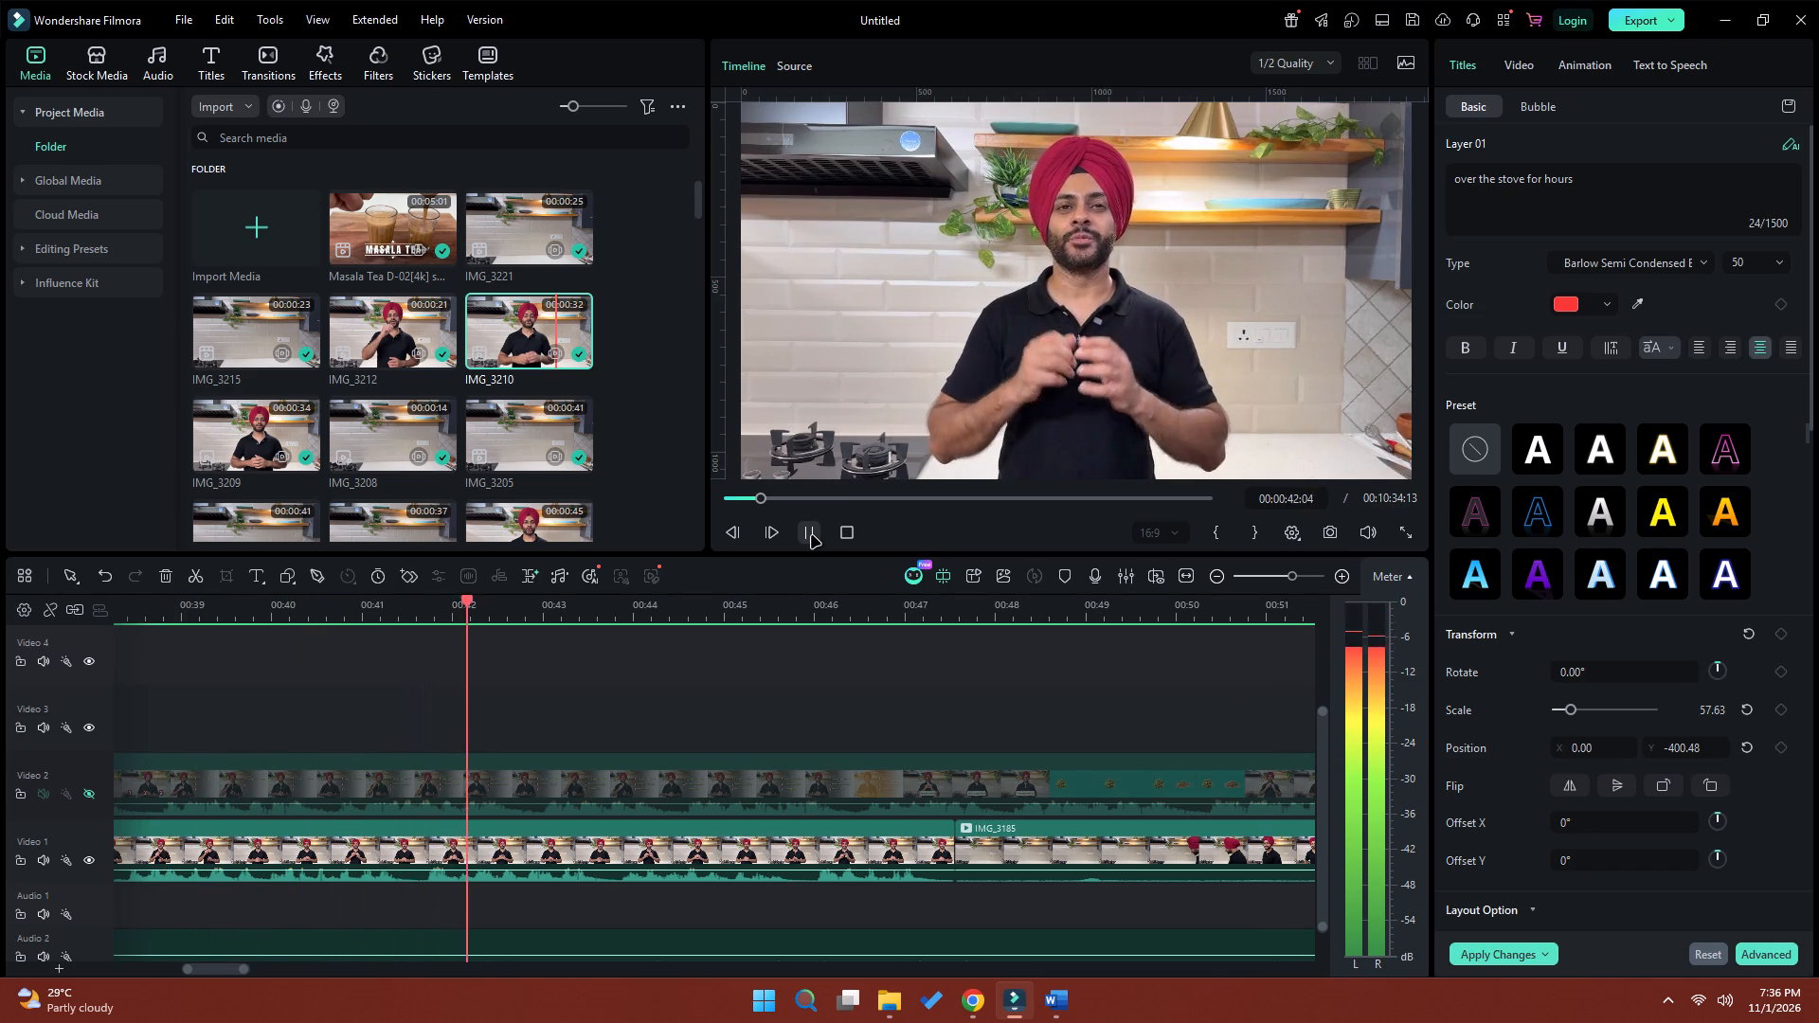
pyautogui.click(812, 536)
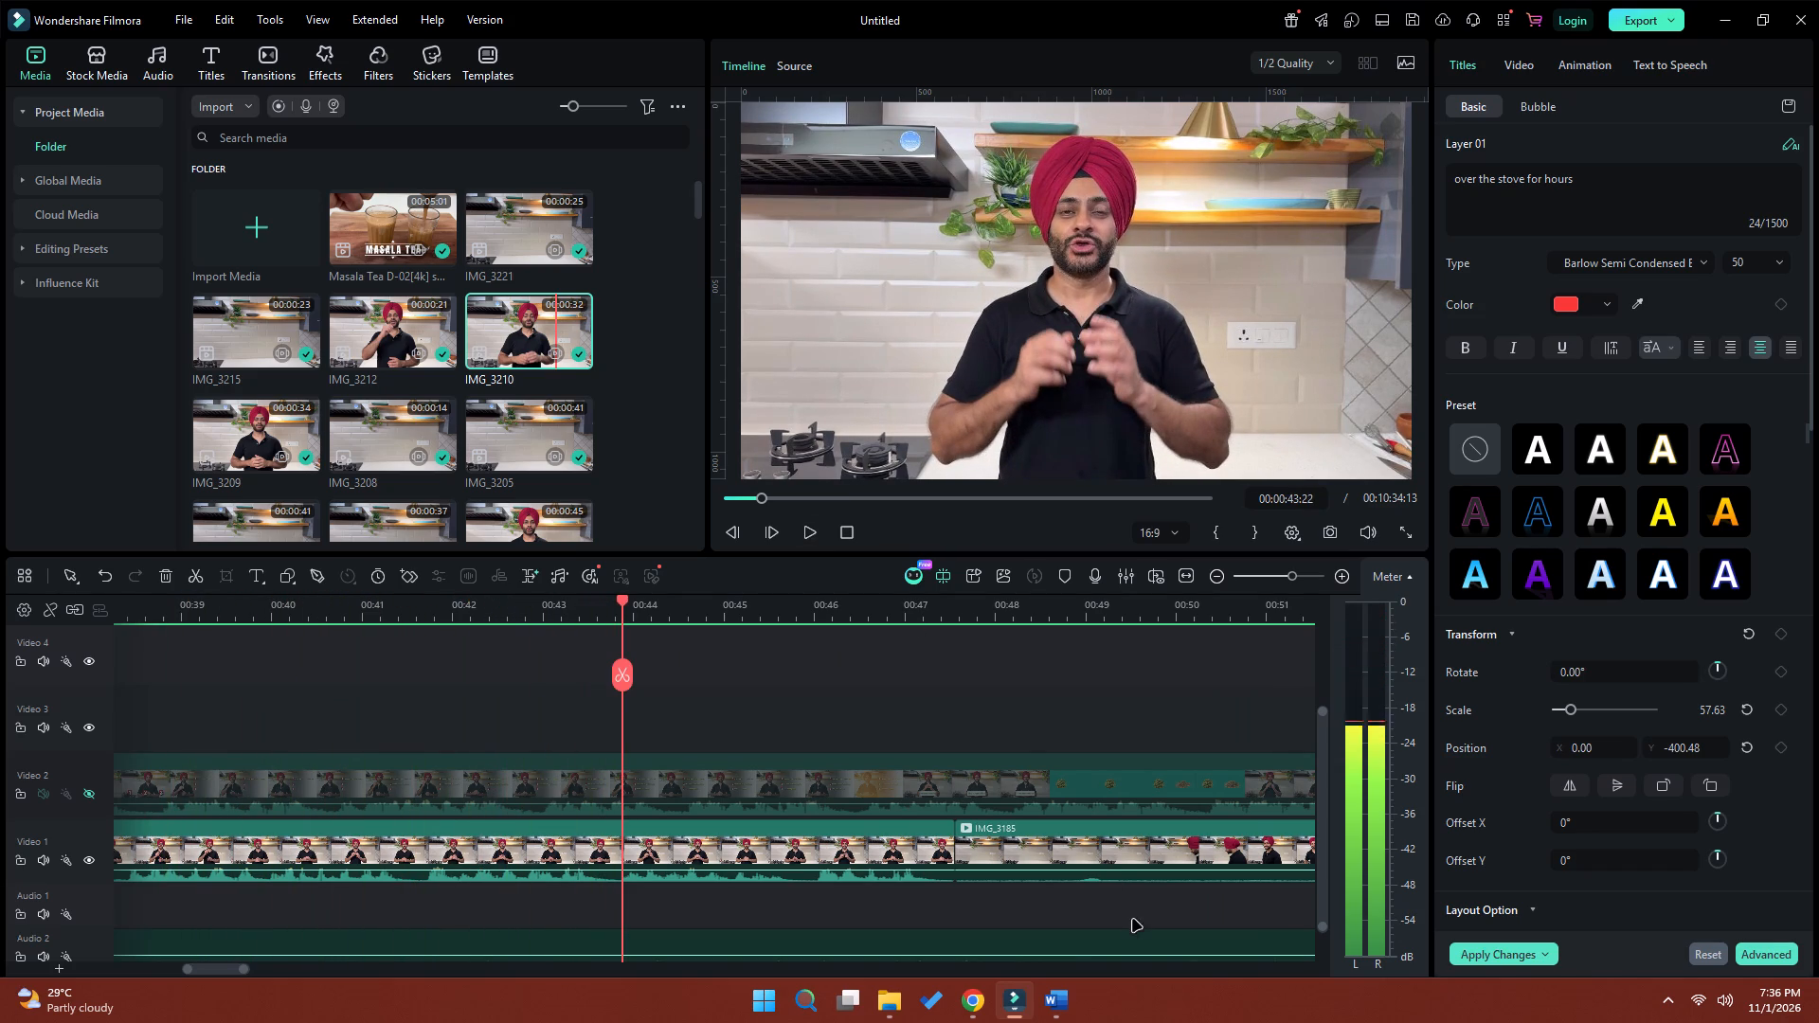
# Switch to Chrome and read the kheer october 2026 script past the "but without standing over the stove for hours" line.
pyautogui.click(977, 1003)
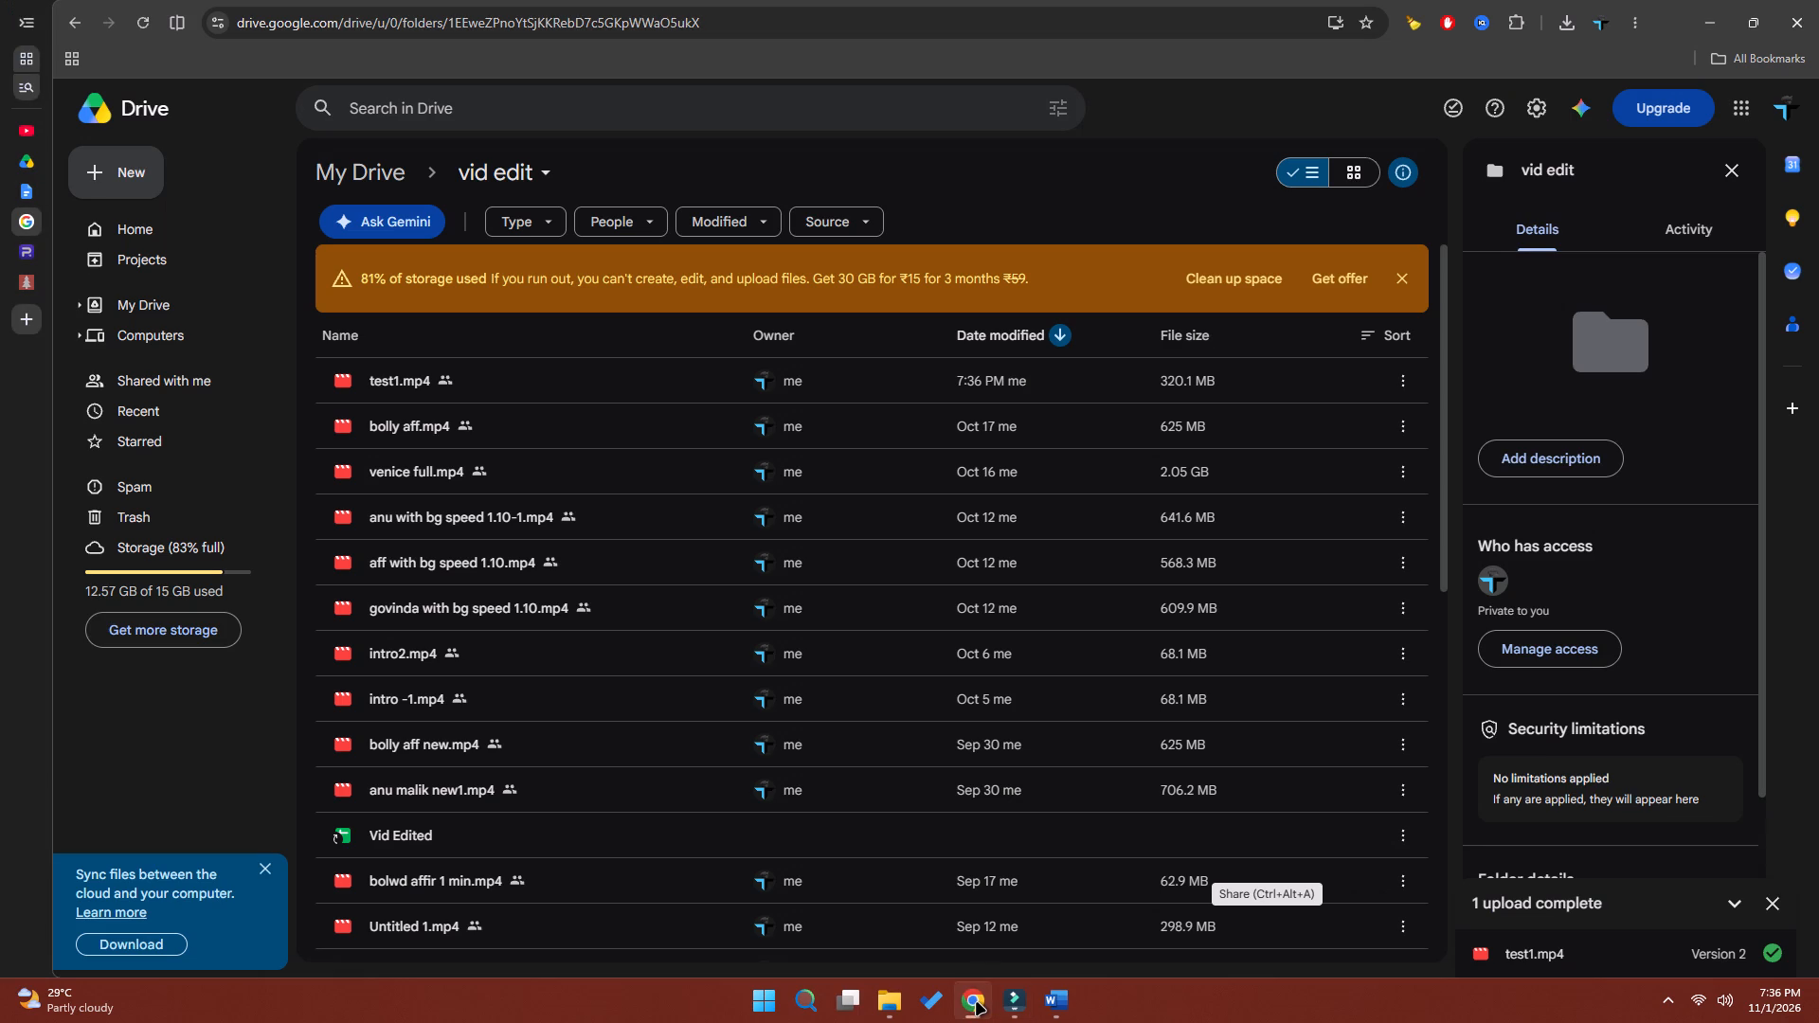
pyautogui.click(74, 196)
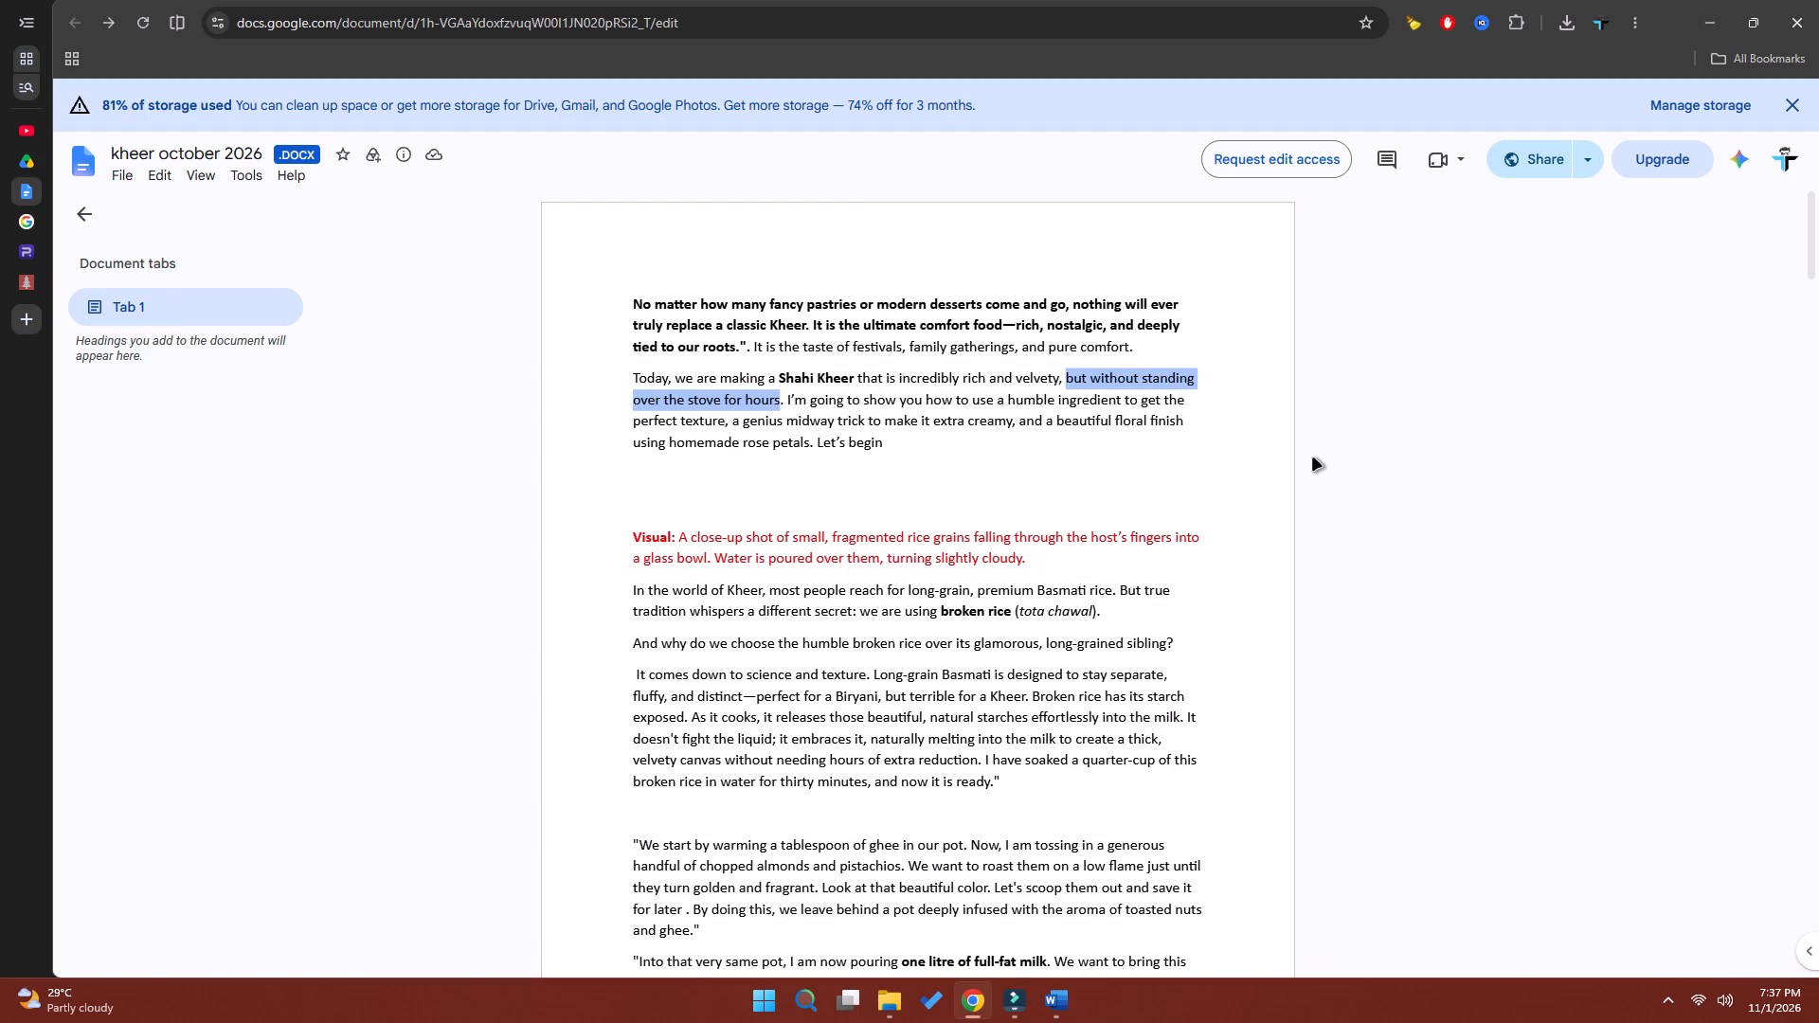
pyautogui.click(1812, 244)
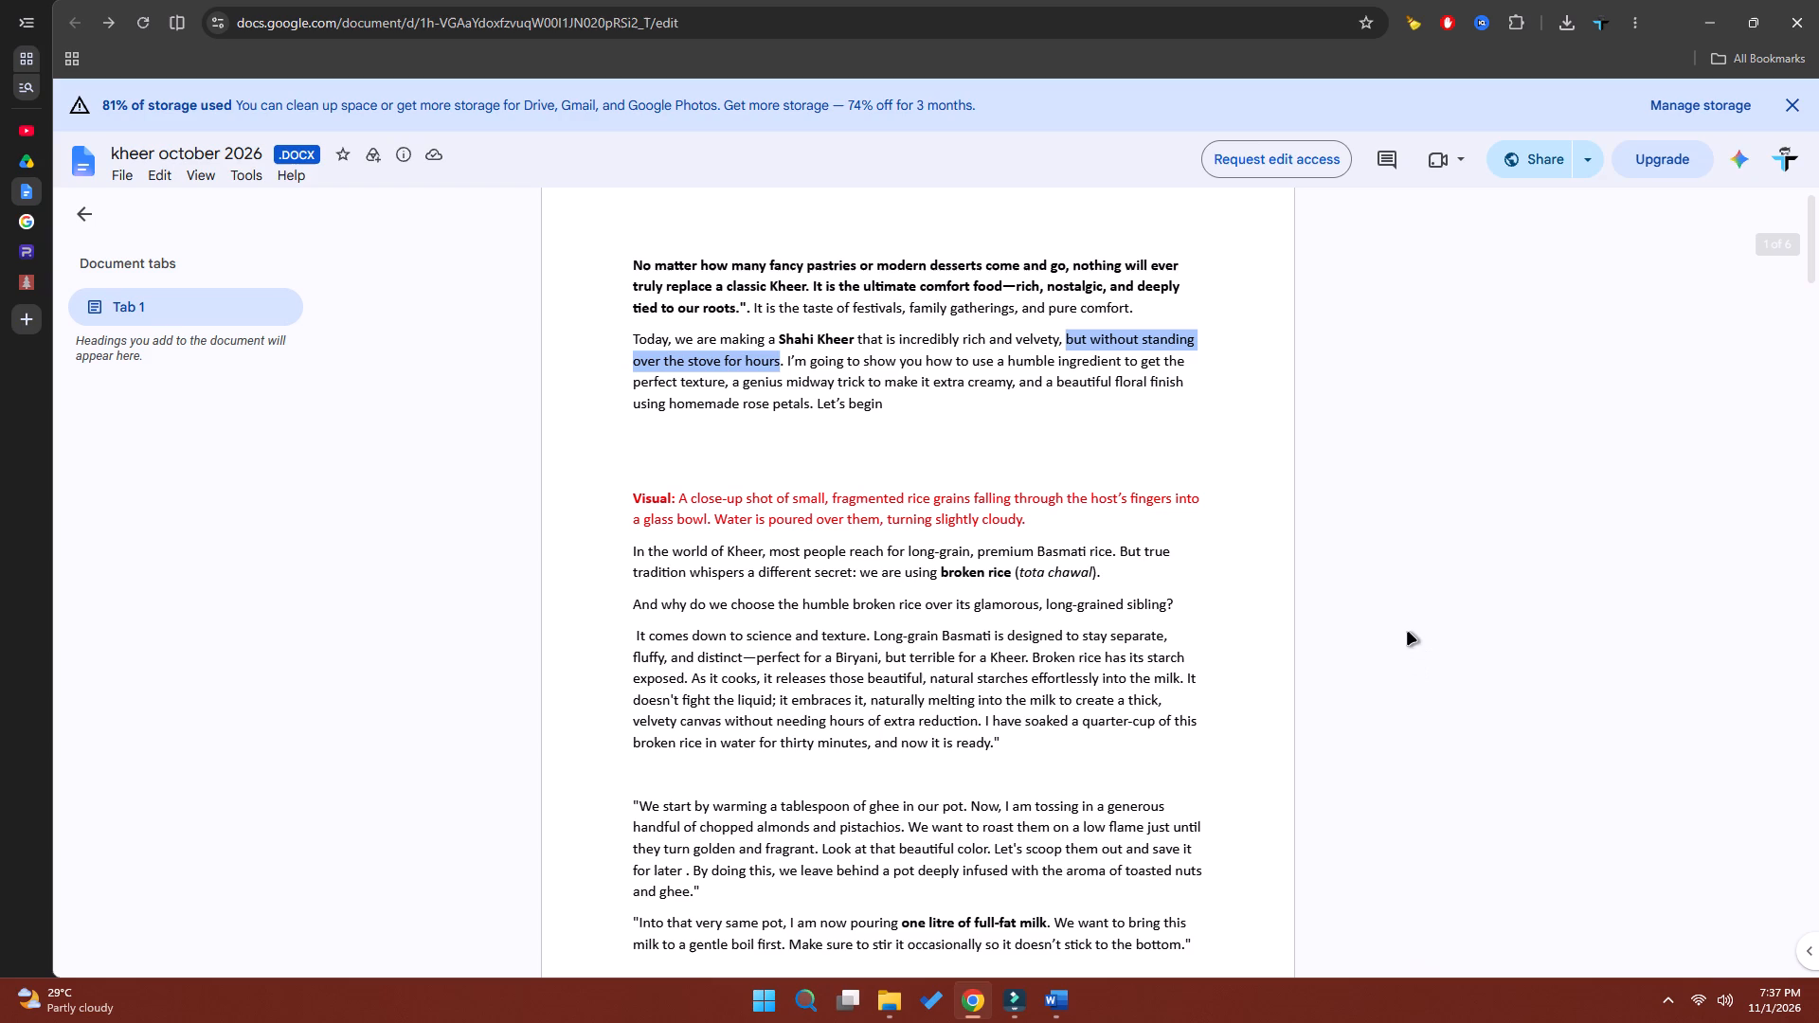
pyautogui.click(1019, 1002)
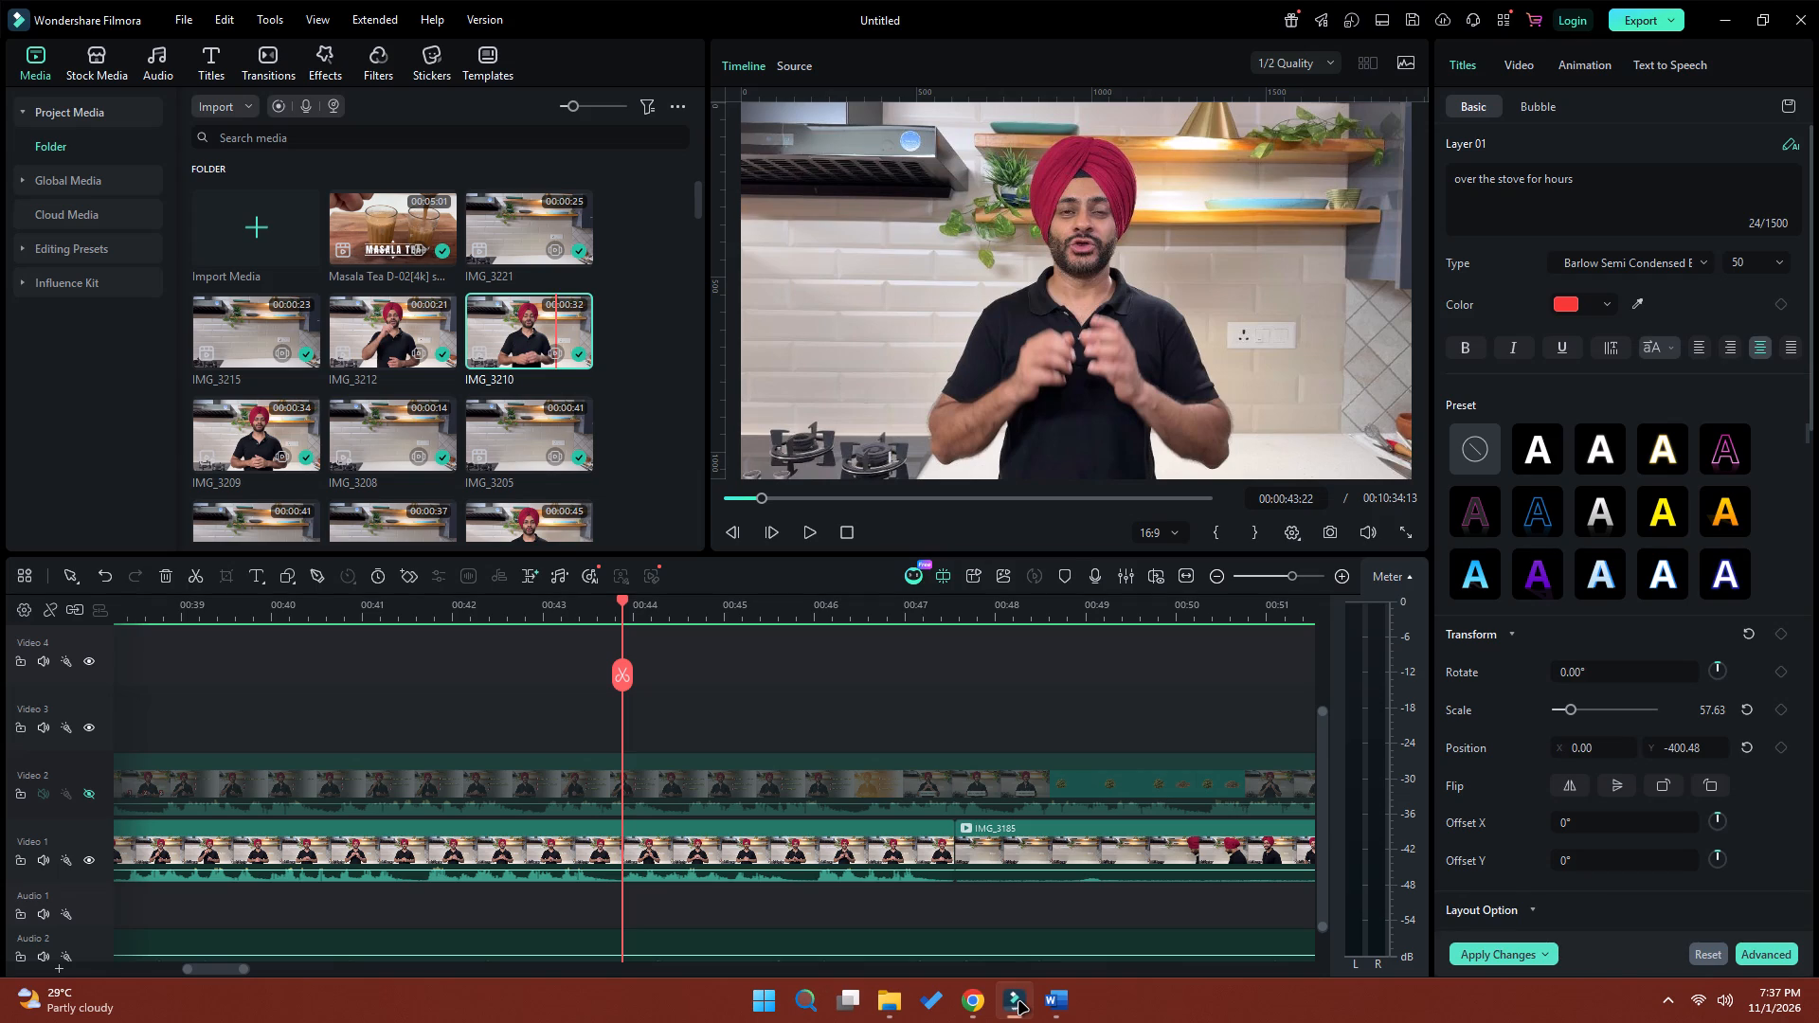
pyautogui.click(975, 1008)
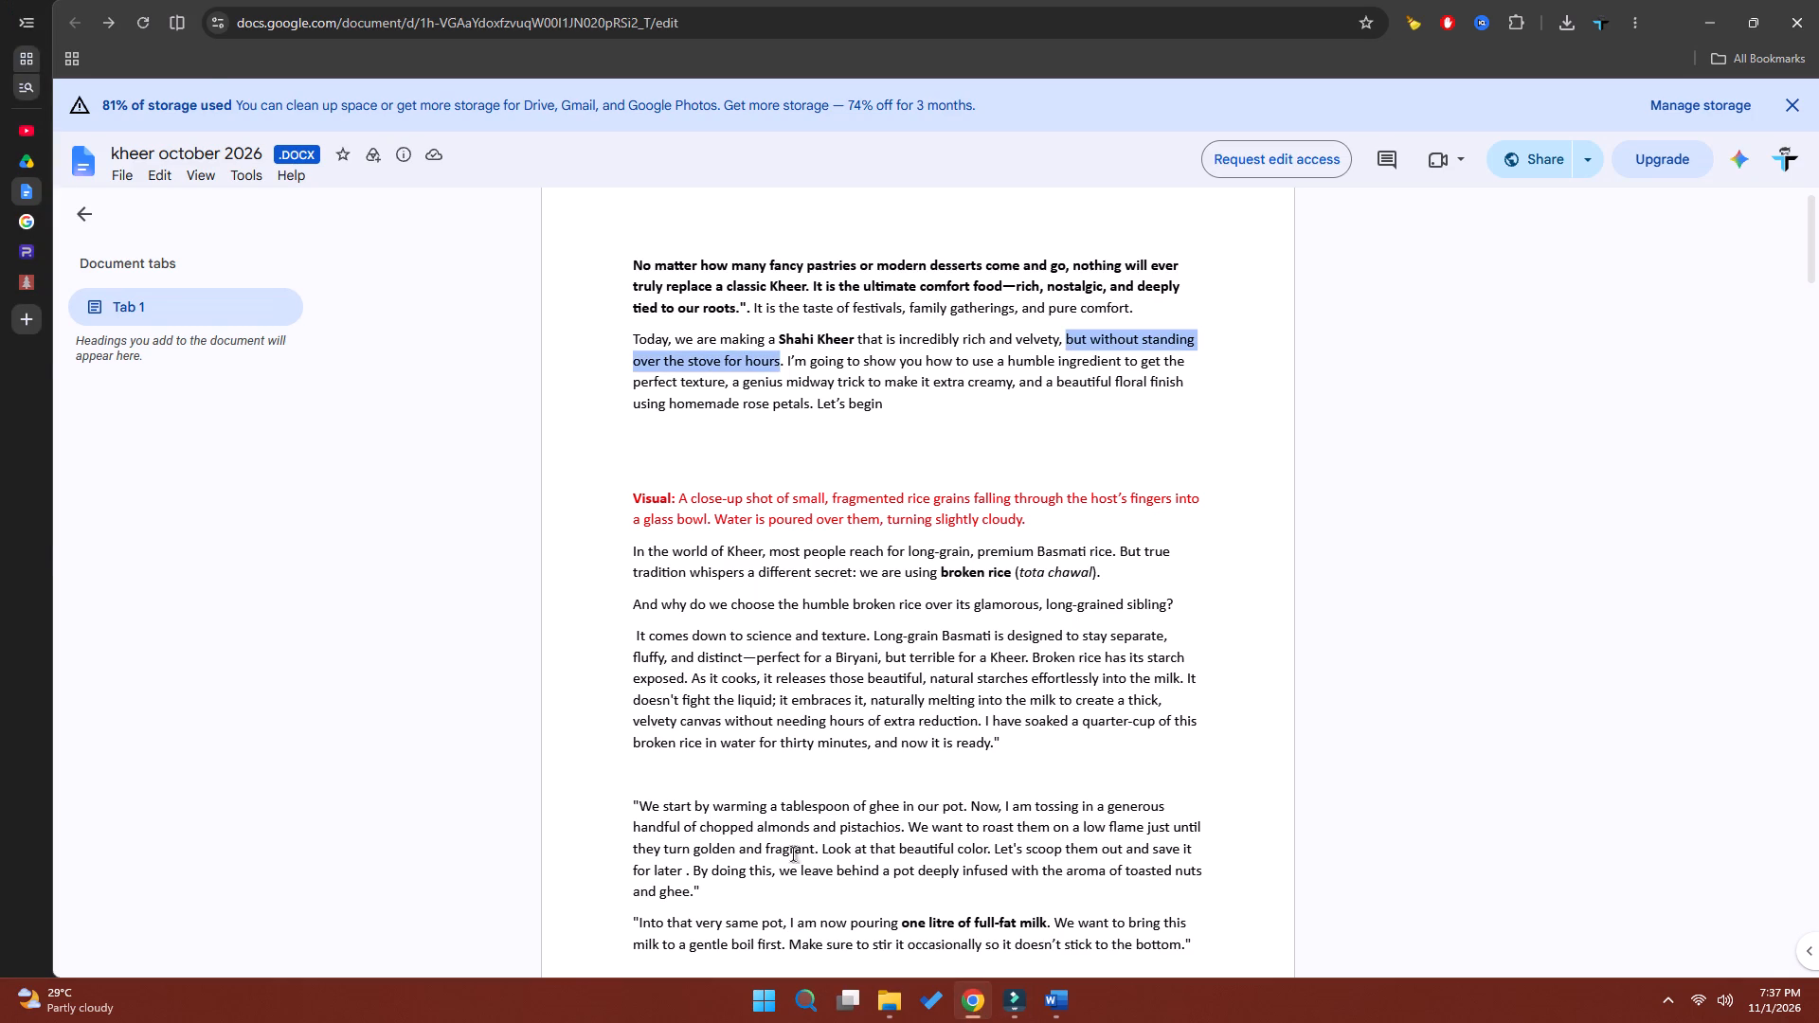
# Return to the vid edit folder in Drive, keep test1.mp4 shared with anyone with the link as Viewer, and copy its link.
pyautogui.click(72, 220)
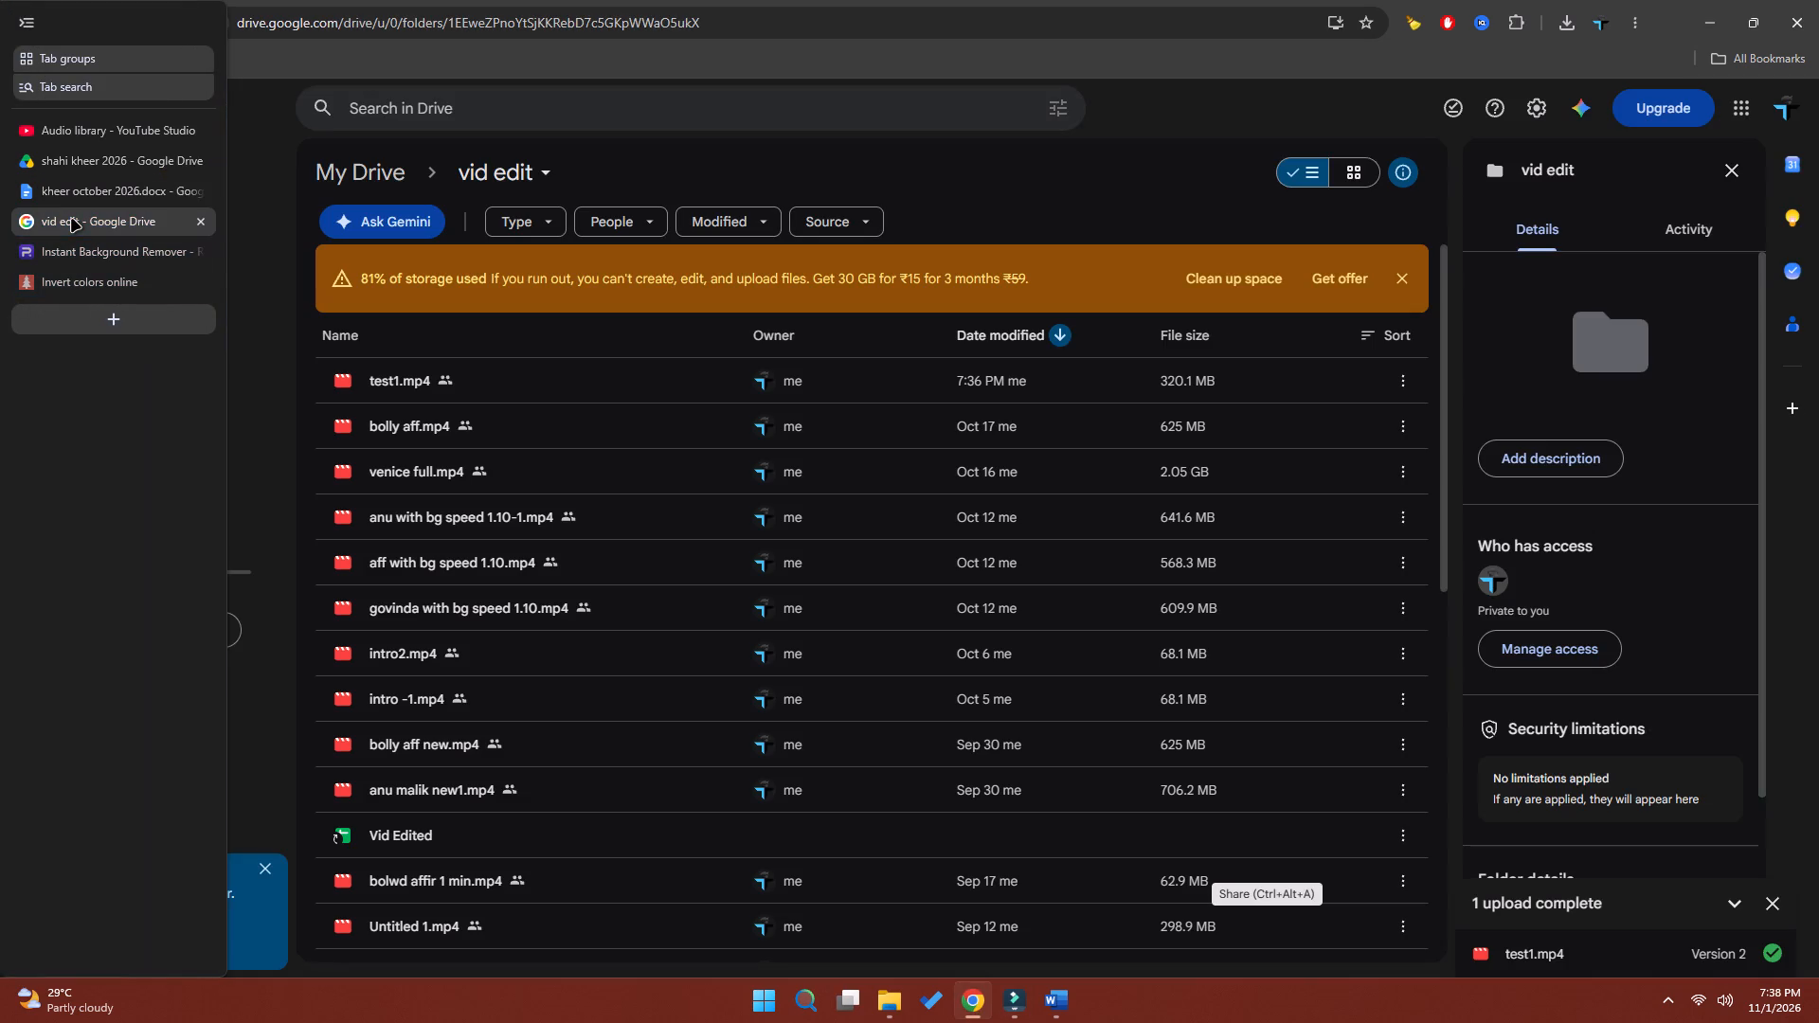
pyautogui.click(1402, 375)
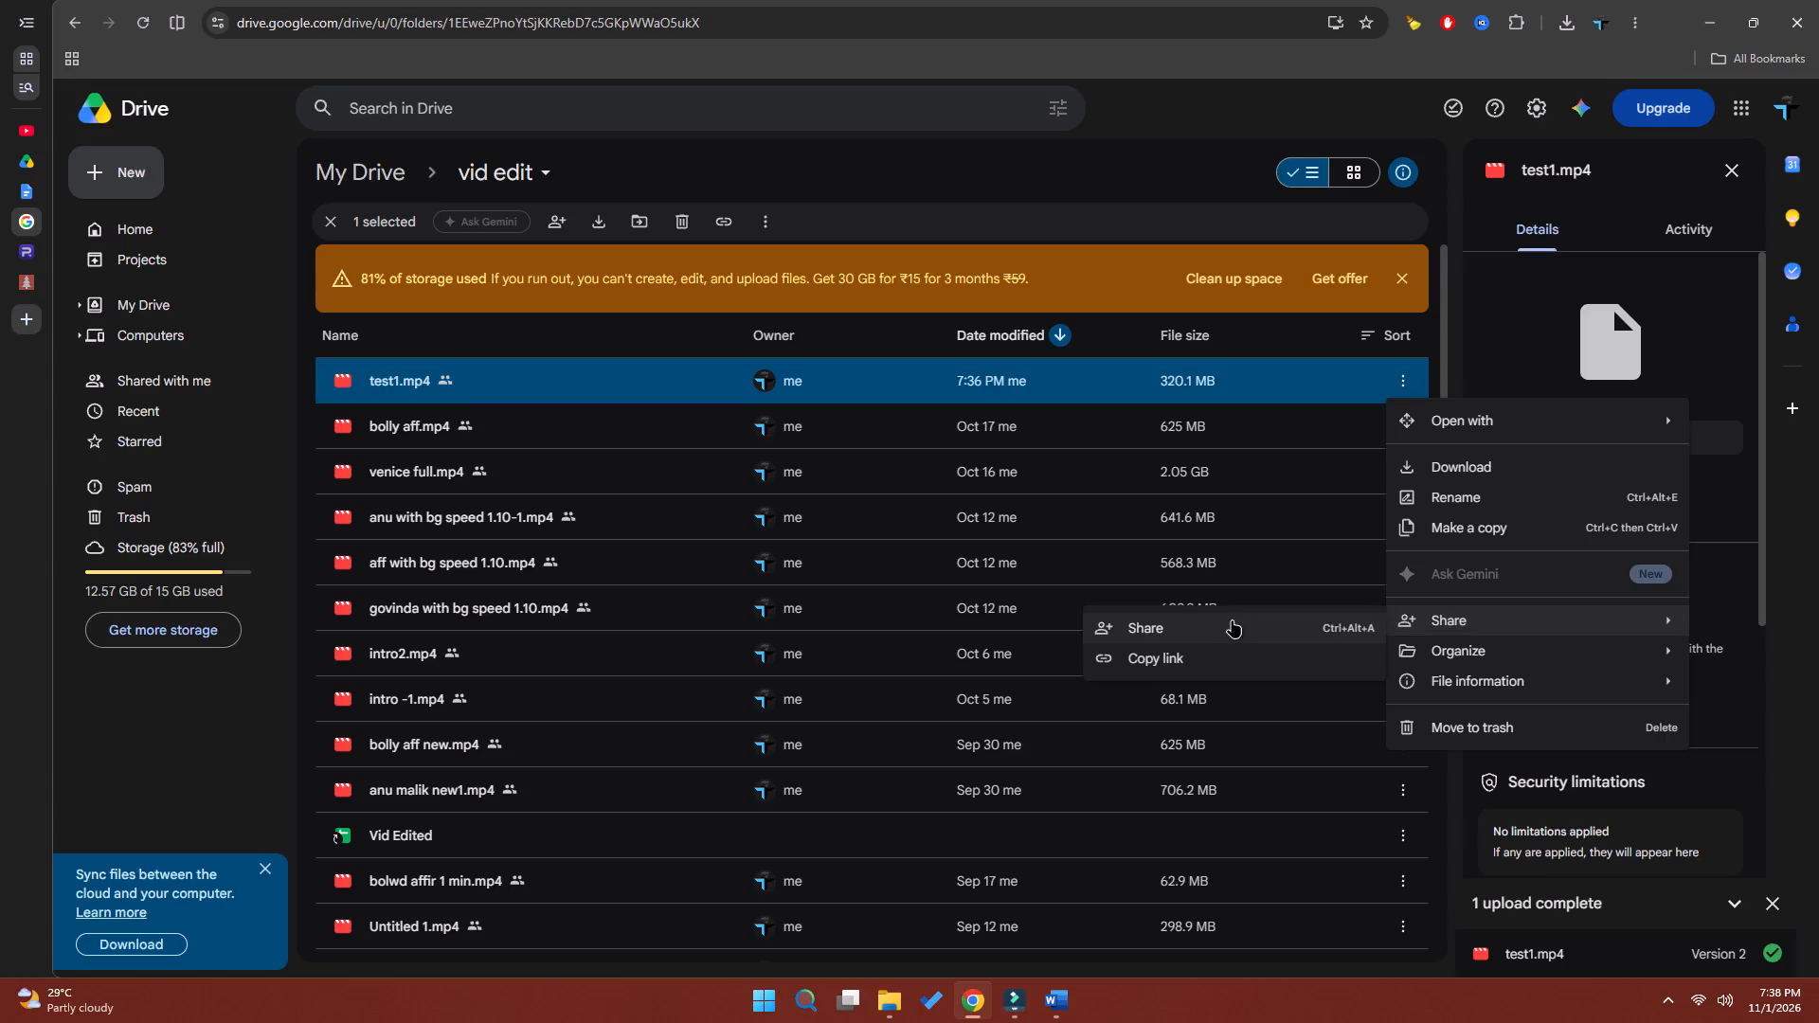
pyautogui.click(1183, 634)
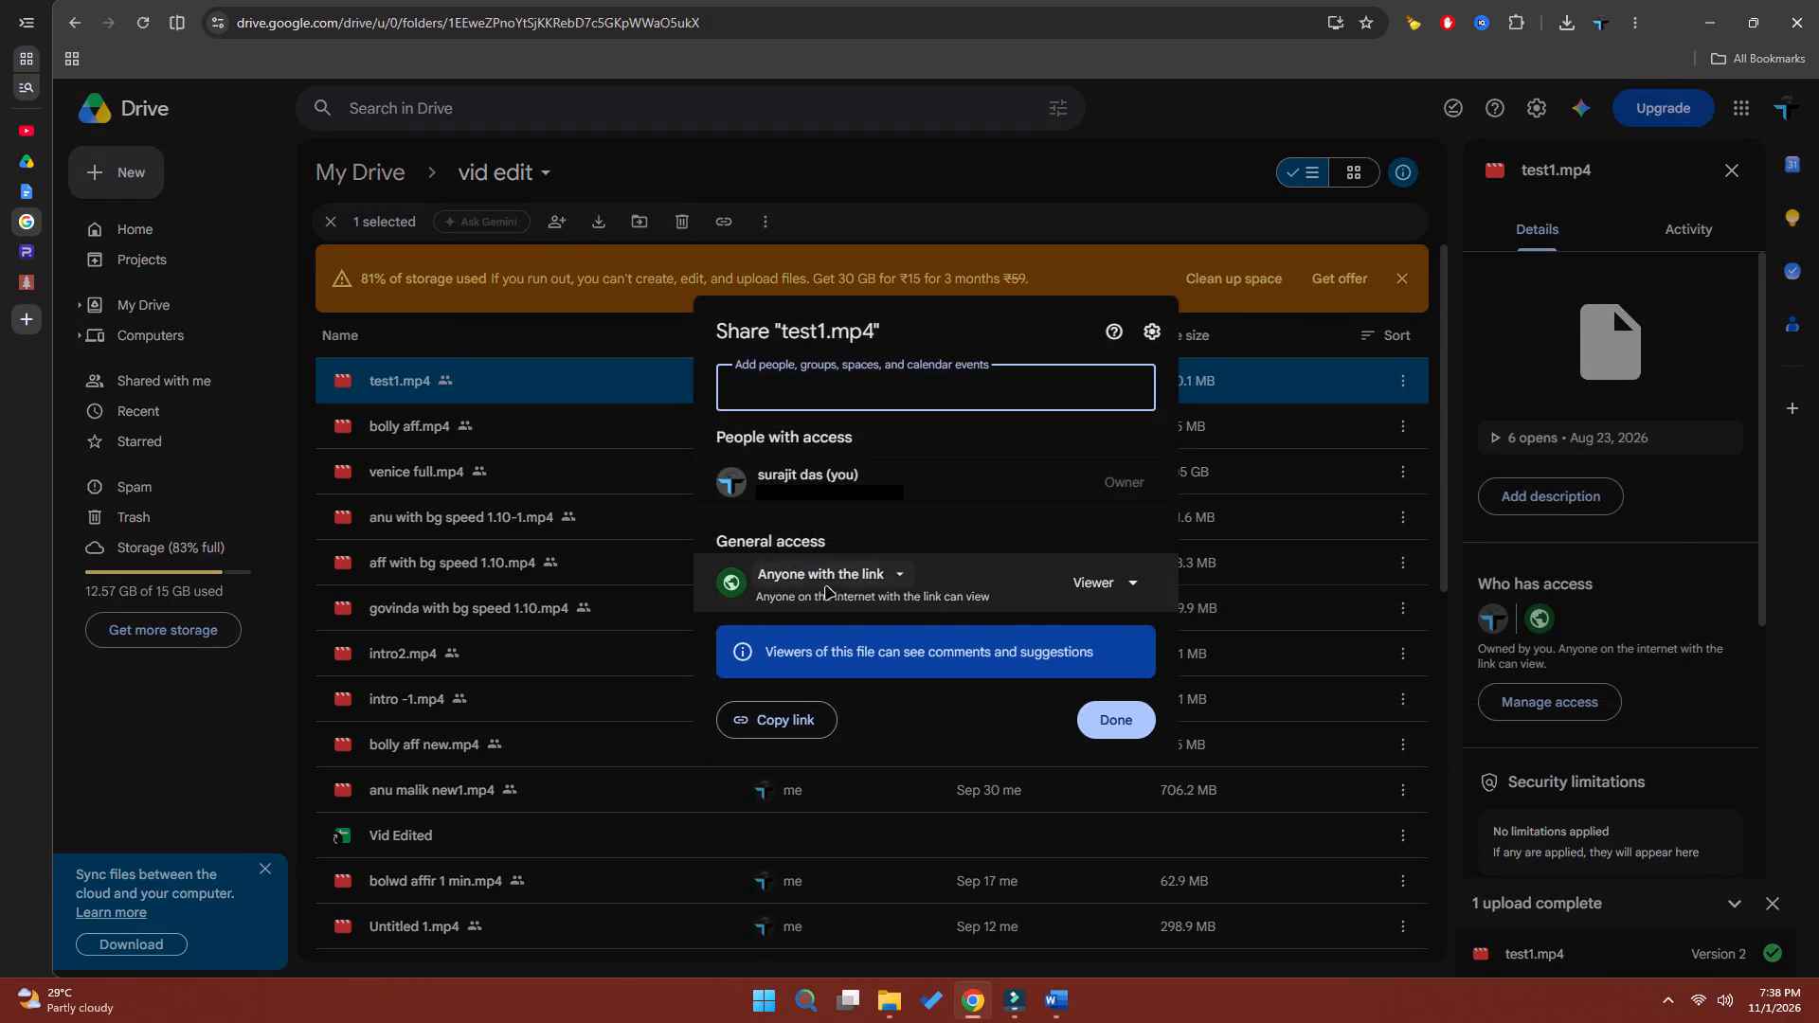
pyautogui.click(825, 575)
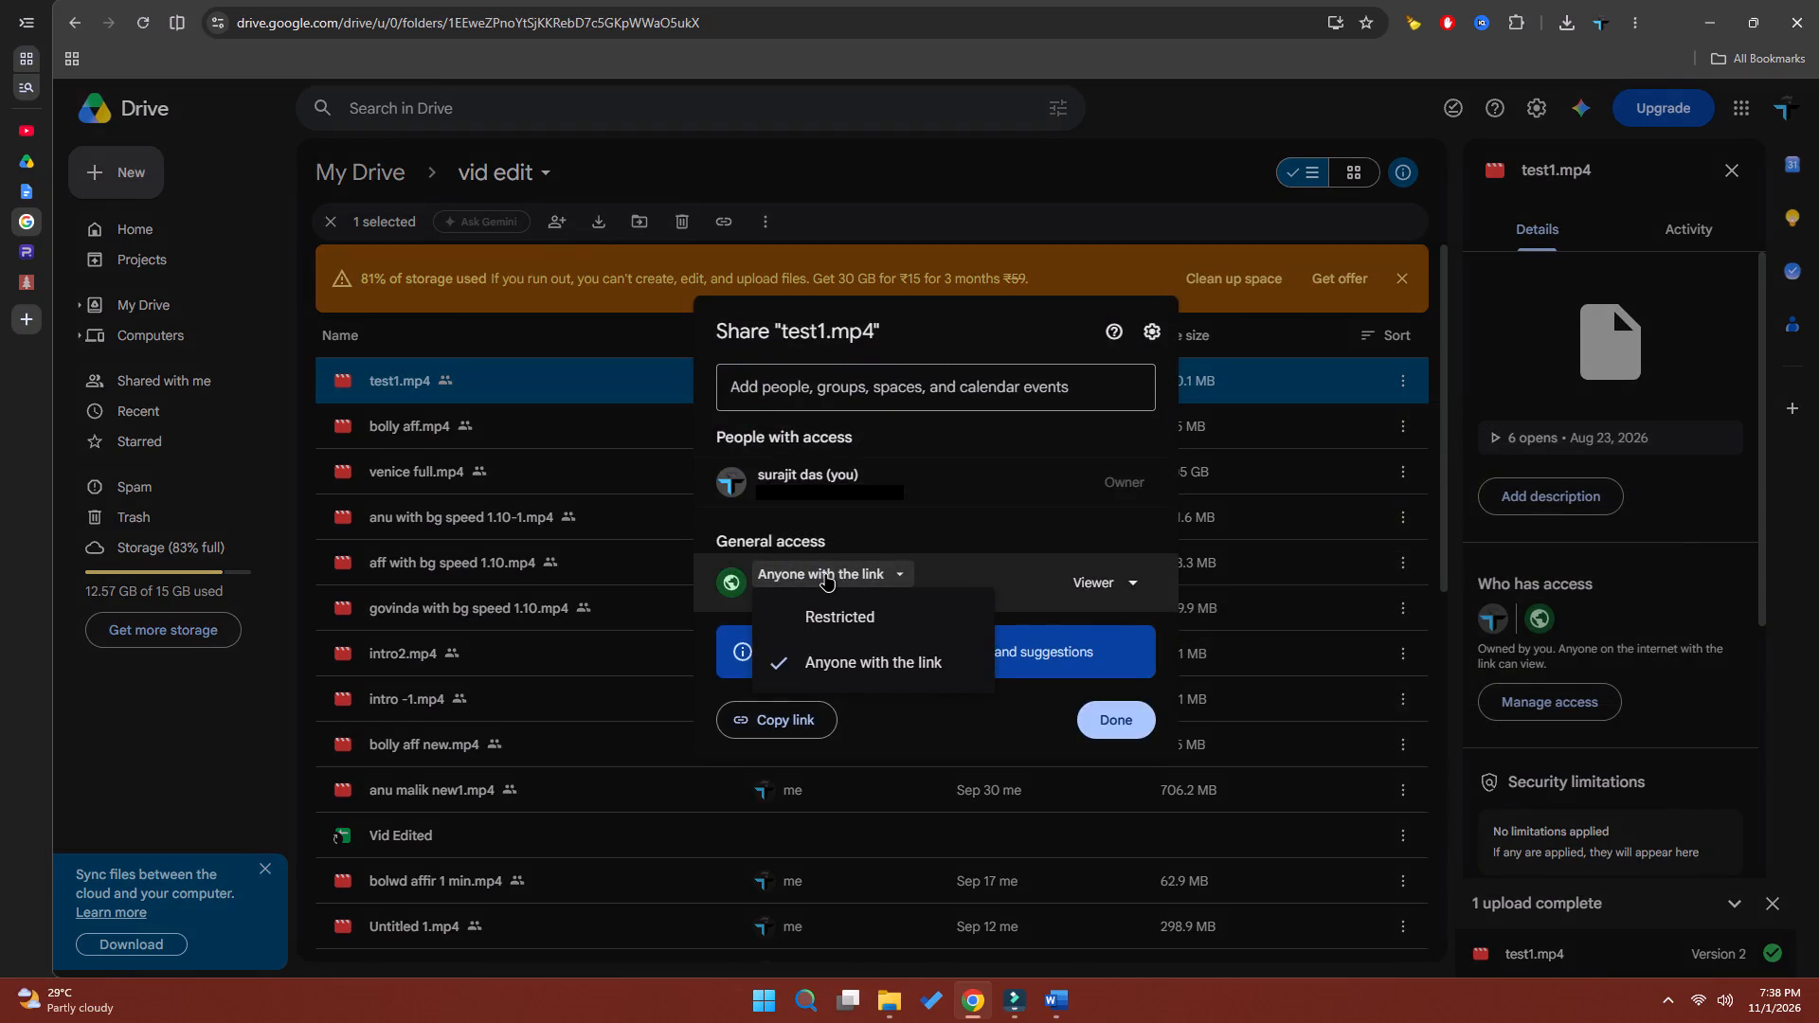
pyautogui.click(898, 661)
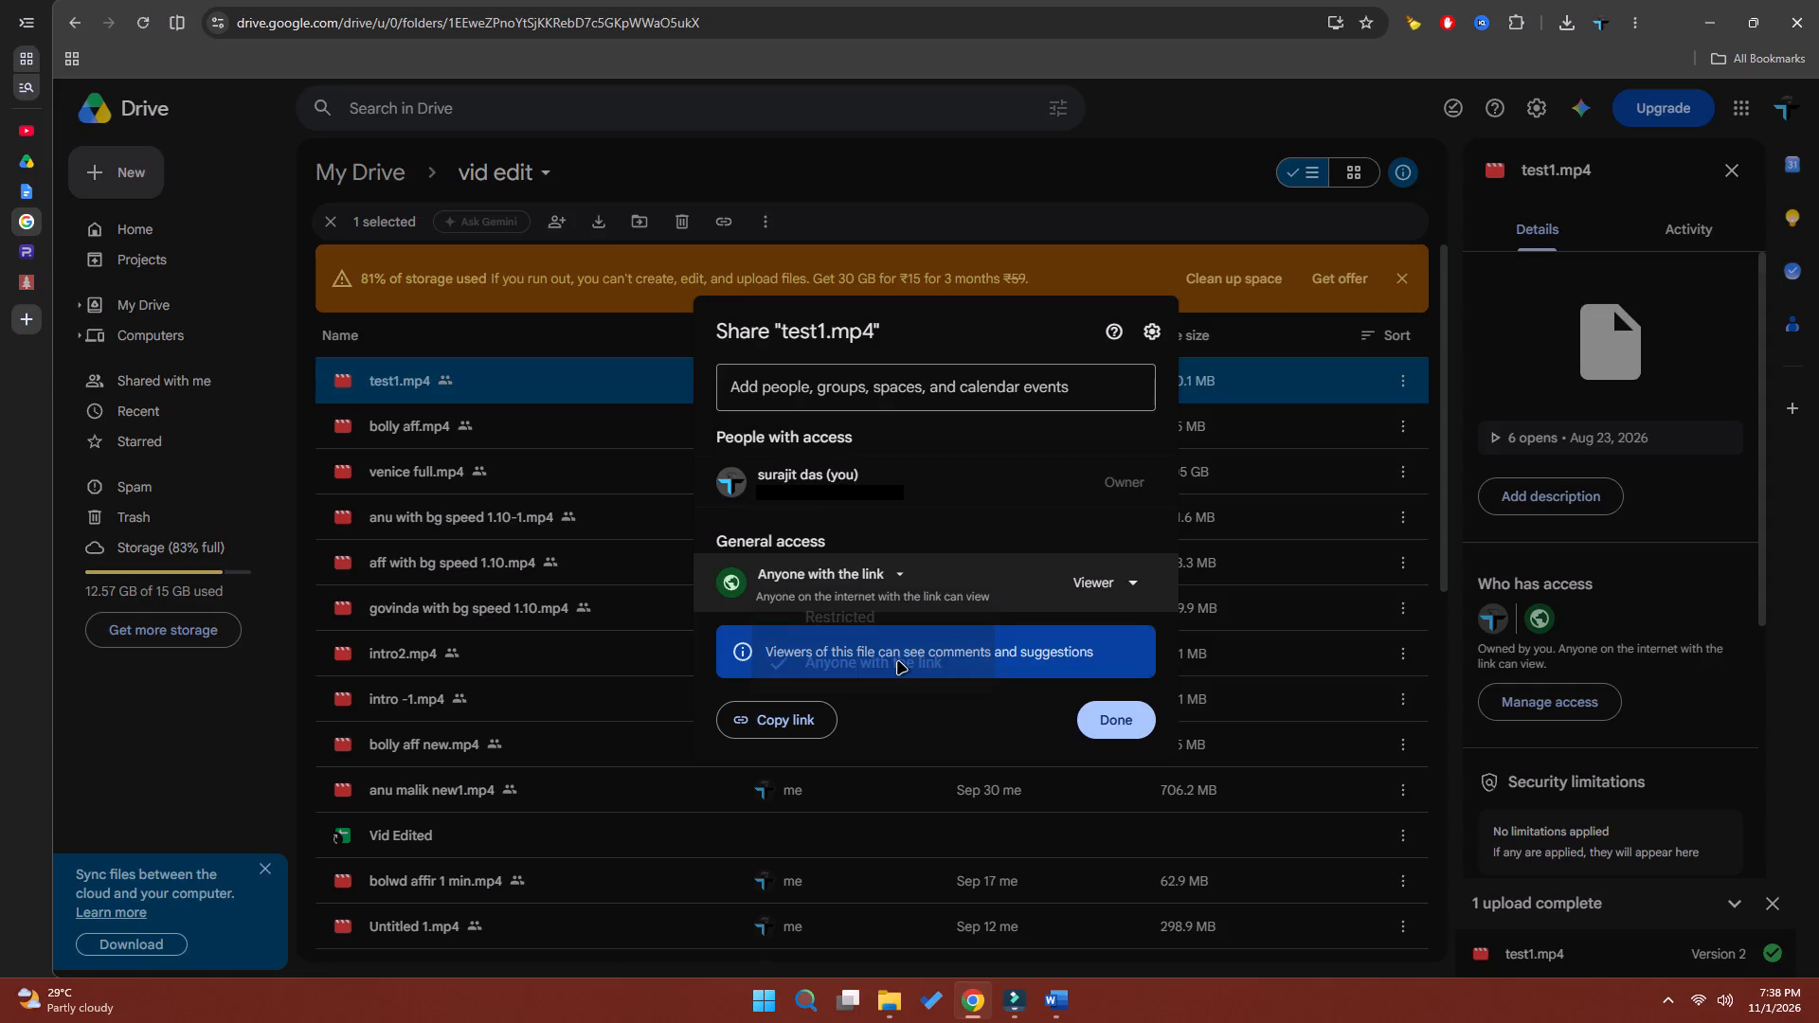
pyautogui.click(791, 724)
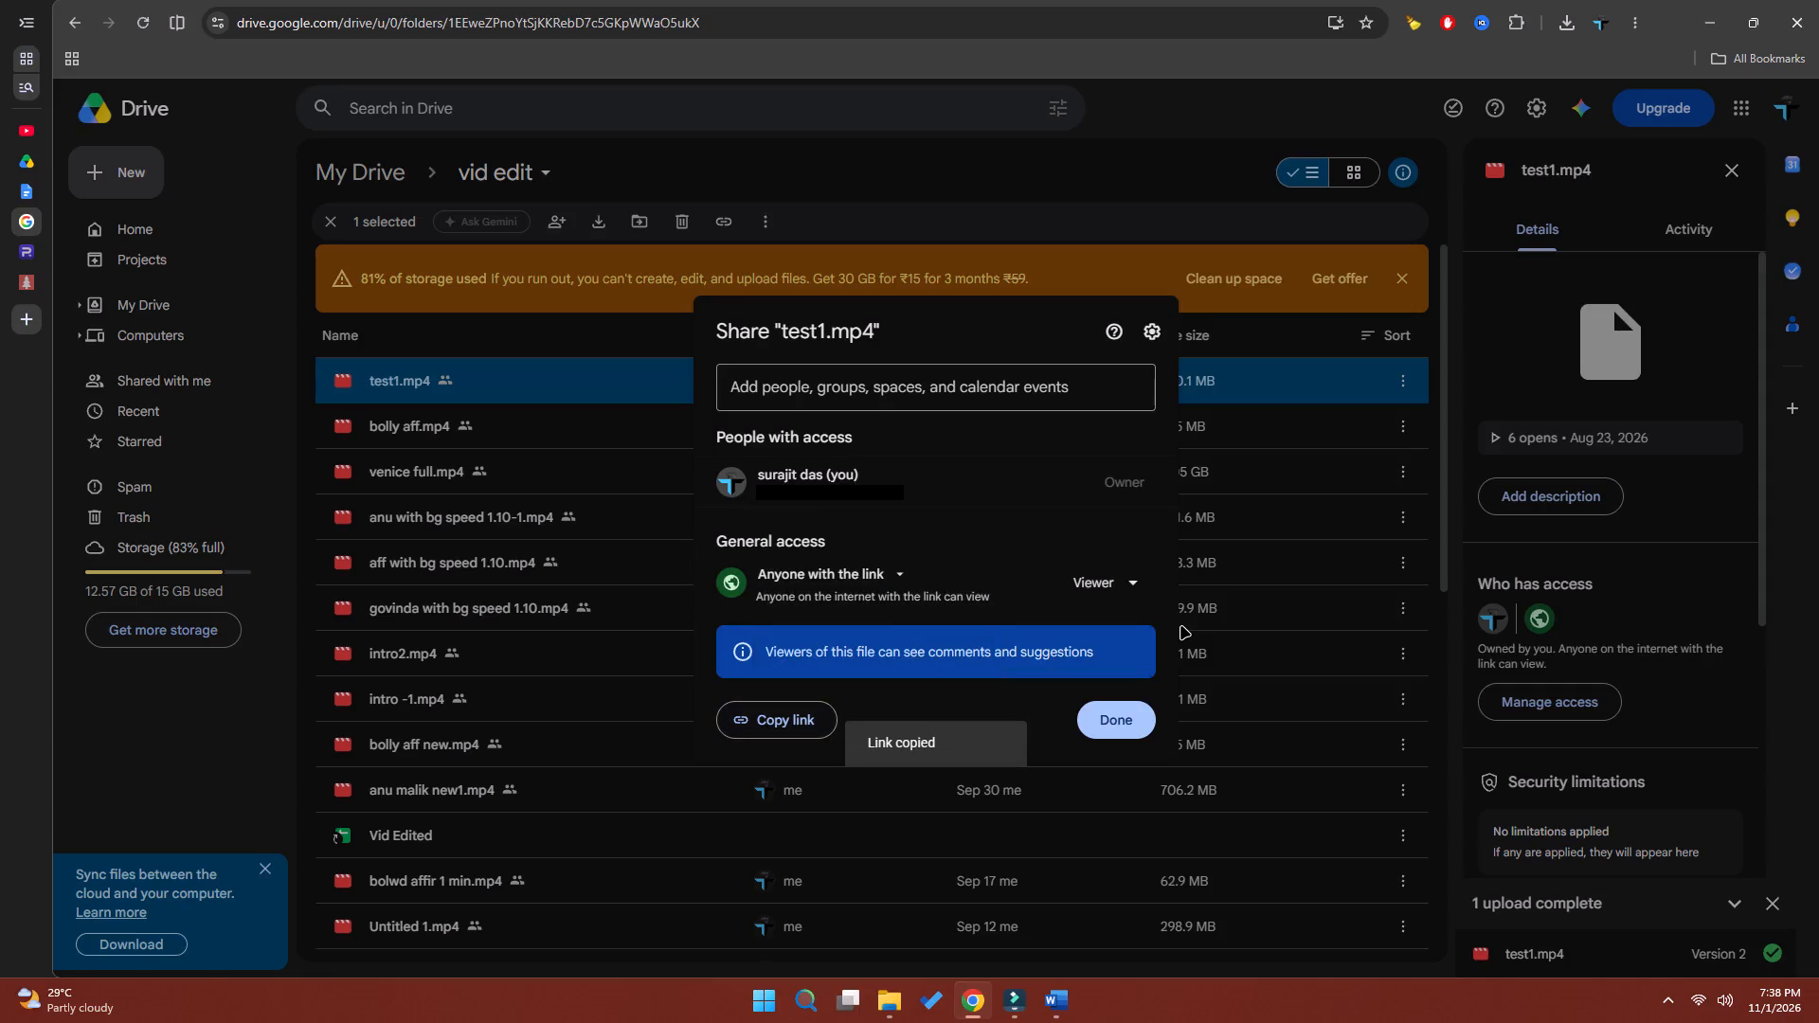
# Open the newly uploaded test1.mp4 for playback and copy its sharing link again from the video preview.
pyautogui.click(1125, 725)
pyautogui.click(634, 378)
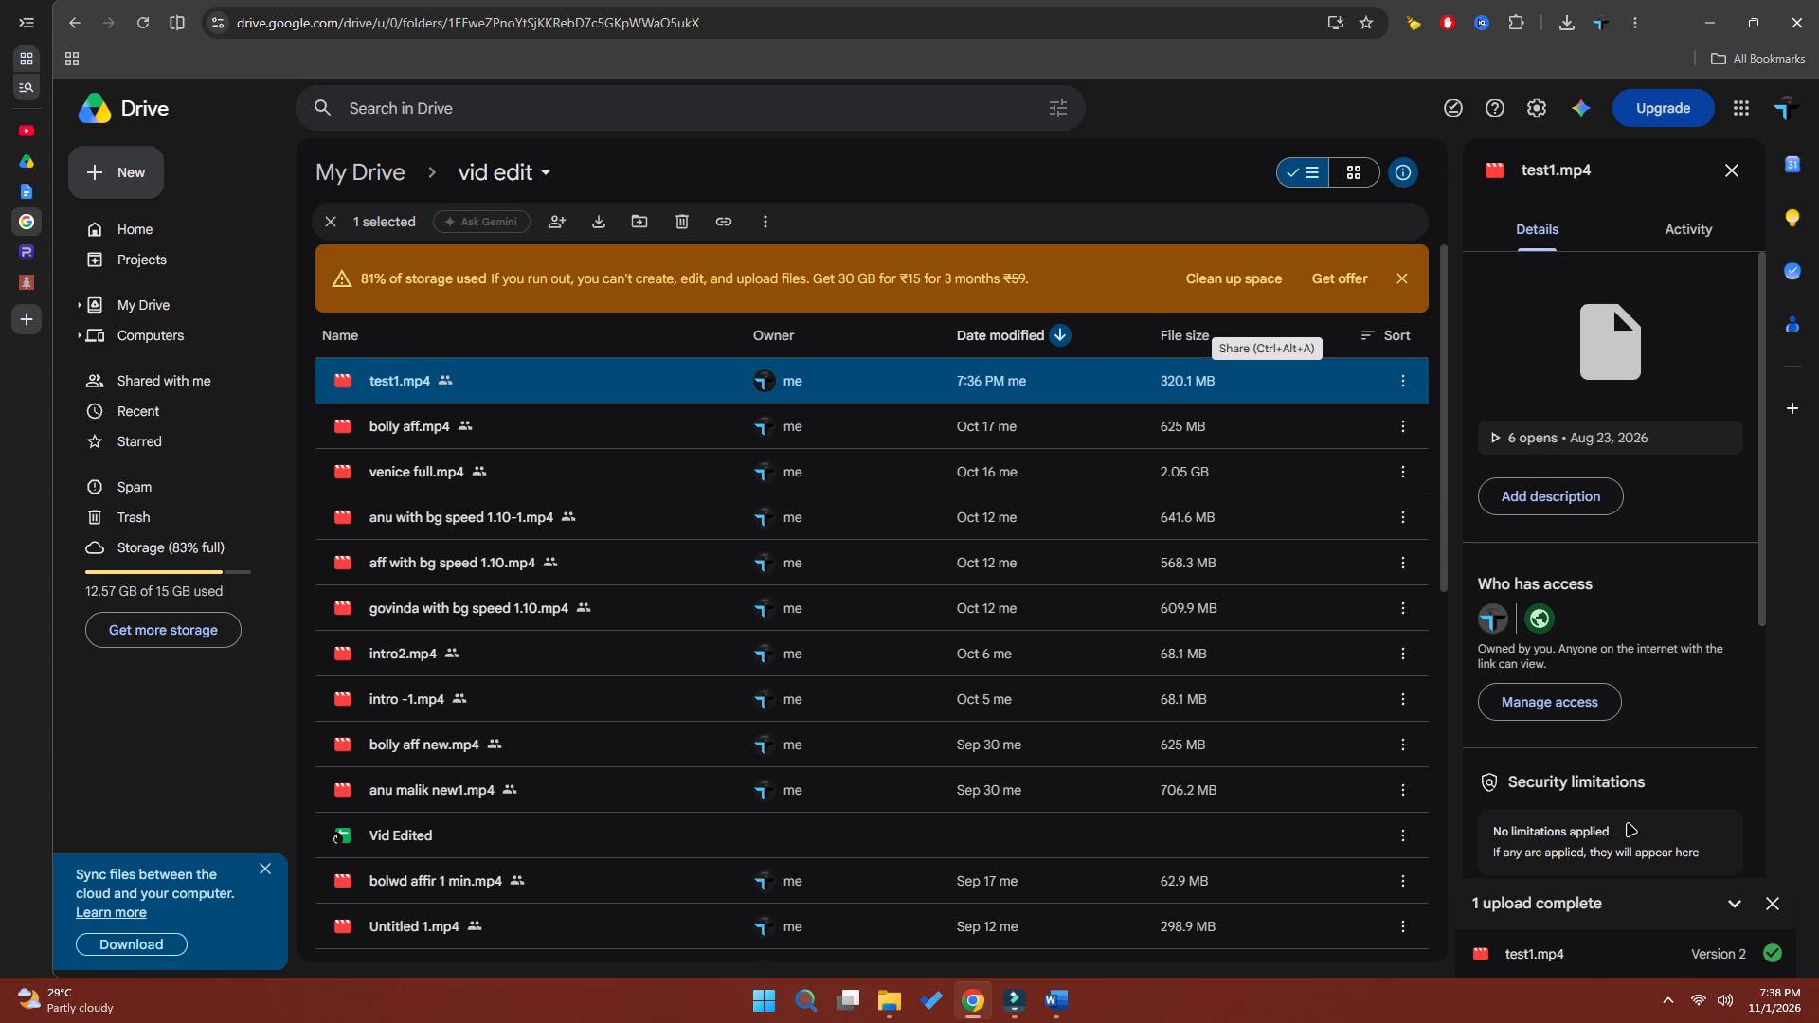
pyautogui.click(1568, 947)
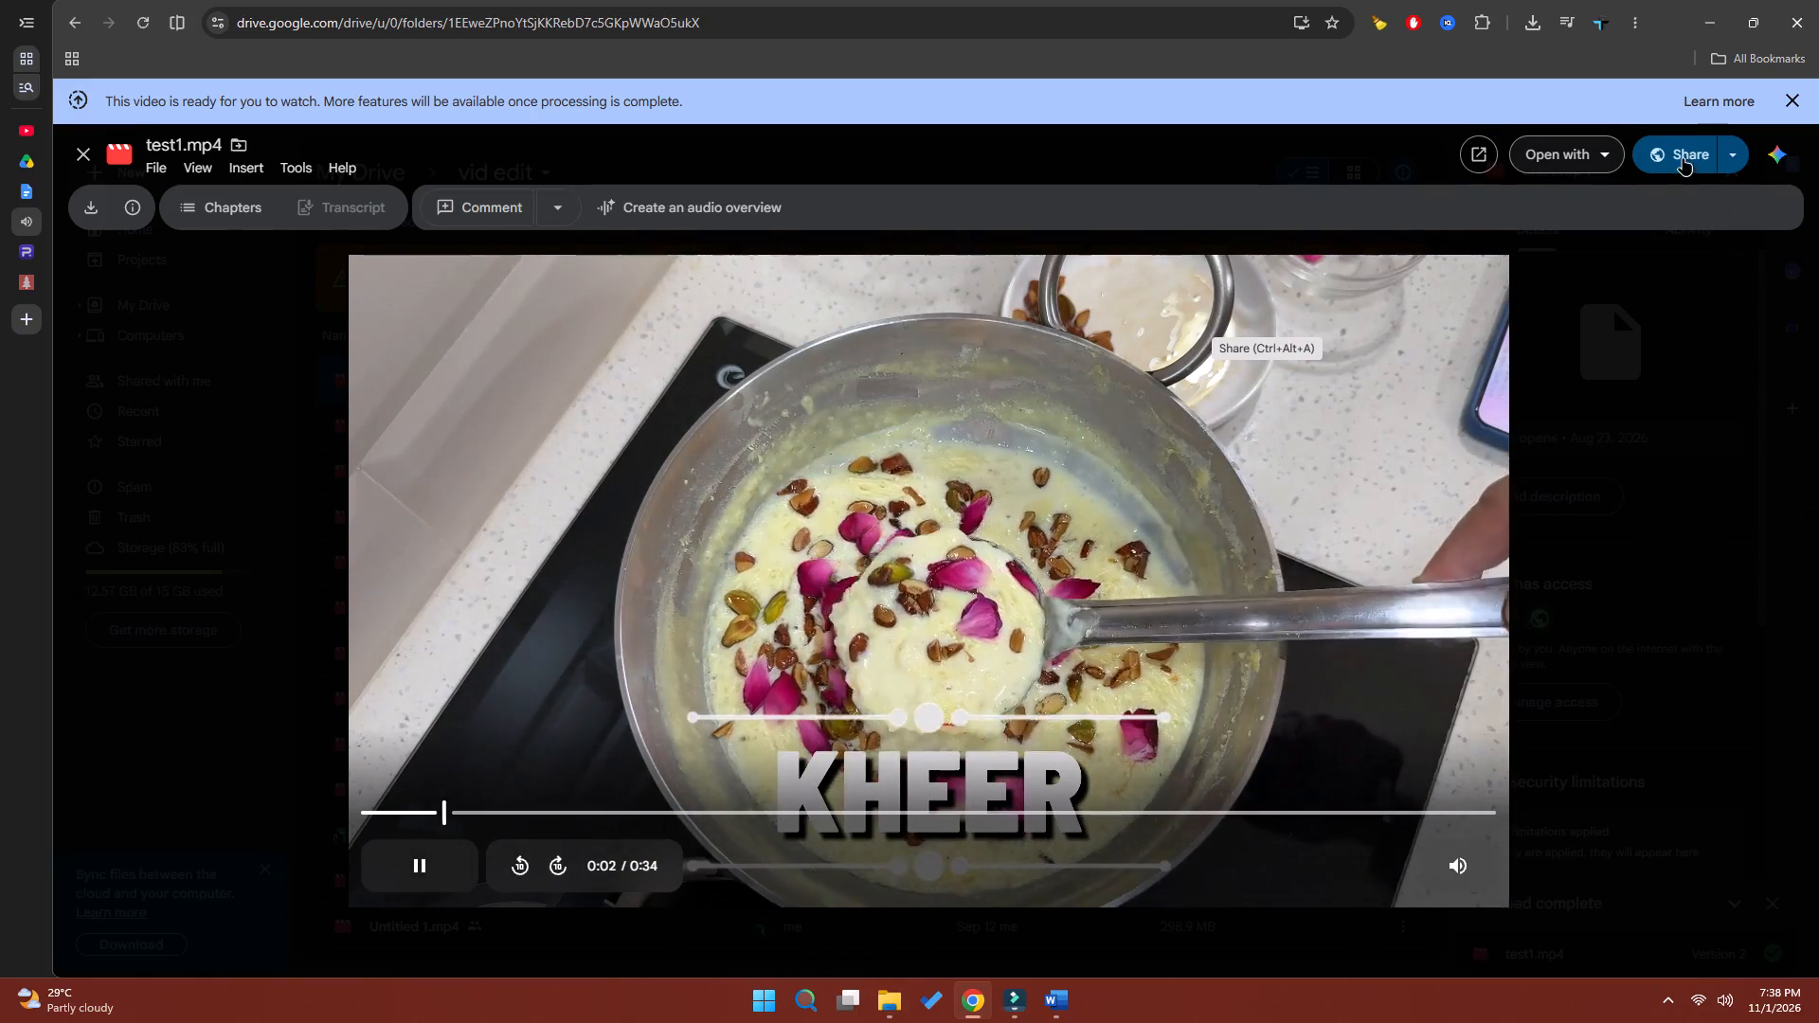
pyautogui.click(1701, 158)
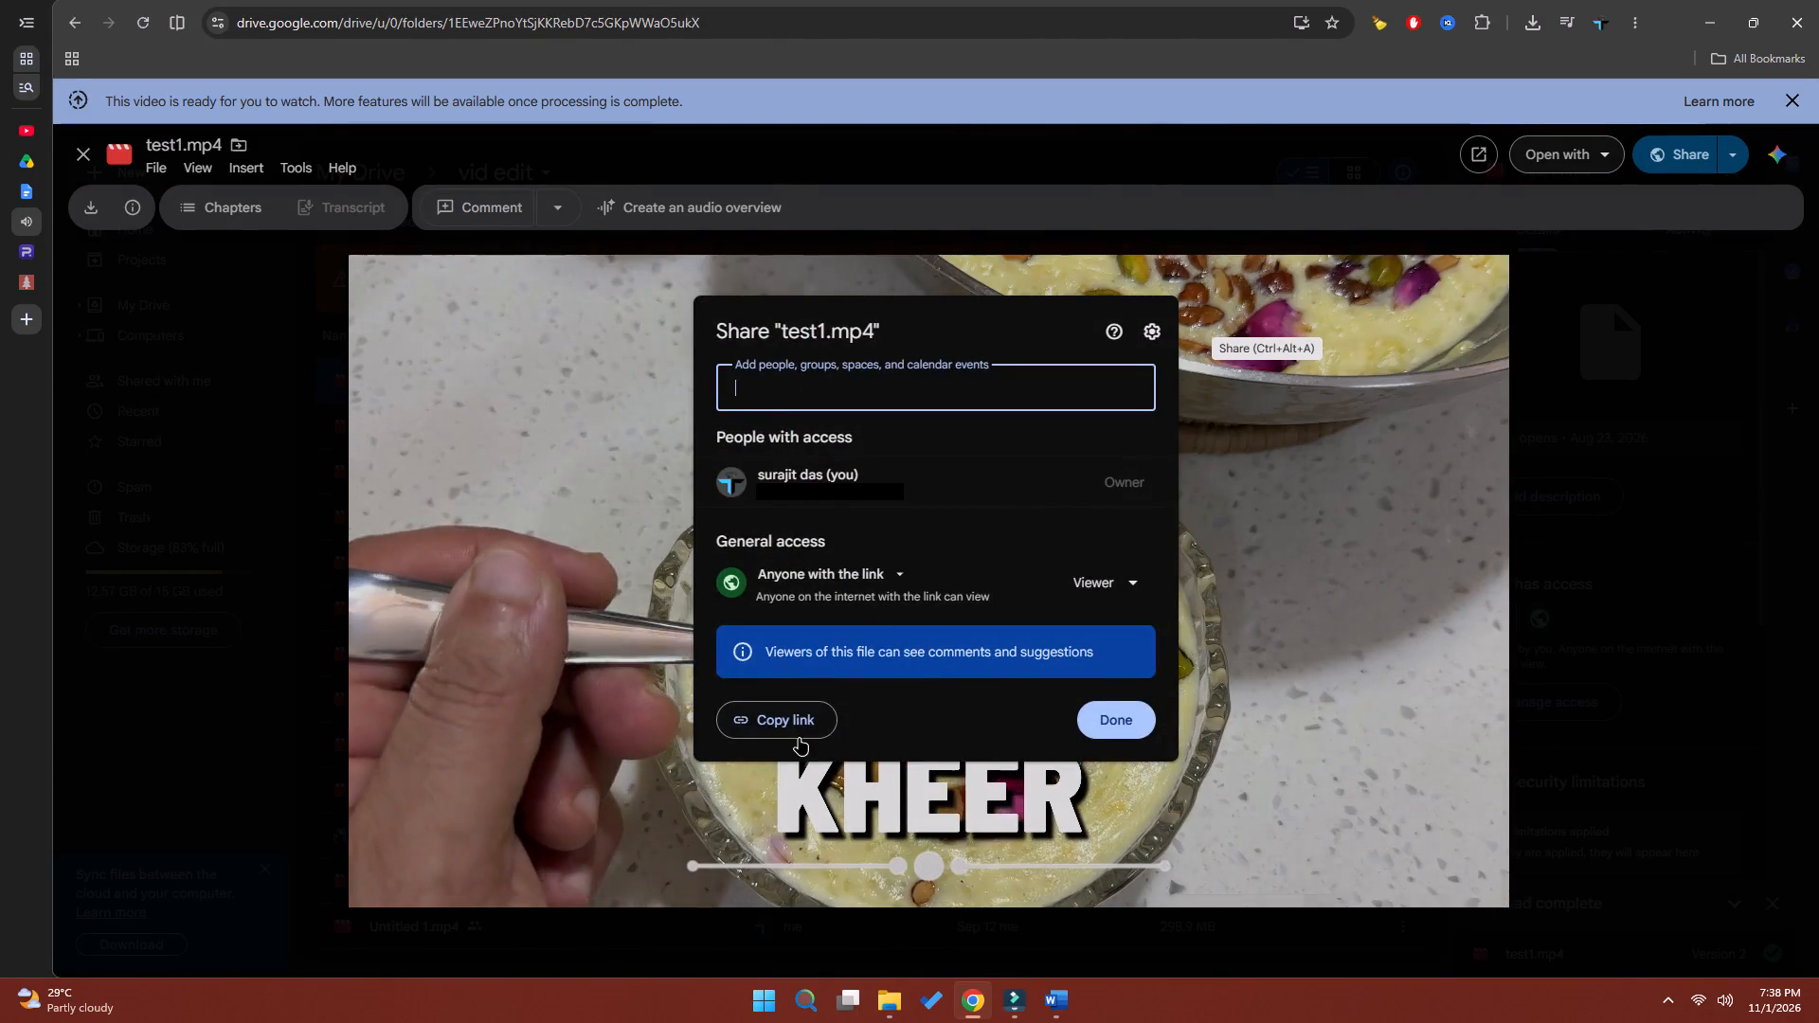
pyautogui.click(773, 726)
pyautogui.click(1122, 719)
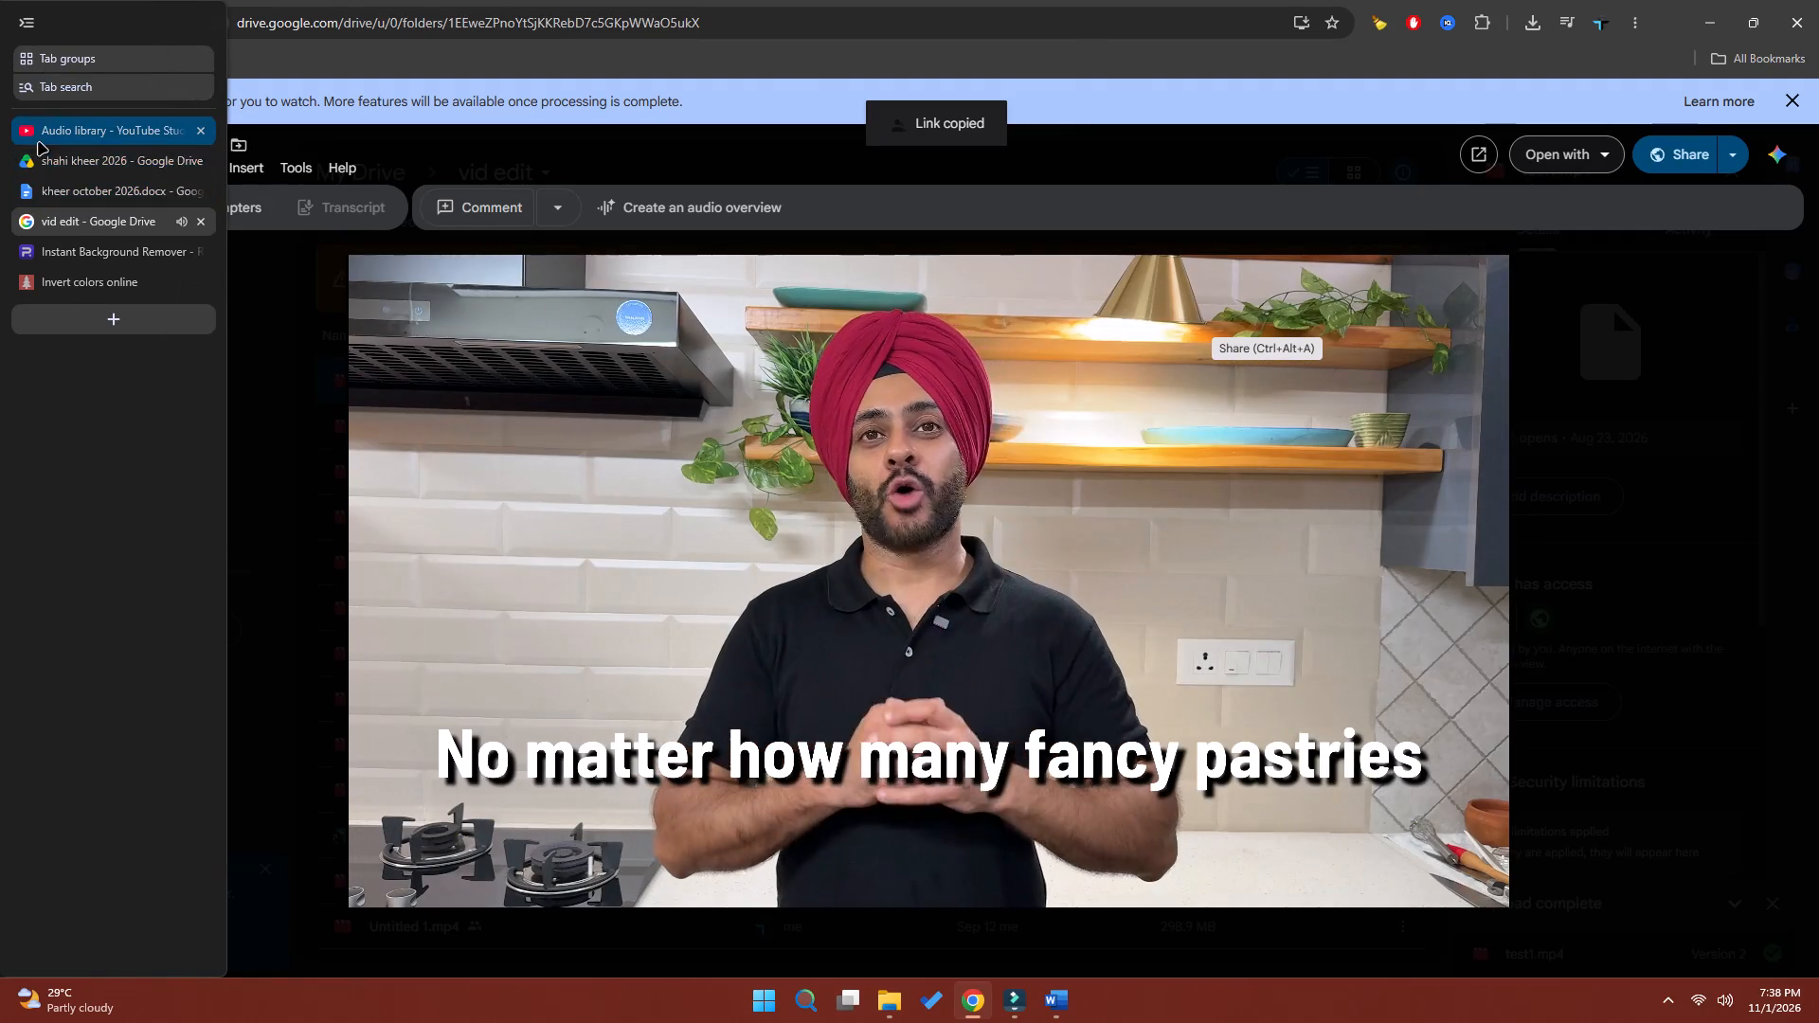
# Open web.whatsapp.com in the tab that holds the Photoroom background remover.
pyautogui.click(67, 258)
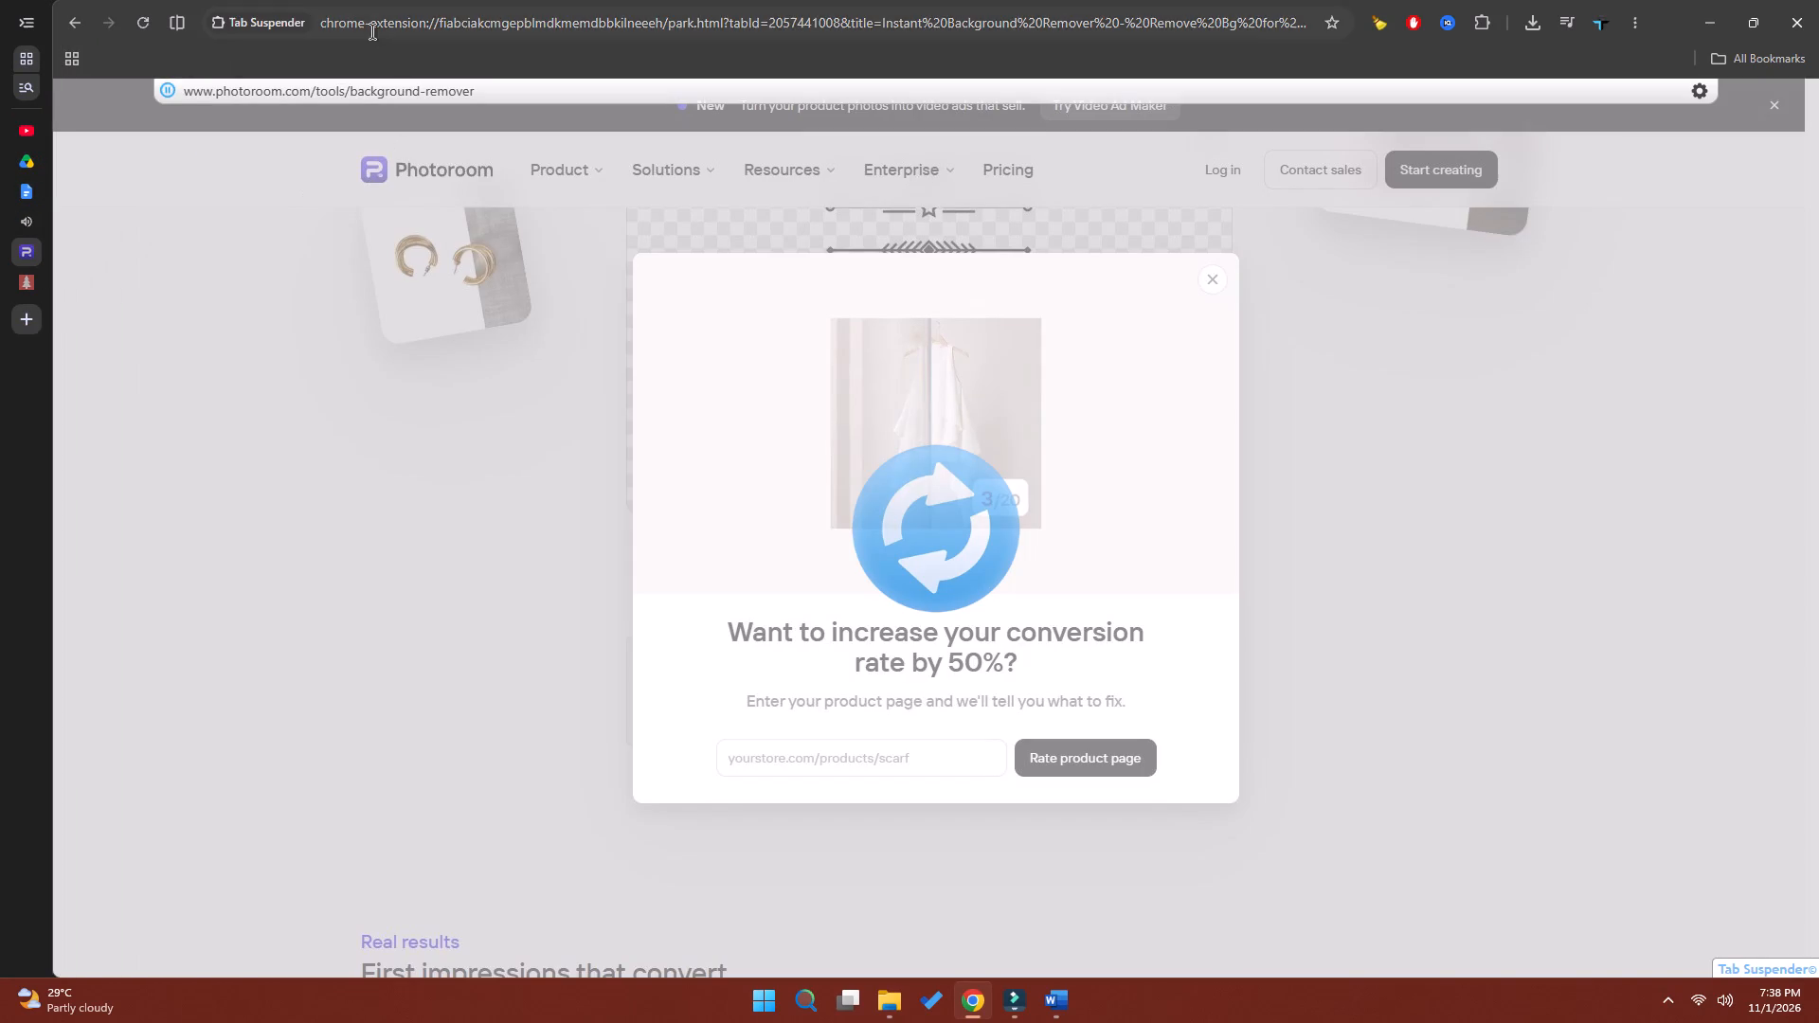
pyautogui.click(372, 27)
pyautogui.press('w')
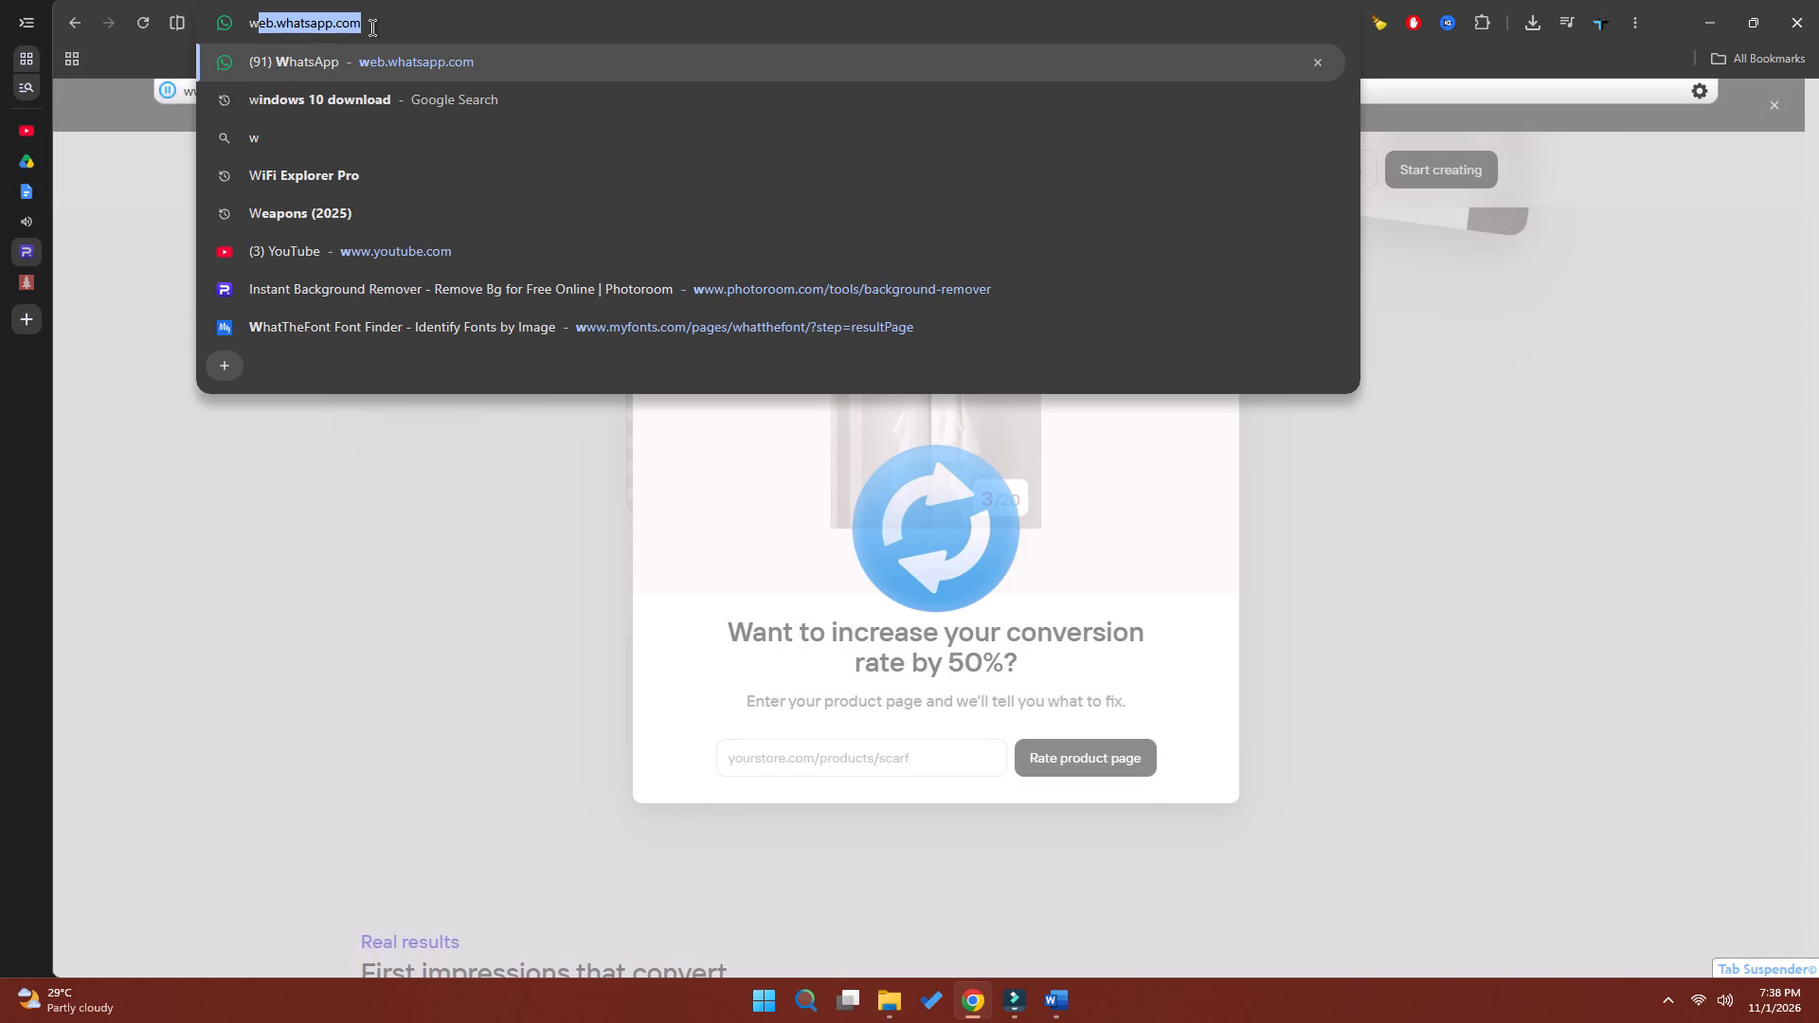
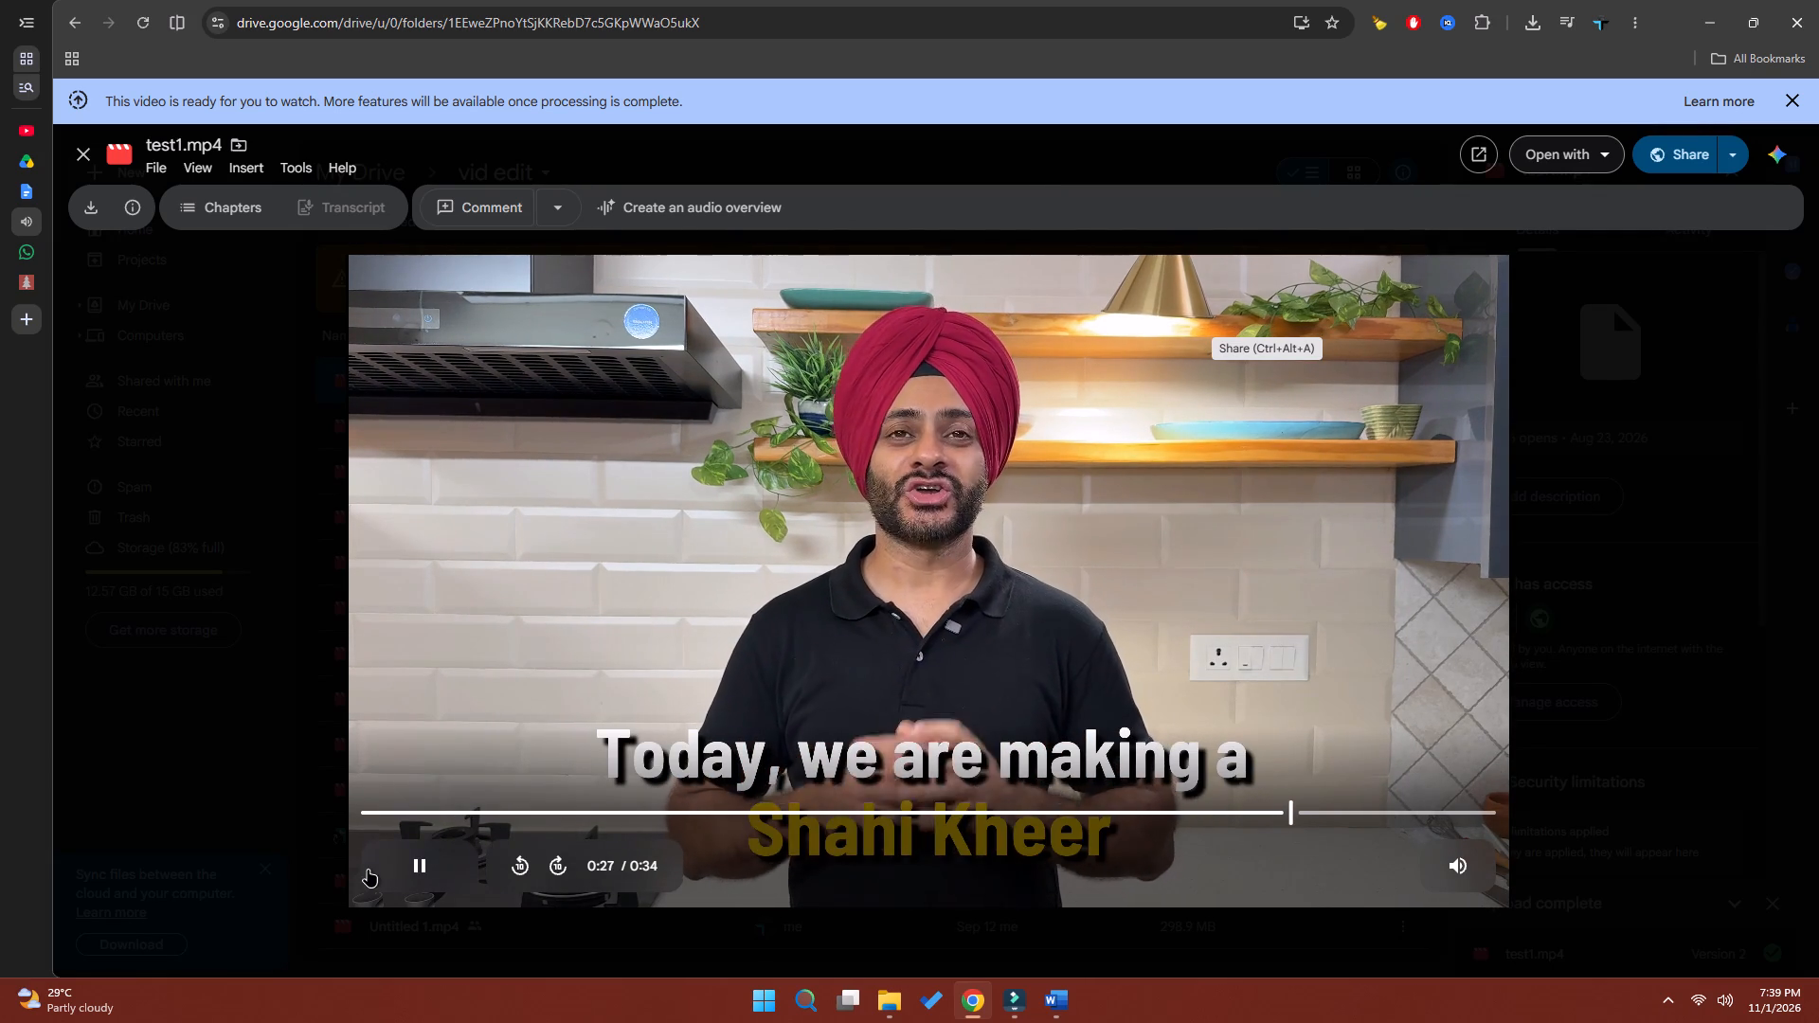
# Replay test1.mp4 from an early point in the Drive preview and pause it at the "It's rich, nostalgic" caption.
pyautogui.click(522, 809)
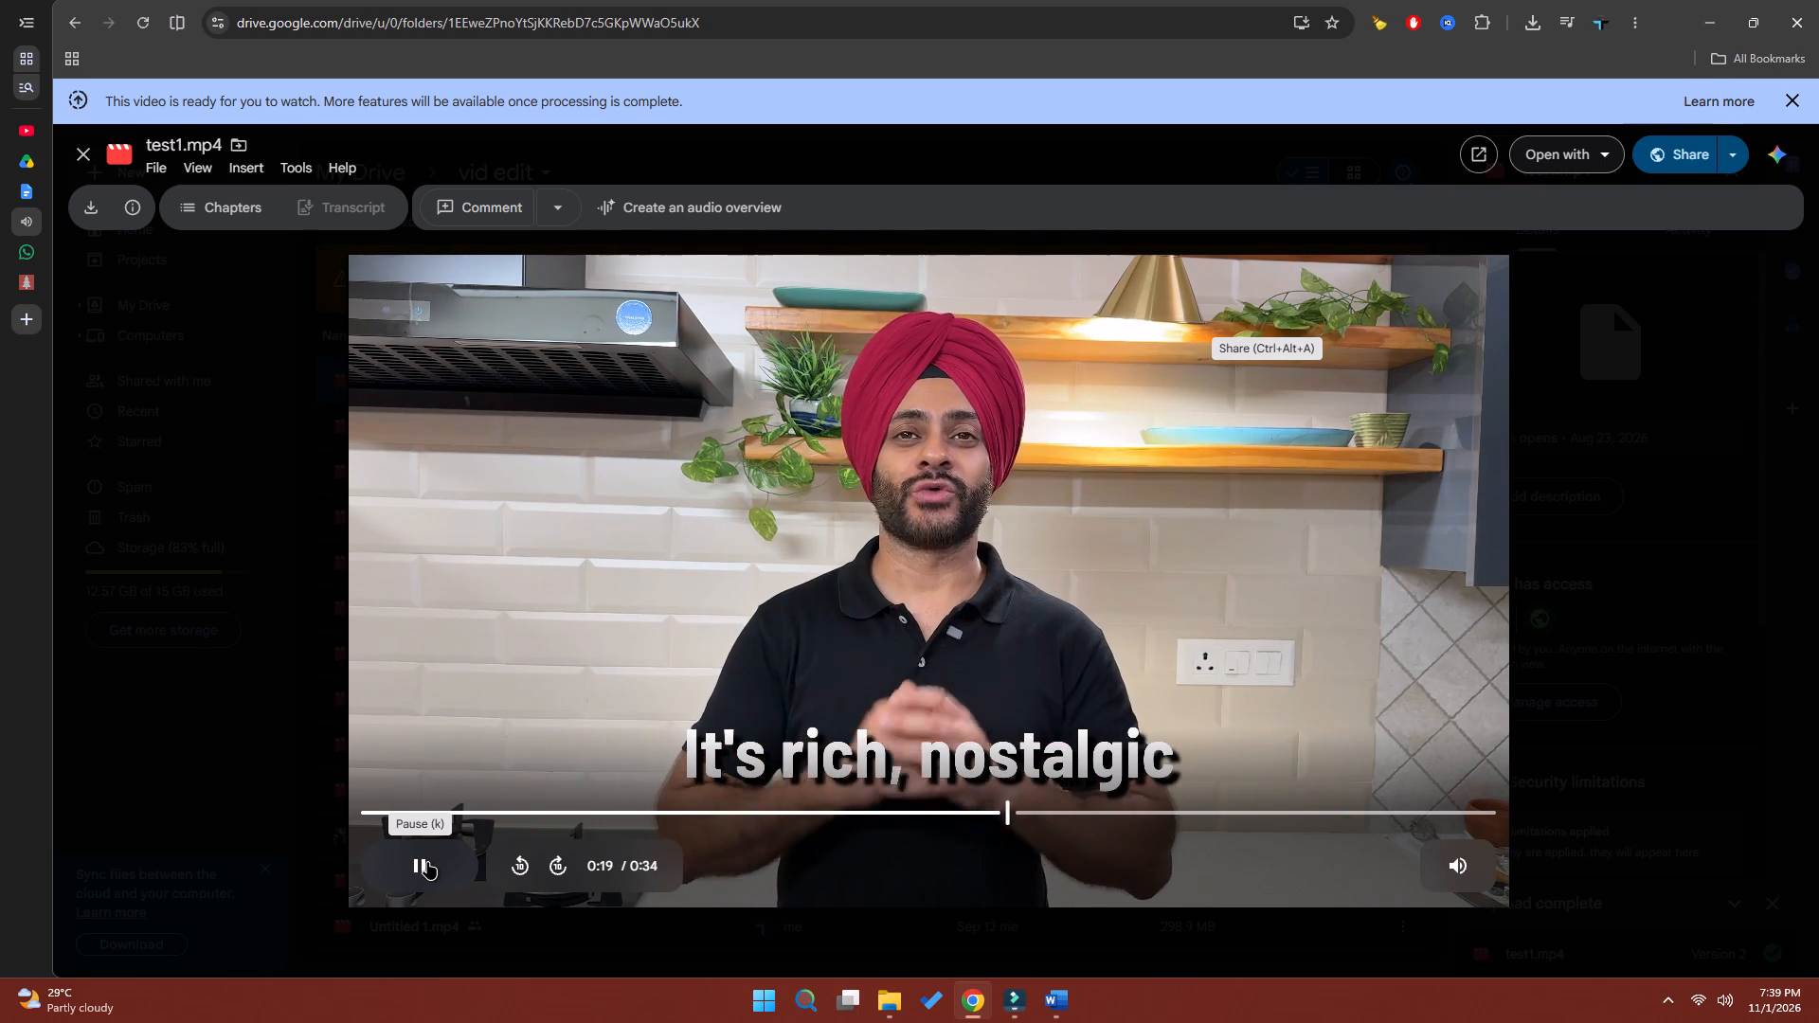
pyautogui.click(427, 862)
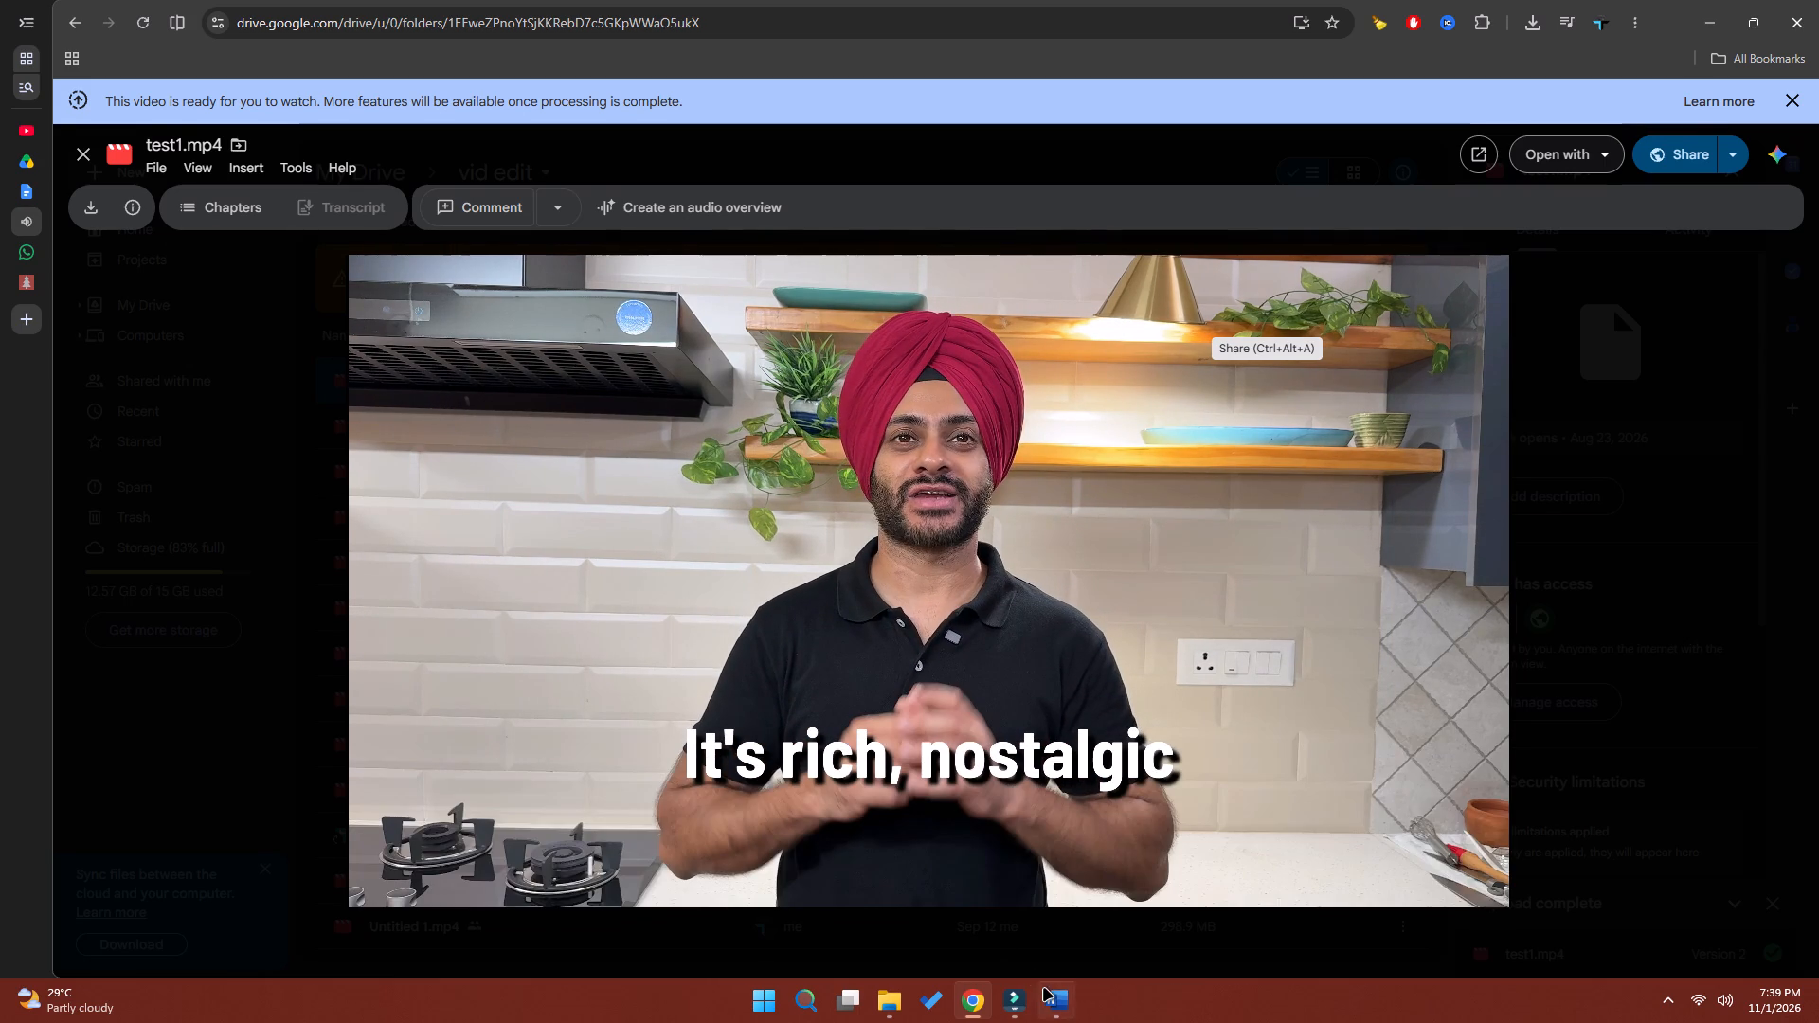
# Switch to Filmora and set the project to 3840x2160 (4k UHD) at 30 fps, checking the Word video edit guidelines.
pyautogui.click(1024, 1007)
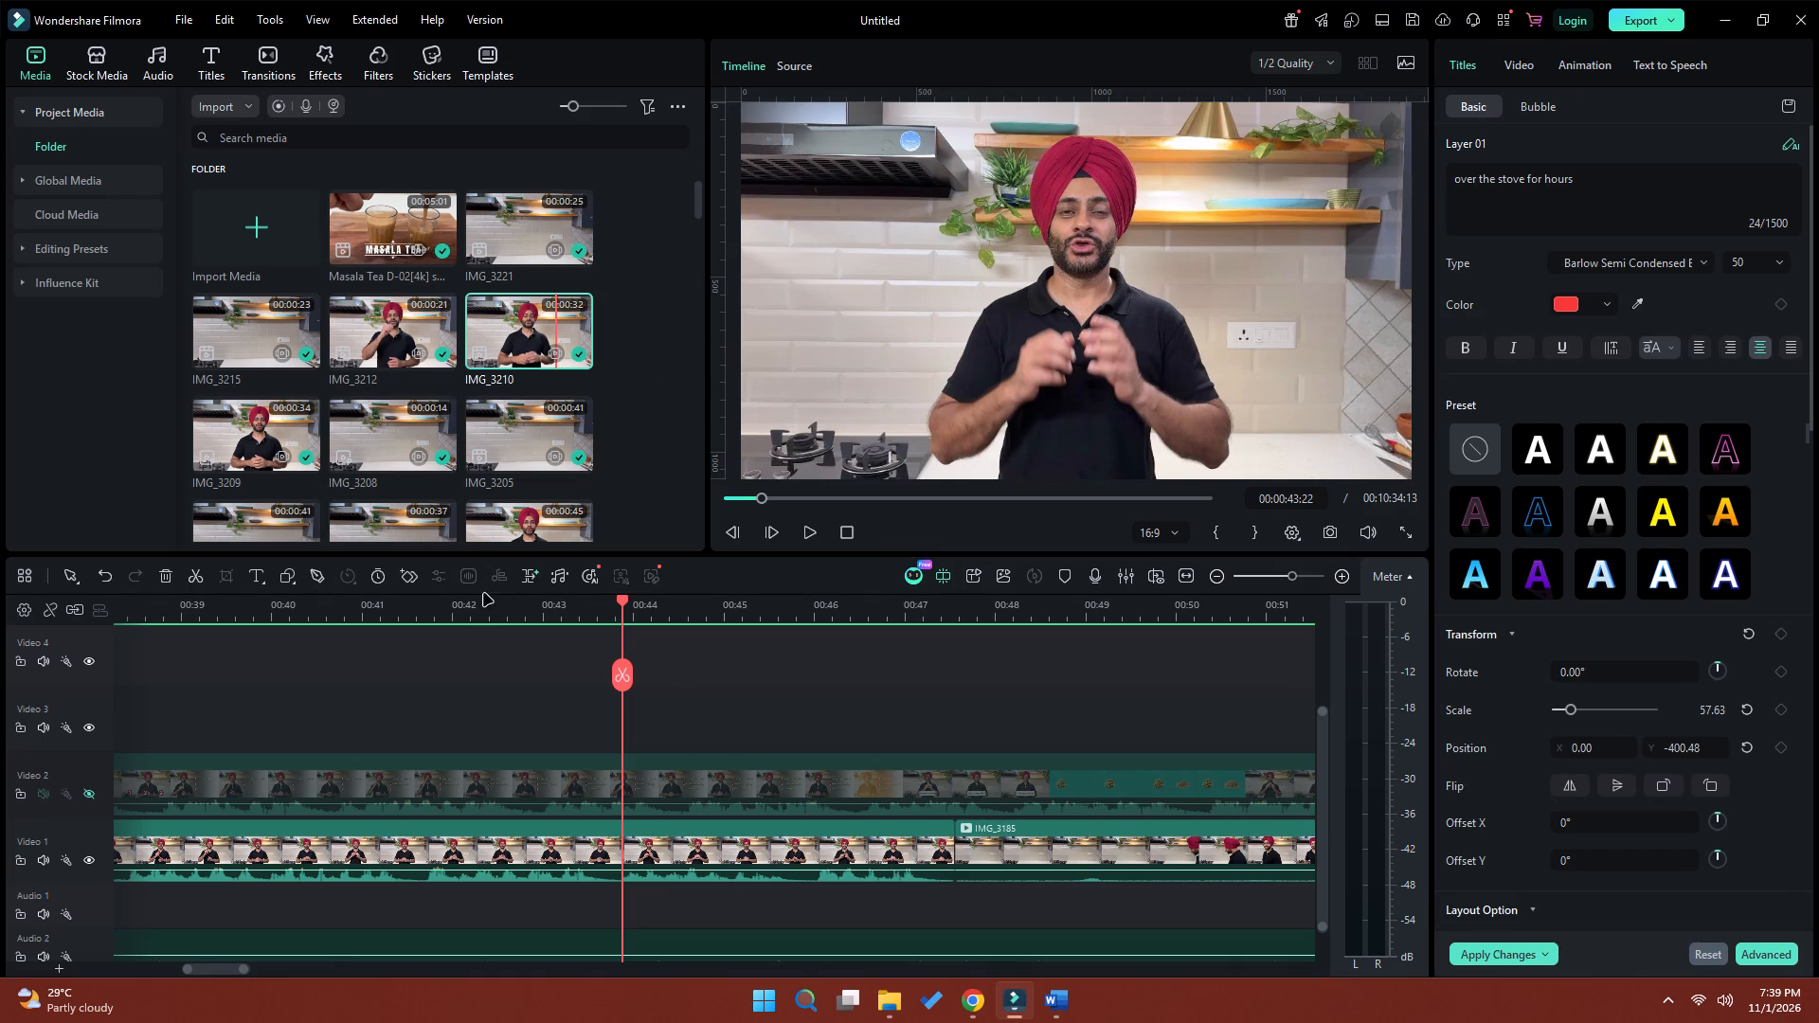
pyautogui.click(179, 25)
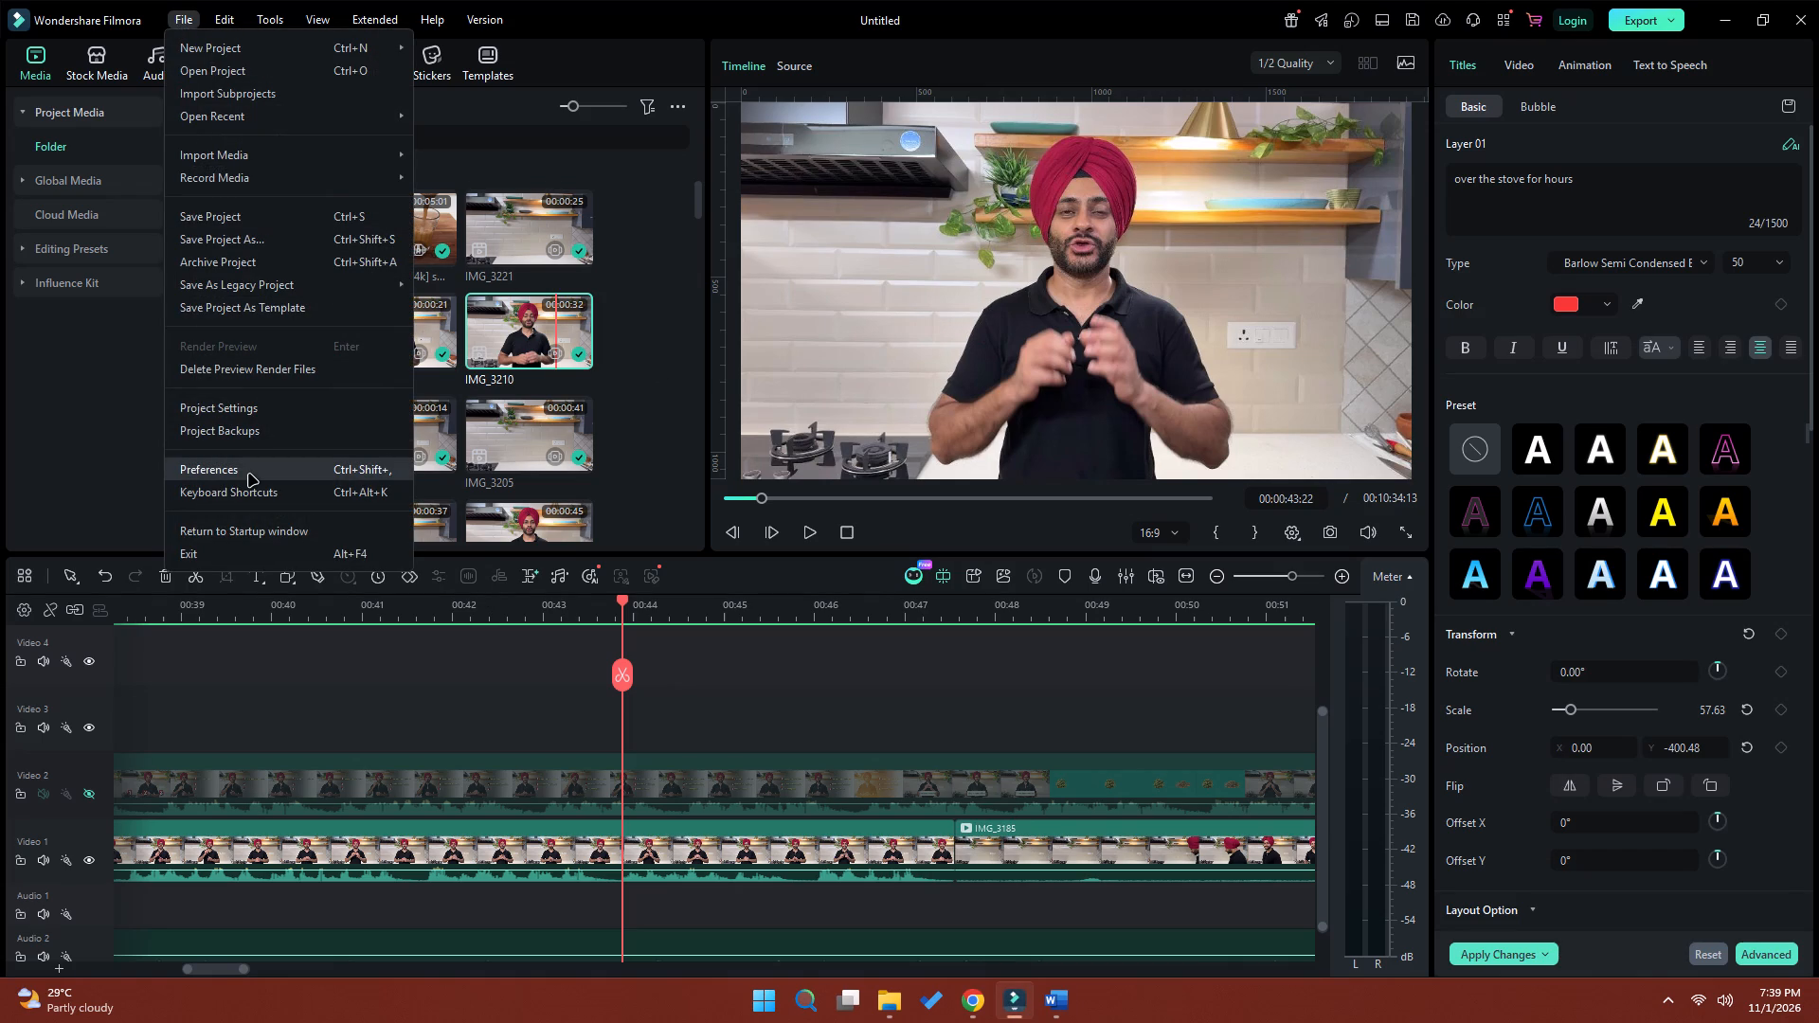
pyautogui.click(259, 415)
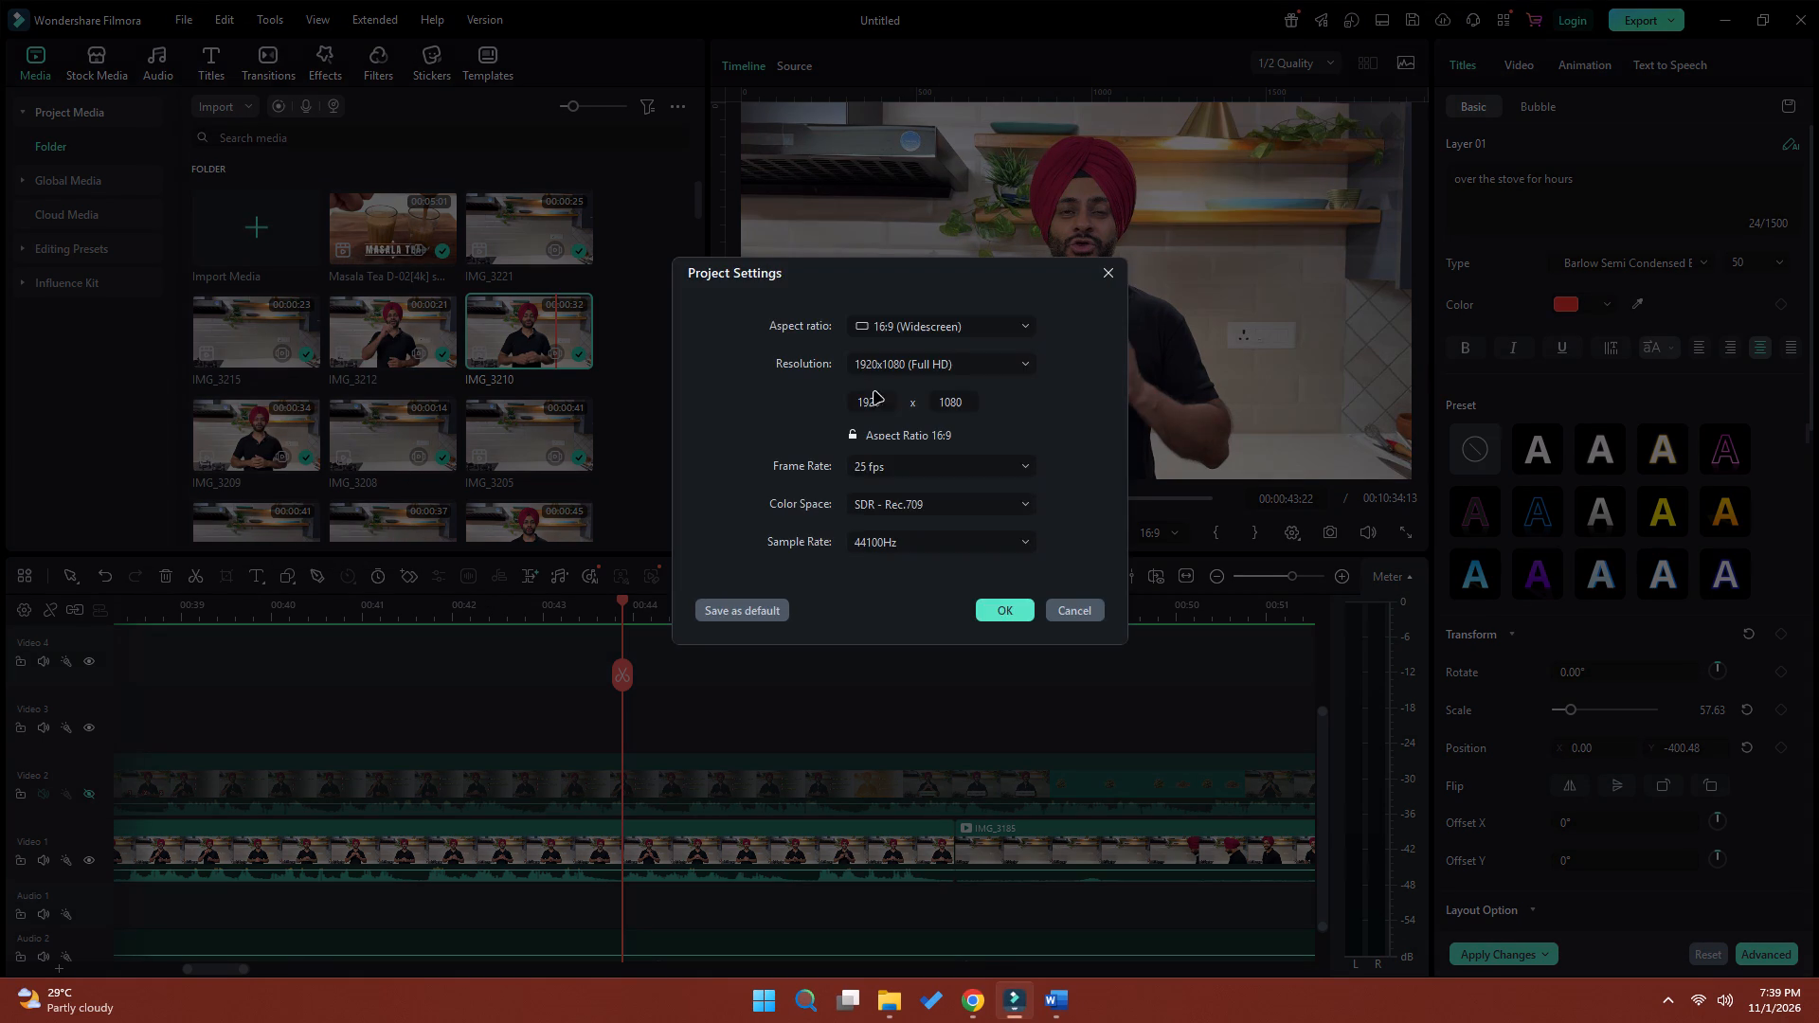
pyautogui.click(918, 366)
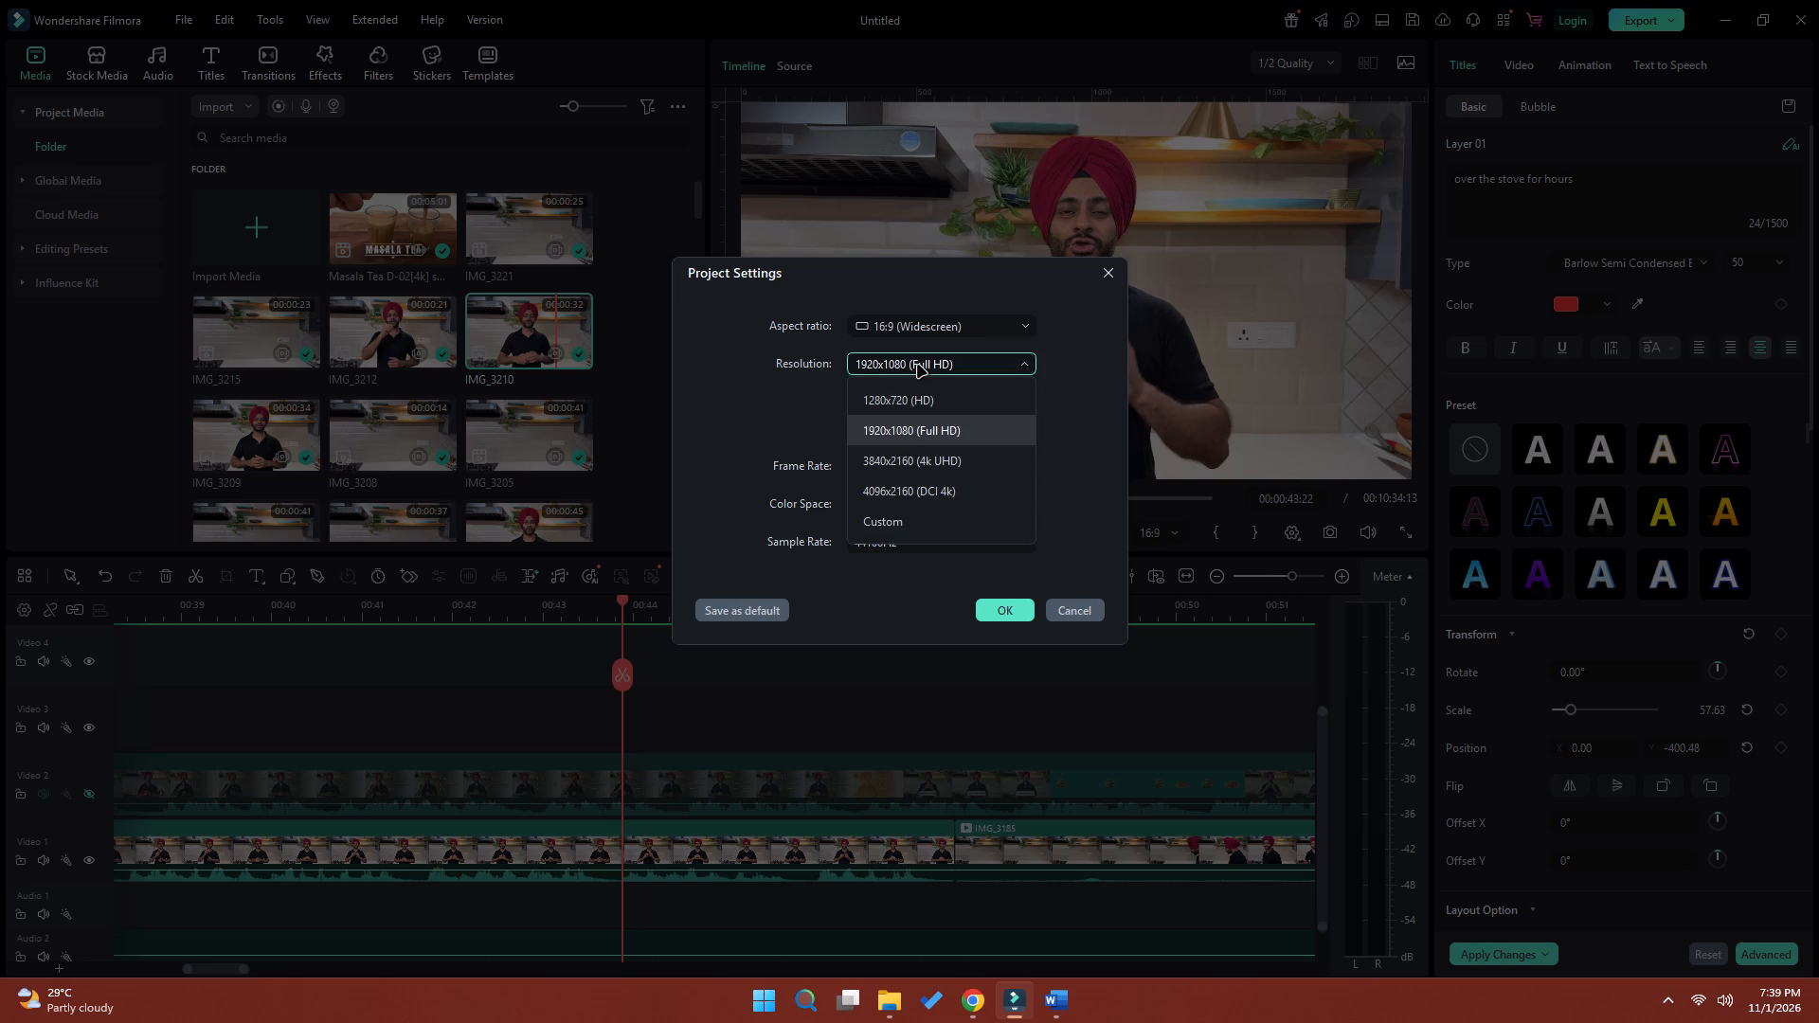
pyautogui.click(966, 464)
pyautogui.click(961, 468)
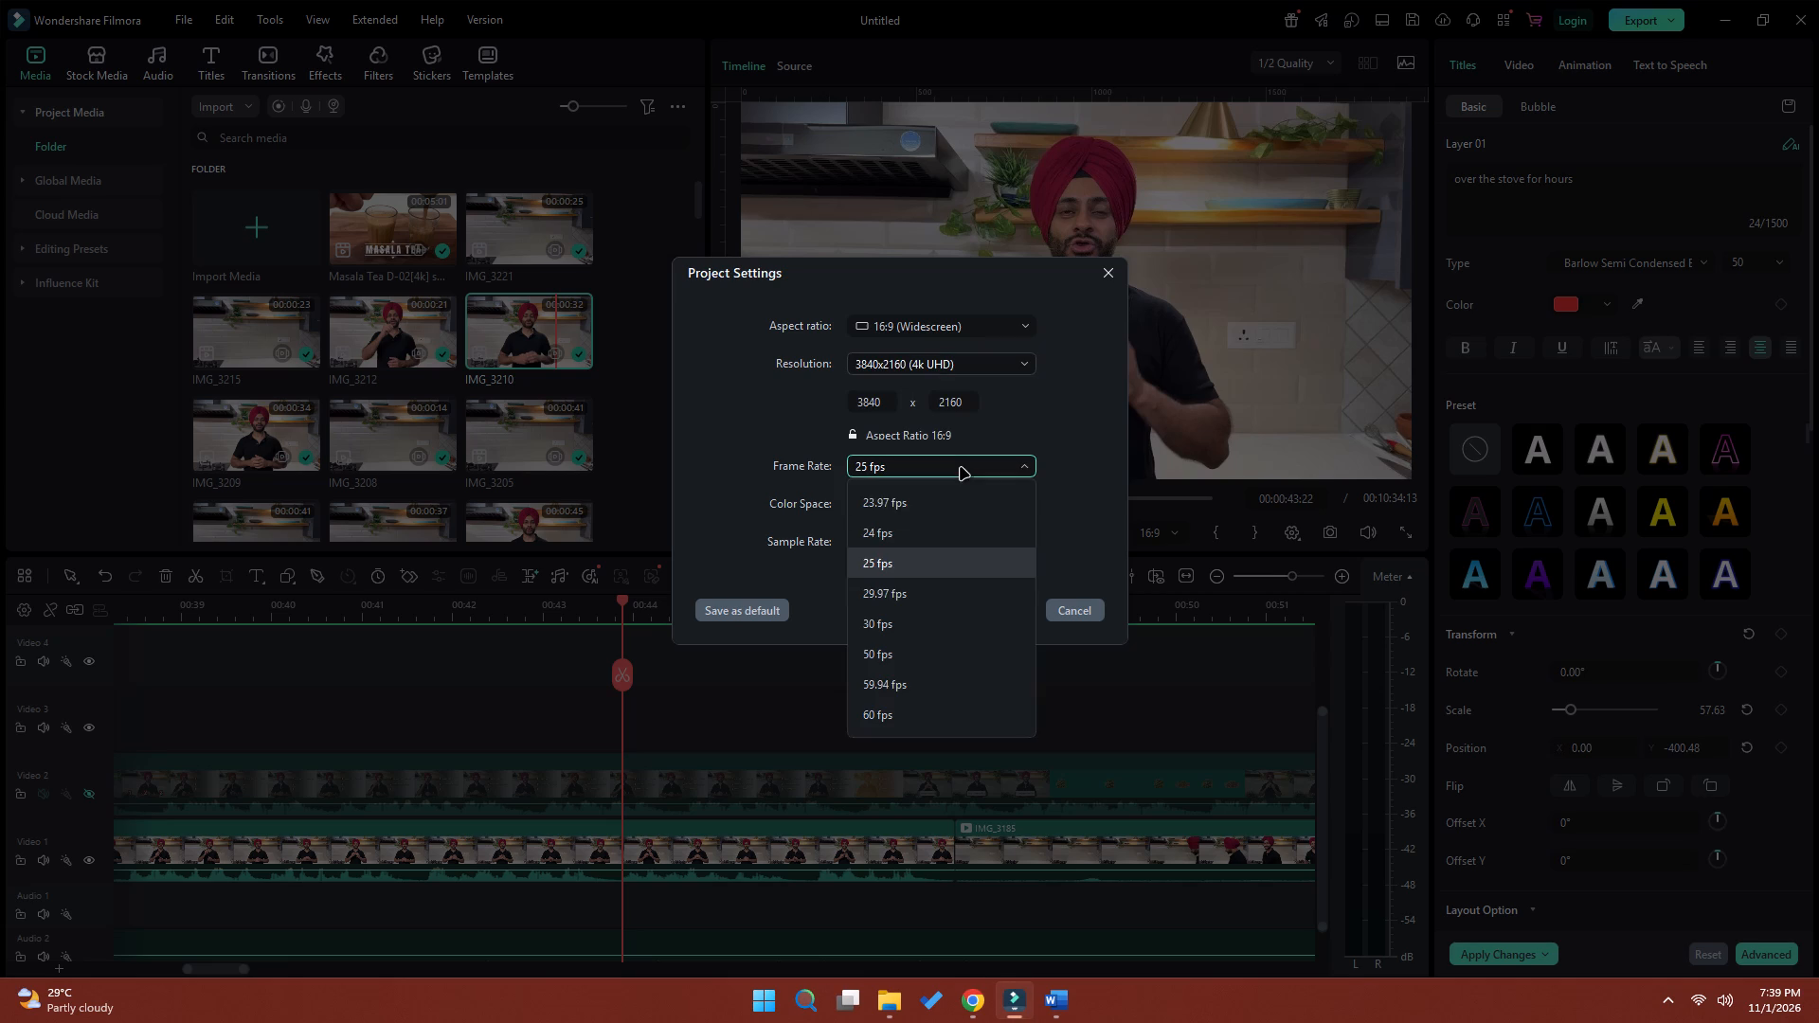
pyautogui.click(929, 631)
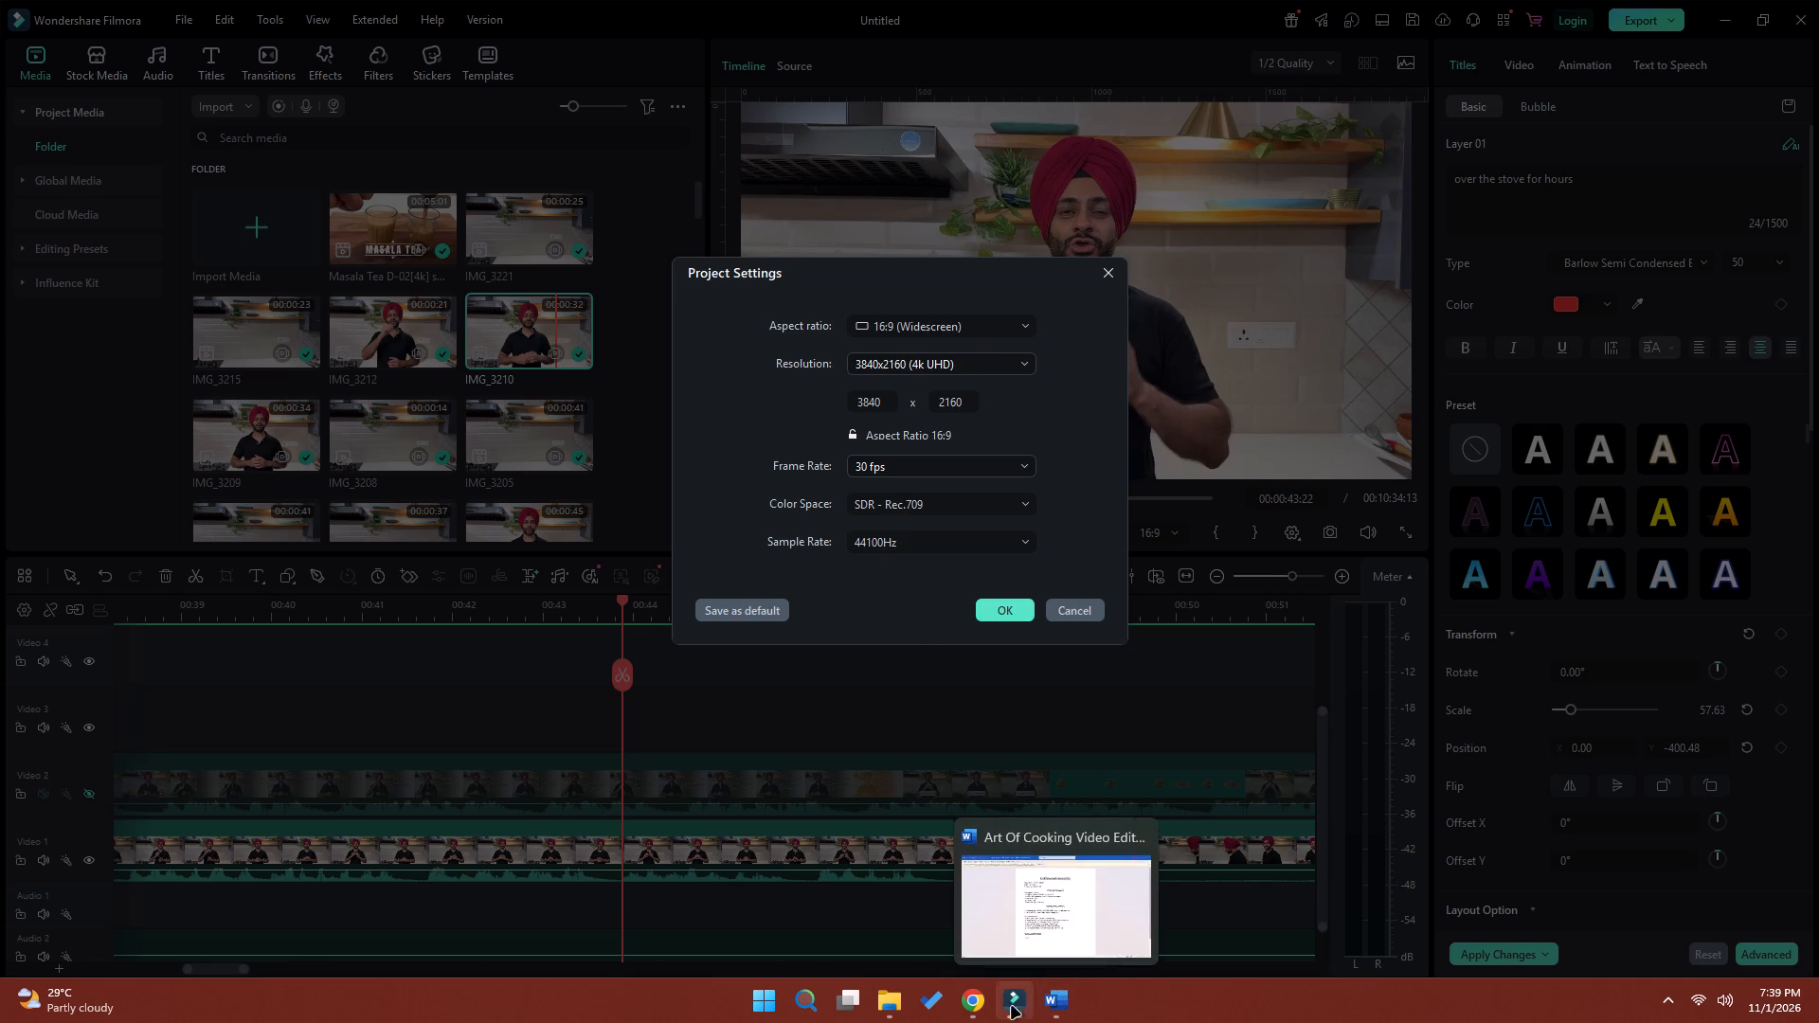
pyautogui.click(1058, 1017)
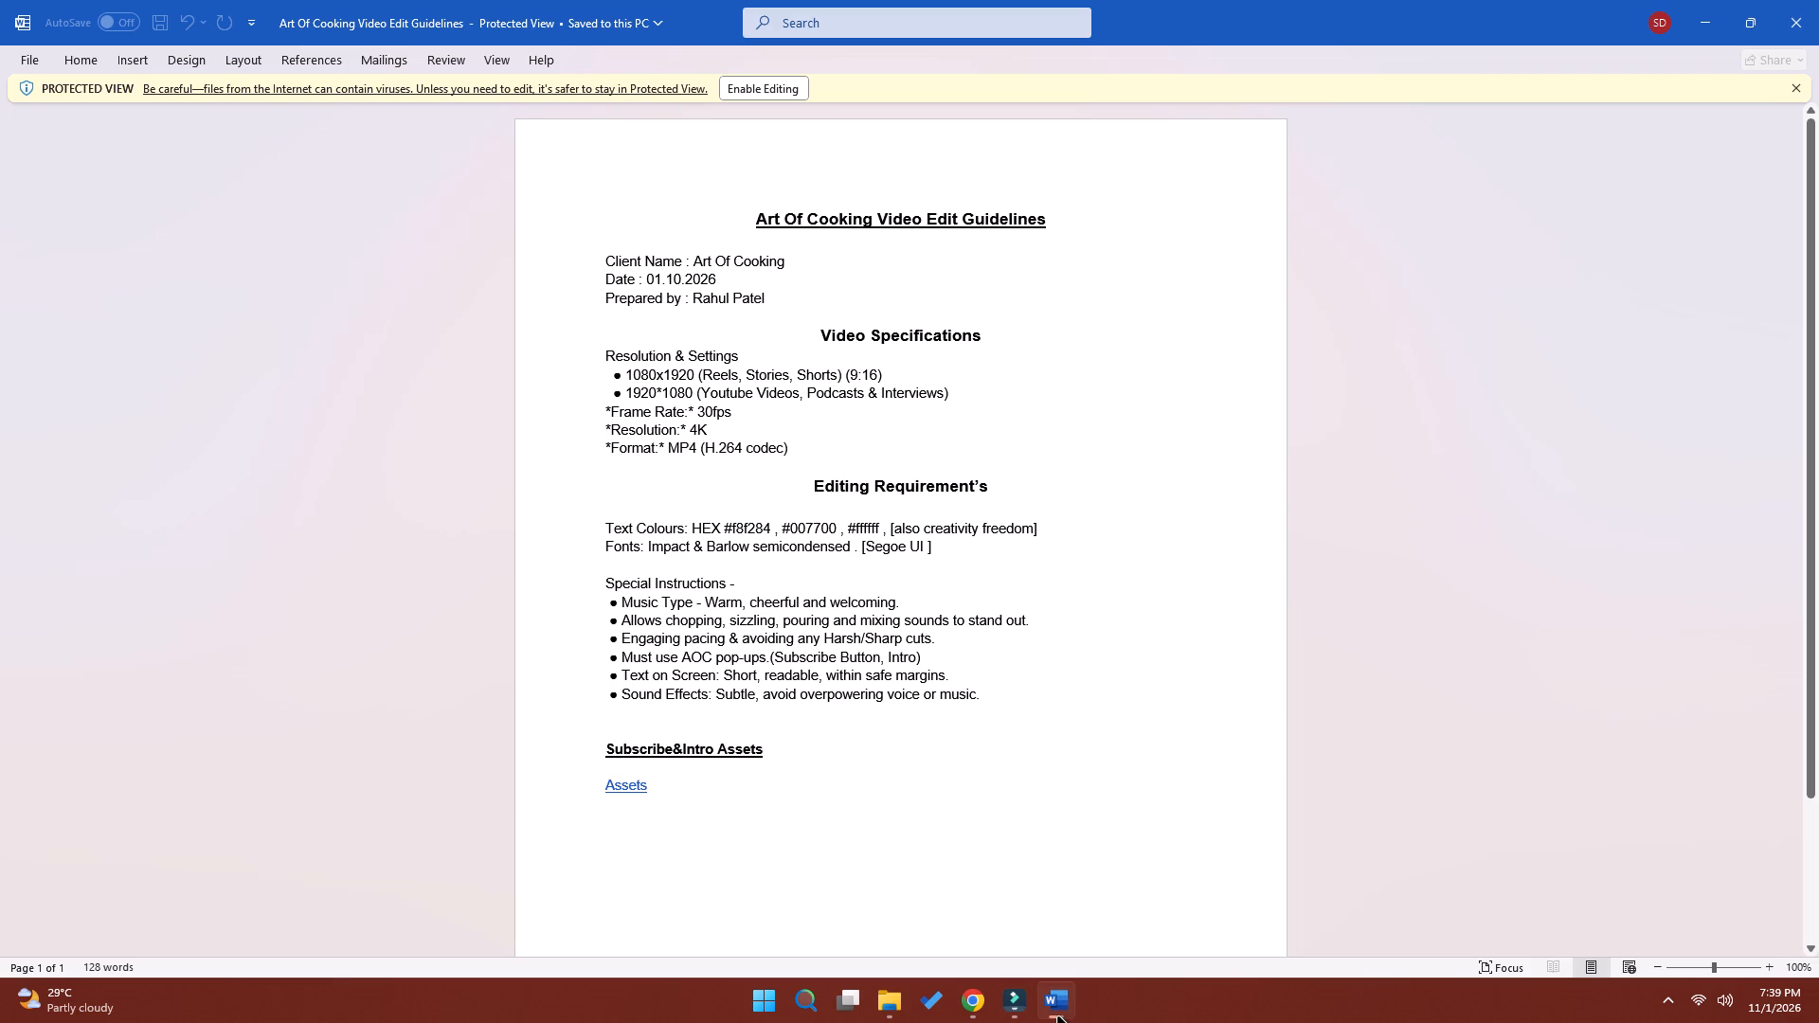
pyautogui.click(1058, 1017)
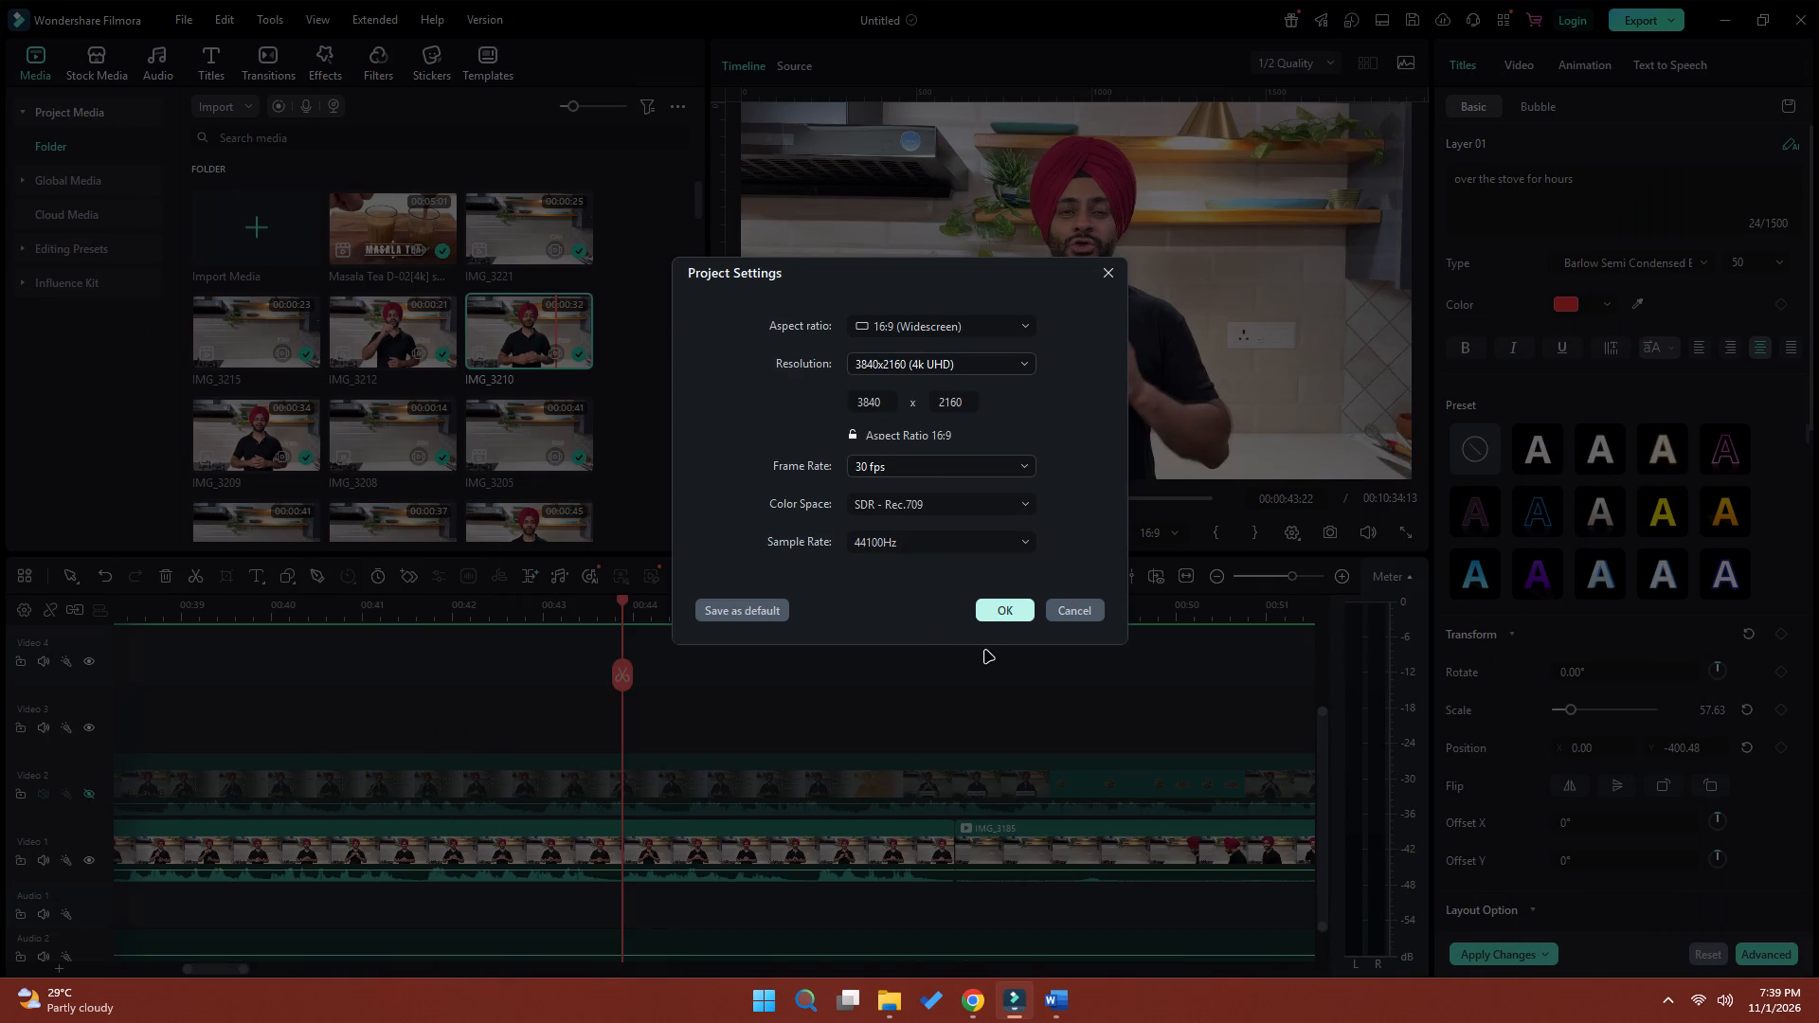
pyautogui.click(990, 614)
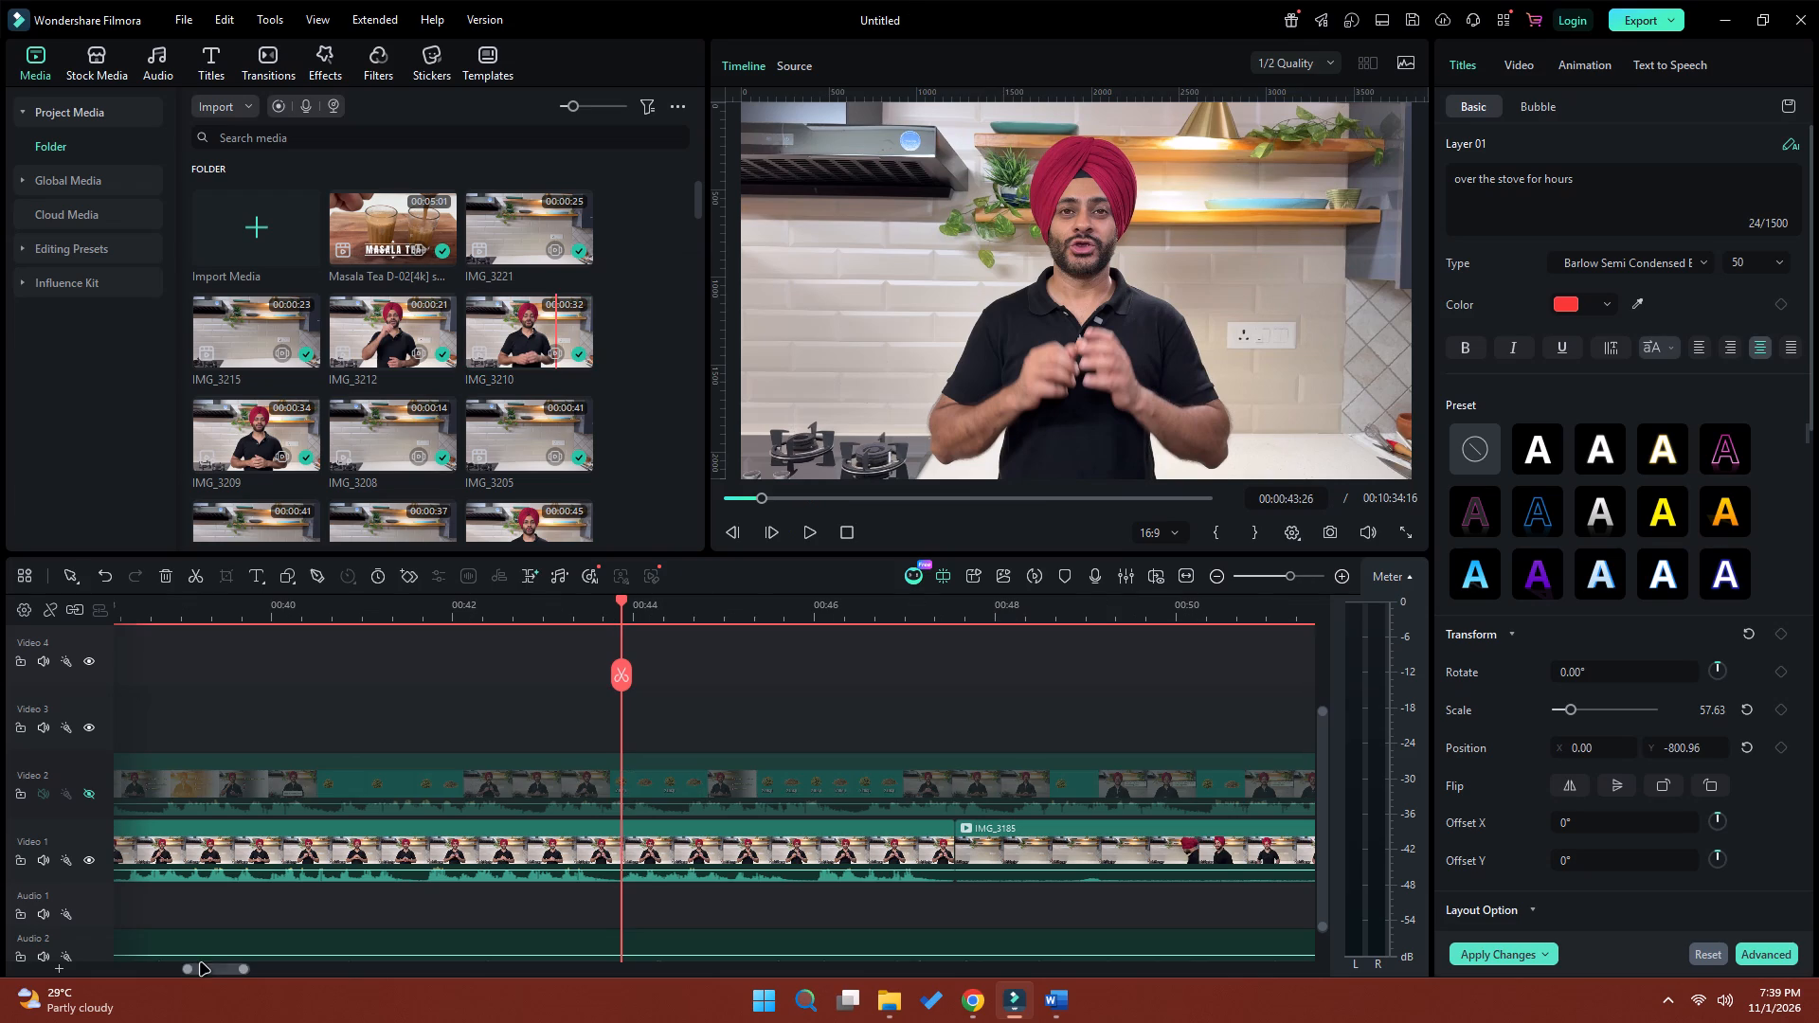
# Mark the out point at 00:00:33:17, where the "over the stove for hours" title ends.
pyautogui.moveTo(207, 971); pyautogui.dragTo(178, 978)
pyautogui.click(412, 607)
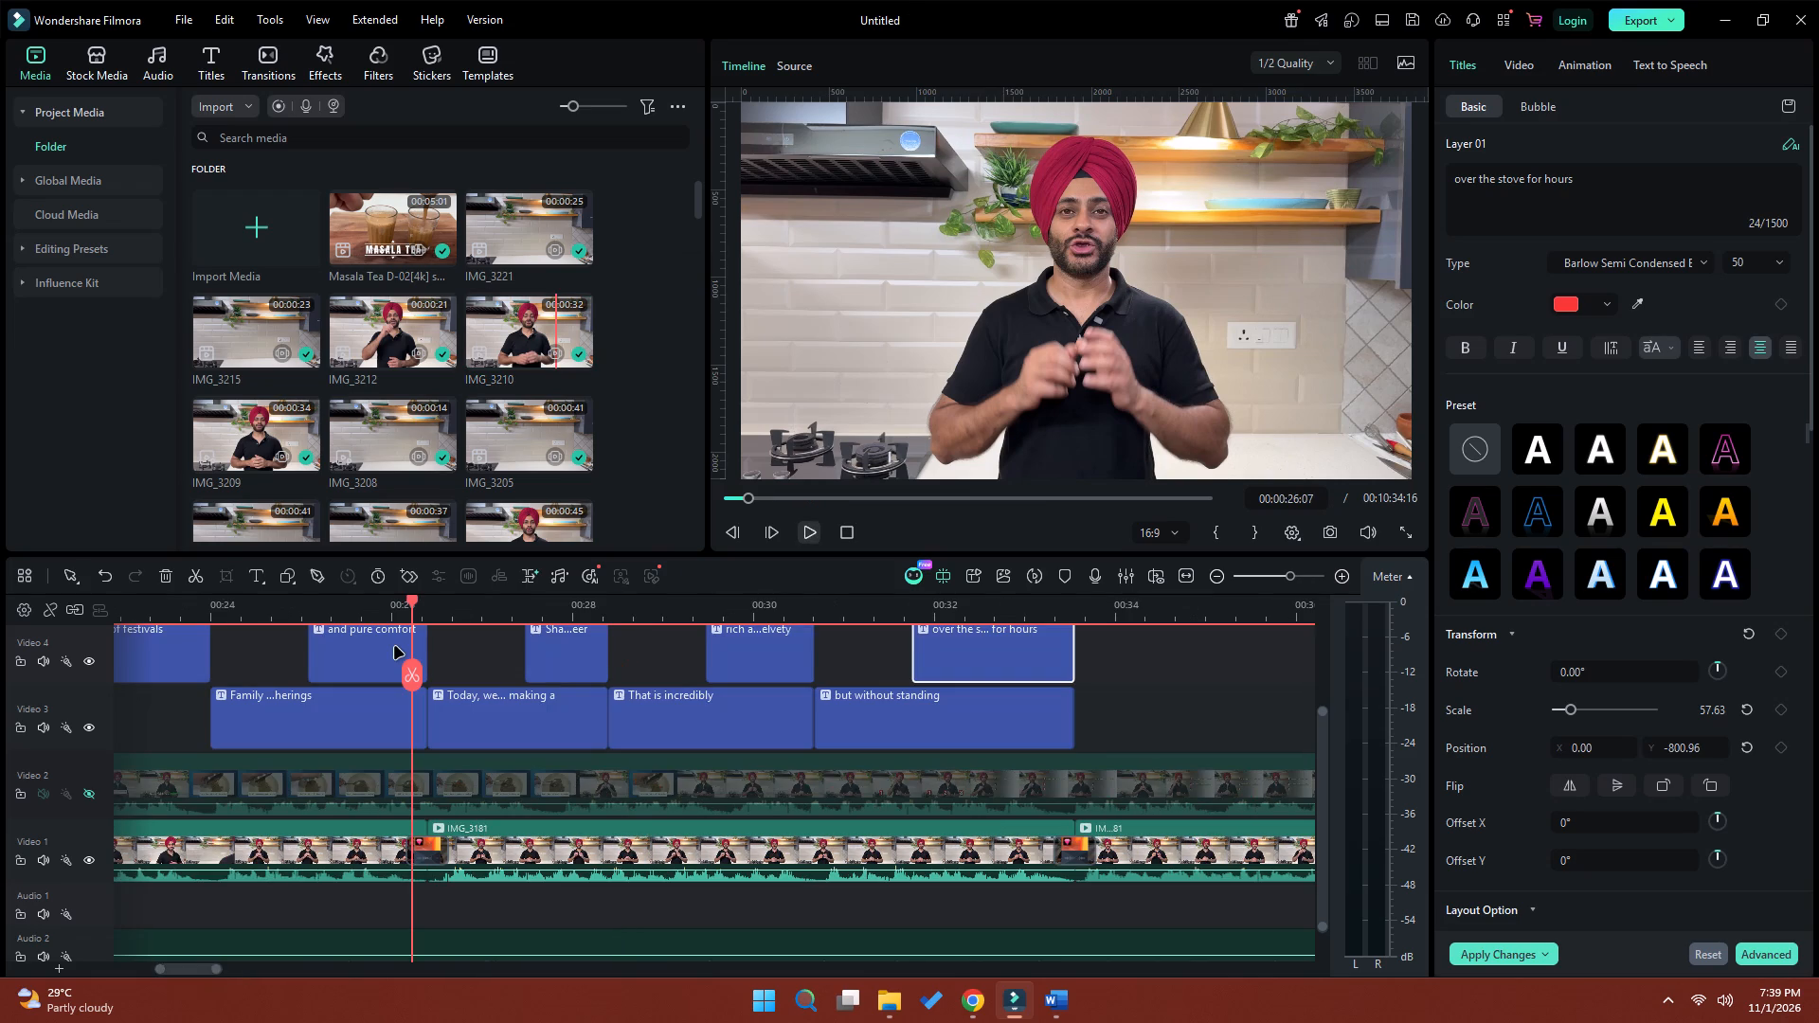
pyautogui.click(812, 535)
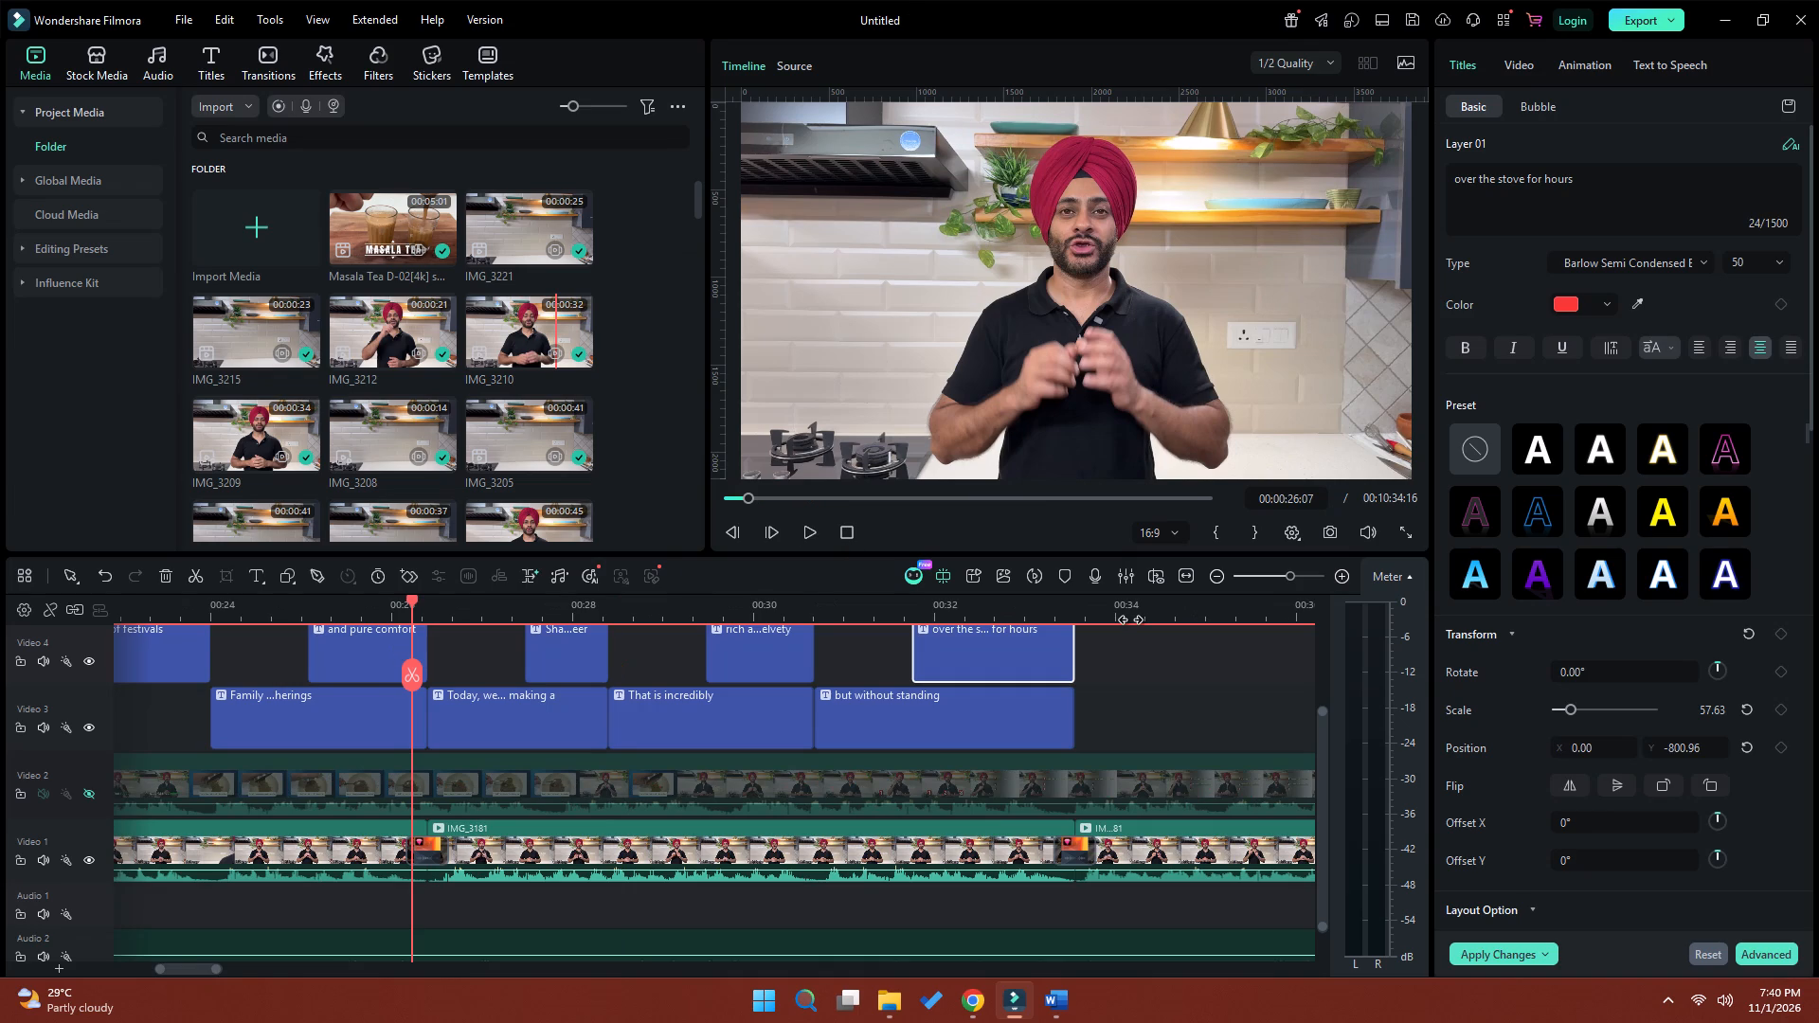
pyautogui.click(1092, 618)
pyautogui.moveTo(1092, 605); pyautogui.dragTo(1070, 612)
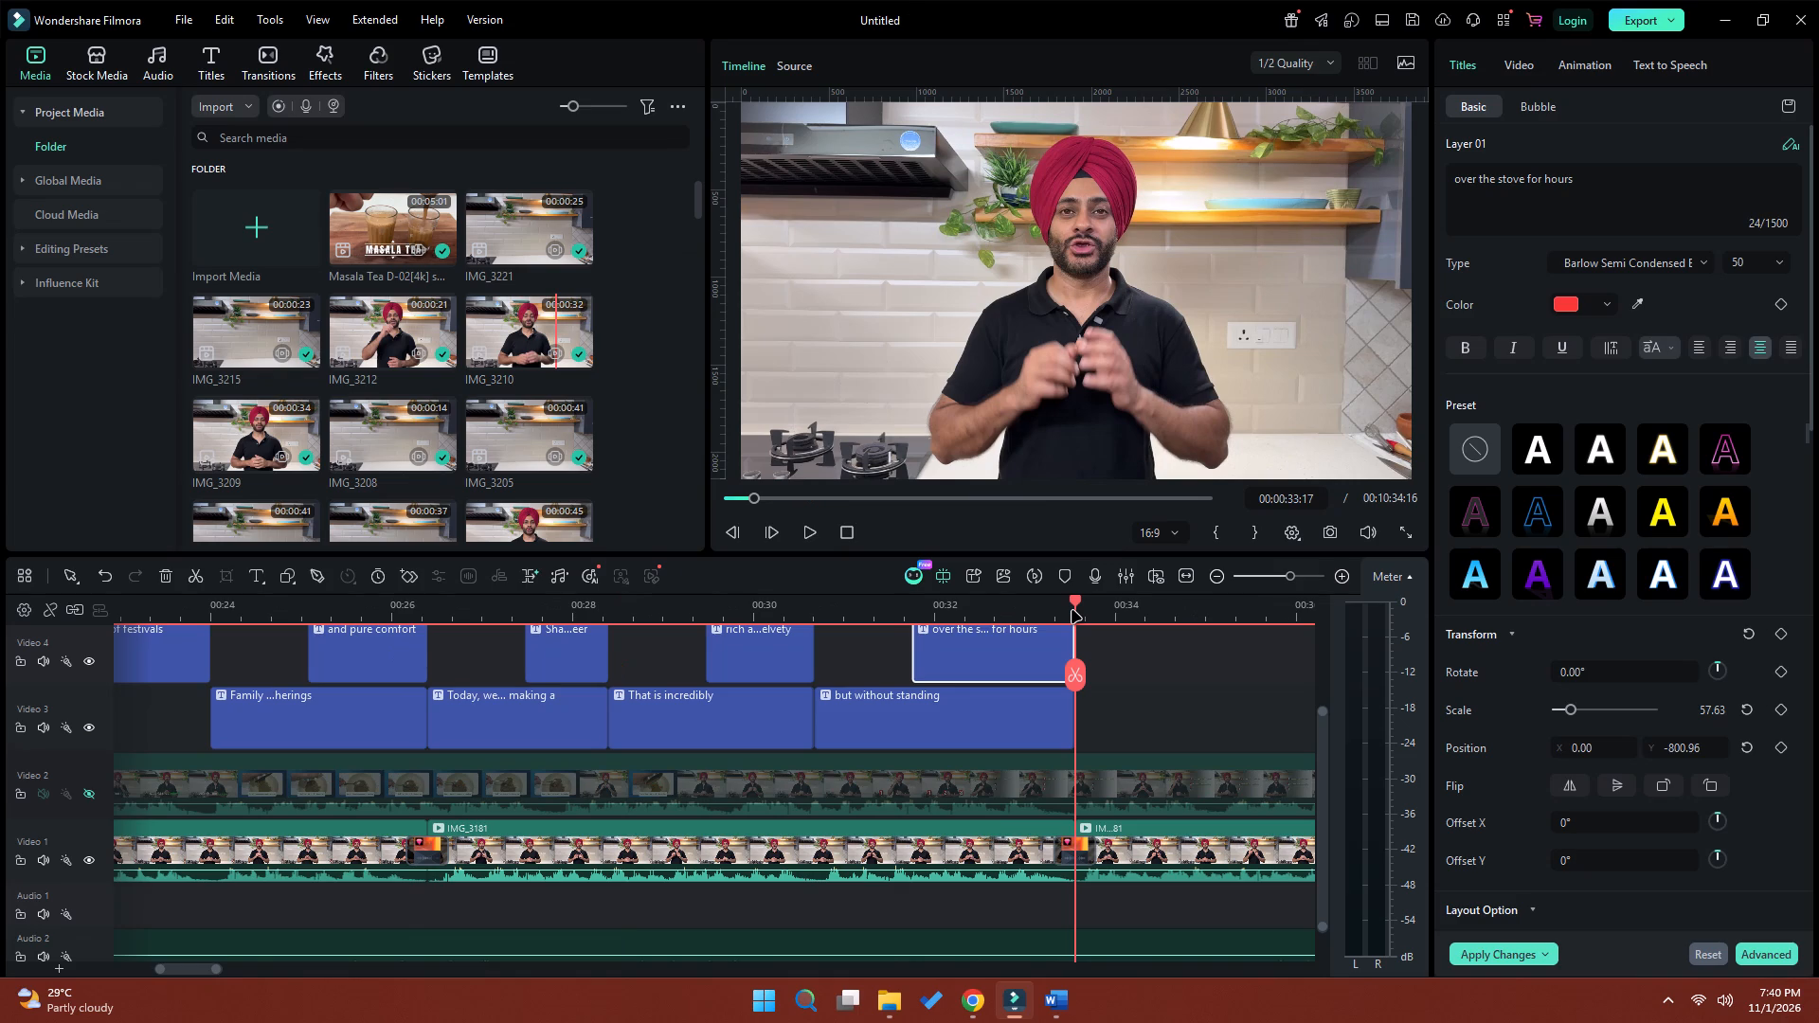
pyautogui.click(1254, 534)
# Render the timeline preview for the marked opening section.
pyautogui.click(1036, 580)
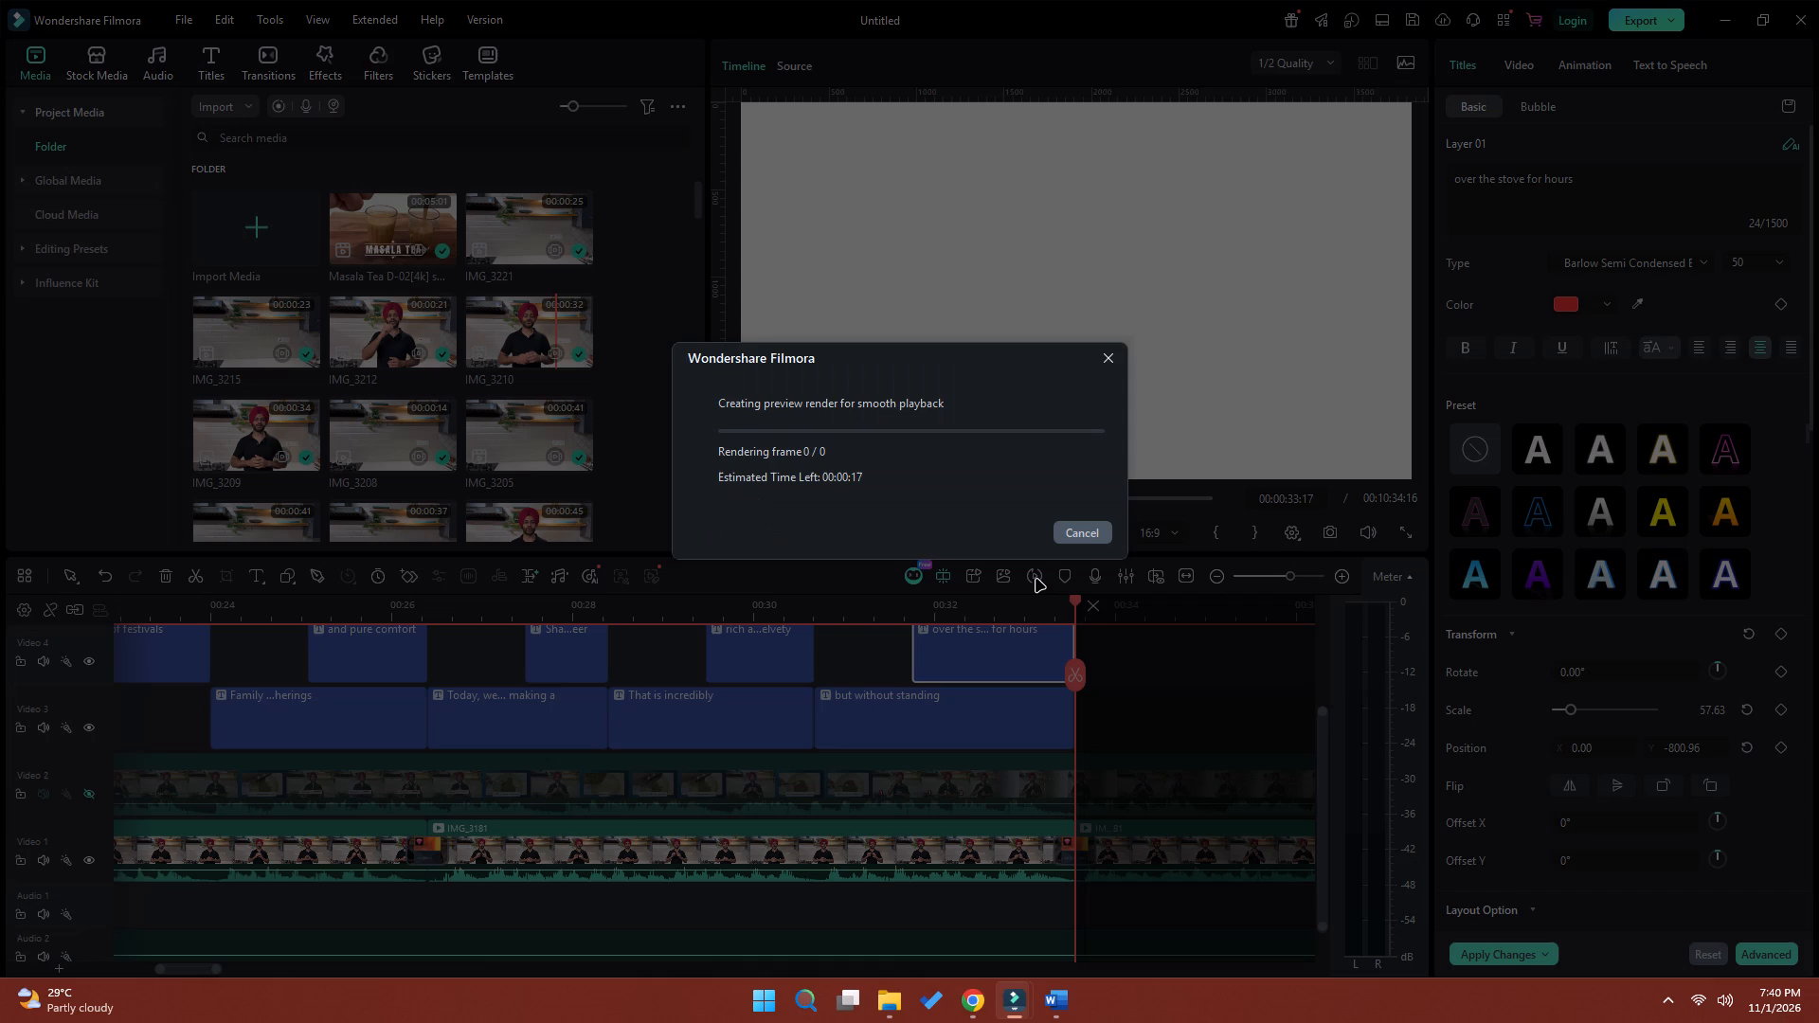
pyautogui.click(1071, 533)
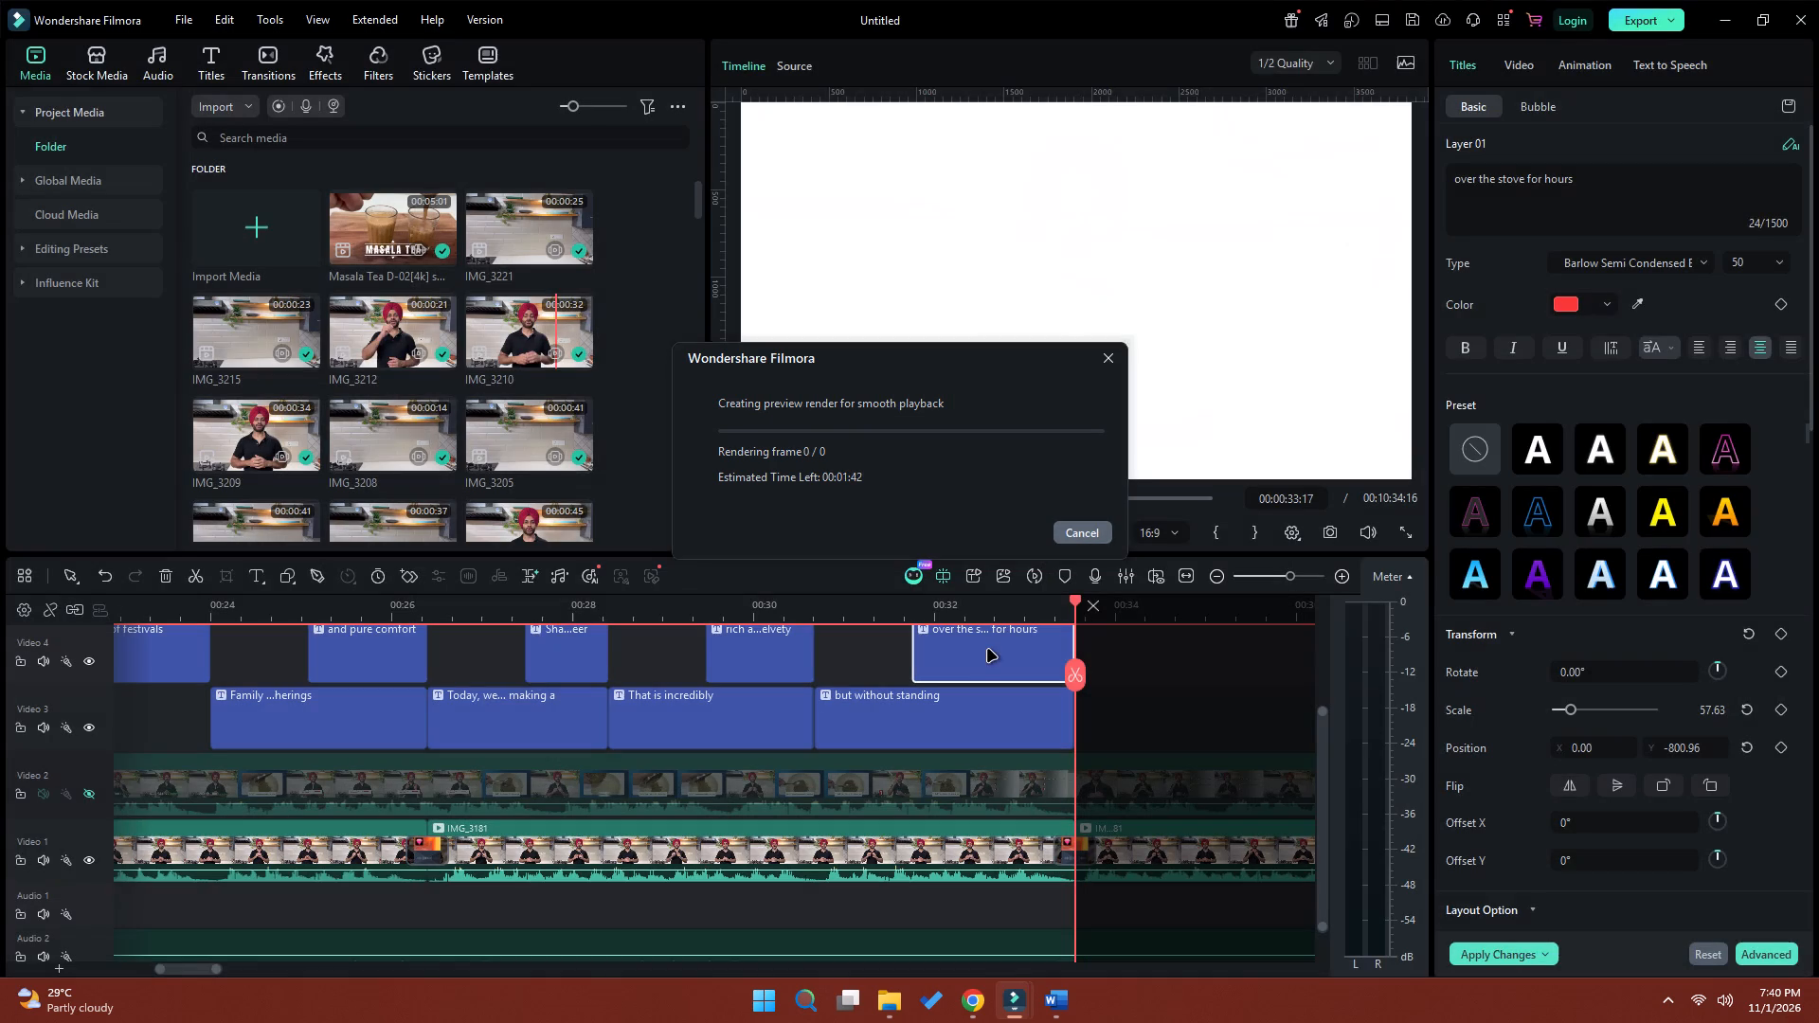
pyautogui.click(1034, 583)
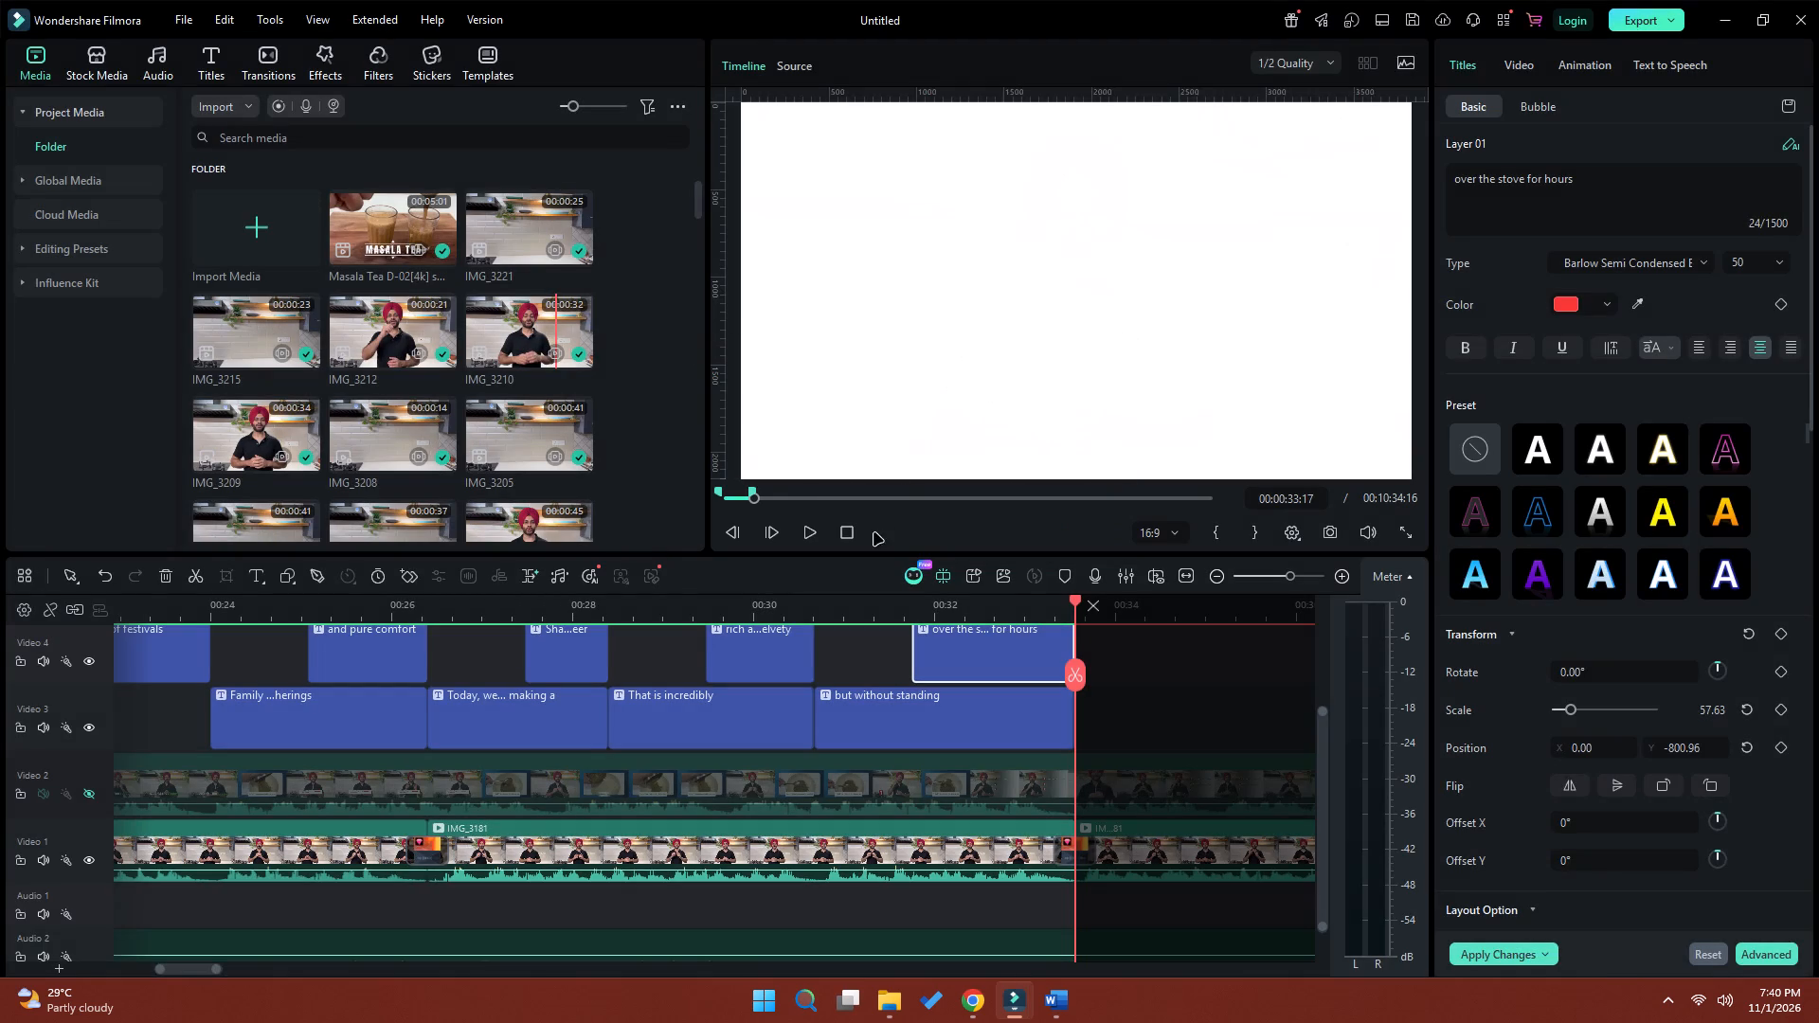
# Play the rendered opening section from the start through the "over the stove for hours" title to review it.
pyautogui.click(850, 534)
pyautogui.click(812, 535)
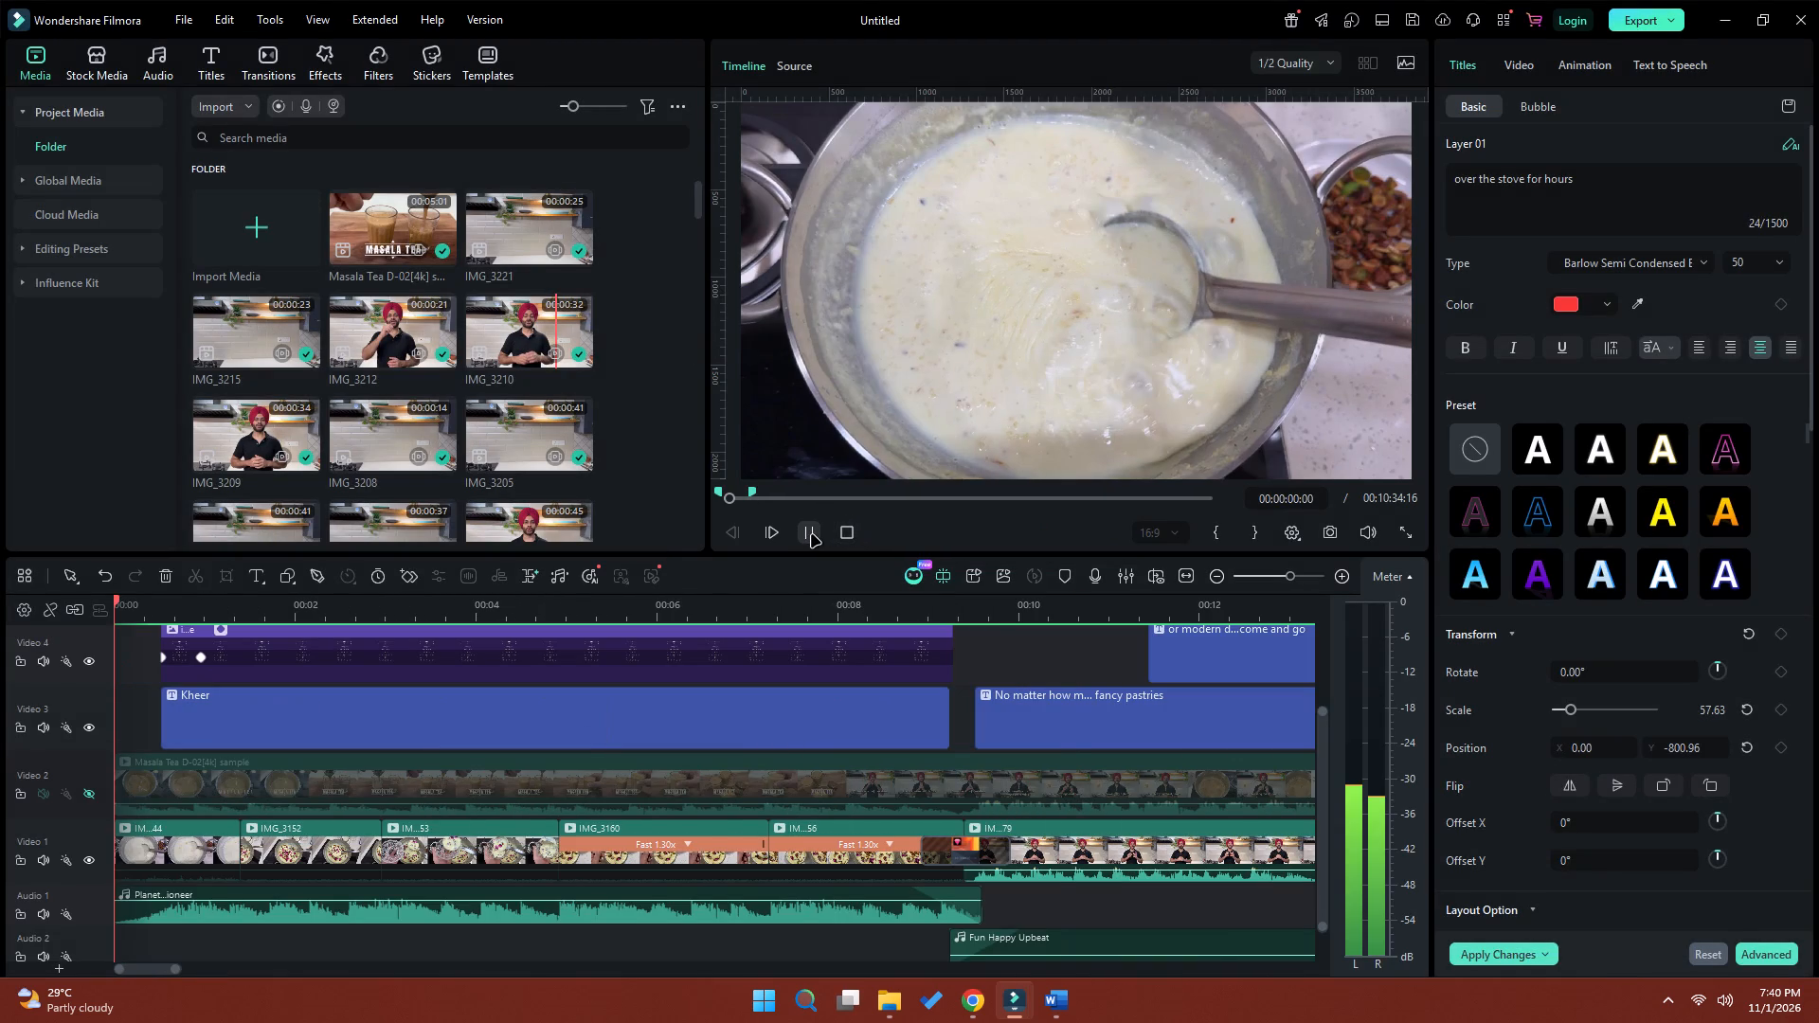
pyautogui.moveTo(1042, 618); pyautogui.dragTo(1036, 611)
pyautogui.moveTo(1036, 611); pyautogui.dragTo(902, 611)
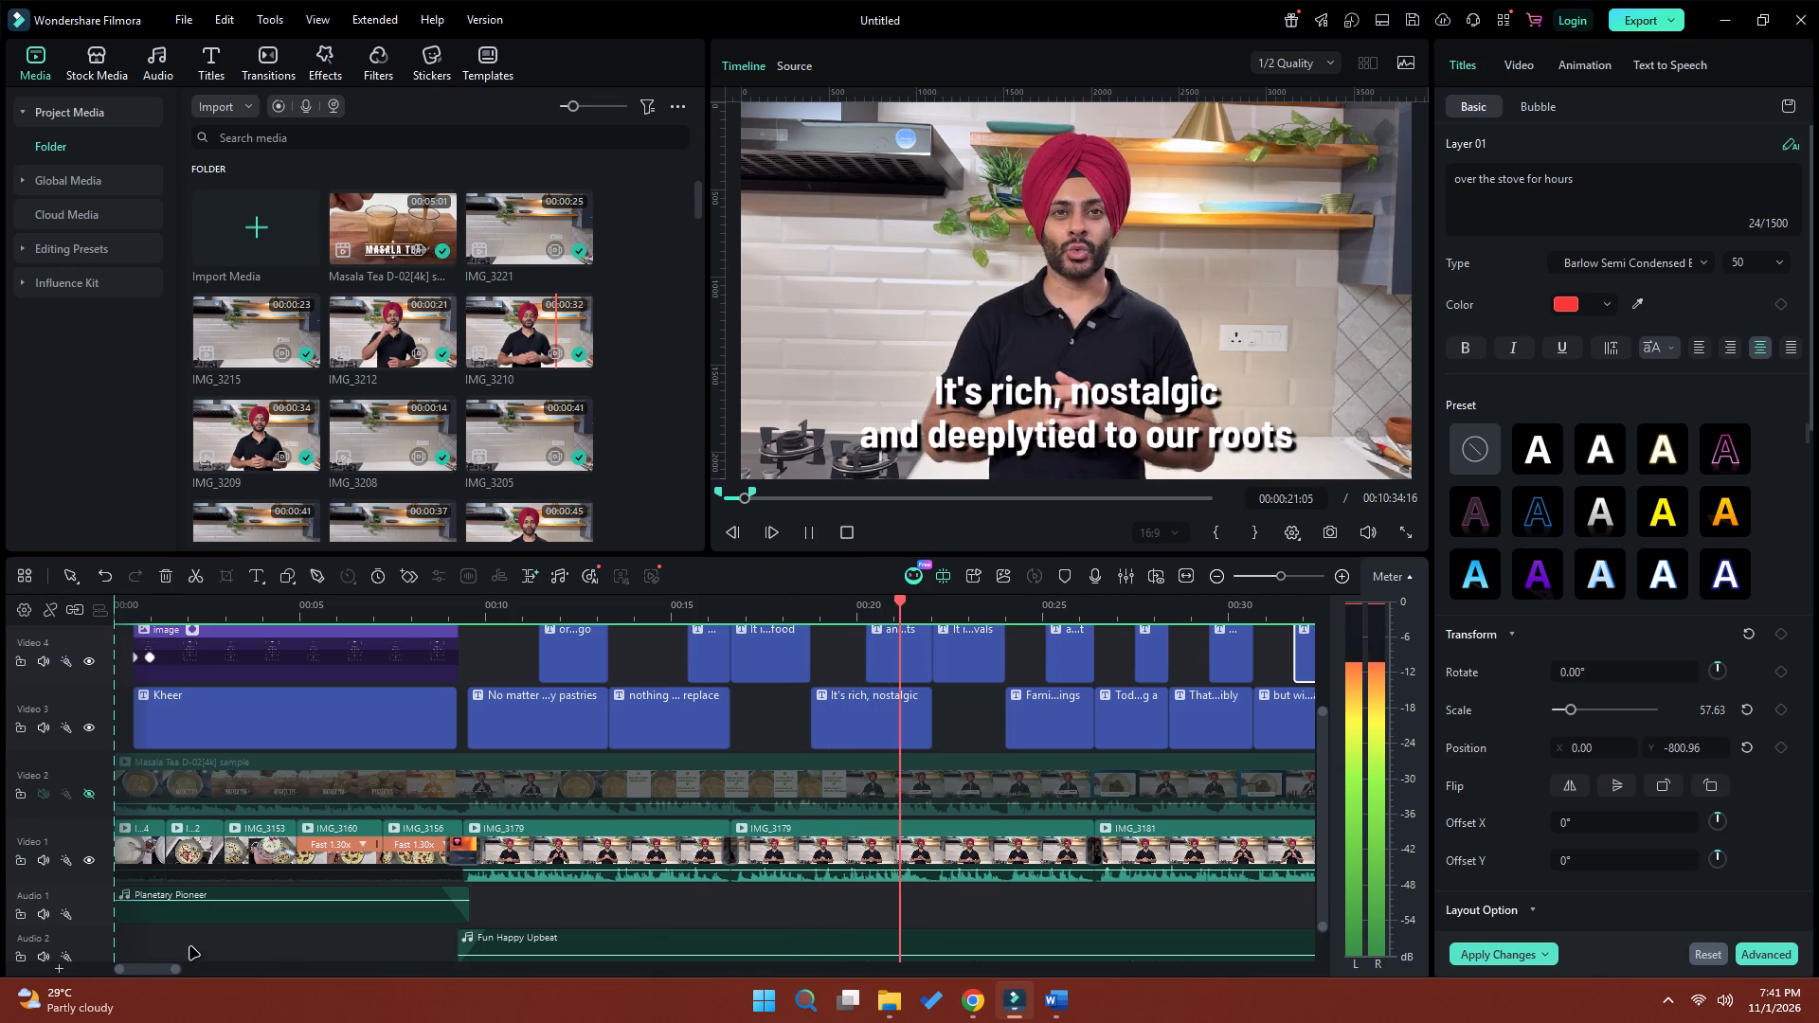
pyautogui.moveTo(153, 970); pyautogui.dragTo(186, 970)
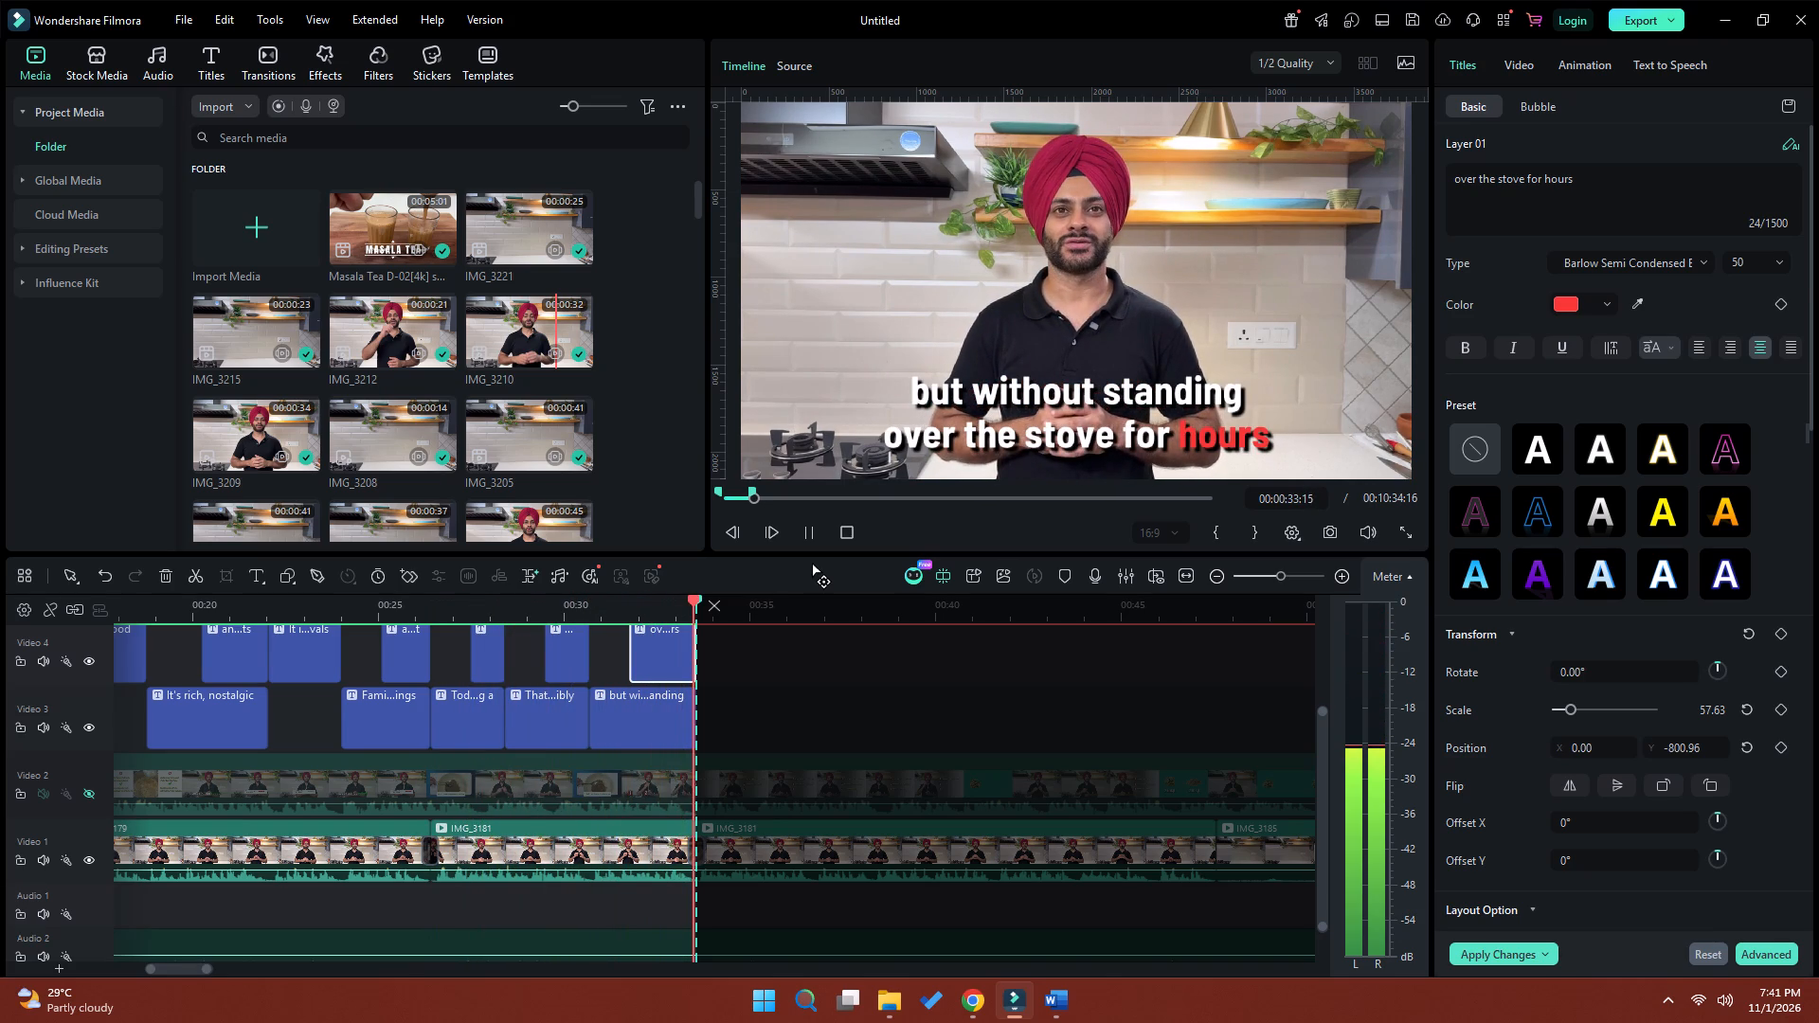
# Open the export settings for the marked clip range and title the file "test test1".
pyautogui.click(1628, 24)
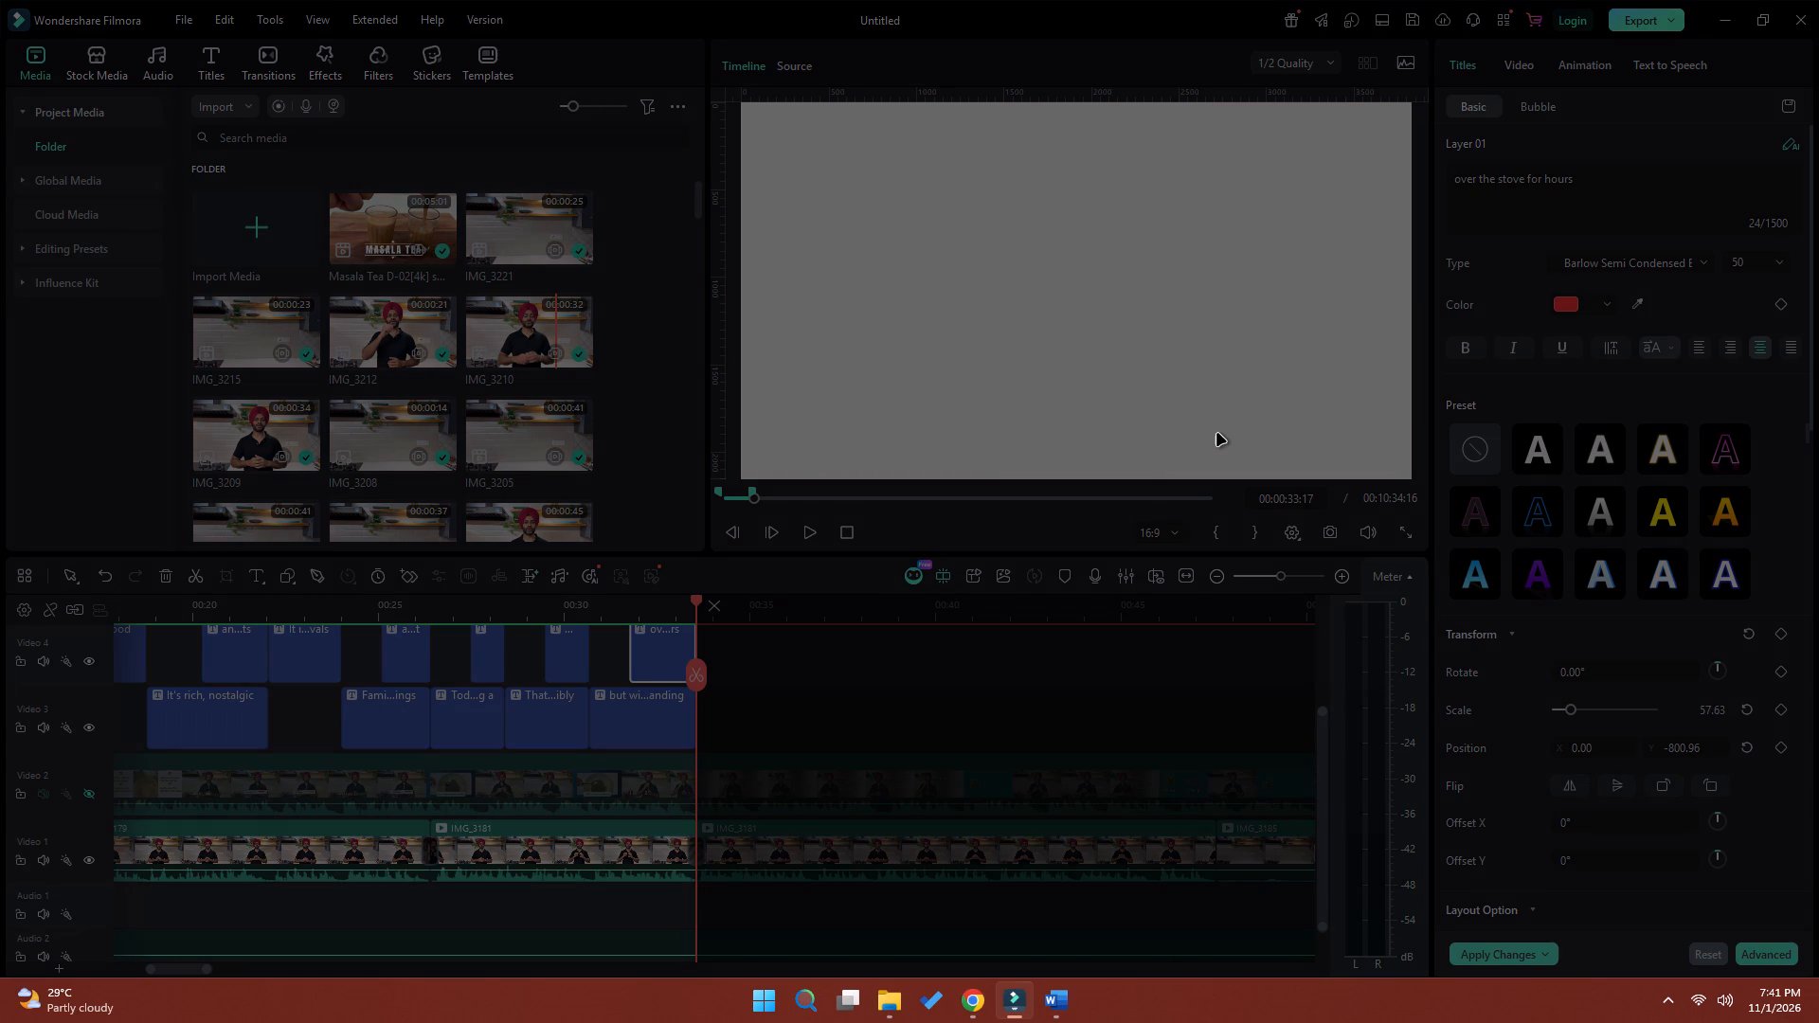
pyautogui.moveTo(888, 265); pyautogui.dragTo(1217, 434)
pyautogui.moveTo(1217, 434); pyautogui.dragTo(797, 264)
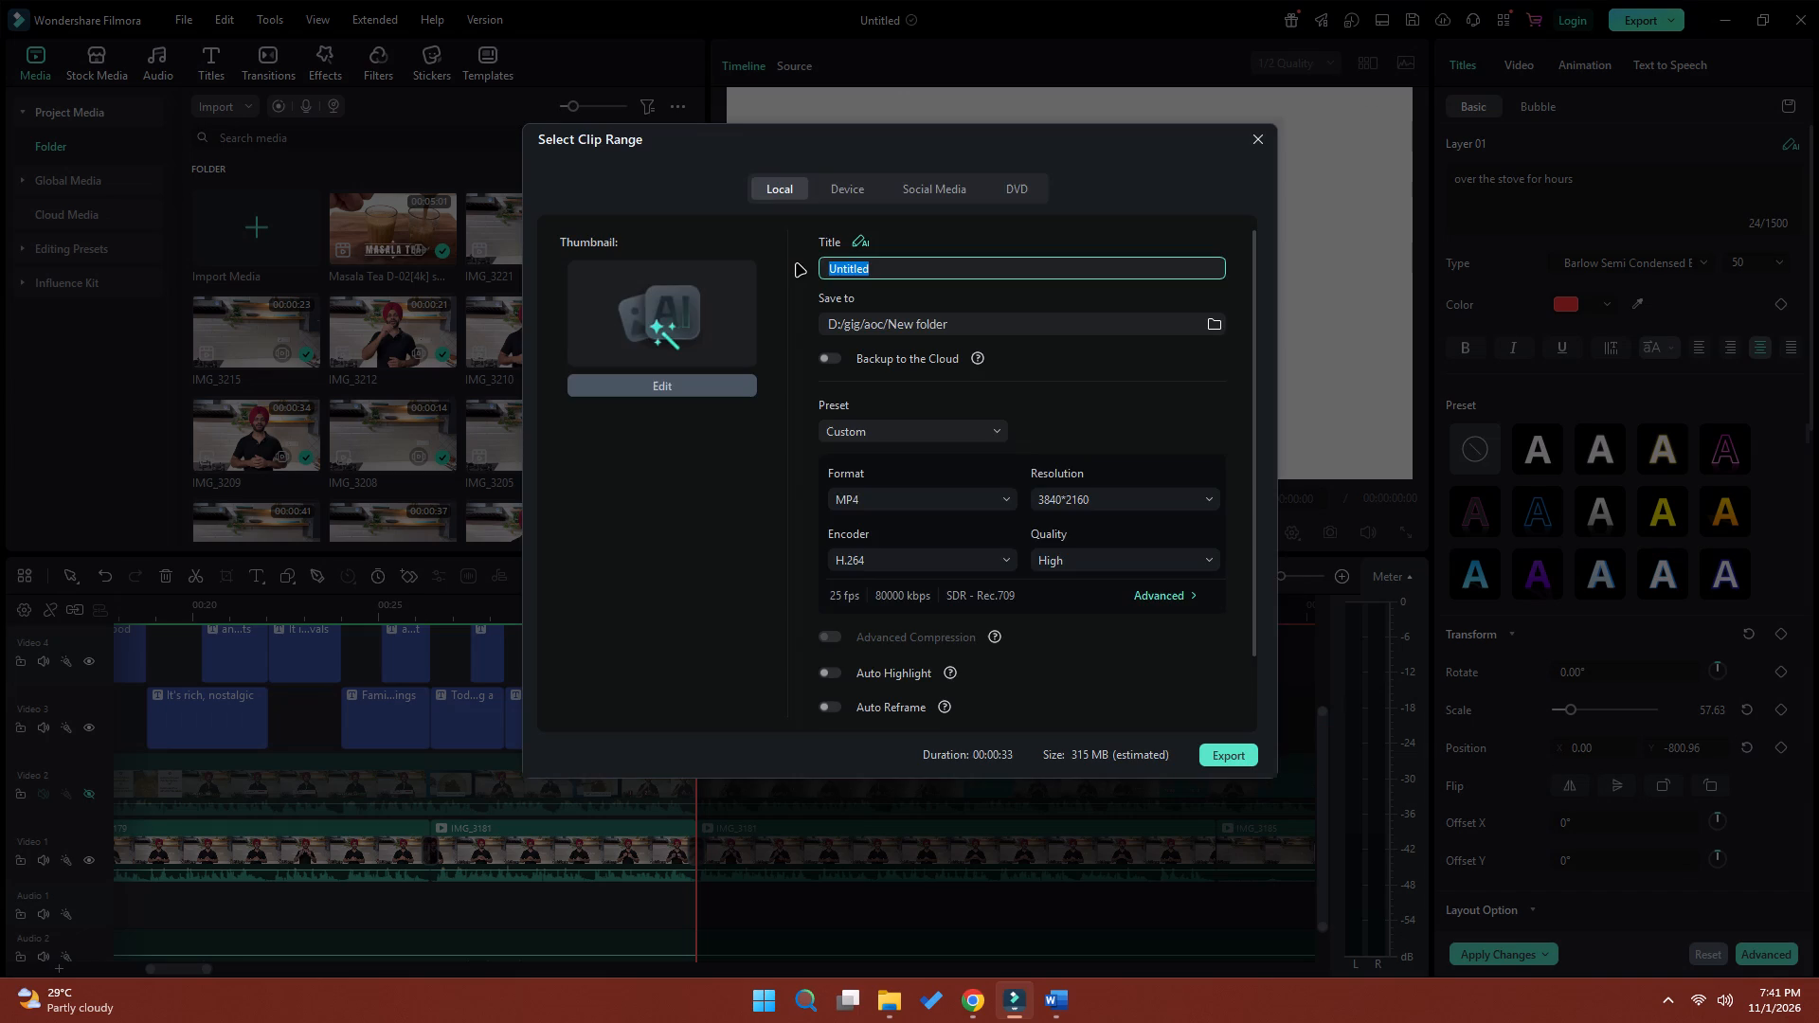
pyautogui.press('t')
pyautogui.press('s')
pyautogui.press('t')
pyautogui.press('space')
pyautogui.write('test1')
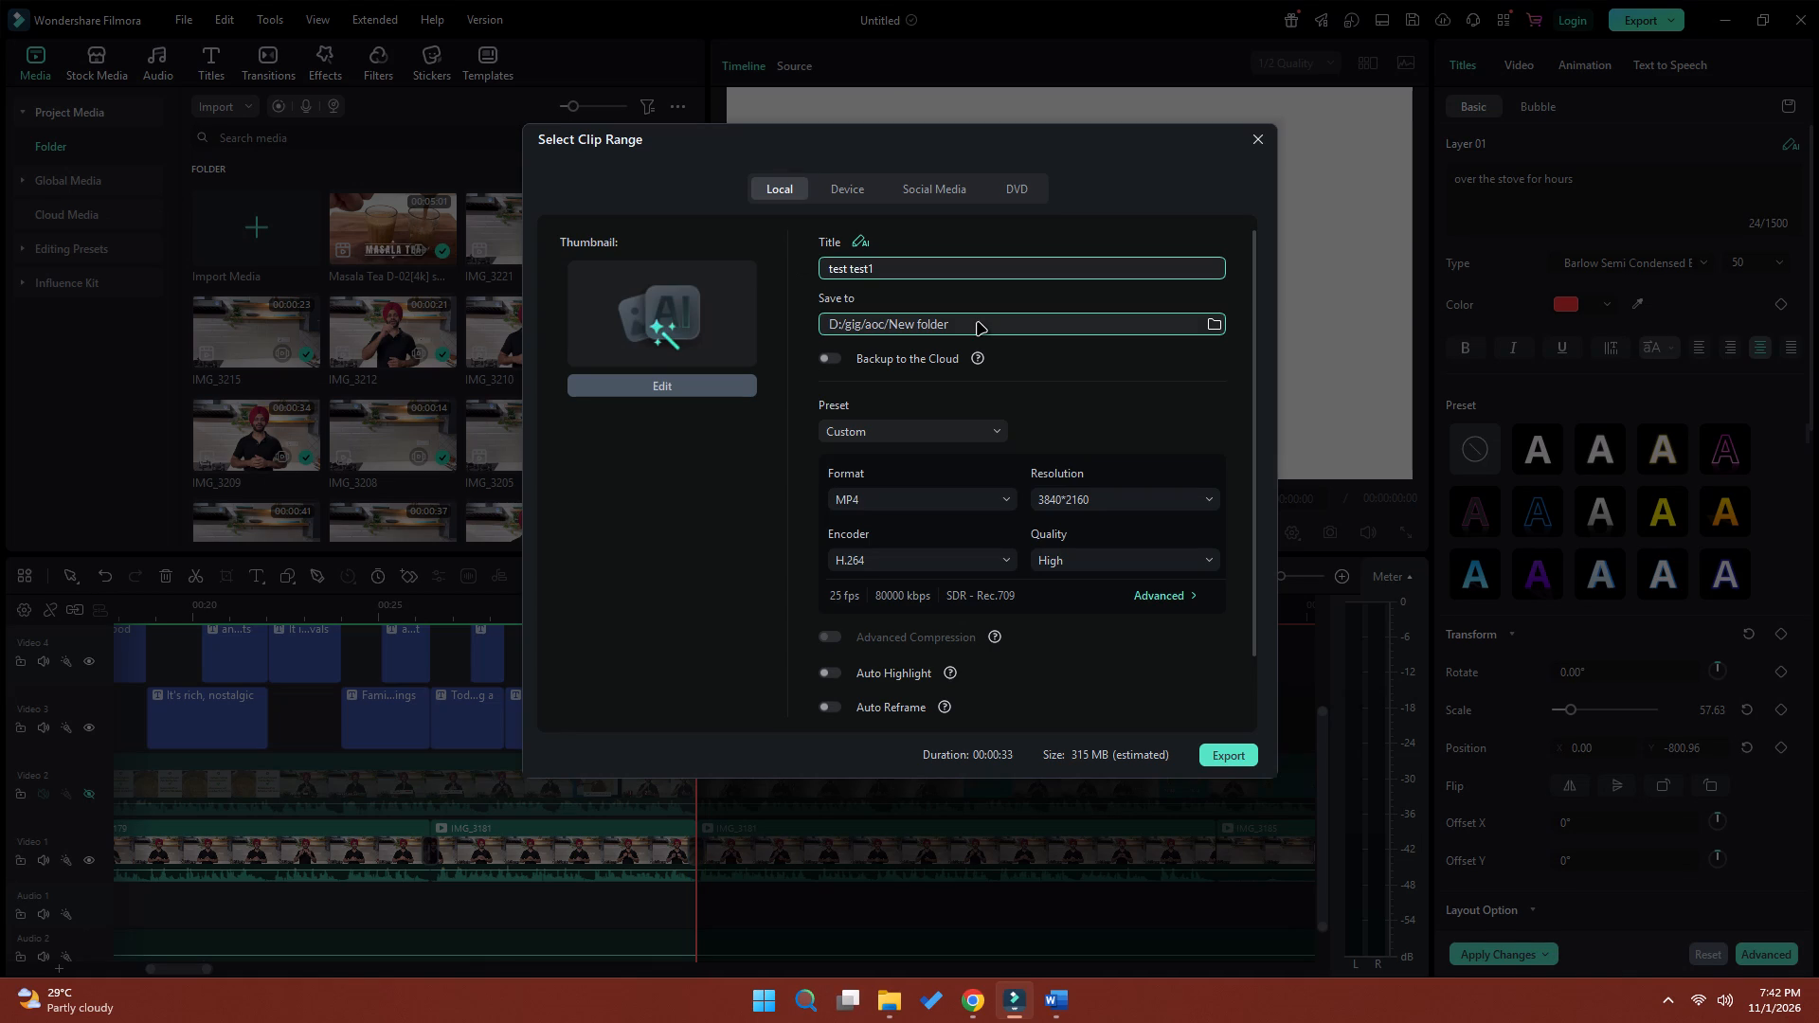
pyautogui.click(957, 150)
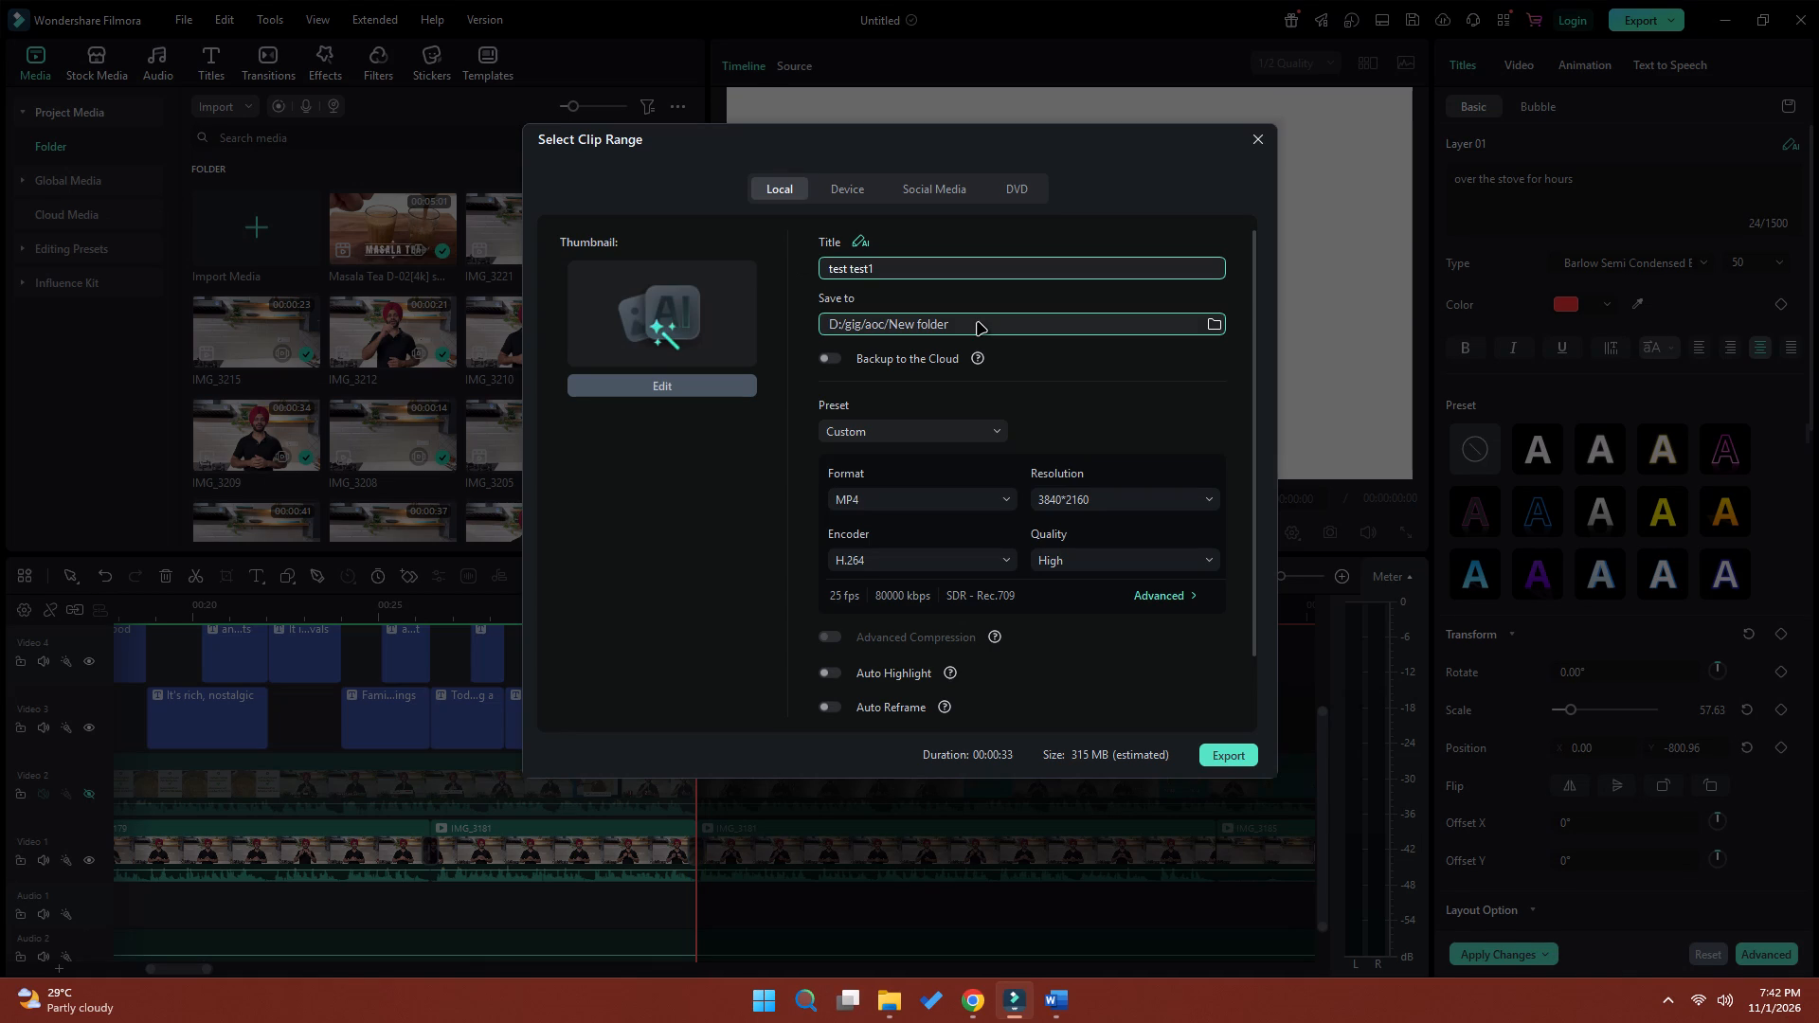